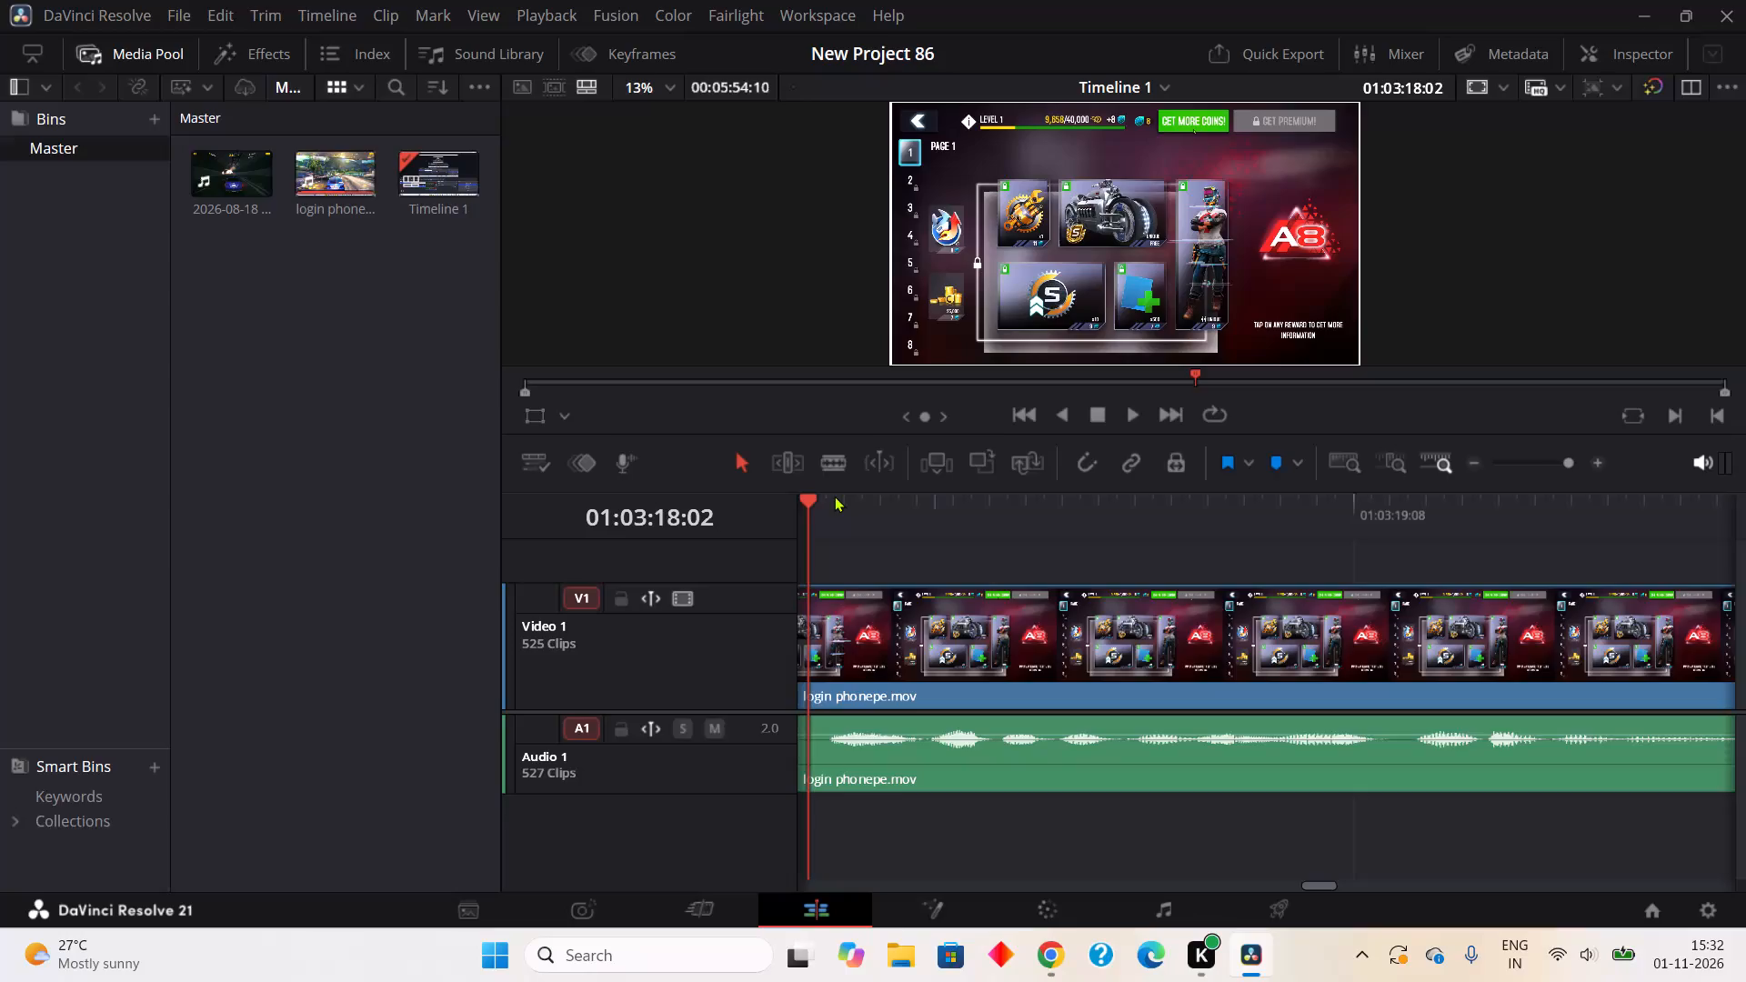
With the blade tool, split the audio clip at about 01:03:18:02 and 01:03:18:03, and ripple cut the short piece between.
left_click(818, 470)
left_click(808, 770)
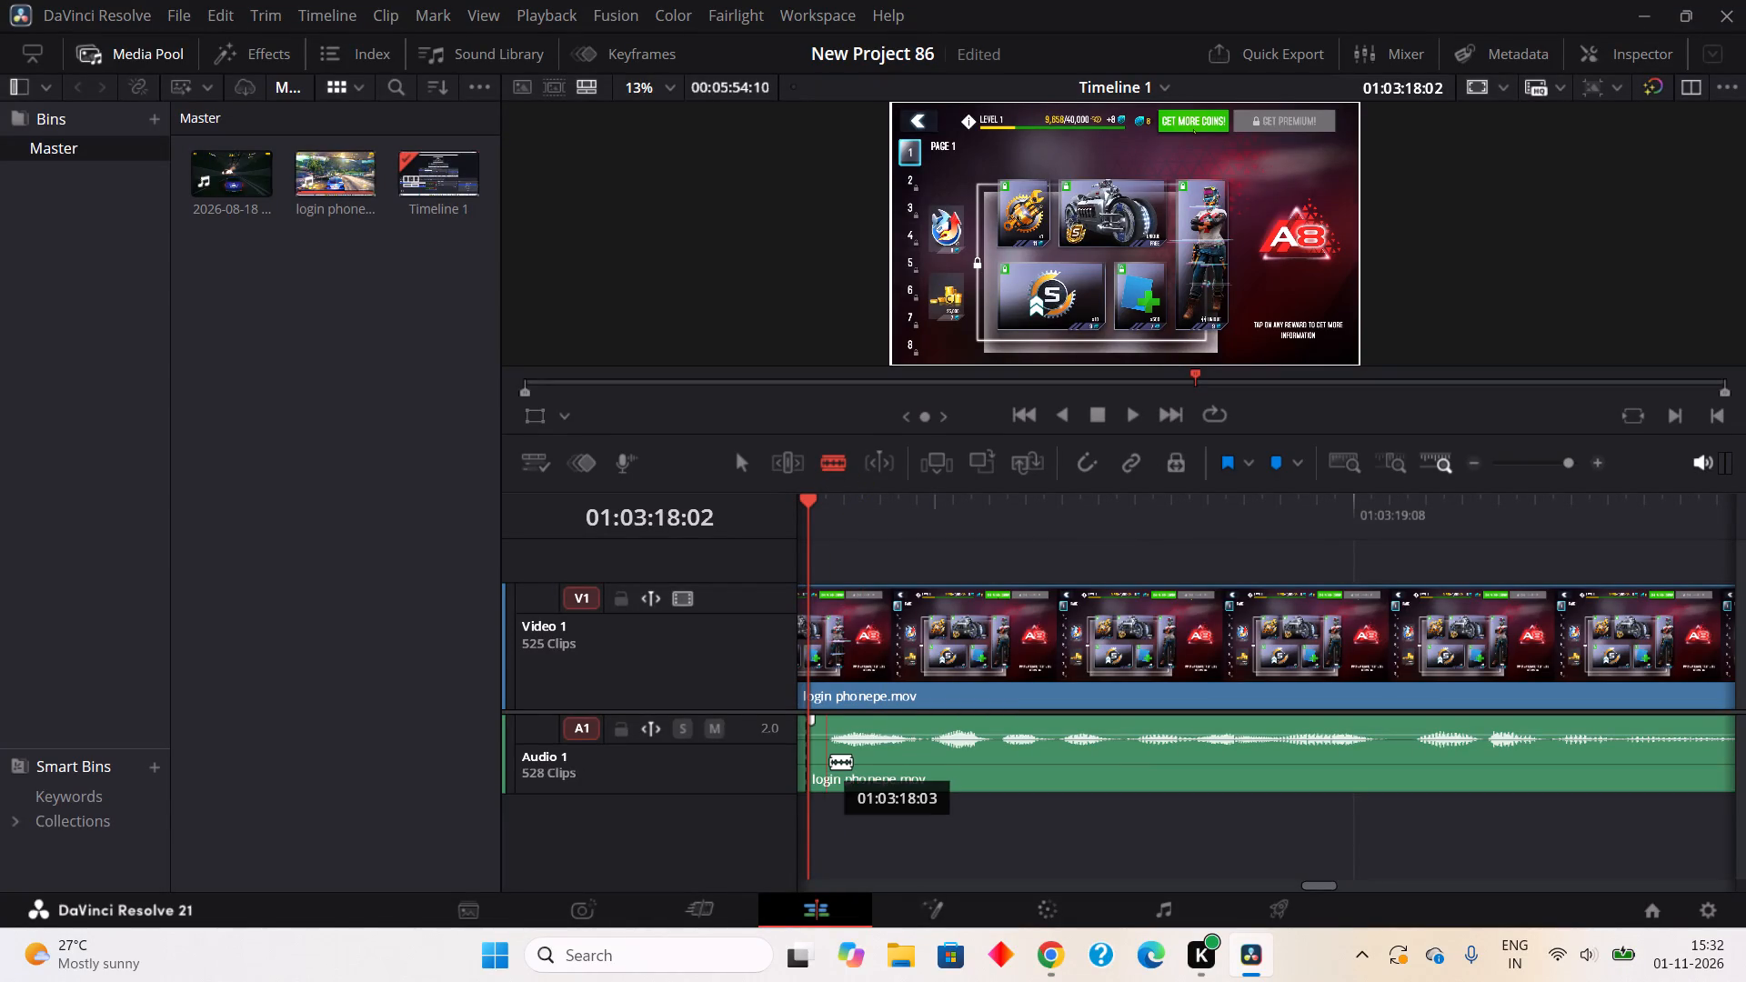
left_click(830, 762)
right_click(807, 767)
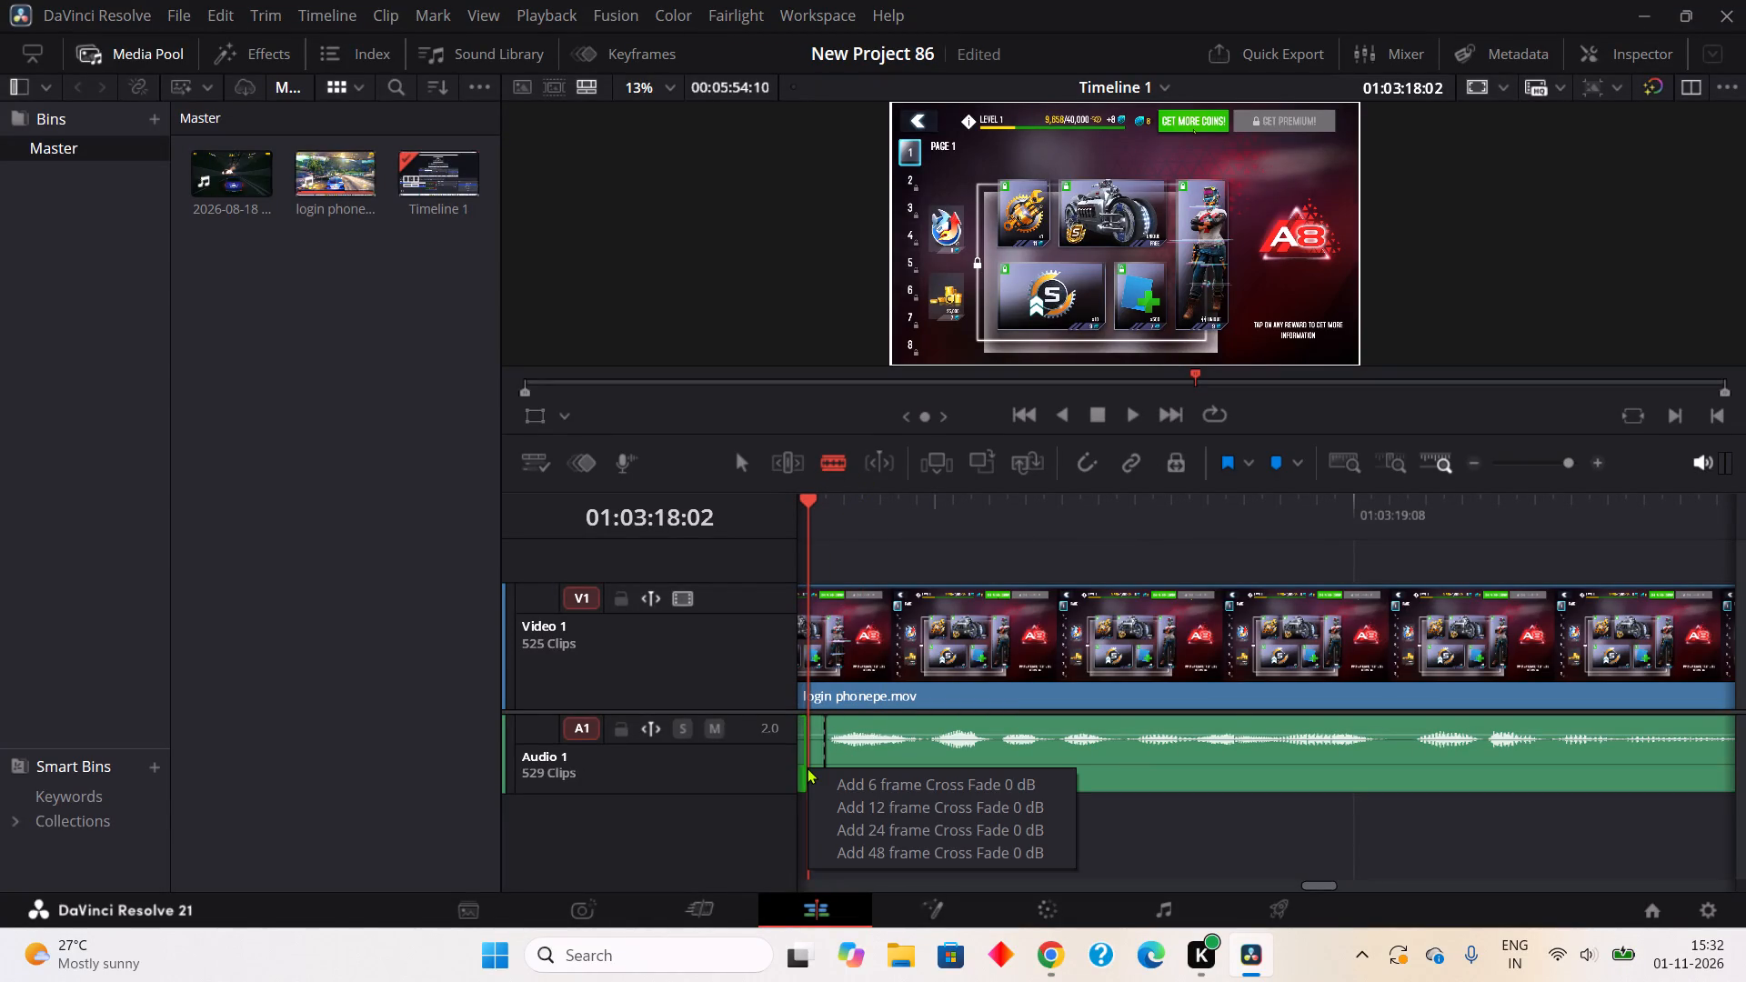
right_click(824, 752)
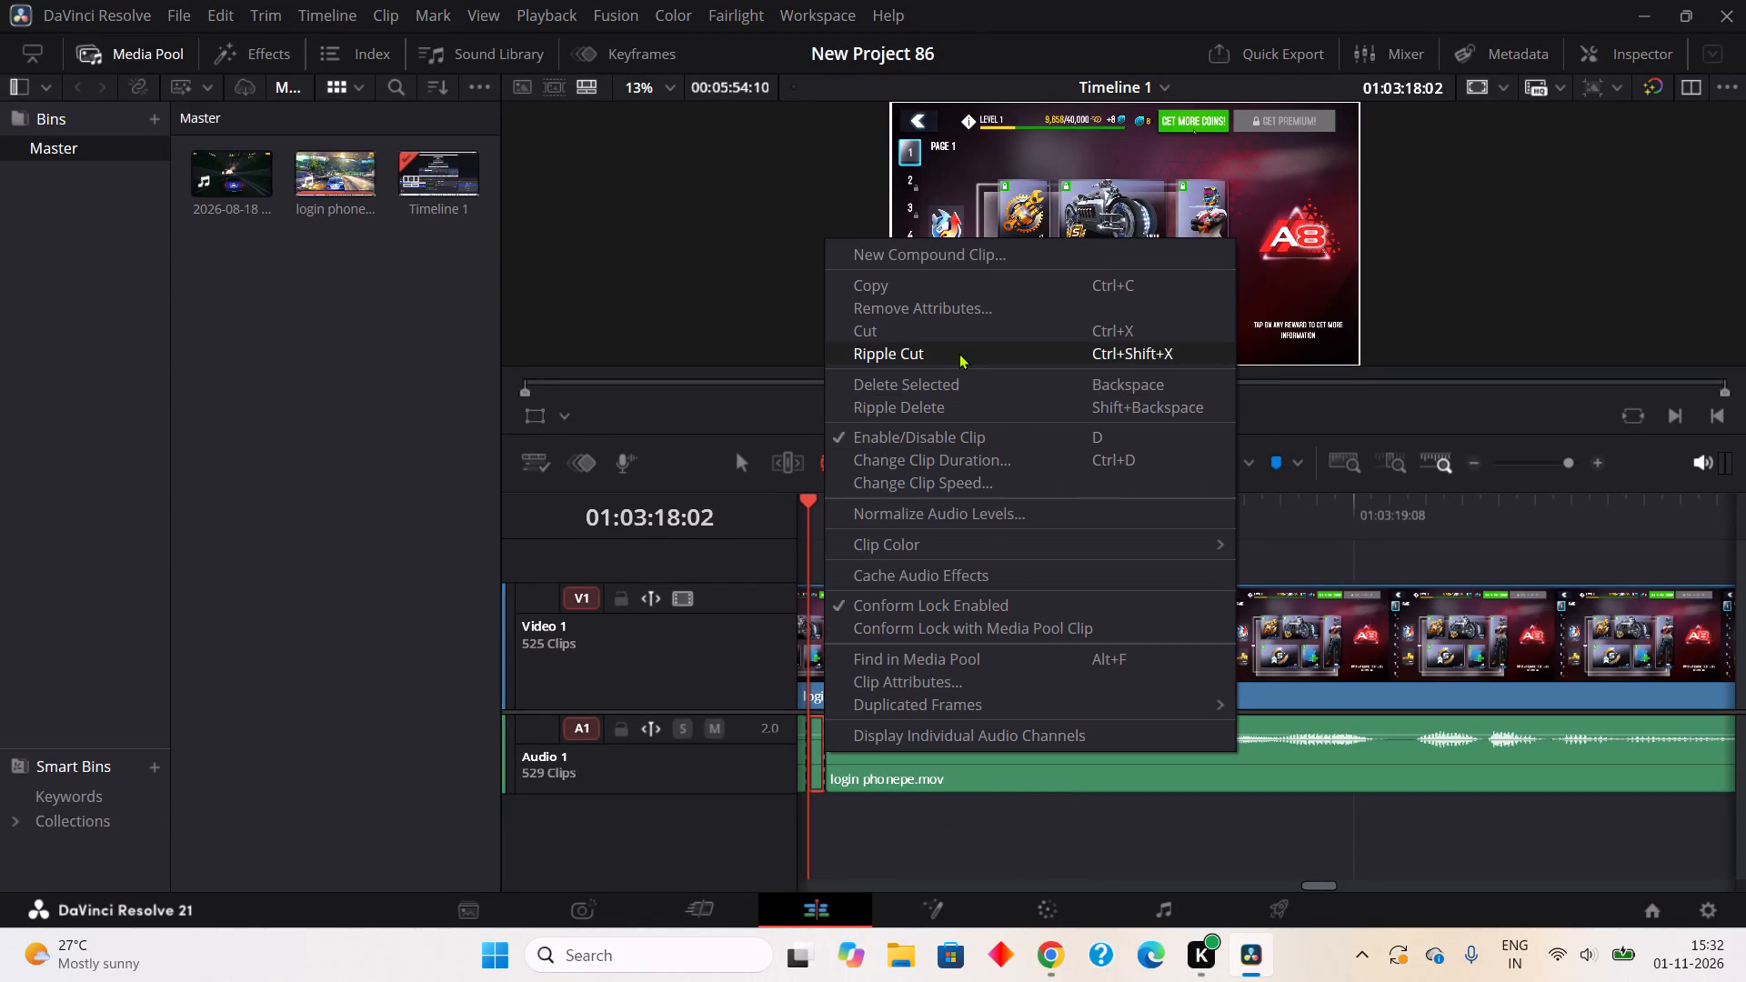
left_click(958, 353)
Split out the pause in the audio from about 01:03:18:07 to 01:03:18:08 and ripple cut it.
left_click(910, 764)
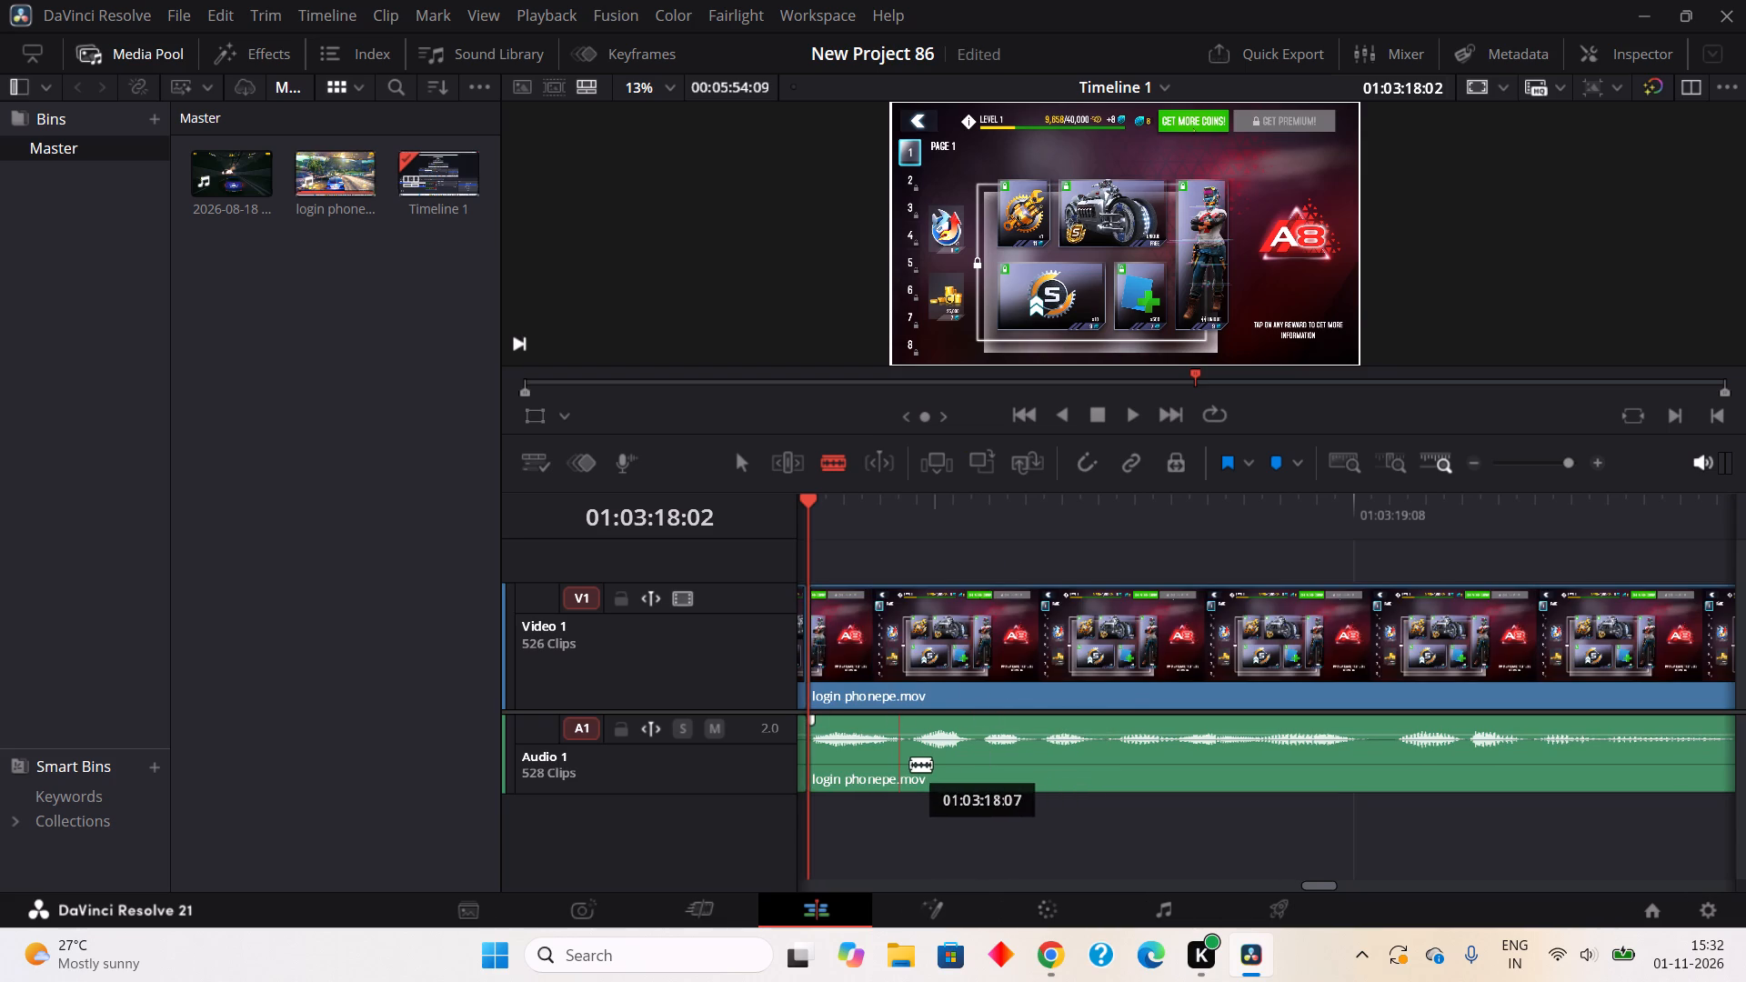
left_click(921, 767)
right_click(908, 775)
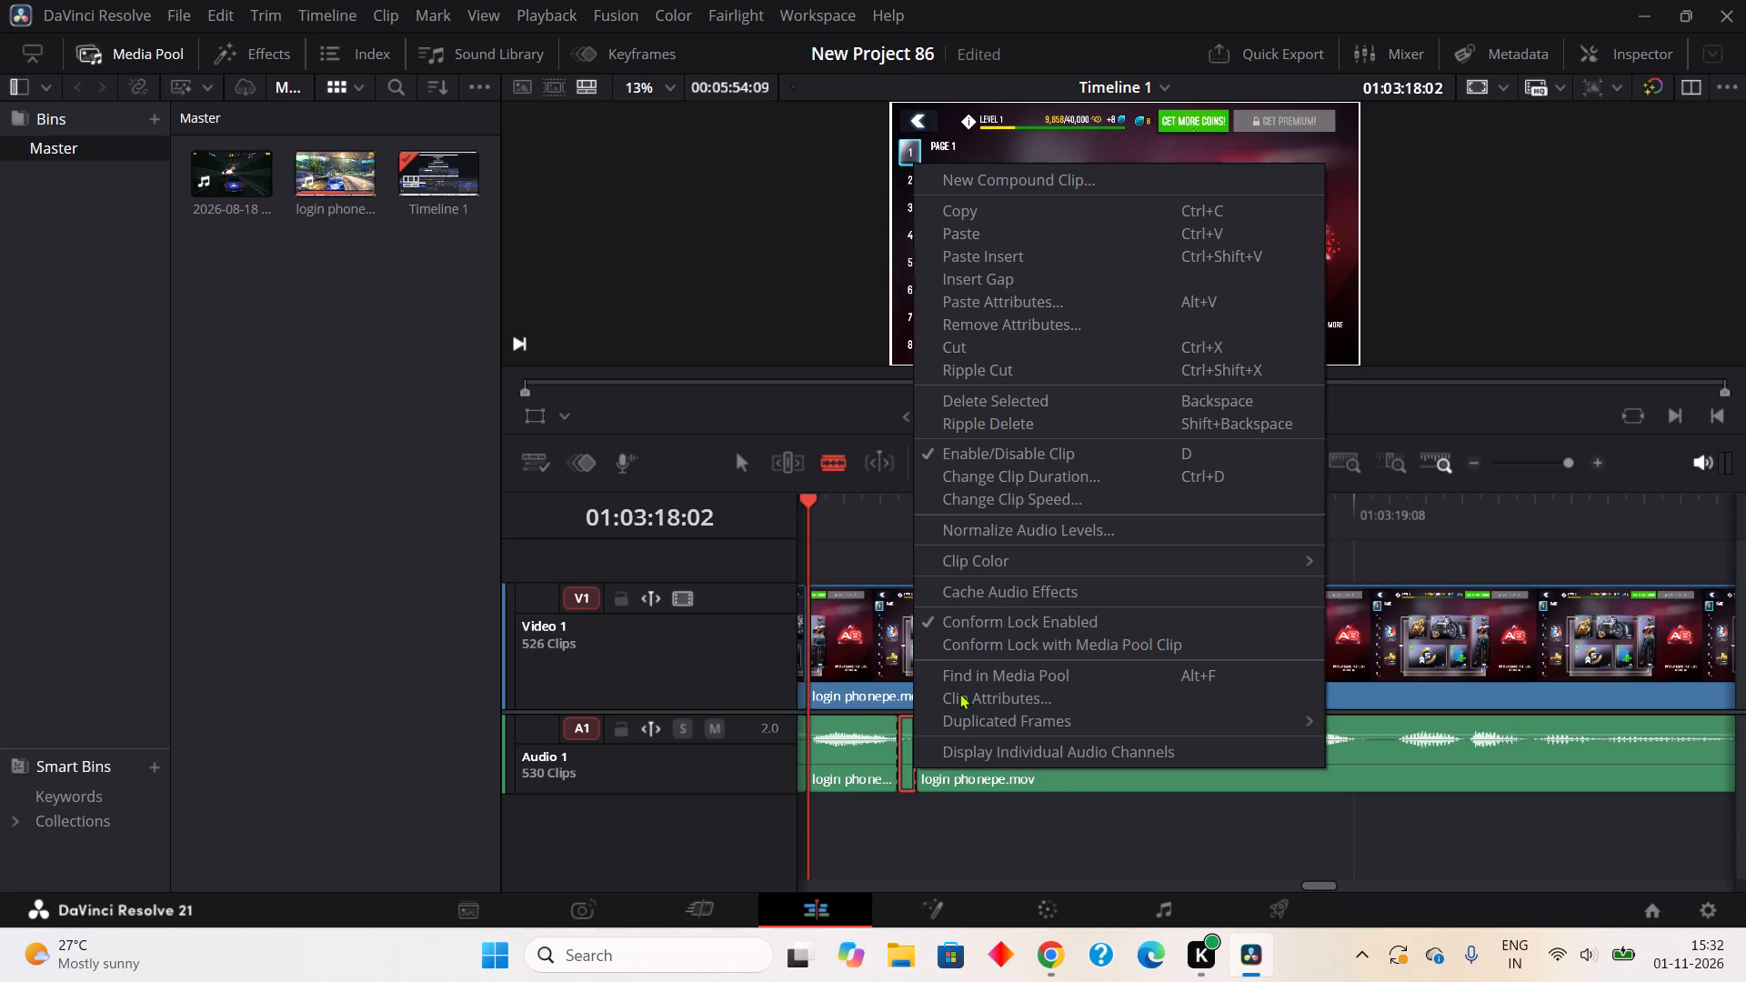
left_click(1020, 370)
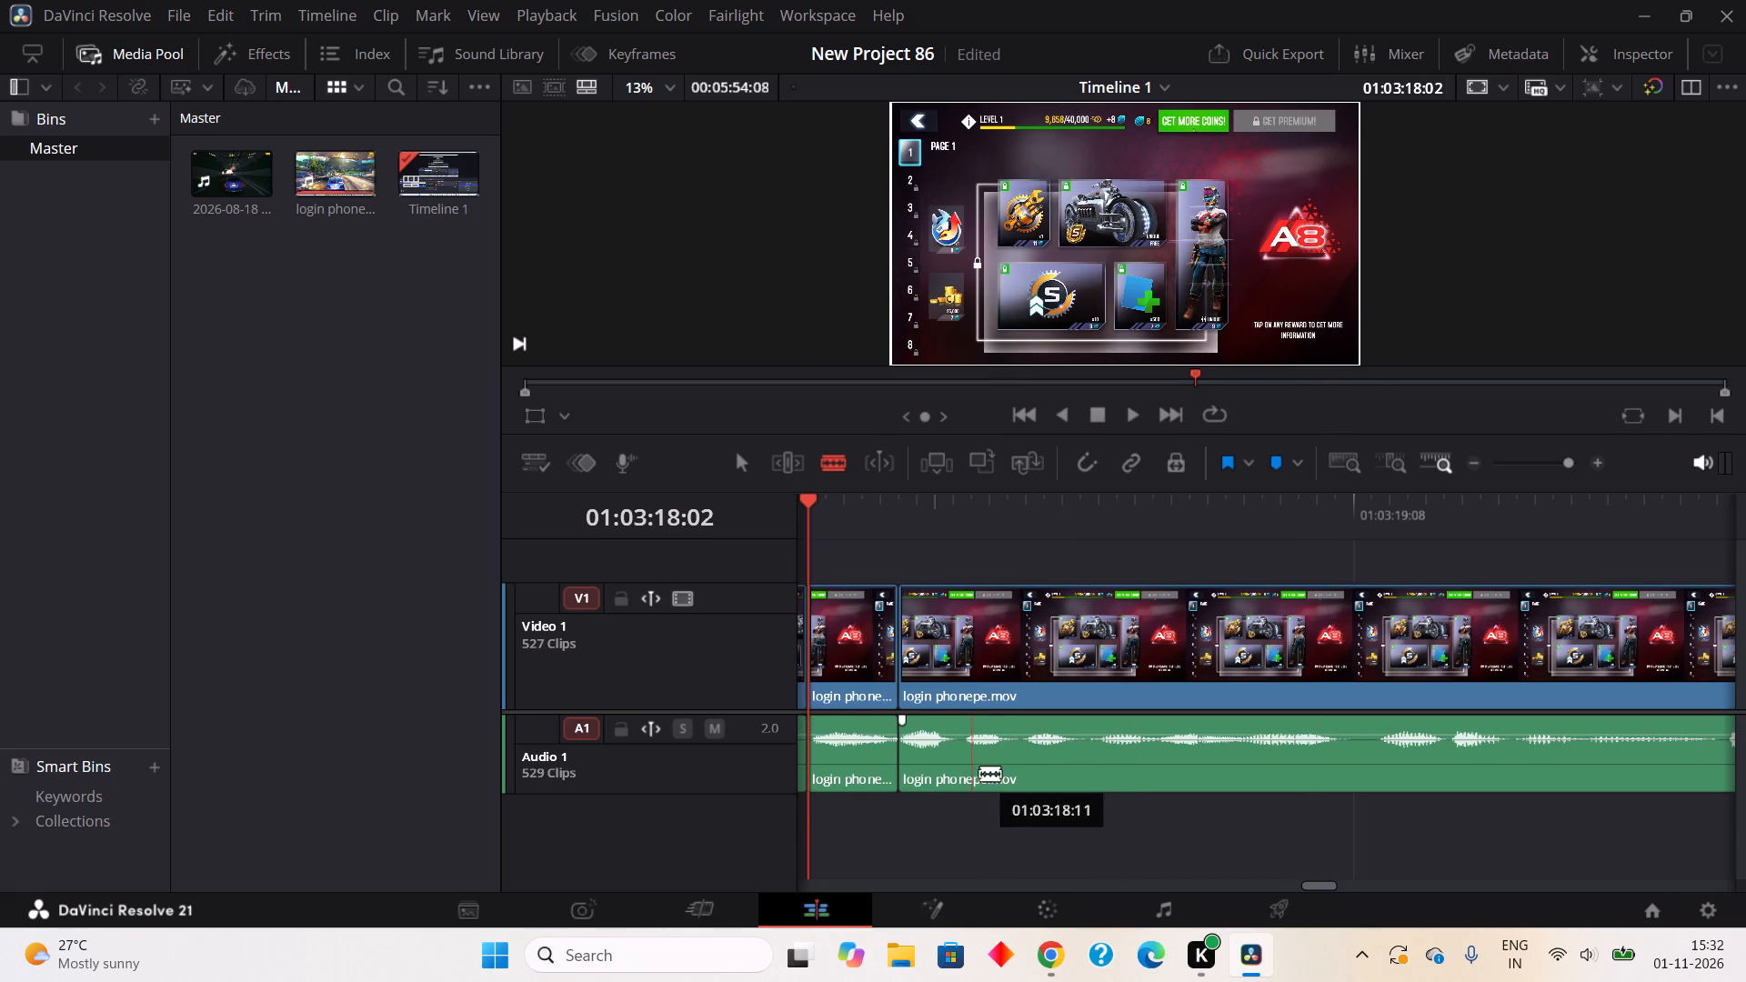
Split out the pause in the audio from about 01:03:18:10 to 01:03:18:11 and remove it with a plain Cut, without ripple.
left_click(954, 766)
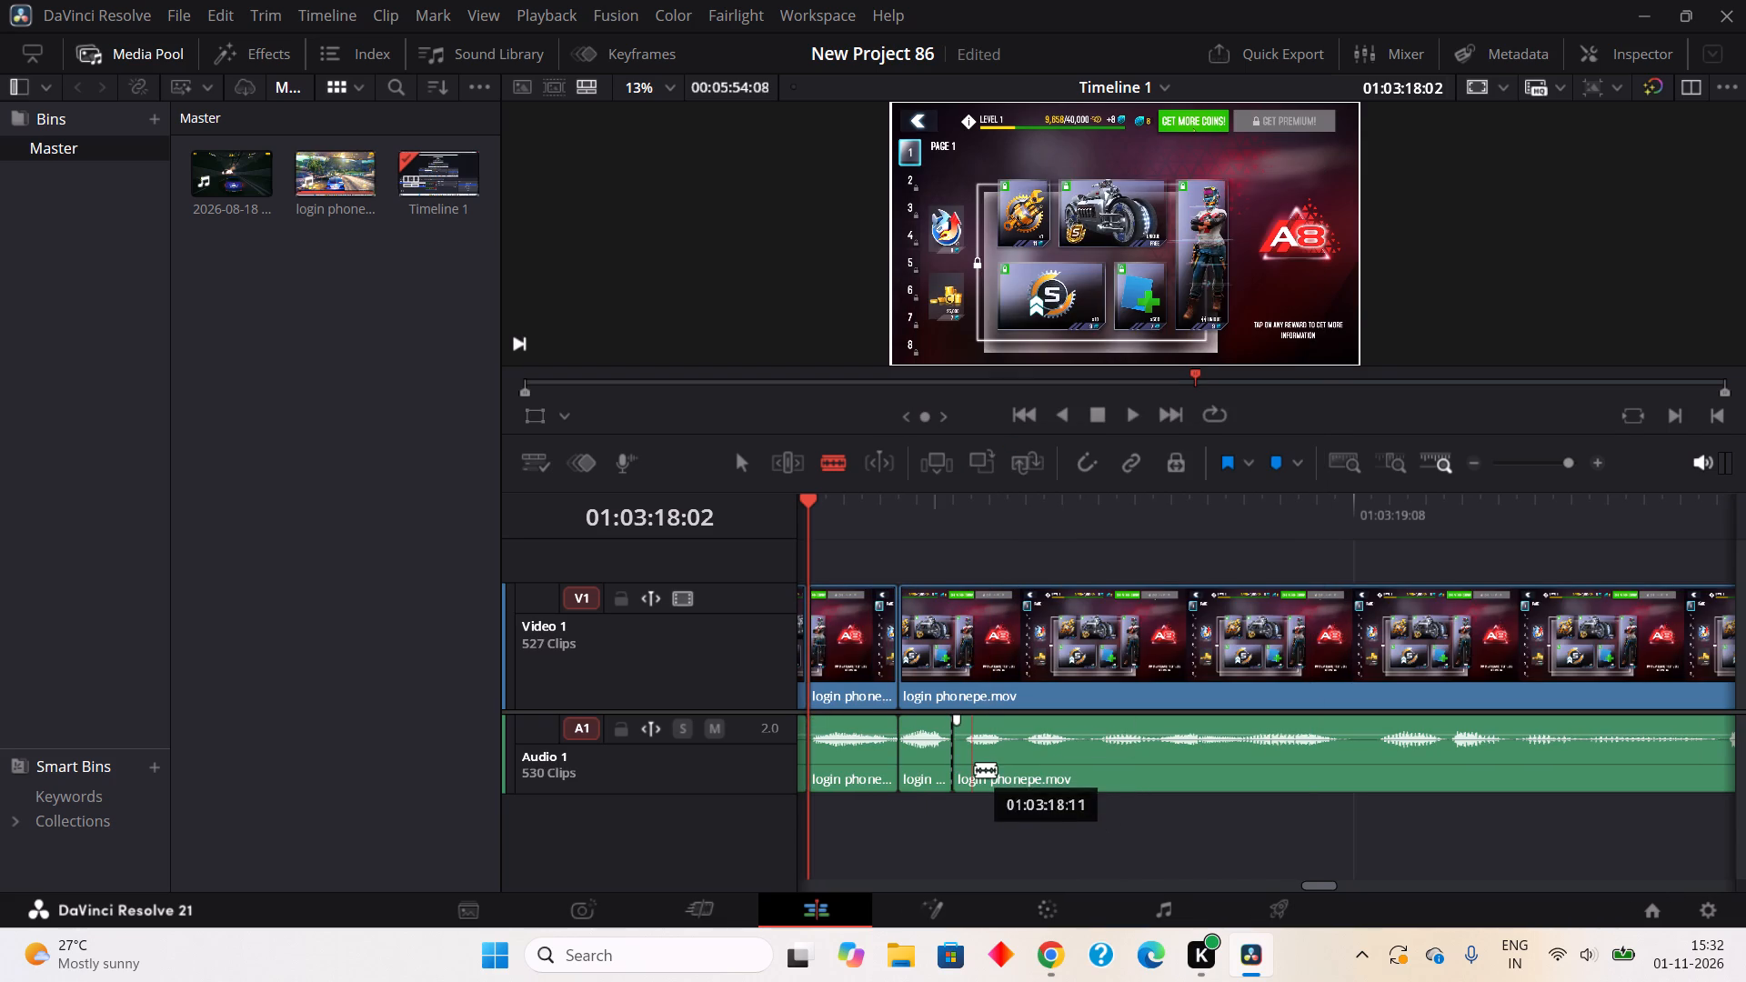
left_click(975, 769)
right_click(959, 770)
left_click(1084, 351)
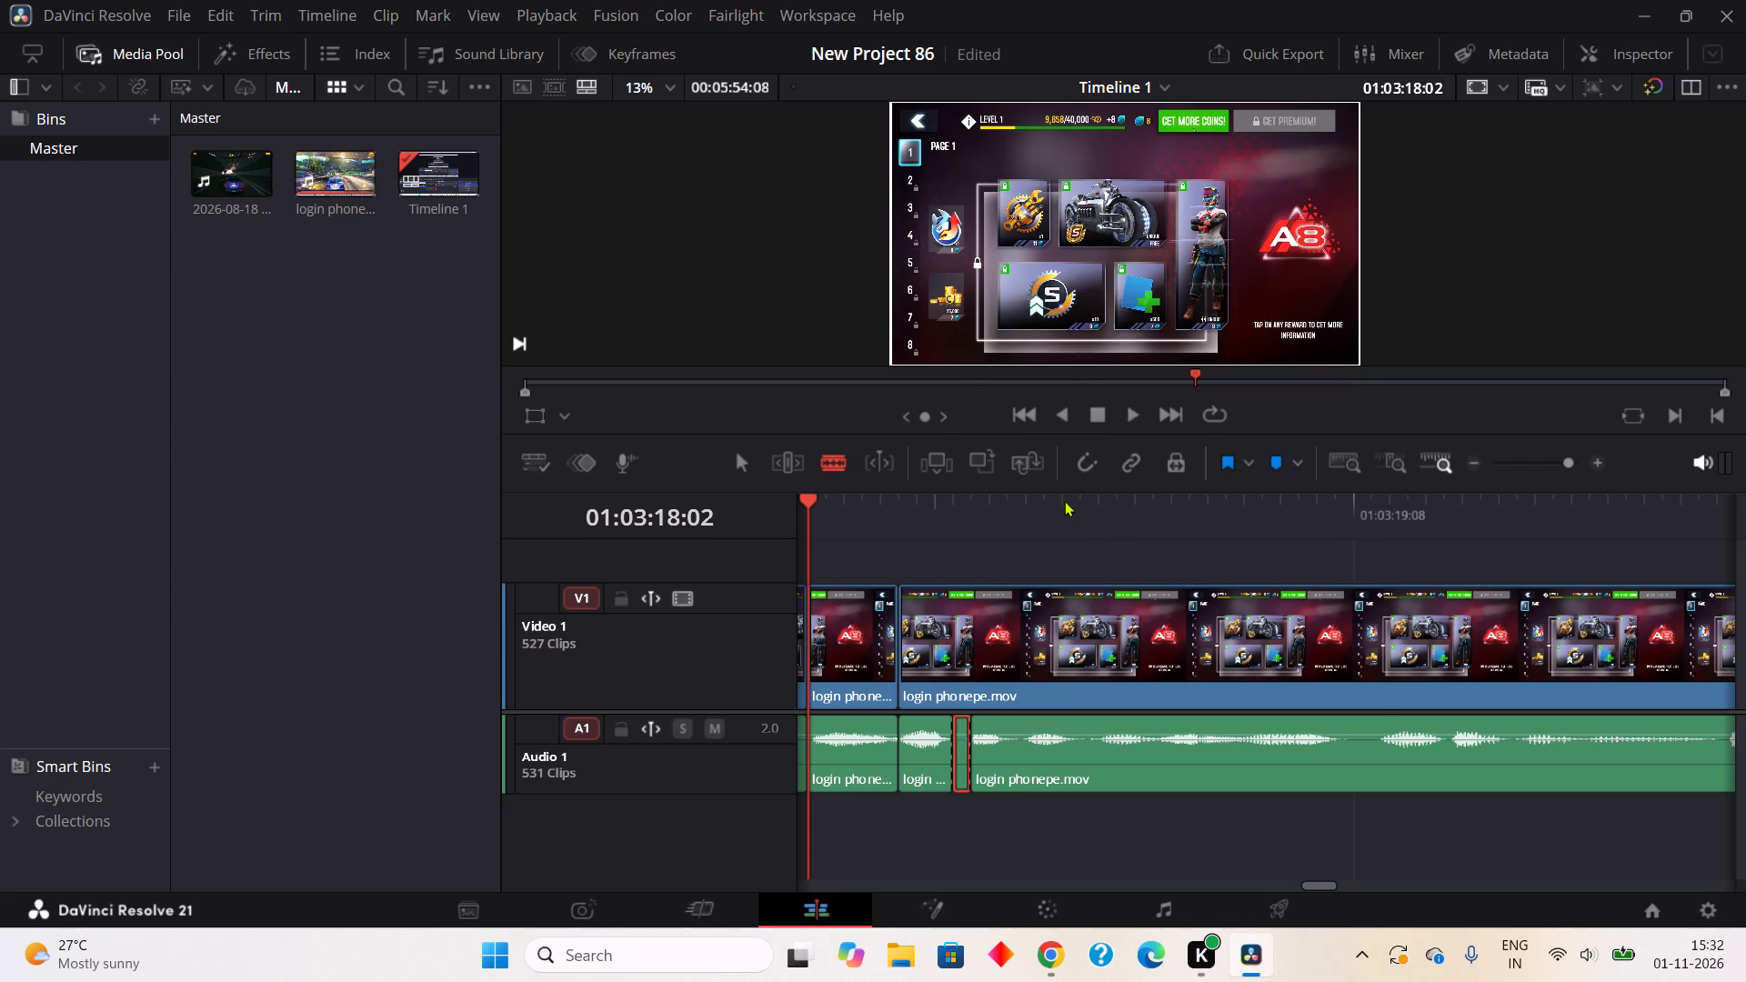
Split out the pause in the audio from about 01:03:18:13 to 01:03:18:14 and ripple cut it.
left_click(1020, 759)
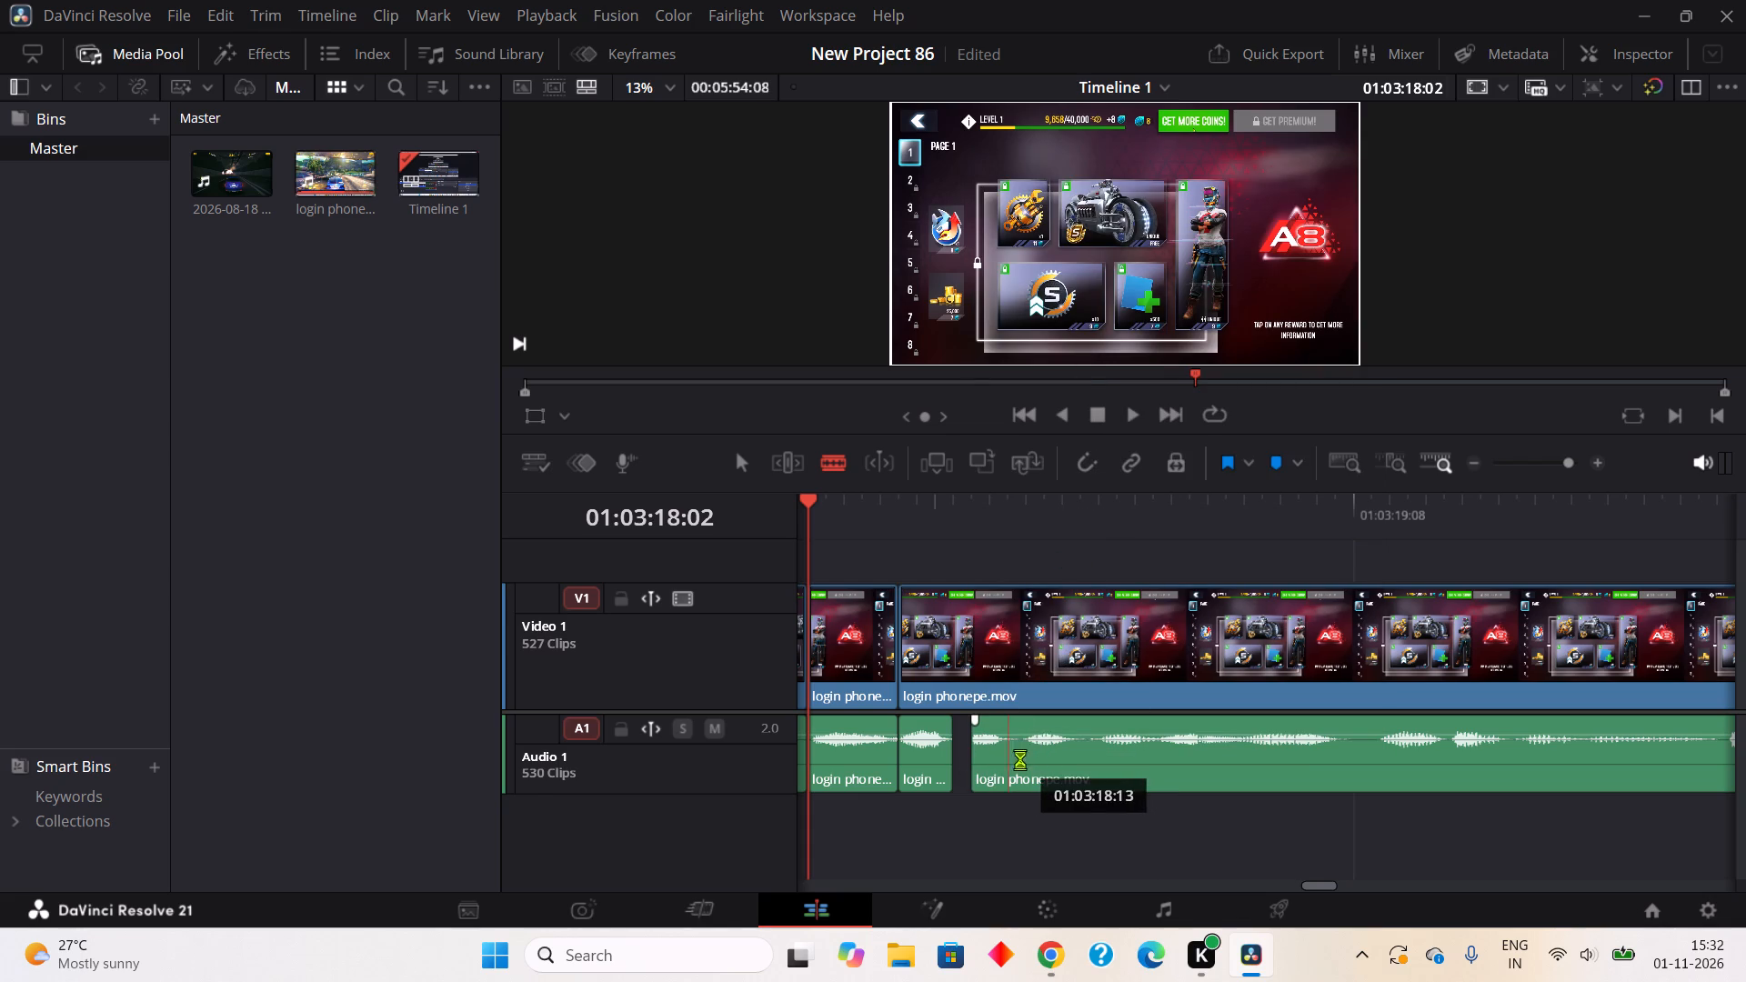
left_click(1035, 752)
right_click(1018, 762)
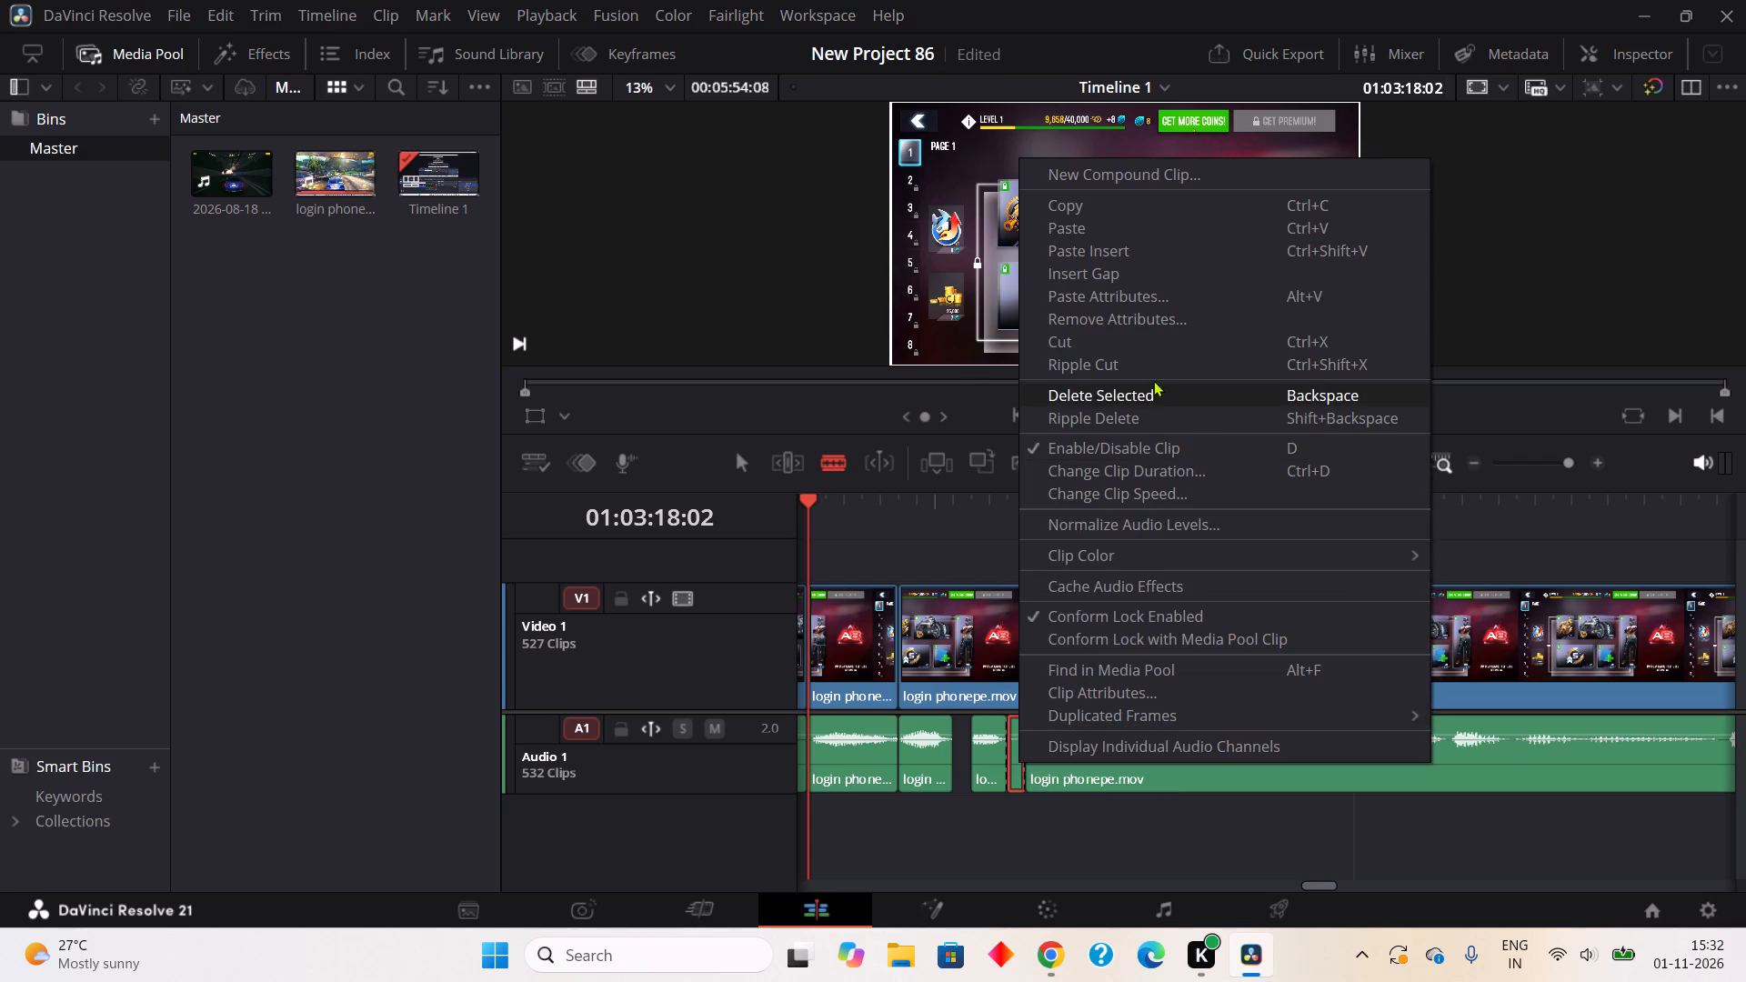
left_click(1146, 354)
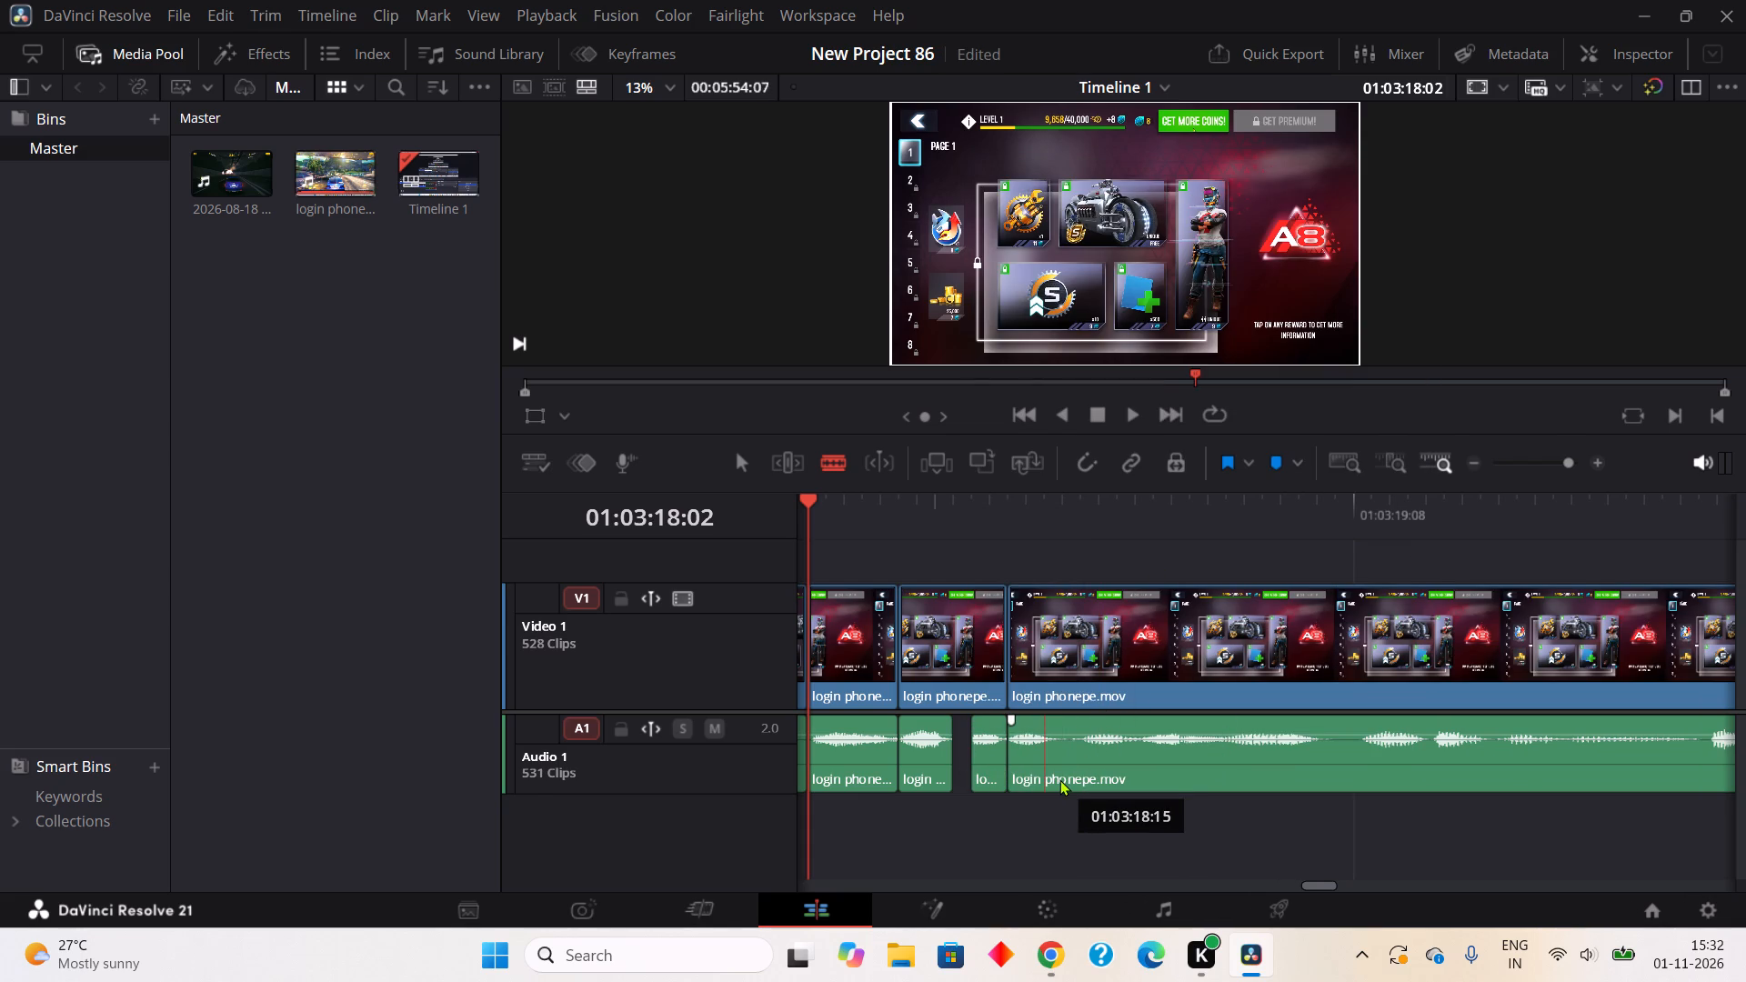
Split out the pause in the audio from about 01:03:18:16 to 01:03:18:17 and ripple cut it.
left_click(1069, 767)
left_click(1087, 751)
right_click(1079, 758)
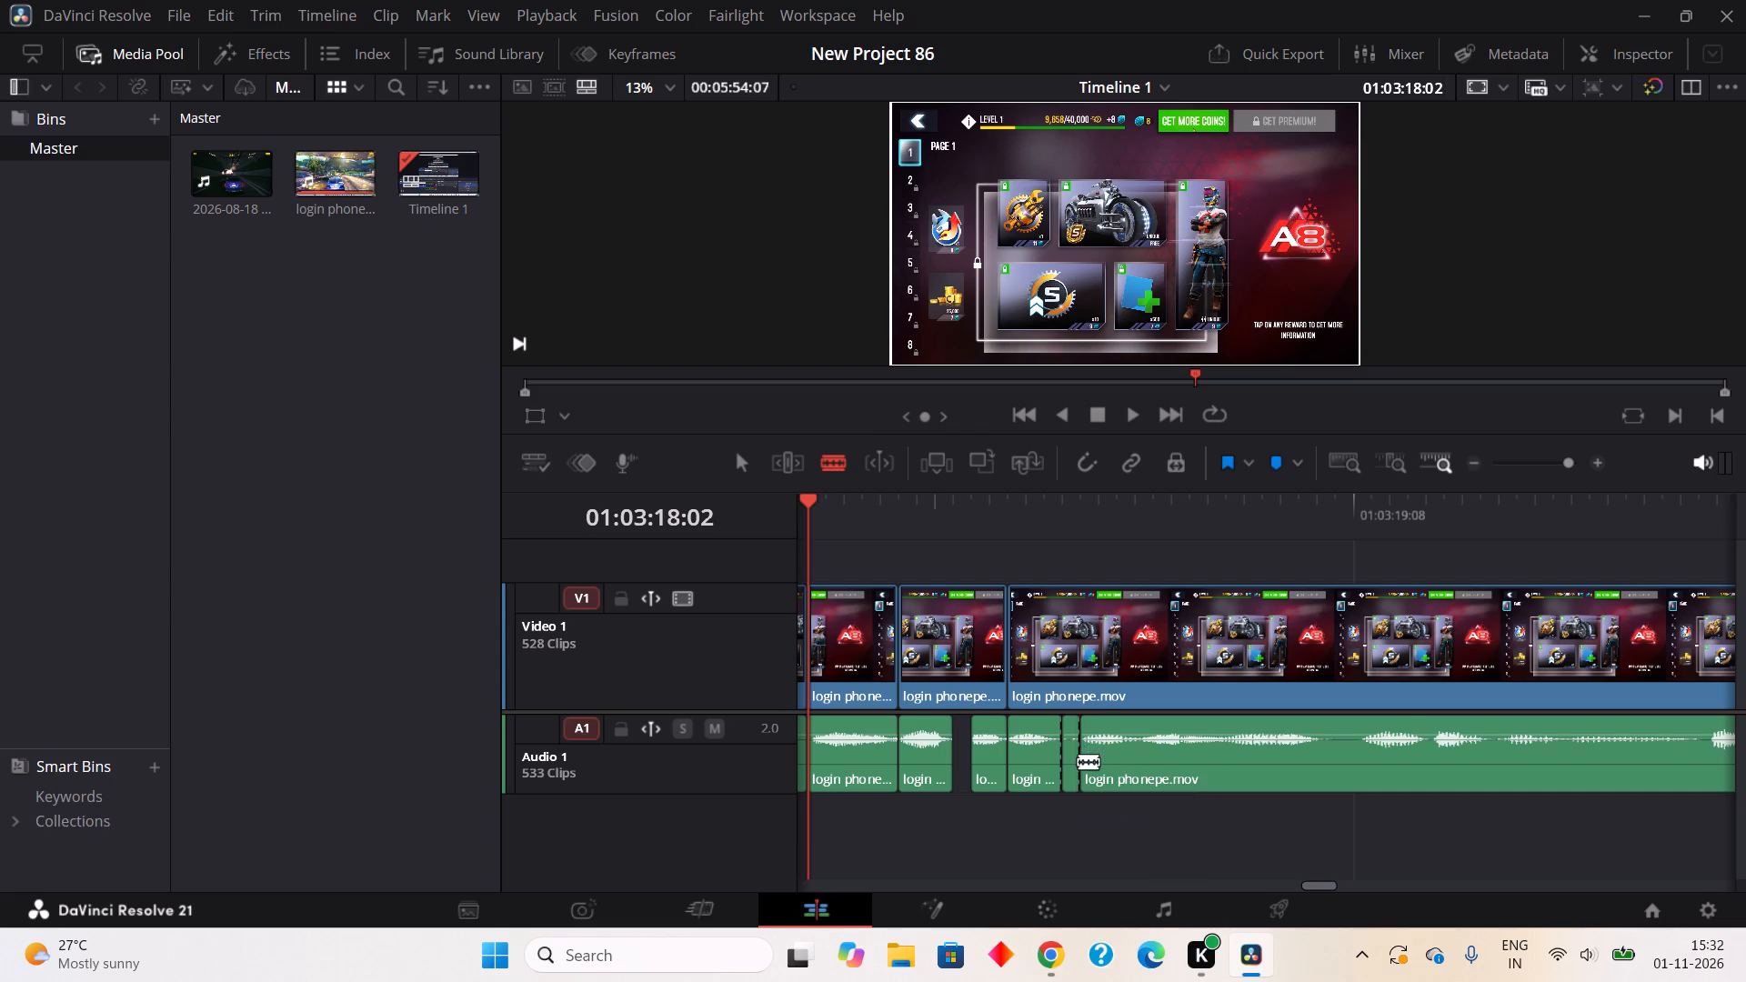
left_click(1156, 369)
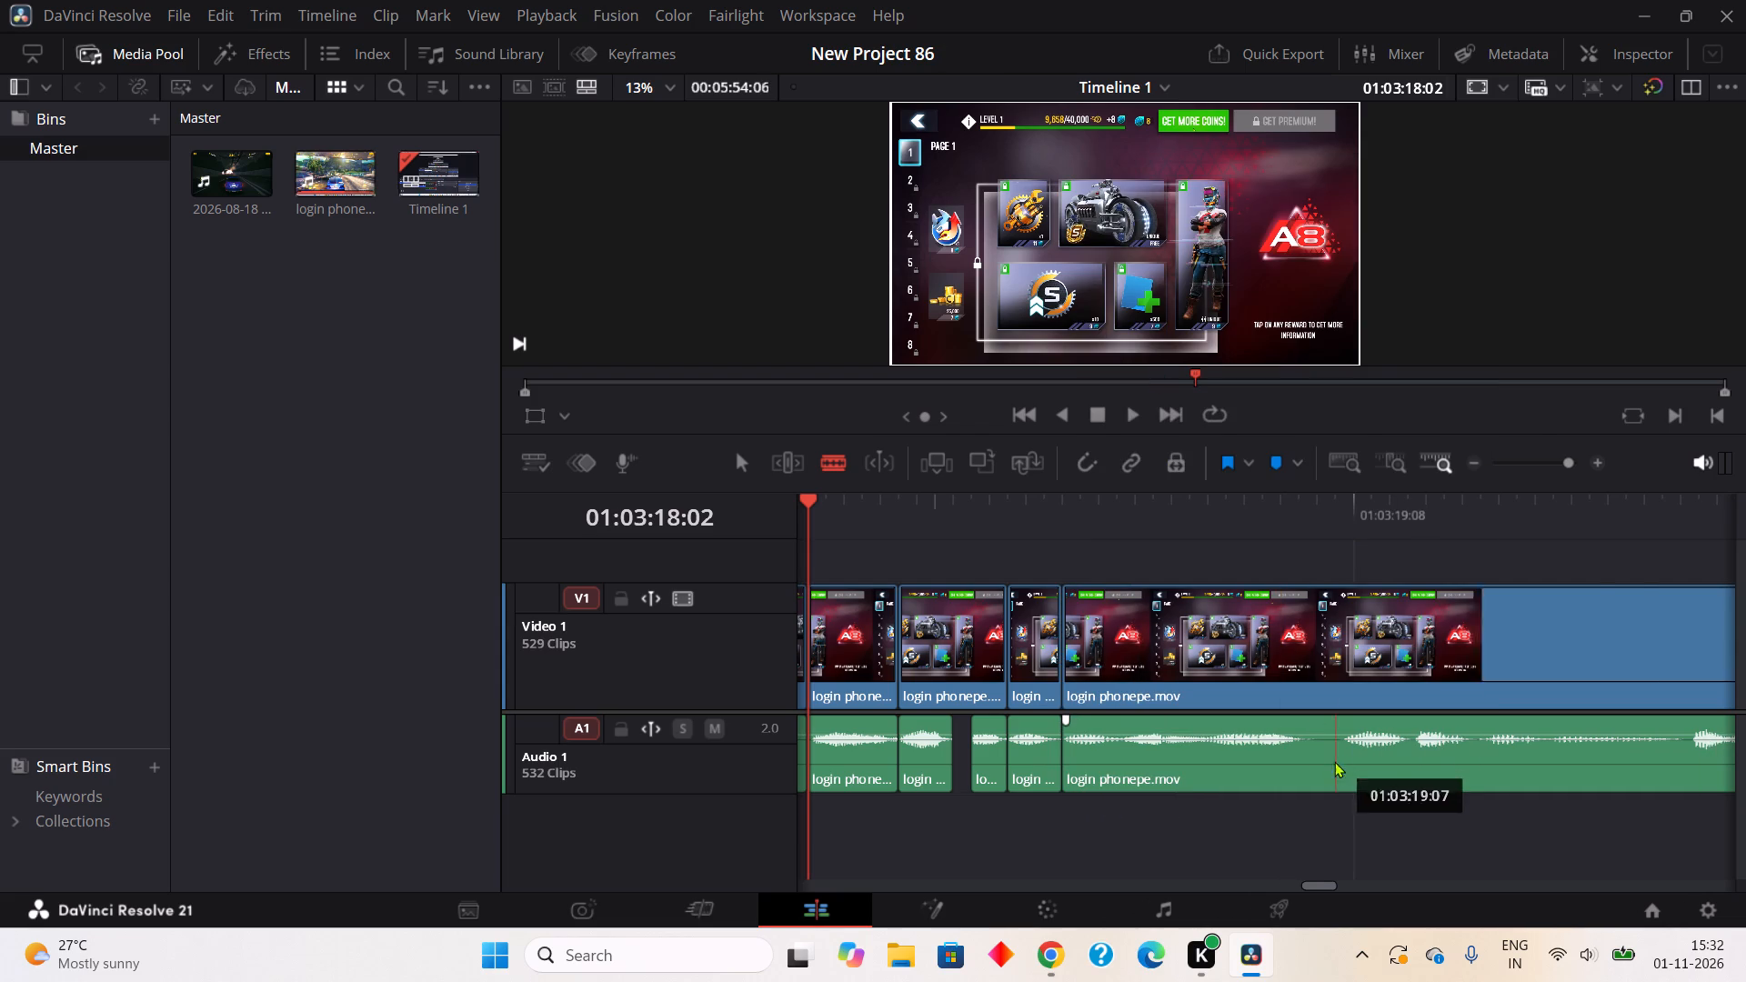
Split out the three-frame pause in the audio from about 01:03:19:05 to 01:03:19:08 and ripple cut it.
left_click(1300, 761)
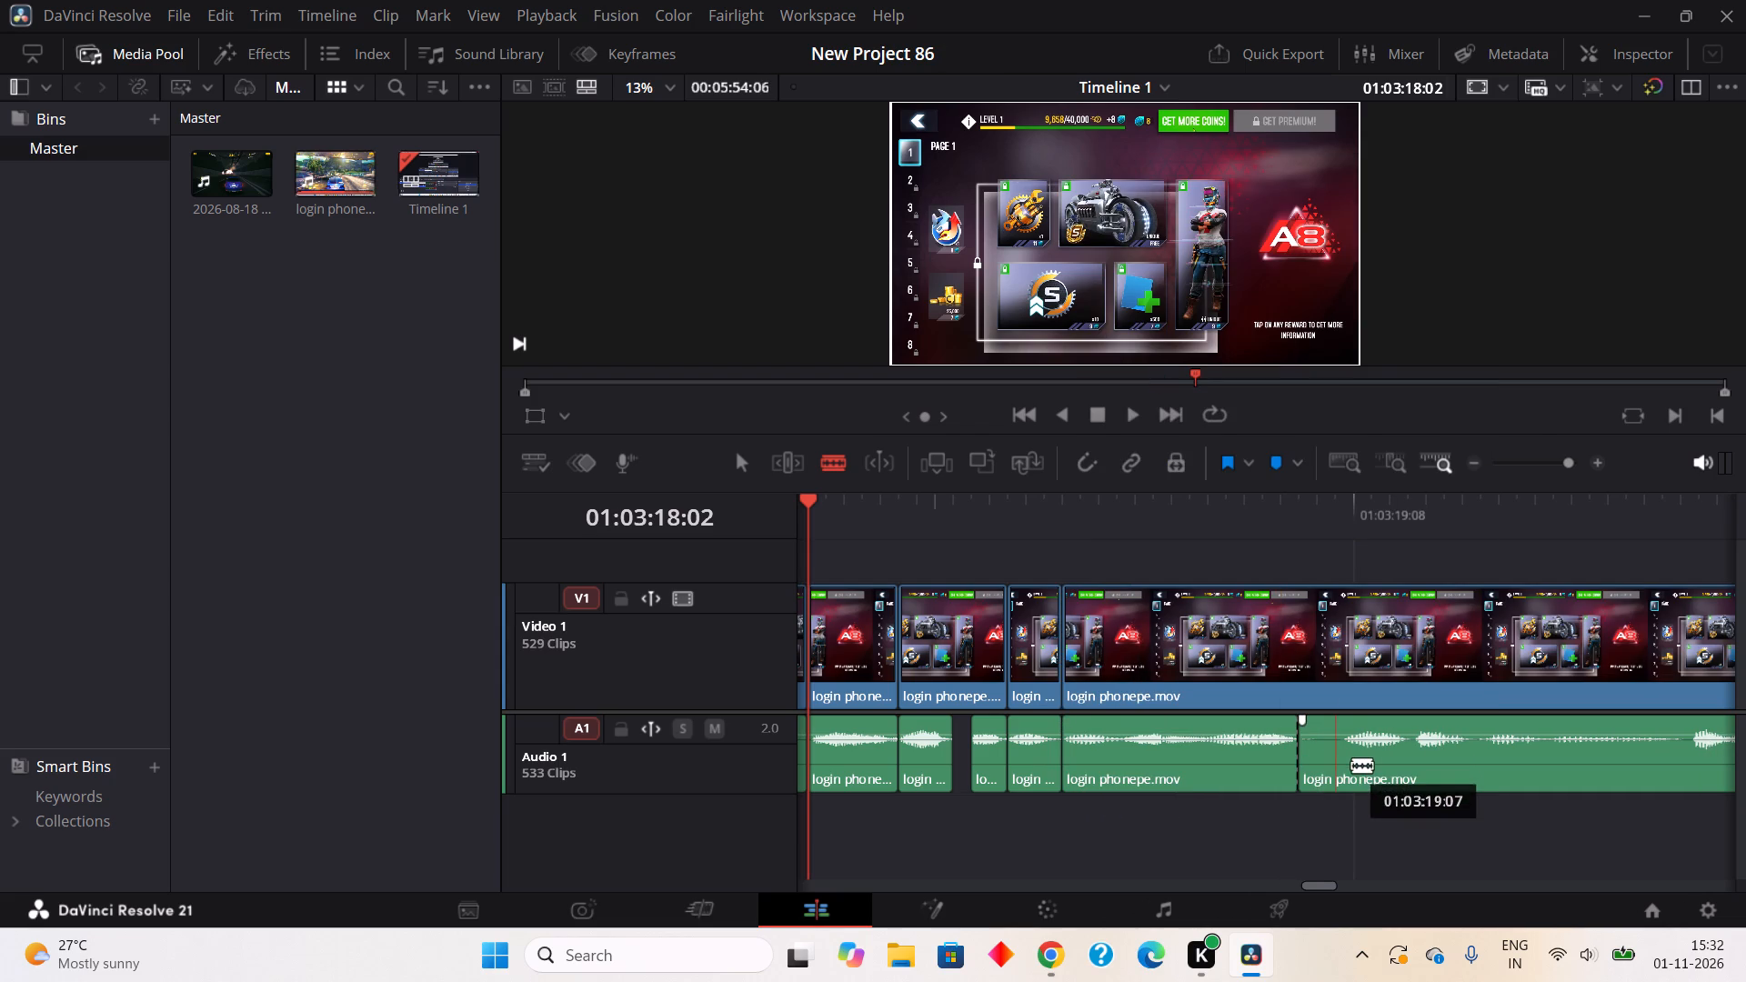
left_click(1357, 768)
right_click(1338, 766)
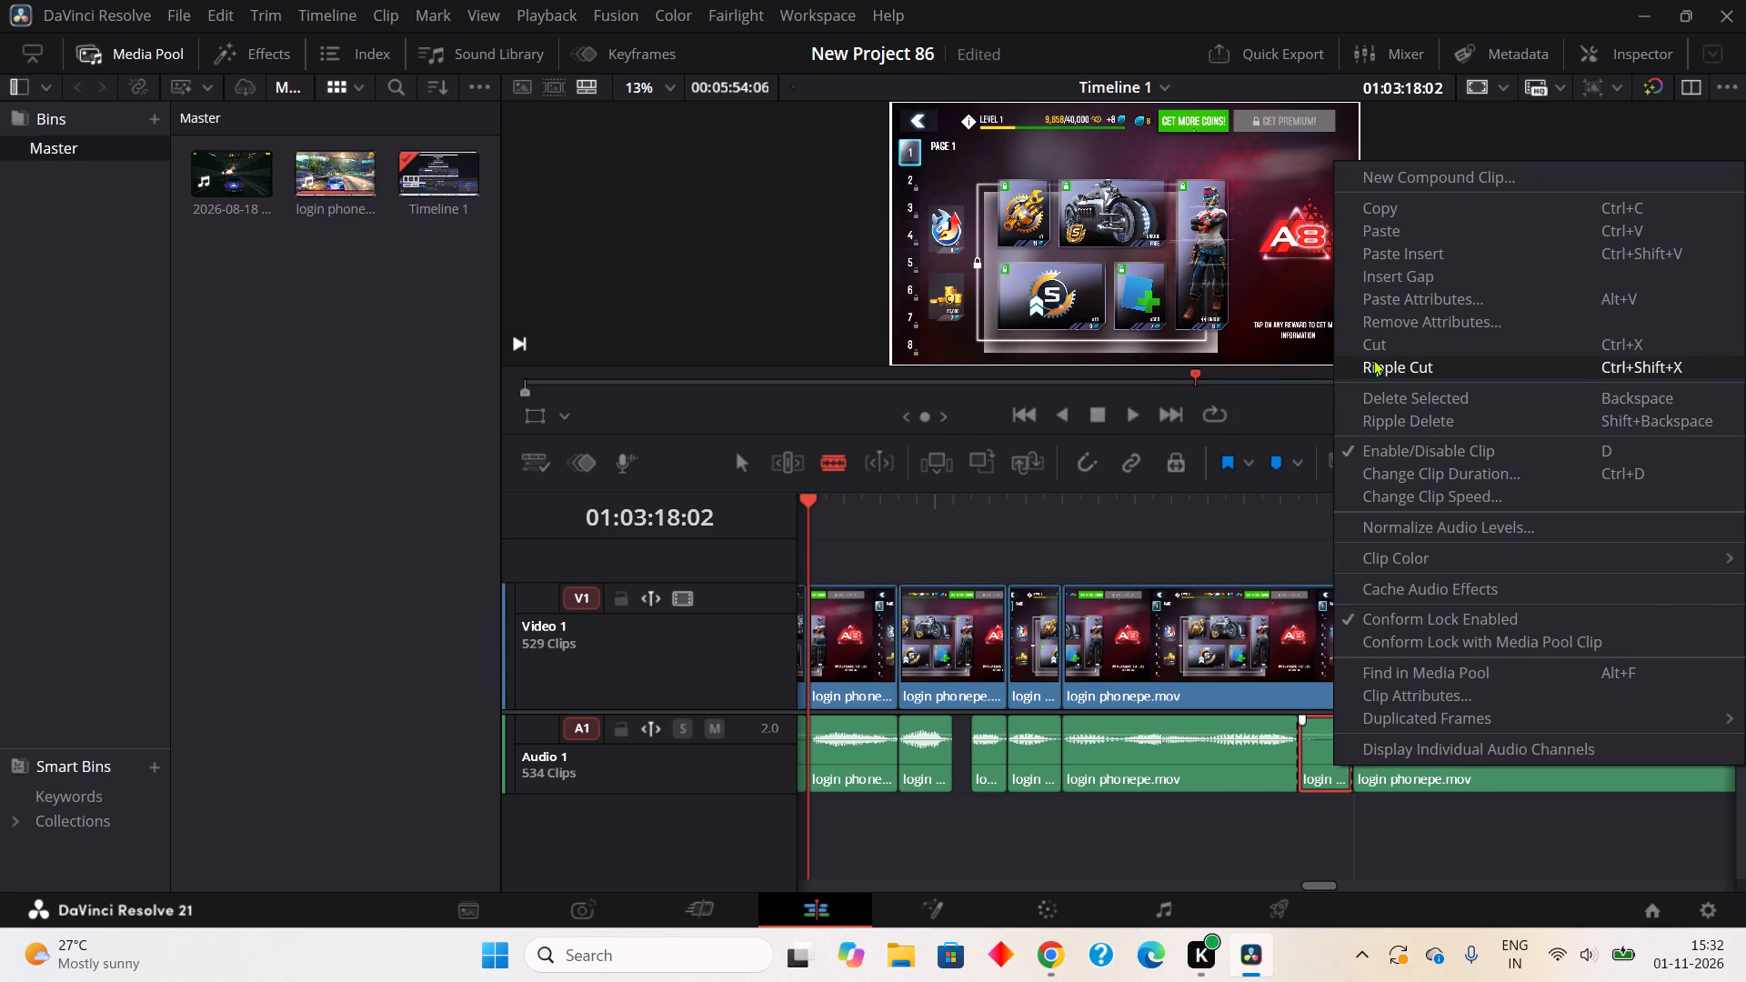
left_click(1373, 359)
Split the audio at about 01:03:19:08 and 01:03:19:09, and ripple cut the one-frame piece between.
left_click(1358, 757)
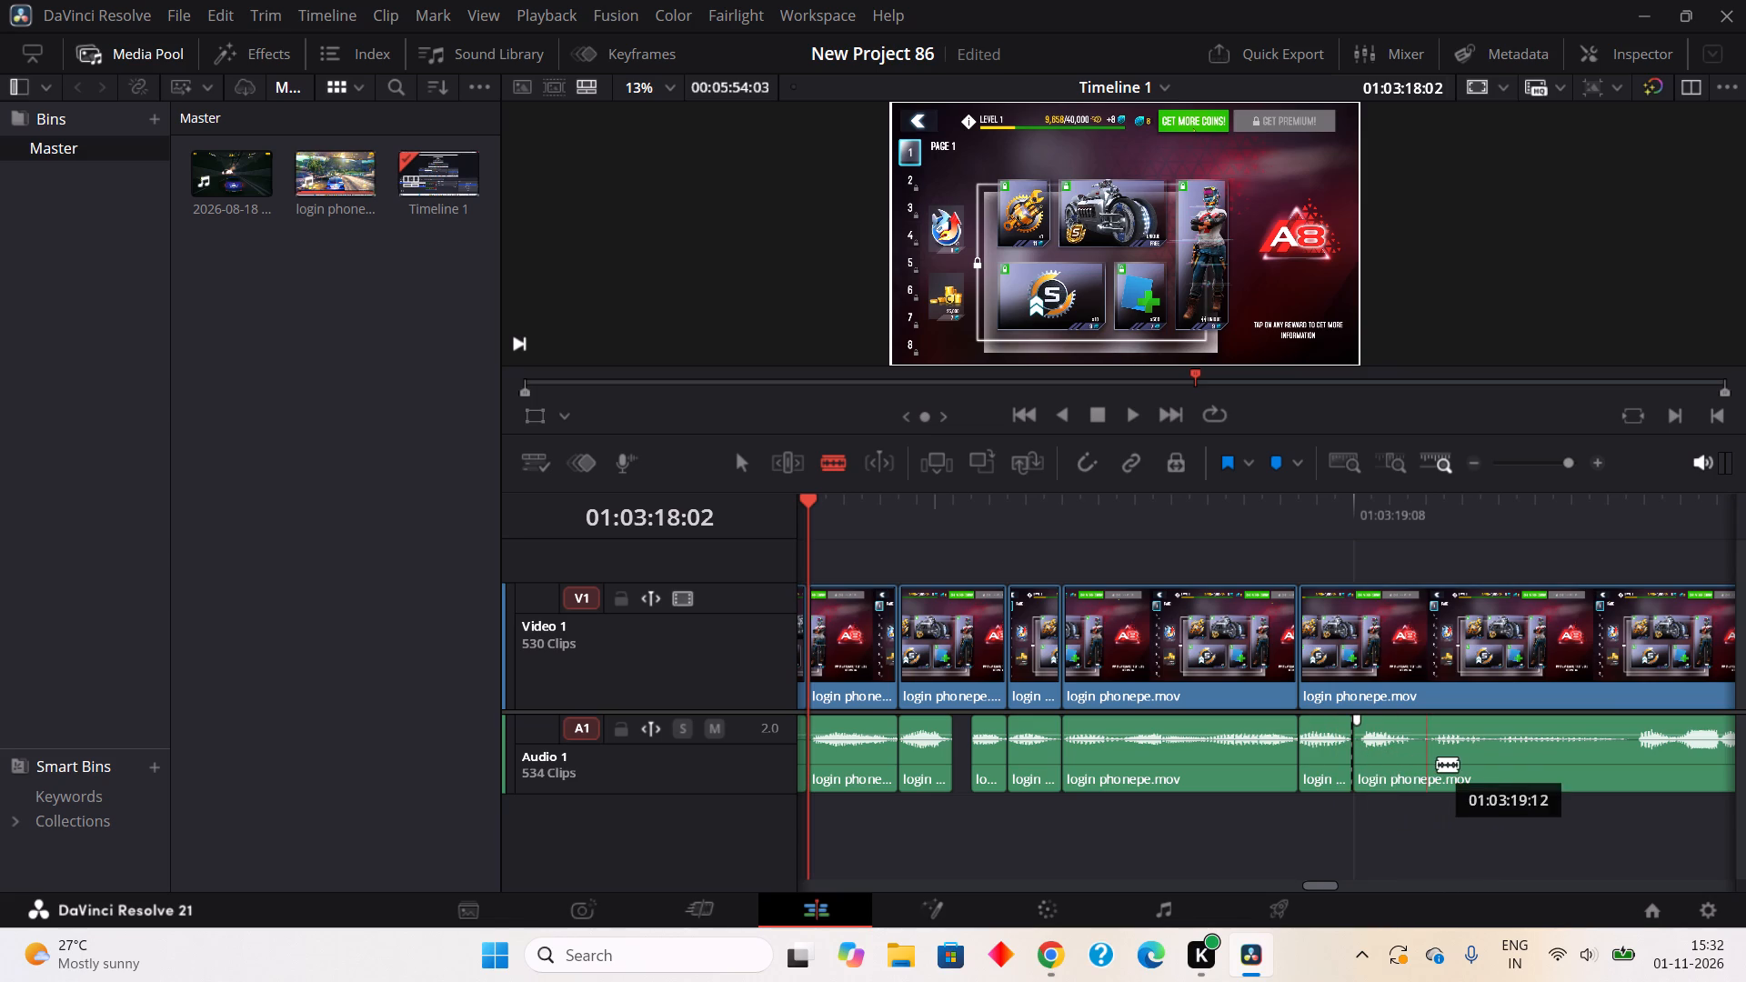
left_click(1371, 776)
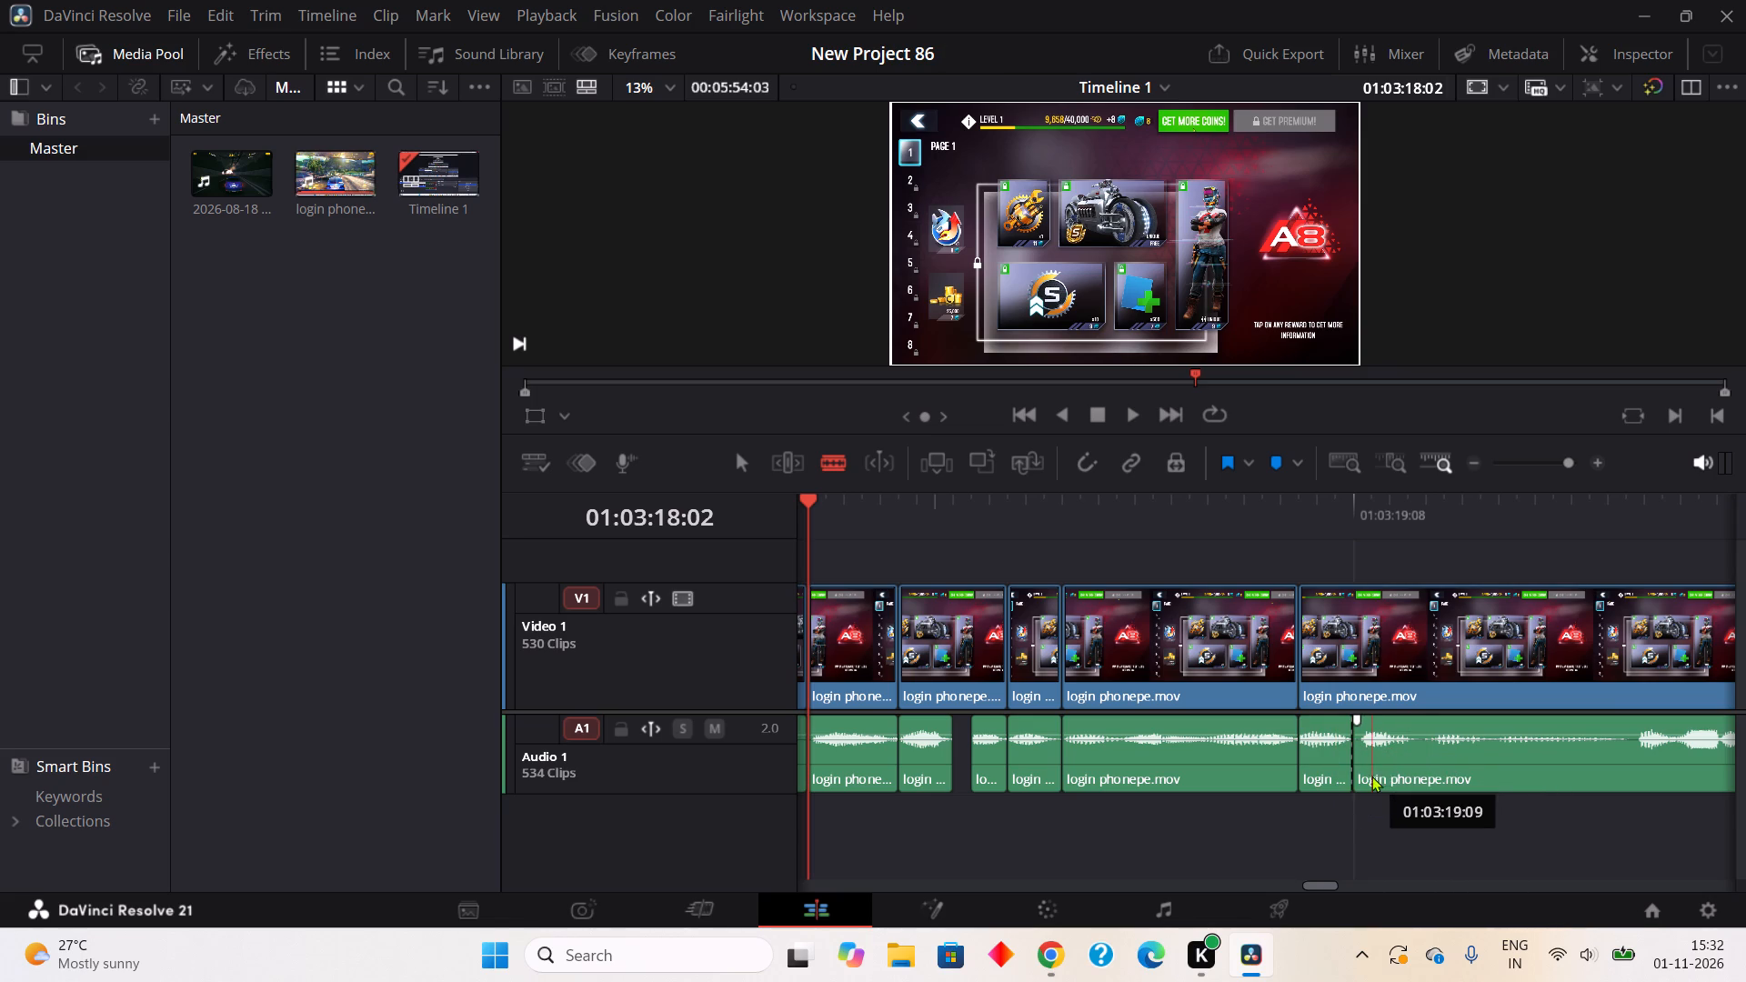
right_click(1365, 776)
left_click_drag(1388, 567, 1394, 582)
Split out the pause in the audio from about 01:03:19:10 to 01:03:19:11 and remove it with a plain Cut, without ripple.
left_click(1407, 756)
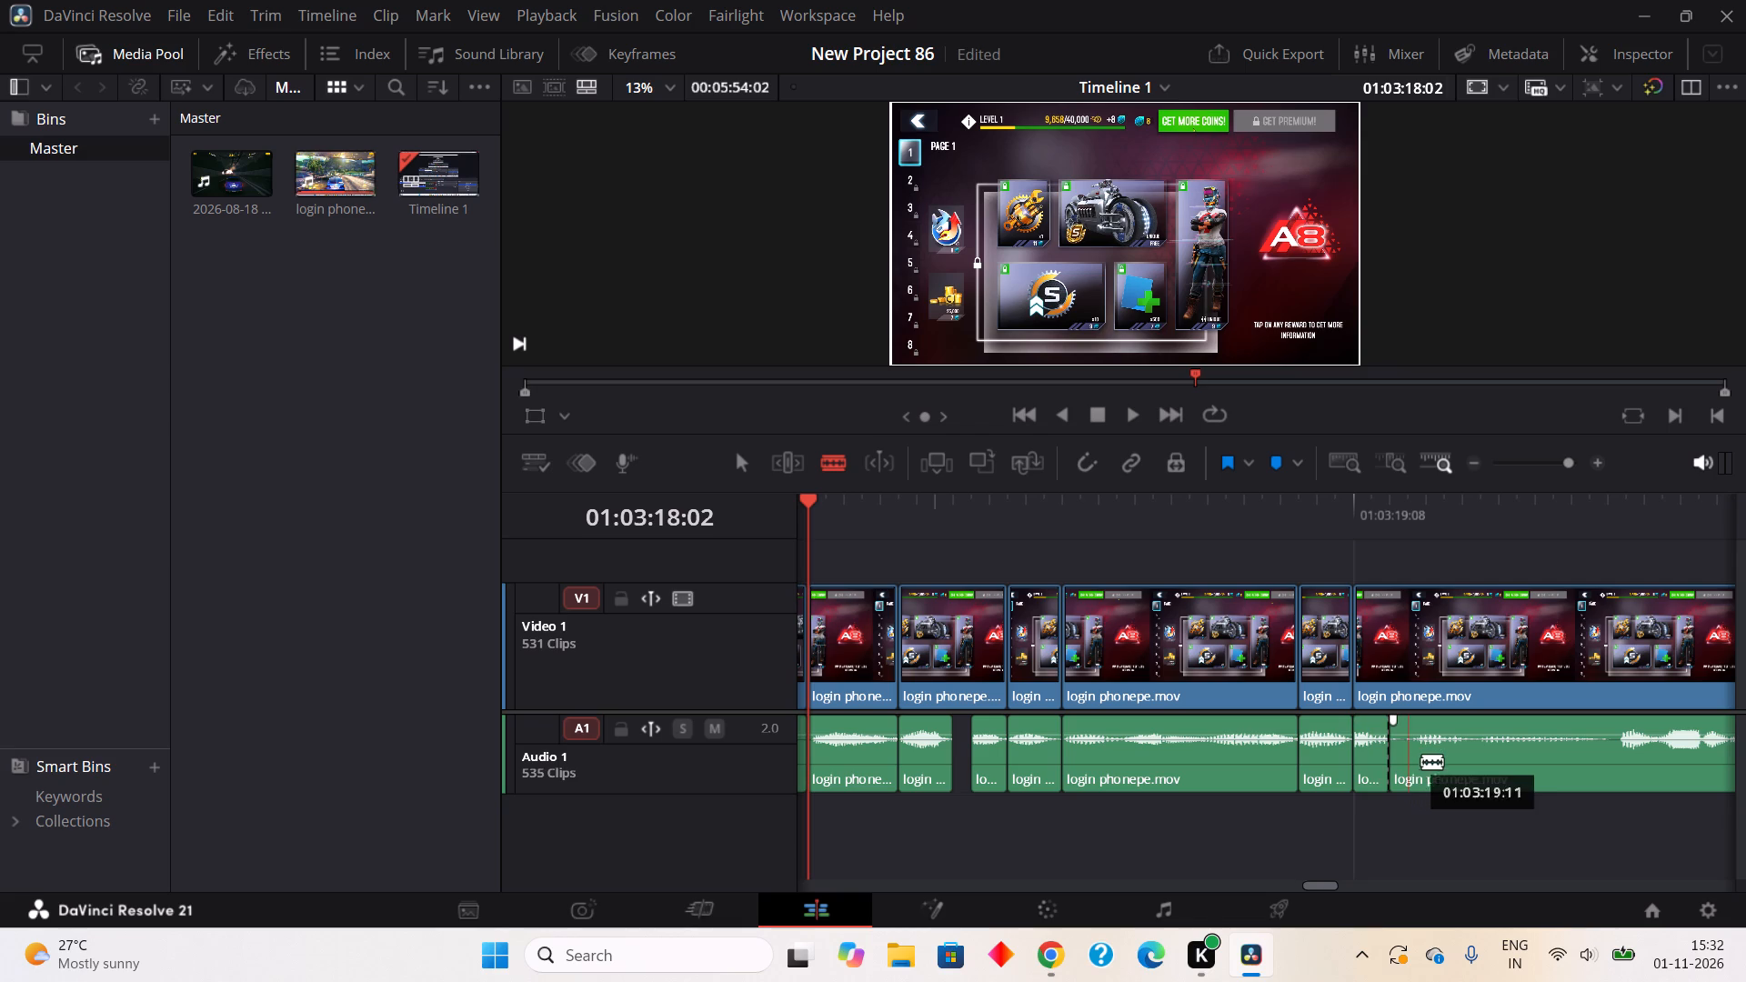
left_click(1424, 770)
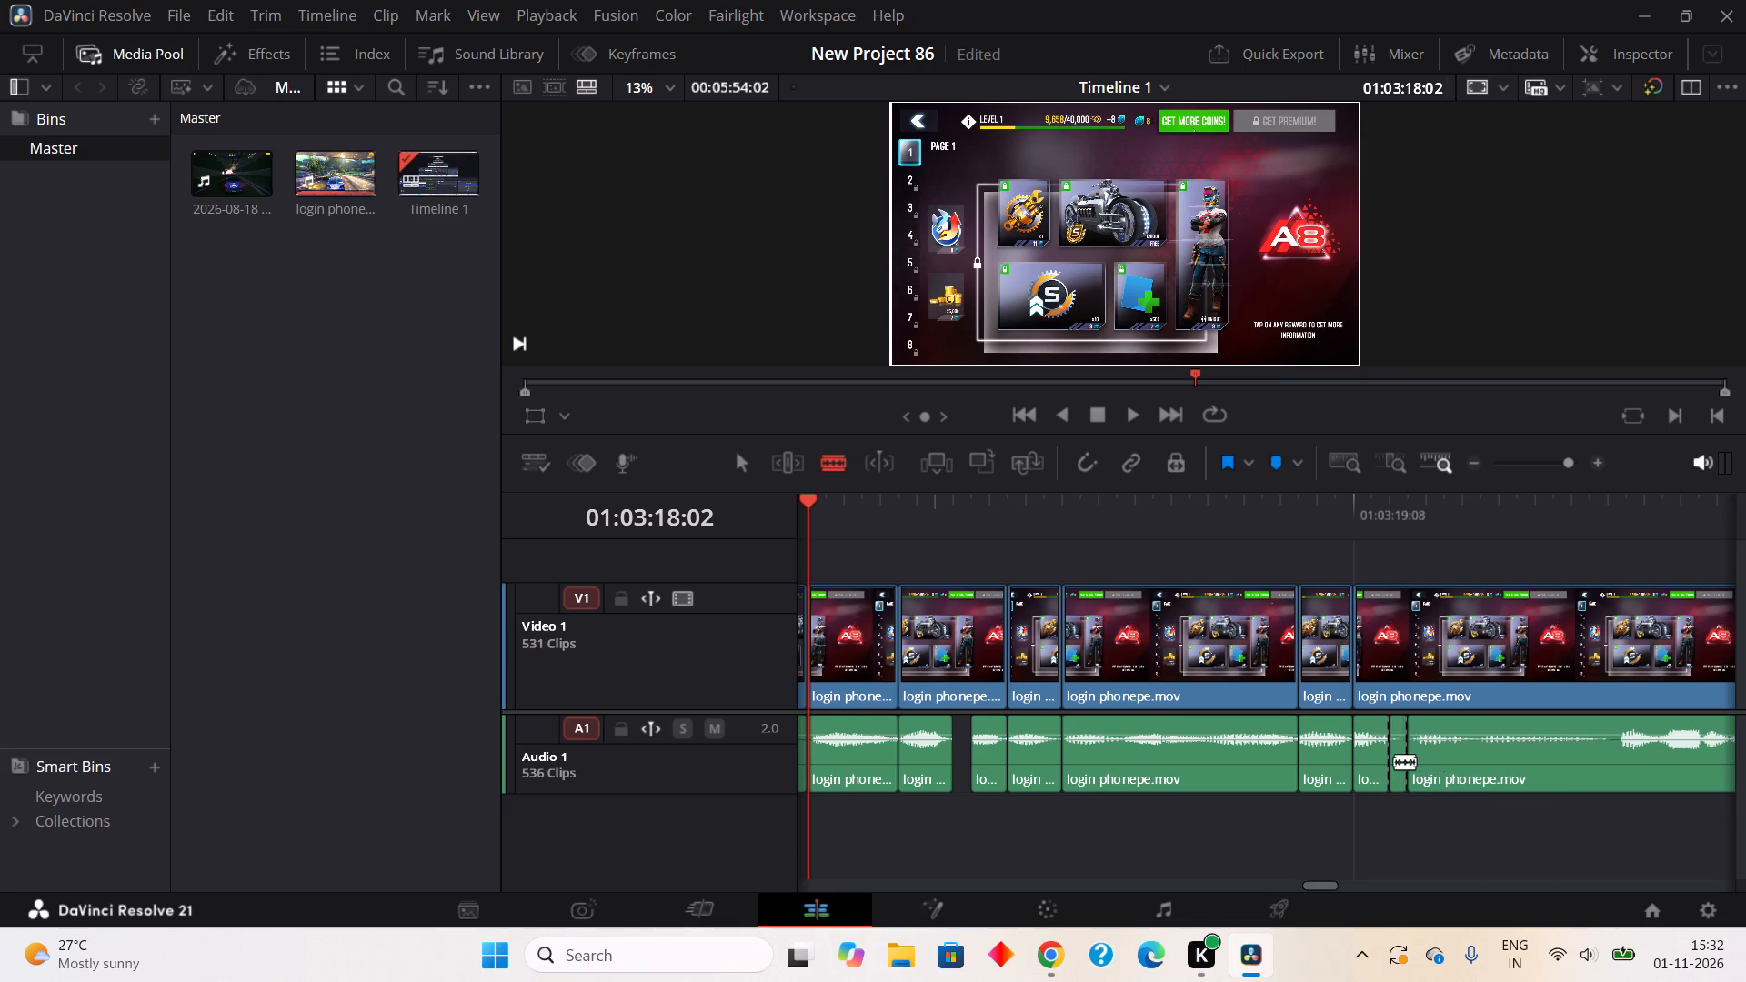
right_click(1394, 761)
left_click(1458, 350)
Split out the two-frame pause in the audio from about 01:03:19:21 to 01:03:19:23 and ripple cut it.
left_click(1602, 751)
left_click(1631, 771)
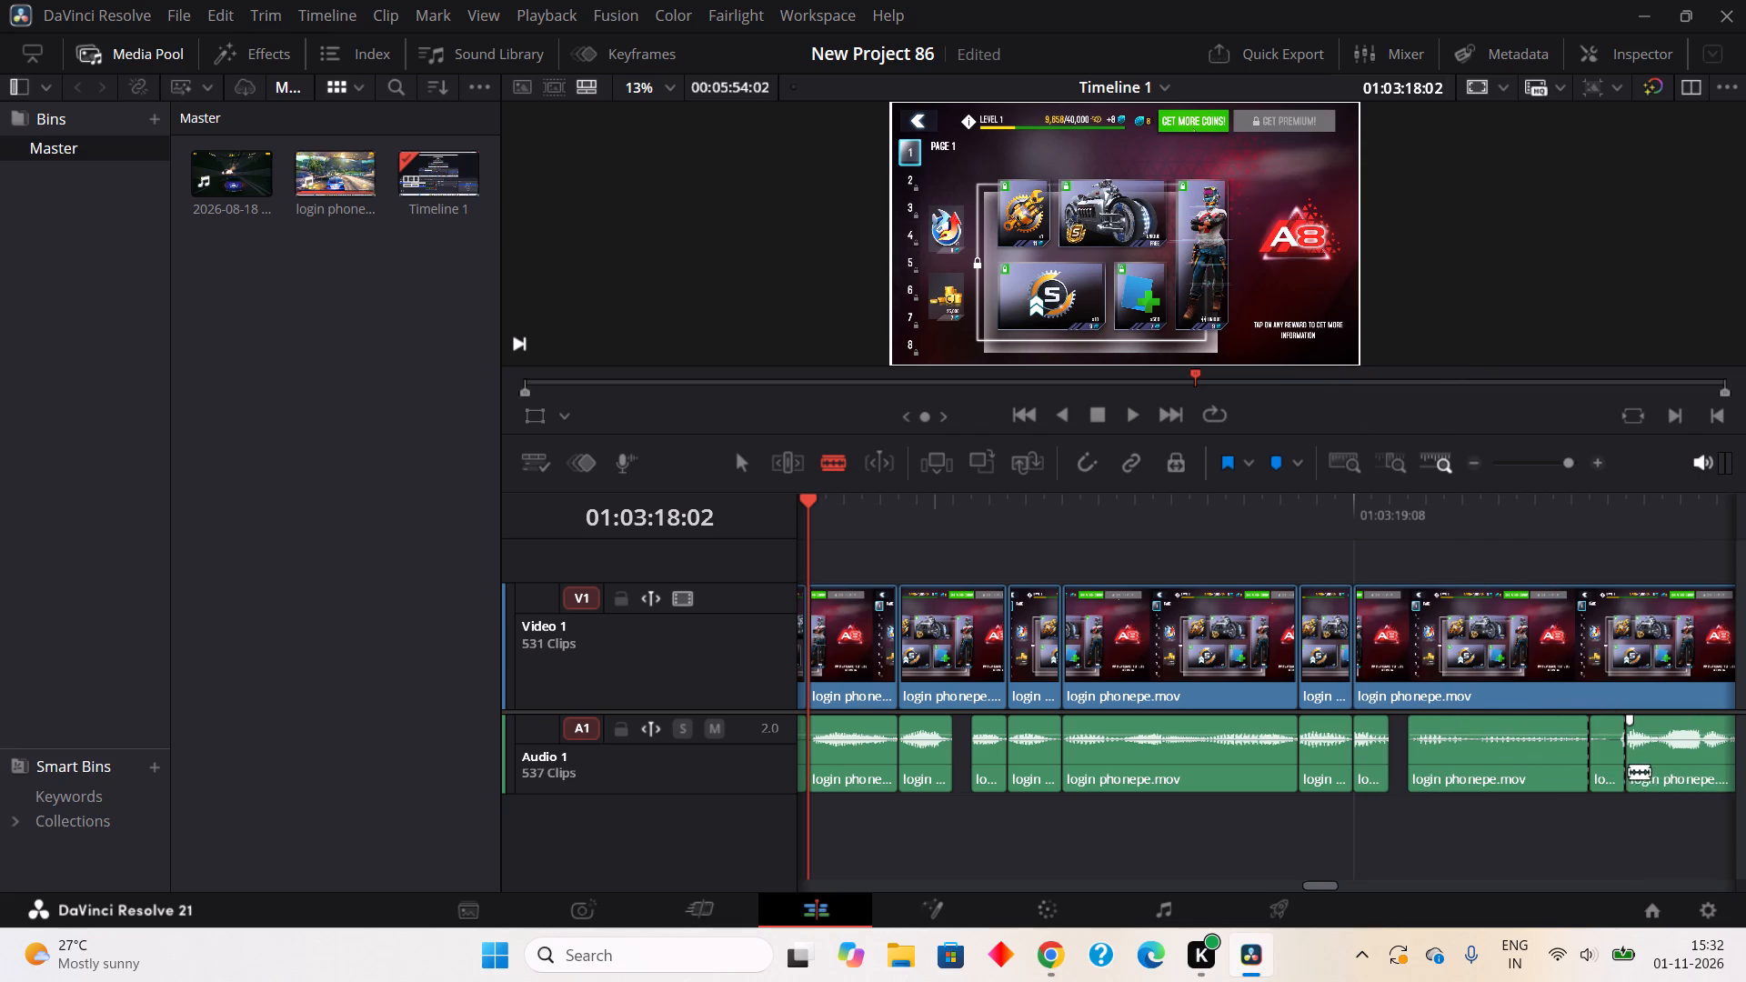
right_click(1609, 761)
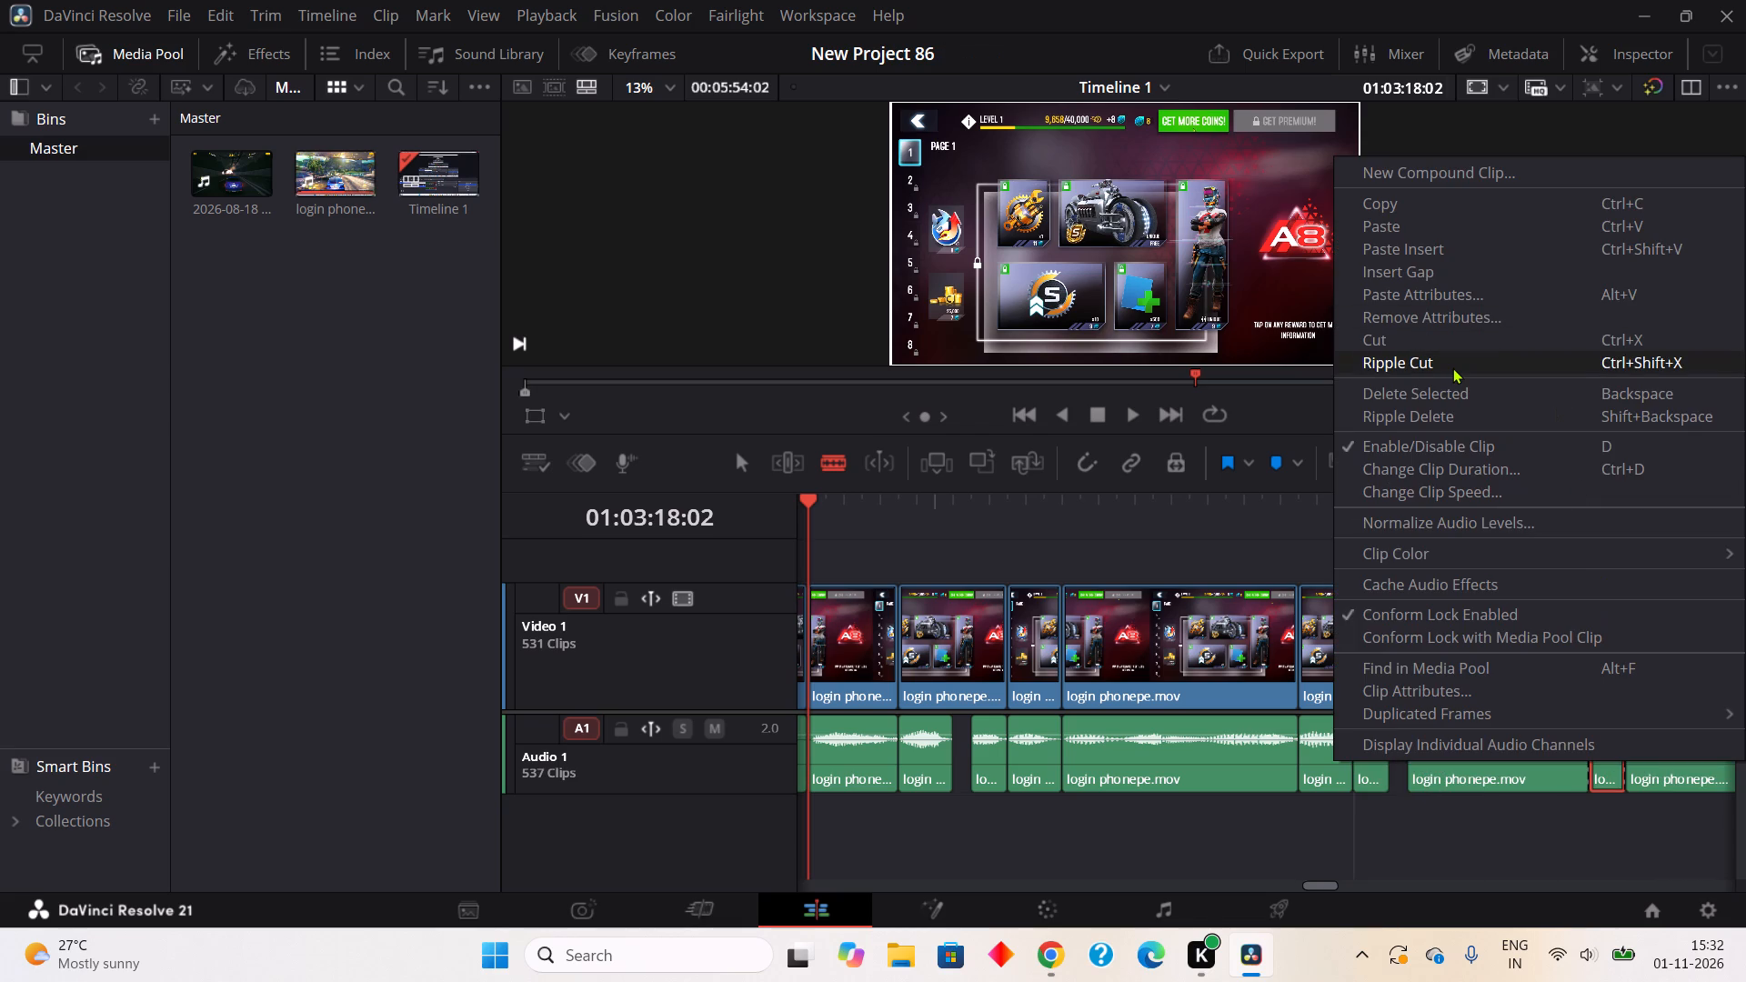
left_click(1452, 367)
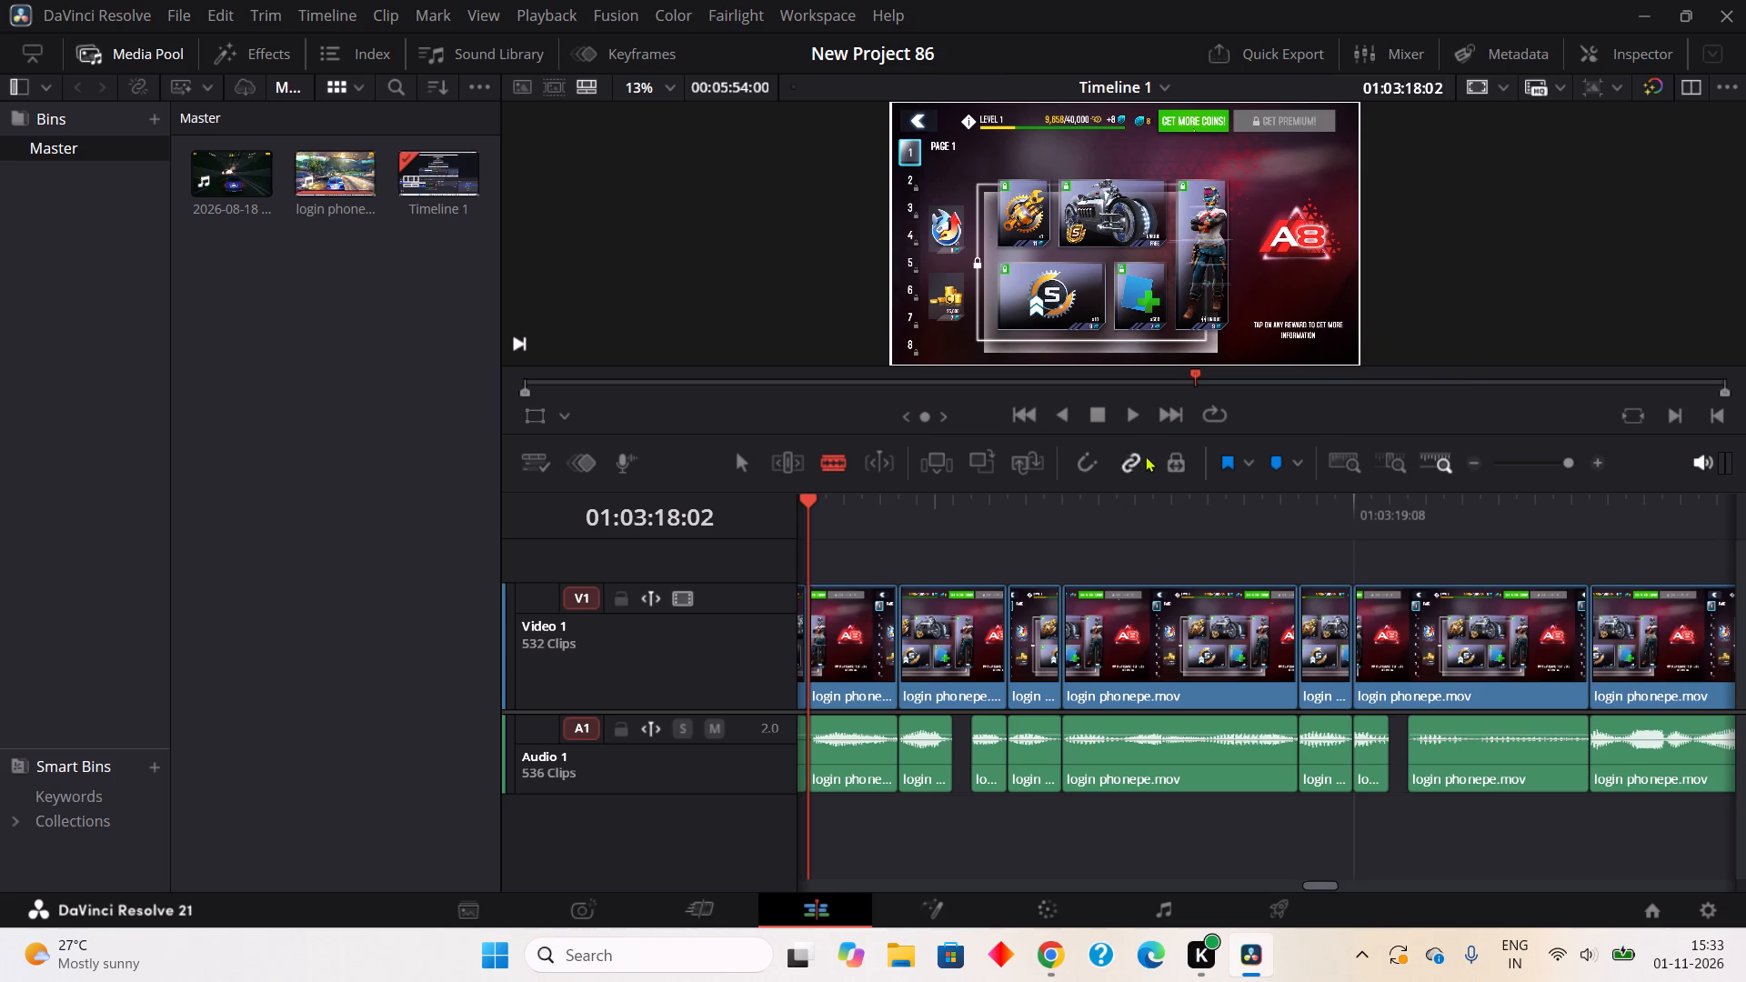
Play back the edited section, and ripple cut the pause in the audio from about 01:03:20:06 to 01:03:20:07.
left_click(1126, 419)
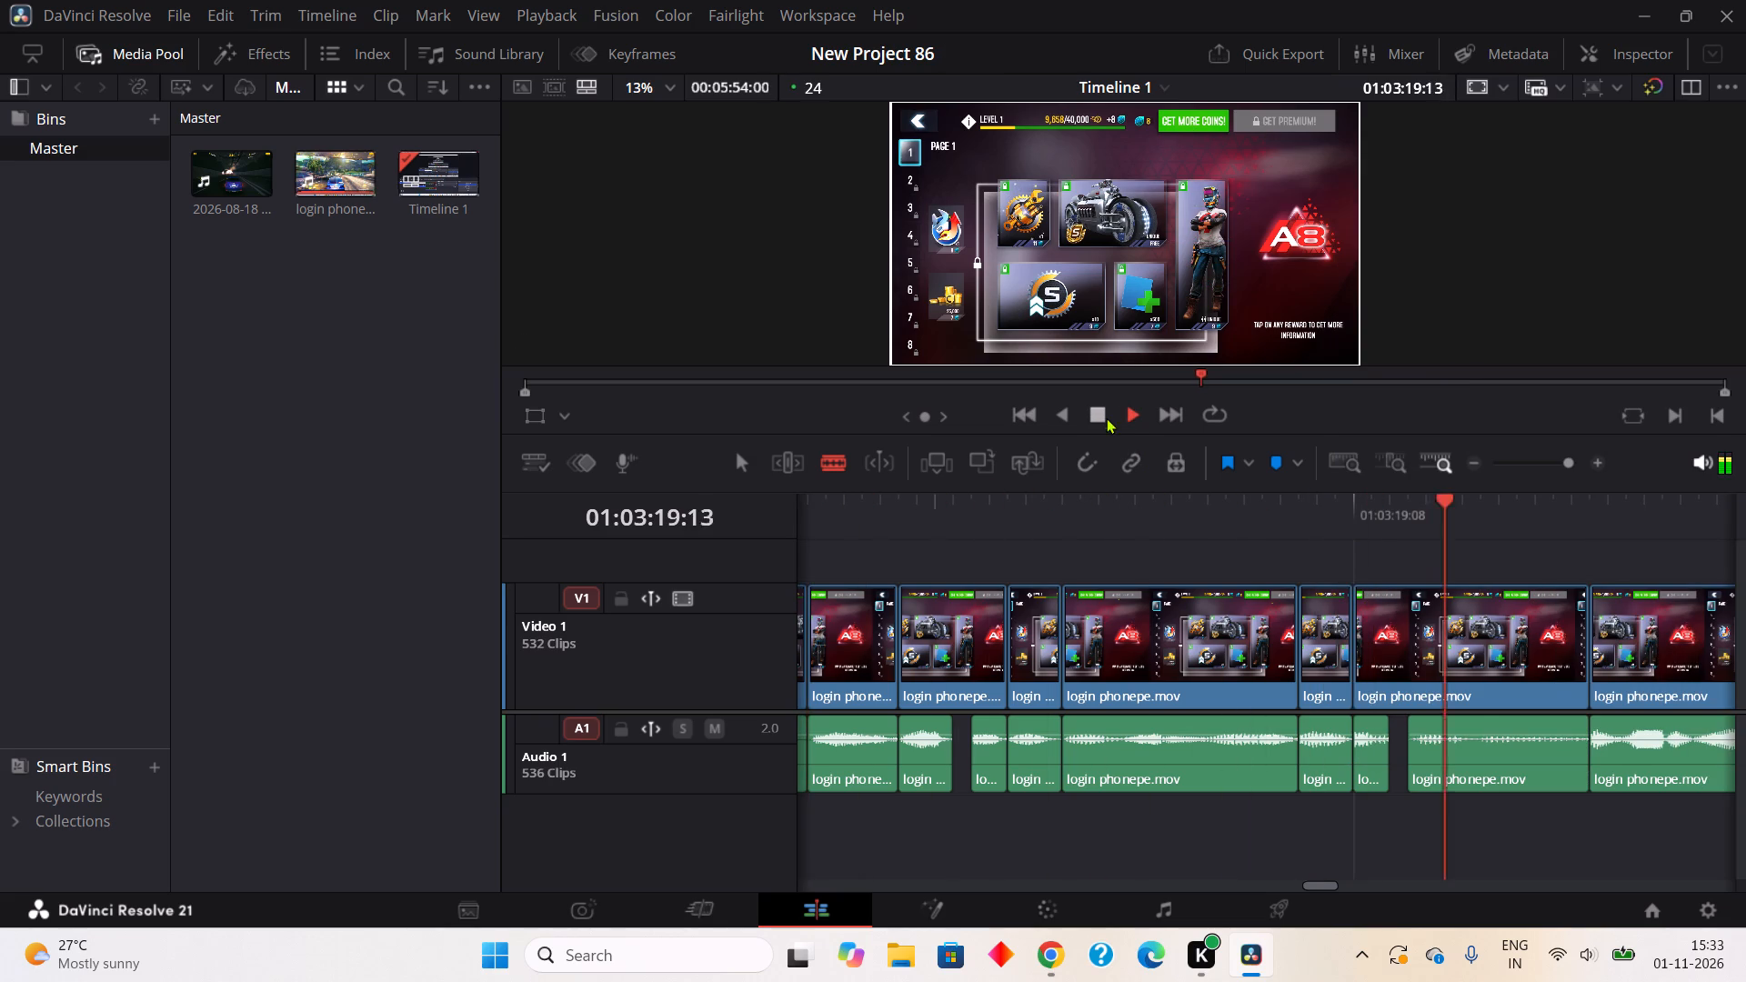
left_click(1098, 410)
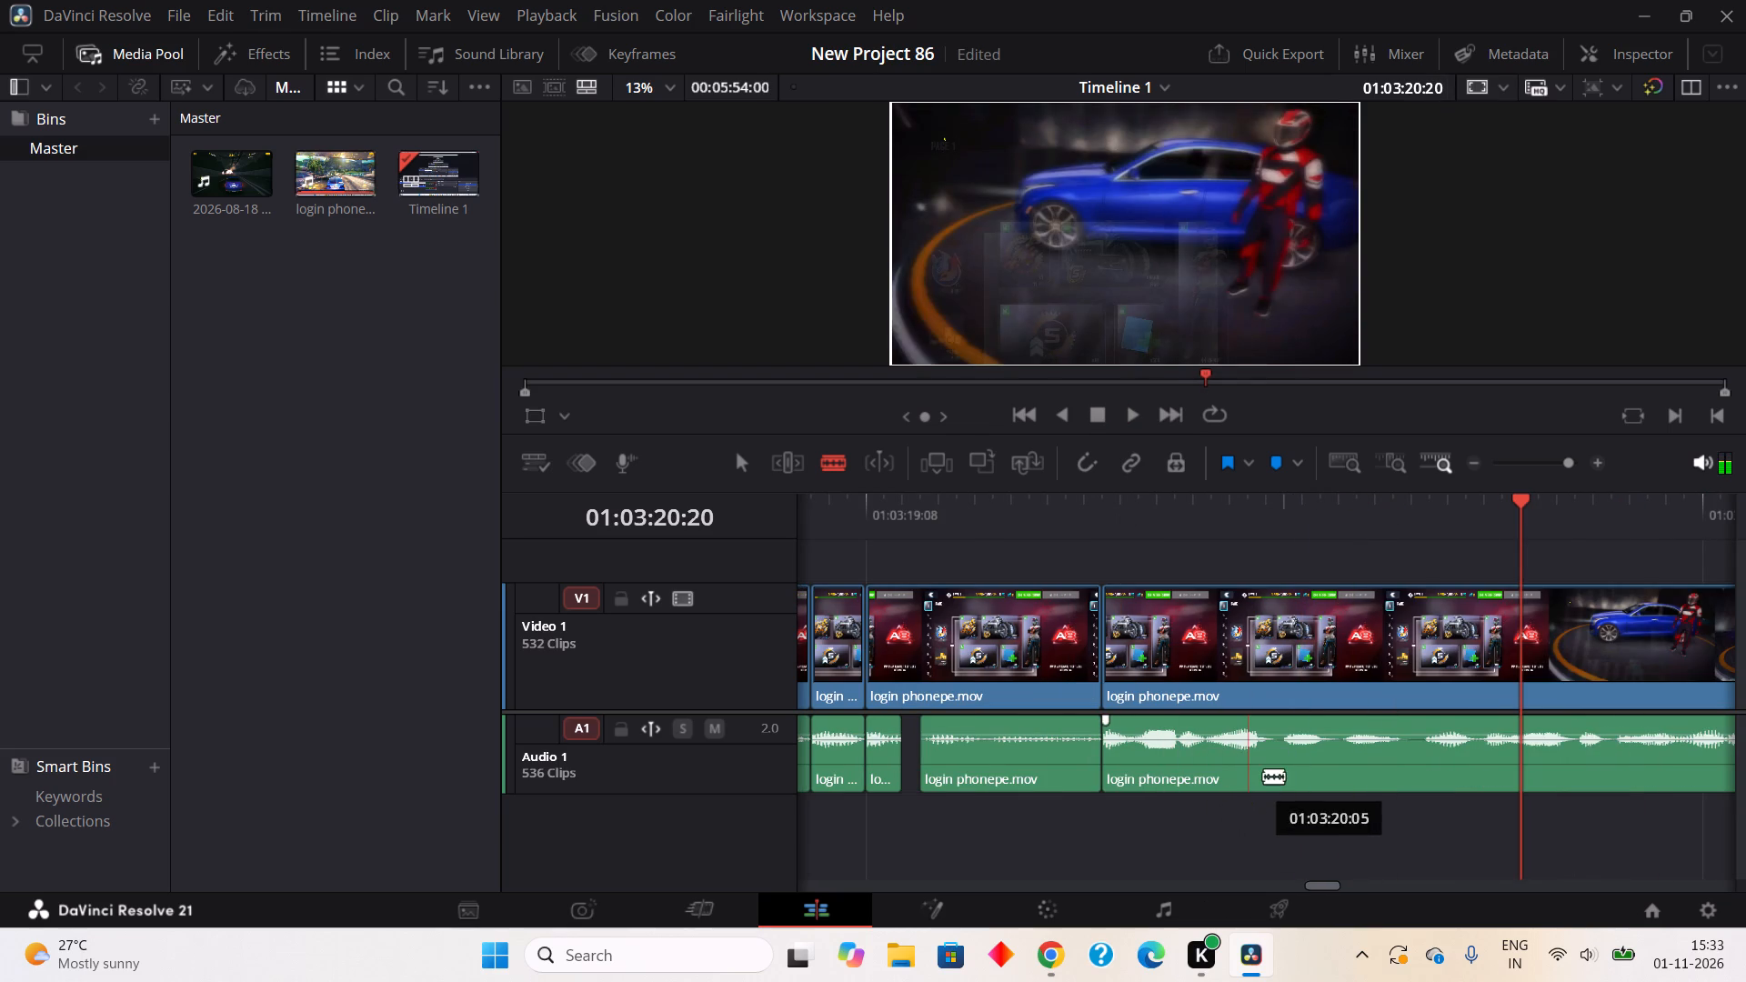
left_click(1278, 771)
left_click(1289, 759)
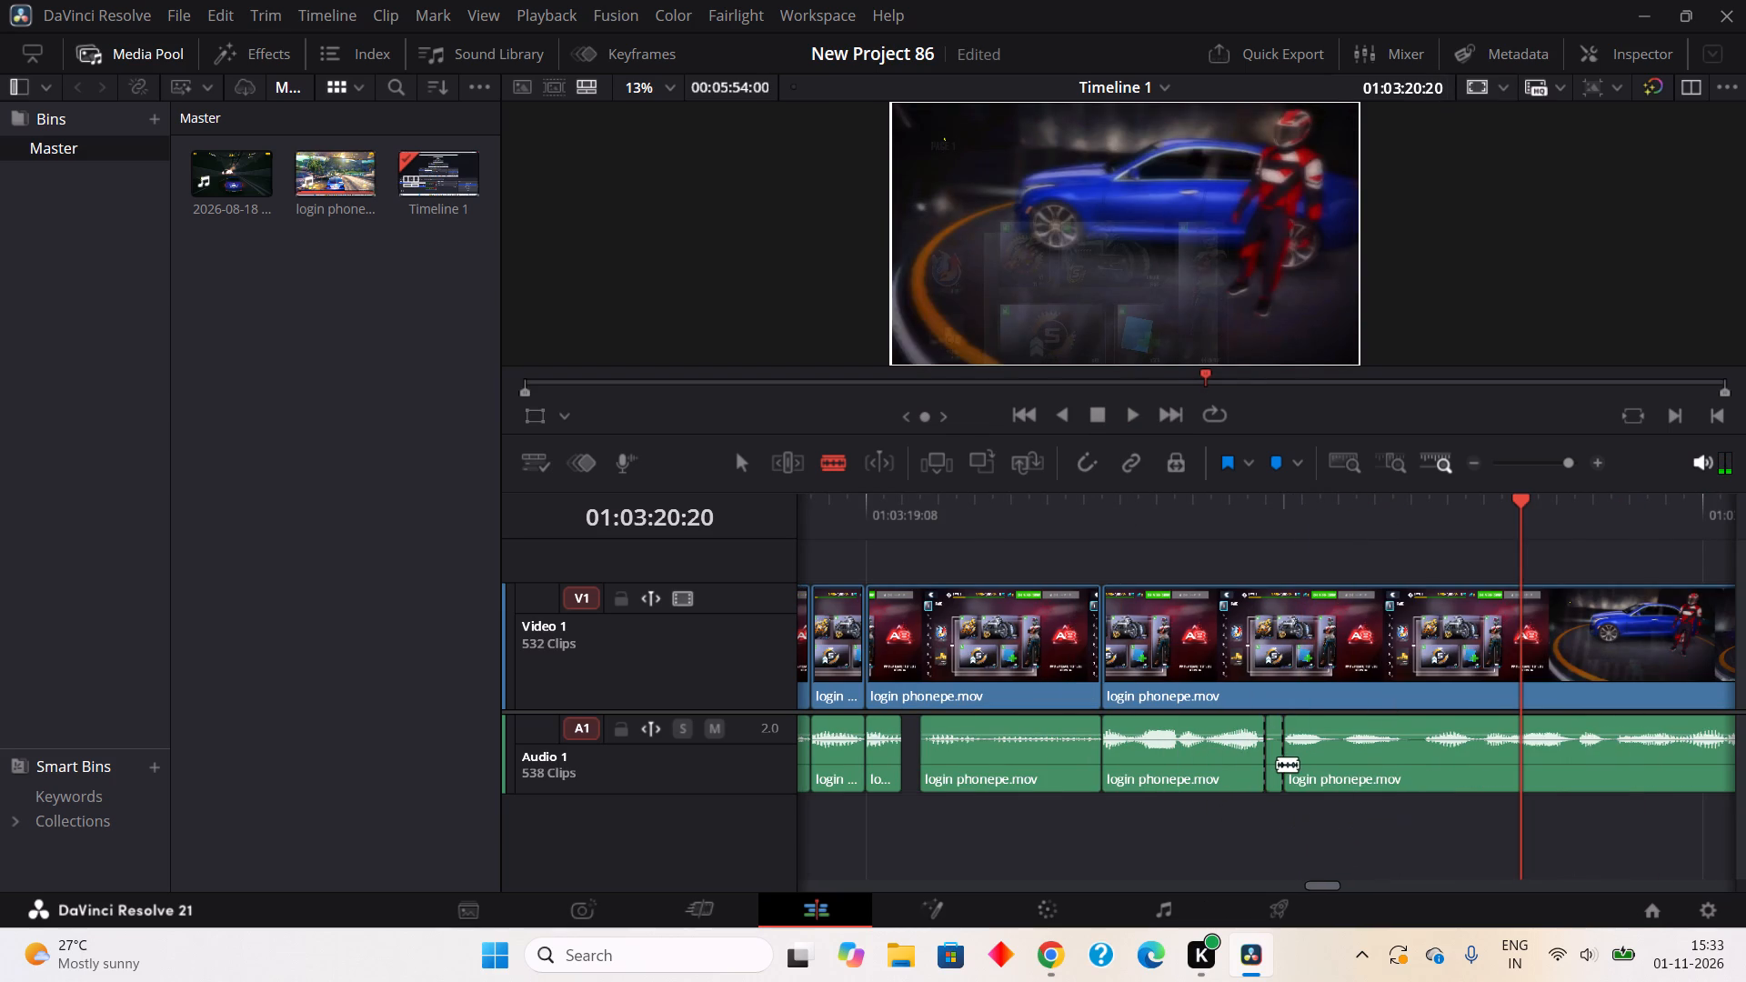
right_click(1277, 764)
left_click(1334, 359)
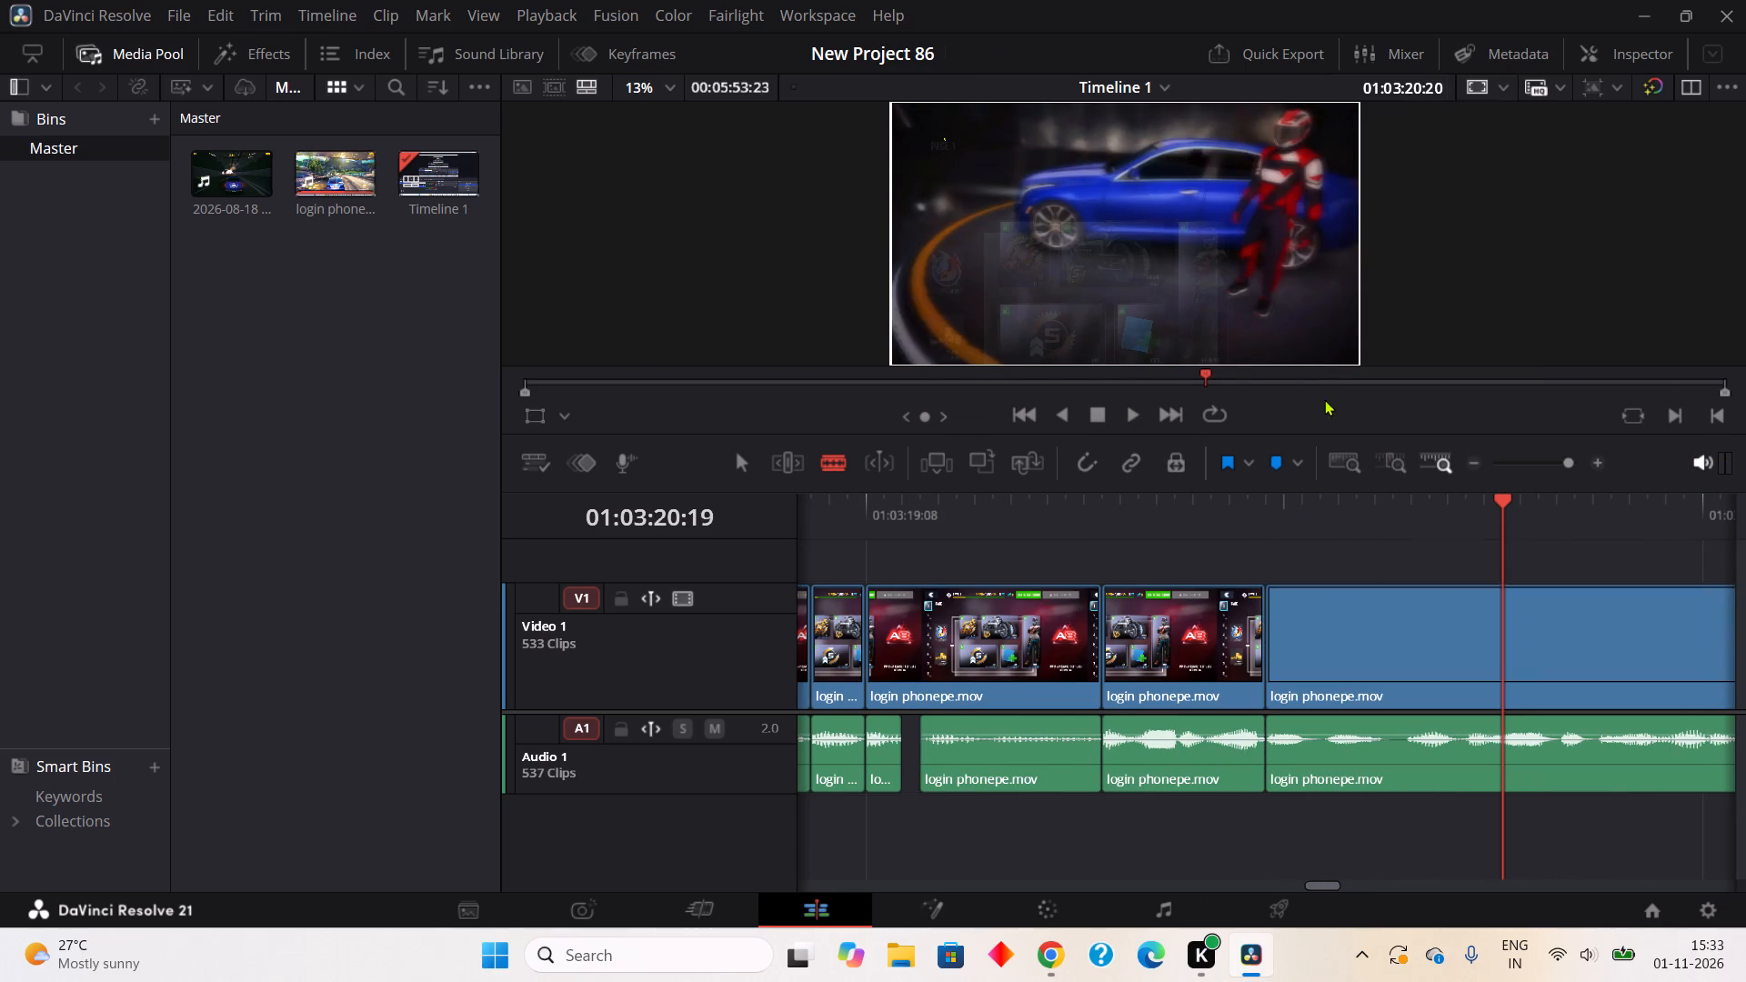
Split out the pause in the audio from about 01:03:20:08 to 01:03:20:09 and ripple cut it.
left_click(1310, 772)
left_click(1331, 771)
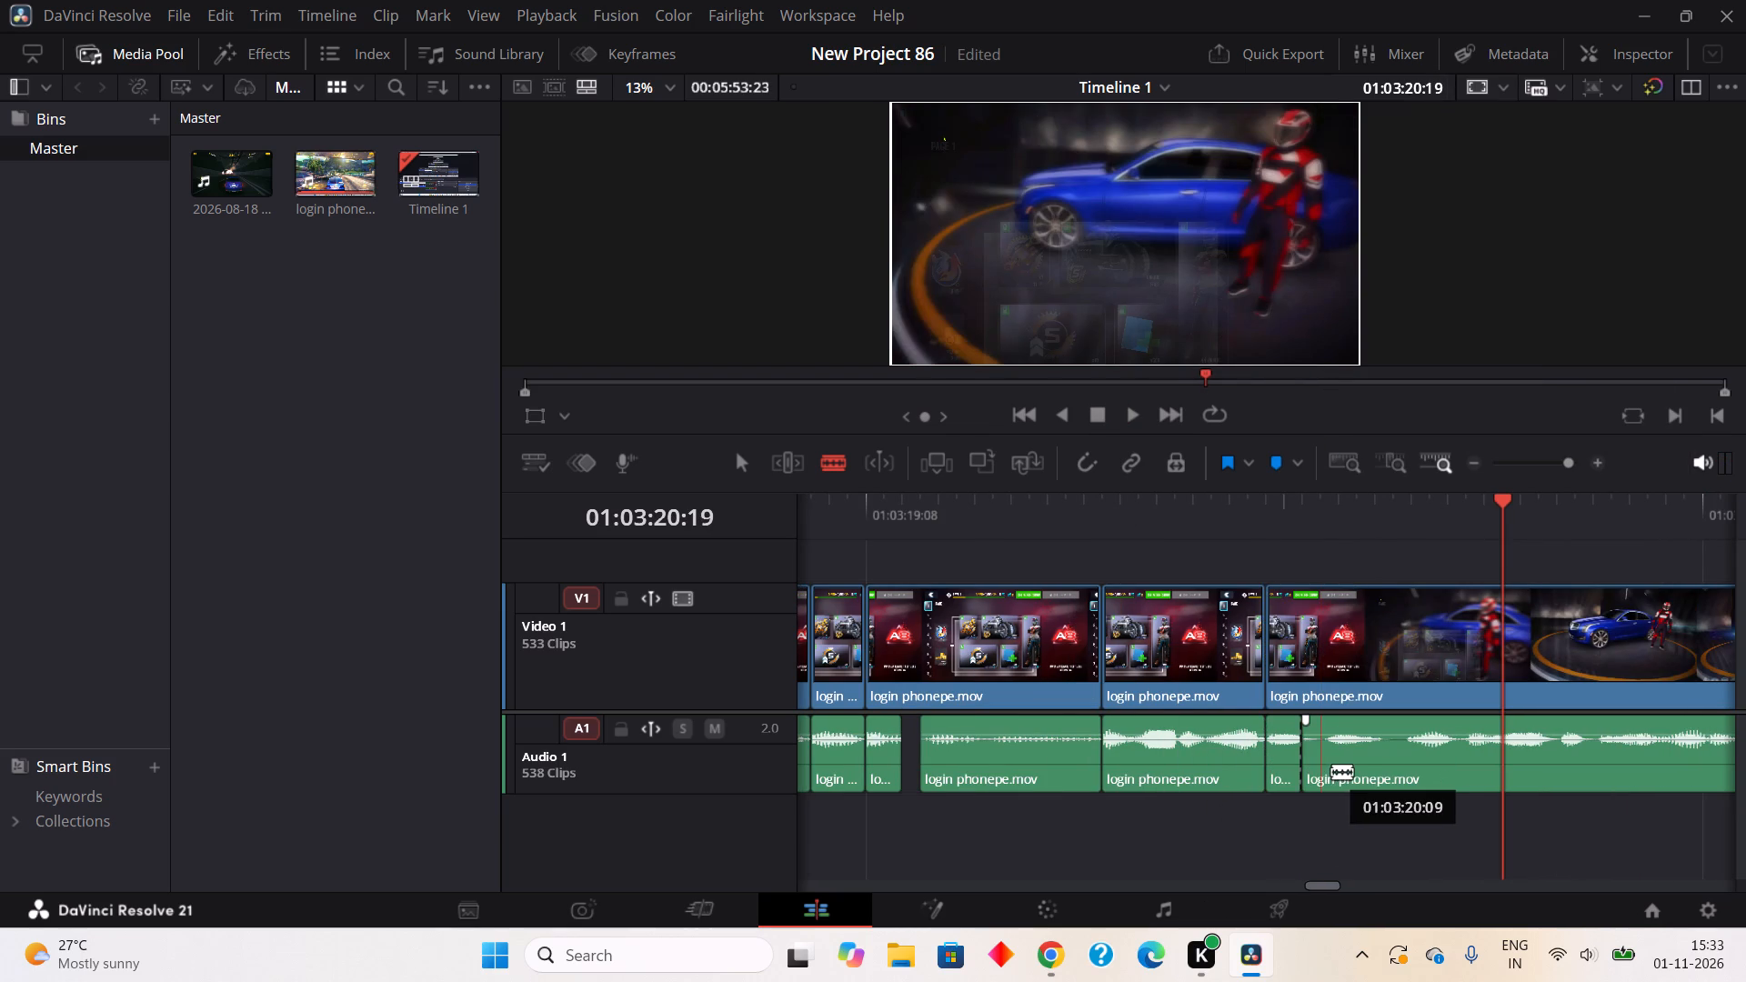
right_click(1312, 770)
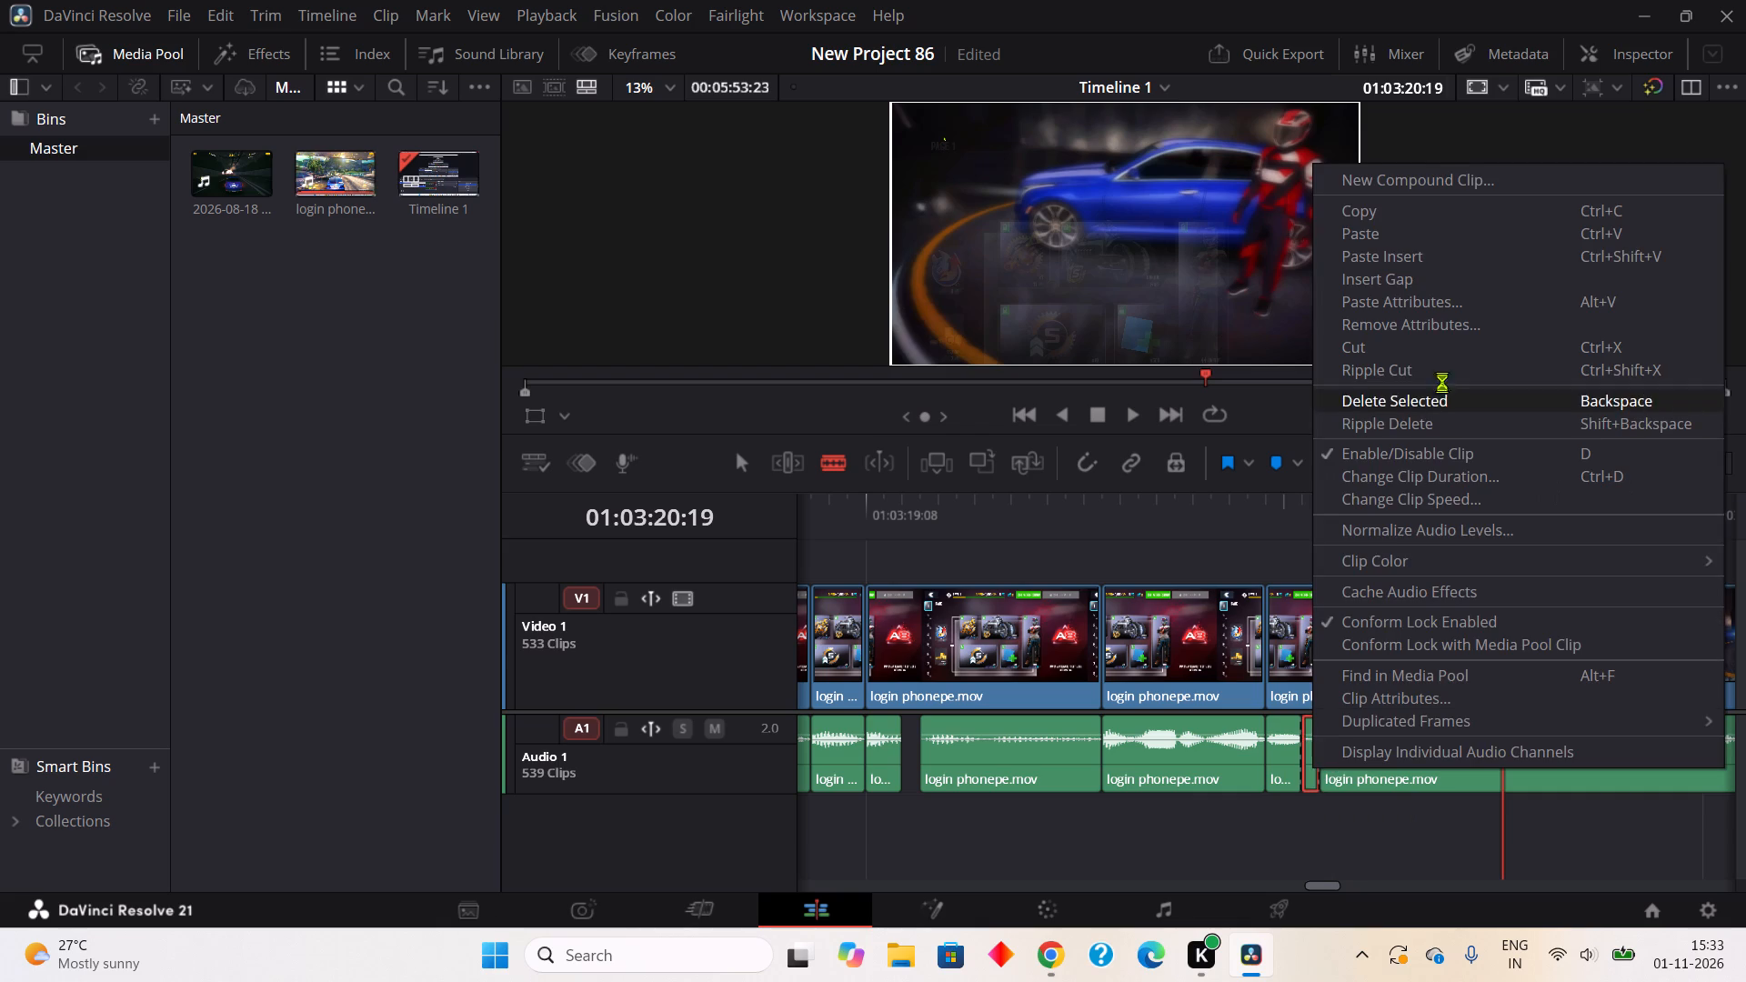
left_click(1440, 370)
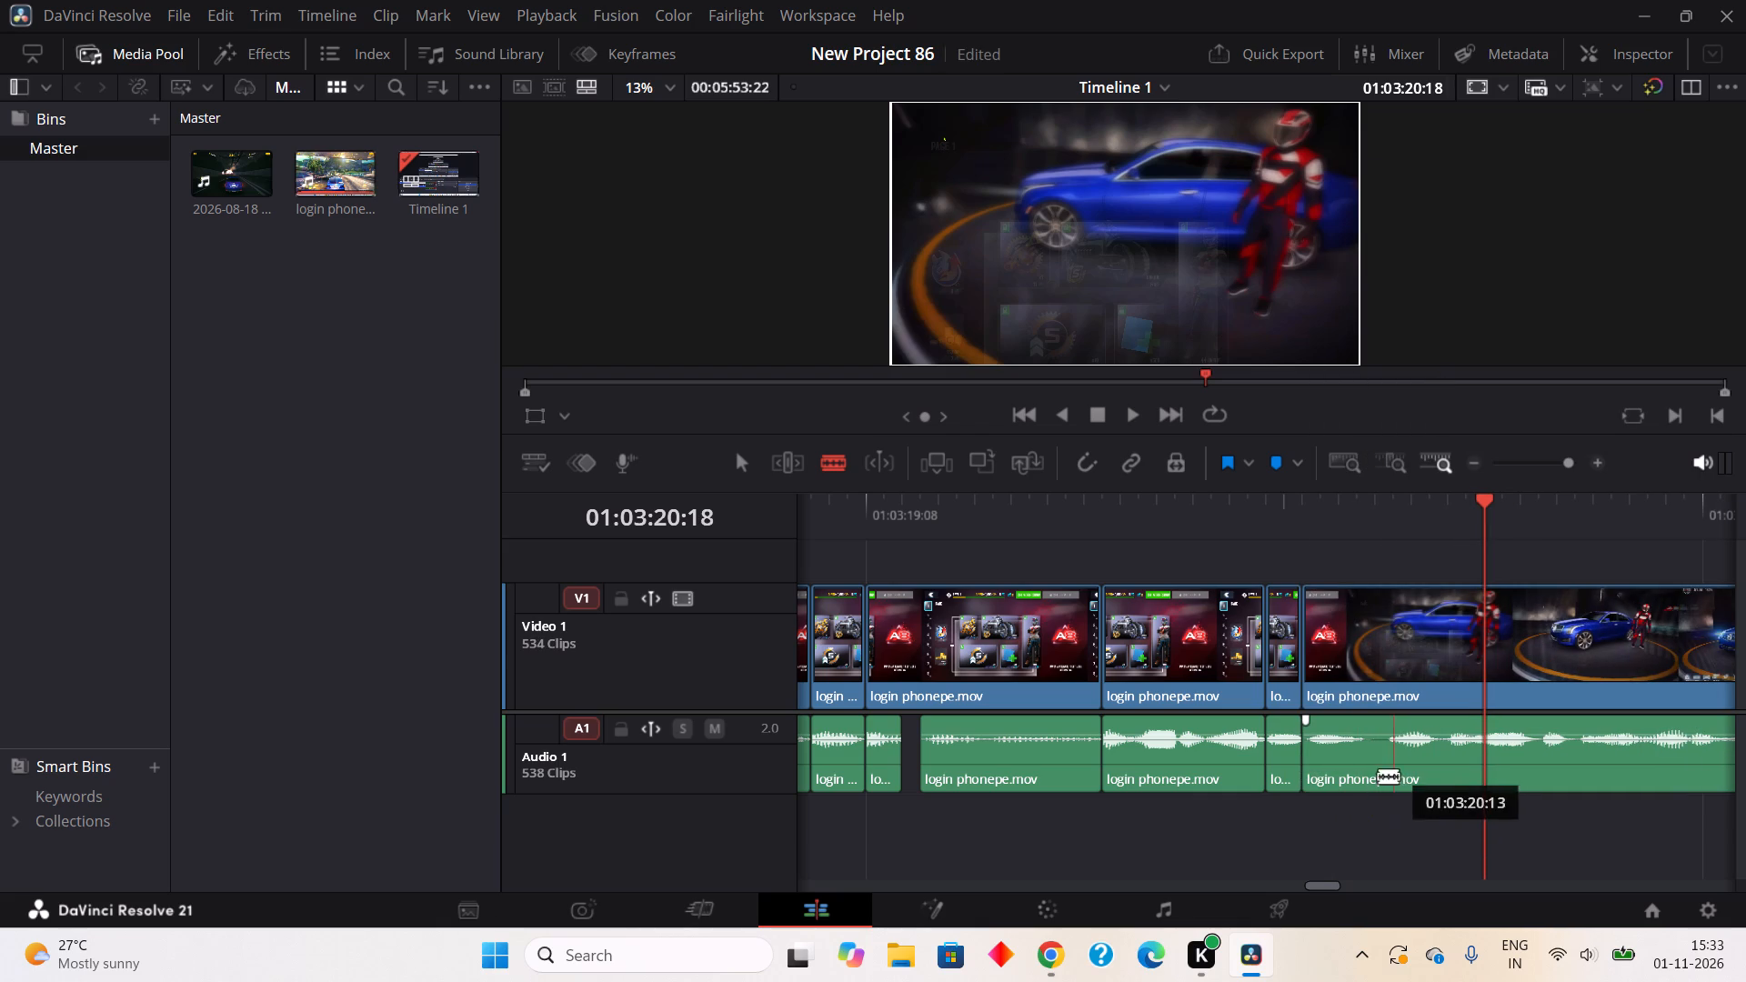
Split out the two-frame pause in the audio from about 01:03:20:11 to 01:03:20:13 and ripple cut it.
left_click(1373, 781)
left_click(1395, 767)
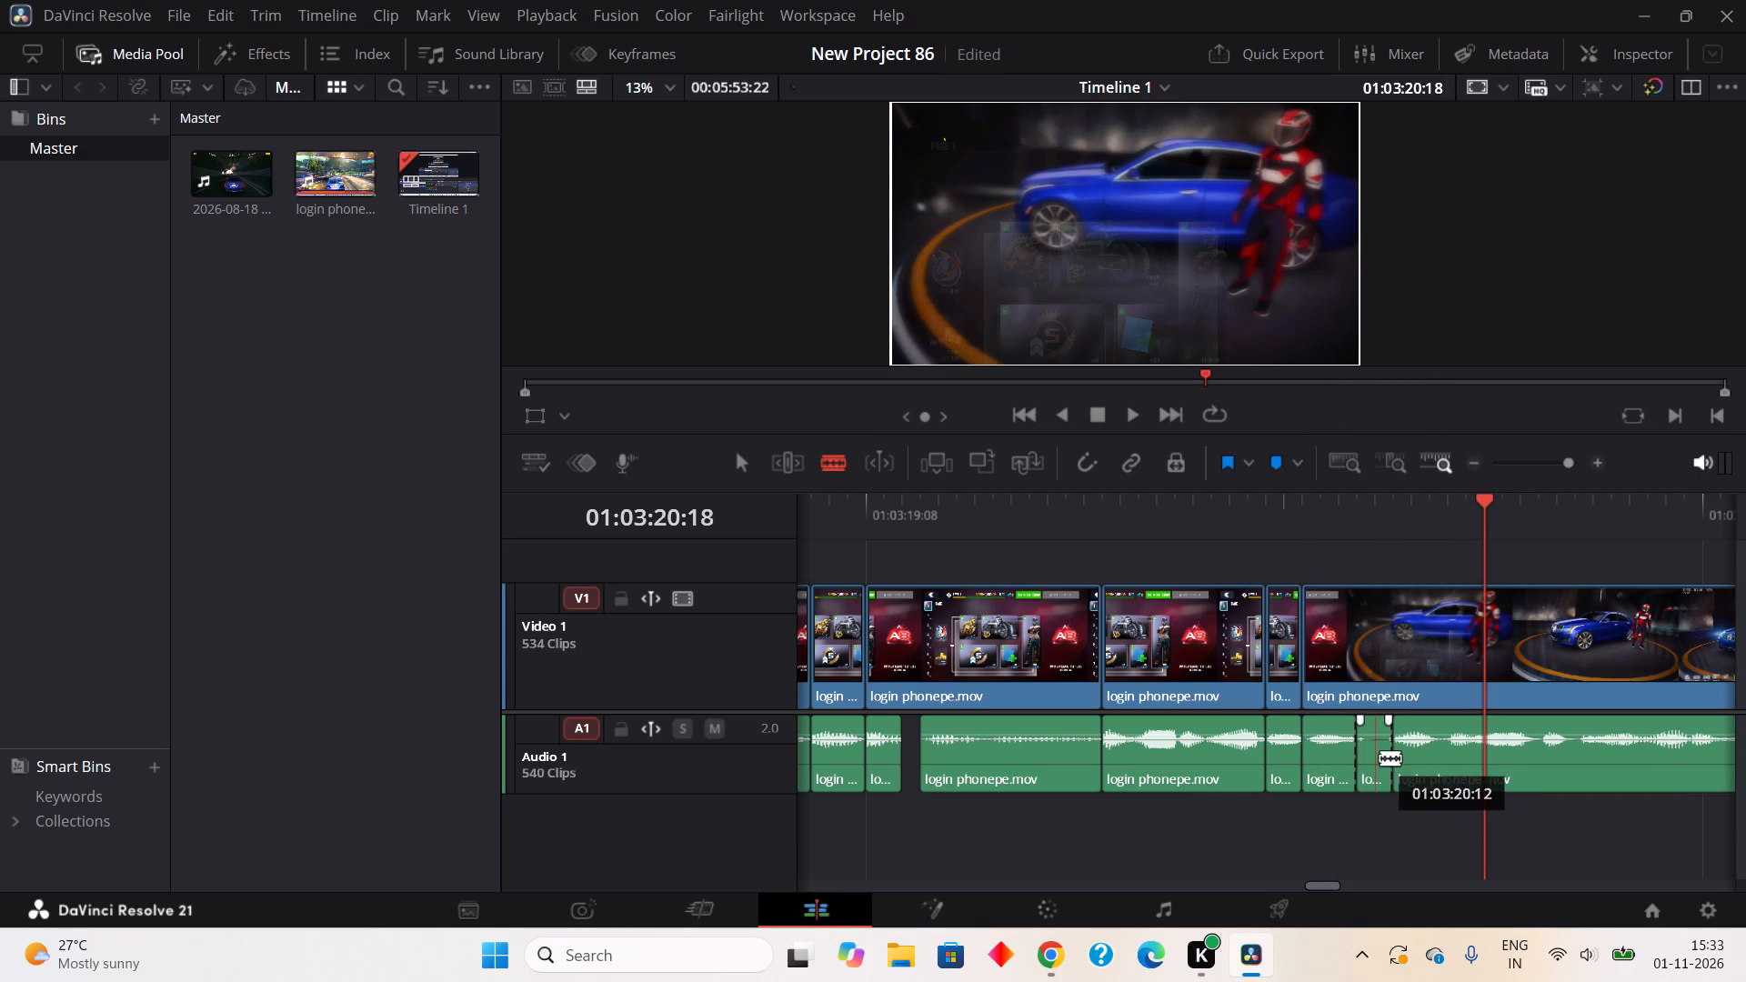
right_click(1371, 757)
left_click_drag(1426, 369, 1426, 361)
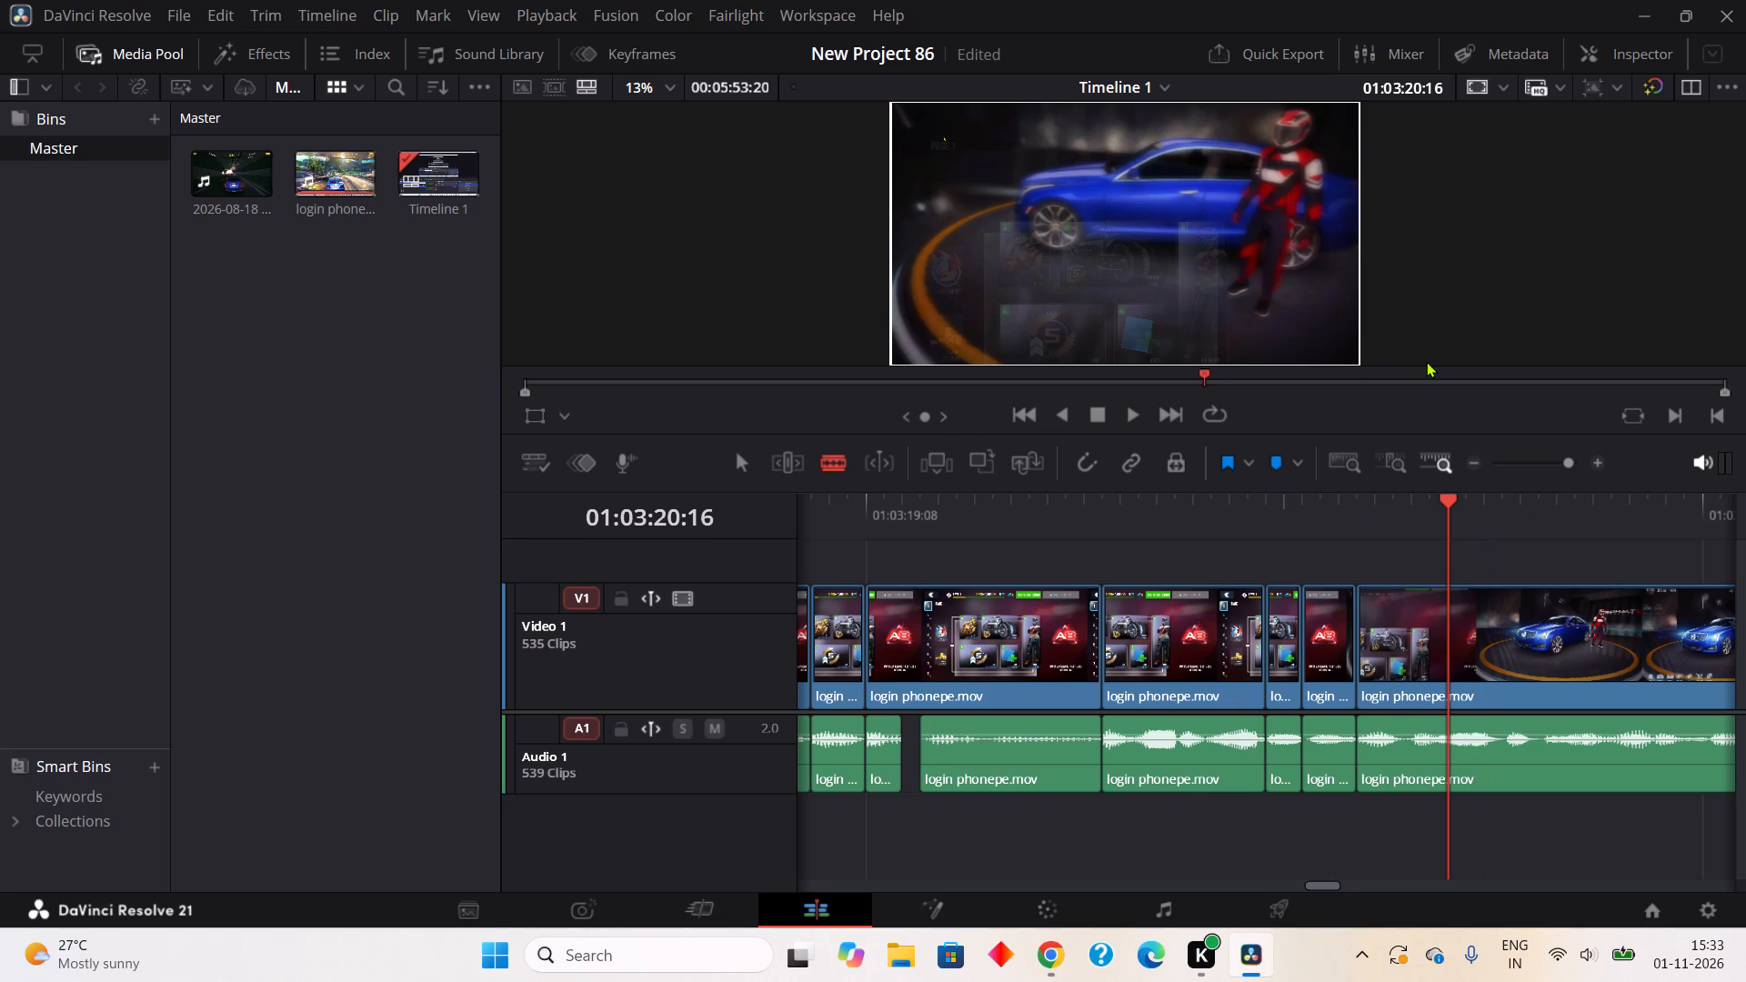
Split out the one-frame pause in the audio from about 01:03:20:20 to 01:03:20:21 and ripple cut it.
left_click(1537, 760)
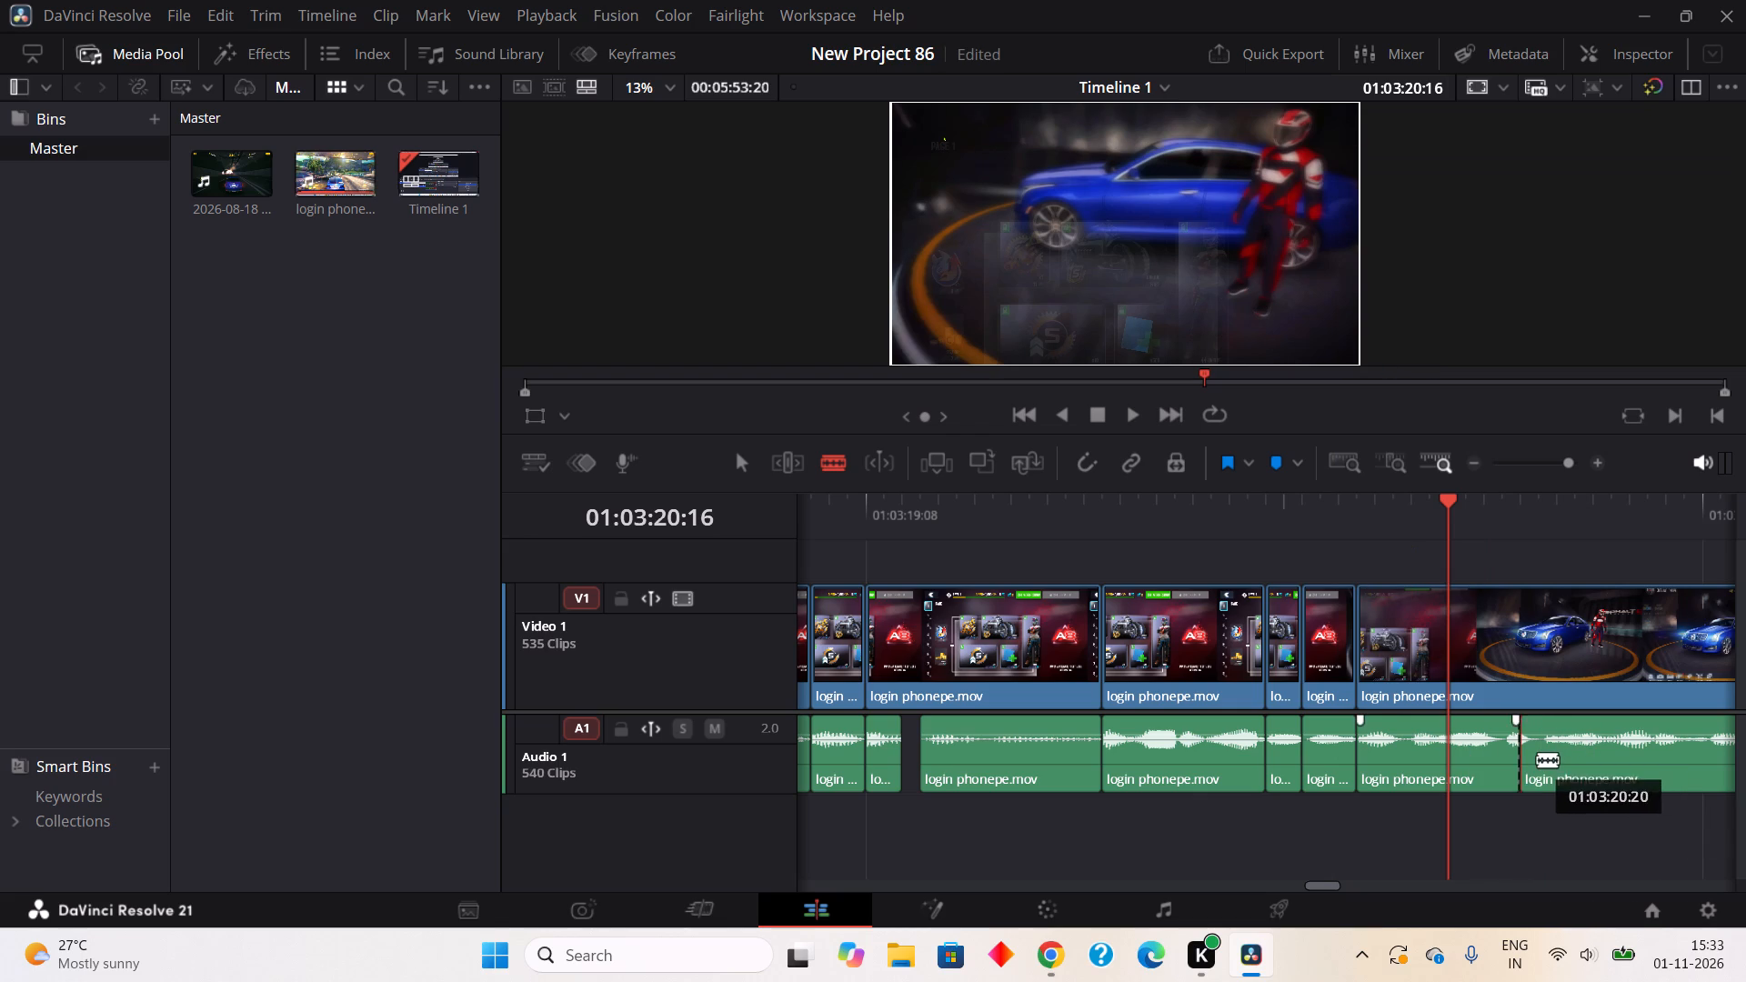
left_click(1551, 758)
right_click(1541, 771)
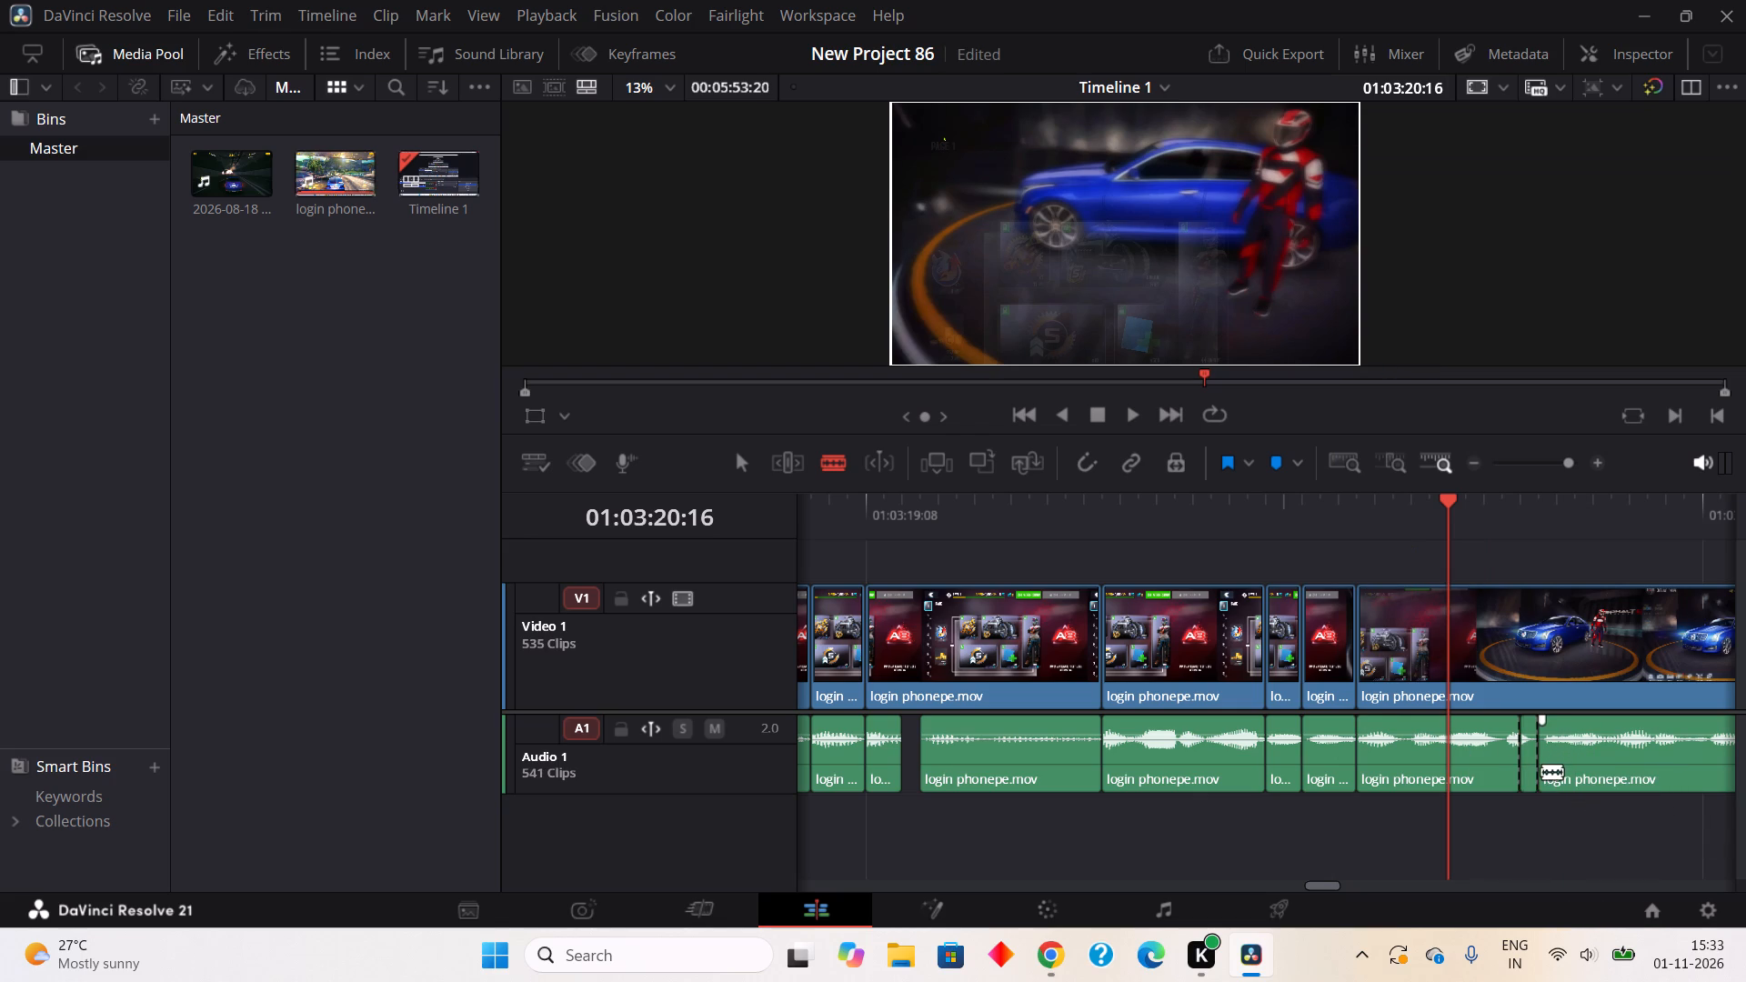
right_click(1525, 758)
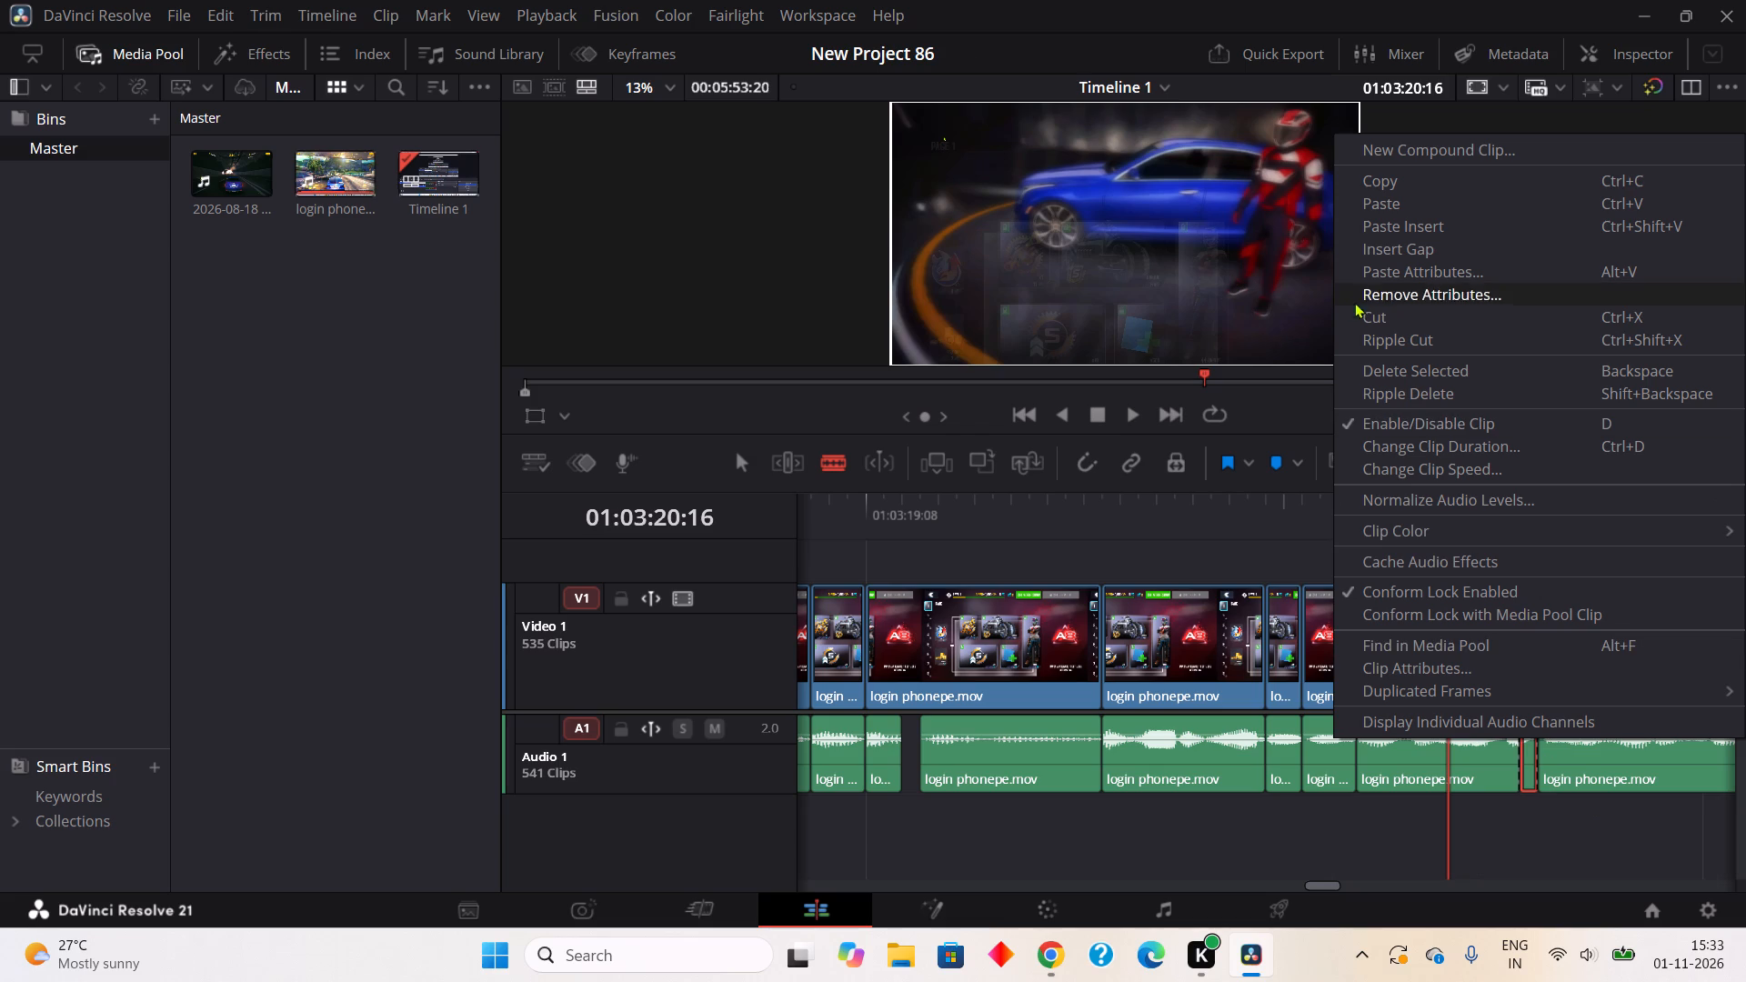
left_click(1368, 332)
Play back the edited section, and ripple cut the two-frame pause in the audio from about 01:03:21:17 to 01:03:21:19.
left_click(1129, 416)
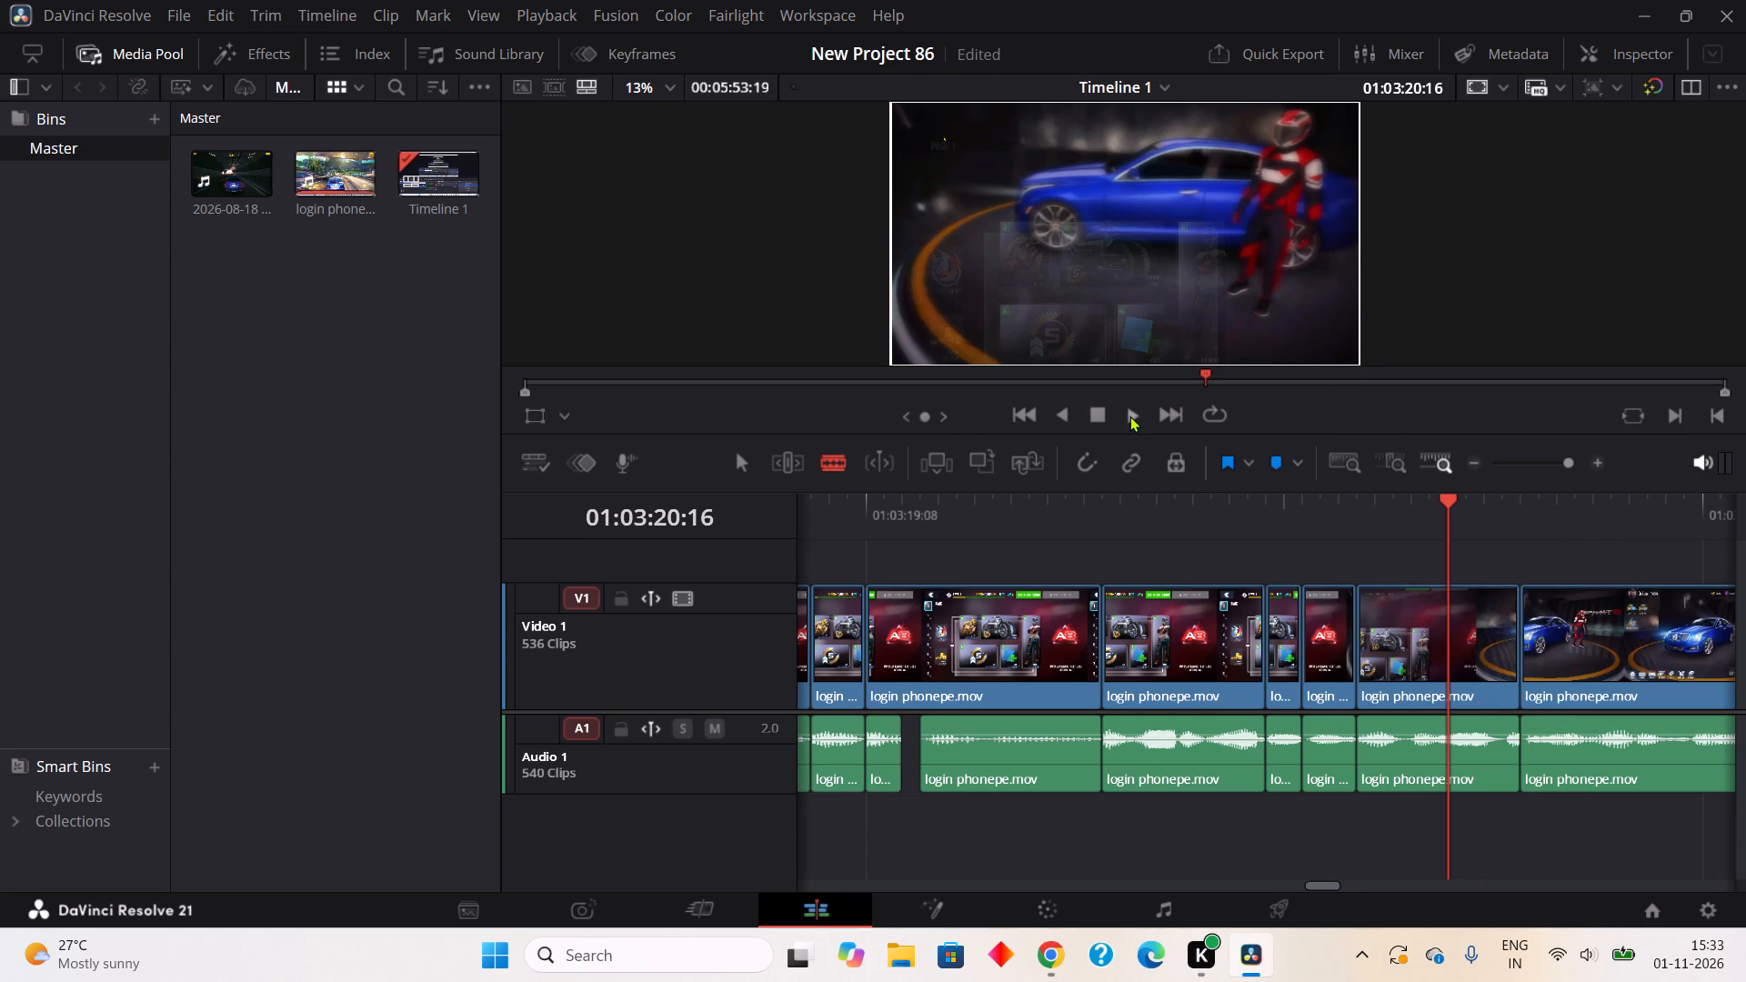
left_click(1099, 409)
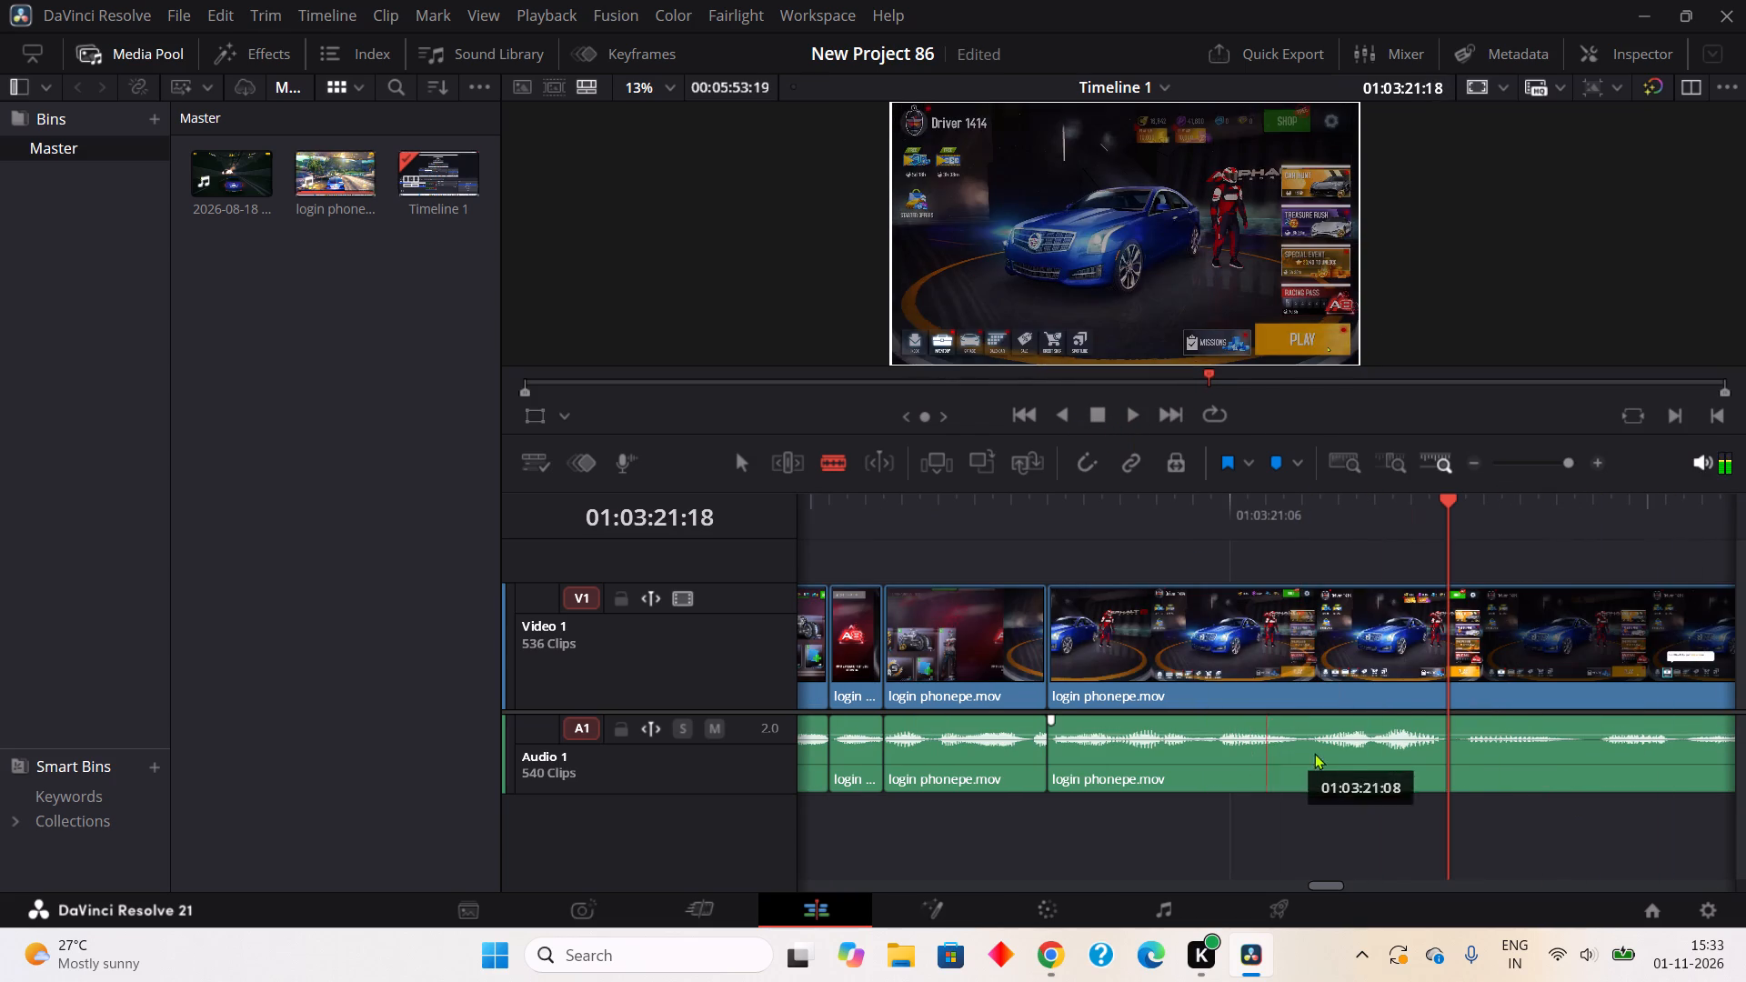
left_click(1445, 763)
left_click(1477, 776)
right_click(1438, 762)
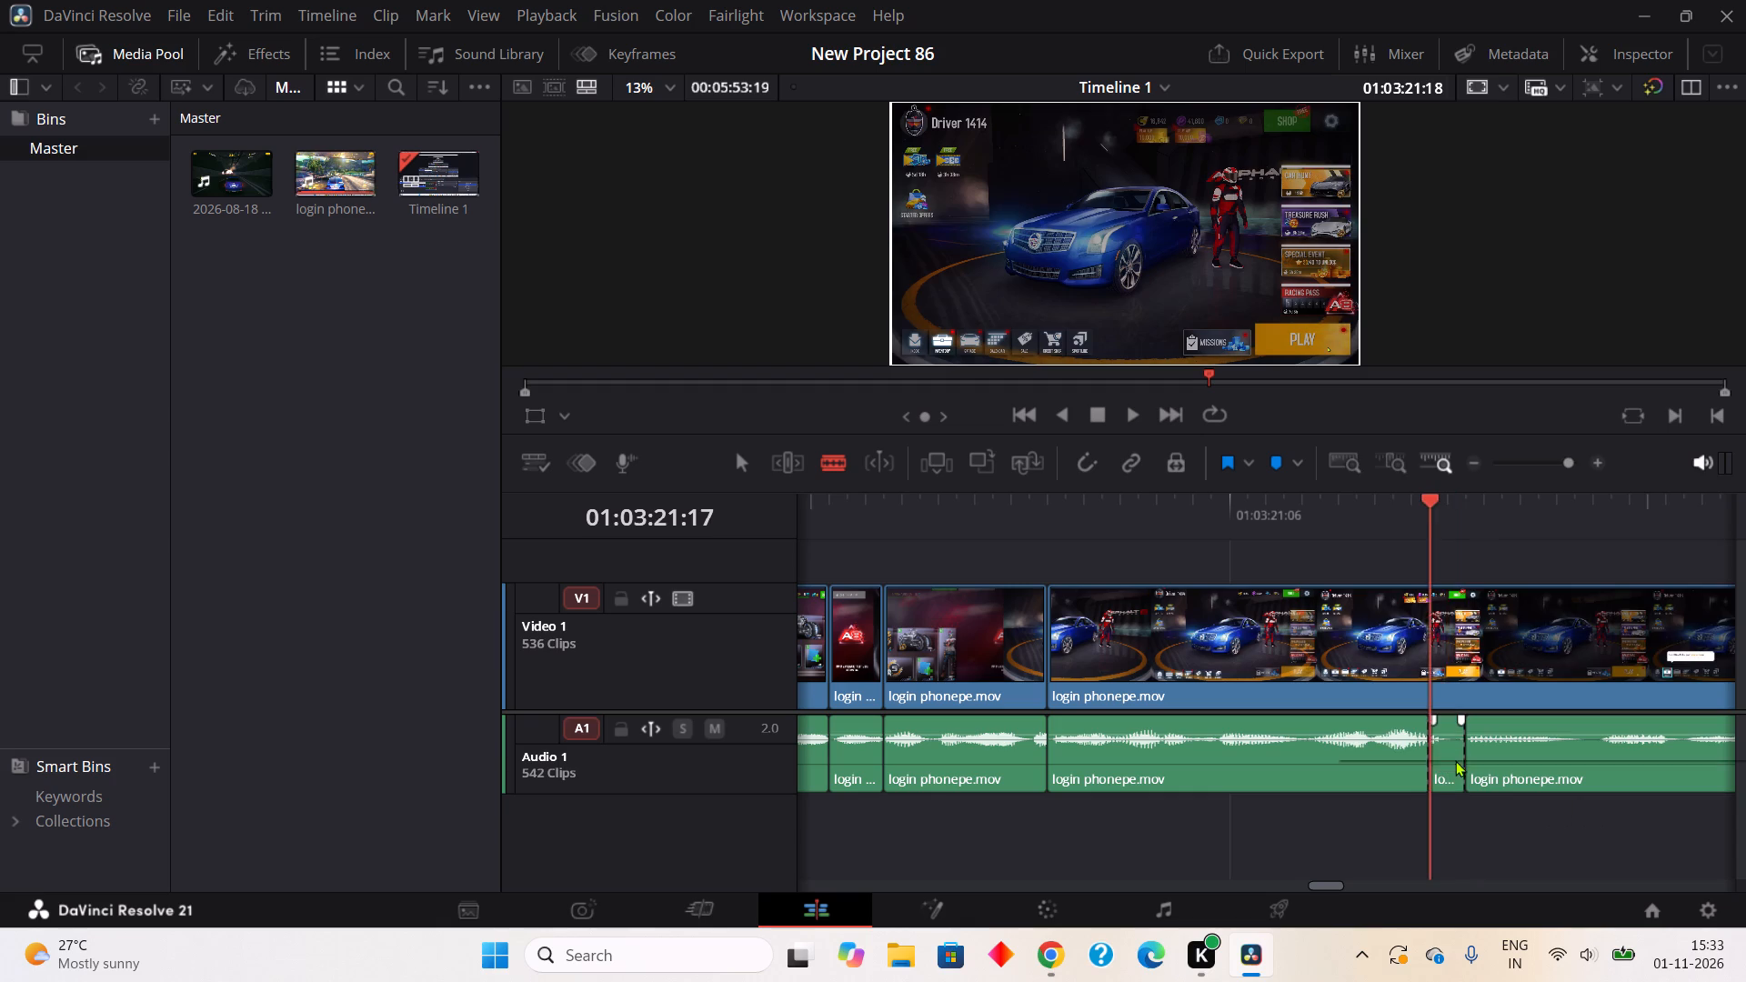
left_click(1403, 355)
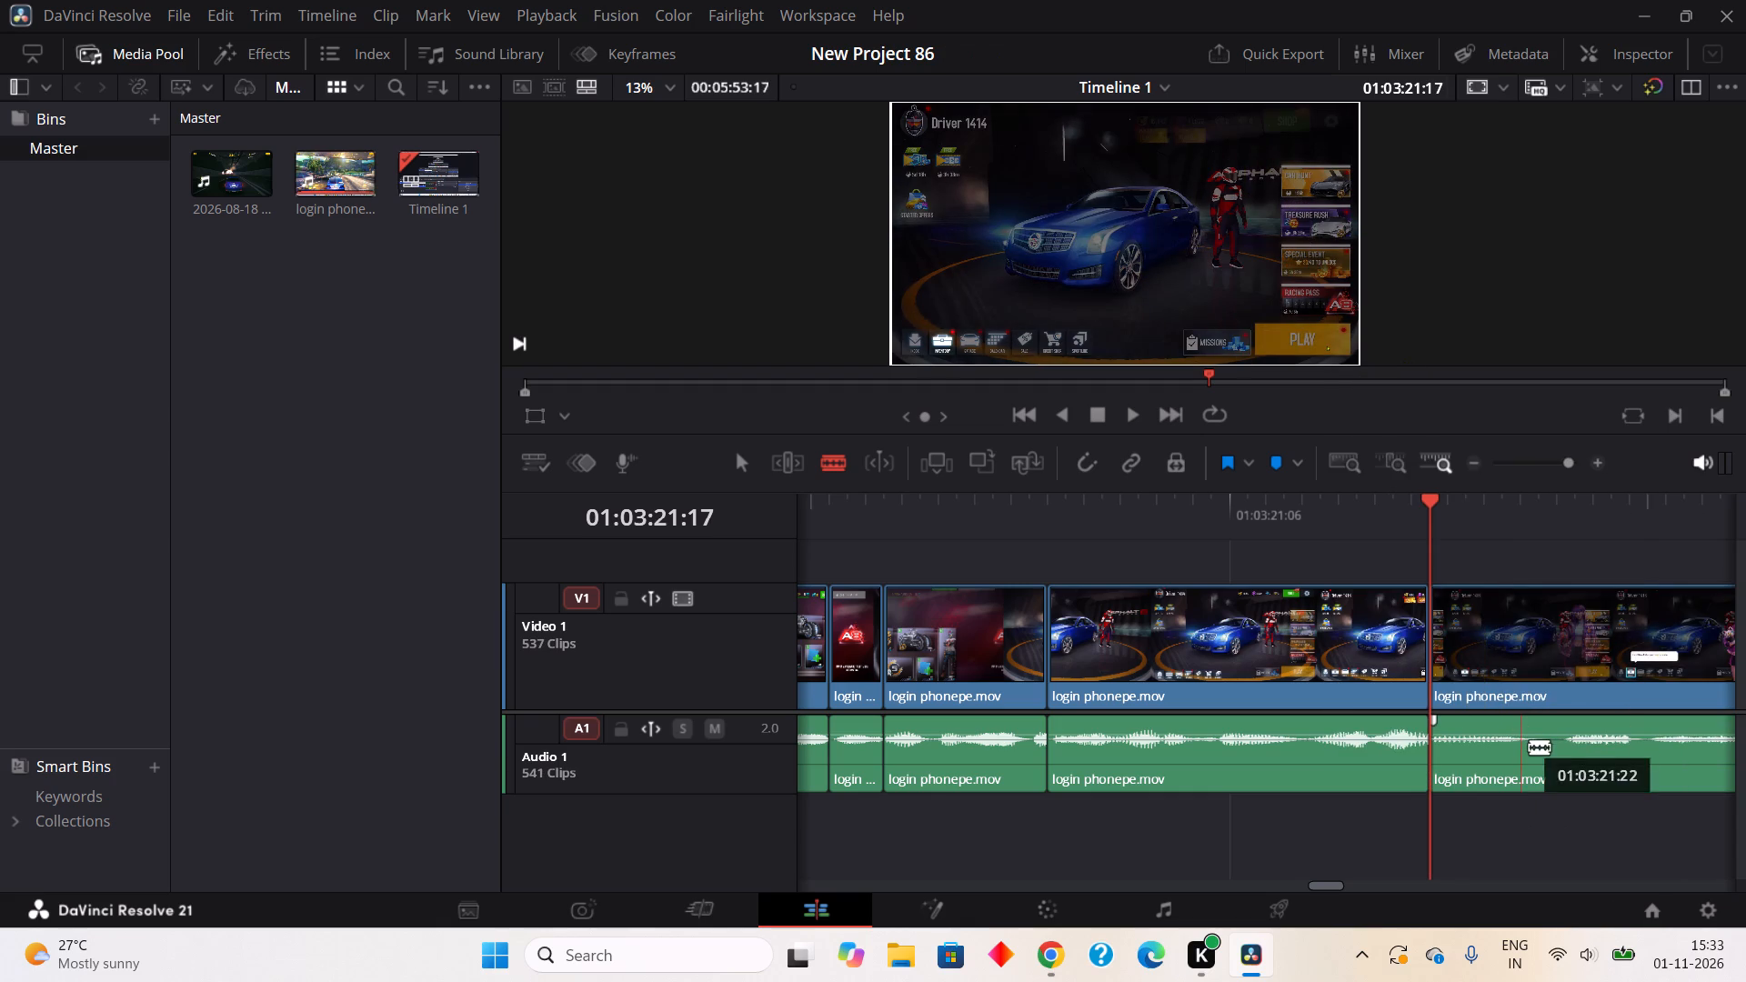
Split out the three-frame pause in the audio from about 01:03:21:22 to 01:03:22:01 and ripple cut it.
left_click(1532, 762)
left_click(1580, 774)
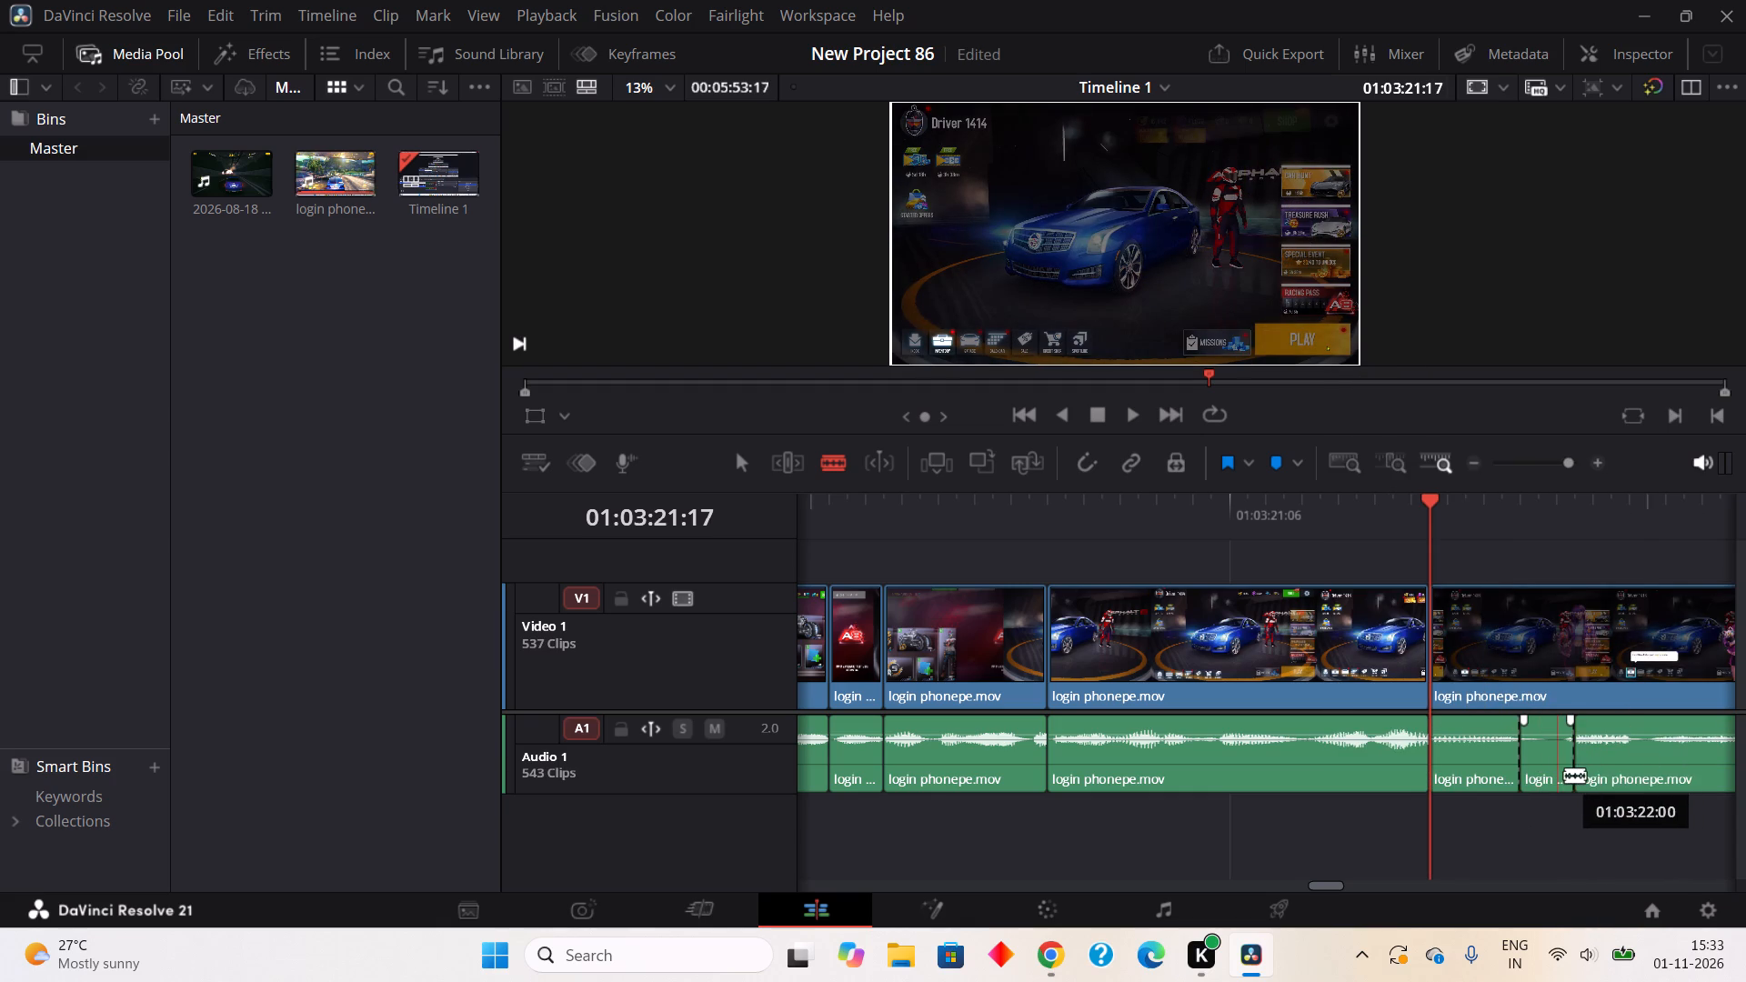
right_click(1564, 775)
right_click_drag(1553, 738, 1559, 747)
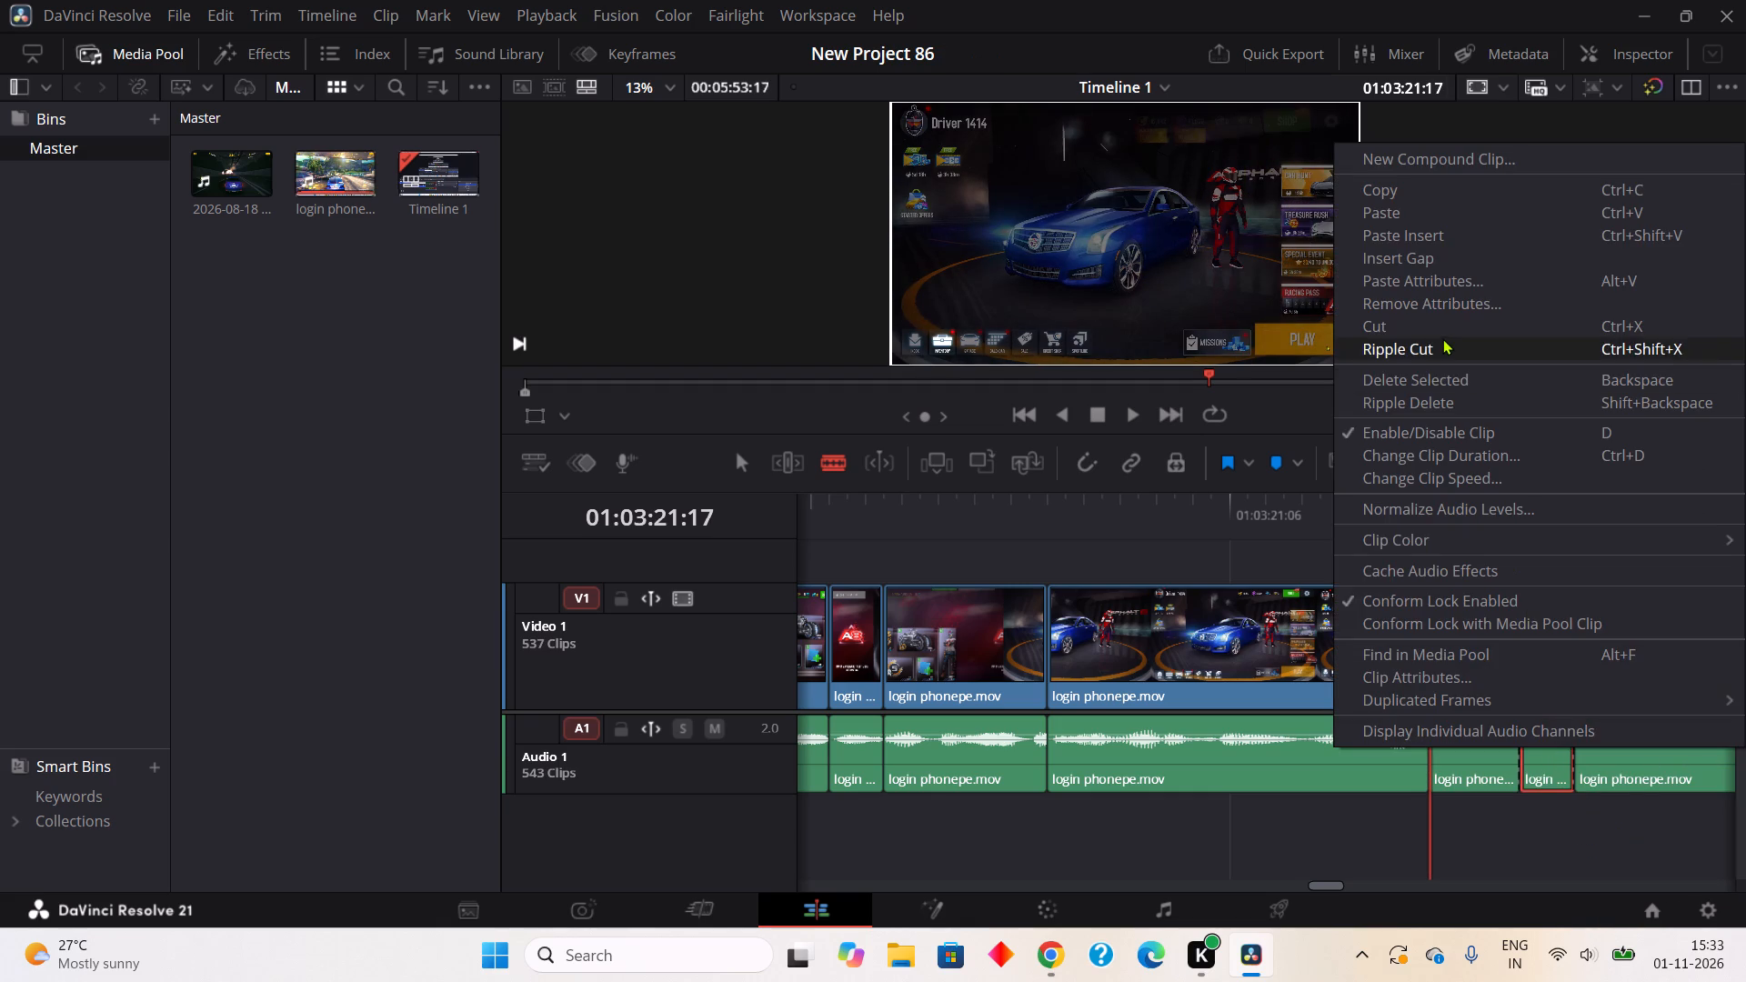
left_click(1442, 338)
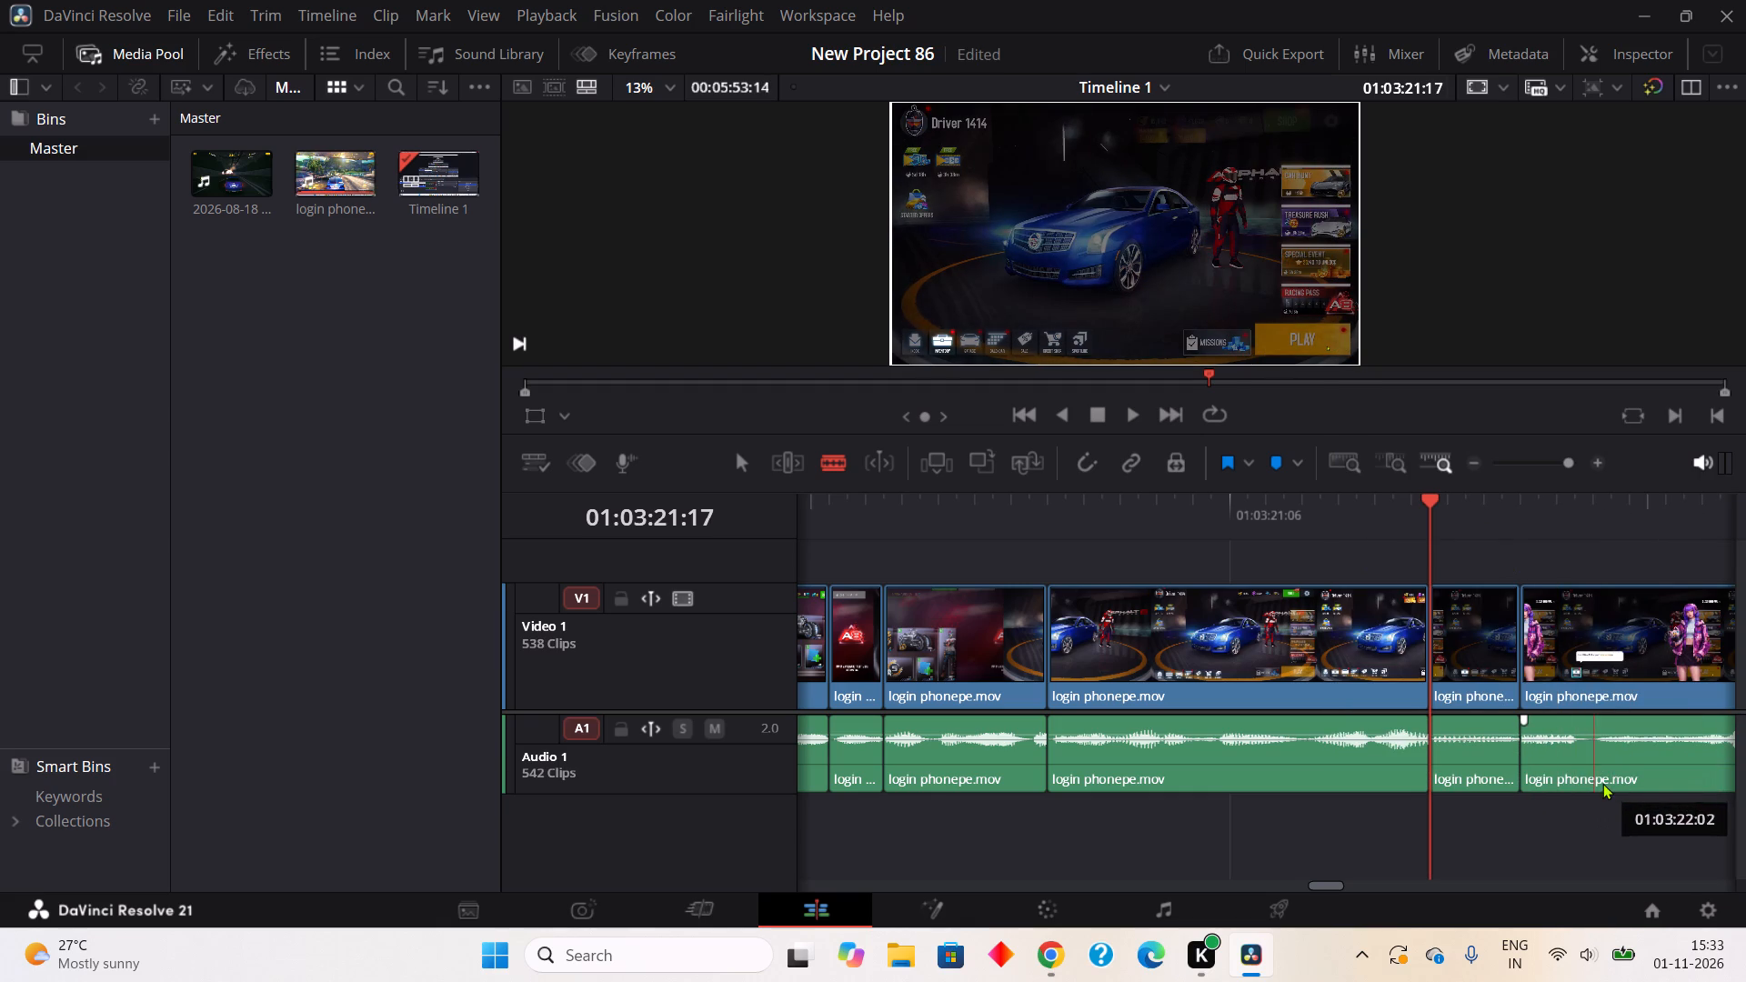
Split out the one-frame pause in the audio from about 01:03:22:01 to 01:03:22:02 and ripple cut it.
left_click(1582, 783)
left_click(1600, 775)
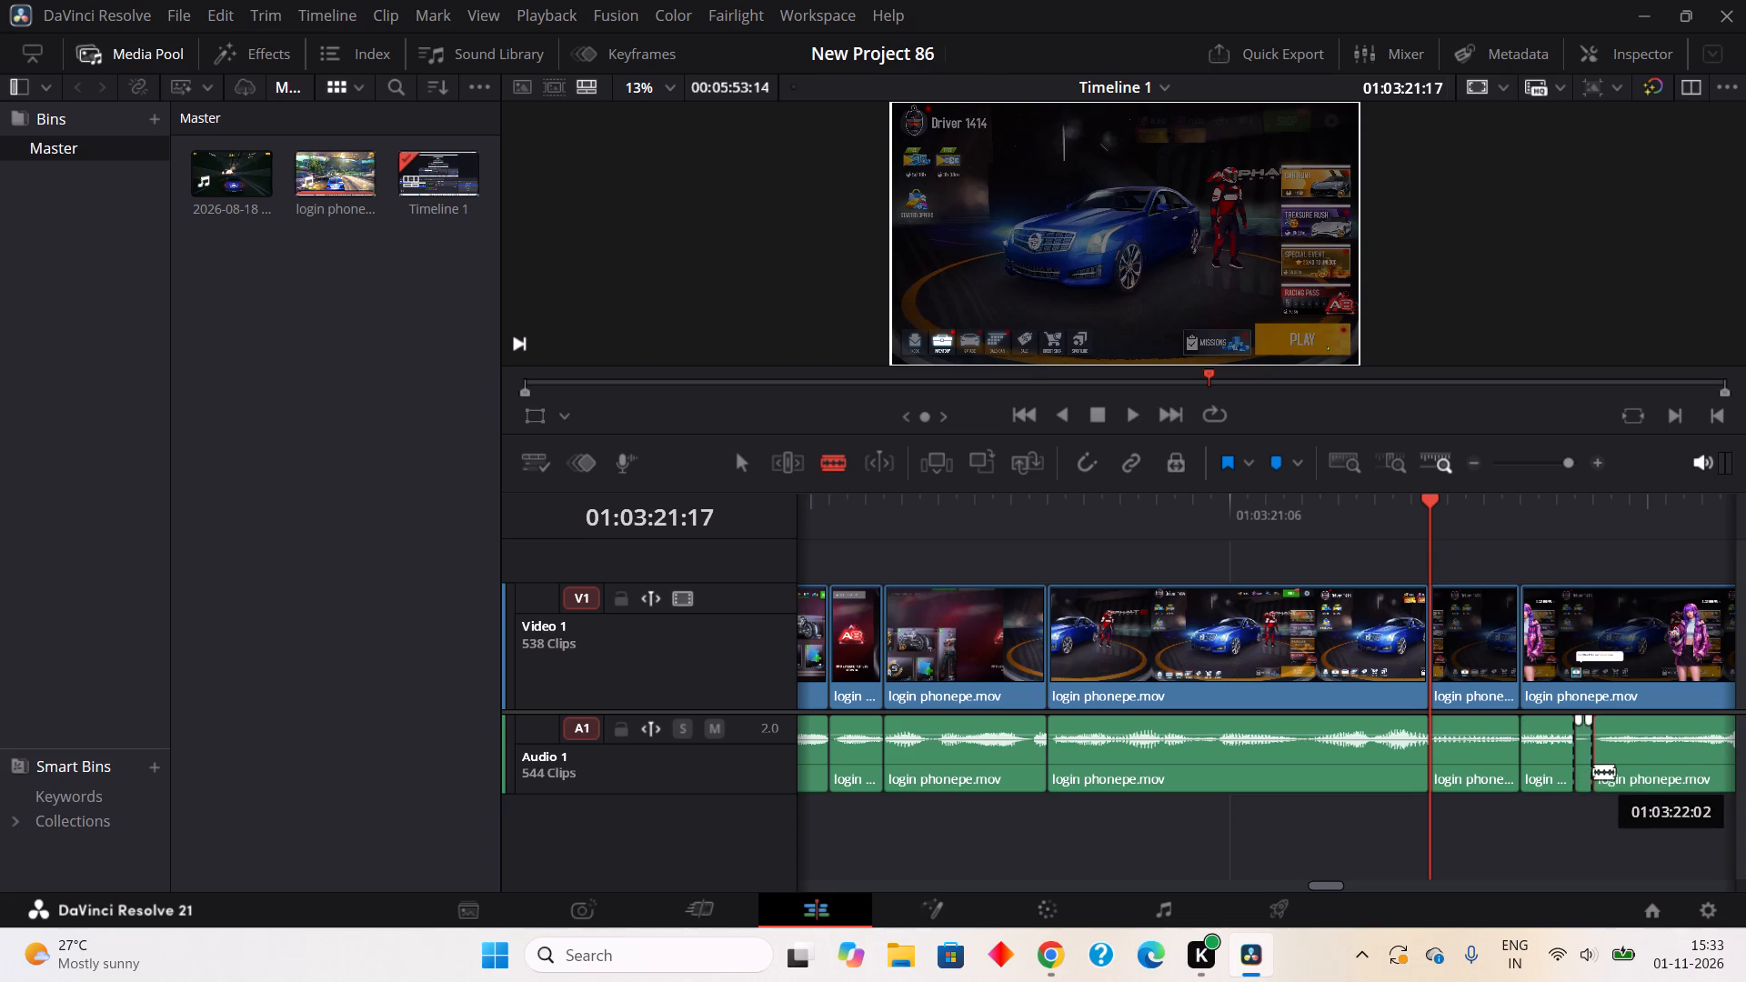
right_click(1585, 762)
left_click(1414, 356)
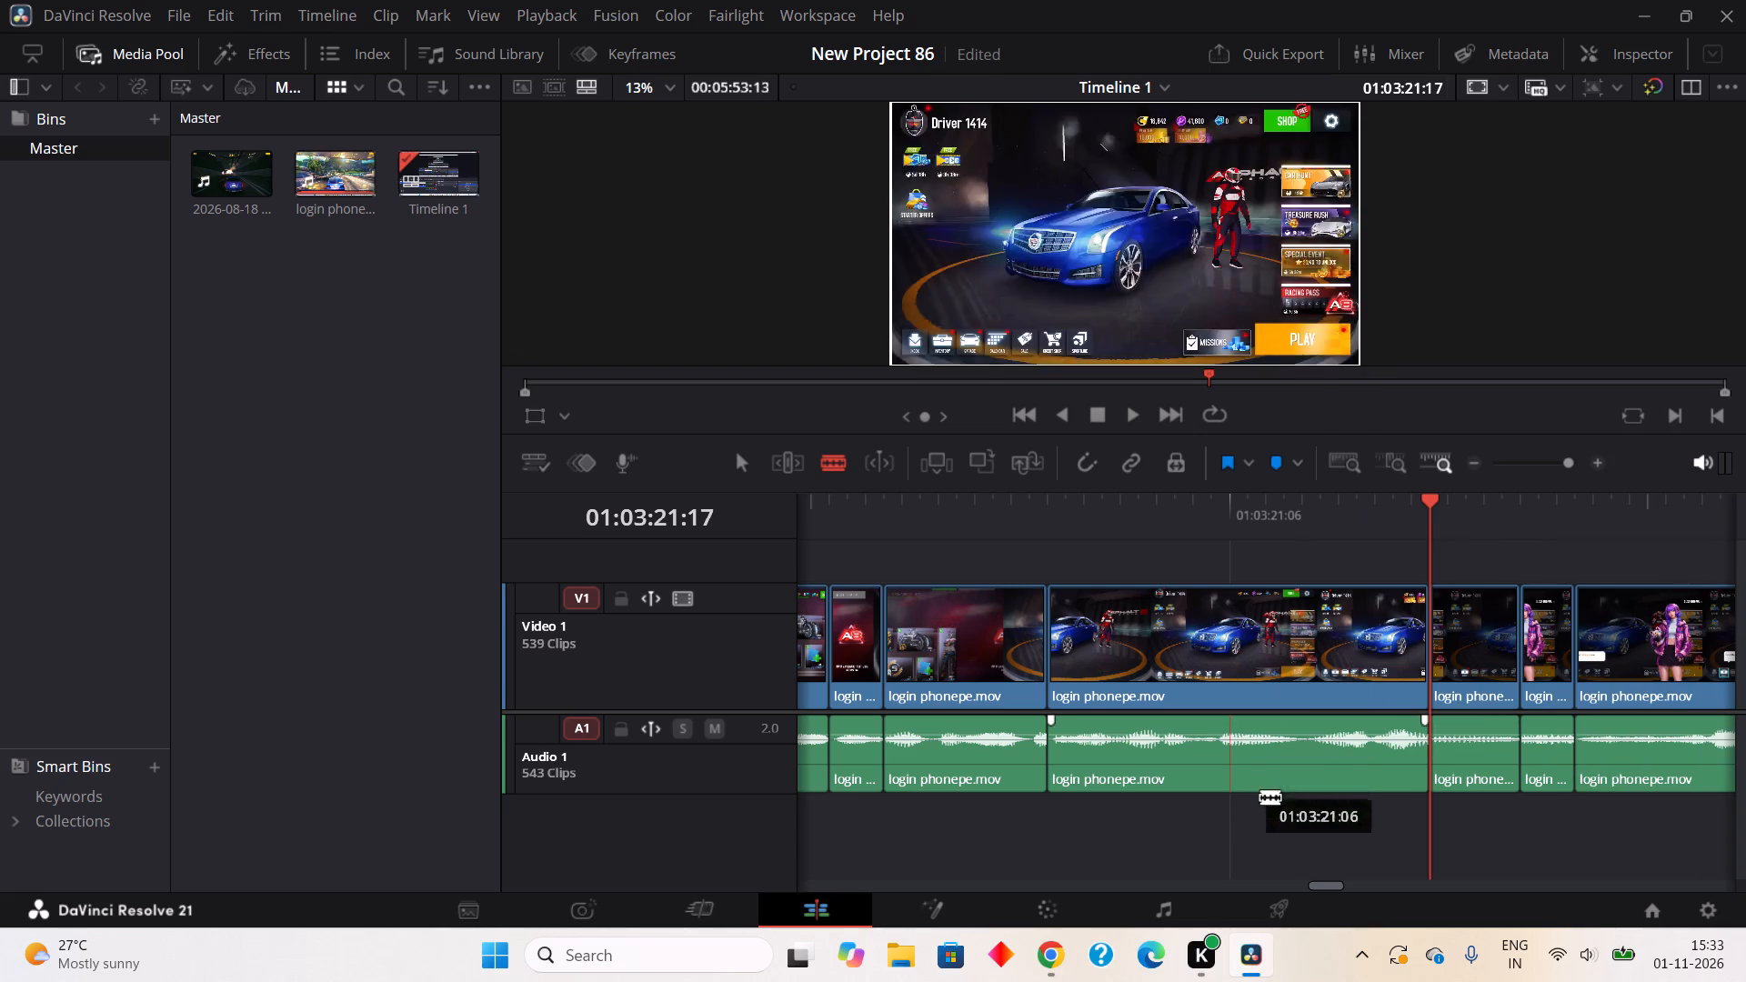
Split out the one-frame pause in the earlier audio clip from about 01:03:21:10 to 01:03:21:11 and ripple cut it.
left_click(1319, 790)
left_click(1325, 787)
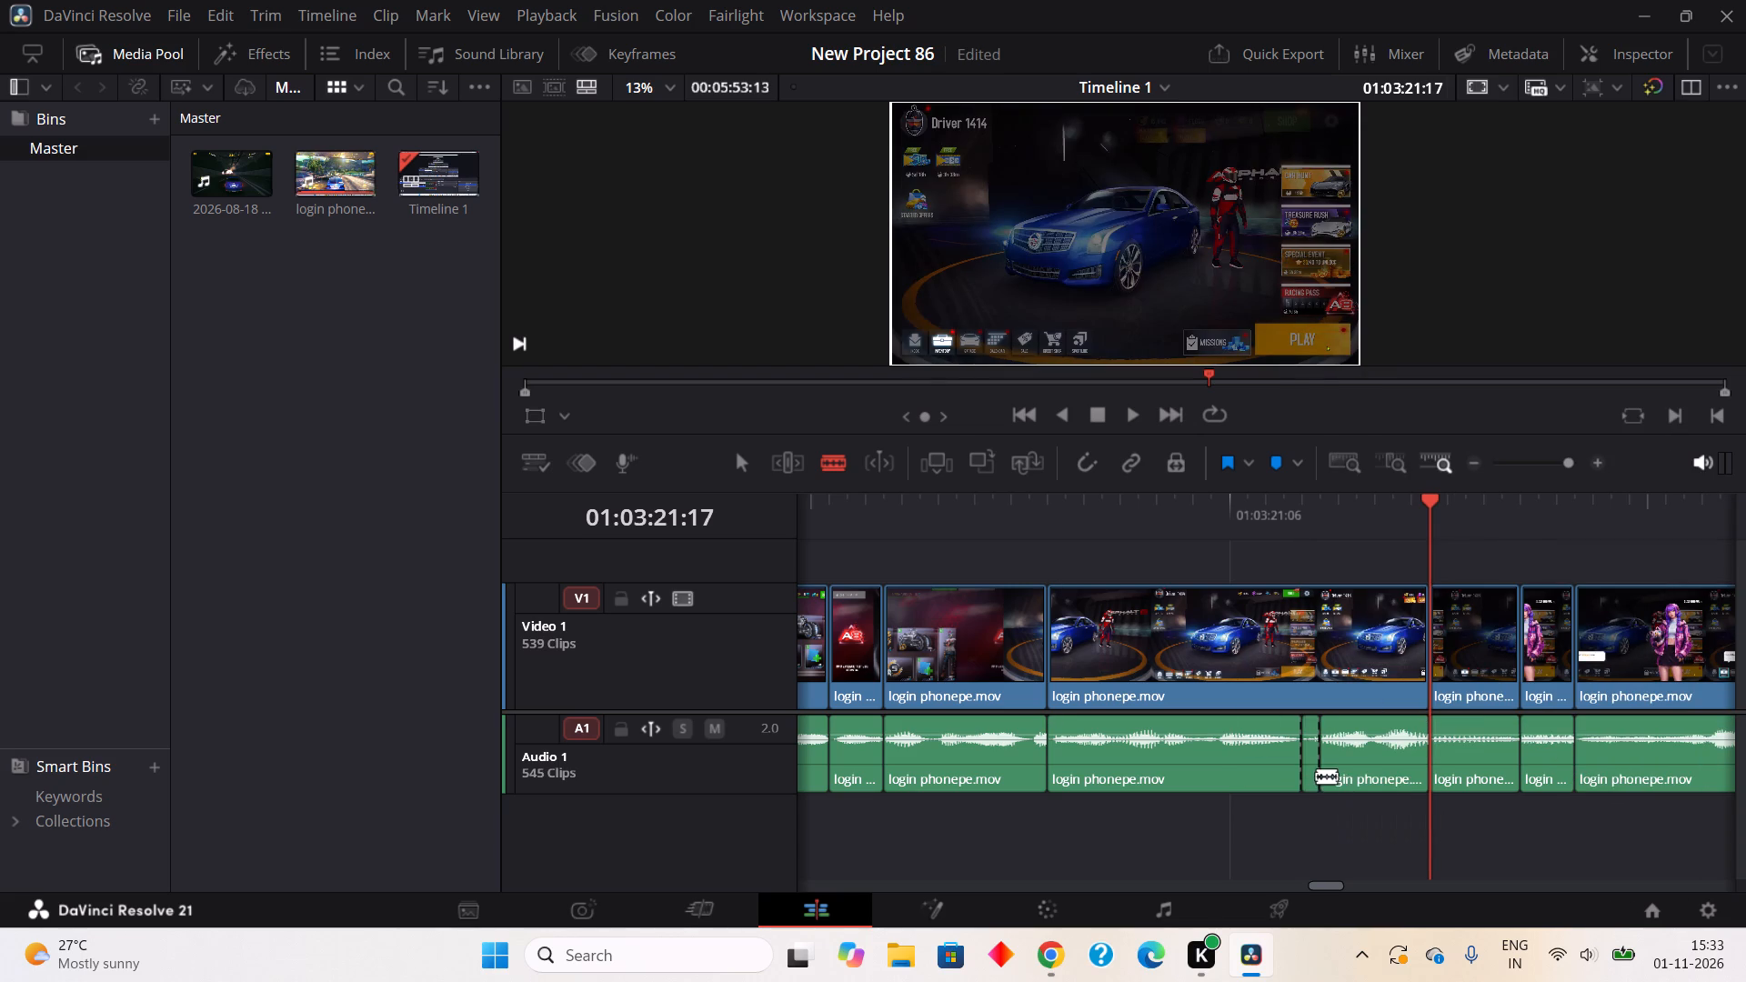
right_click(1316, 776)
left_click(1430, 371)
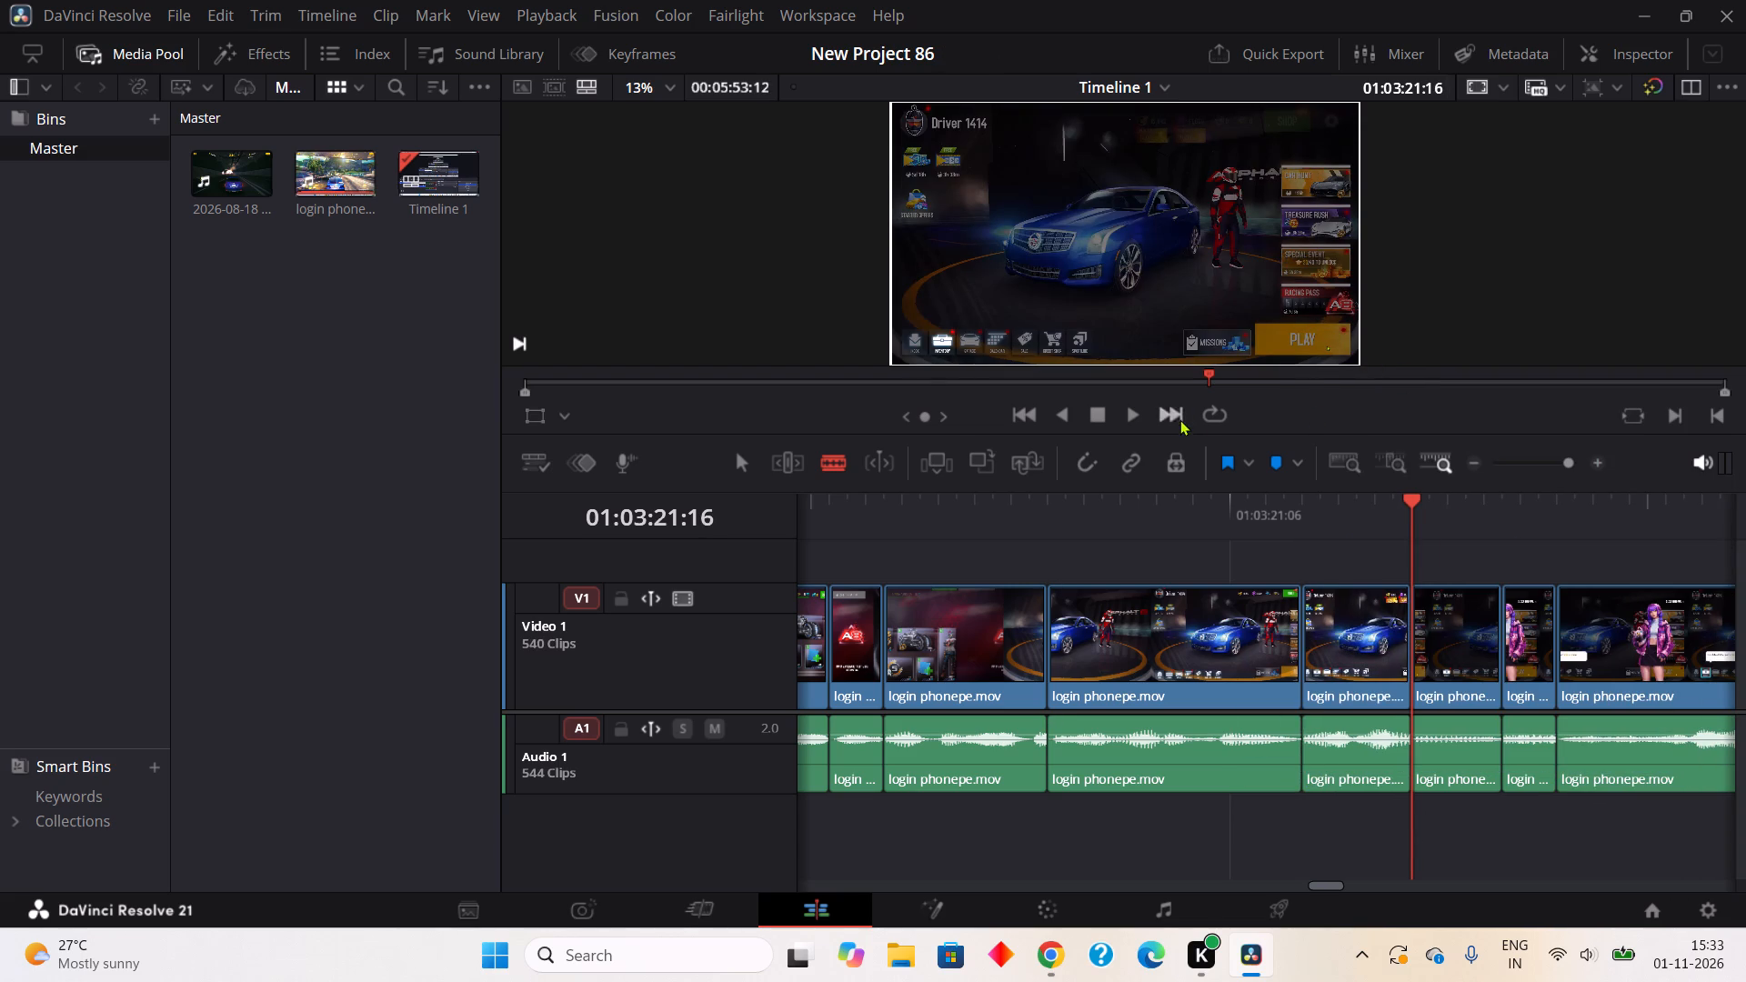
Play back the edited section, and ripple cut the three-frame pause in the audio from about 01:03:22:22 to 01:03:23:01.
left_click(1129, 418)
left_click(1102, 413)
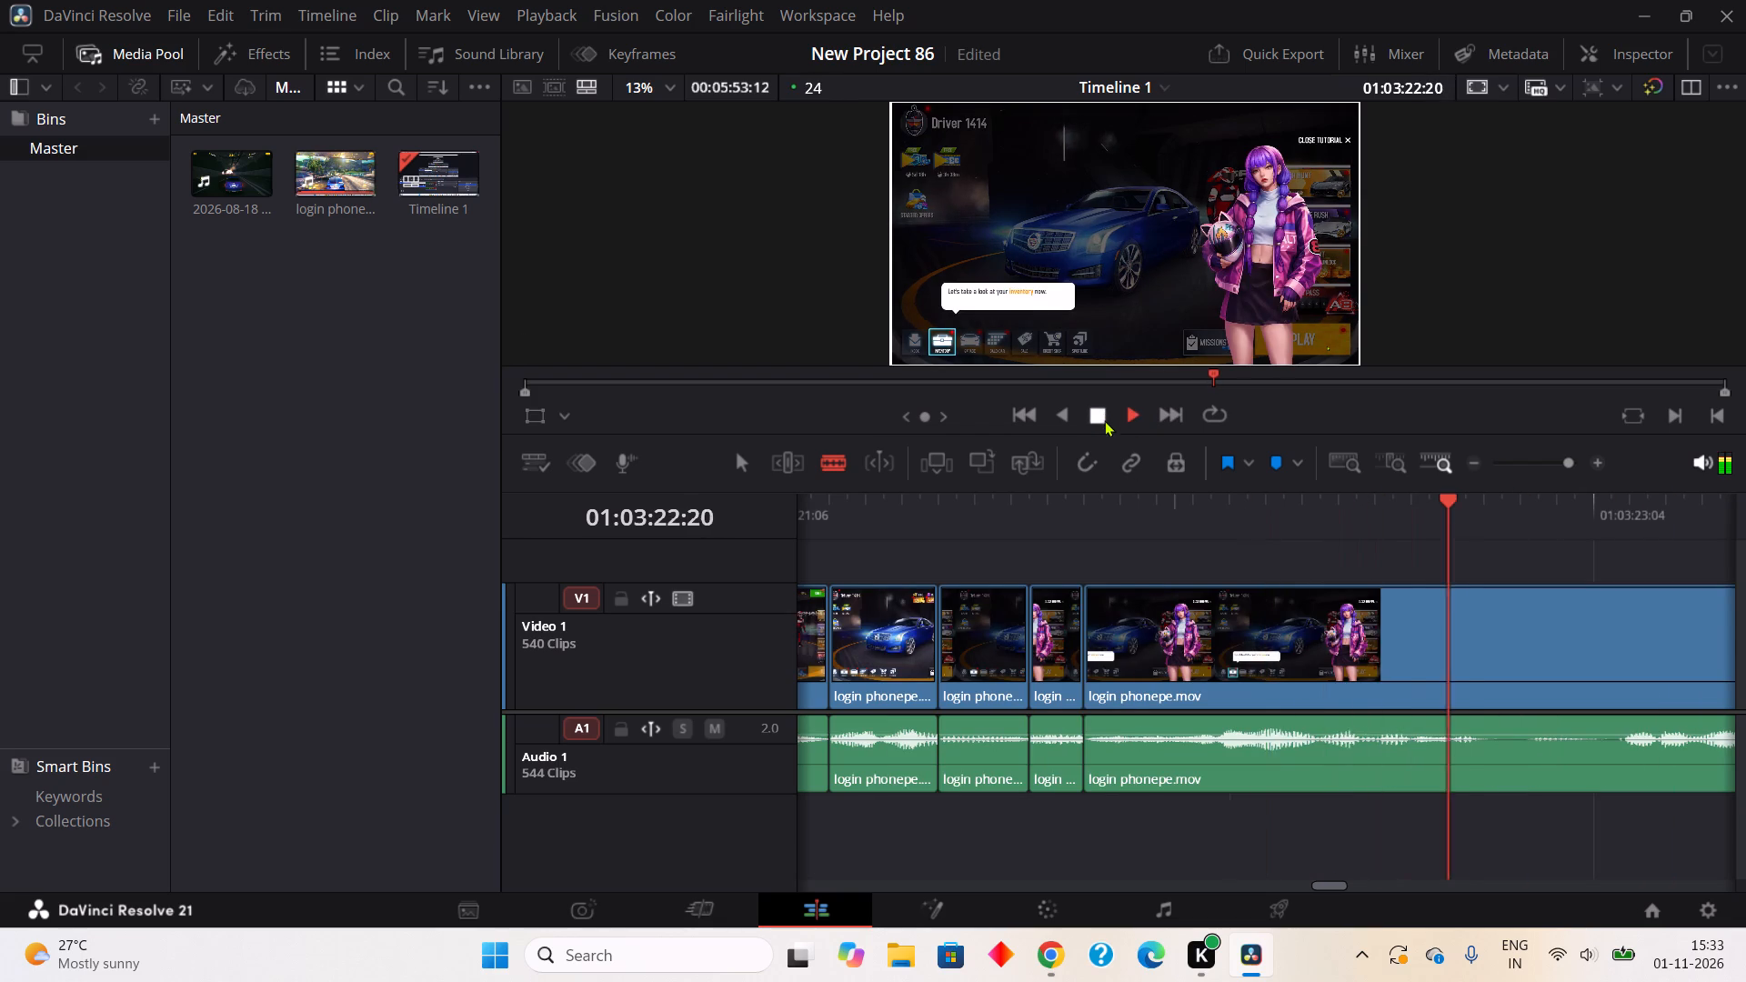
left_click(1483, 769)
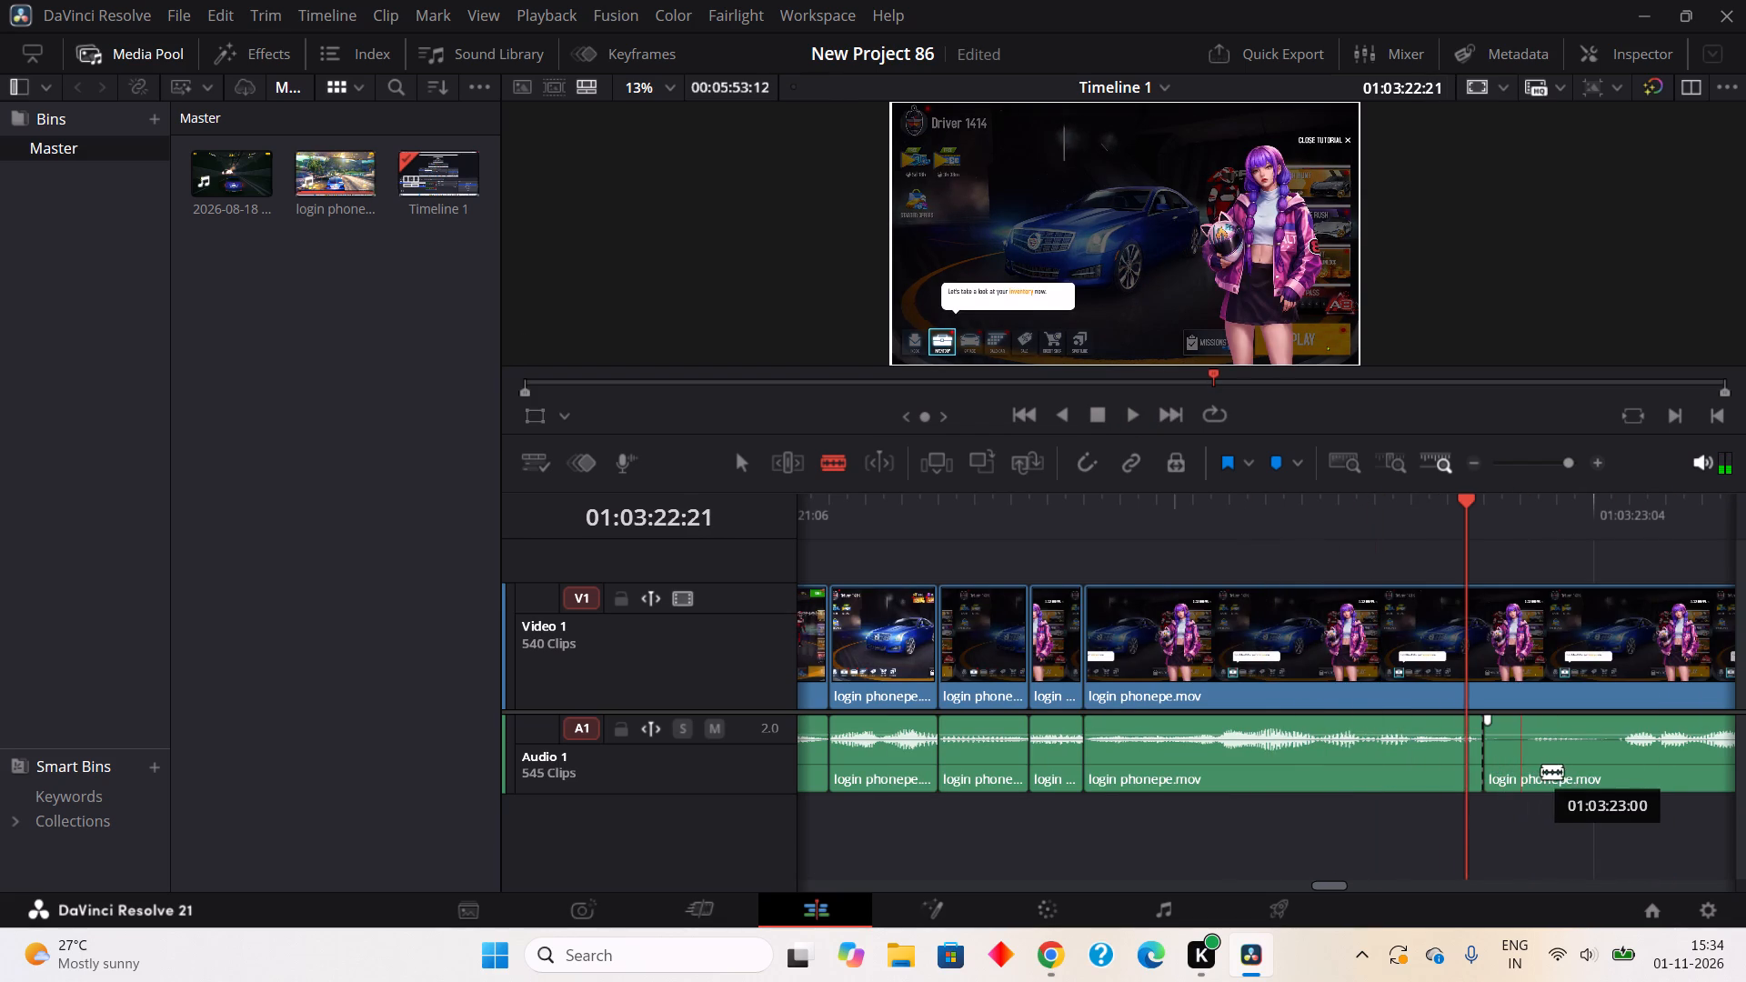
left_click(1543, 771)
right_click(1528, 772)
right_click(1501, 749)
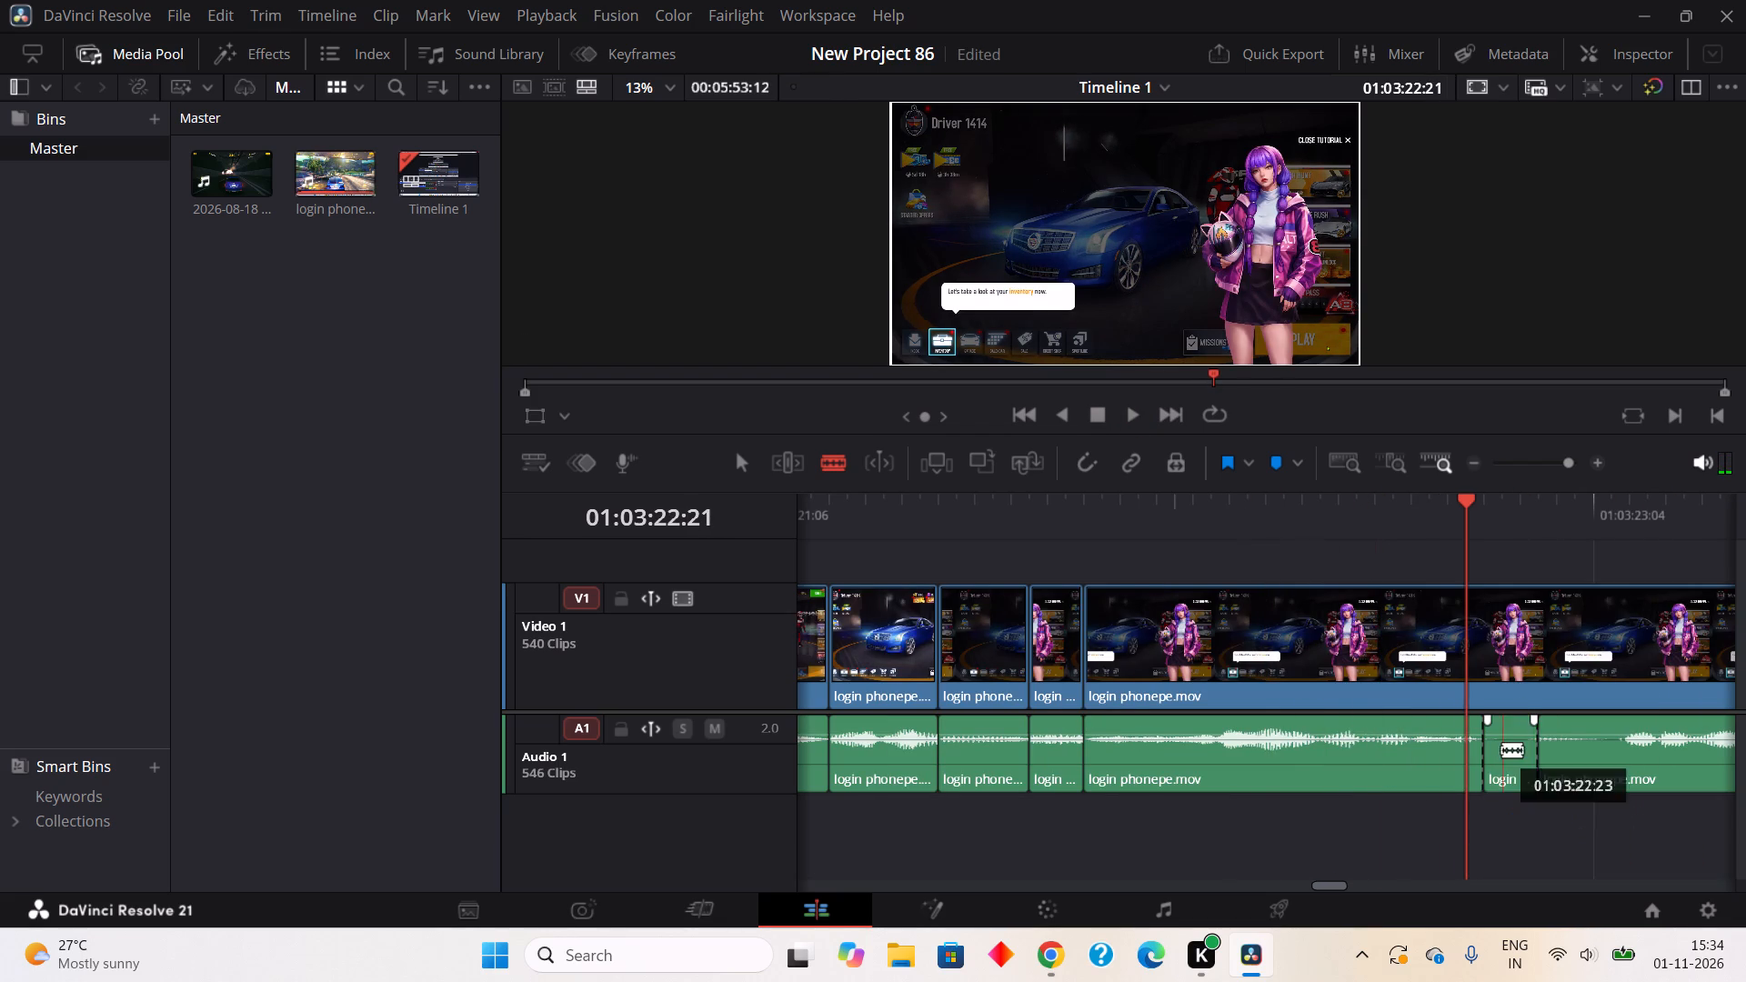
left_click(1417, 349)
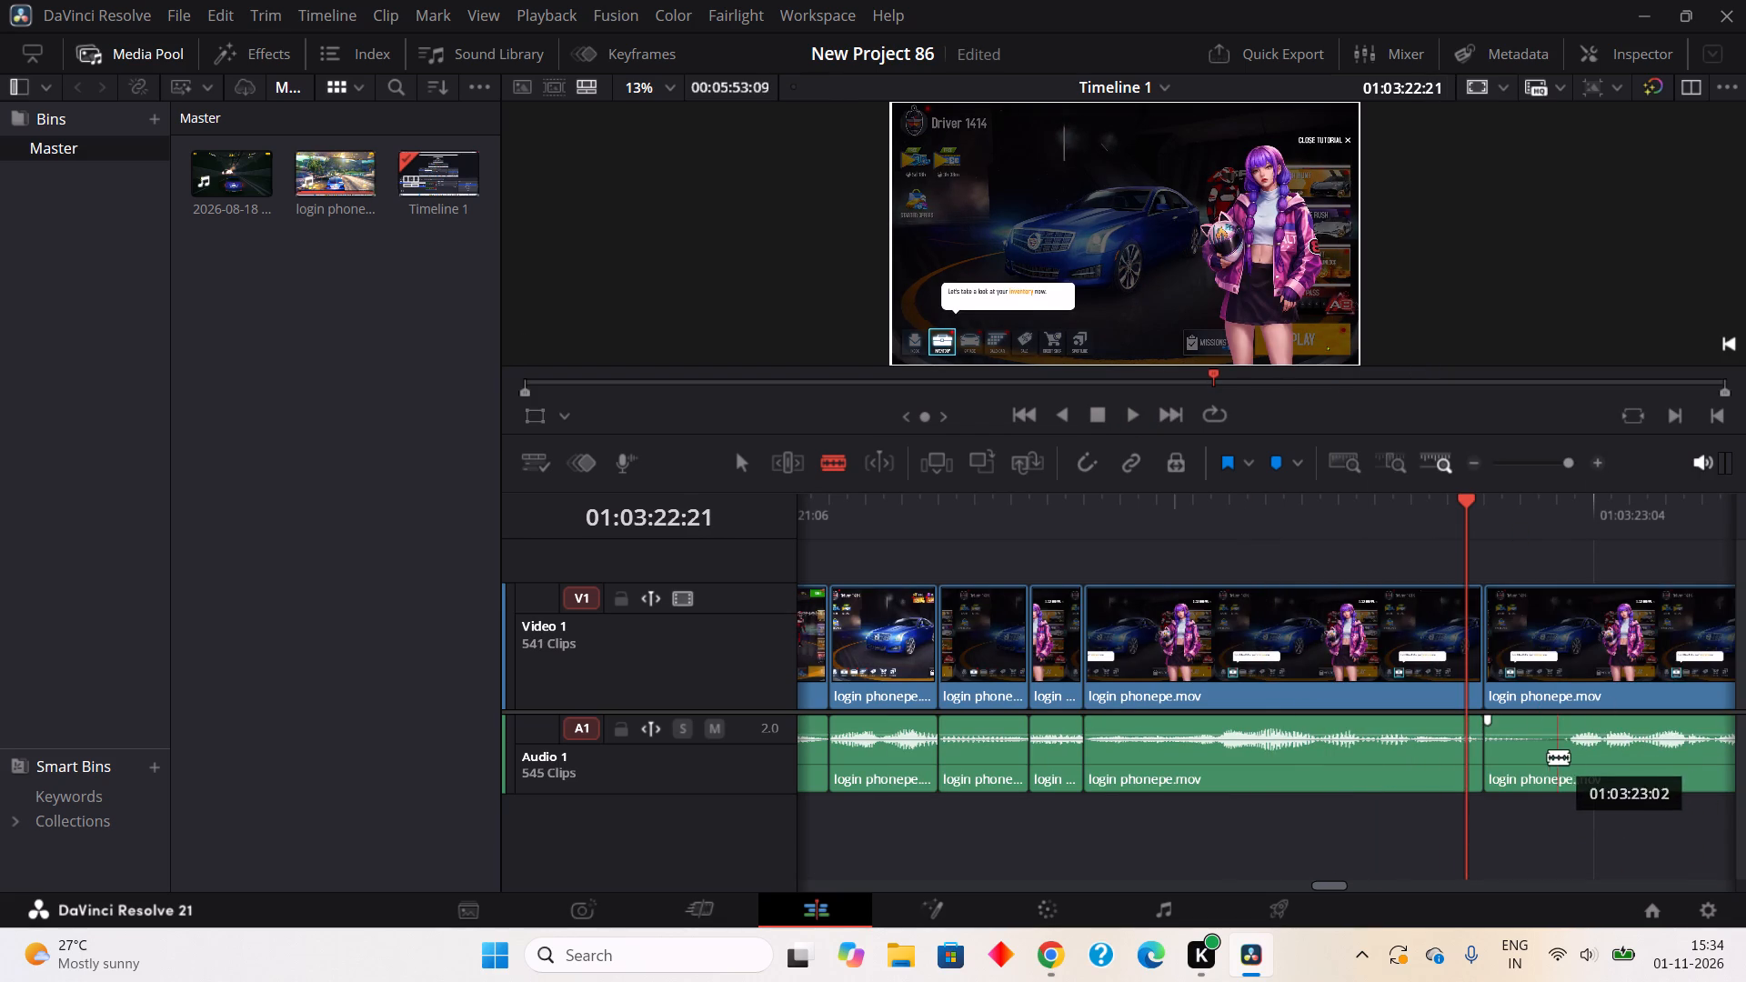
Split out the three-frame pause in the audio from about 01:03:23:00 to 01:03:23:03 and ripple cut it.
left_click(1536, 759)
left_click(1585, 750)
right_click(1549, 767)
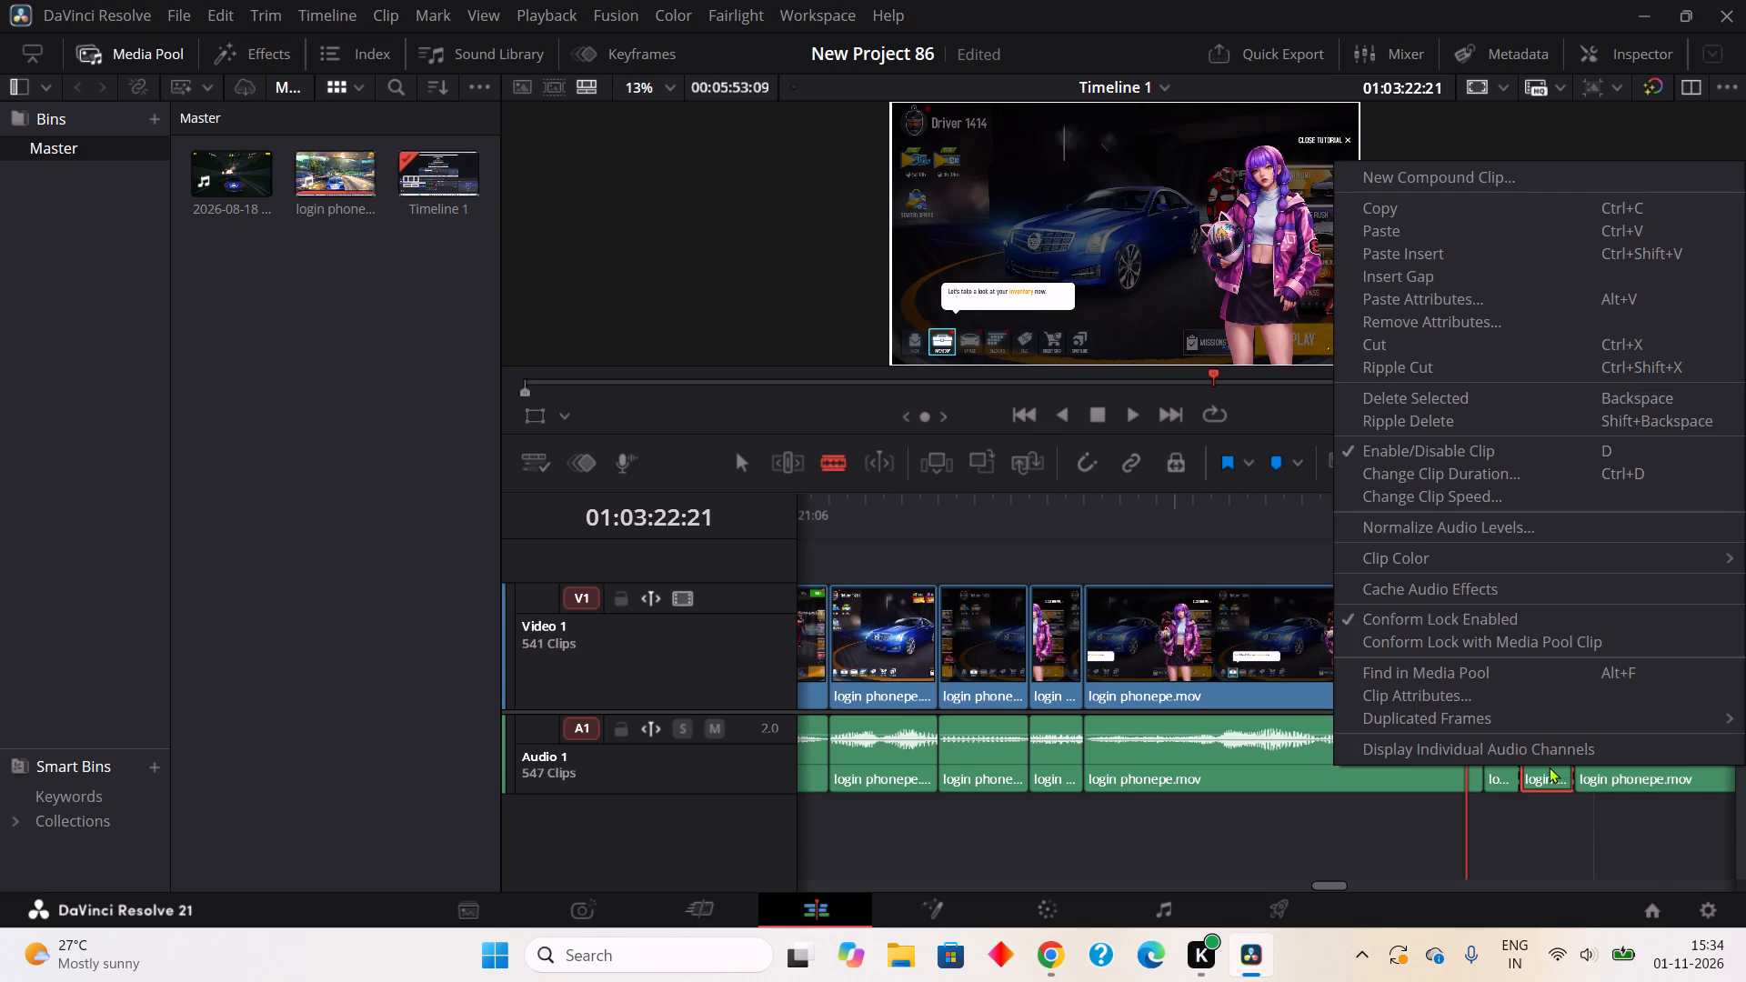
left_click(1504, 356)
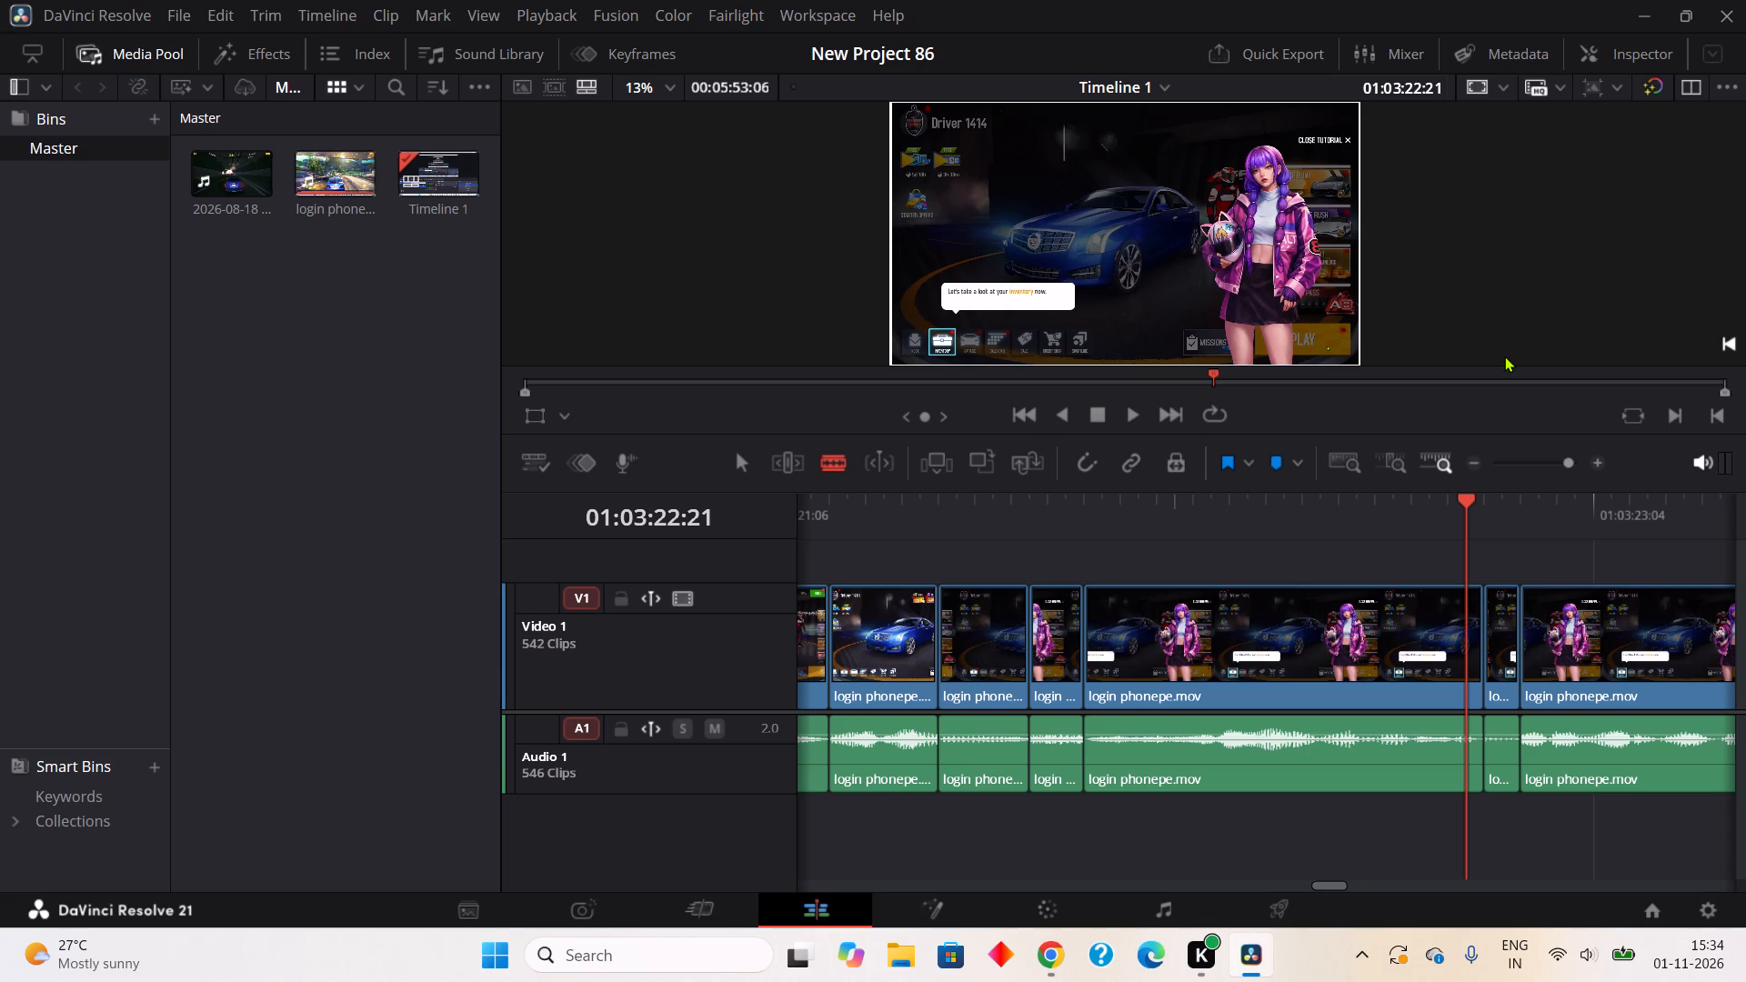
Split out the one-frame pause in the audio from about 01:03:23:10 to 01:03:23:11 and ripple cut it.
left_click(1718, 780)
left_click(1729, 766)
right_click(1712, 767)
left_click(1400, 368)
Play back the edited section, and ripple cut the three-frame pause in the audio from about 01:03:23:15 to 01:03:23:18.
left_click(1123, 409)
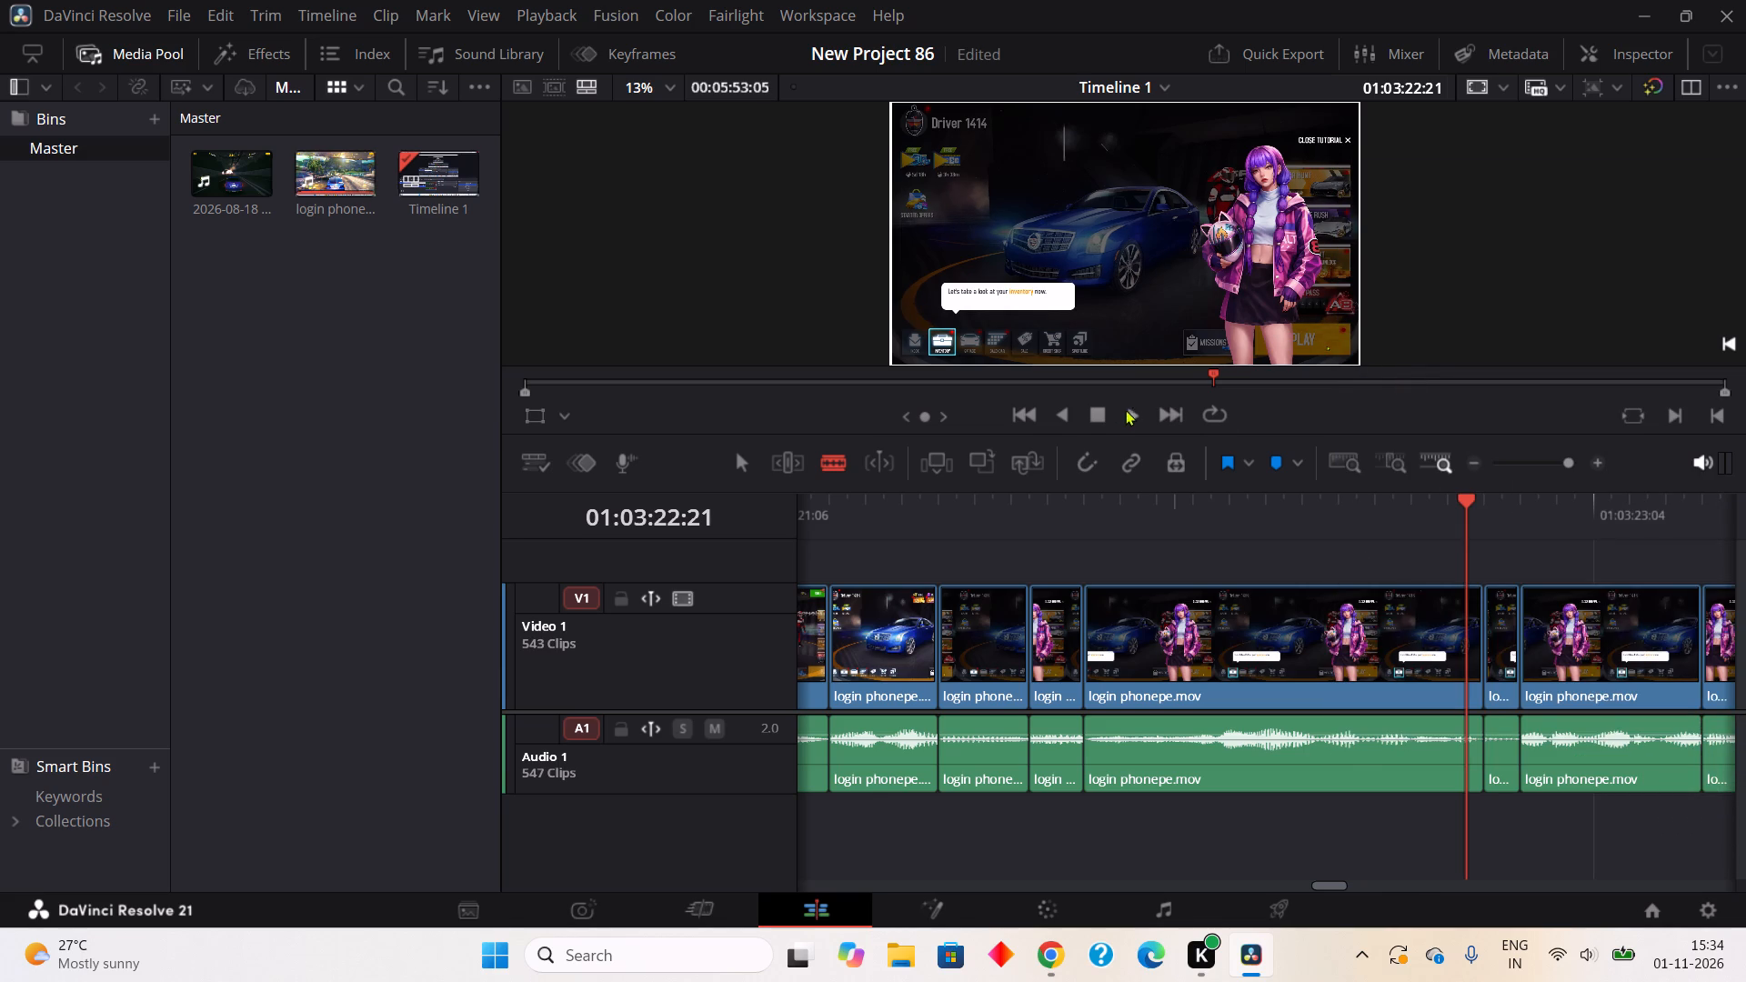
left_click(1097, 415)
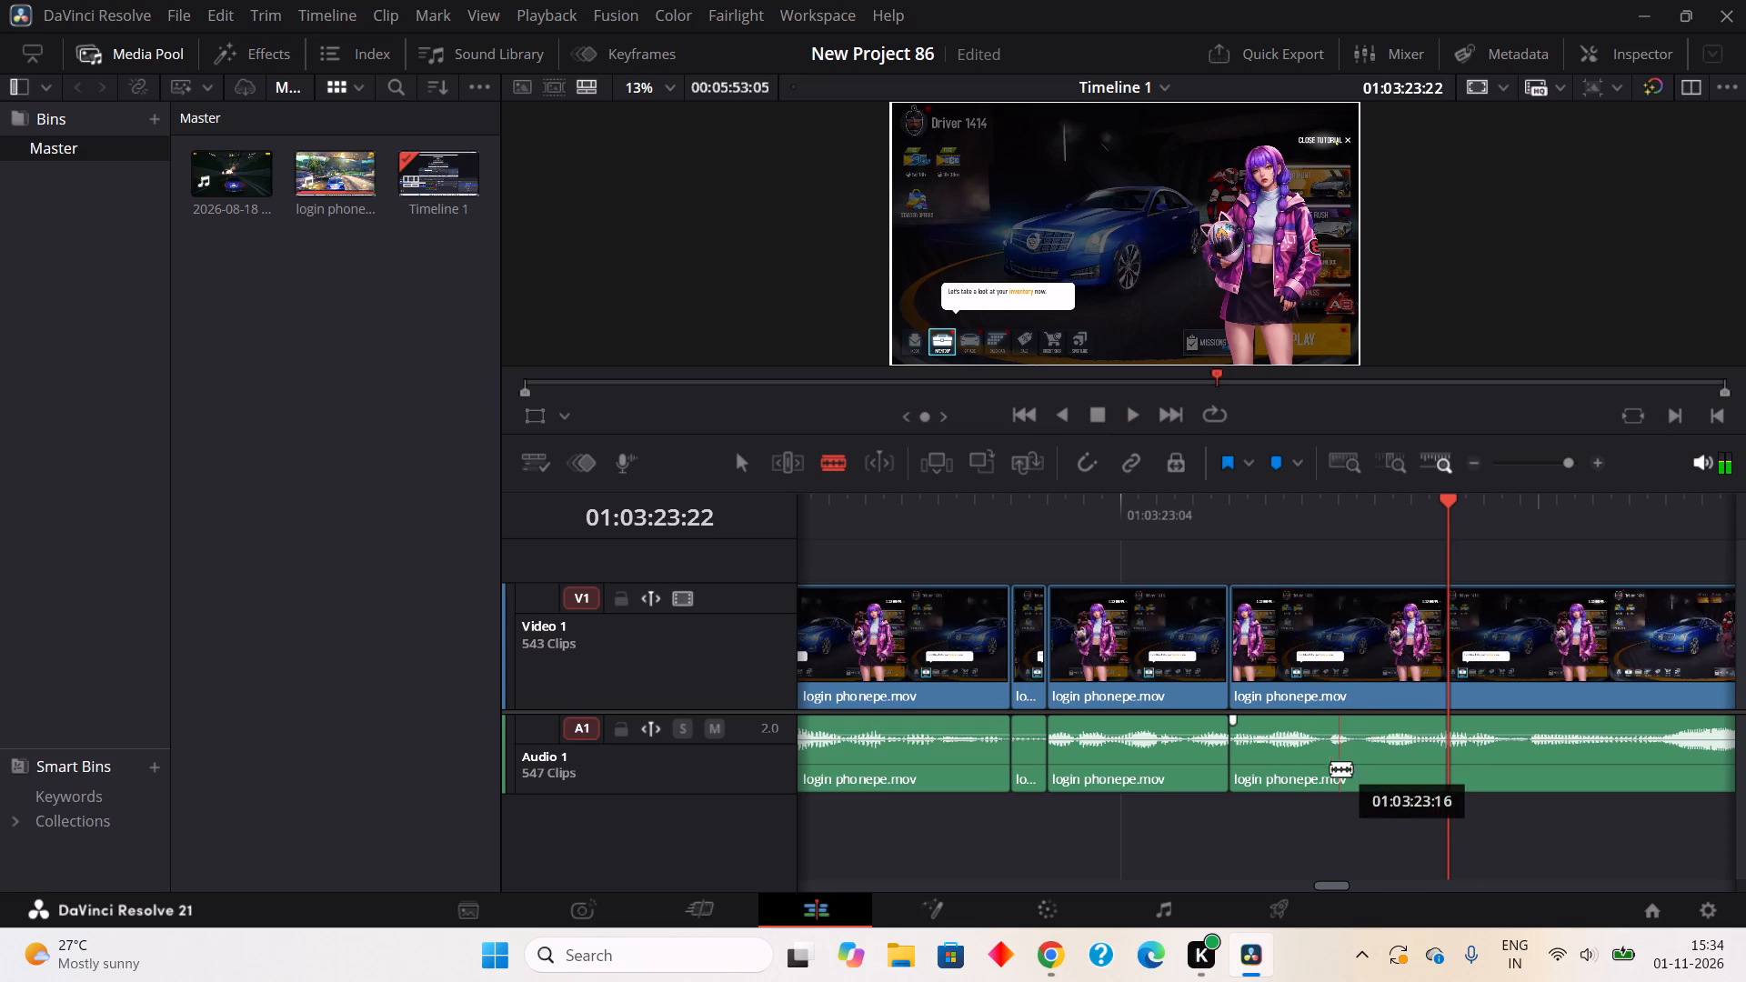
left_click(1325, 772)
left_click(1377, 759)
right_click(1360, 762)
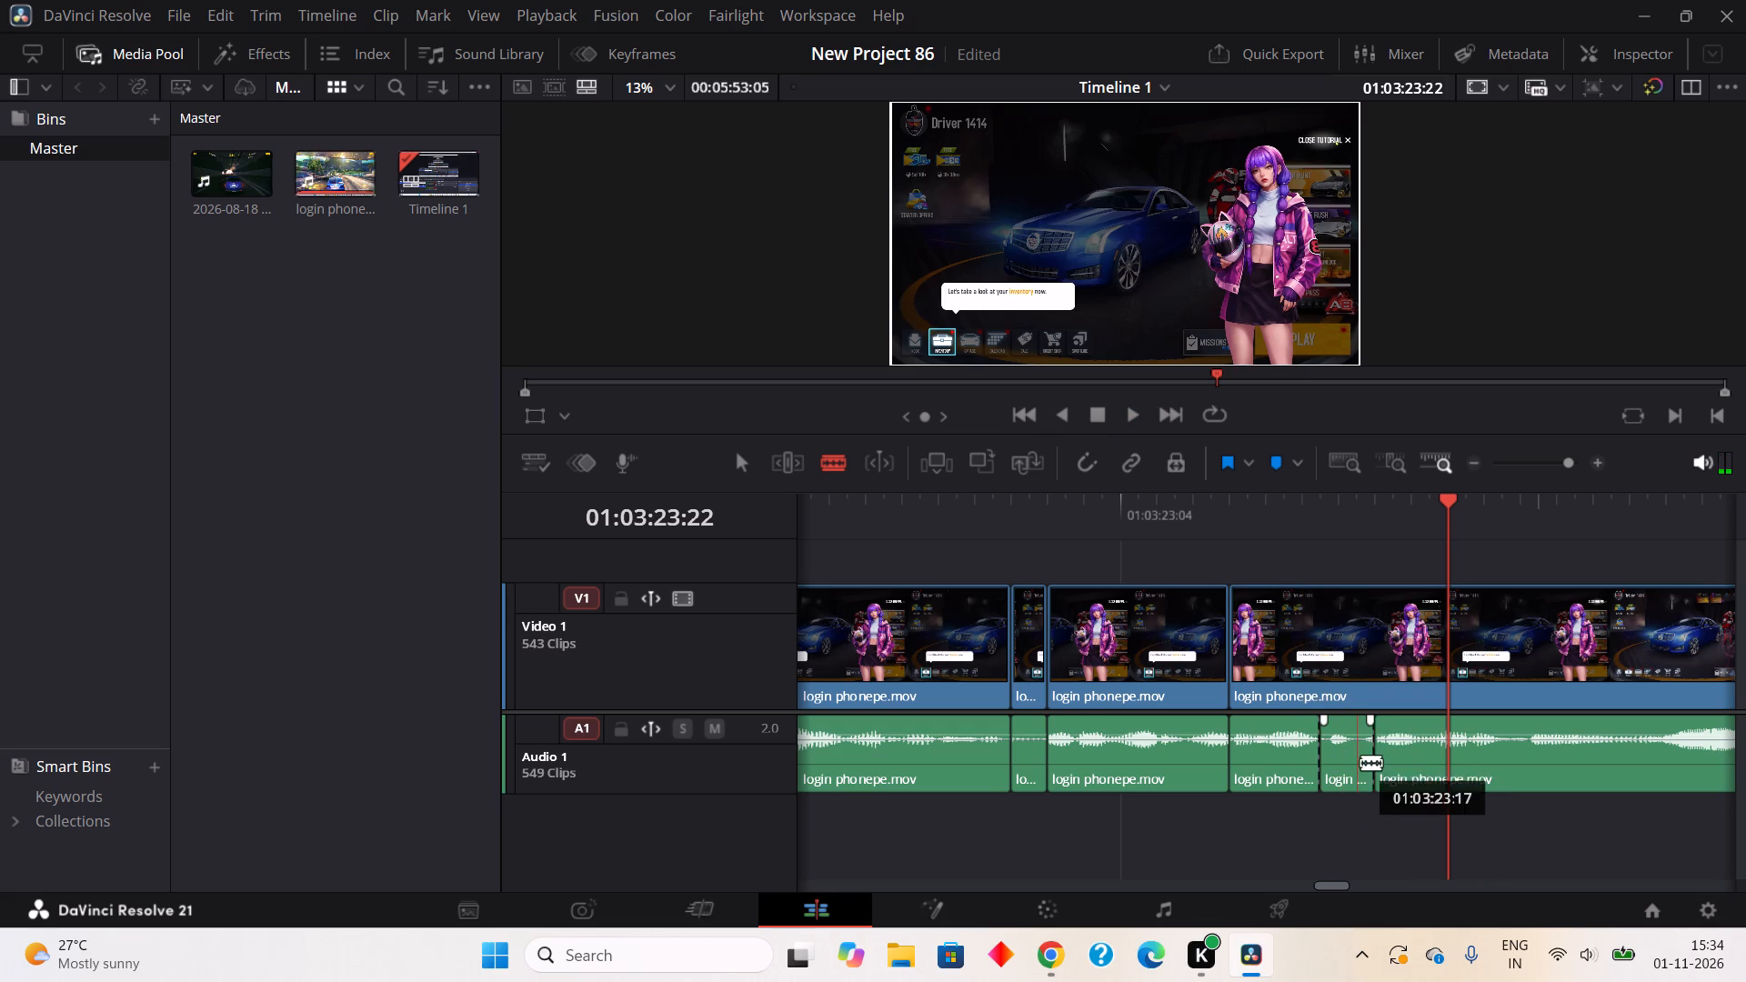
left_click(1430, 363)
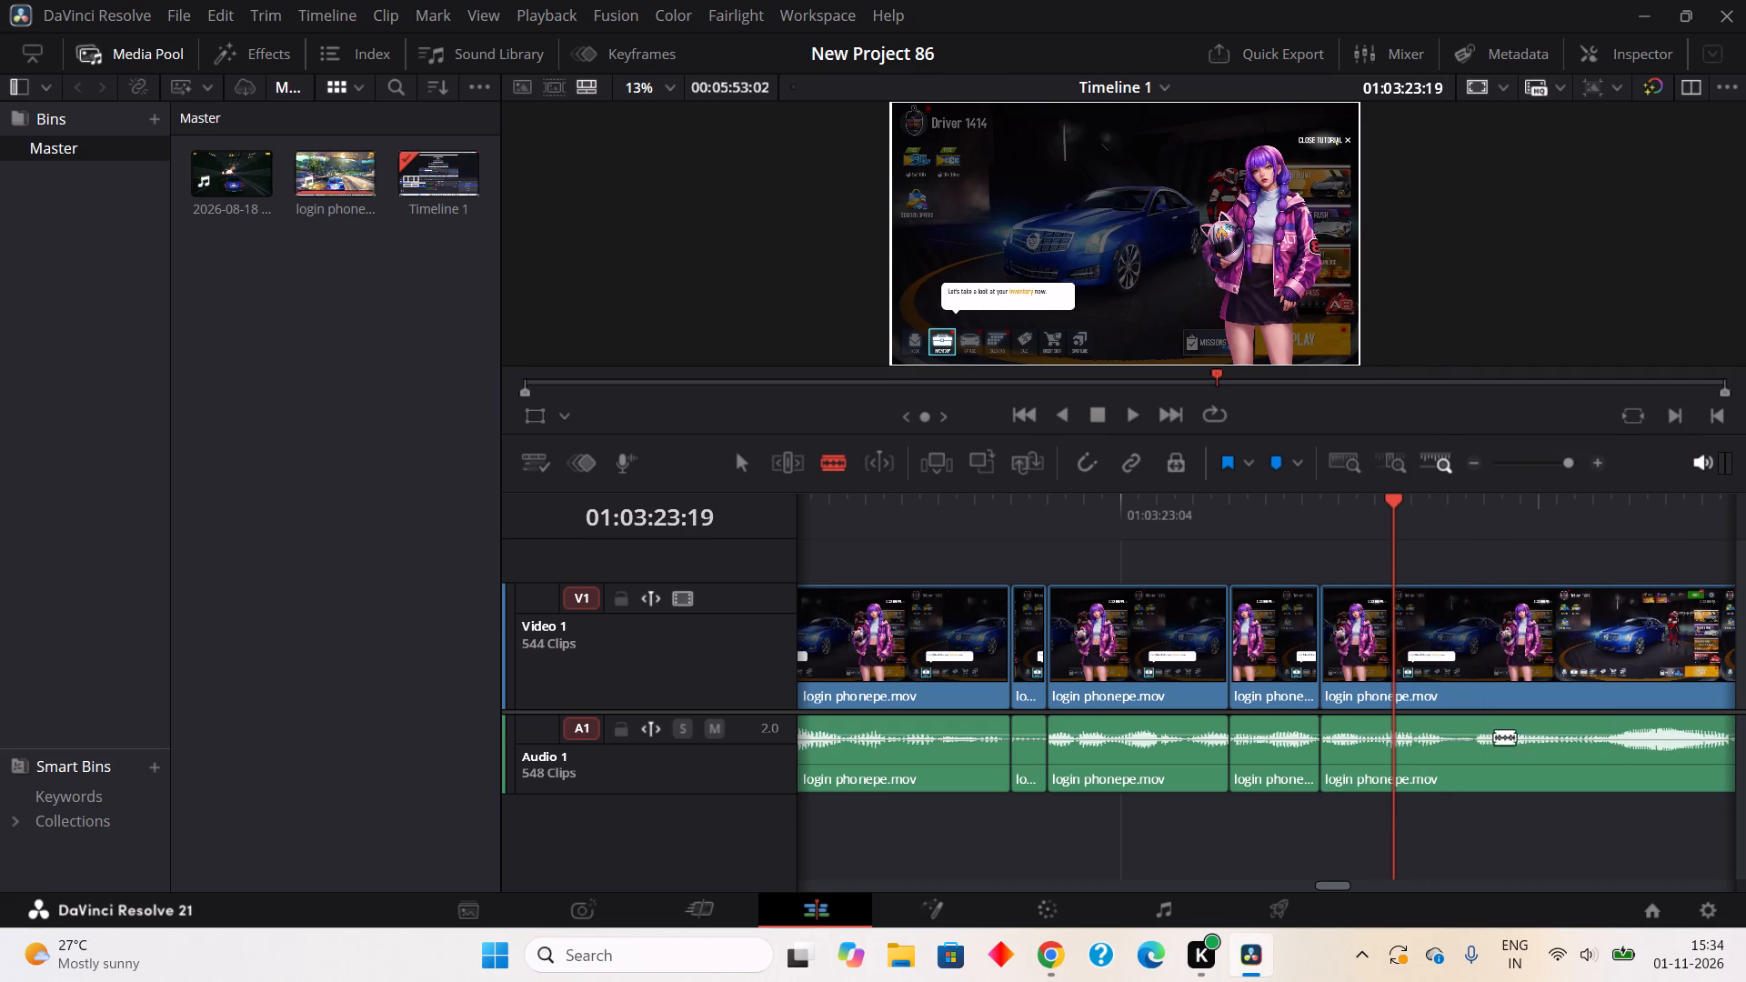
Split out the two-frame pause in the audio from about 01:03:23:22 to 01:03:24:00 and ripple cut it.
left_click(1457, 772)
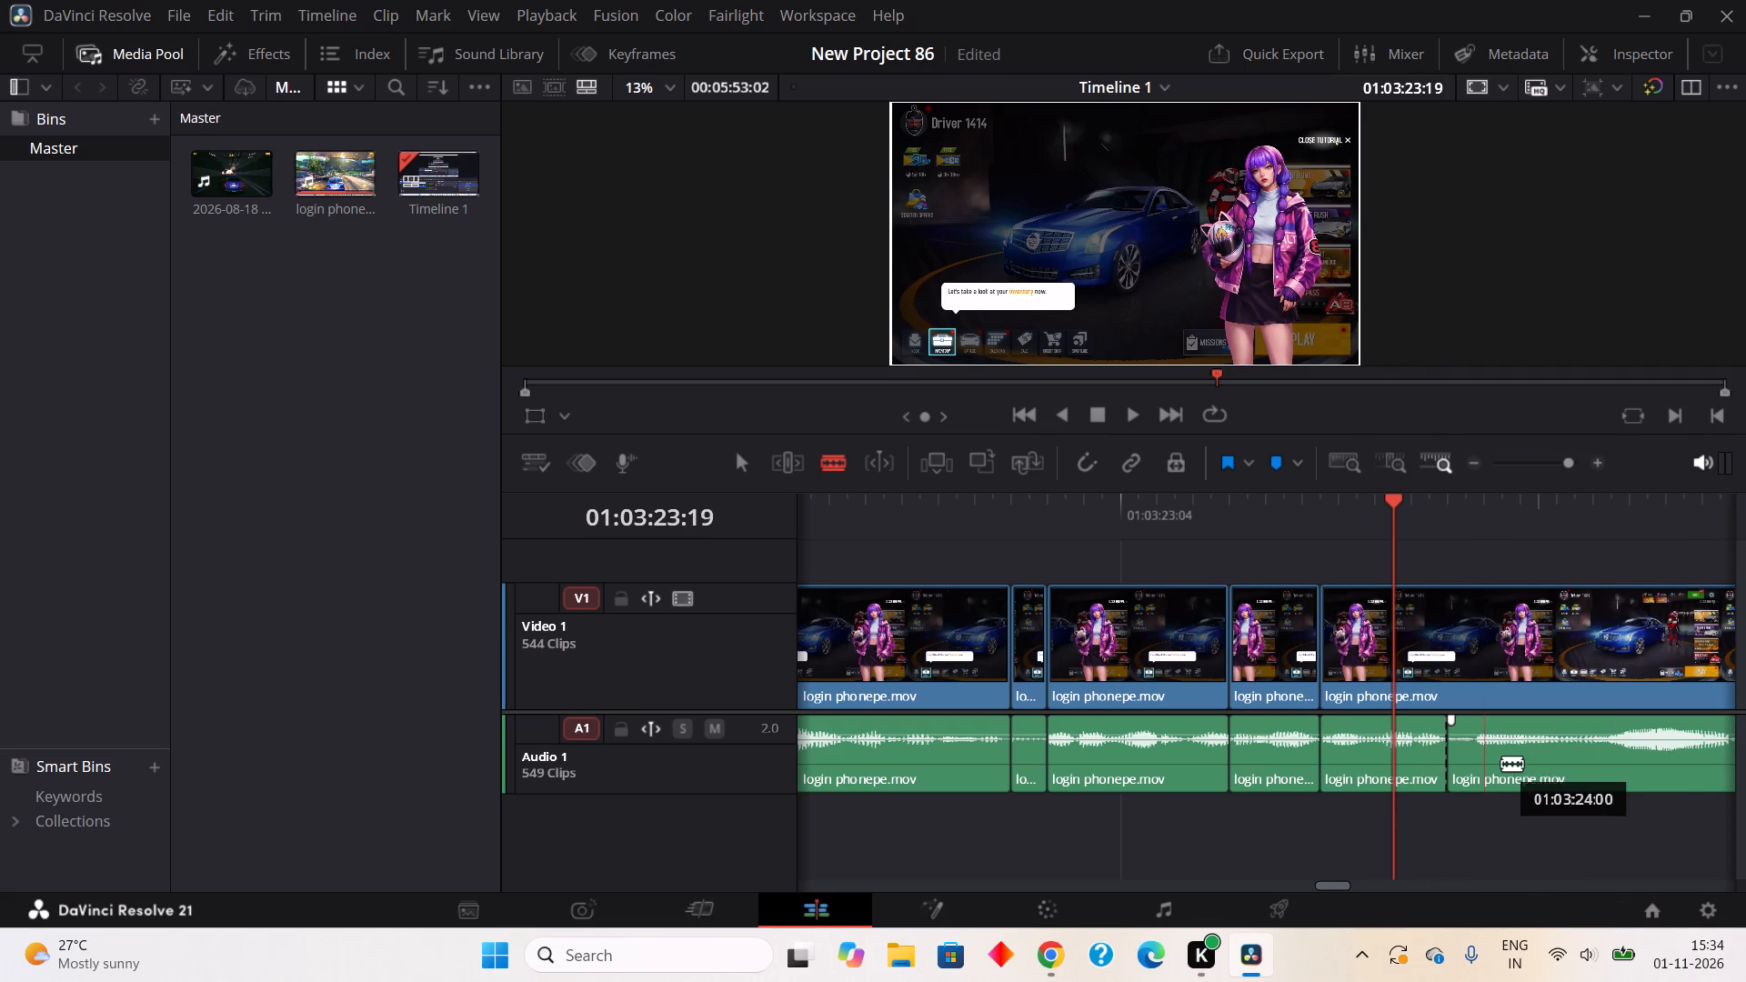
left_click(1494, 767)
right_click(1462, 768)
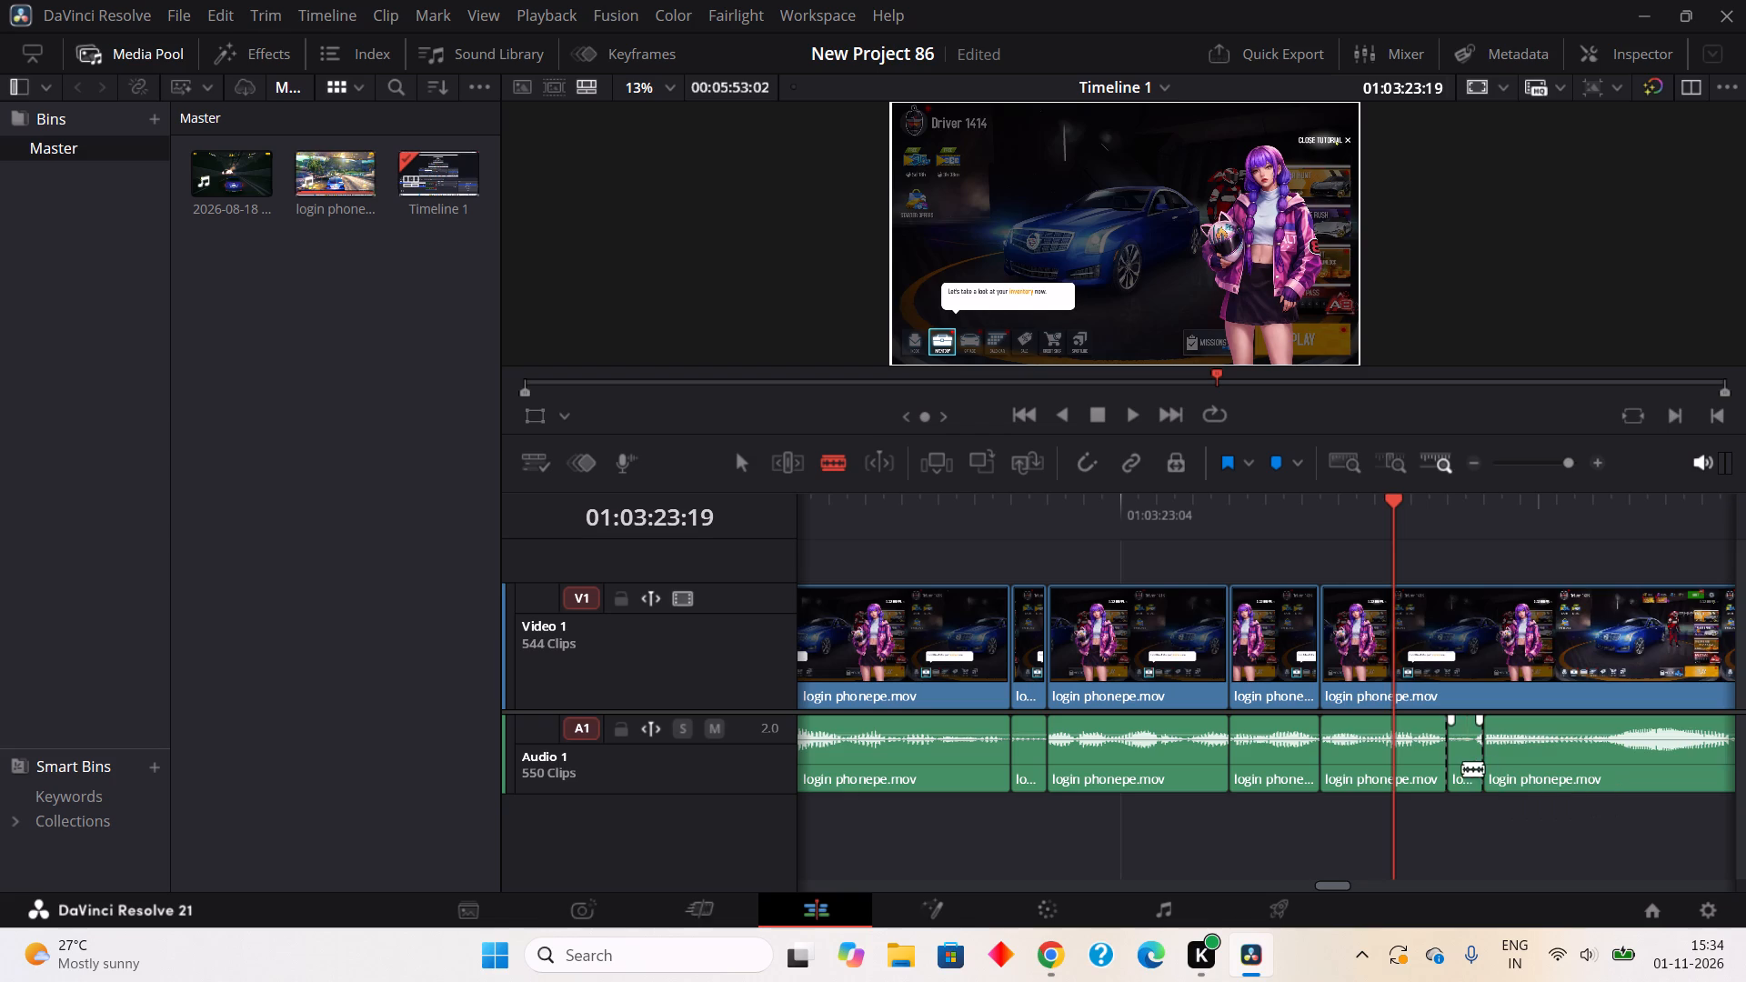
left_click(1458, 371)
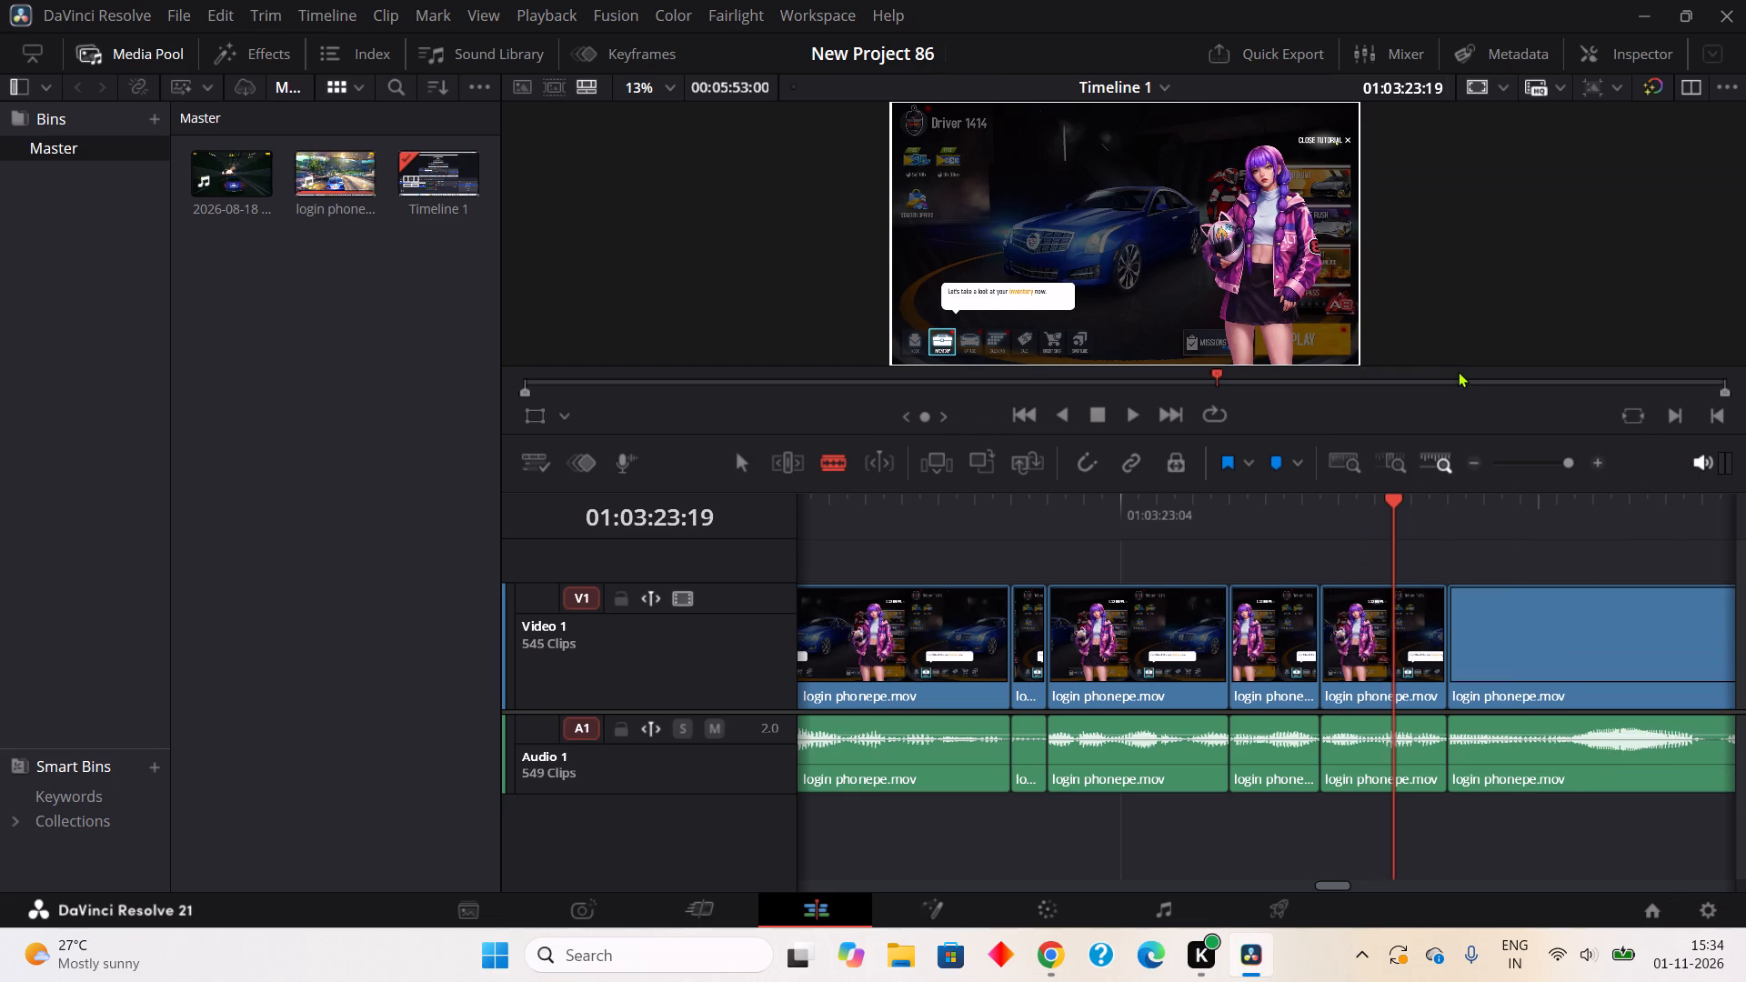
Play back the edited section, and ripple cut the one-frame pause in the audio from about 01:03:24:12 to 01:03:24:13.
left_click(1131, 411)
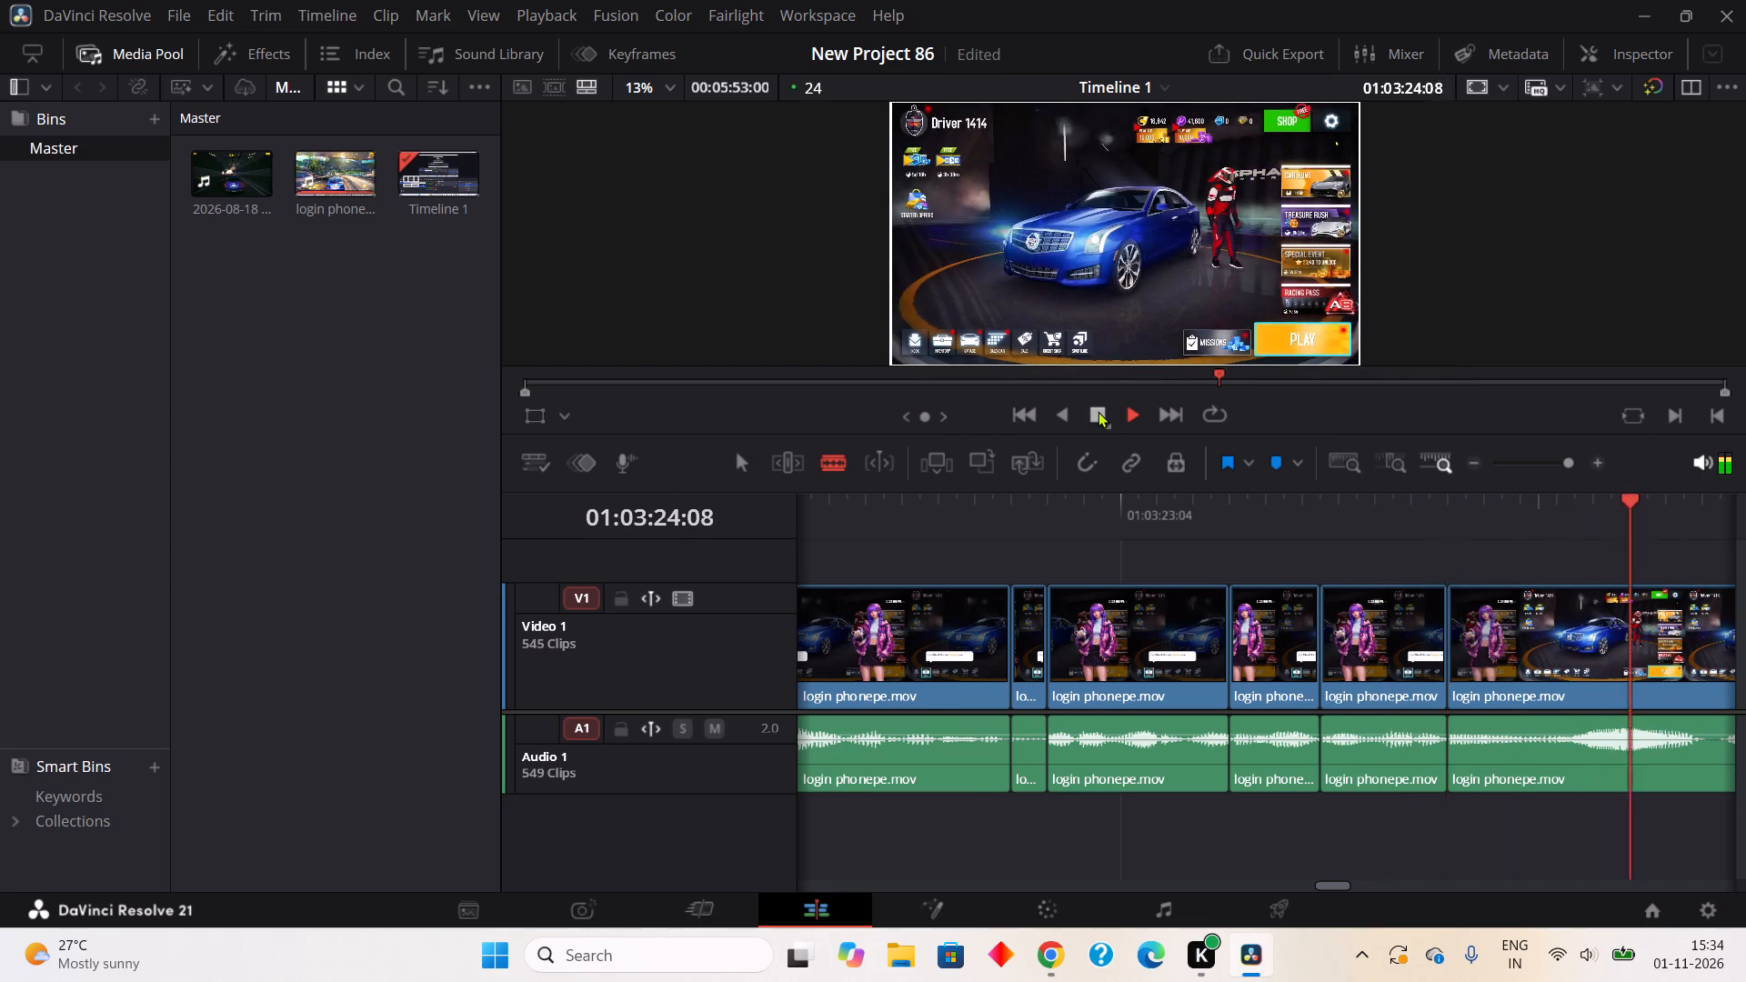
left_click(1098, 411)
left_click(1231, 767)
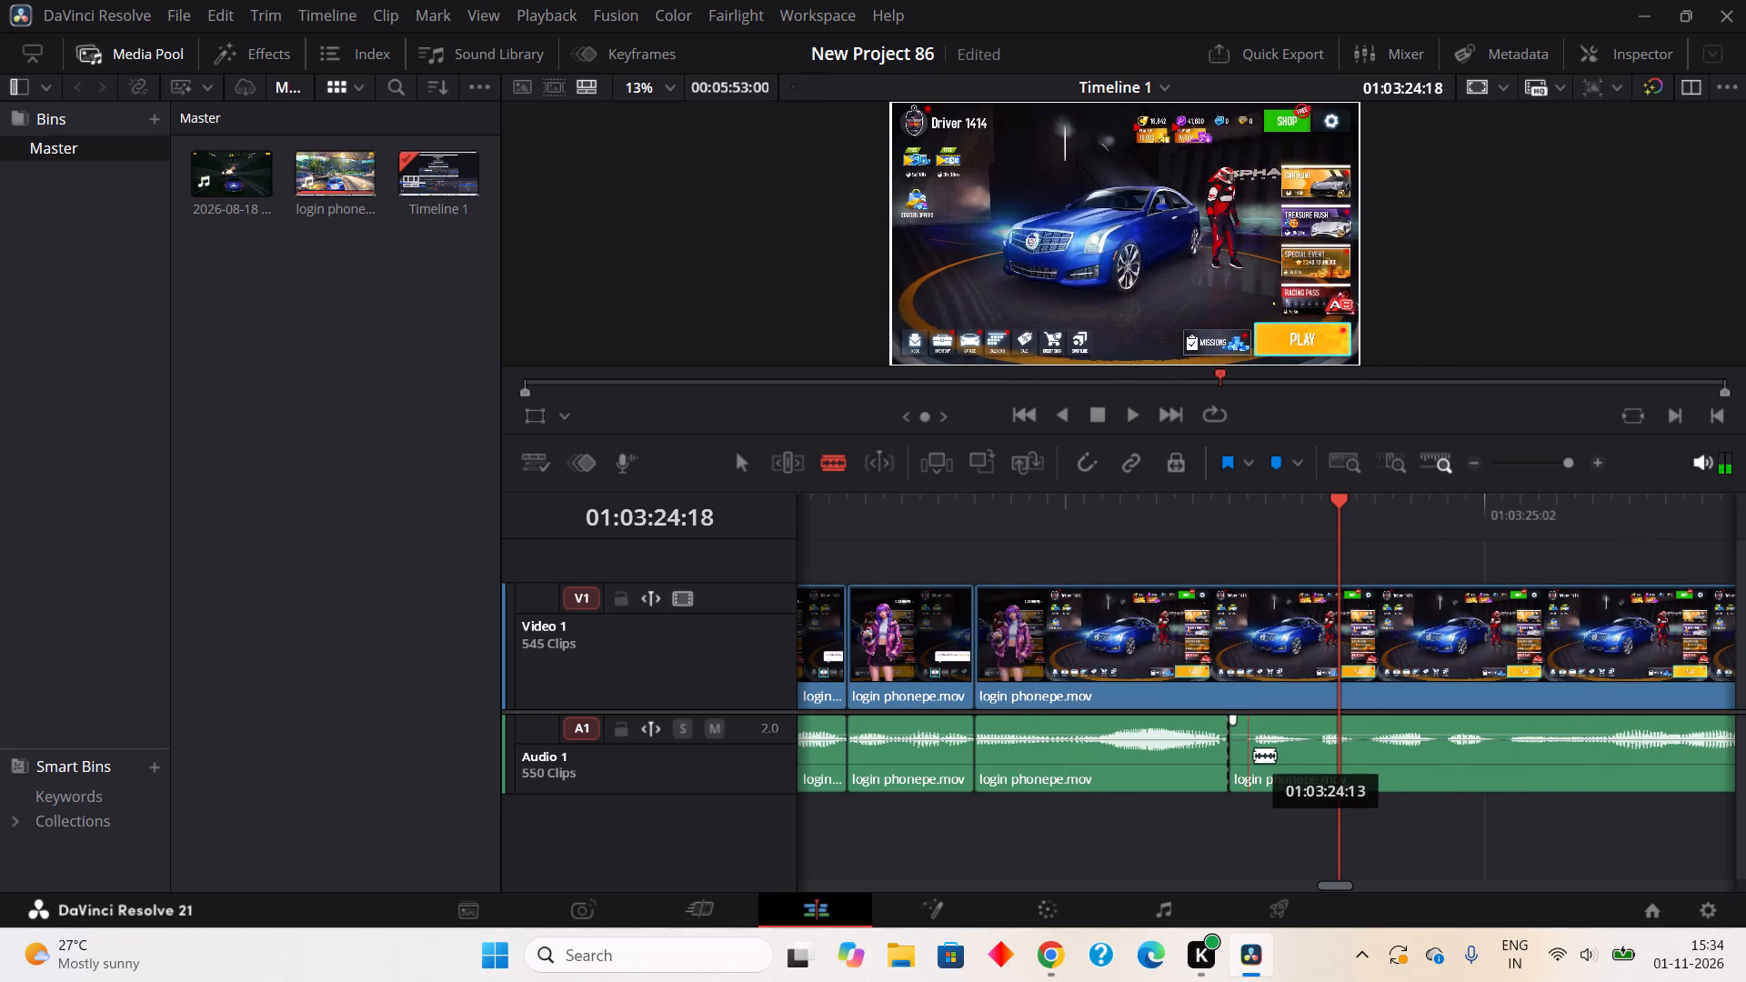
left_click(1251, 767)
right_click(1229, 771)
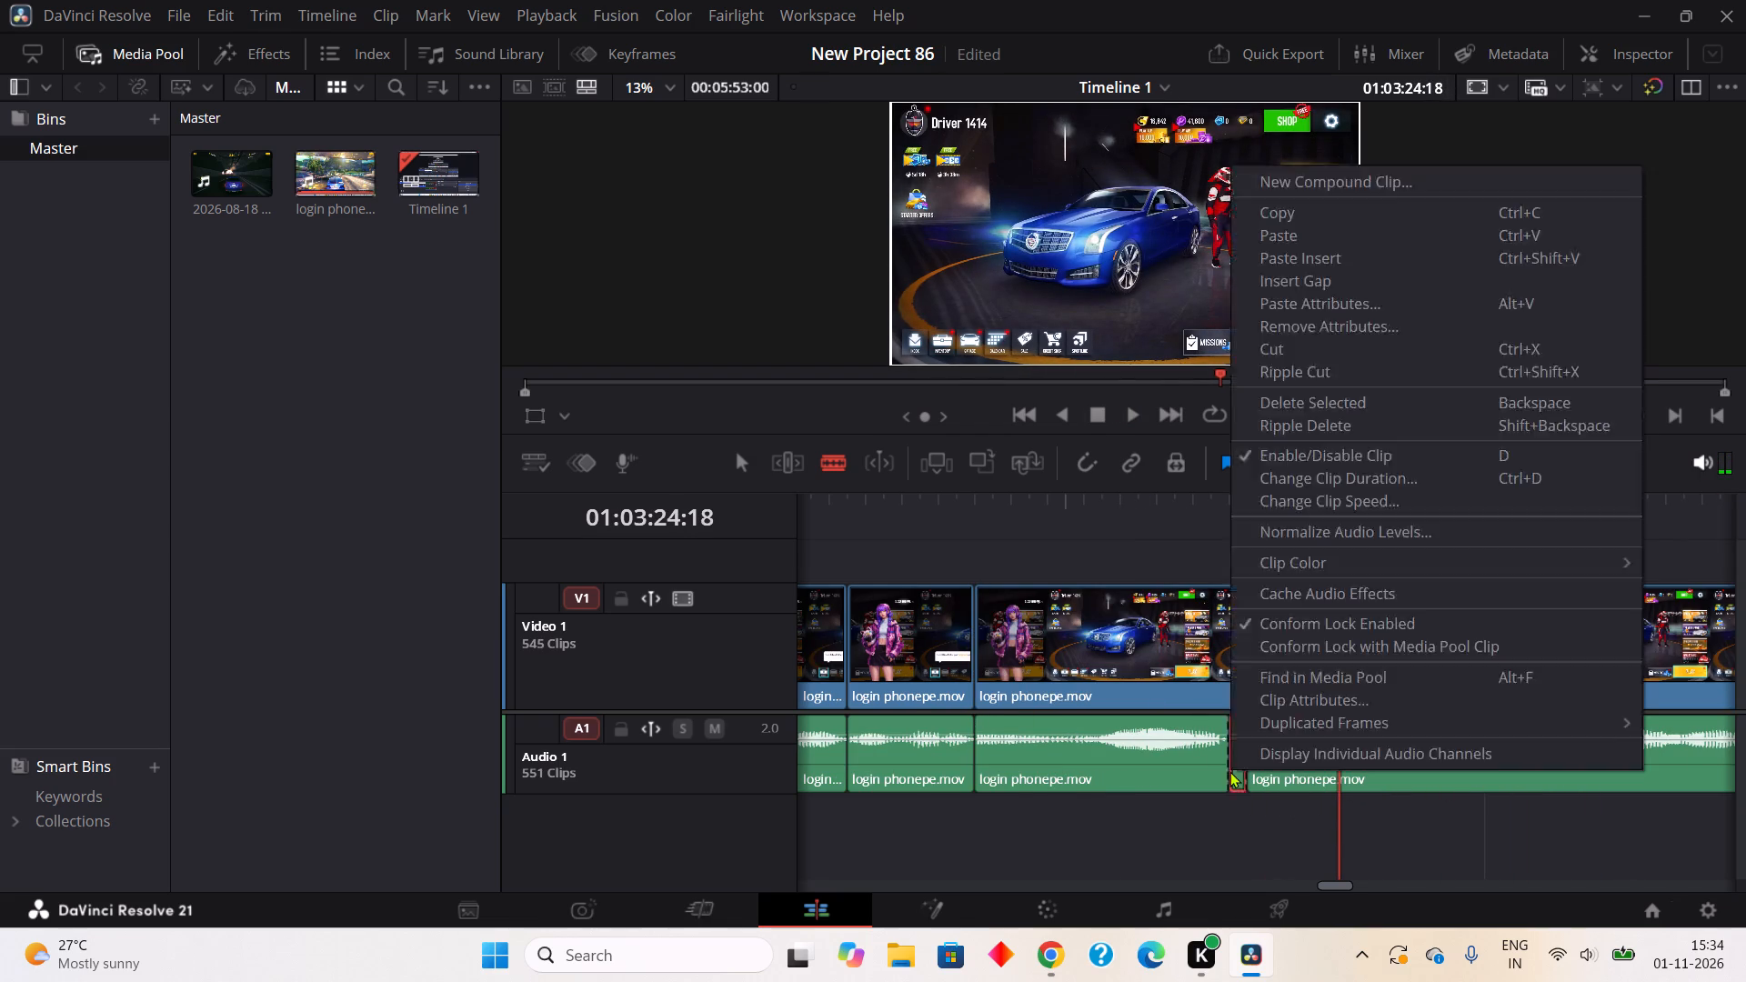
left_click(1290, 373)
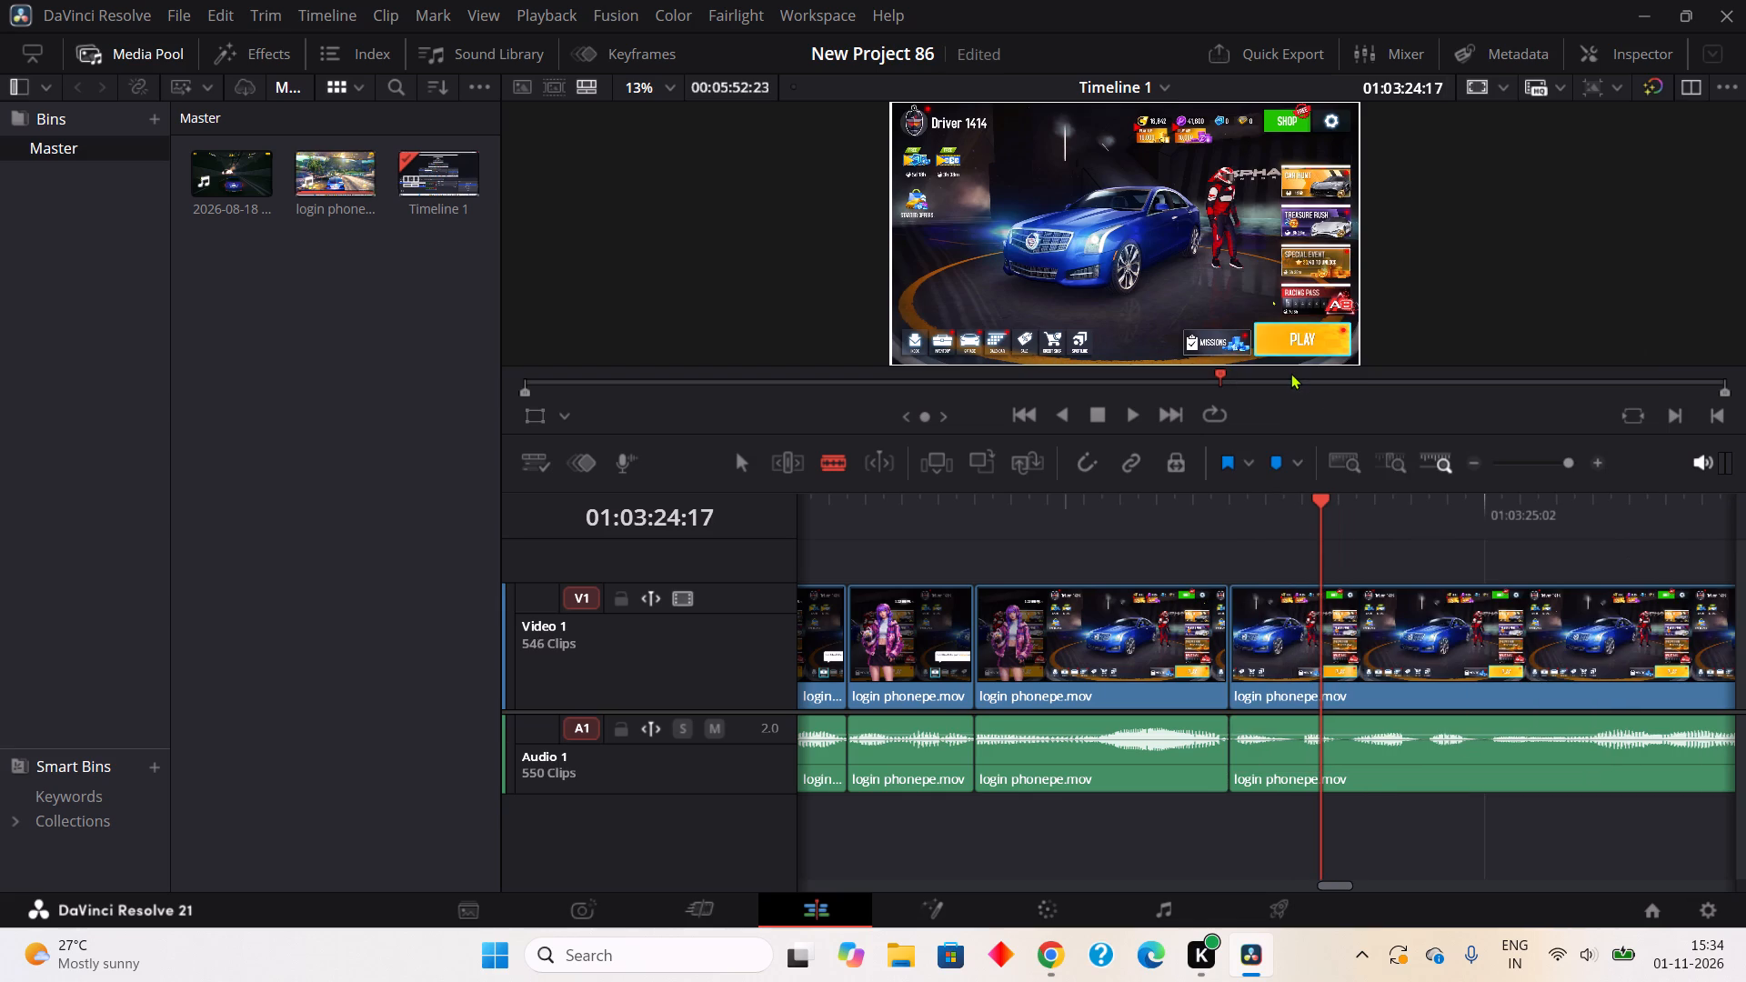
Split out the one-frame pause in the audio from about 01:03:24:15 to 01:03:24:16 and ripple cut it.
left_click(1292, 788)
left_click(1314, 786)
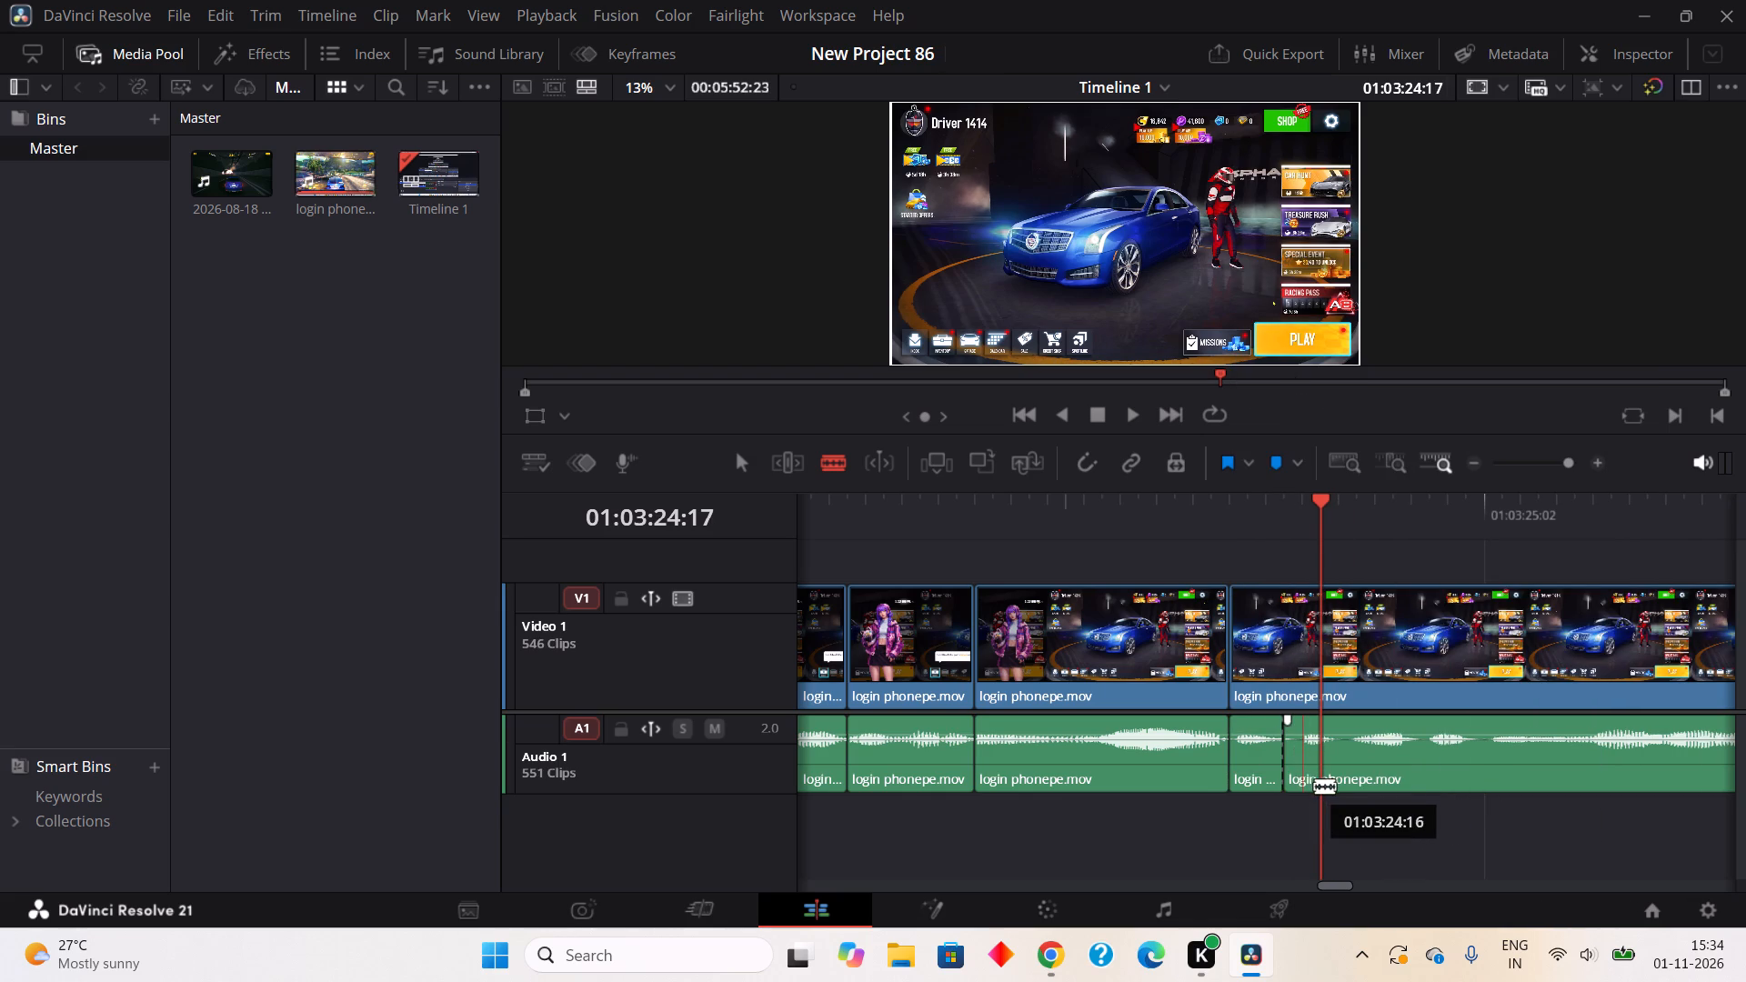
right_click(1298, 773)
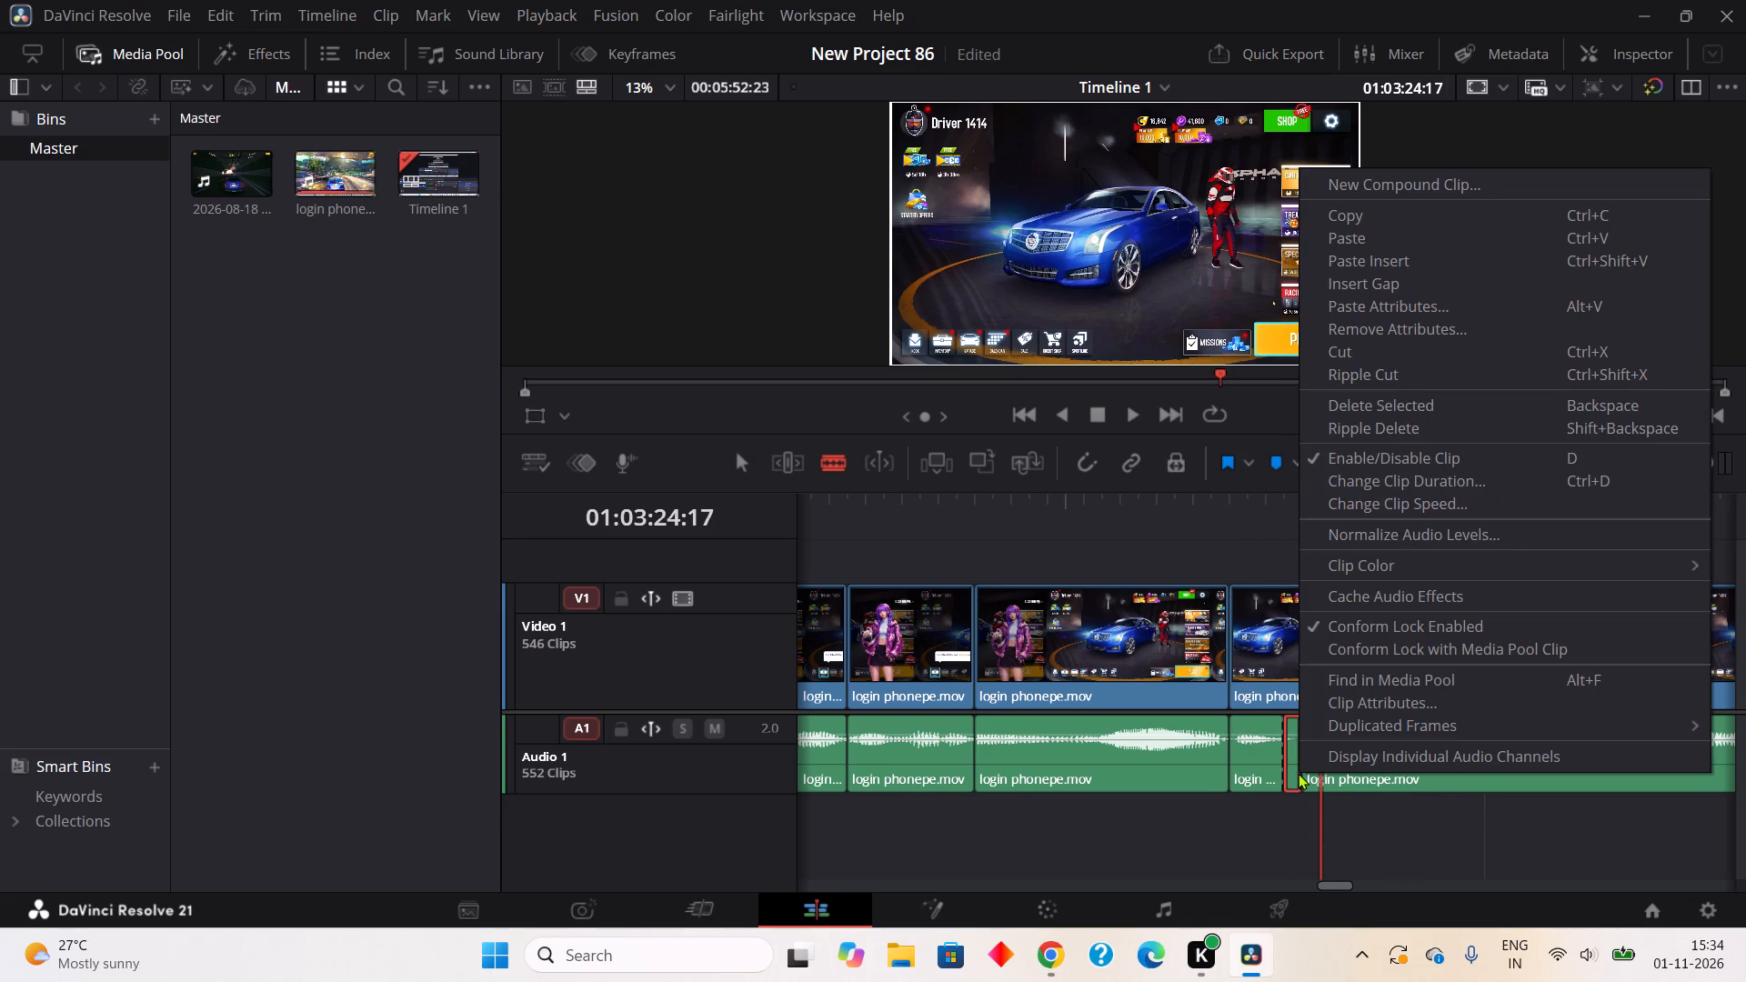
left_click(1386, 377)
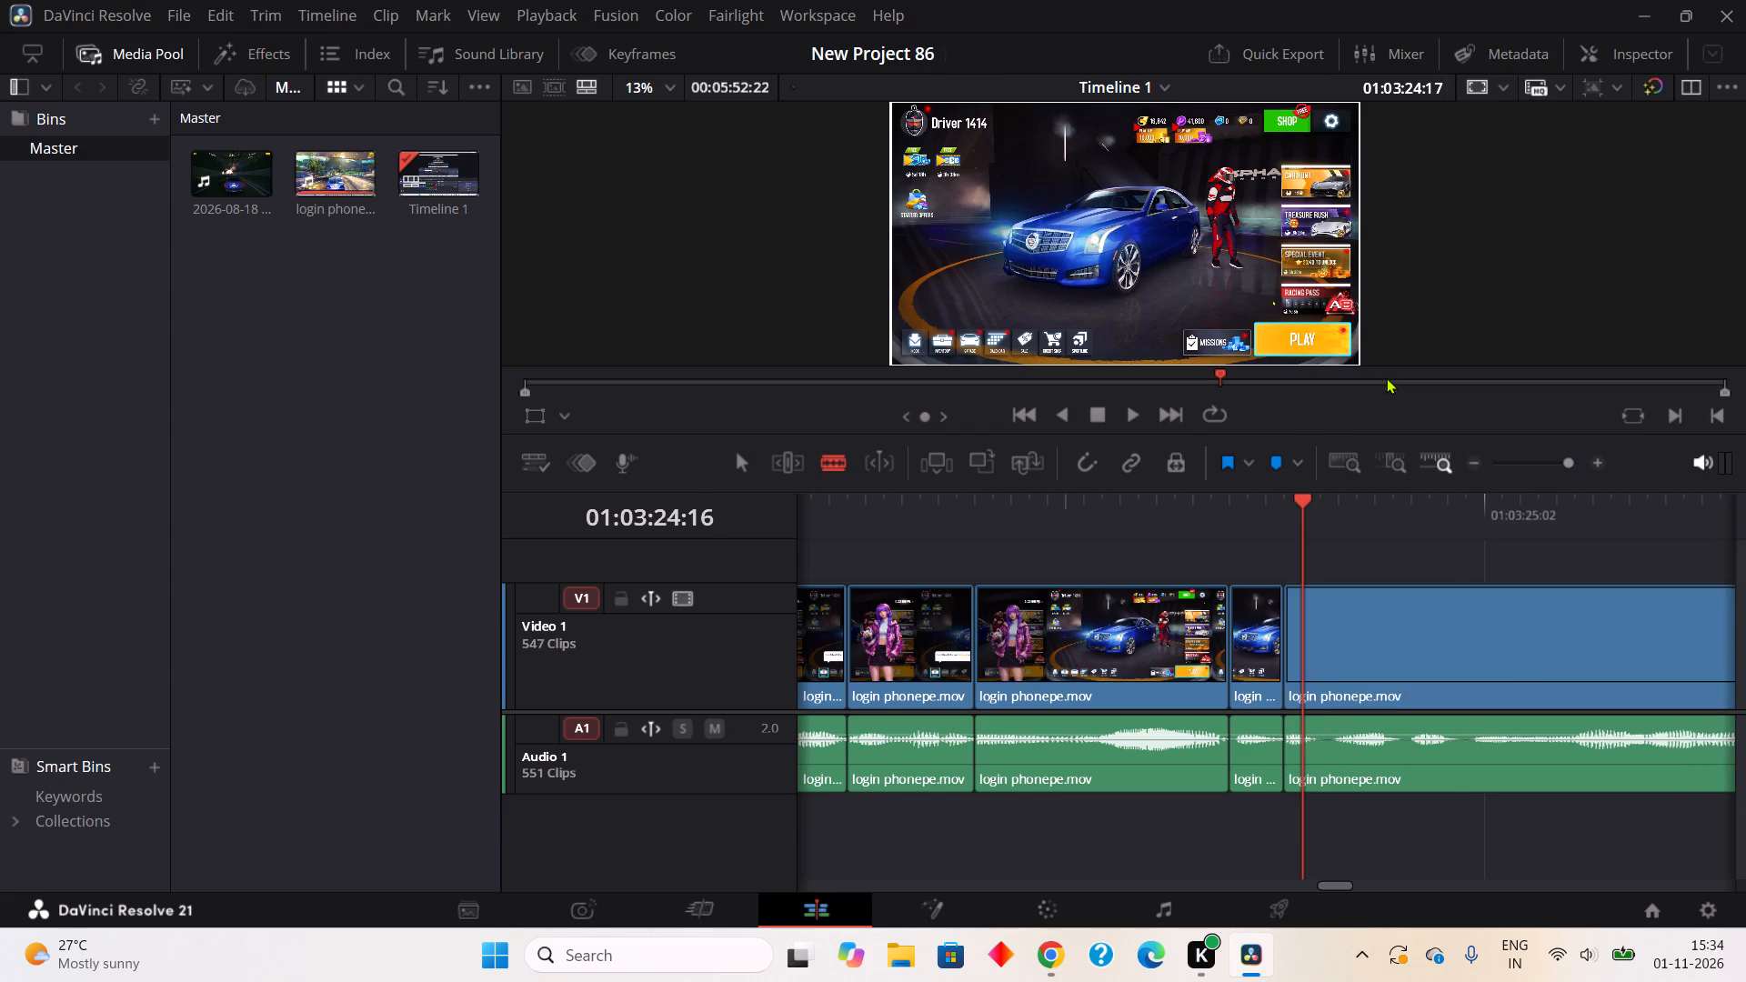
Split out the one-frame pause in the audio from about 01:03:24:17 to 01:03:24:18 and ripple cut it.
left_click(1323, 768)
left_click(1339, 757)
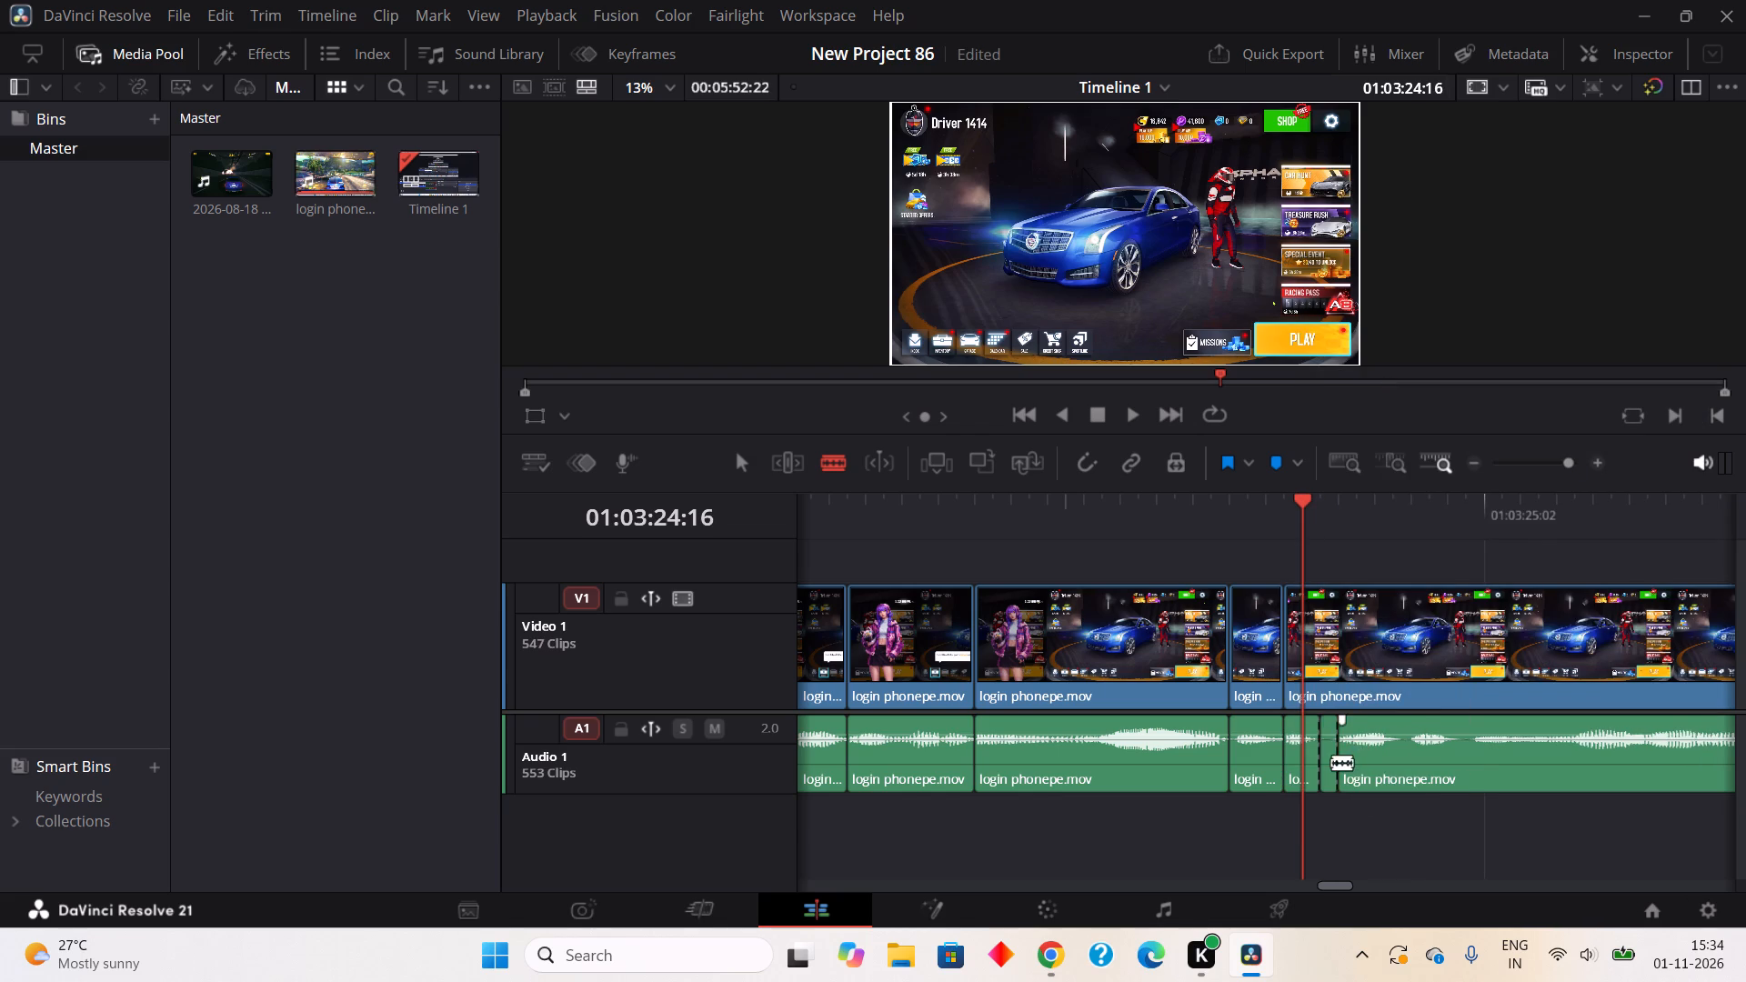
right_click(1331, 762)
left_click(1489, 360)
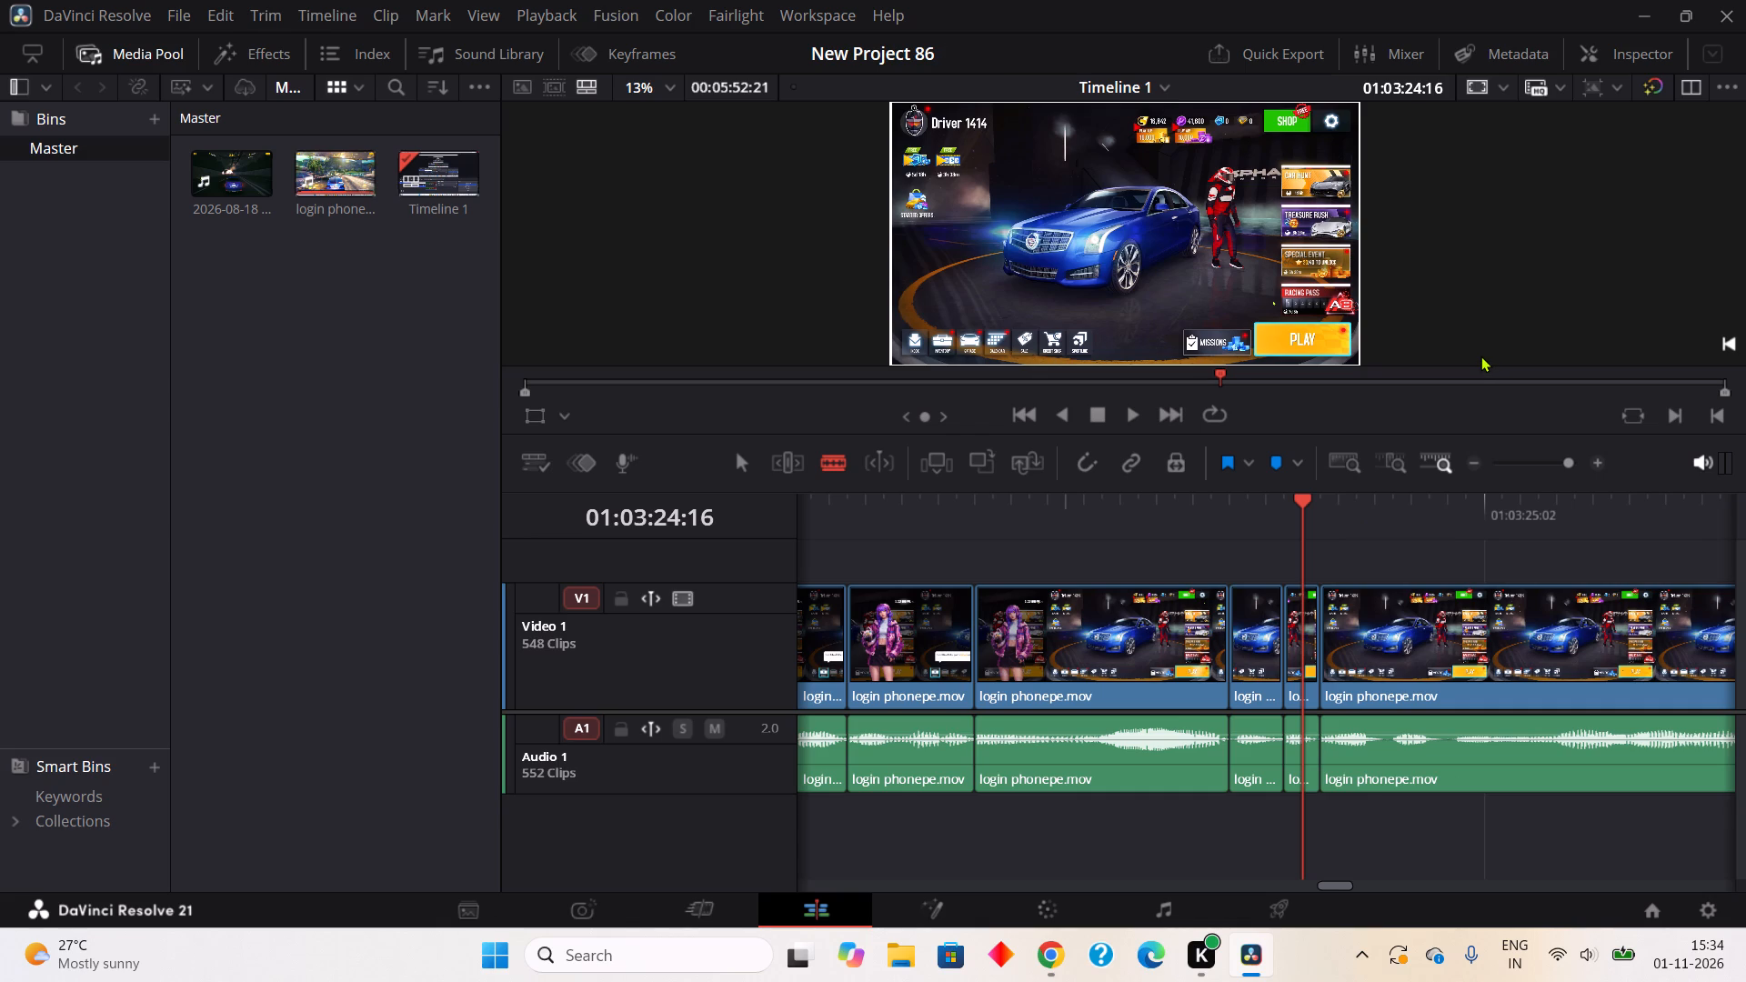
Split out the one-frame pause in the audio from about 01:03:24:20 to 01:03:24:21 and ripple cut it.
left_click(1379, 770)
left_click(1398, 770)
right_click(1390, 769)
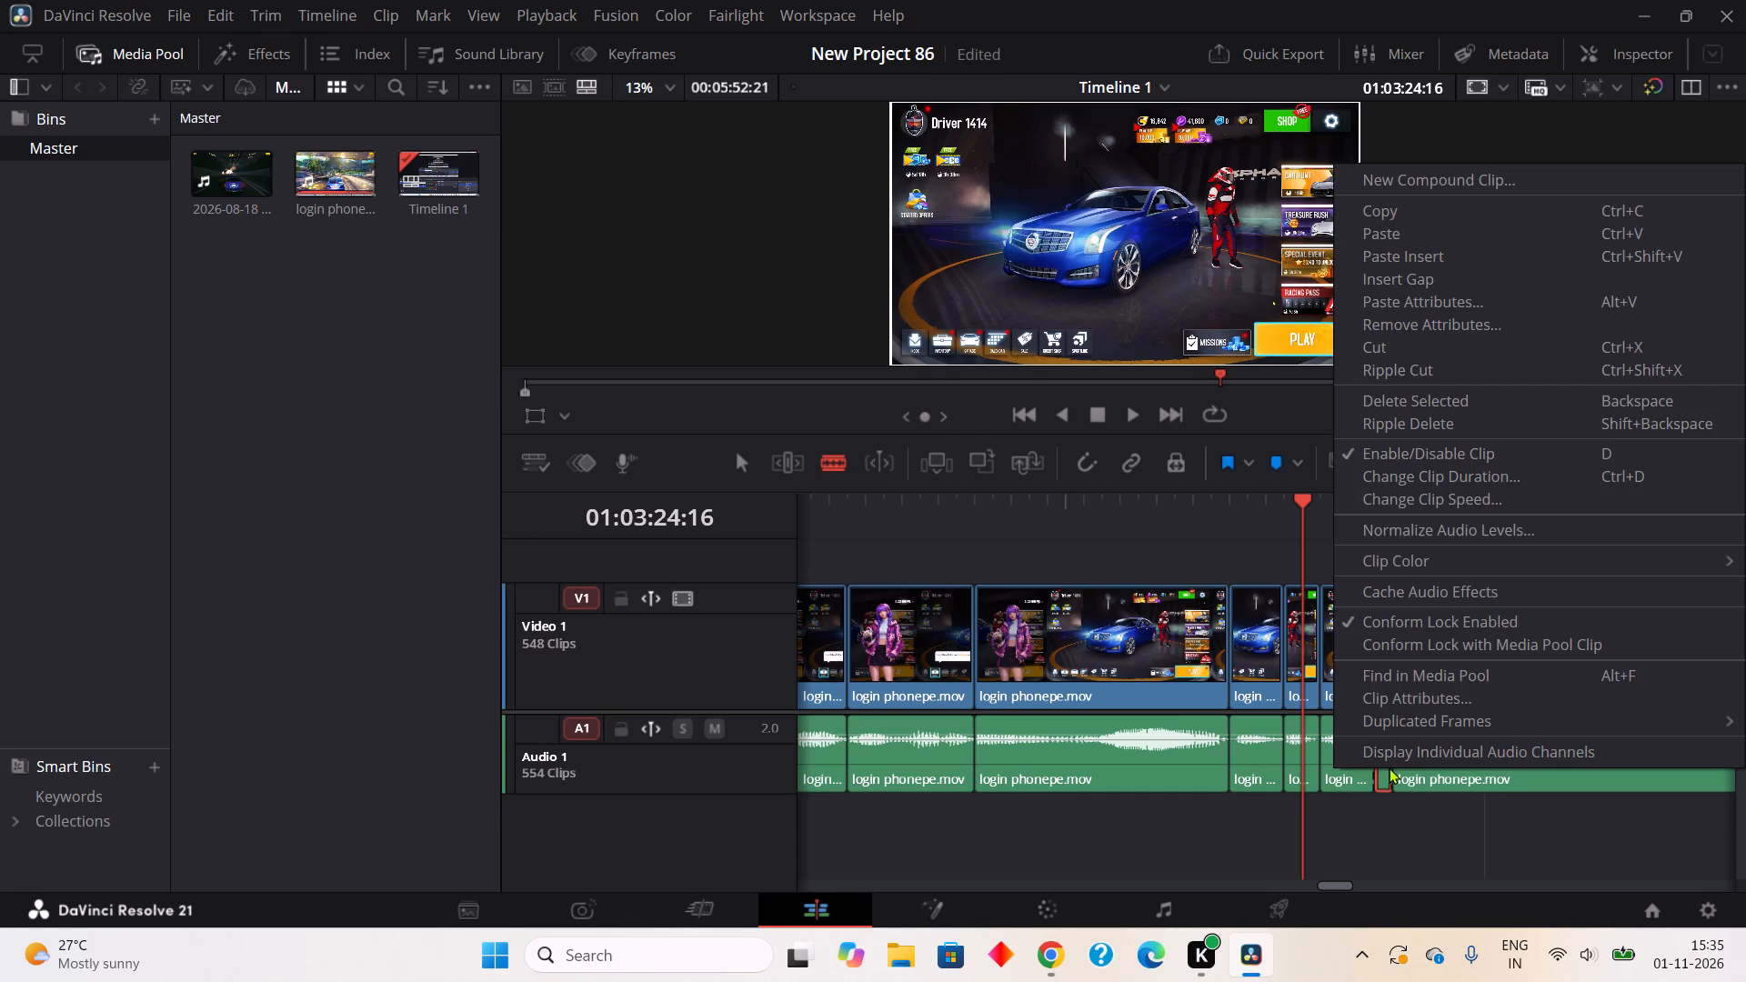
left_click(1449, 366)
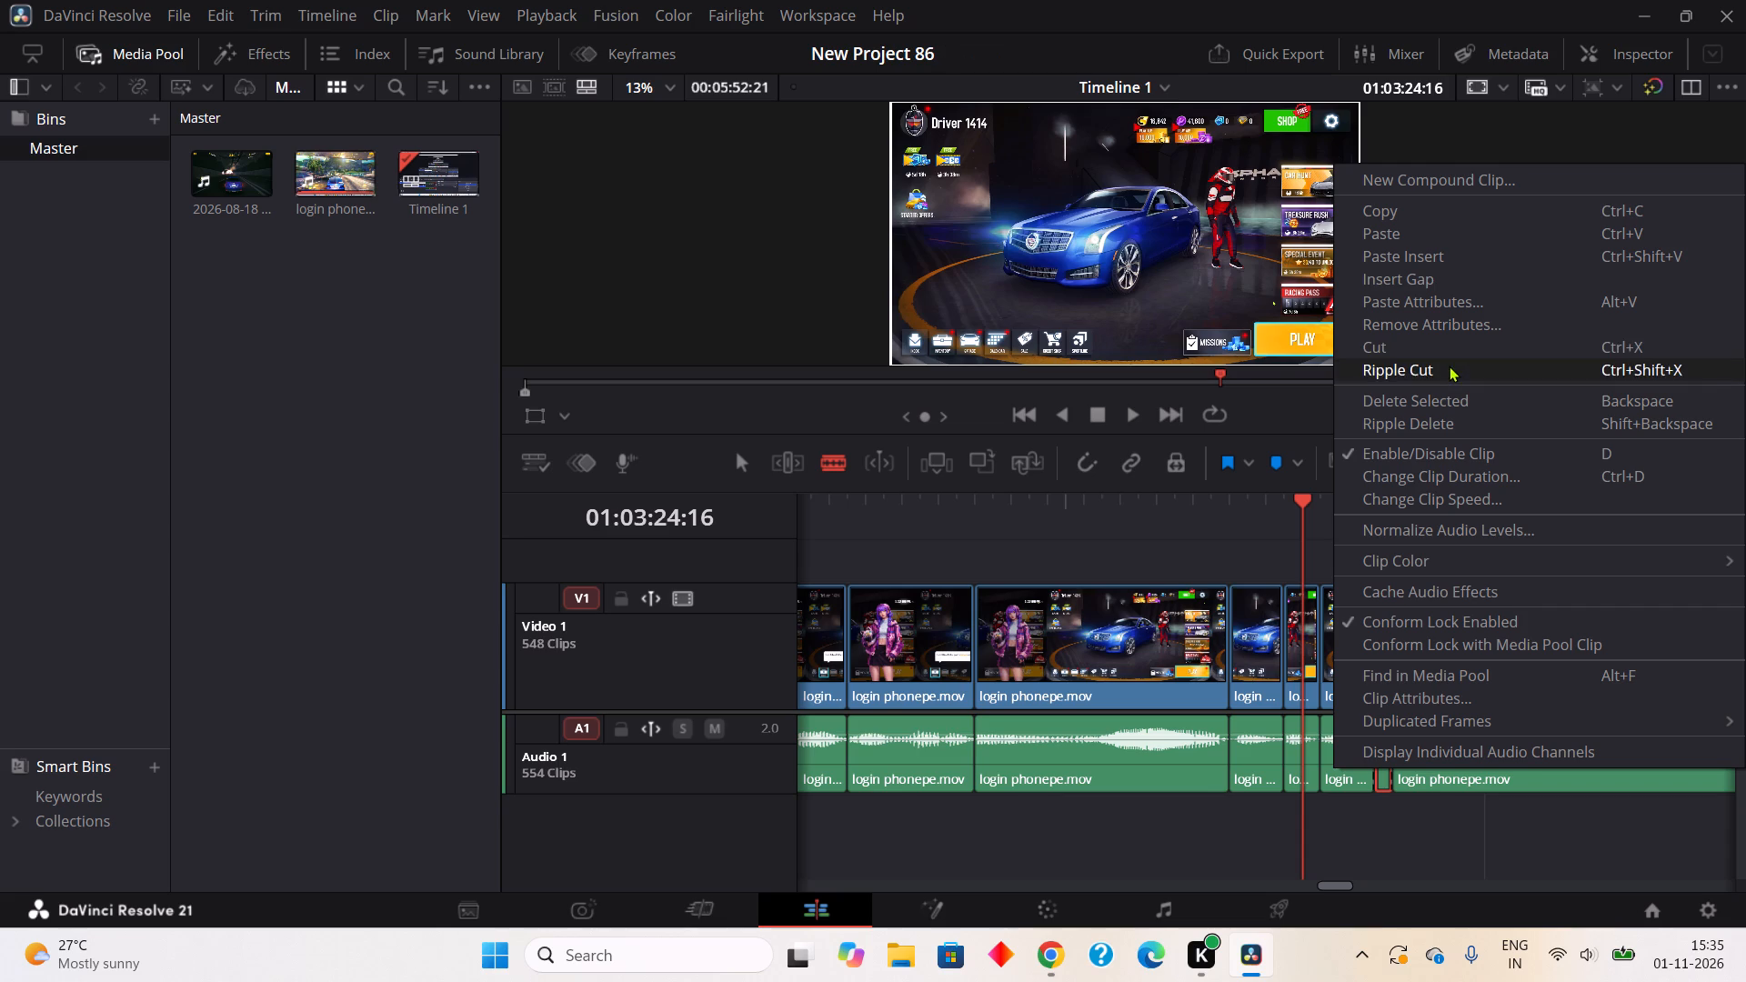
Split out the one-frame pause in the audio from about 01:03:24:22 to 01:03:24:23 and ripple cut it.
left_click(1426, 764)
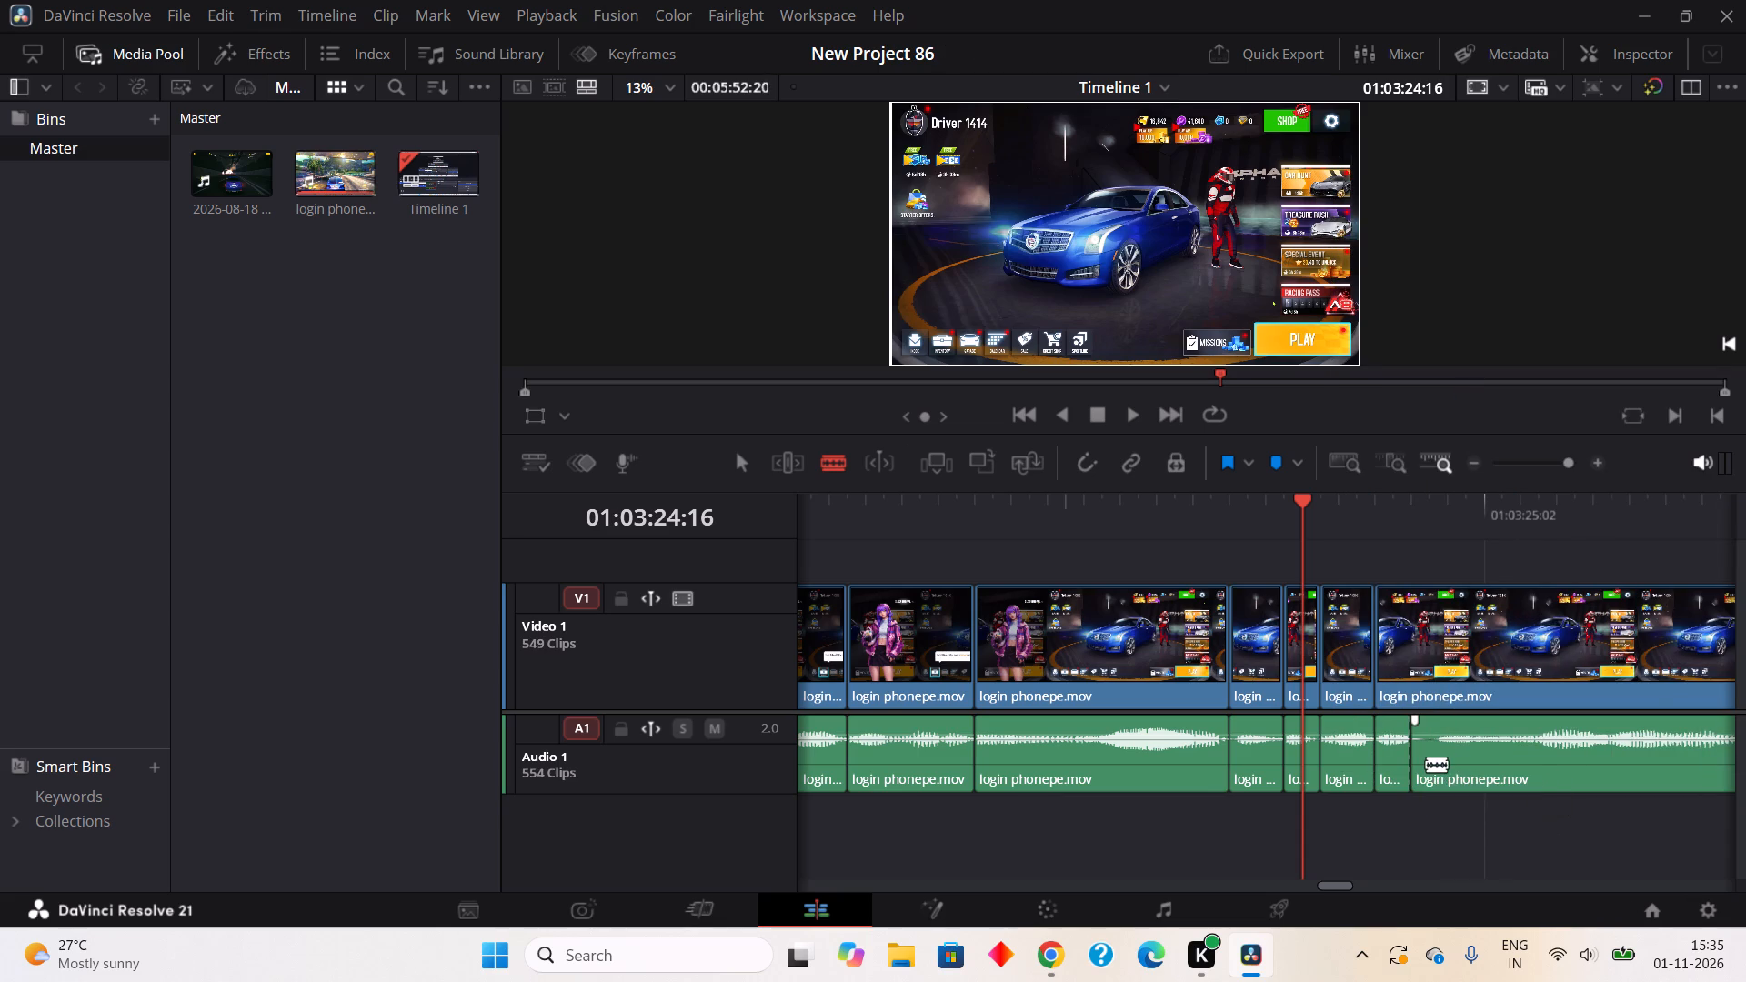
left_click(1444, 789)
right_click(1426, 766)
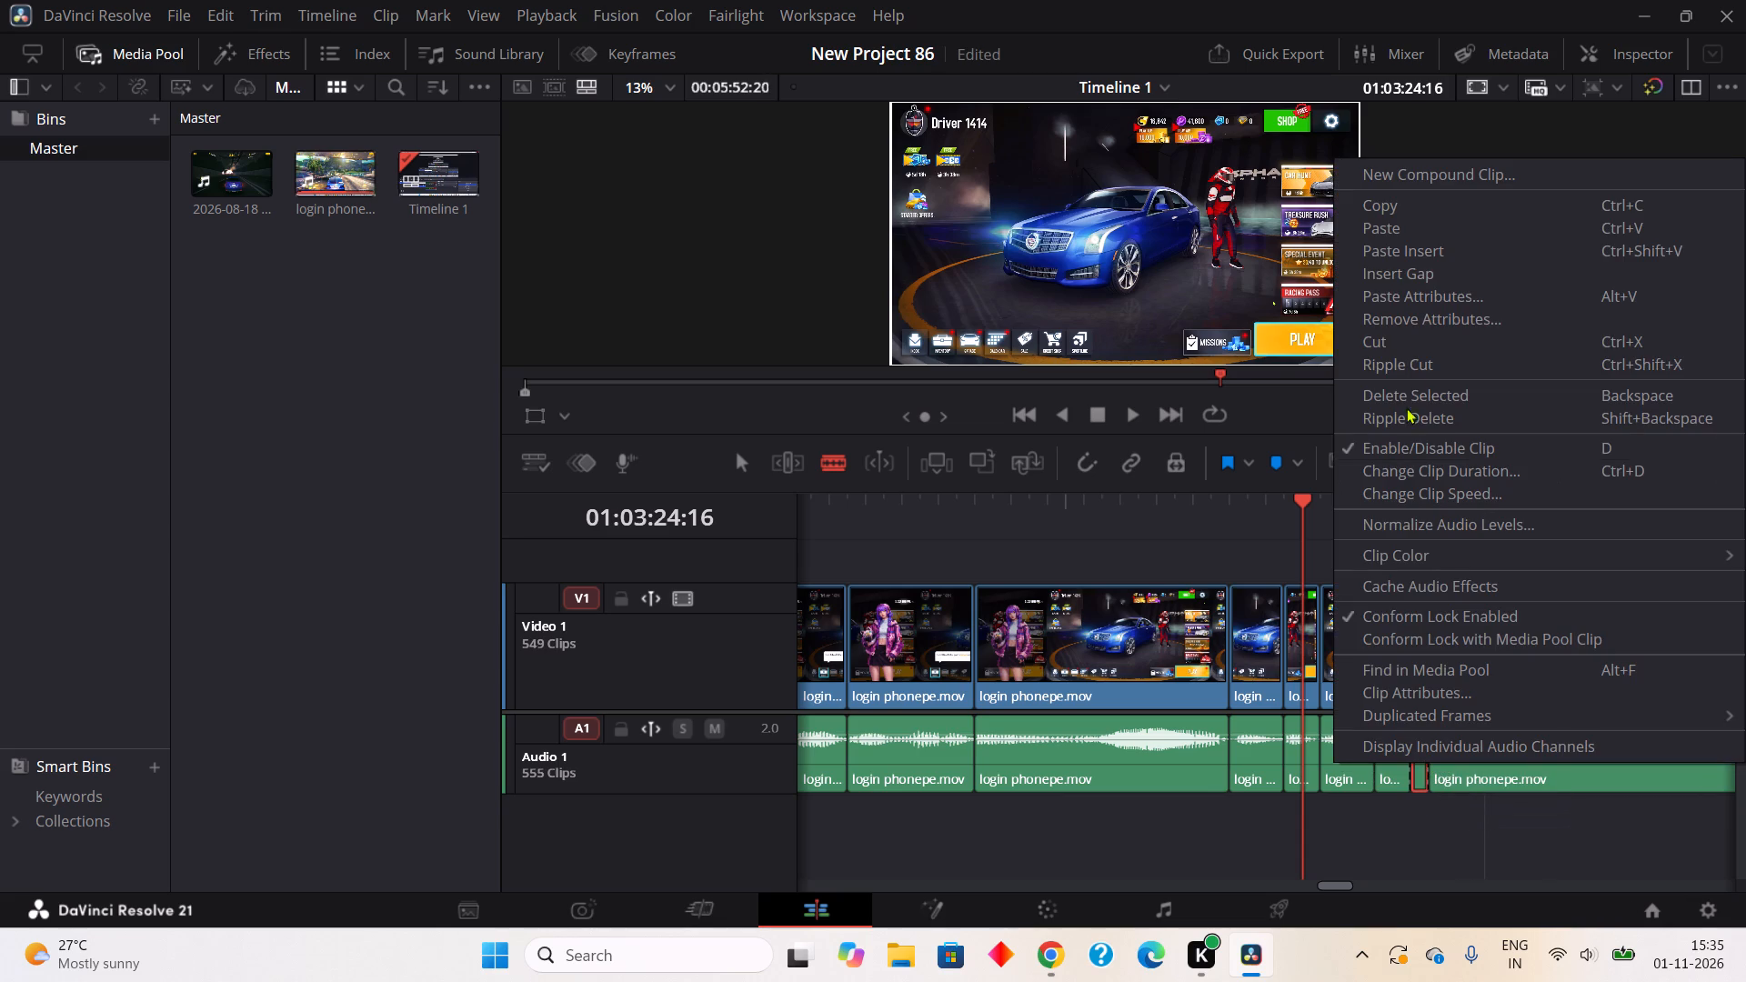
left_click(1389, 356)
Play back the edited section, and ripple cut the one-frame pause in the audio from about 01:03:25:16 to 01:03:25:17.
left_click(1130, 416)
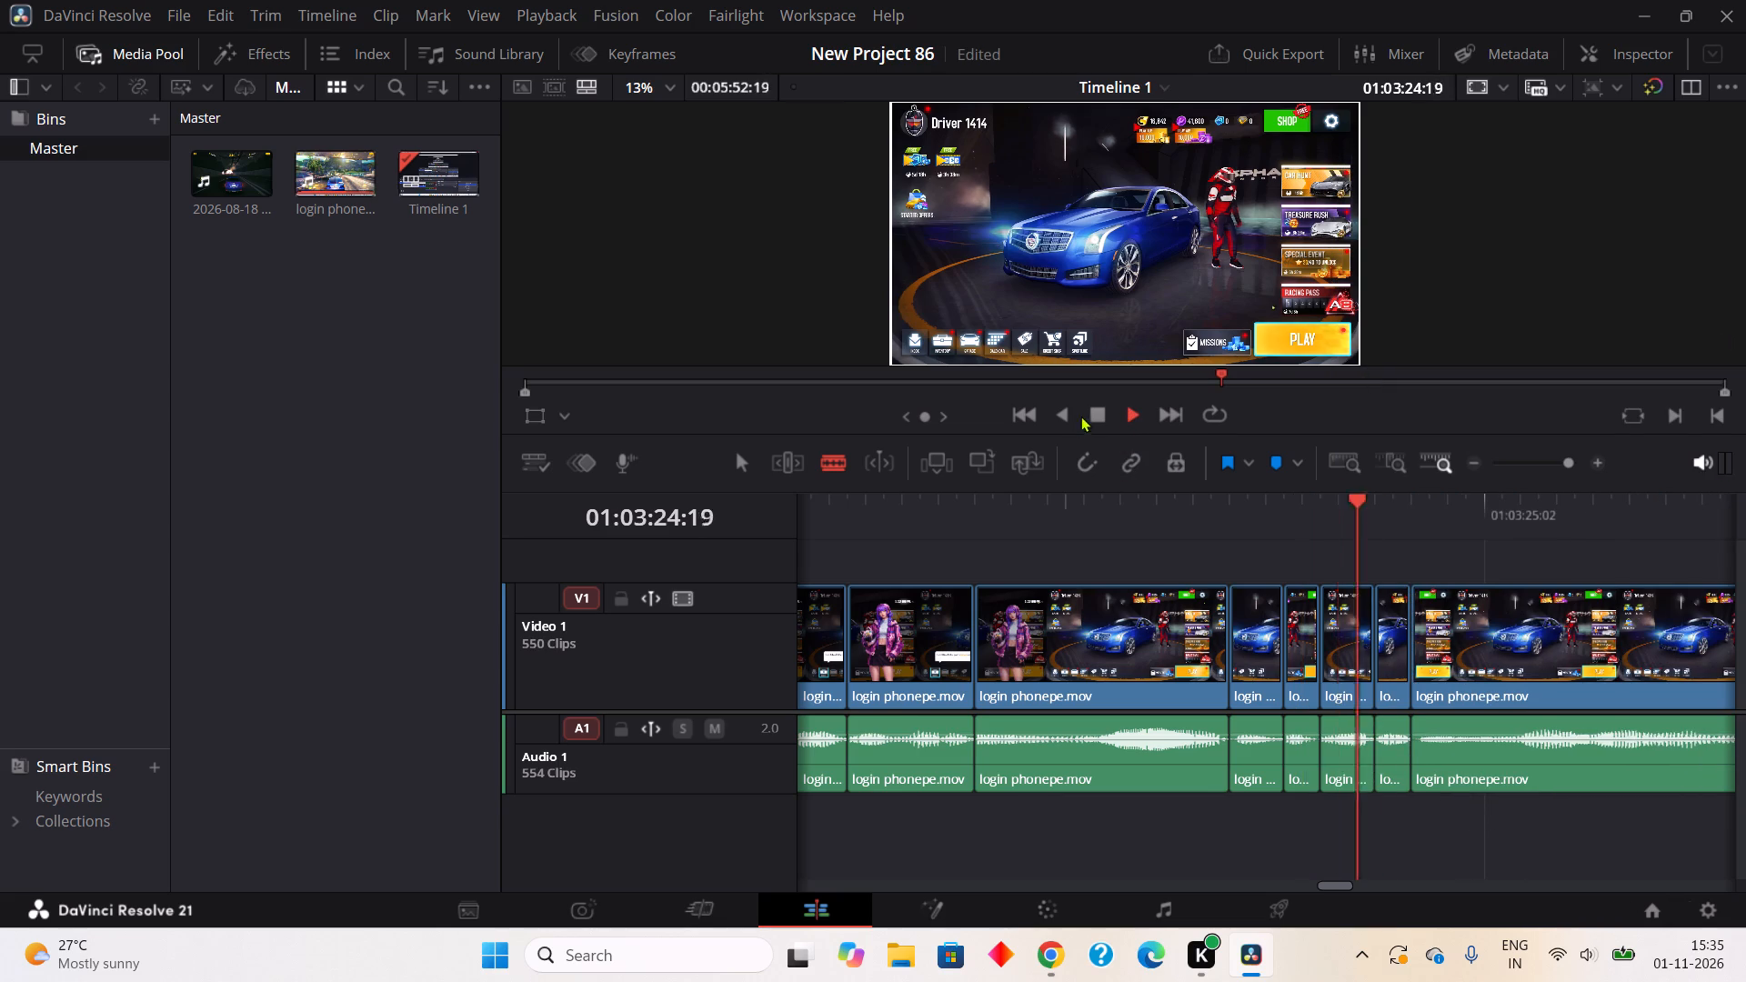
left_click(1096, 411)
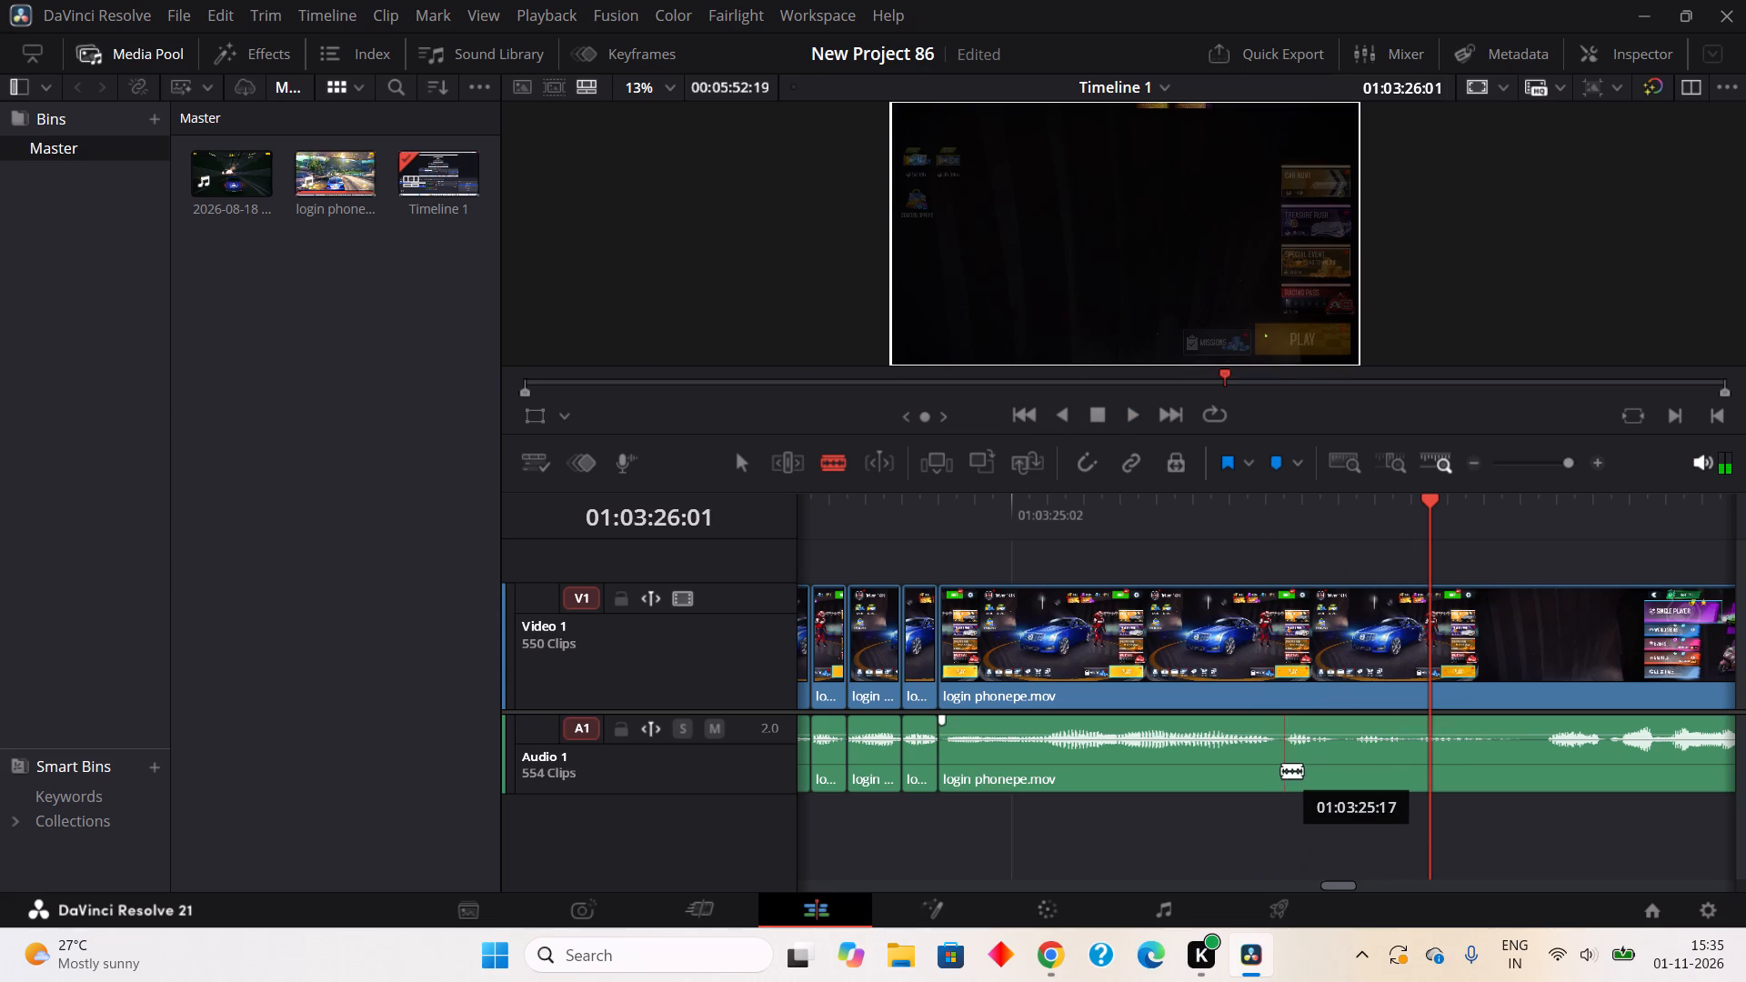
left_click(1279, 769)
left_click(1294, 757)
right_click(1276, 763)
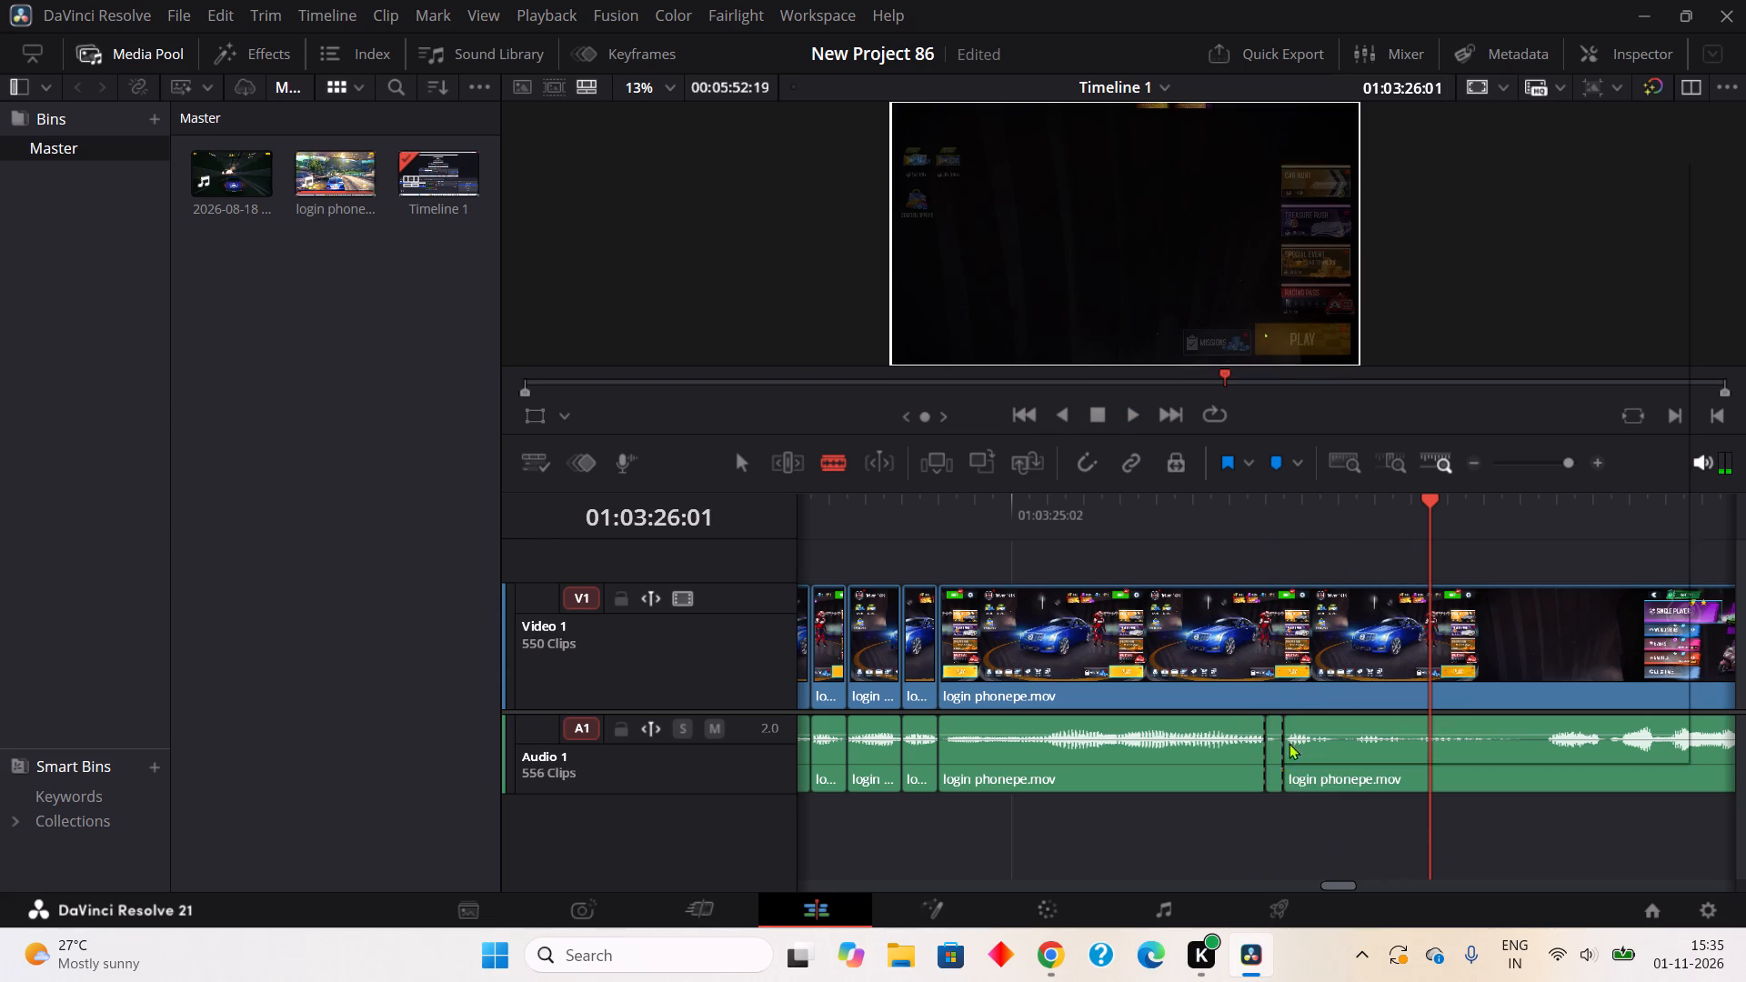
left_click(1377, 353)
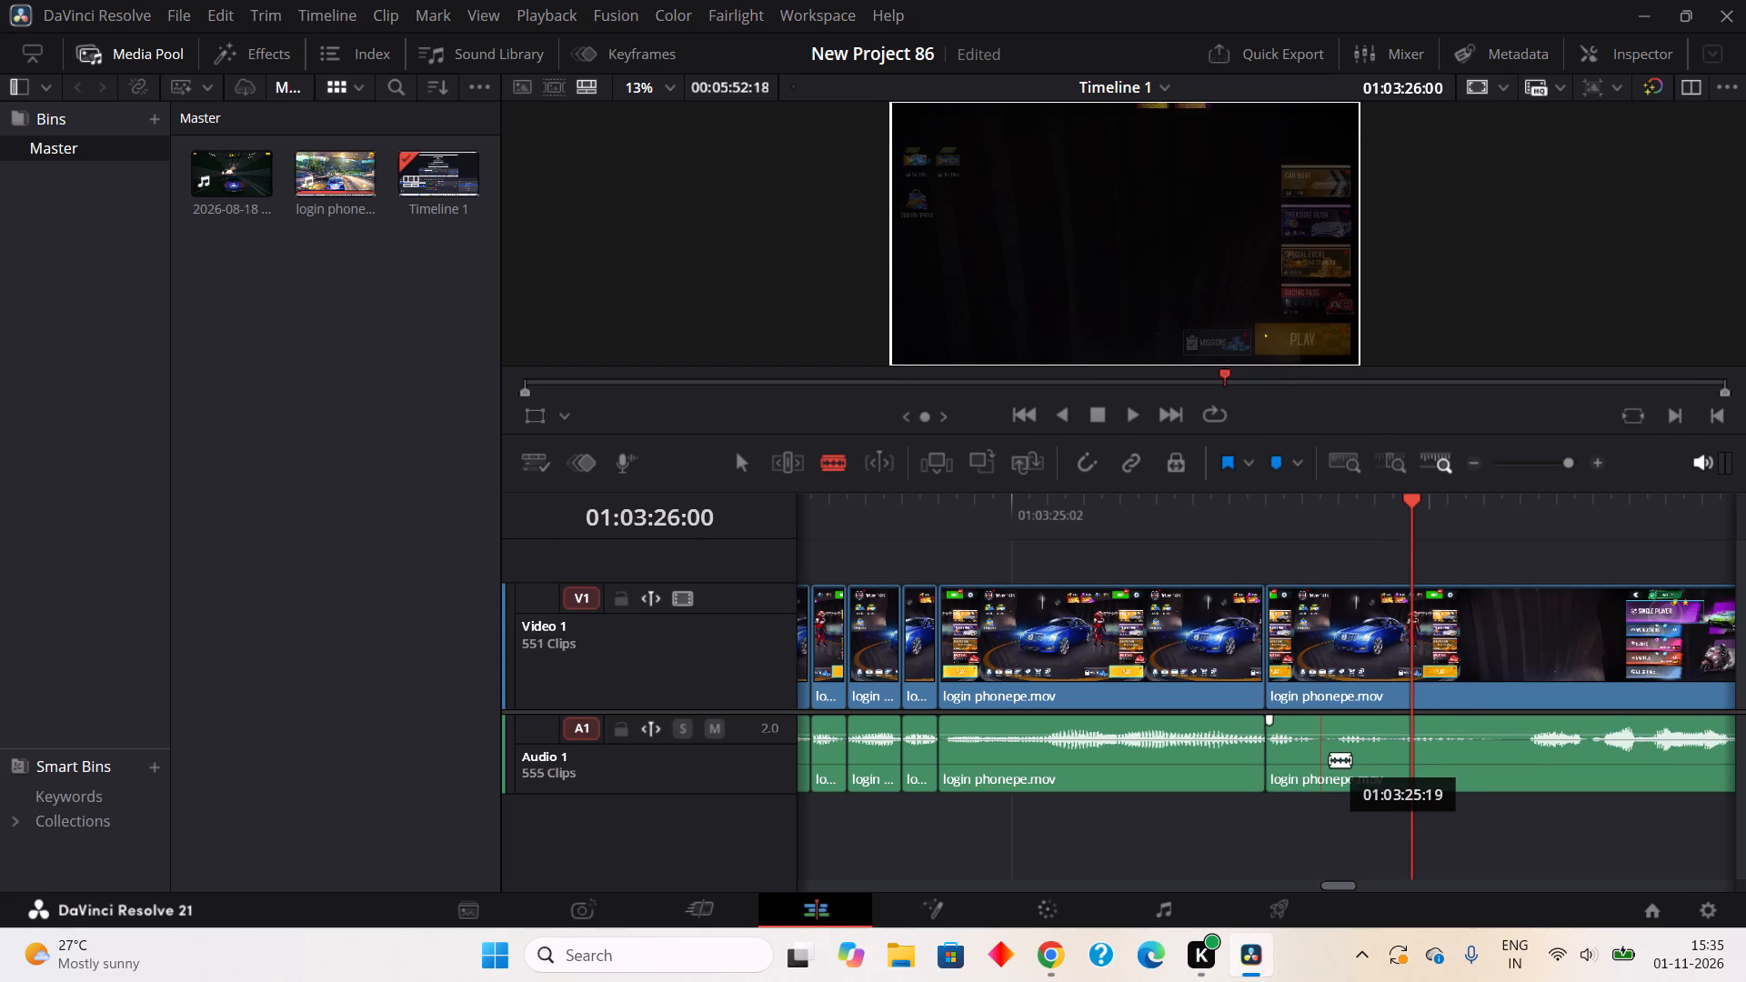
Split out the two-frame pause in the audio from about 01:03:25:18 to 01:03:25:20 and ripple cut it.
left_click(1316, 779)
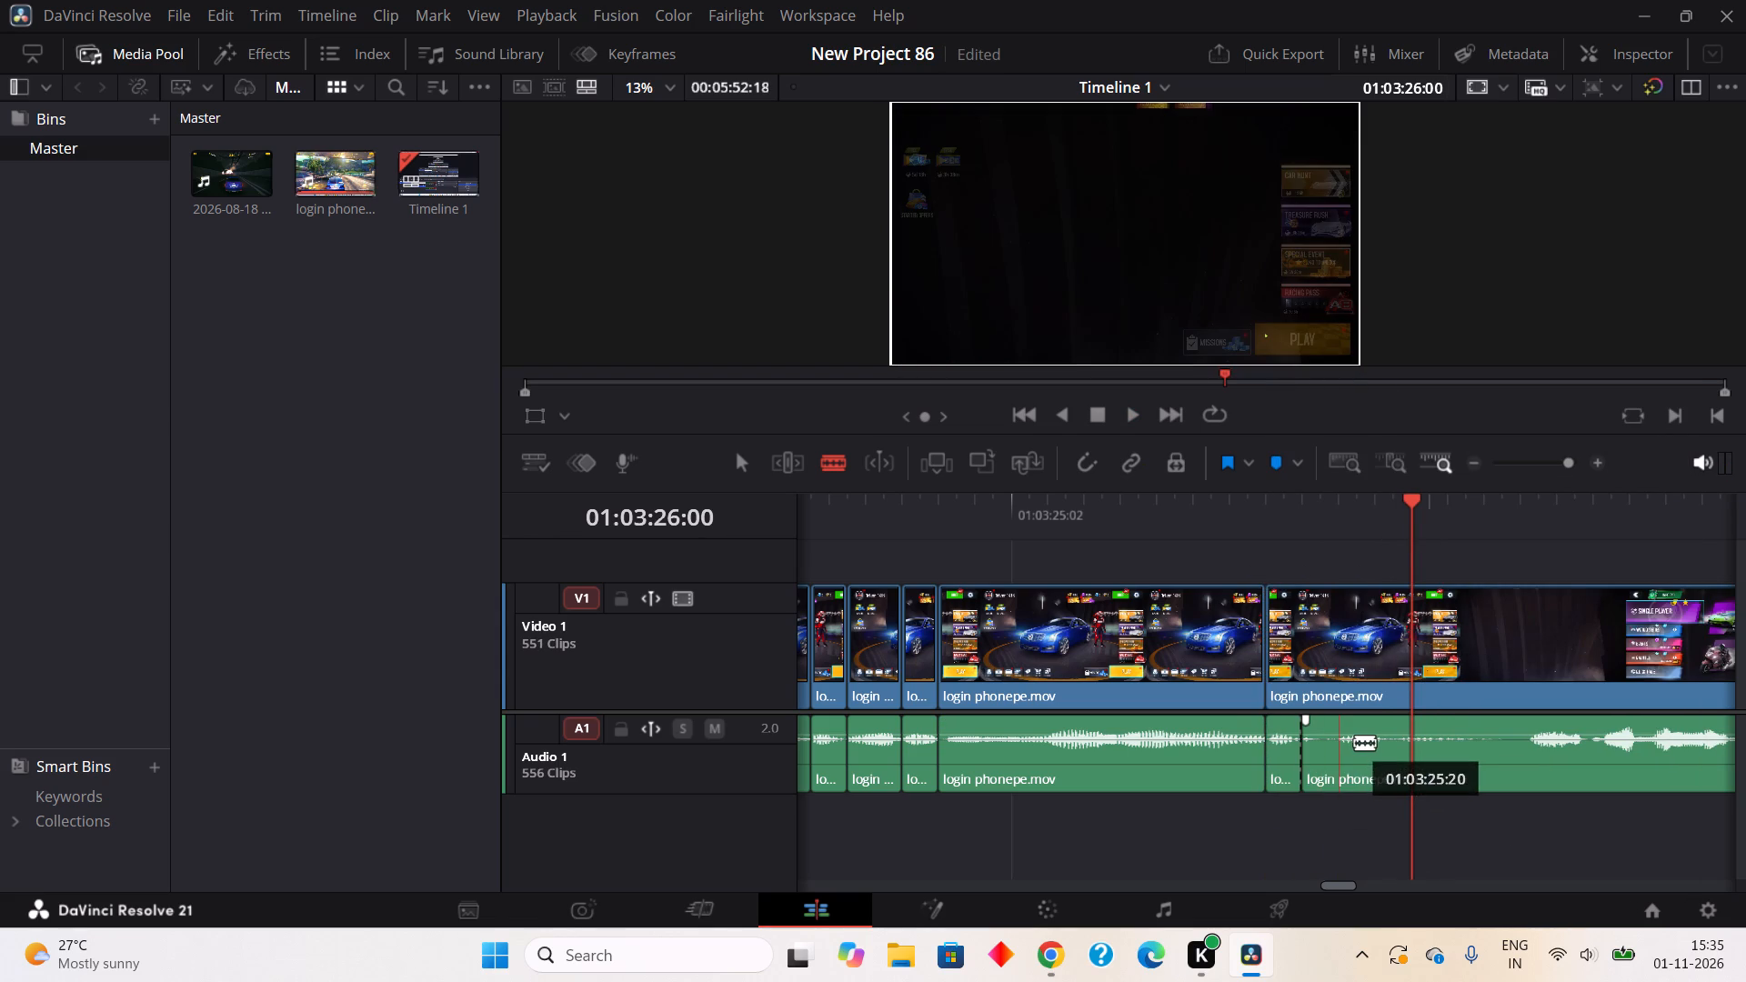
left_click(1354, 742)
right_click(1327, 786)
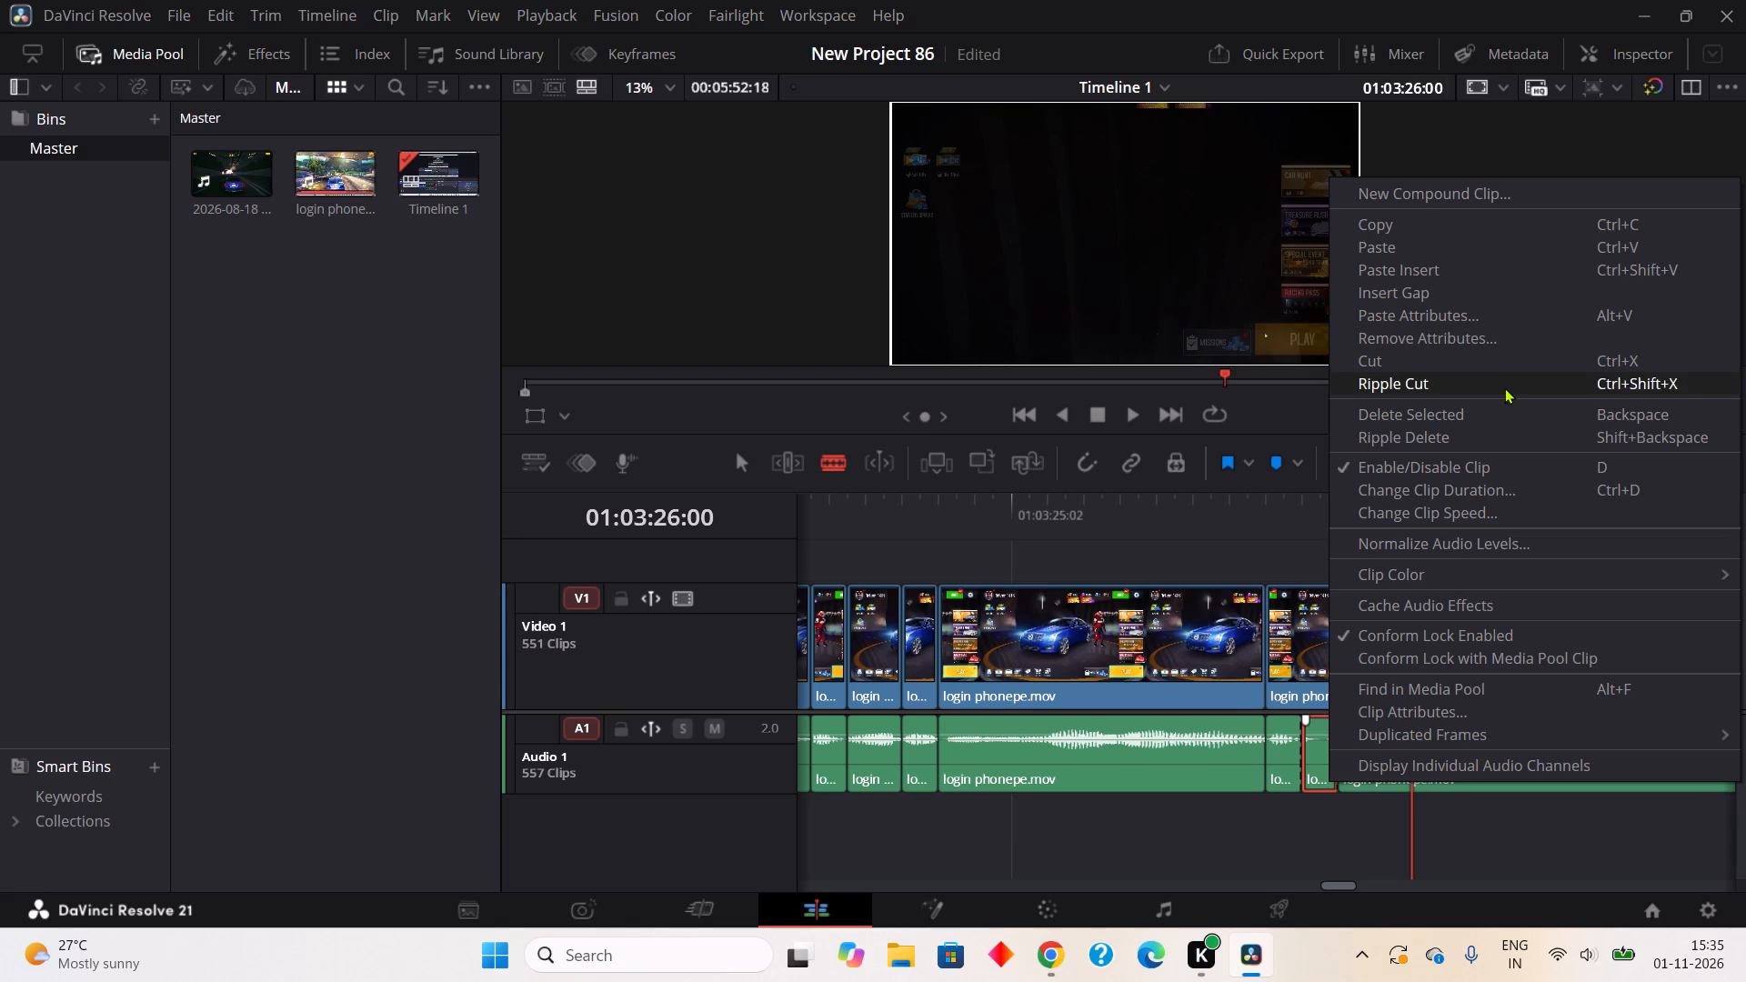
left_click(1502, 387)
Split out the two-frame pause in the audio from about 01:03:26:02 to 01:03:26:04 and ripple cut it.
left_click(1463, 764)
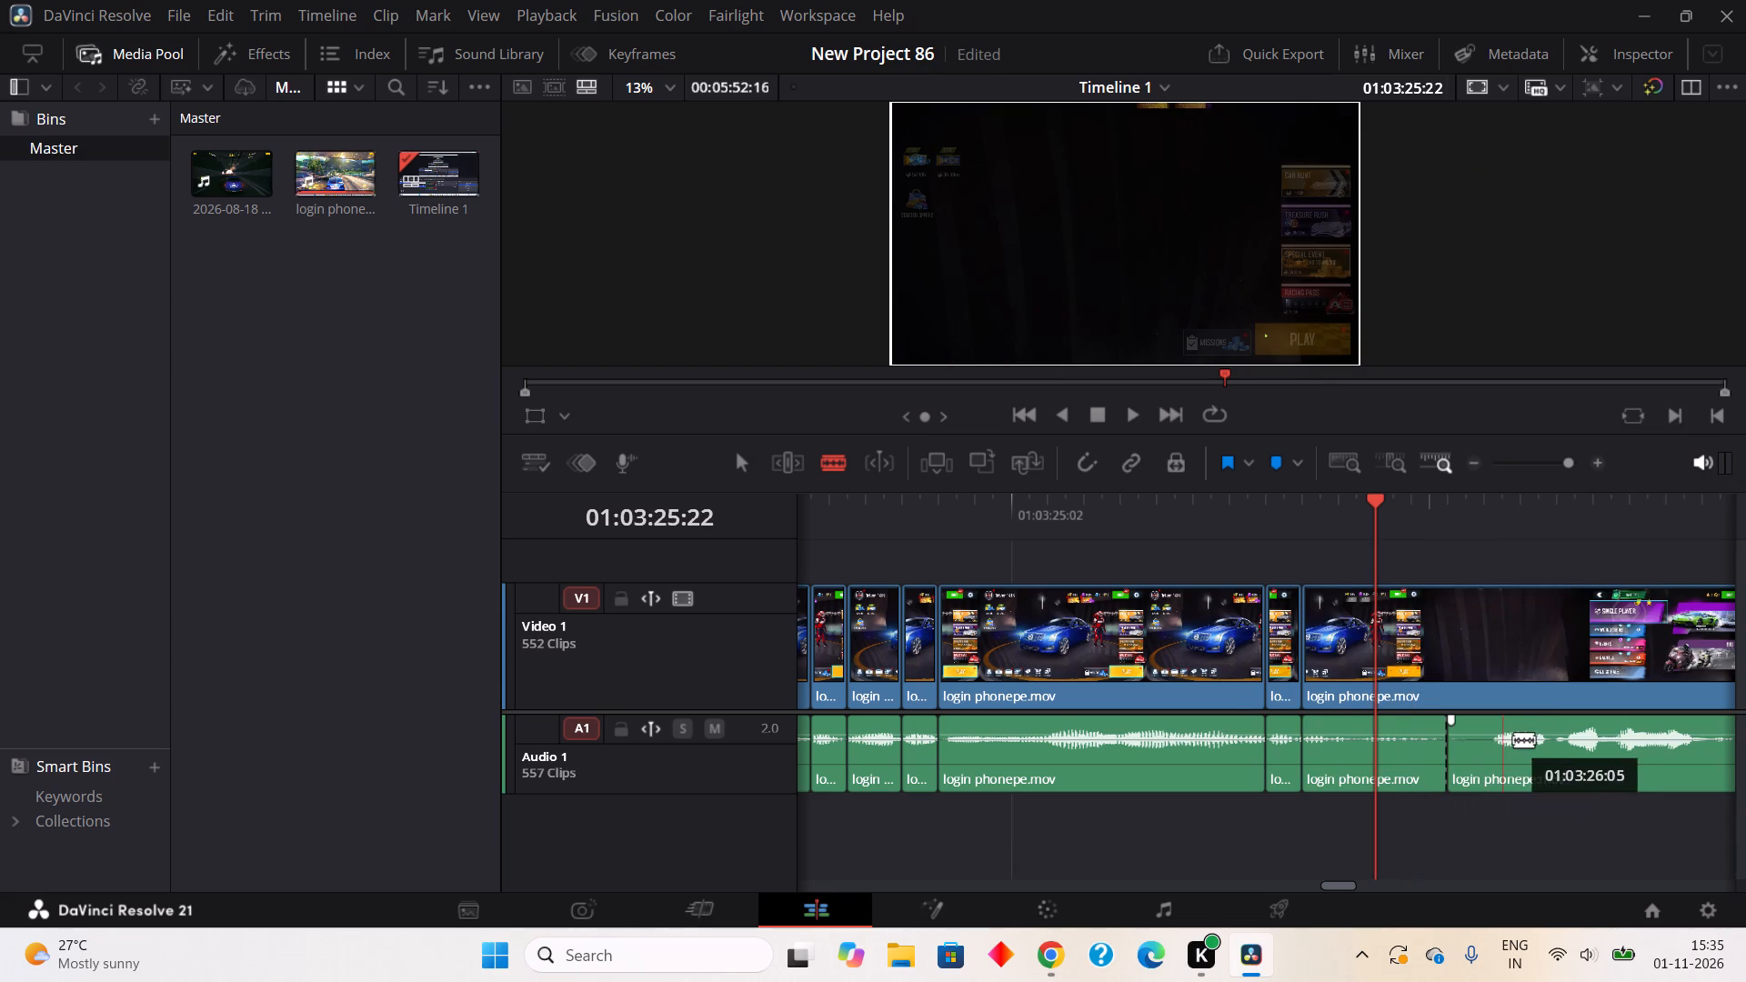
left_click(1500, 767)
right_click(1469, 759)
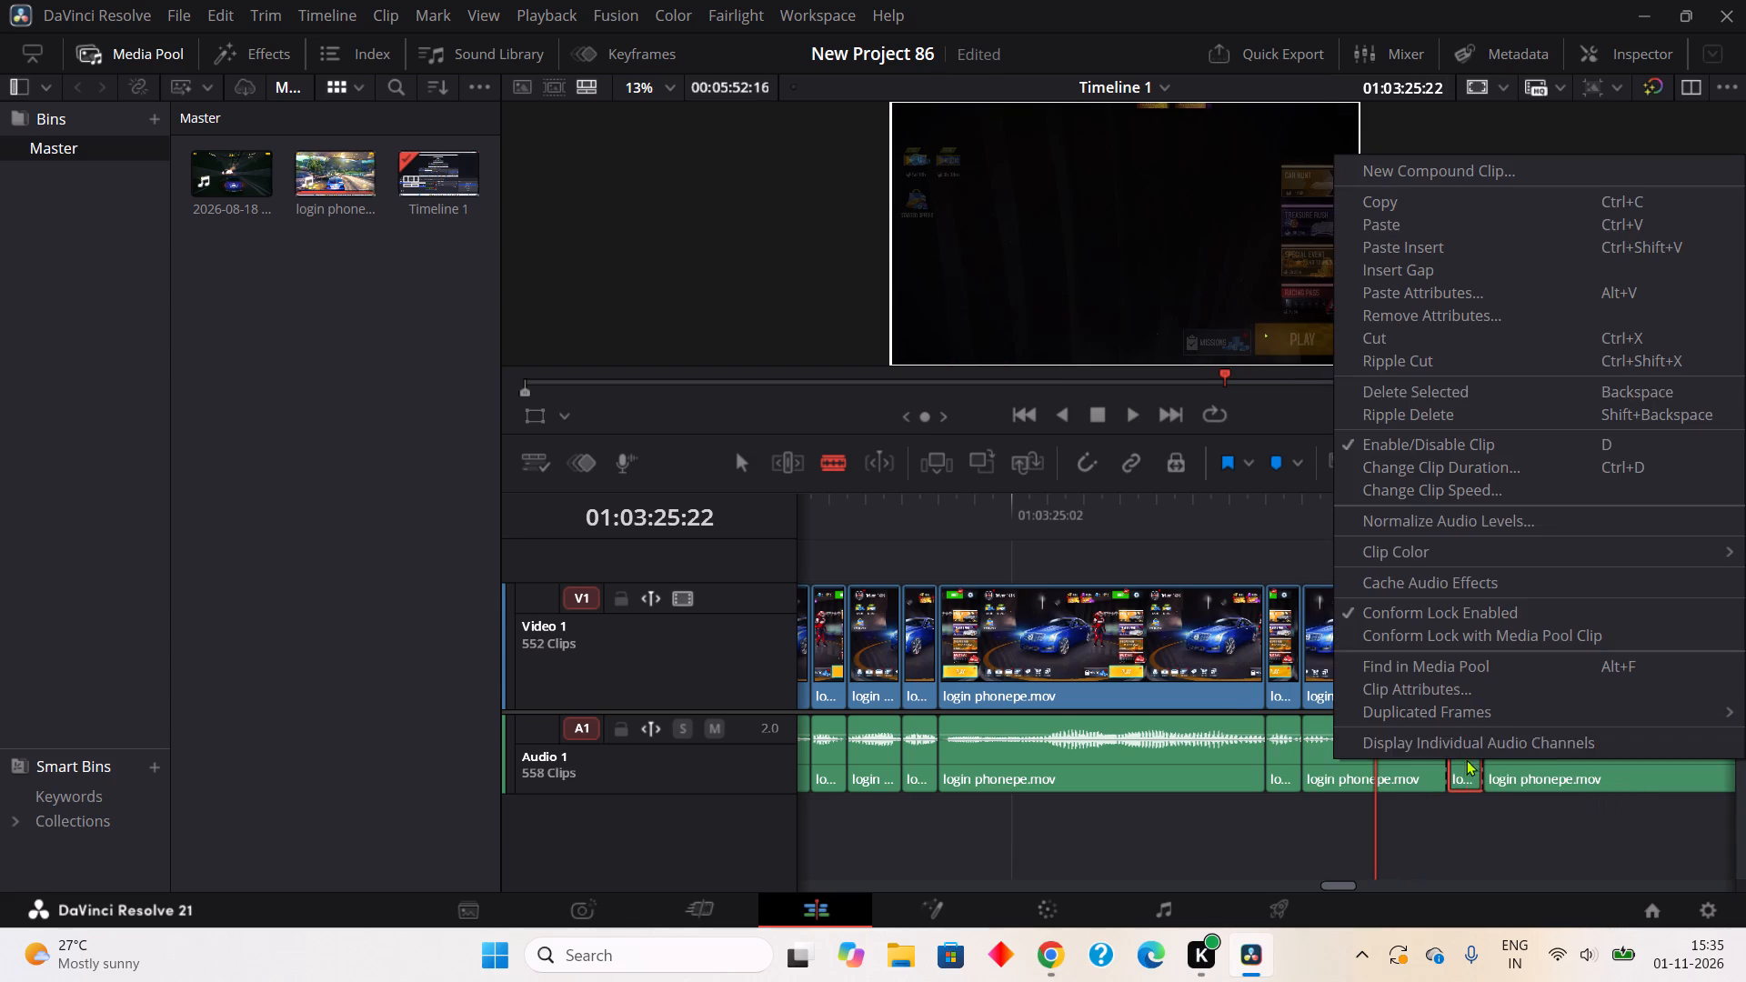
left_click(1451, 366)
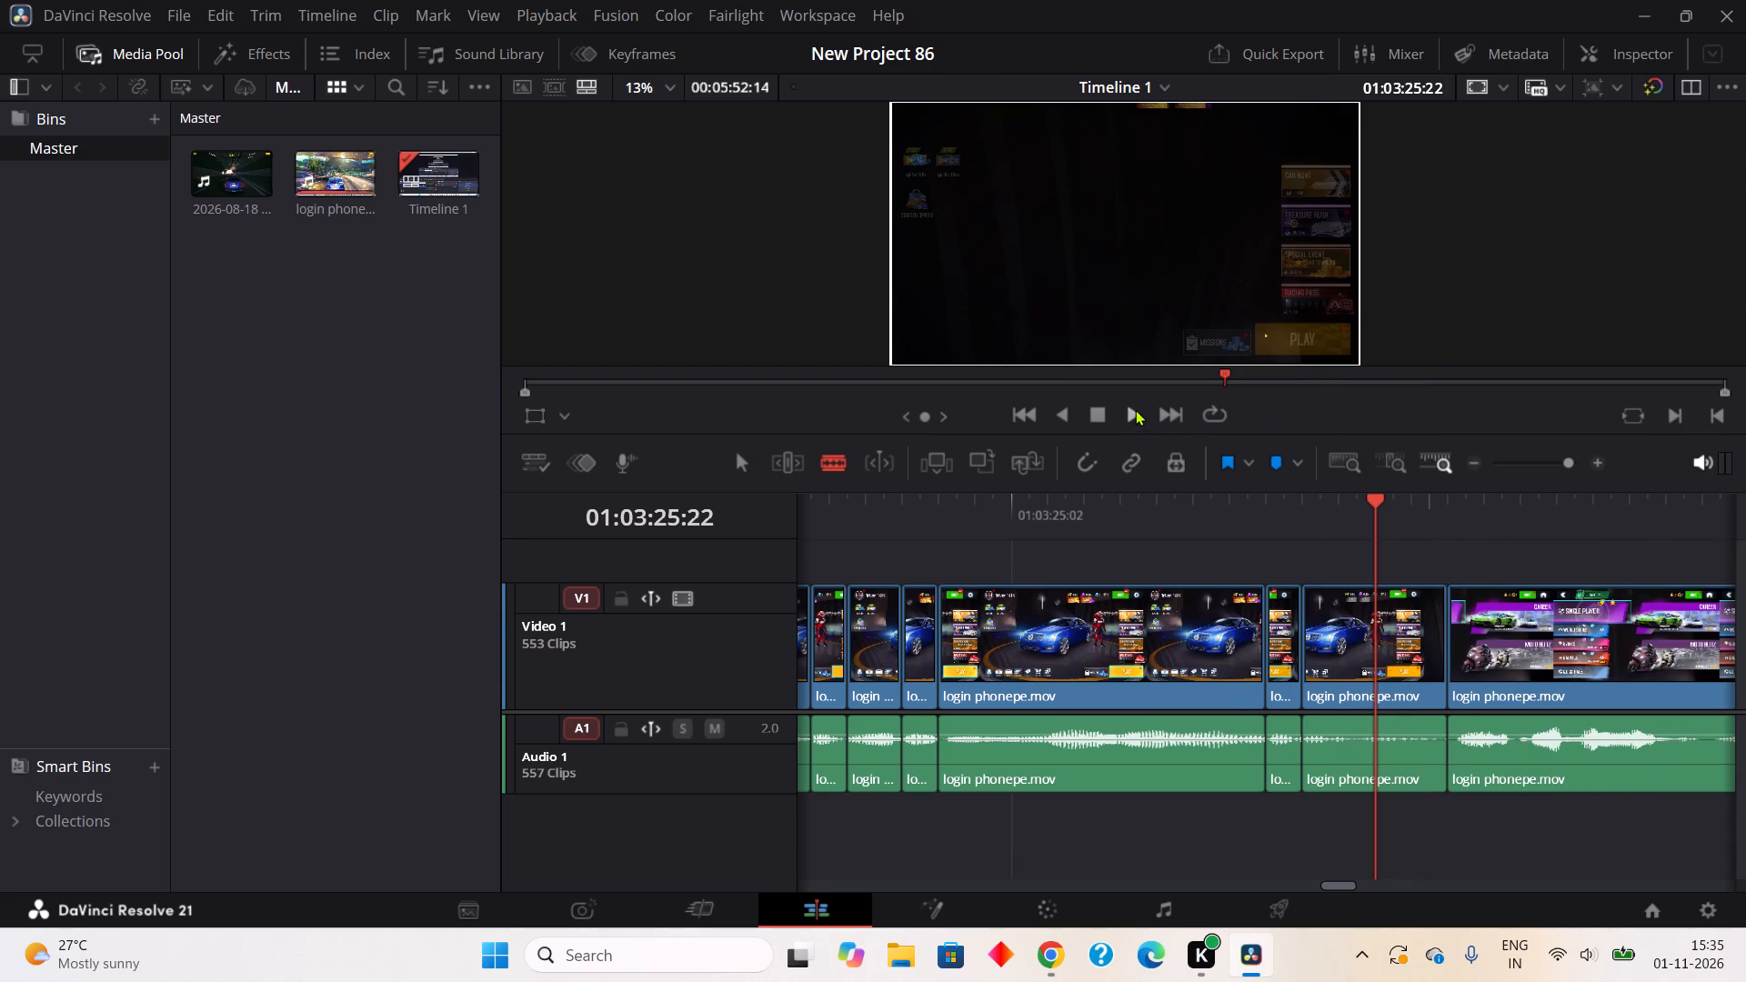
Play back the edited section, and ripple cut the three-frame pause in the audio from about 01:03:26:15 to 01:03:26:18.
left_click(1135, 409)
left_click(1096, 409)
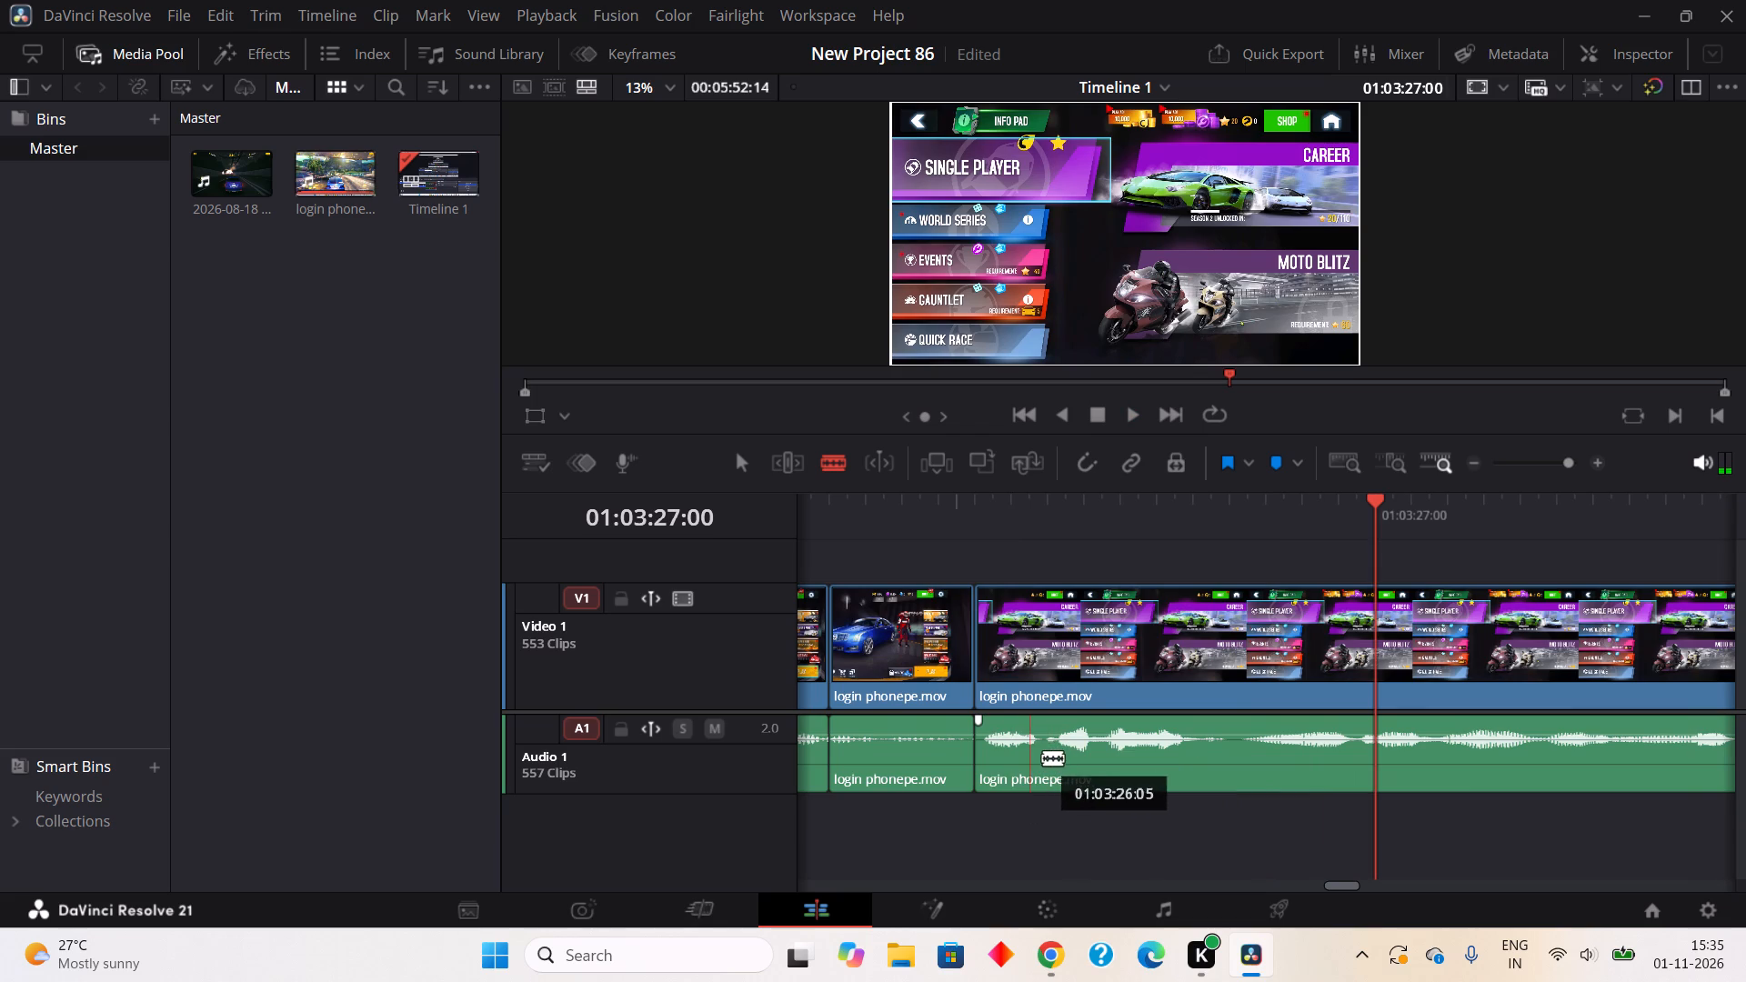
left_click(1228, 769)
left_click(1265, 762)
right_click(1241, 767)
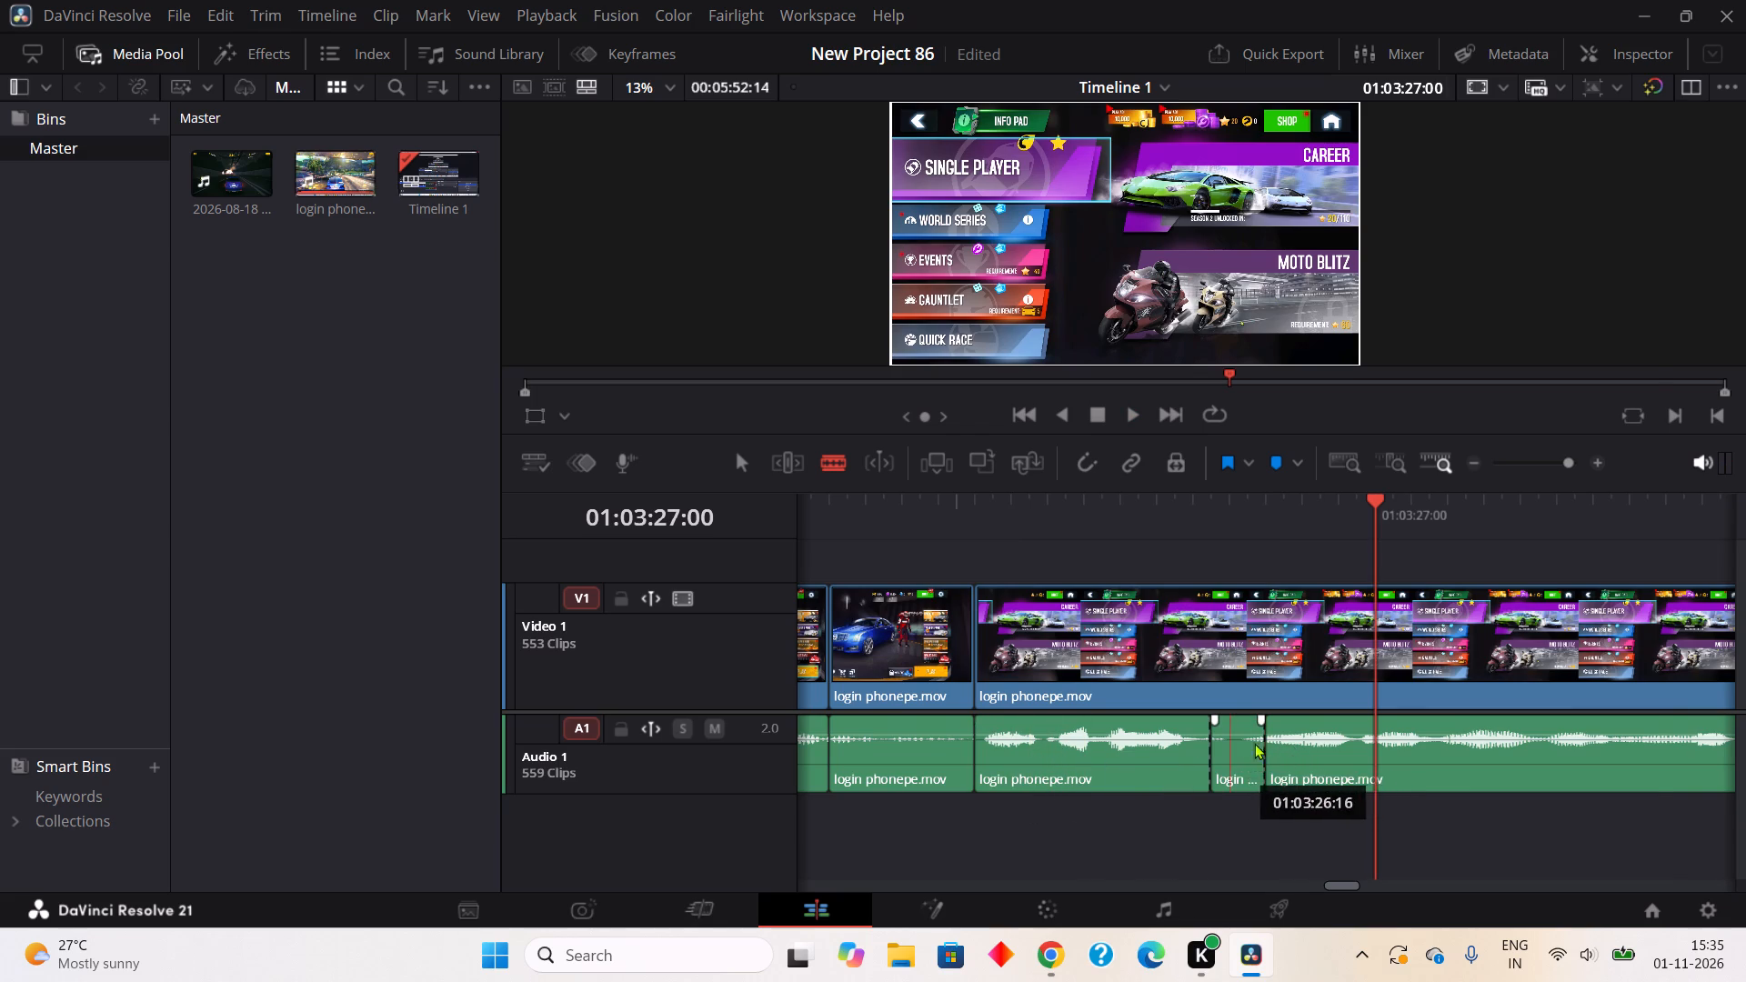
left_click(1371, 582)
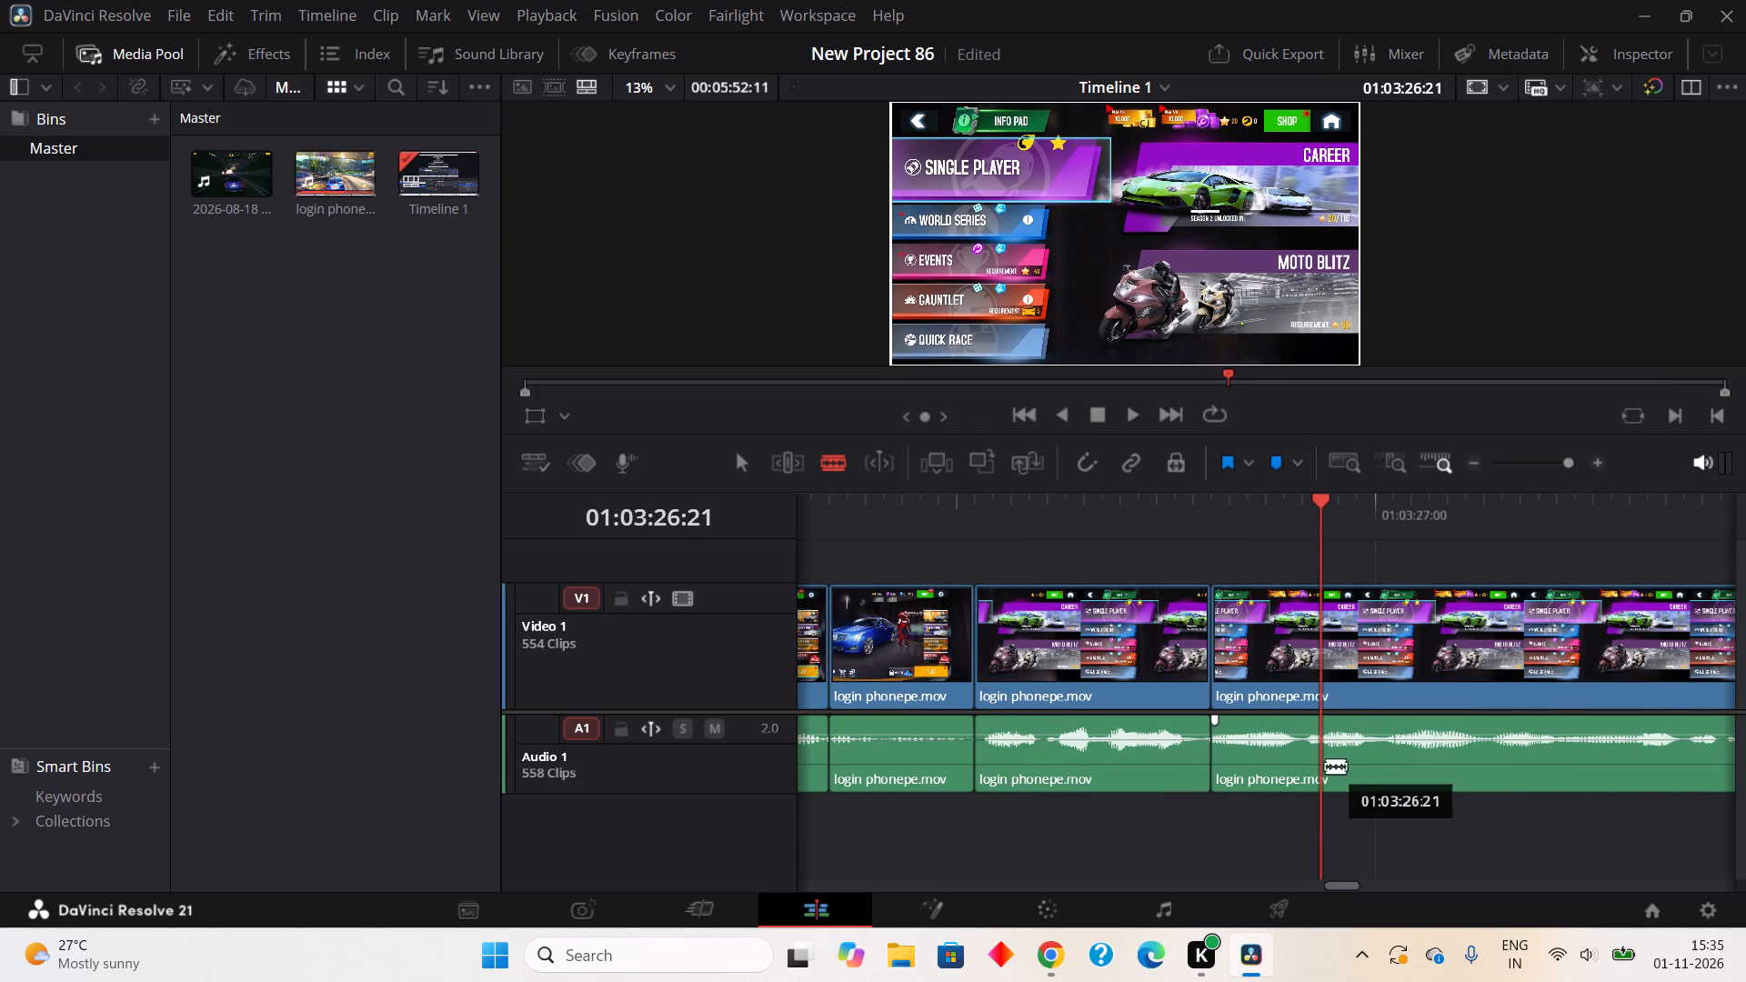
Split out the one-frame pause in the audio from about 01:03:26:19 to 01:03:26:20 and ripple cut it.
left_click(1295, 775)
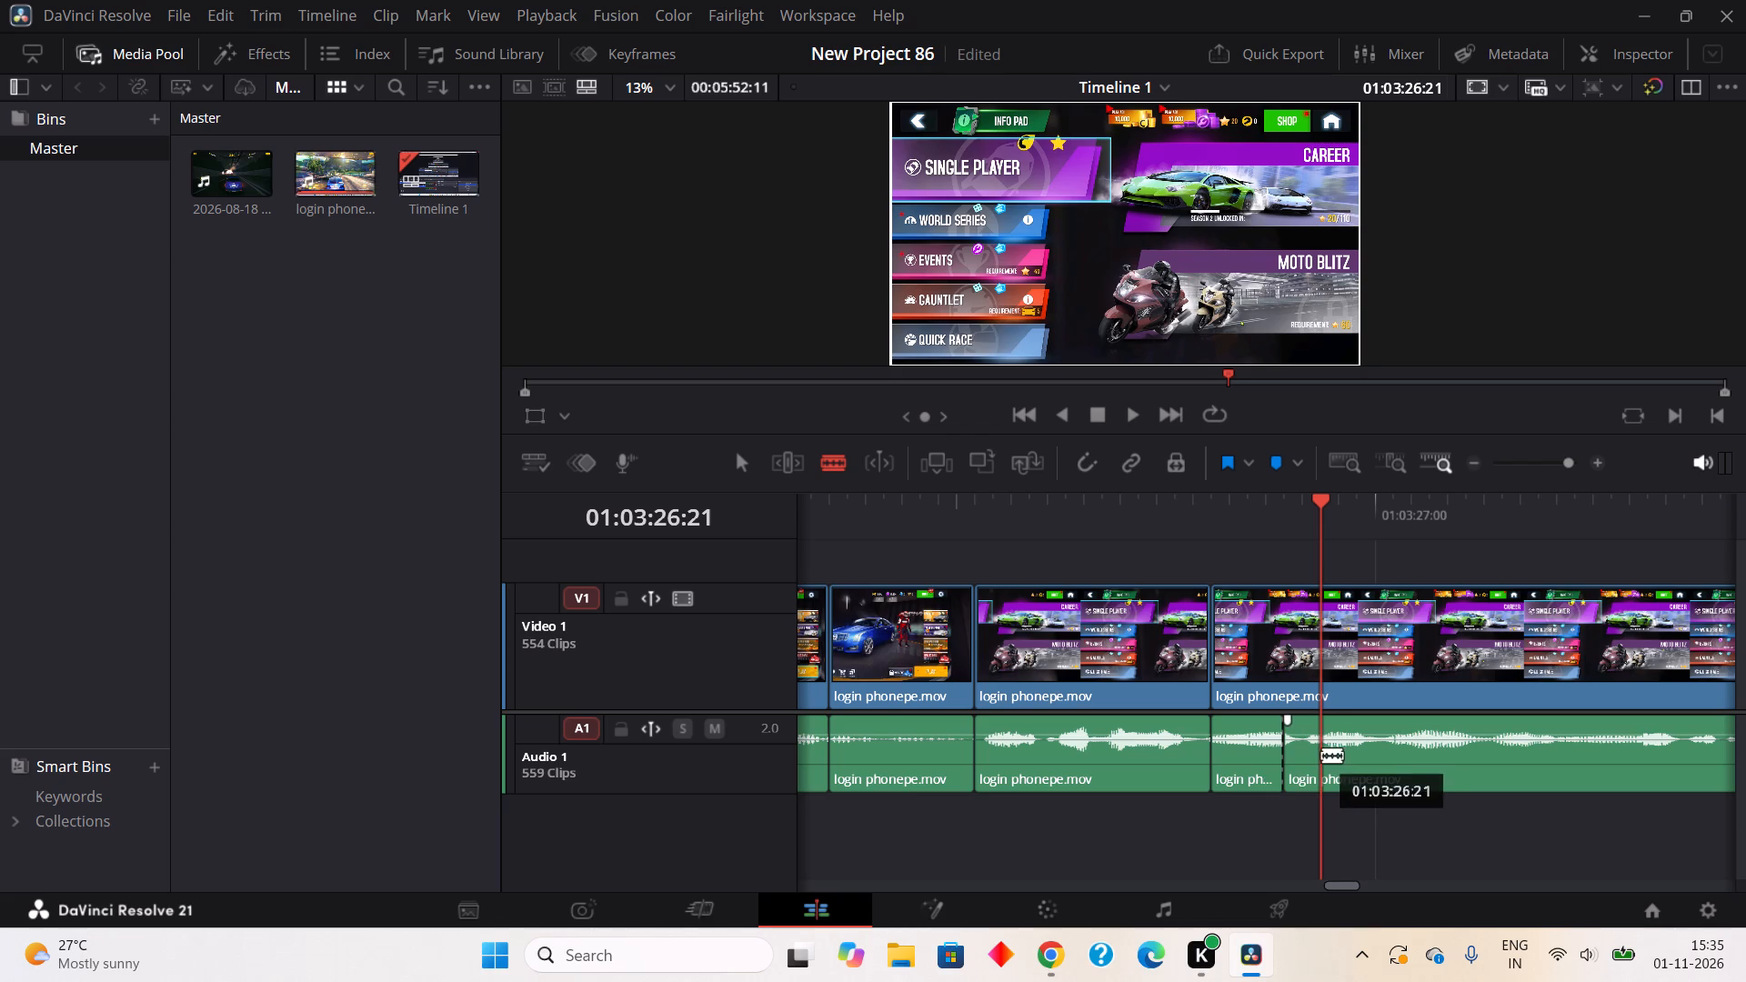
left_click(1313, 761)
right_click(1297, 762)
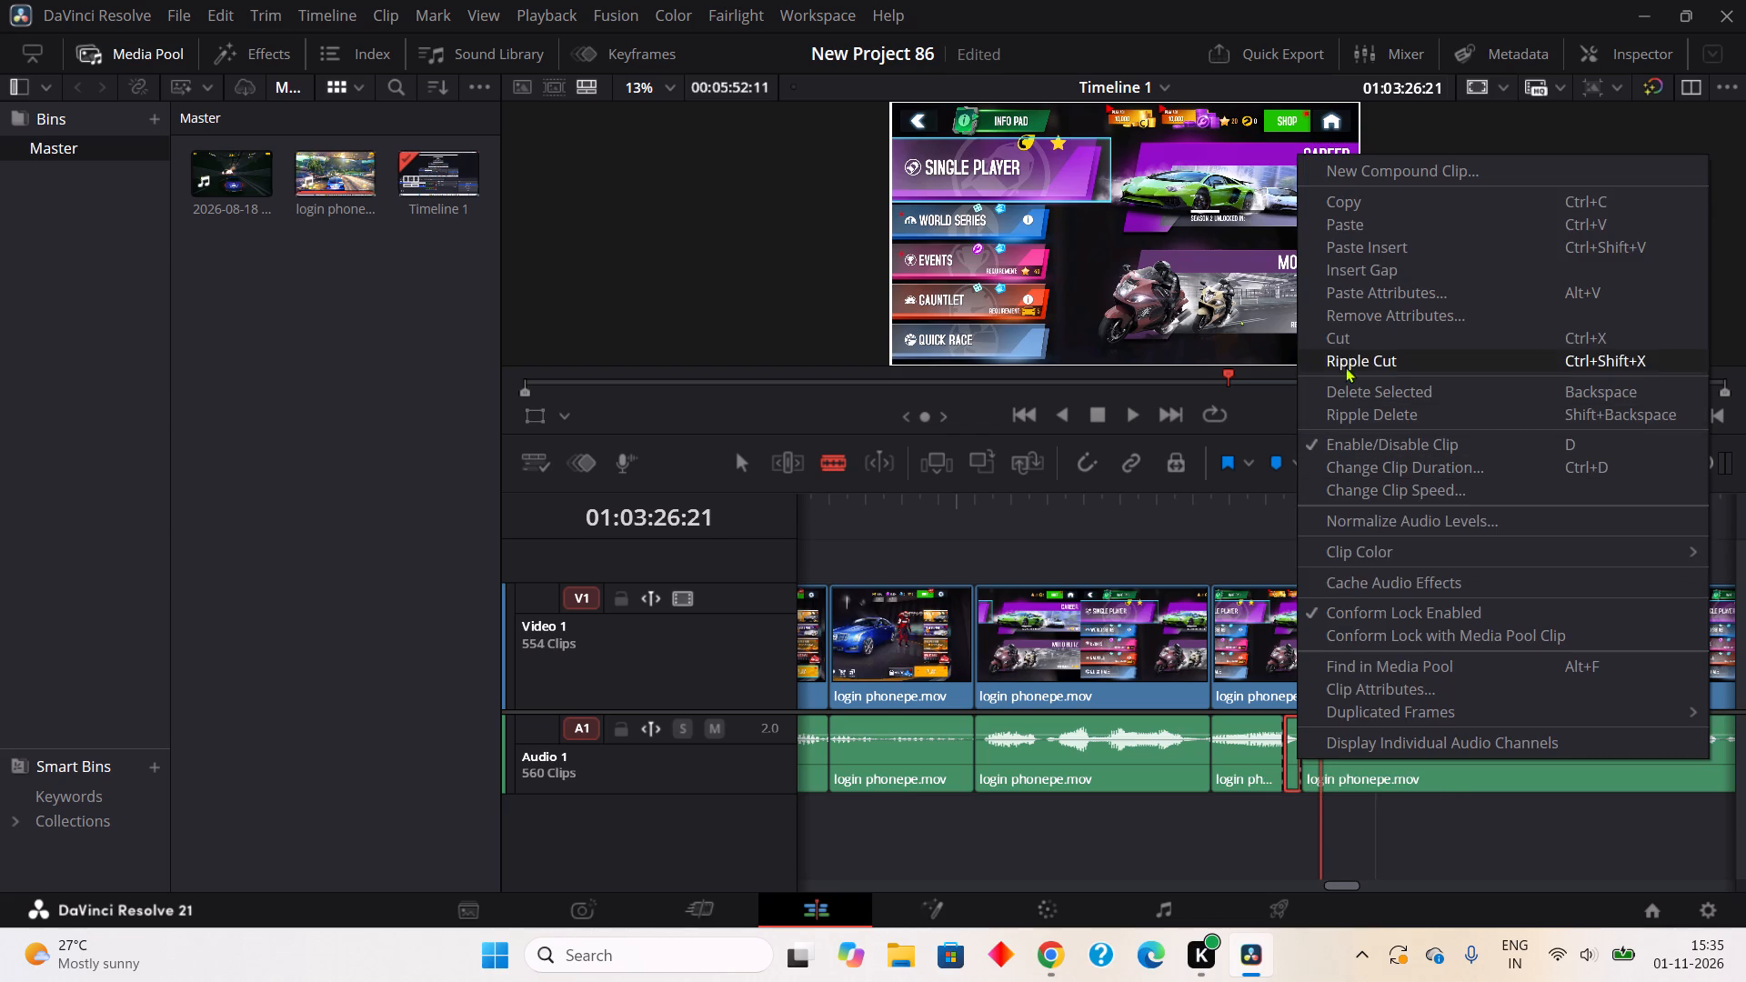
left_click(1342, 361)
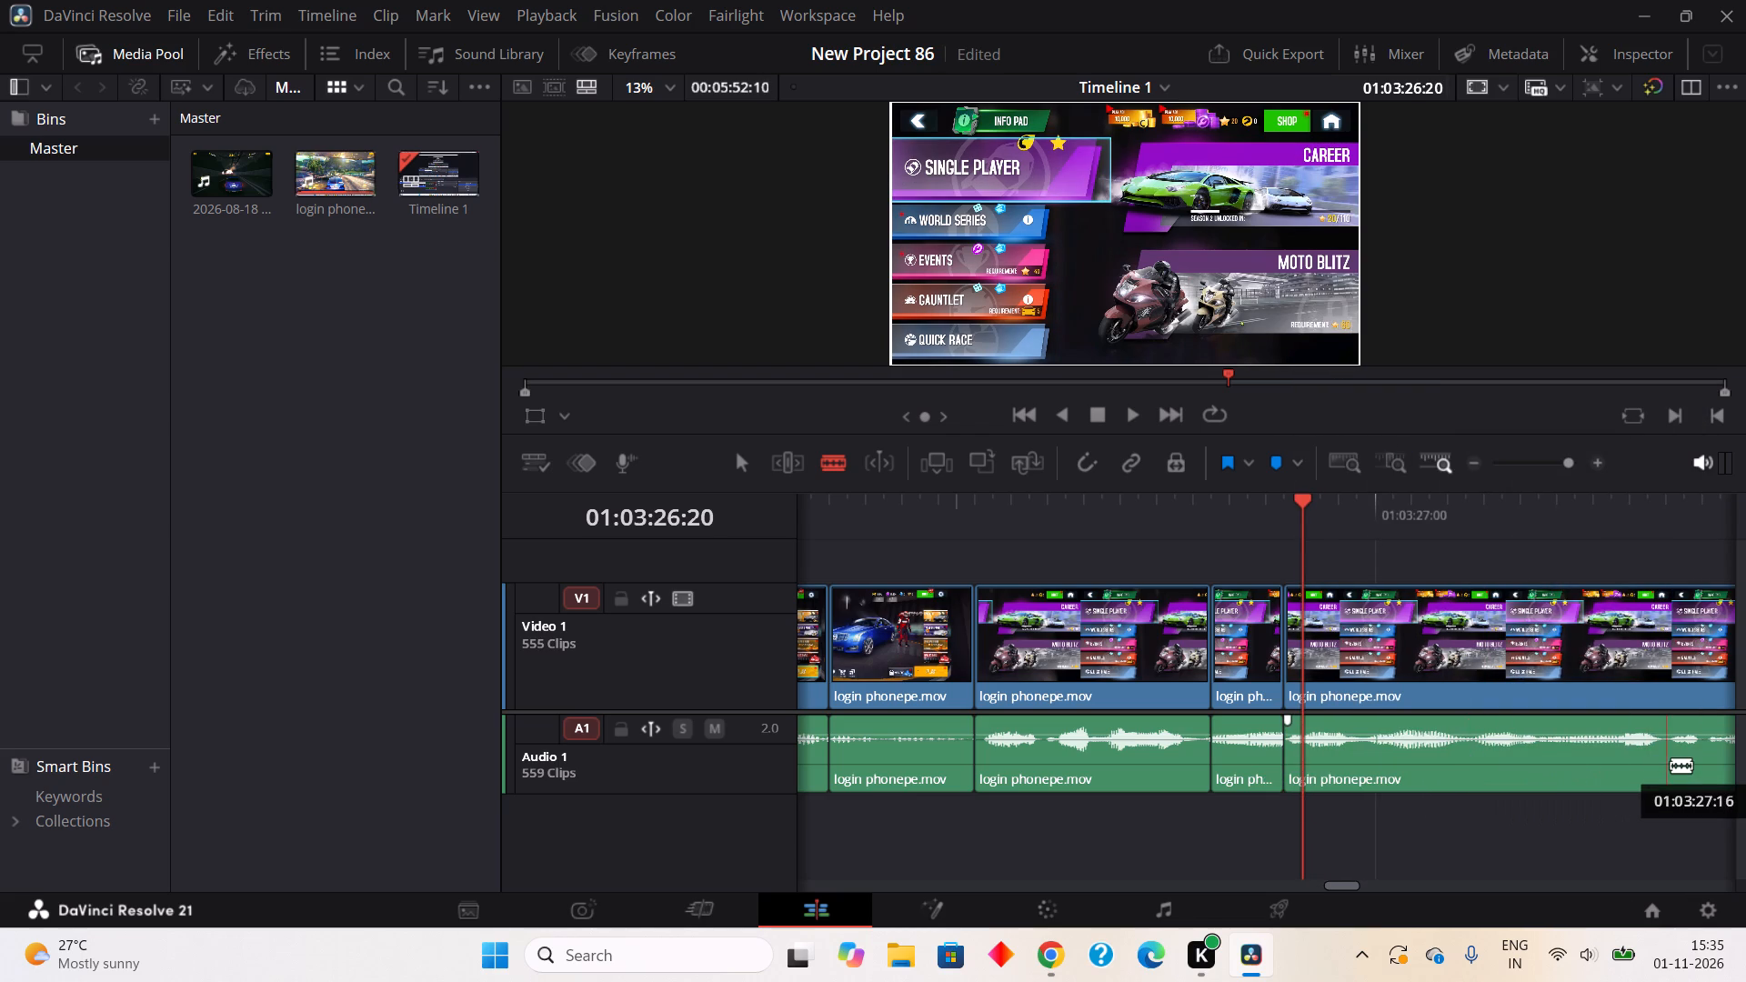
Split out the one-frame pause in the audio from about 01:03:27:15 to 01:03:27:16 and ripple cut it.
left_click(1661, 779)
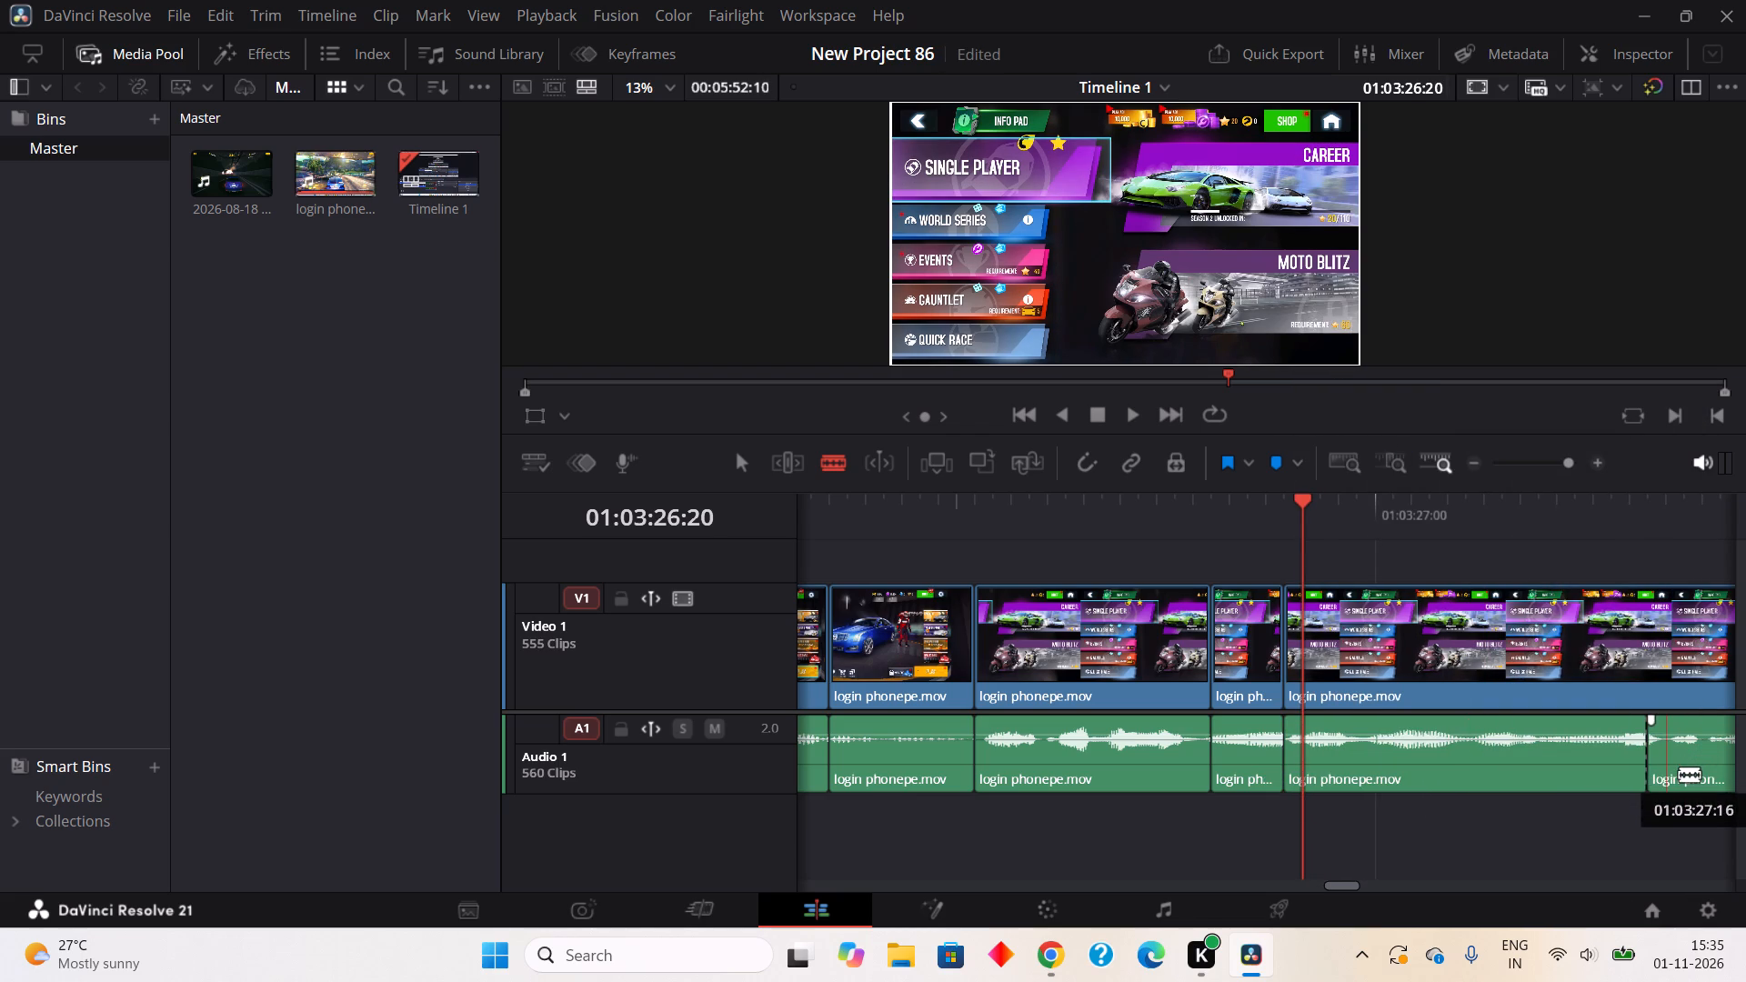
left_click(1679, 774)
right_click(1656, 757)
left_click(1580, 350)
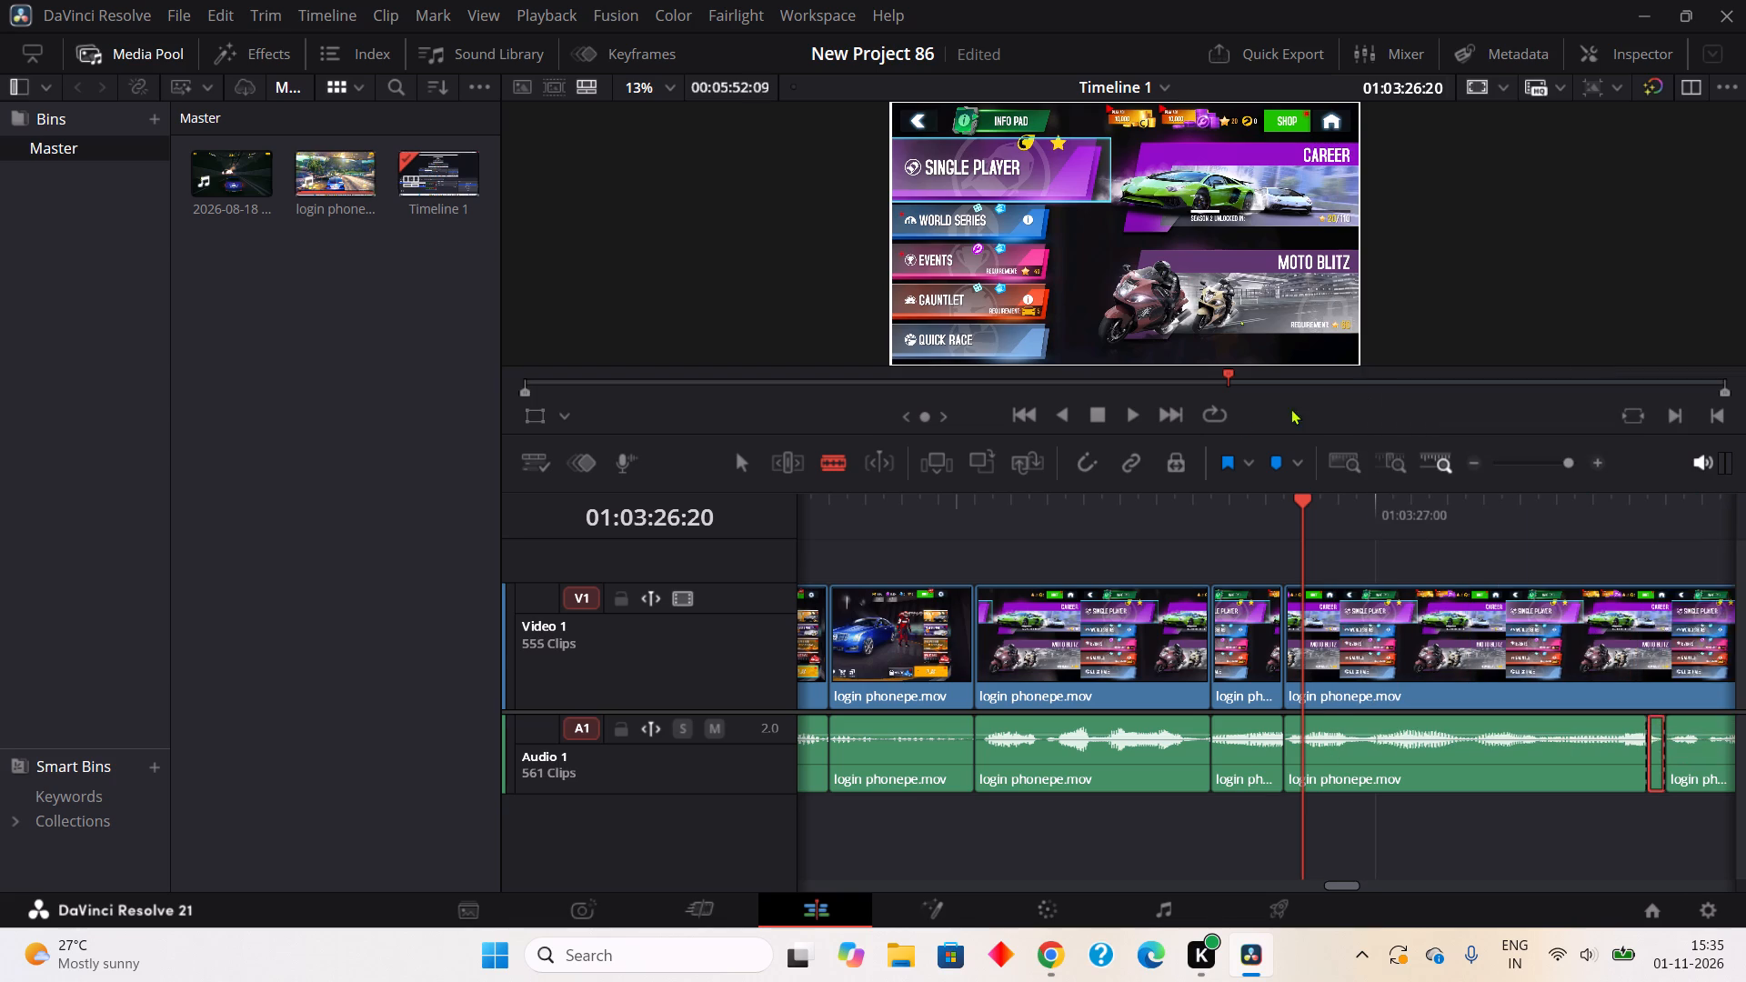
Play back the edited section, and ripple cut the one-frame pause in the audio from about 01:03:28:02 to 01:03:28:03.
left_click(1132, 417)
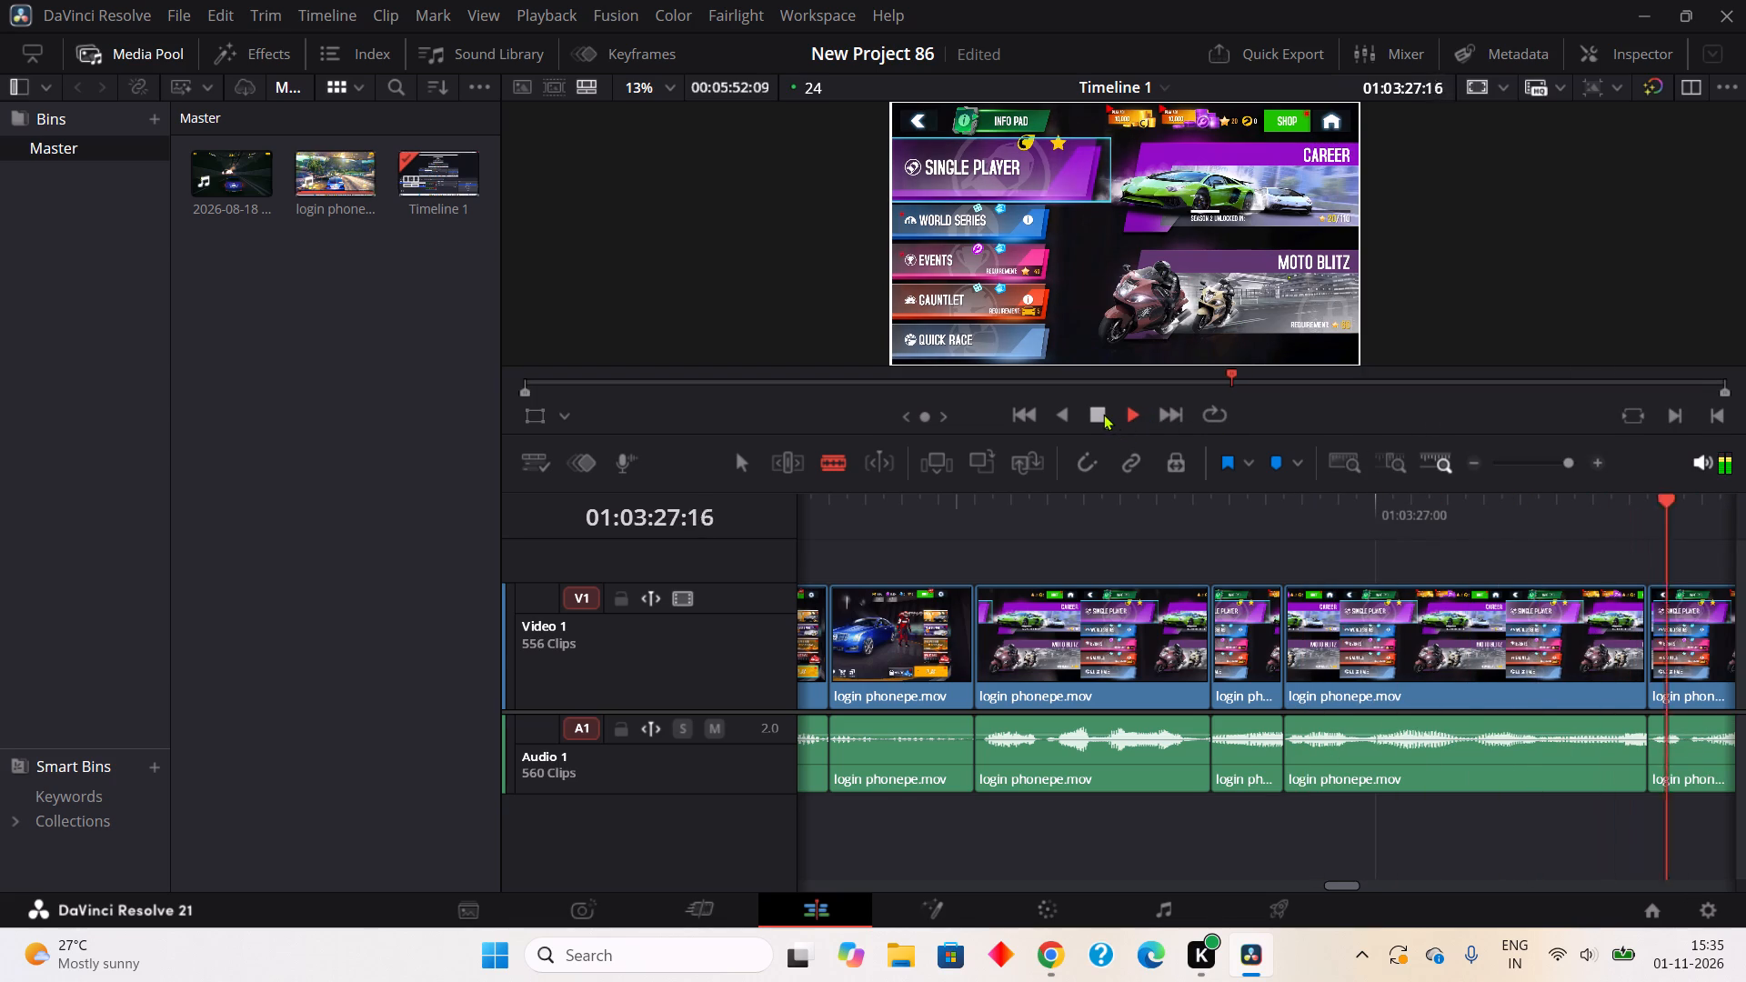
left_click(1103, 414)
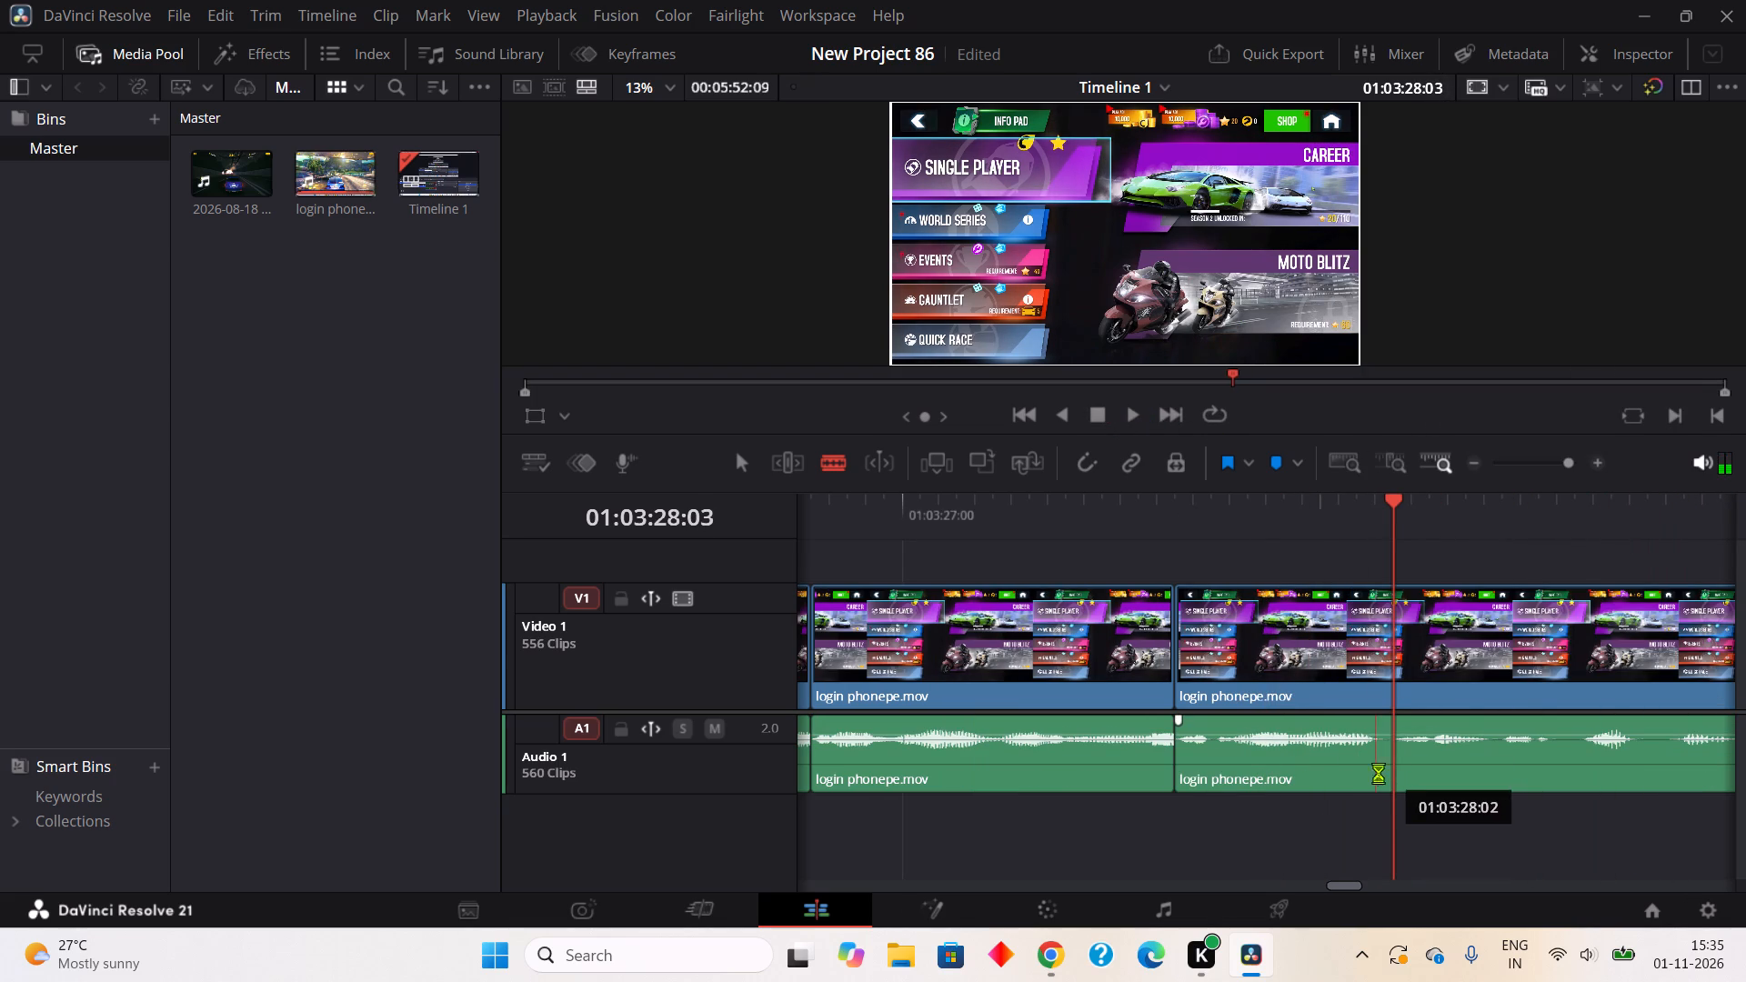
left_click(1376, 767)
left_click(1401, 763)
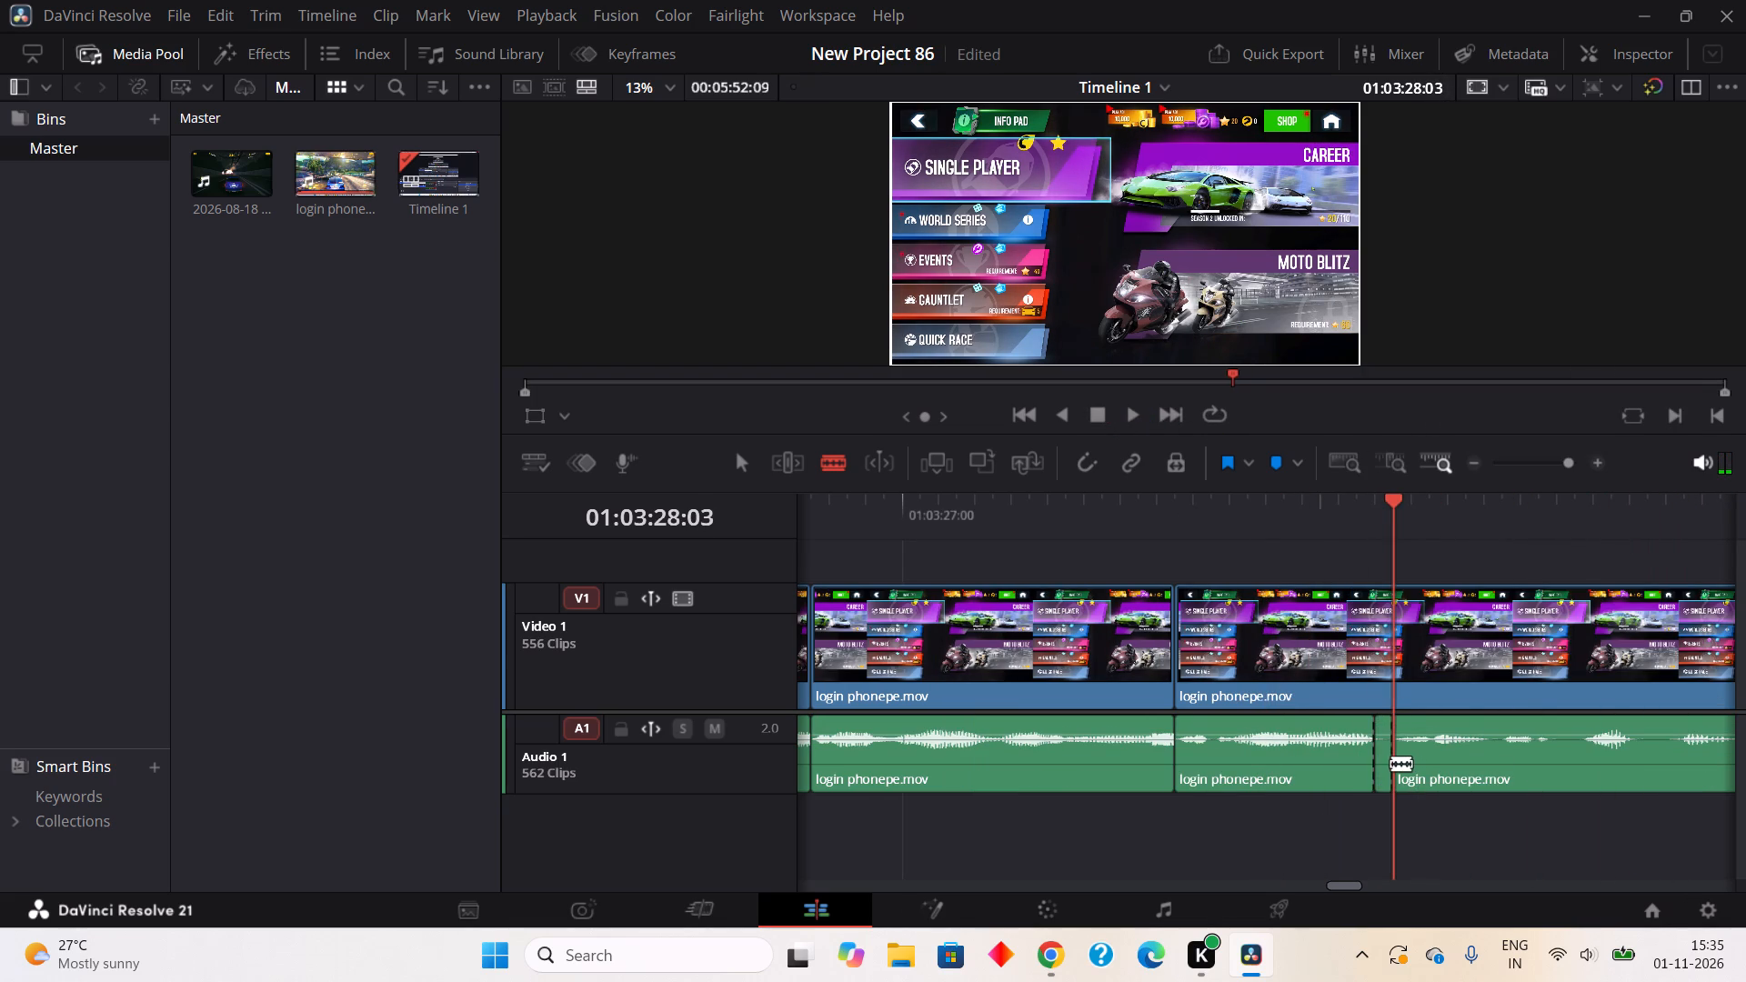
right_click(1390, 763)
left_click(1380, 353)
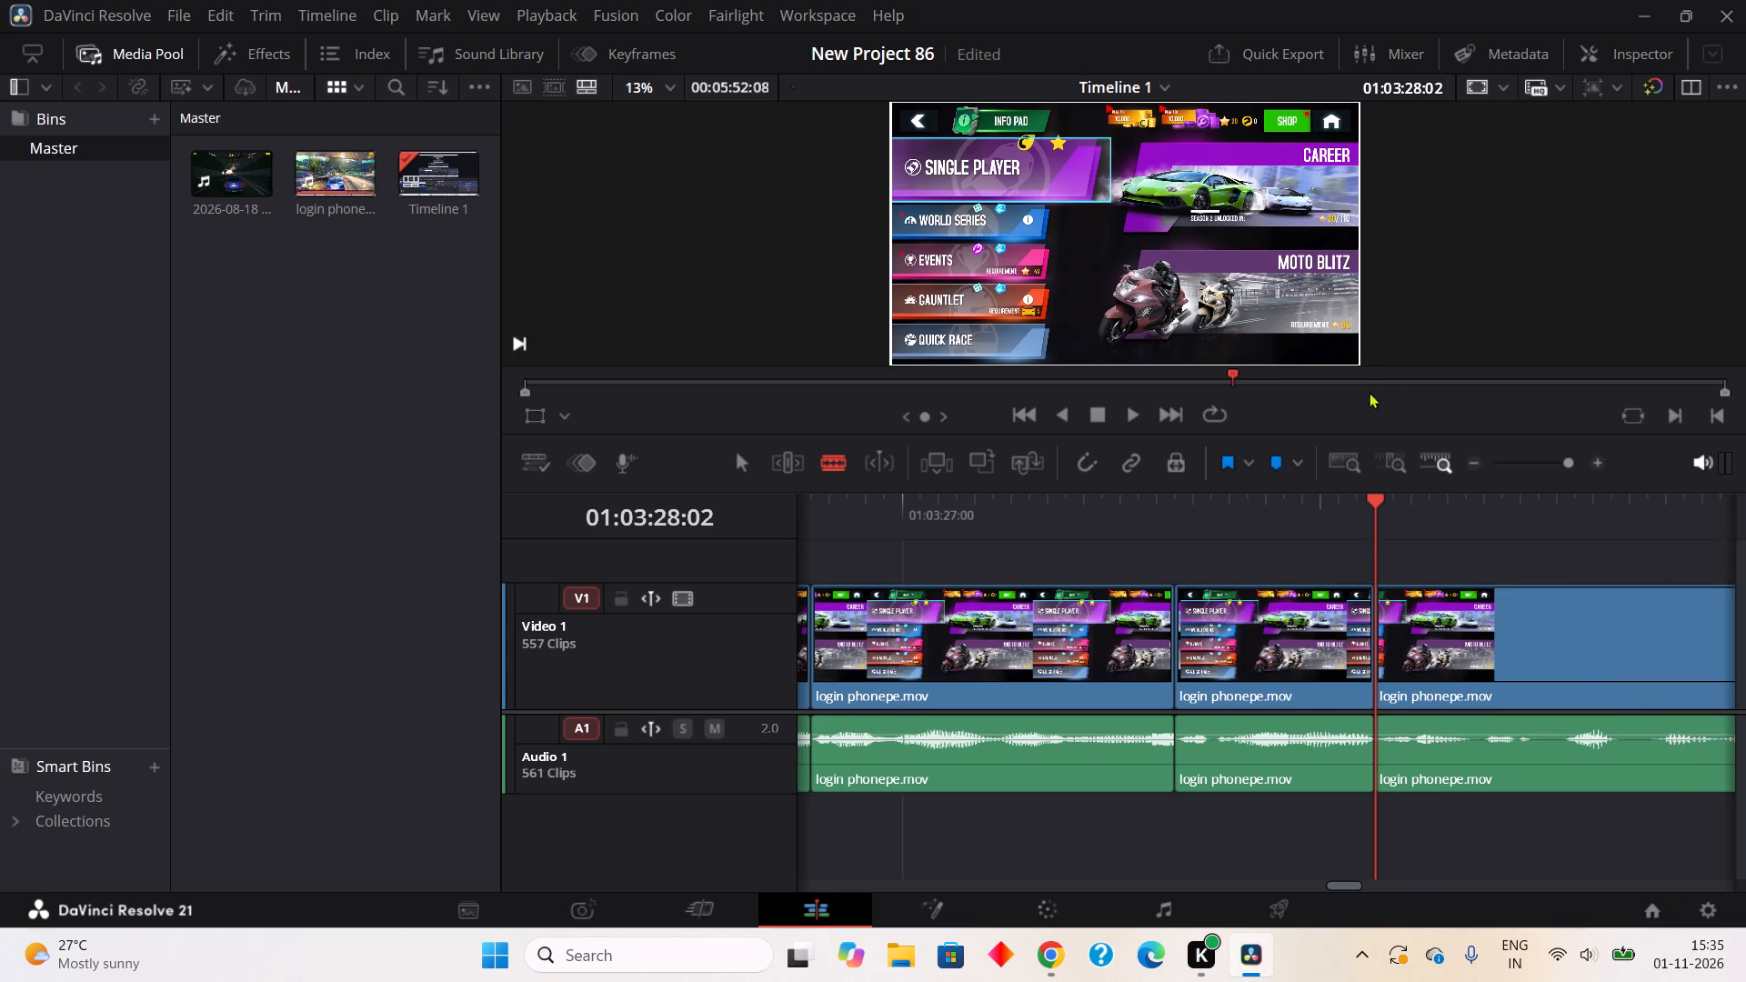
Split out the one-frame pause in the audio from about 01:03:28:07 to 01:03:28:08 and ripple cut it.
left_click(1466, 768)
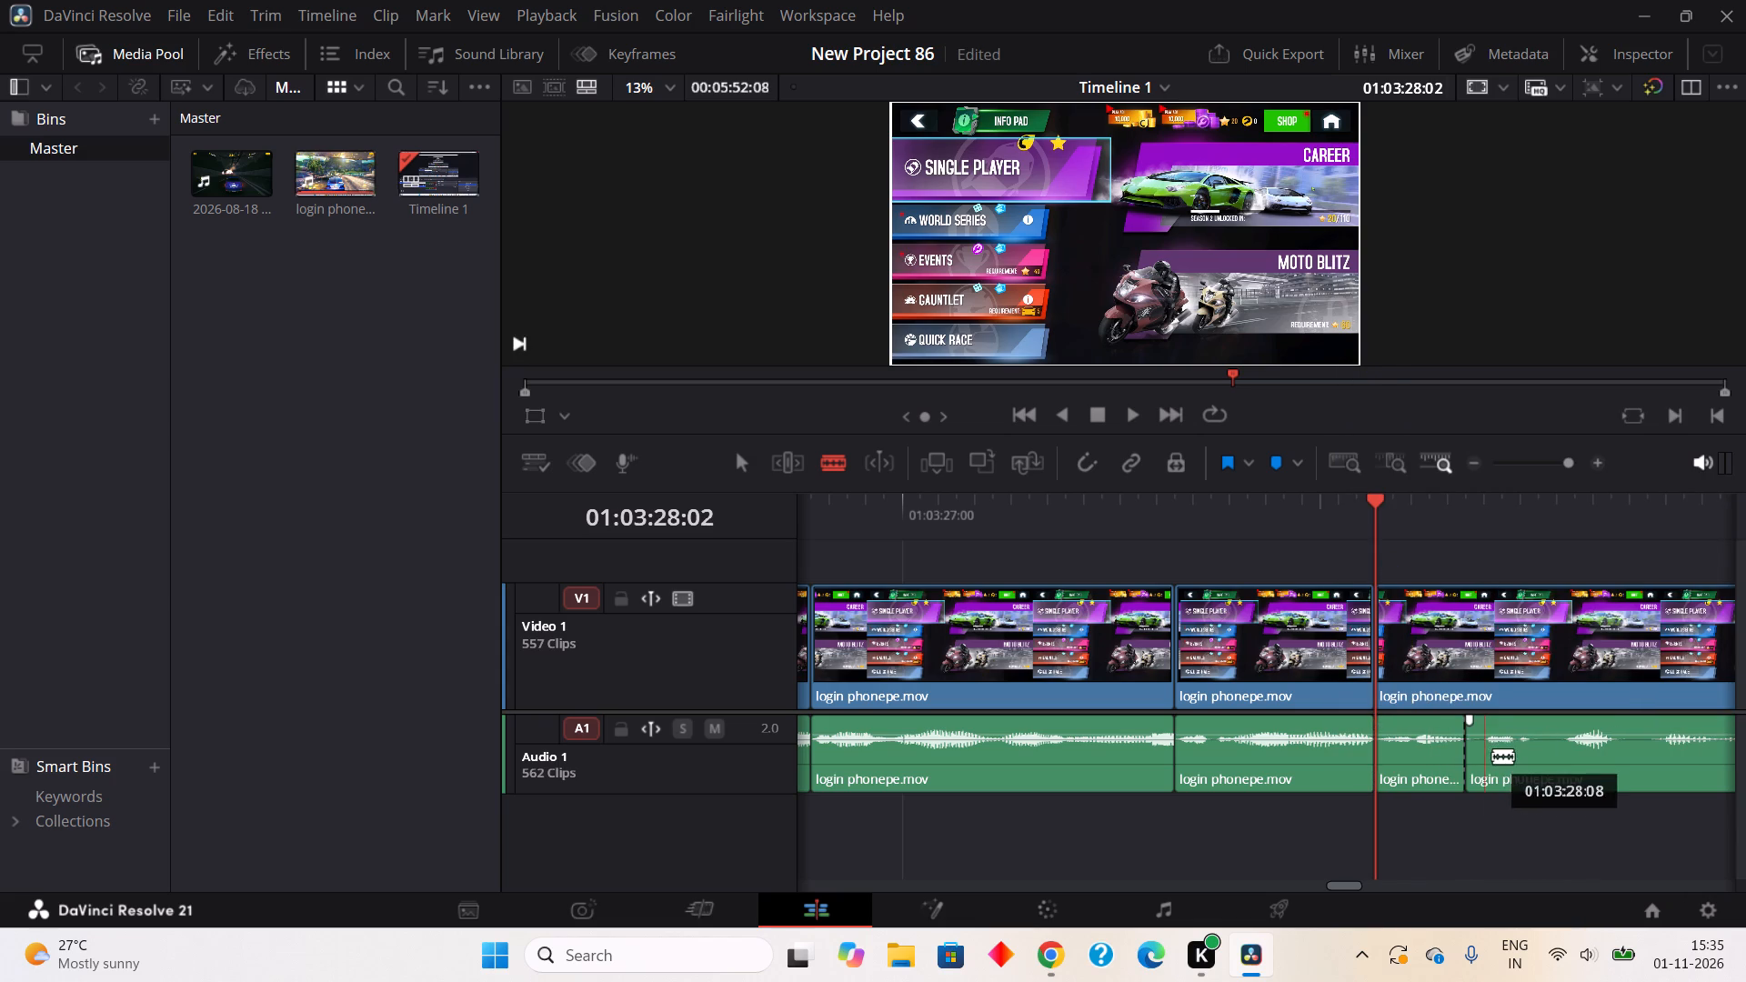
left_click(1492, 756)
right_click(1472, 769)
left_click(1420, 352)
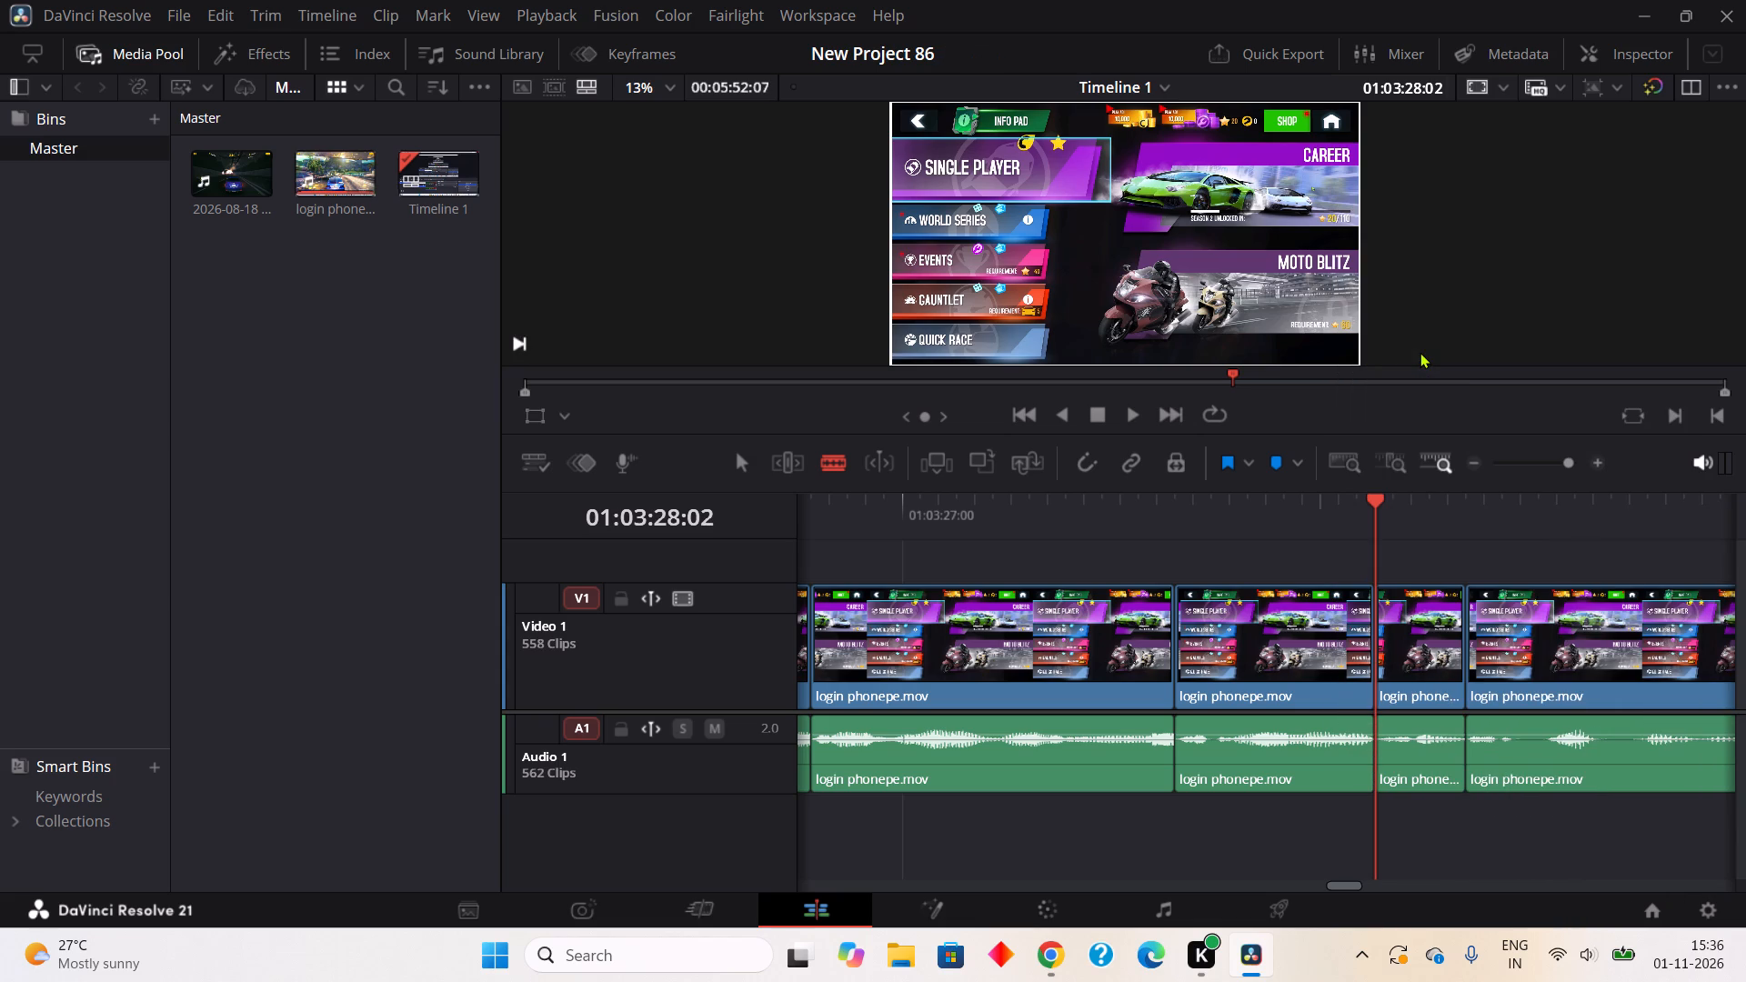
Split out the one-frame pause in the audio from about 01:03:28:10 to 01:03:28:11 and ripple cut it.
left_click(1522, 757)
left_click(1552, 771)
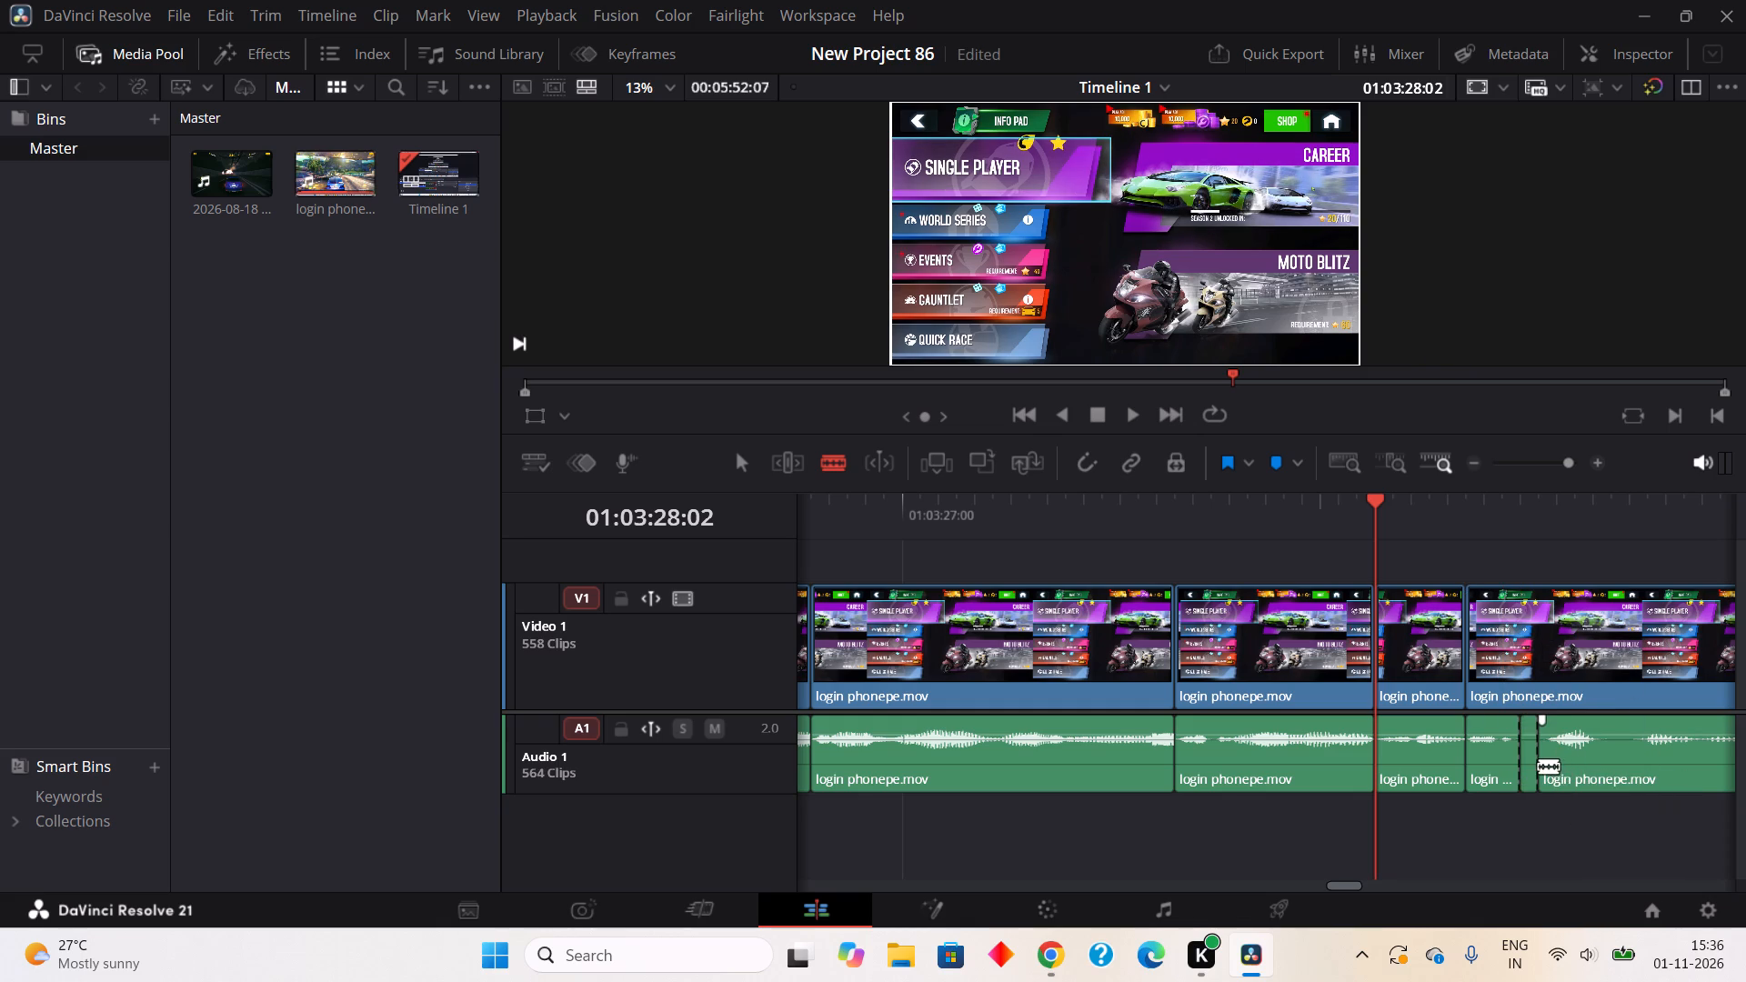
right_click(1538, 766)
right_click(1529, 728)
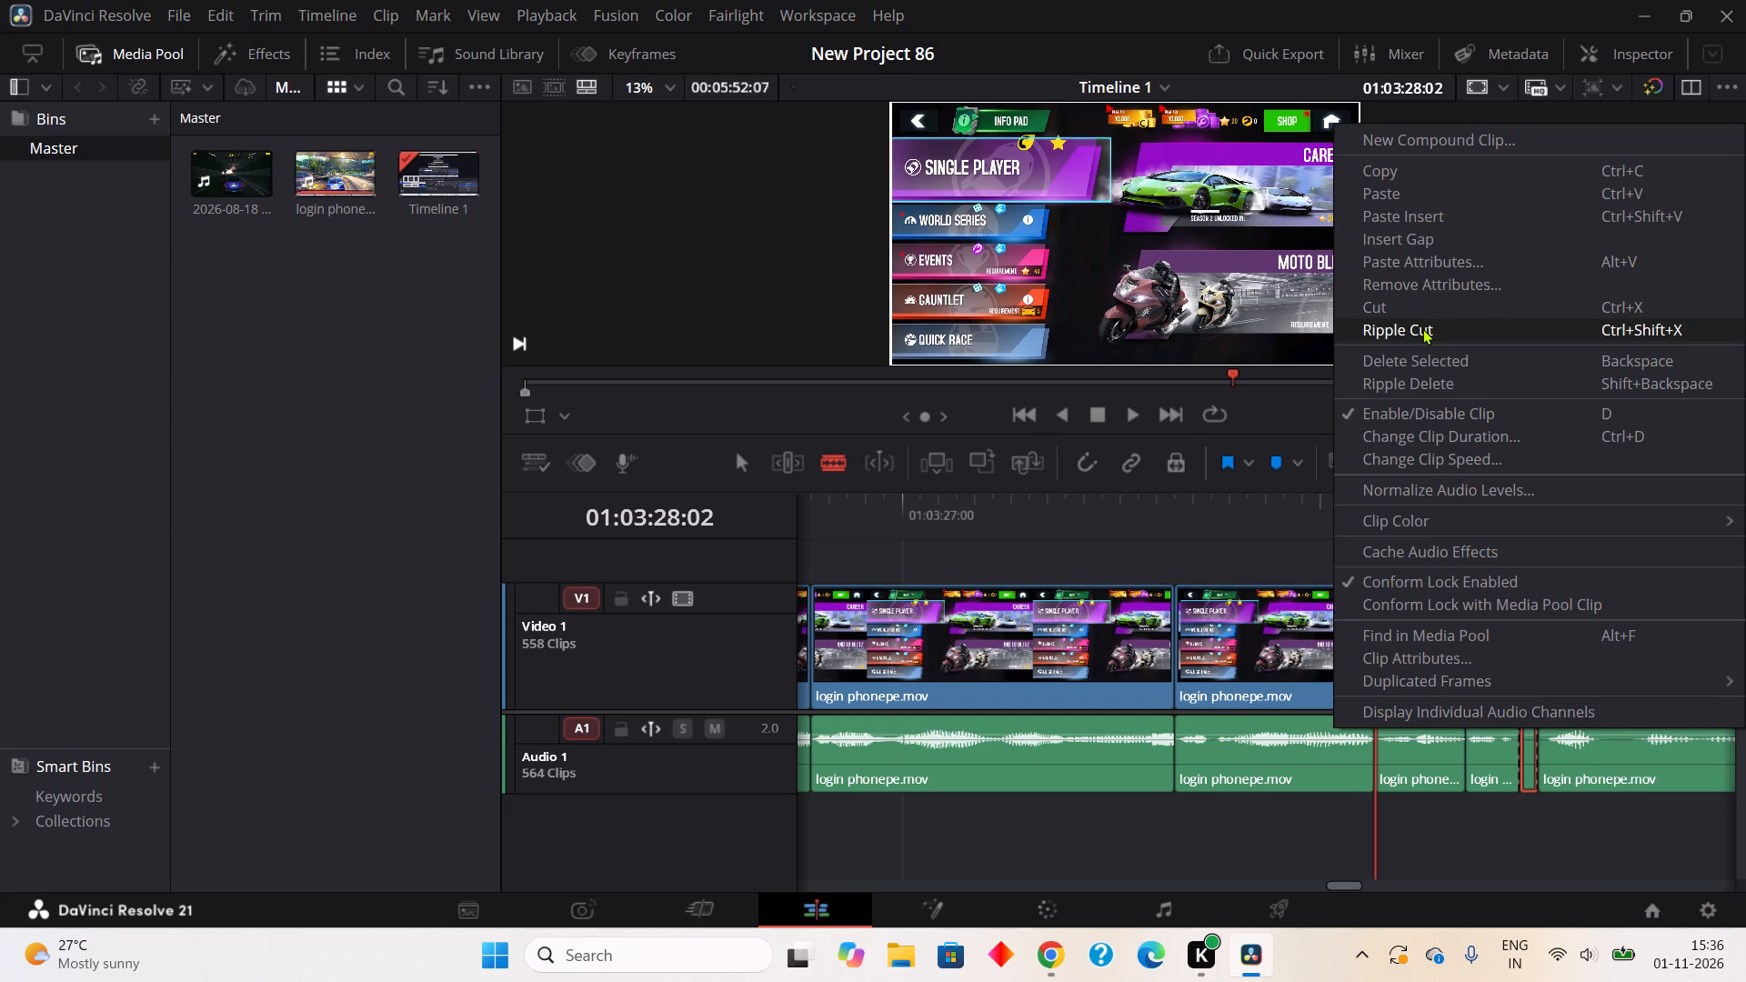
left_click(1422, 328)
Split out the three-frame pause in the audio from about 01:03:28:13 to 01:03:28:16 and ripple cut it.
left_click(1585, 770)
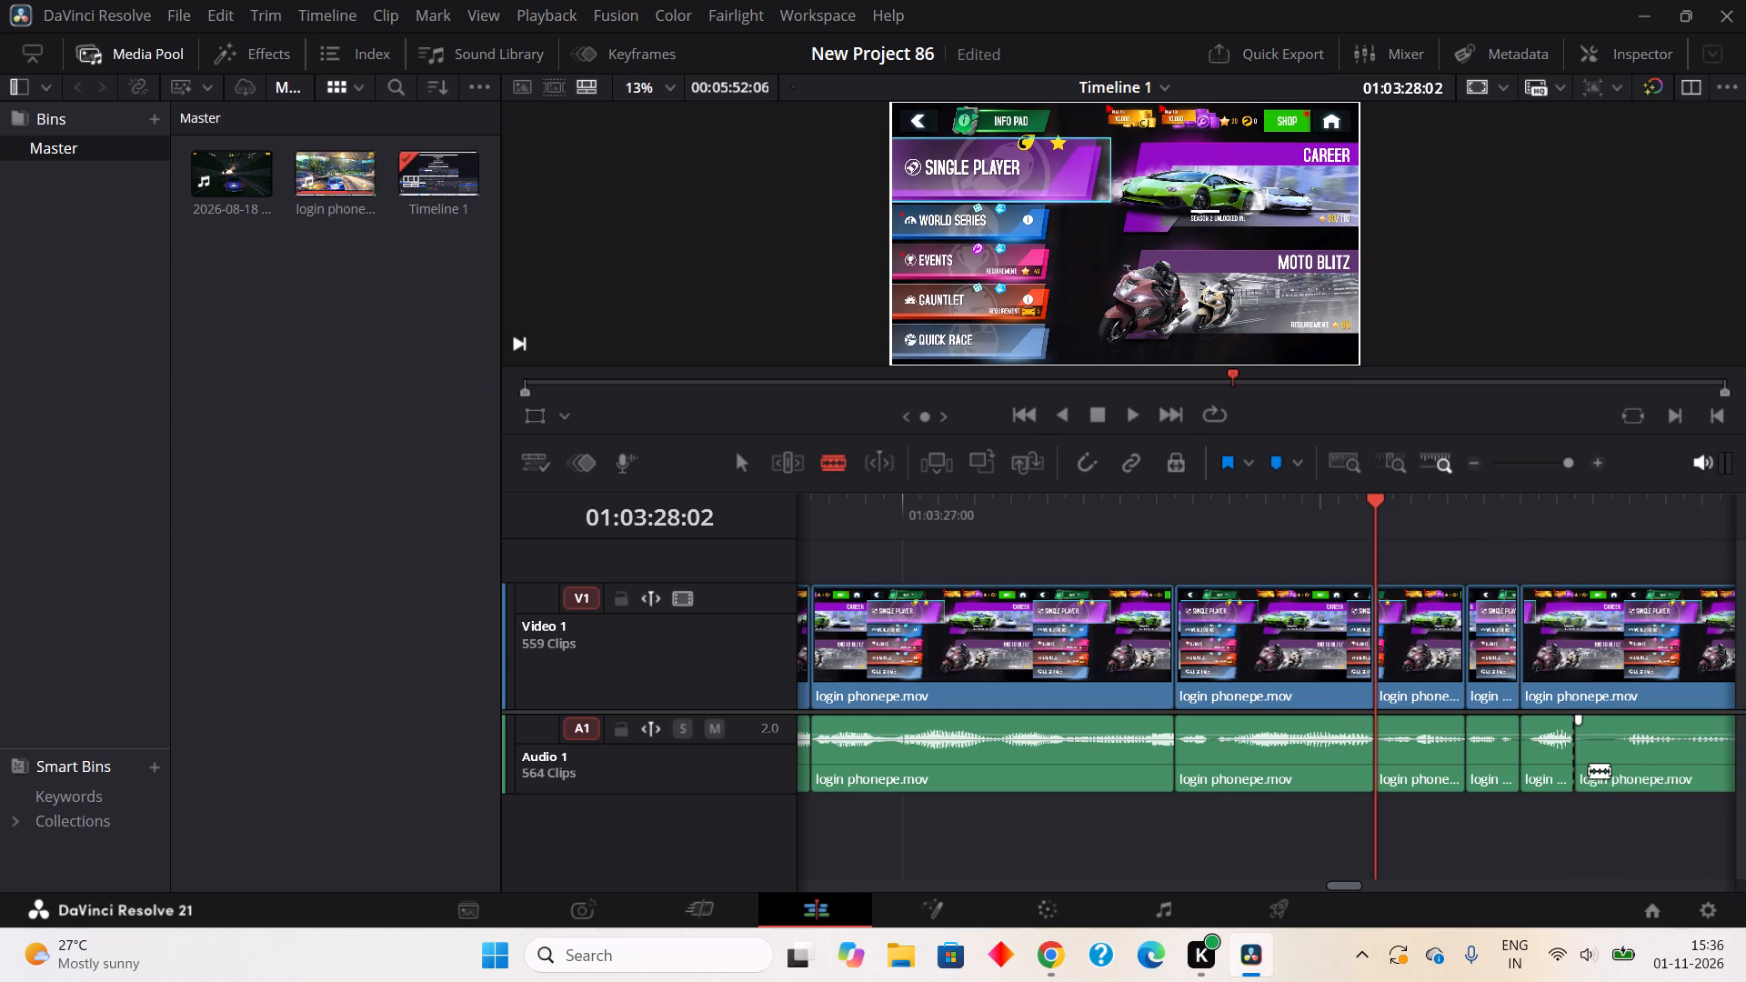
left_click(1638, 770)
right_click(1620, 769)
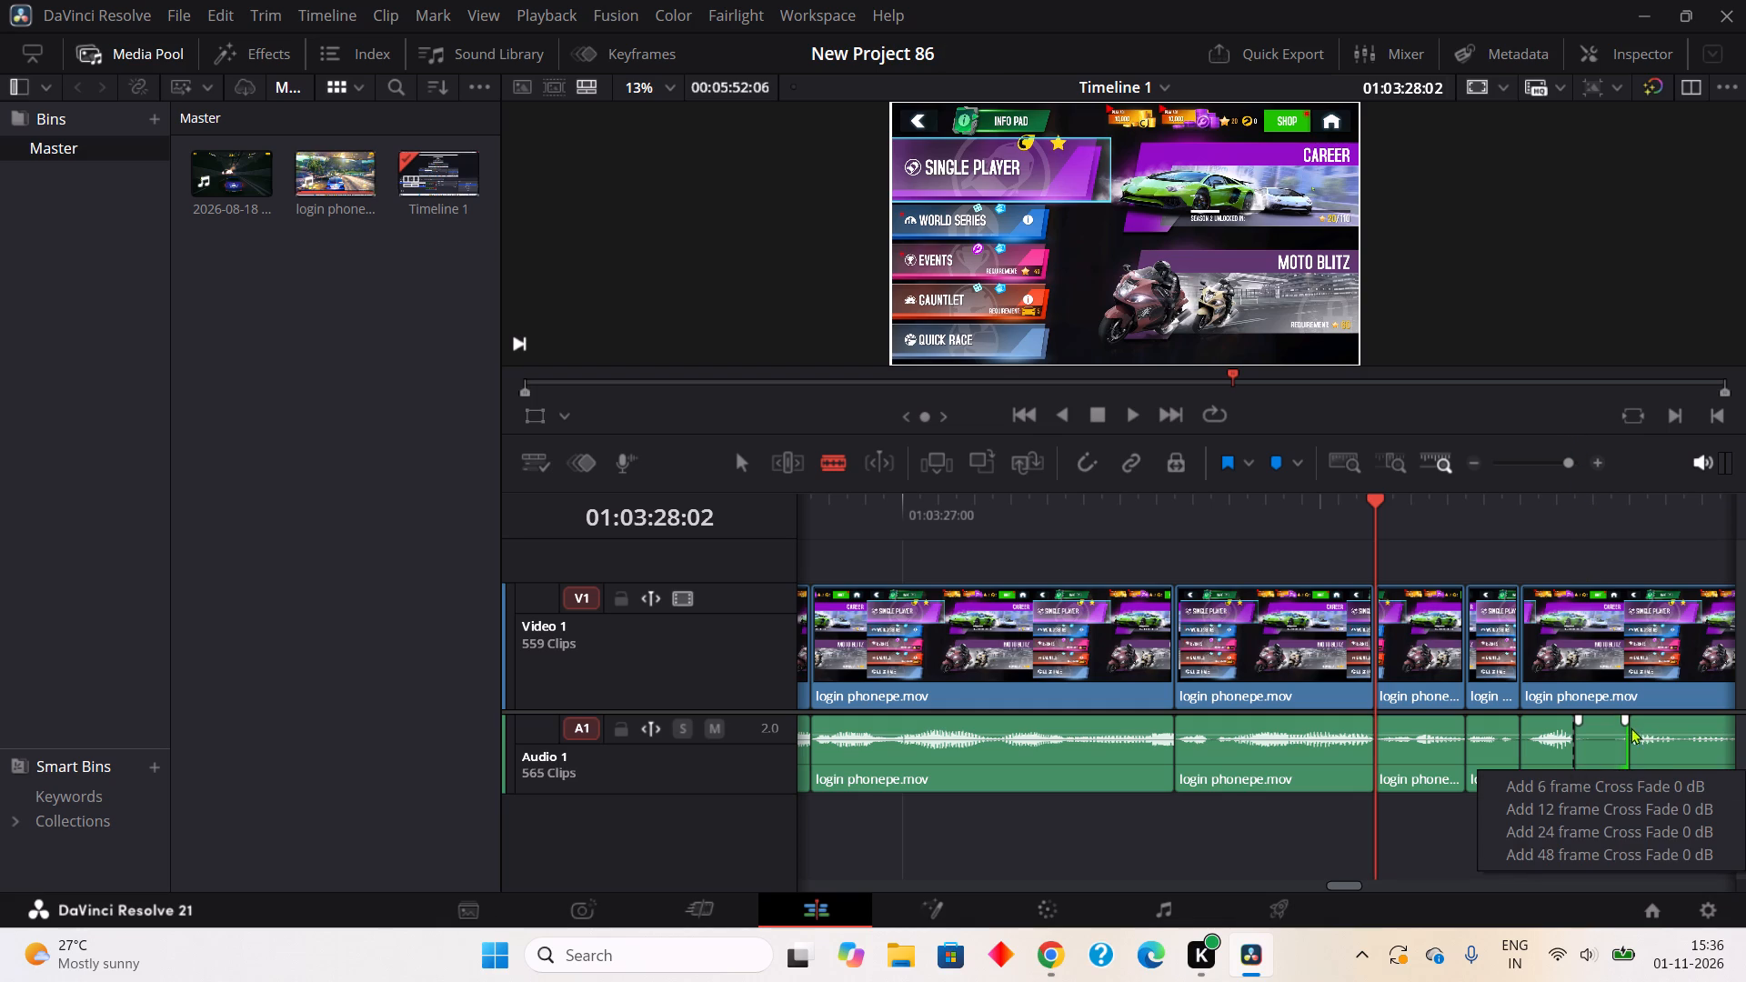
right_click(1603, 742)
left_click(1381, 336)
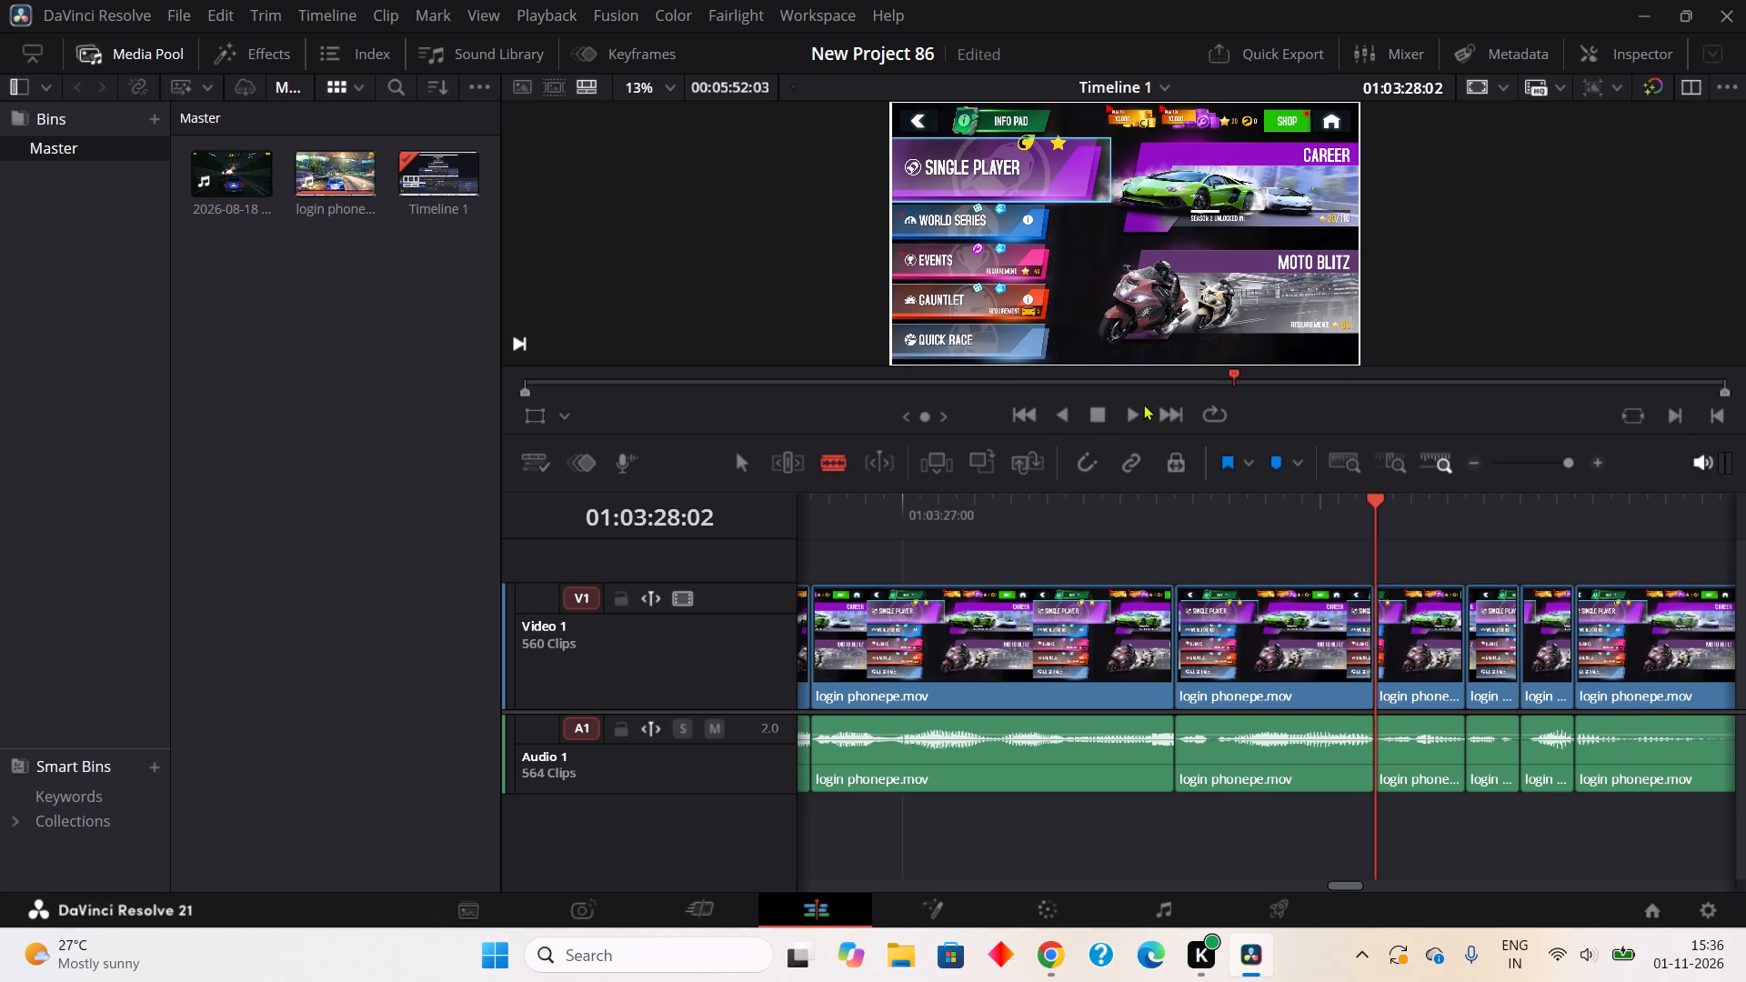
Play back the edited section from 01:03:28:02 to check the latest cuts.
left_click(1122, 411)
left_click(1097, 414)
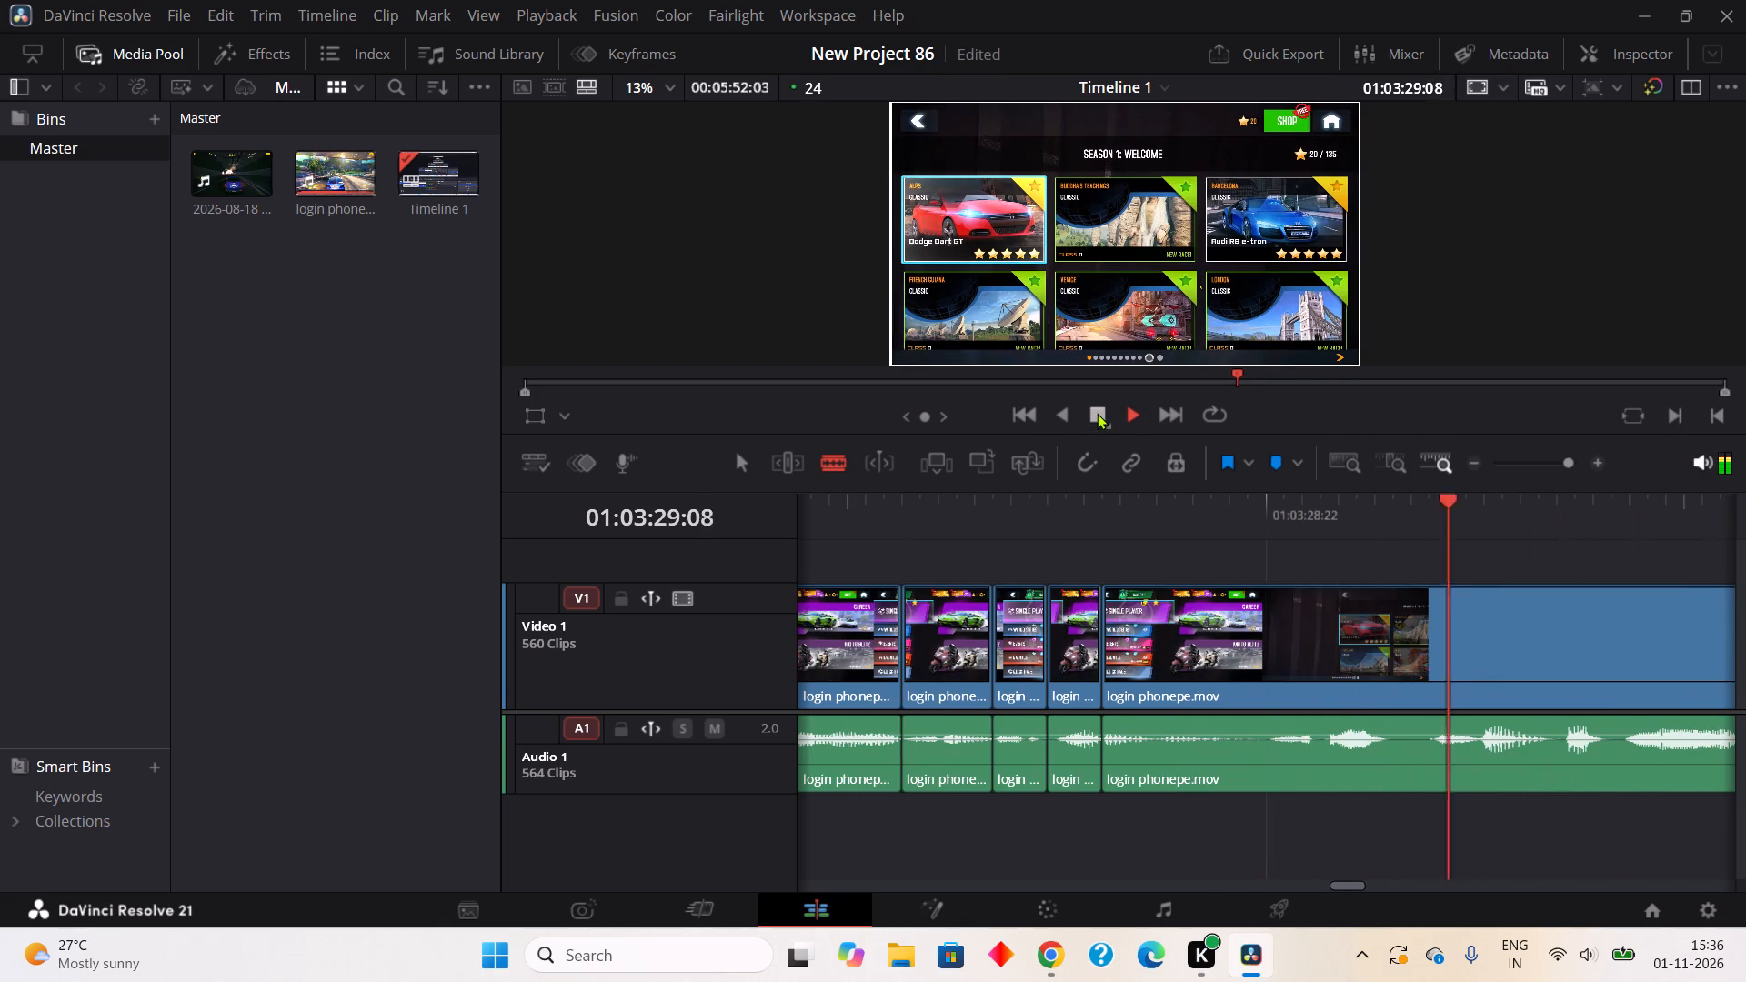
Split out the two-frame pause in the audio from about 01:03:28:20 to 01:03:28:22 and ripple cut it.
left_click(1241, 783)
left_click(1279, 767)
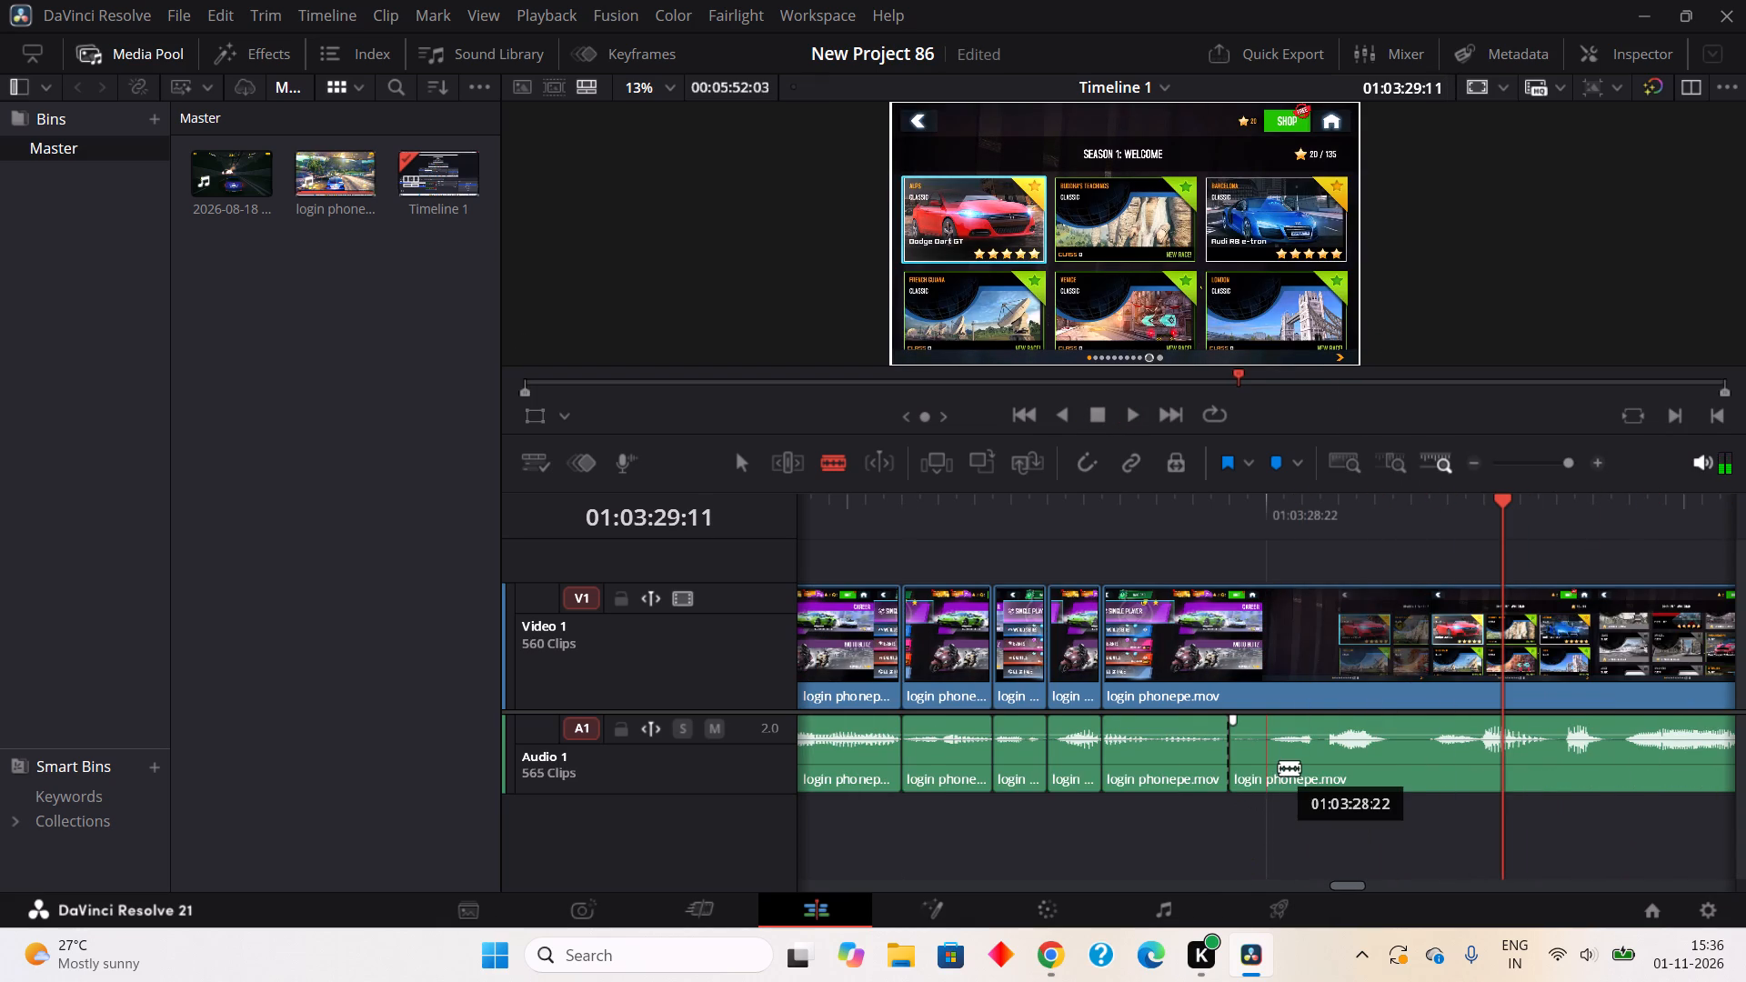
right_click(1249, 770)
left_click(1300, 360)
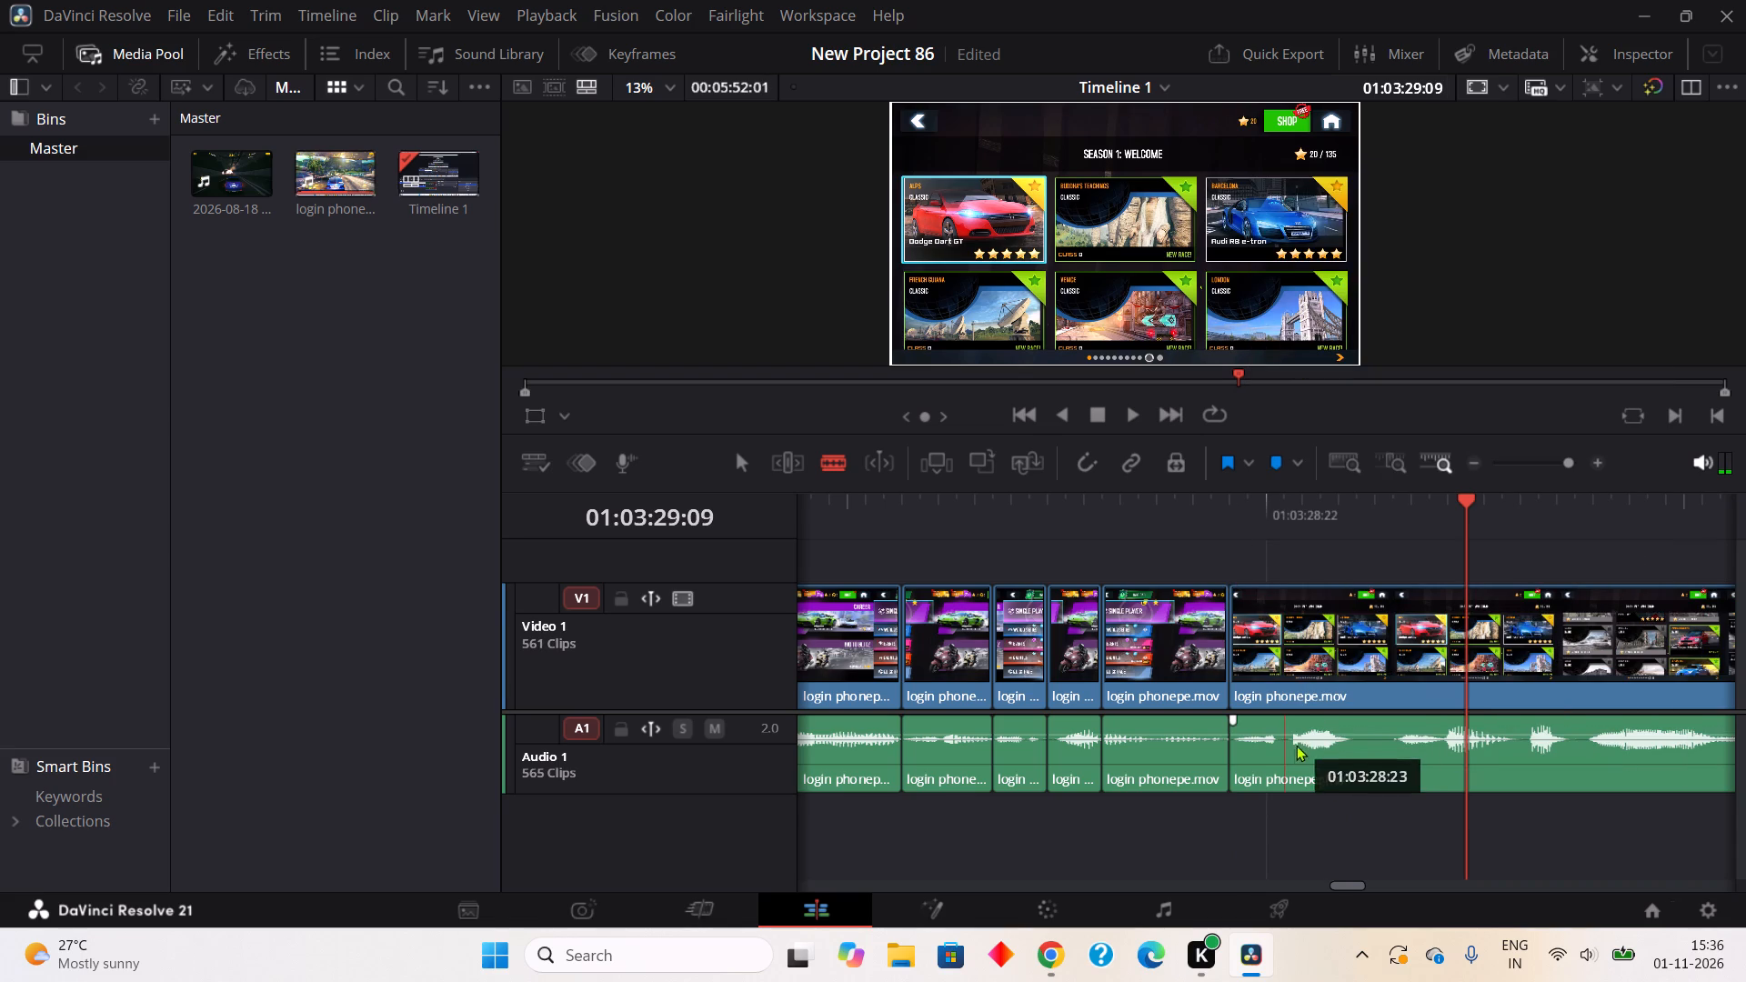
Split out the one-frame pause in the audio from about 01:03:28:22 to 01:03:28:23 and ripple cut it.
left_click(1282, 785)
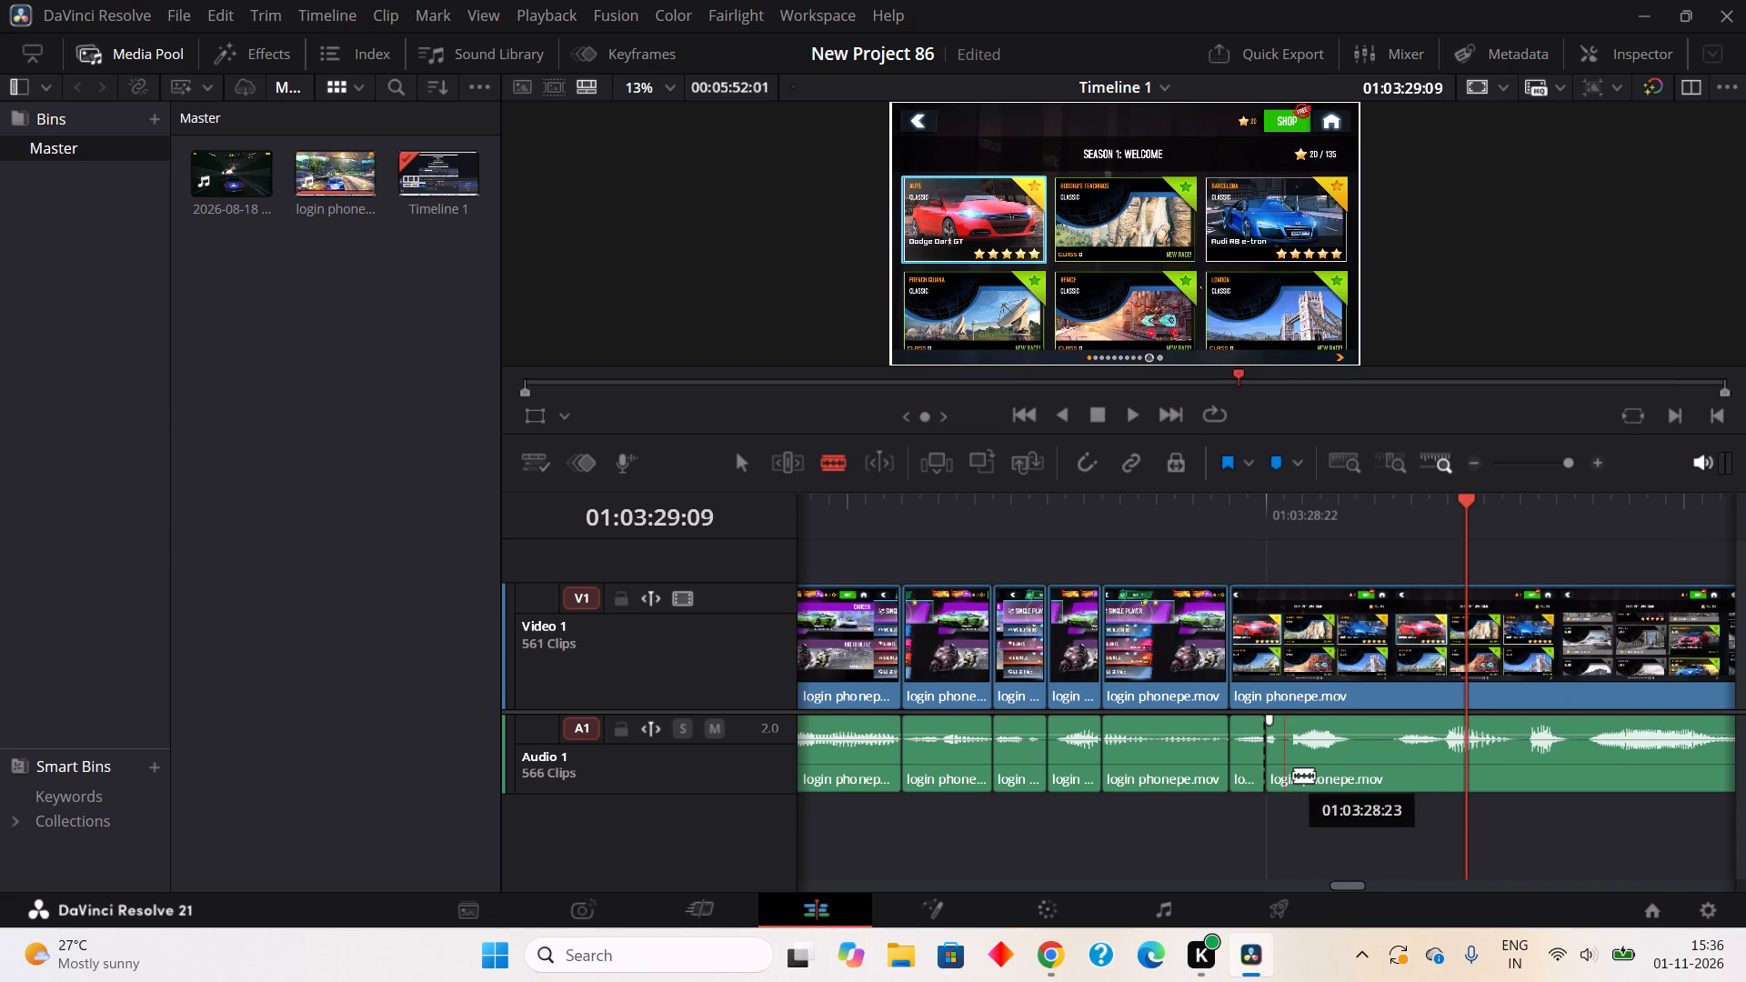
left_click(1293, 775)
right_click(1264, 774)
right_click(1271, 769)
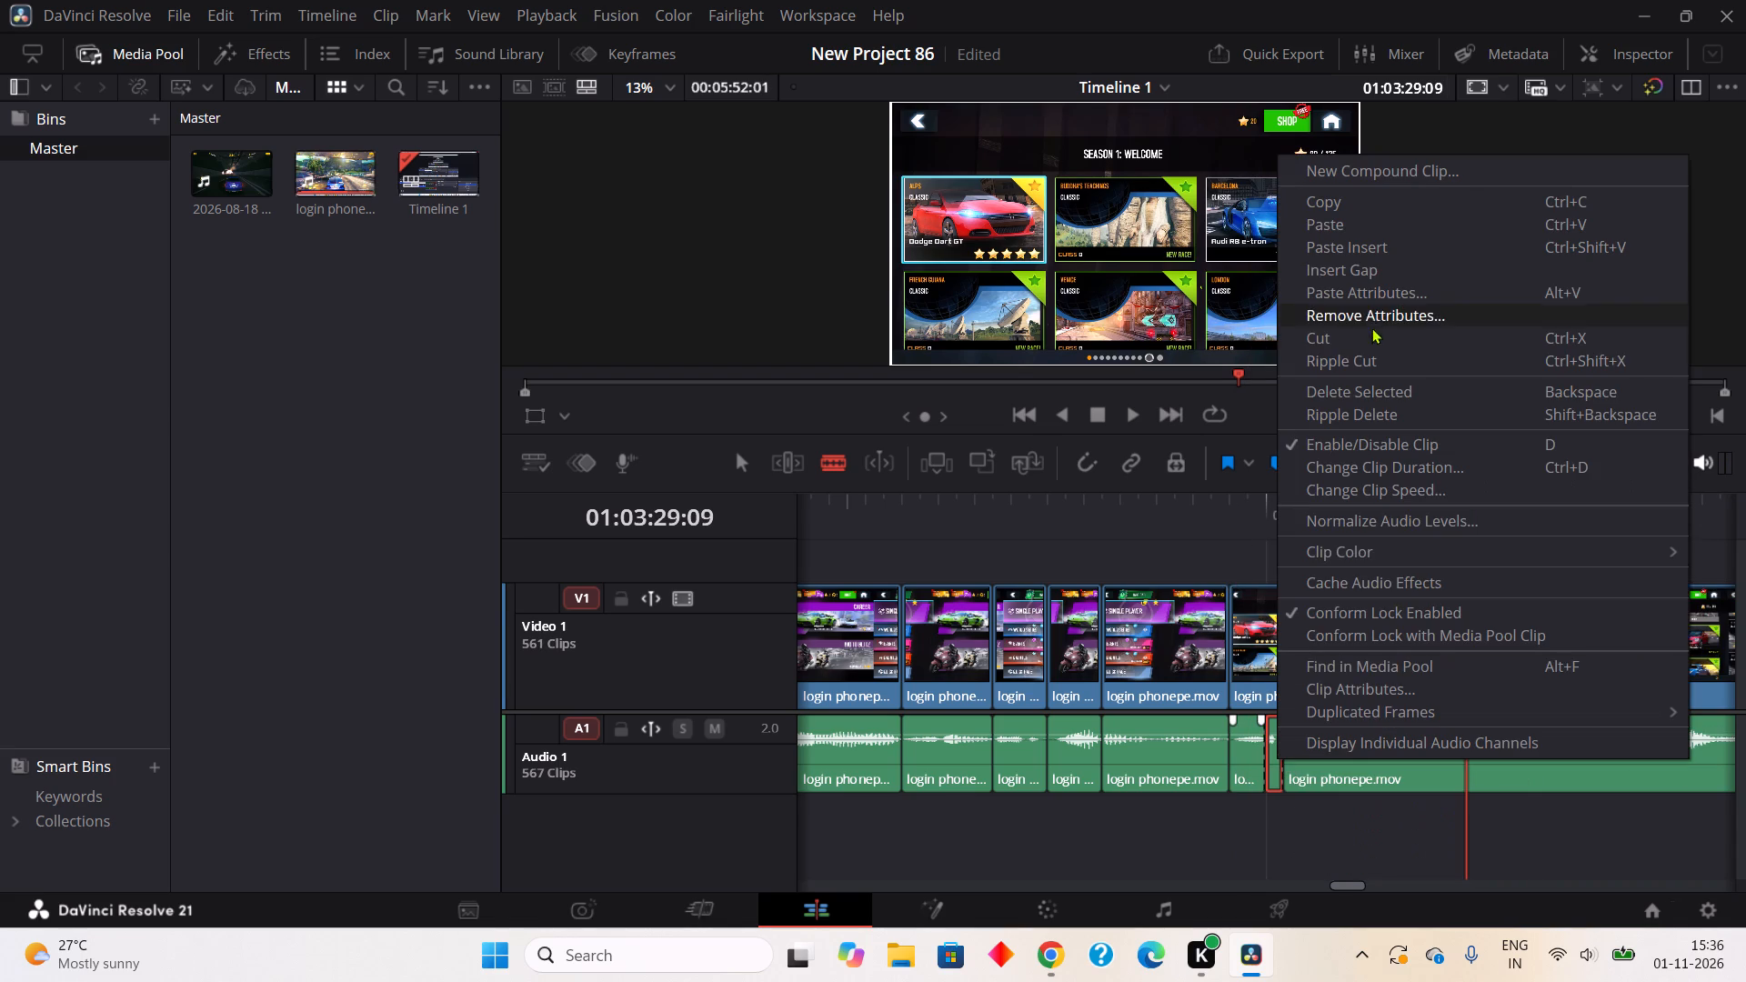
left_click(1370, 354)
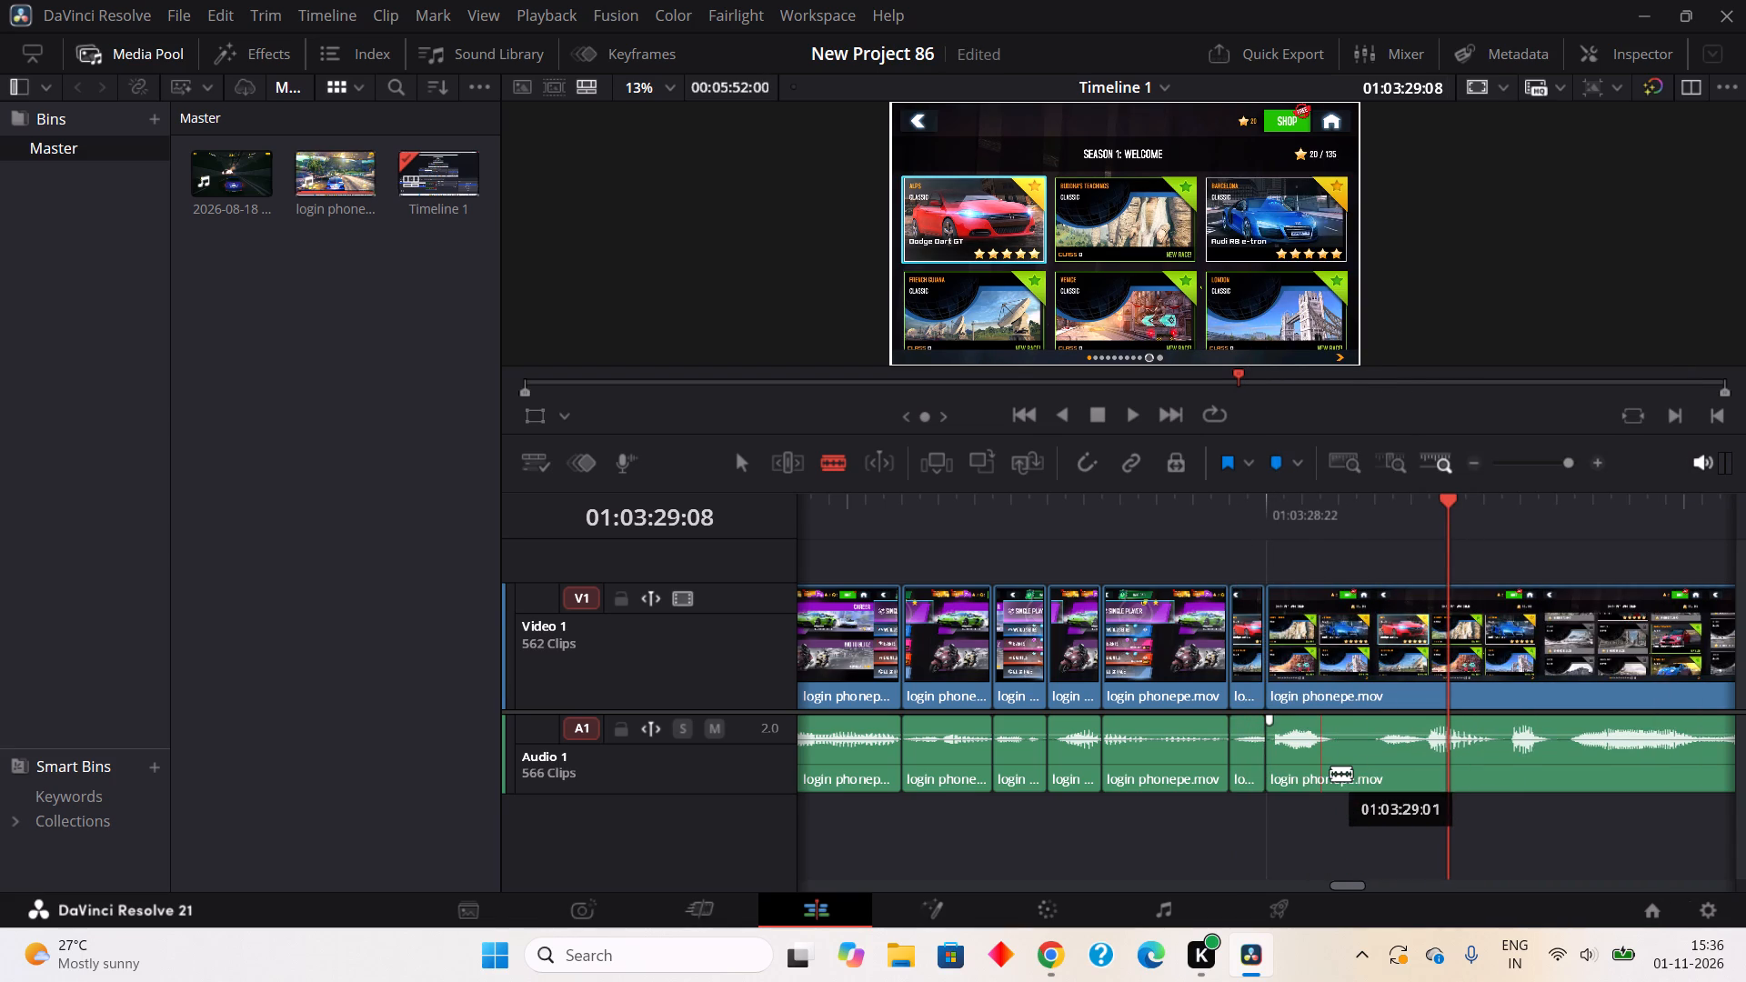
Split out the three-frame pause in the audio from about 01:03:29:01 to 01:03:29:04 and ripple cut it.
left_click(1330, 773)
left_click(1385, 779)
right_click(1347, 771)
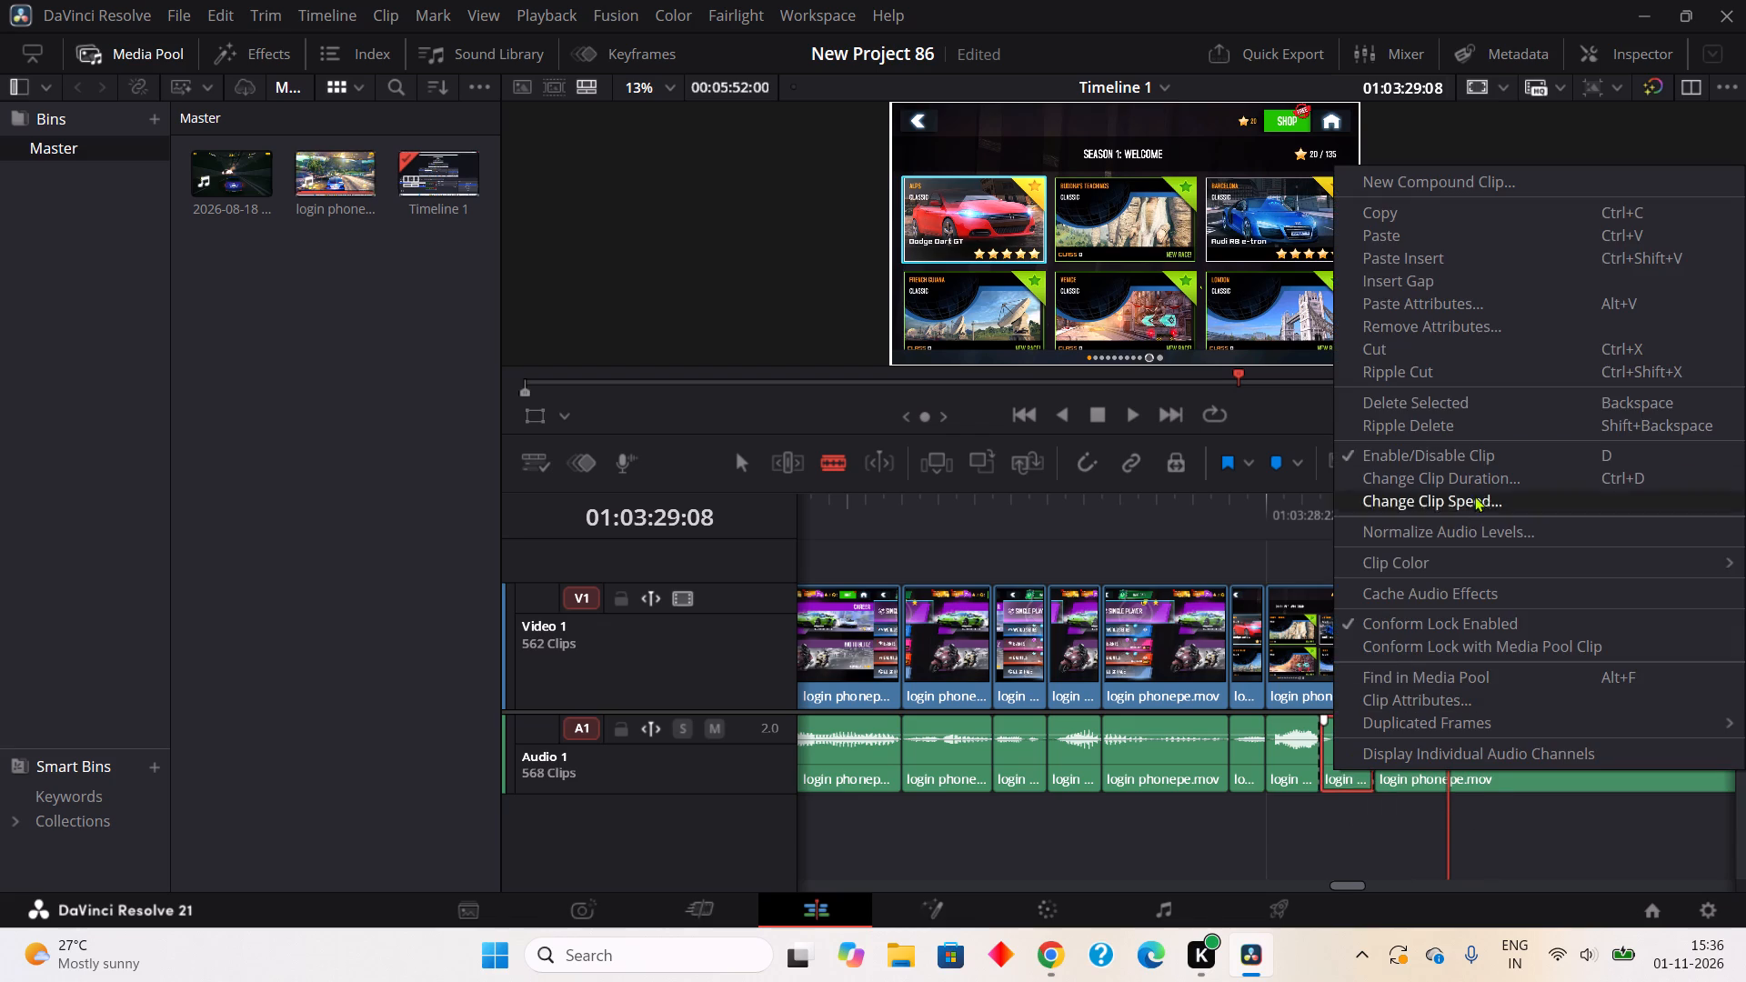
left_click(1429, 369)
Split out the one-frame pause in the audio from about 01:03:29:07 to 01:03:29:08 and ripple cut it.
left_click(1439, 766)
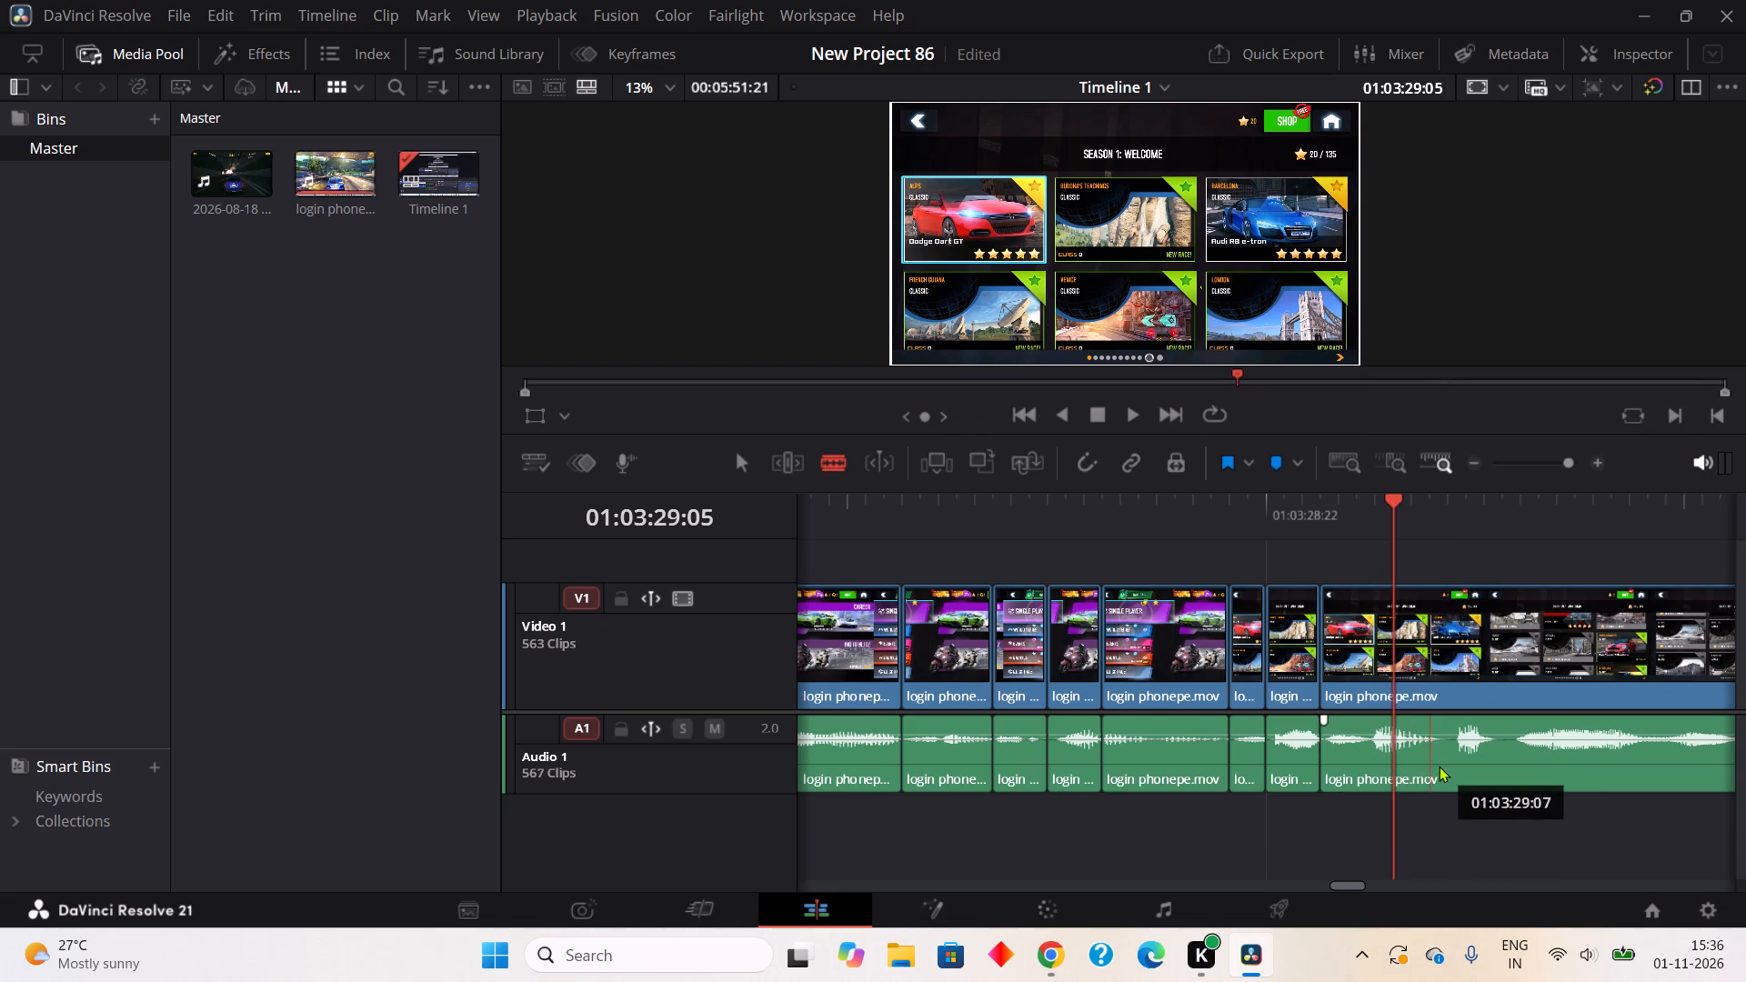
double_click(1464, 767)
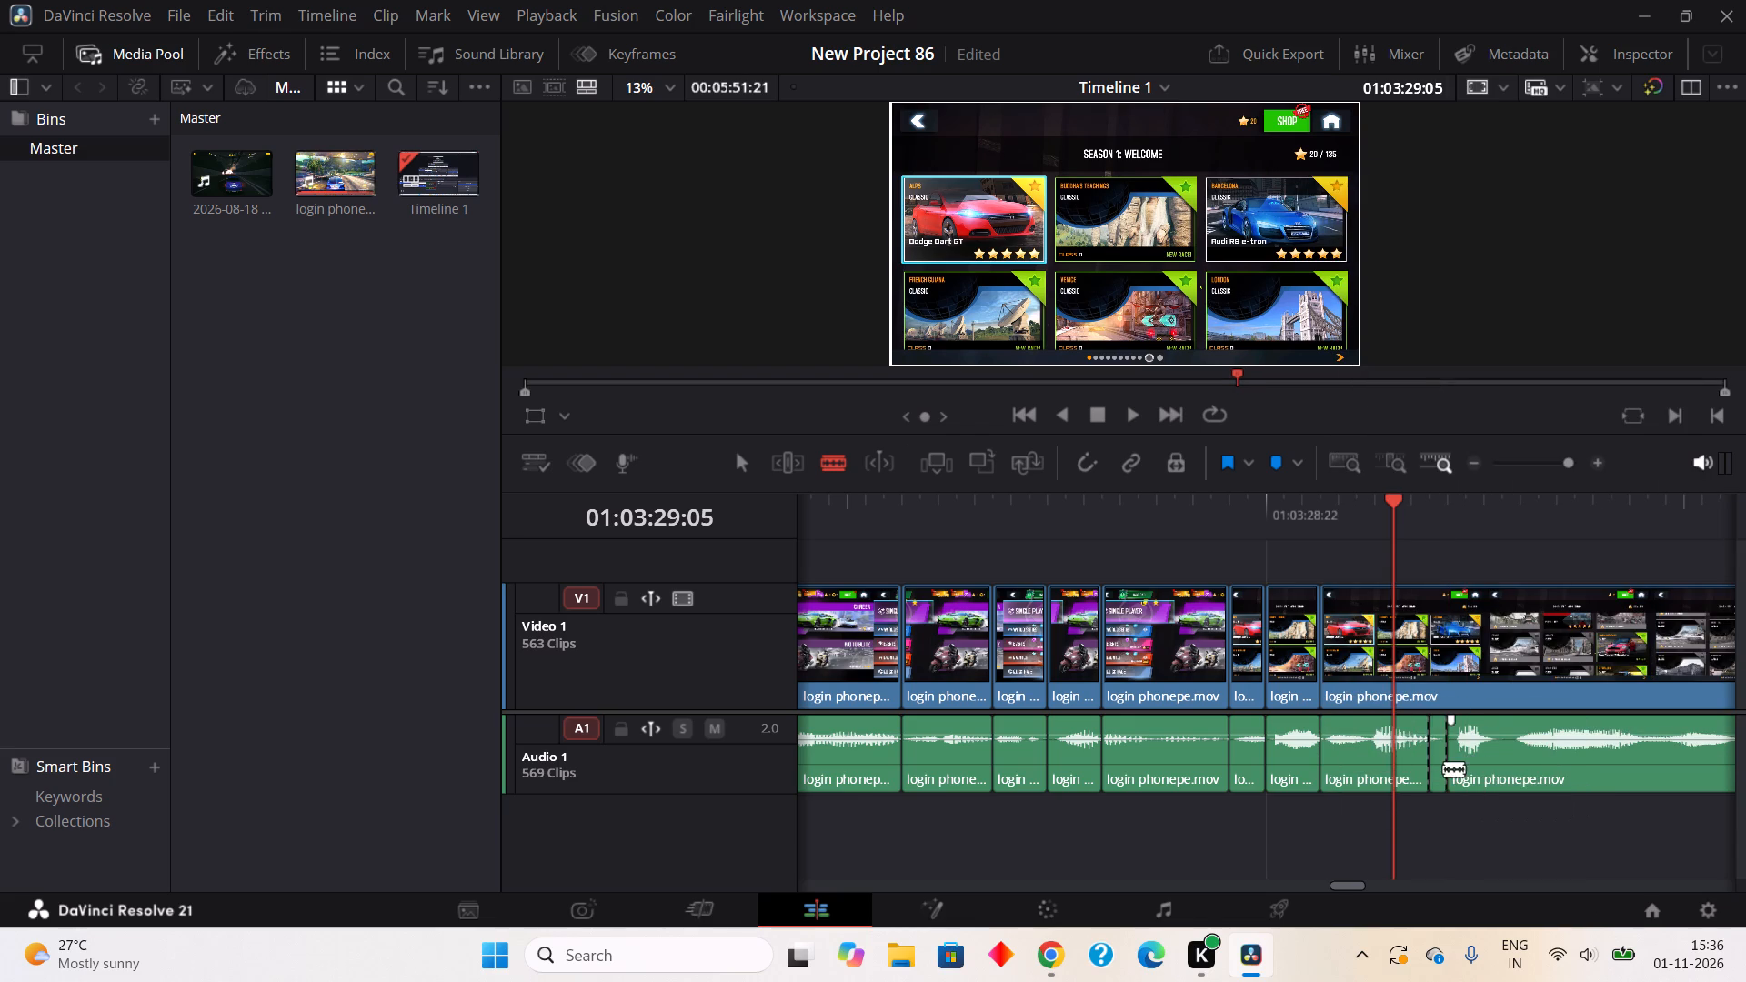
right_click(1443, 768)
left_click(1417, 370)
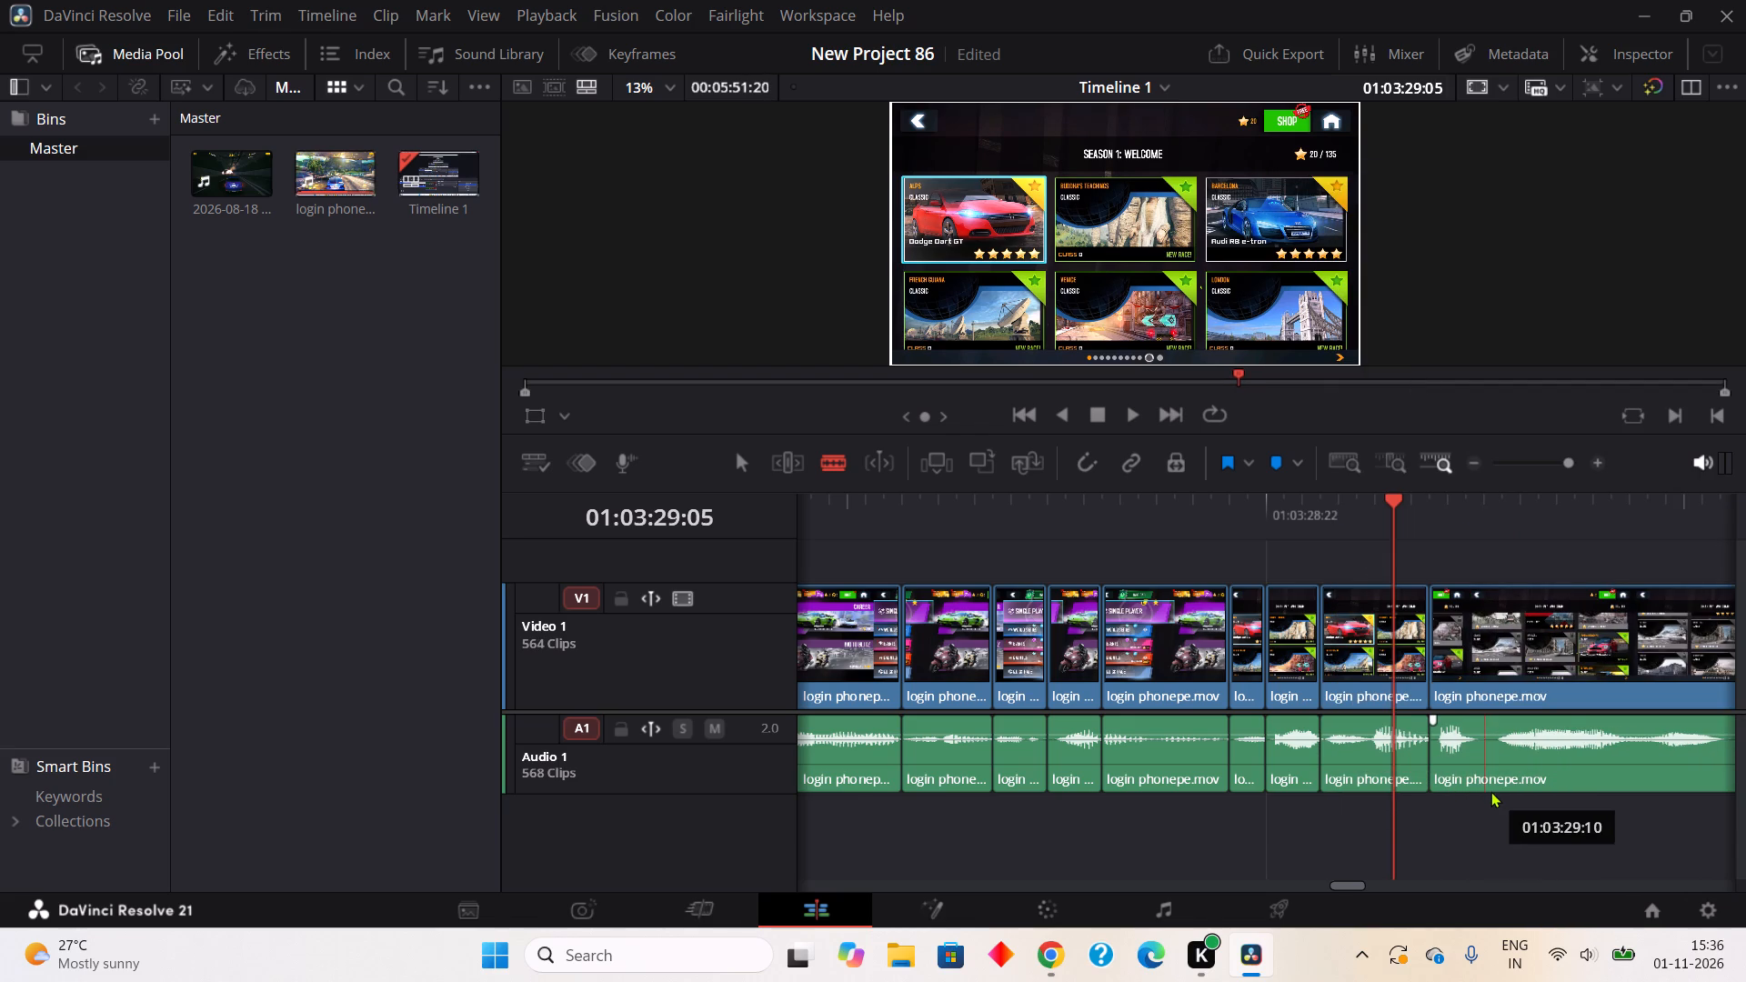
Split out the two-frame pause in the audio from about 01:03:29:09 to 01:03:29:11 and ripple cut it.
left_click(1480, 782)
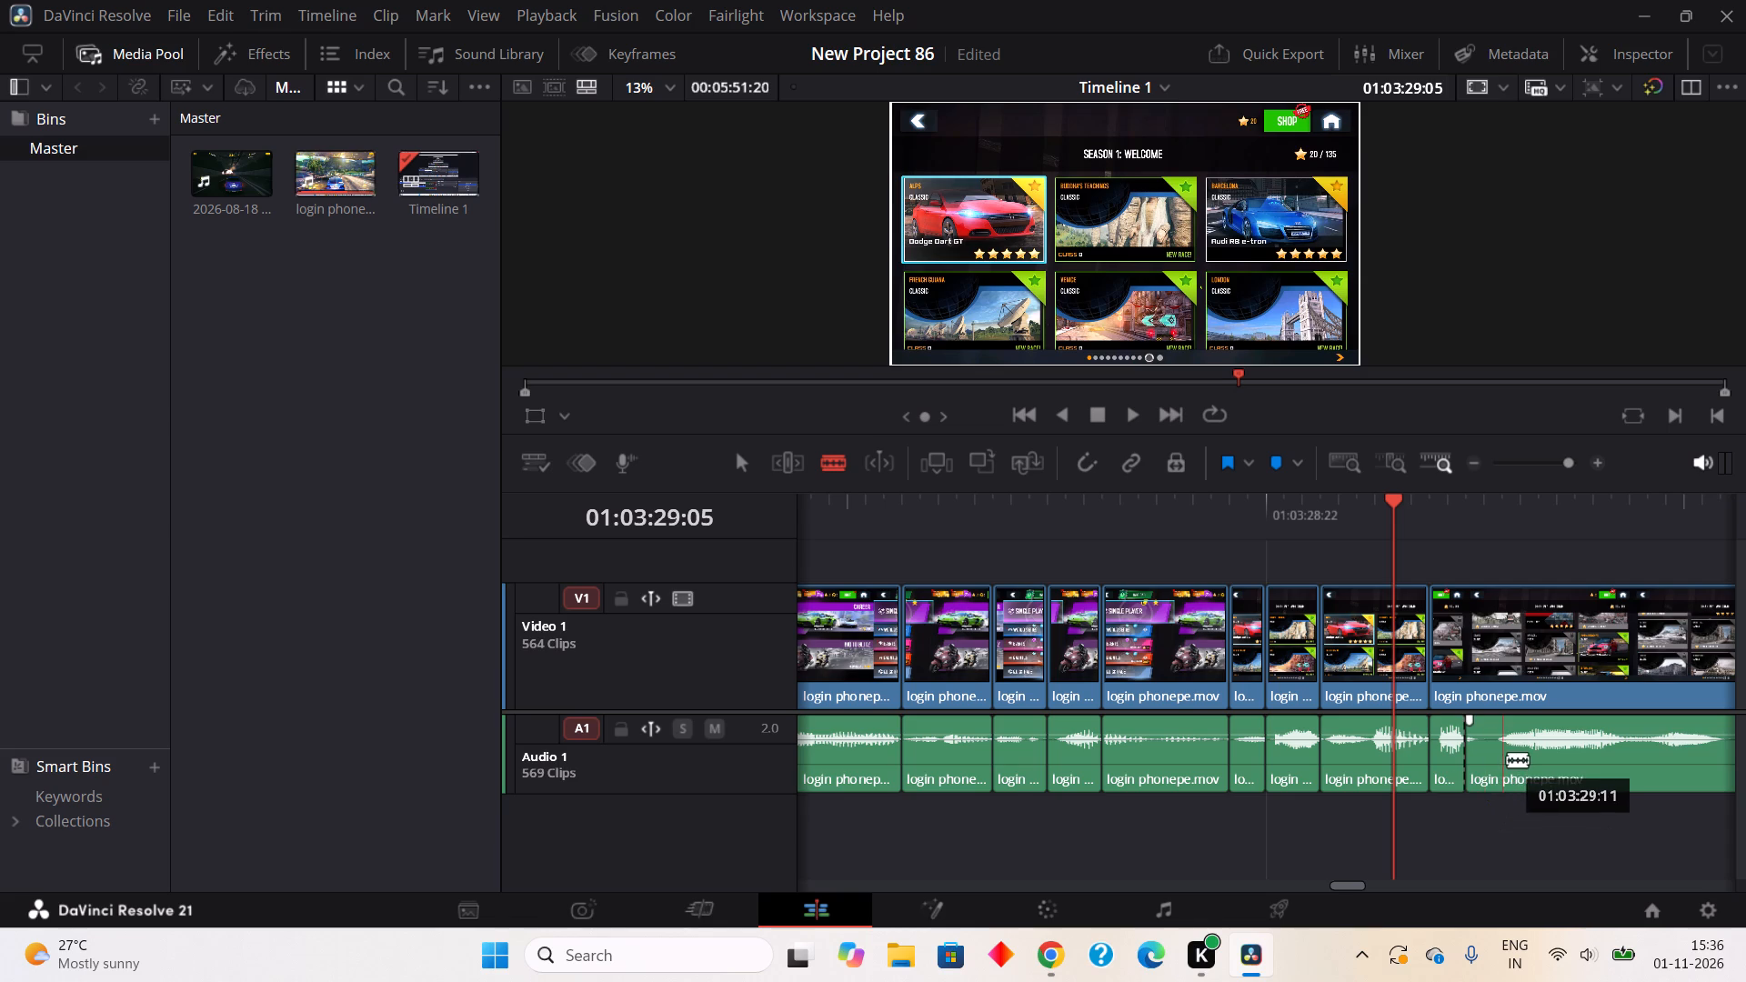
left_click(1507, 759)
right_click(1482, 754)
left_click(1447, 357)
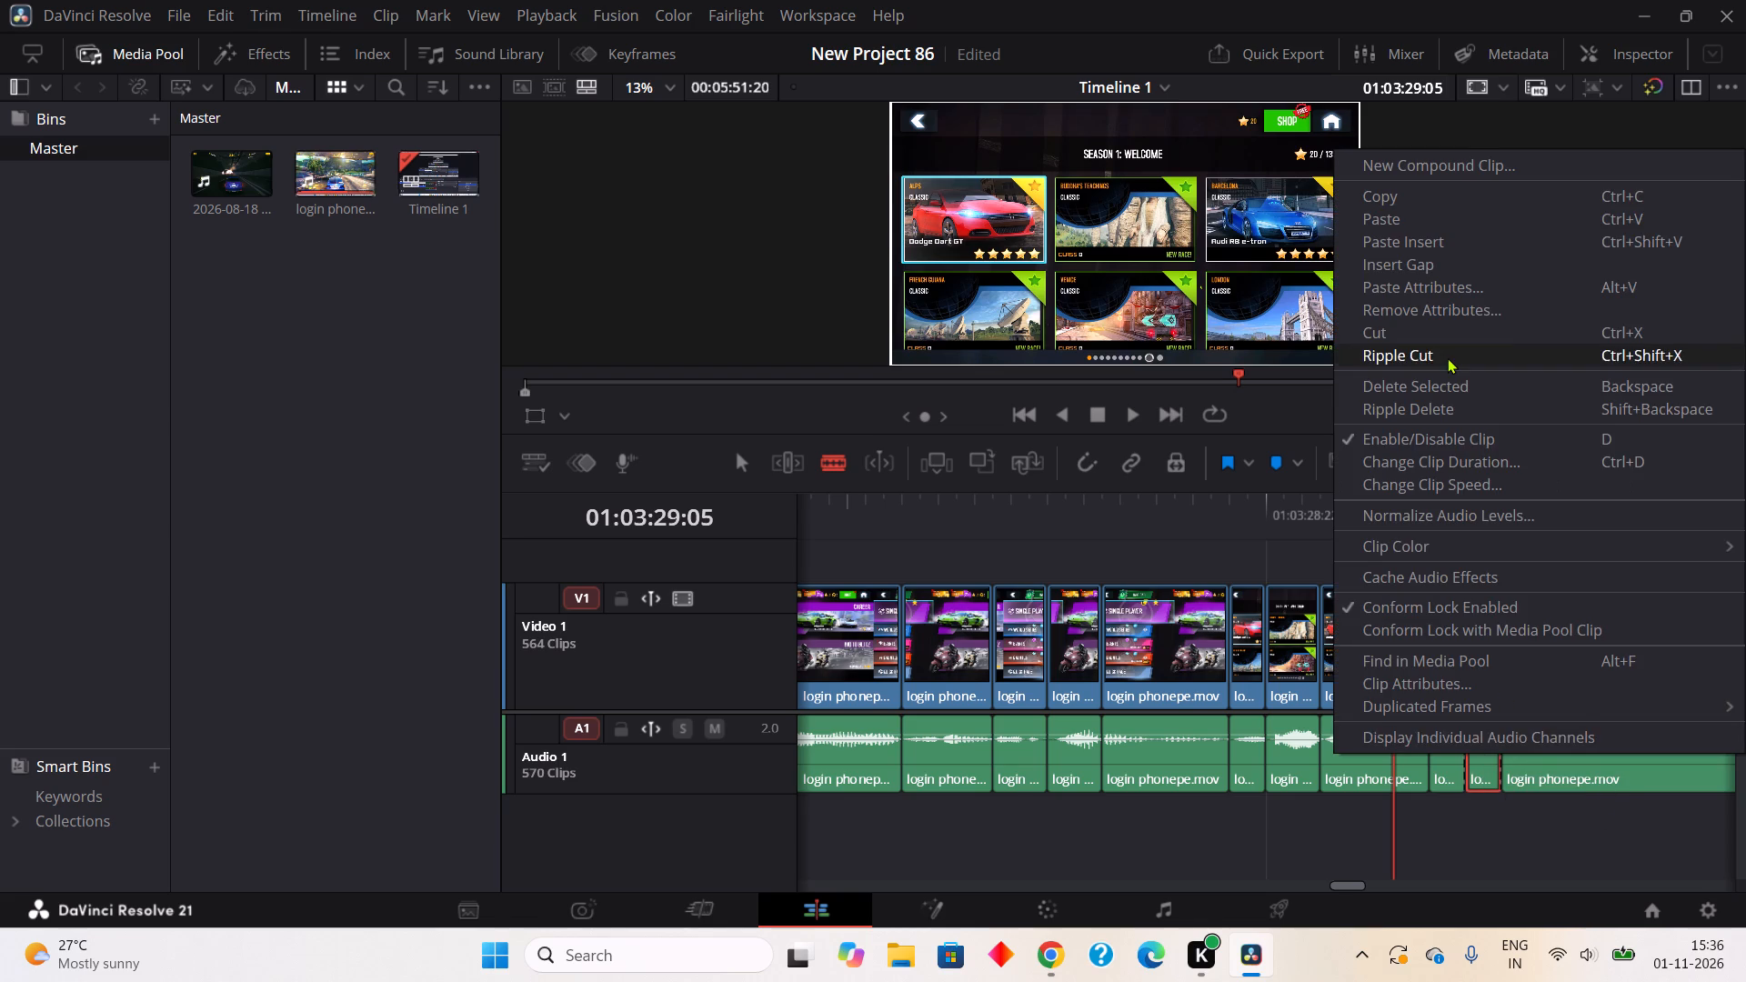
Split out the two-frame pause in the audio from about 01:03:29:21 to 01:03:29:23 and ripple cut it.
left_click(1691, 782)
left_click(1723, 762)
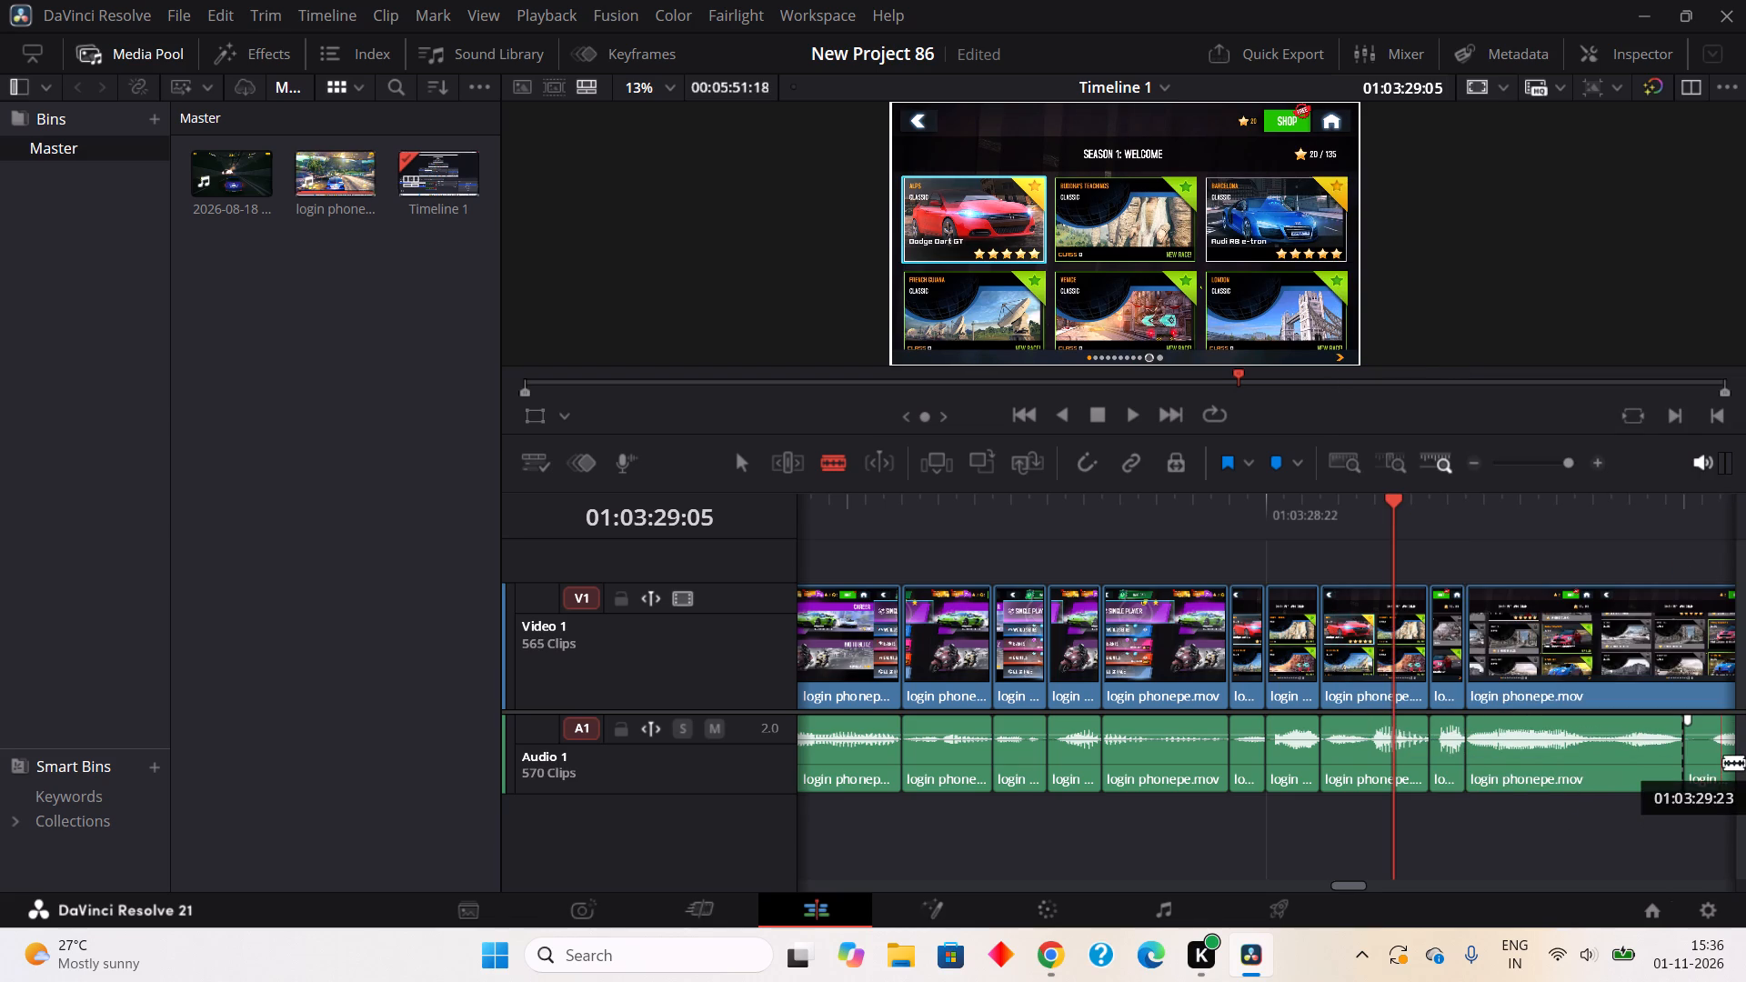
right_click(1707, 760)
left_click(1466, 345)
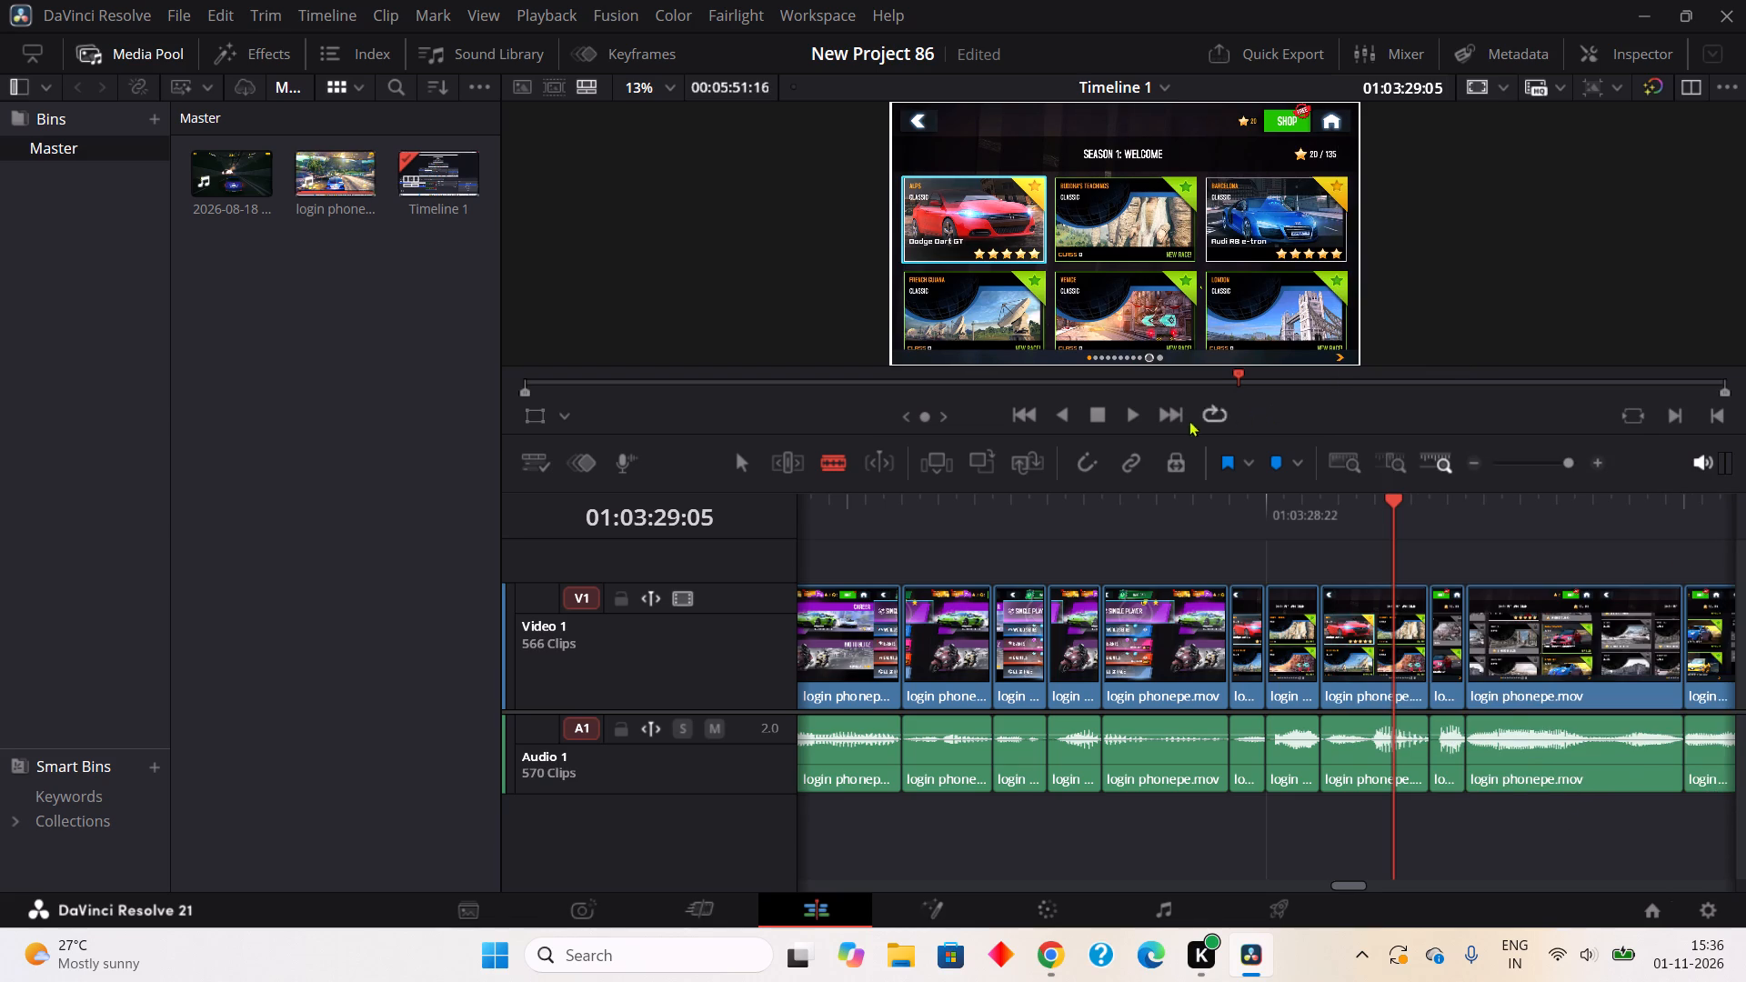
Play back the edited section from 01:03:29:05 to about 01:03:30:11 to check the latest cuts.
left_click(1129, 414)
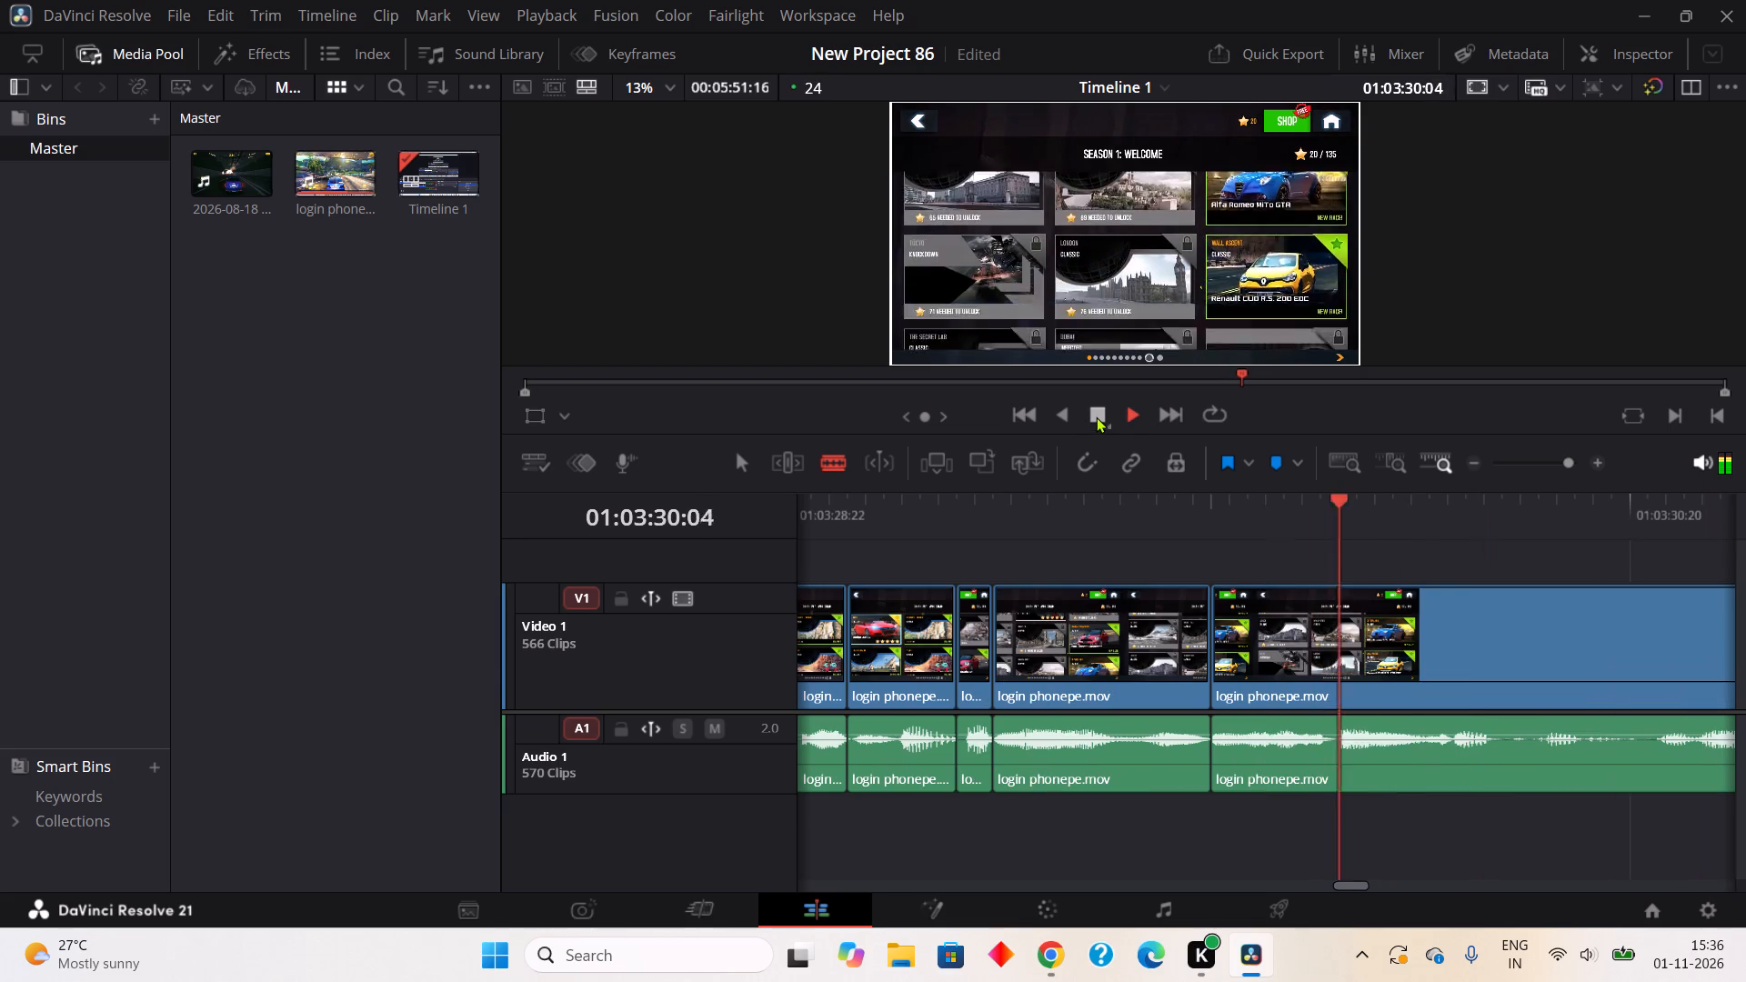
left_click(1096, 416)
Split out the two-frame pause in the audio from about 01:03:30:13 to 01:03:30:15 and ripple cut it.
left_click(1514, 774)
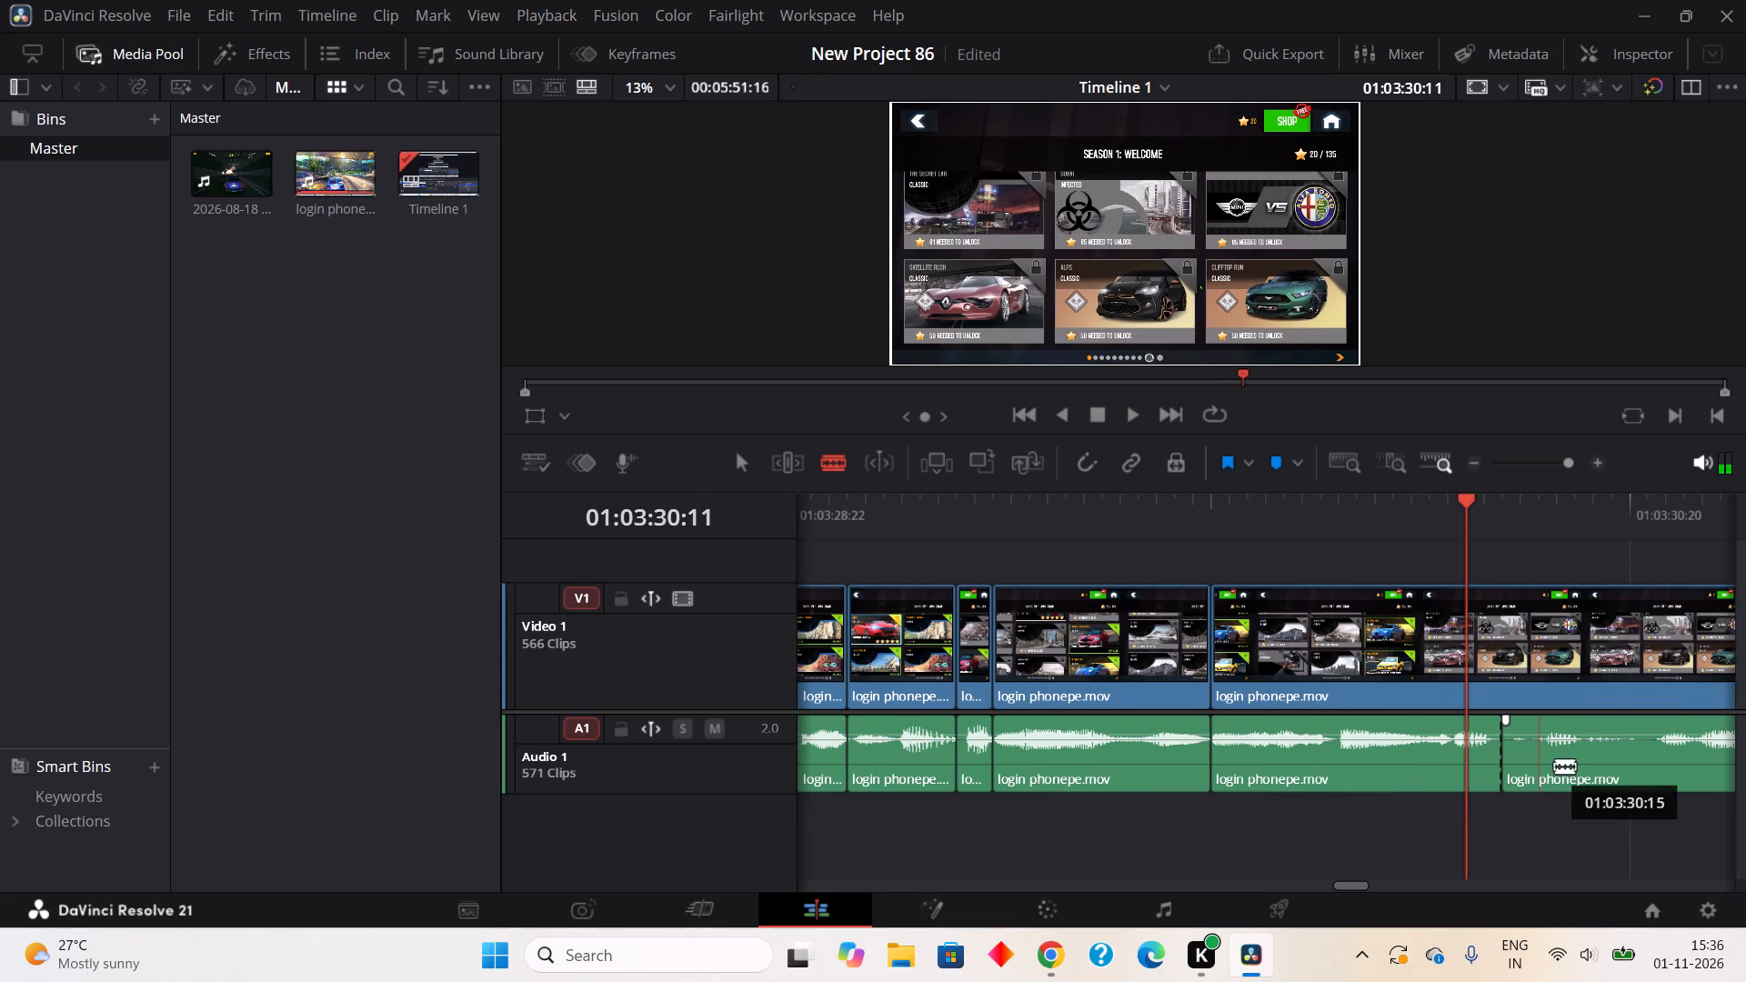
left_click(1554, 766)
right_click(1510, 767)
left_click(1437, 372)
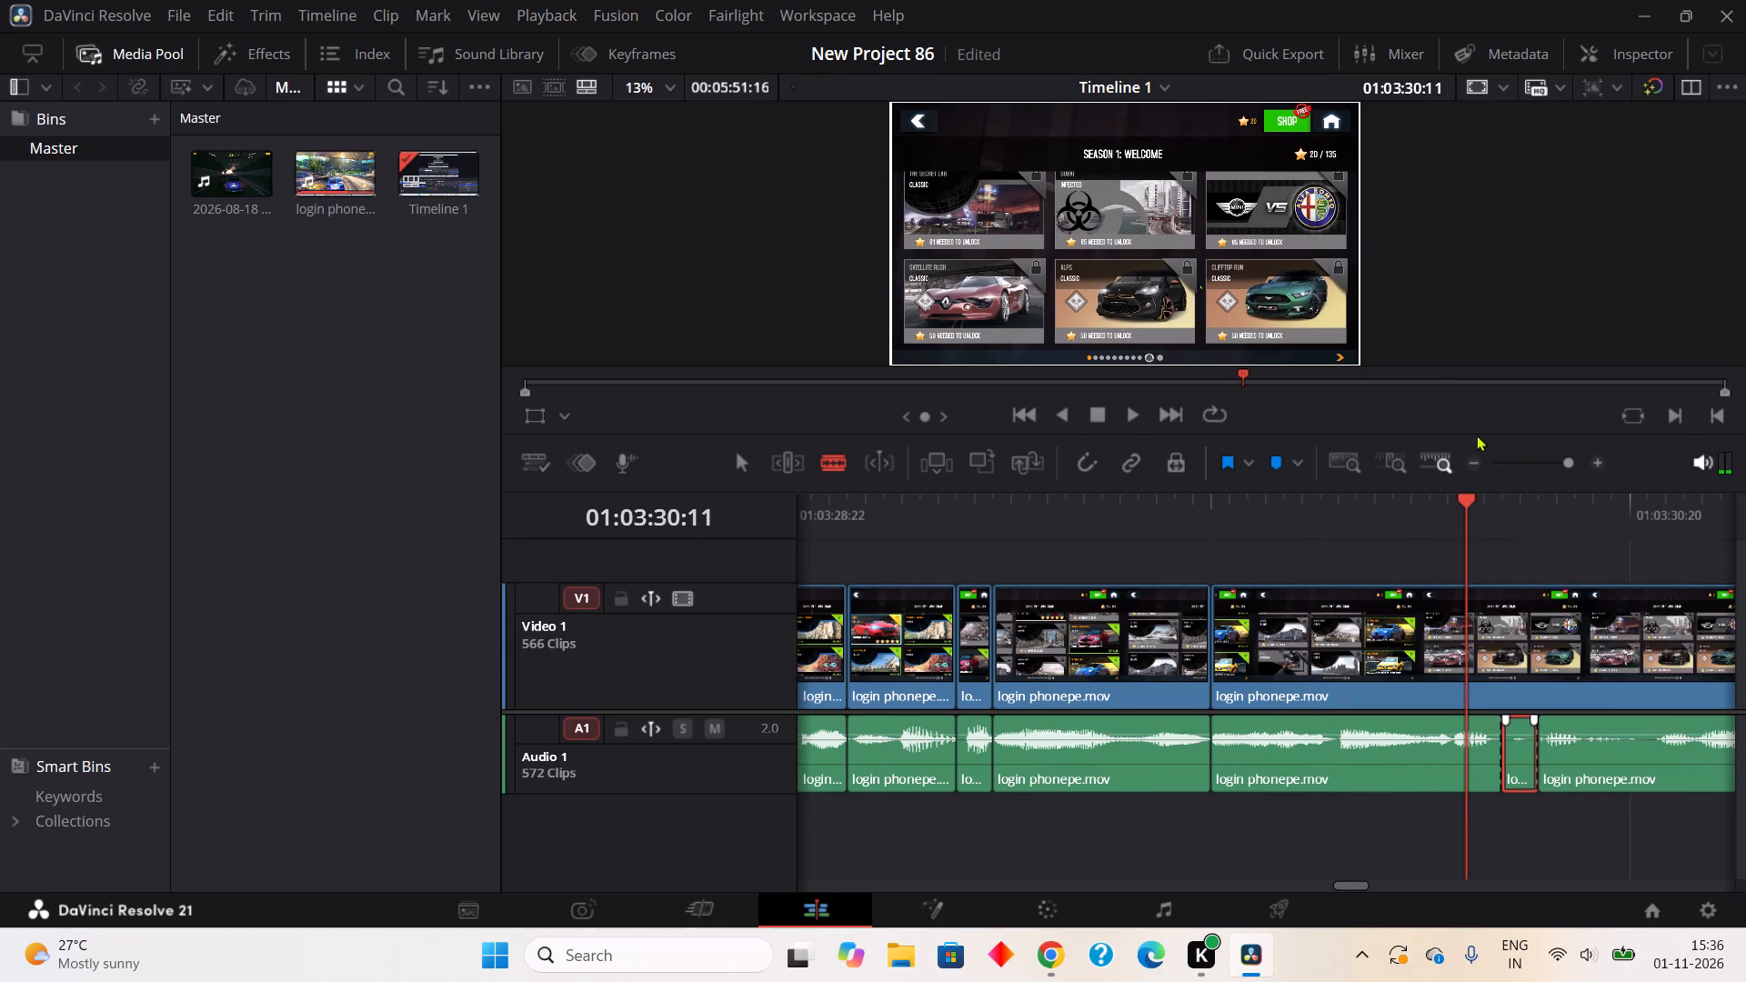
Split out the two-frame pause in the audio from about 01:03:30:18 to 01:03:30:20 and ripple cut it.
left_click(1593, 759)
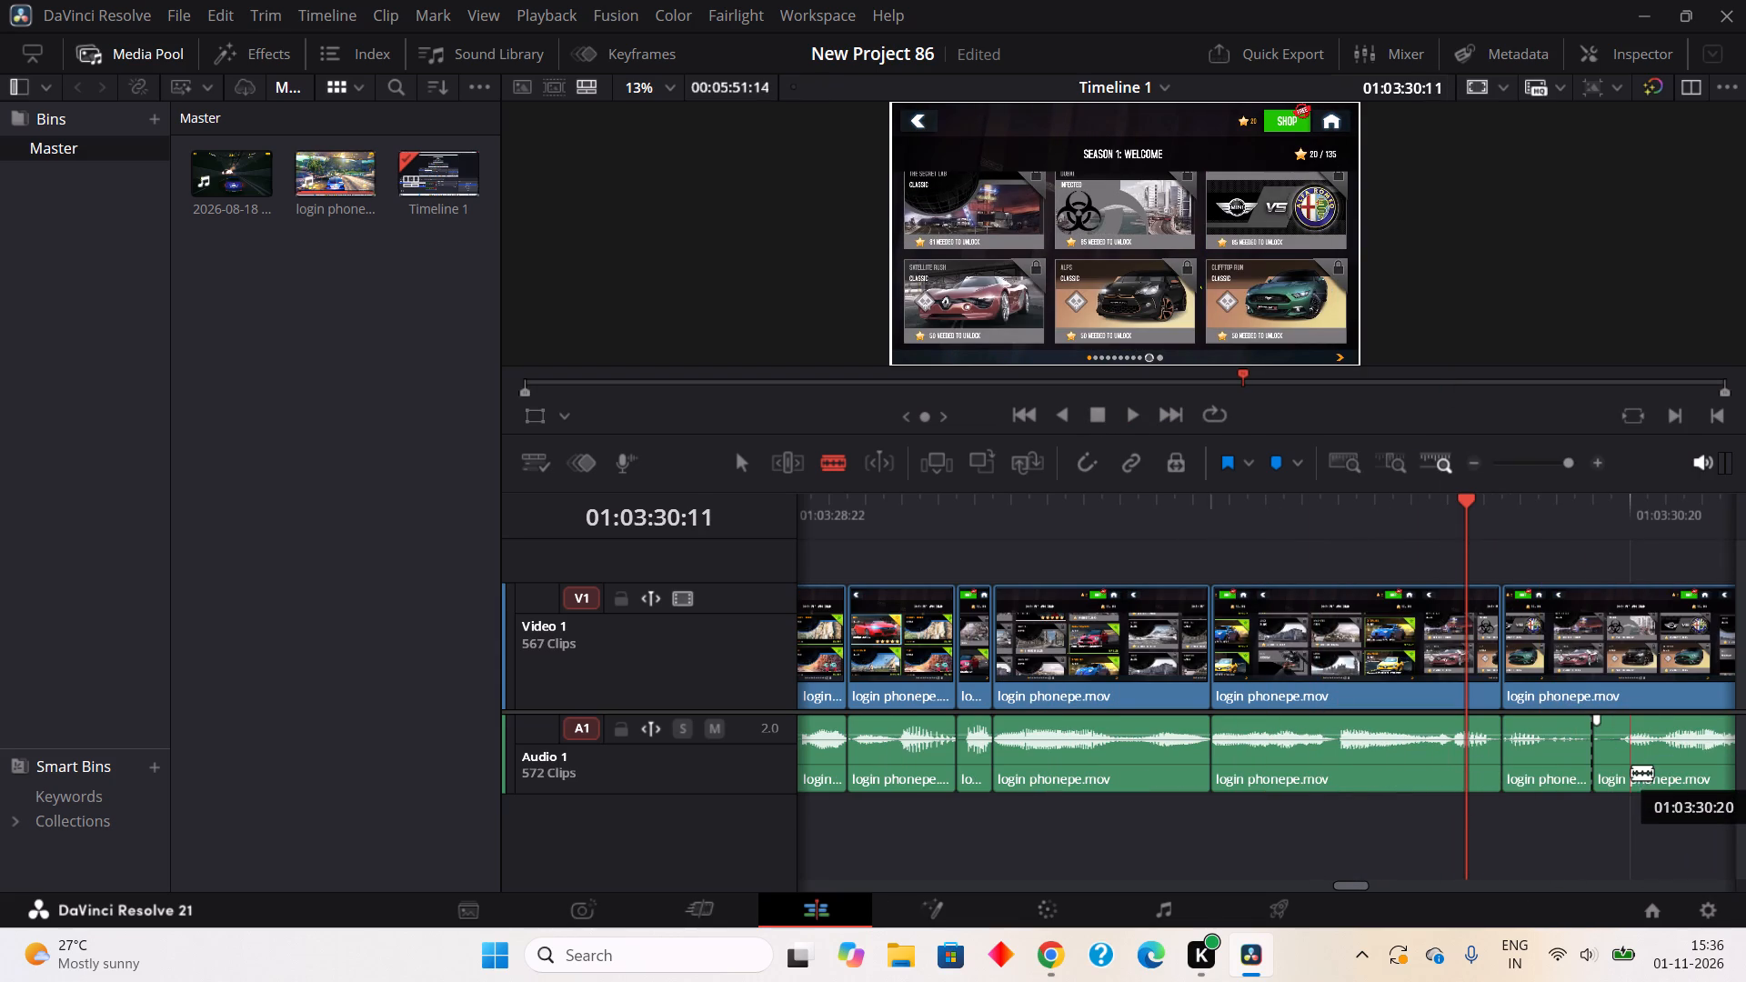
left_click(1631, 774)
right_click(1611, 761)
left_click(1446, 365)
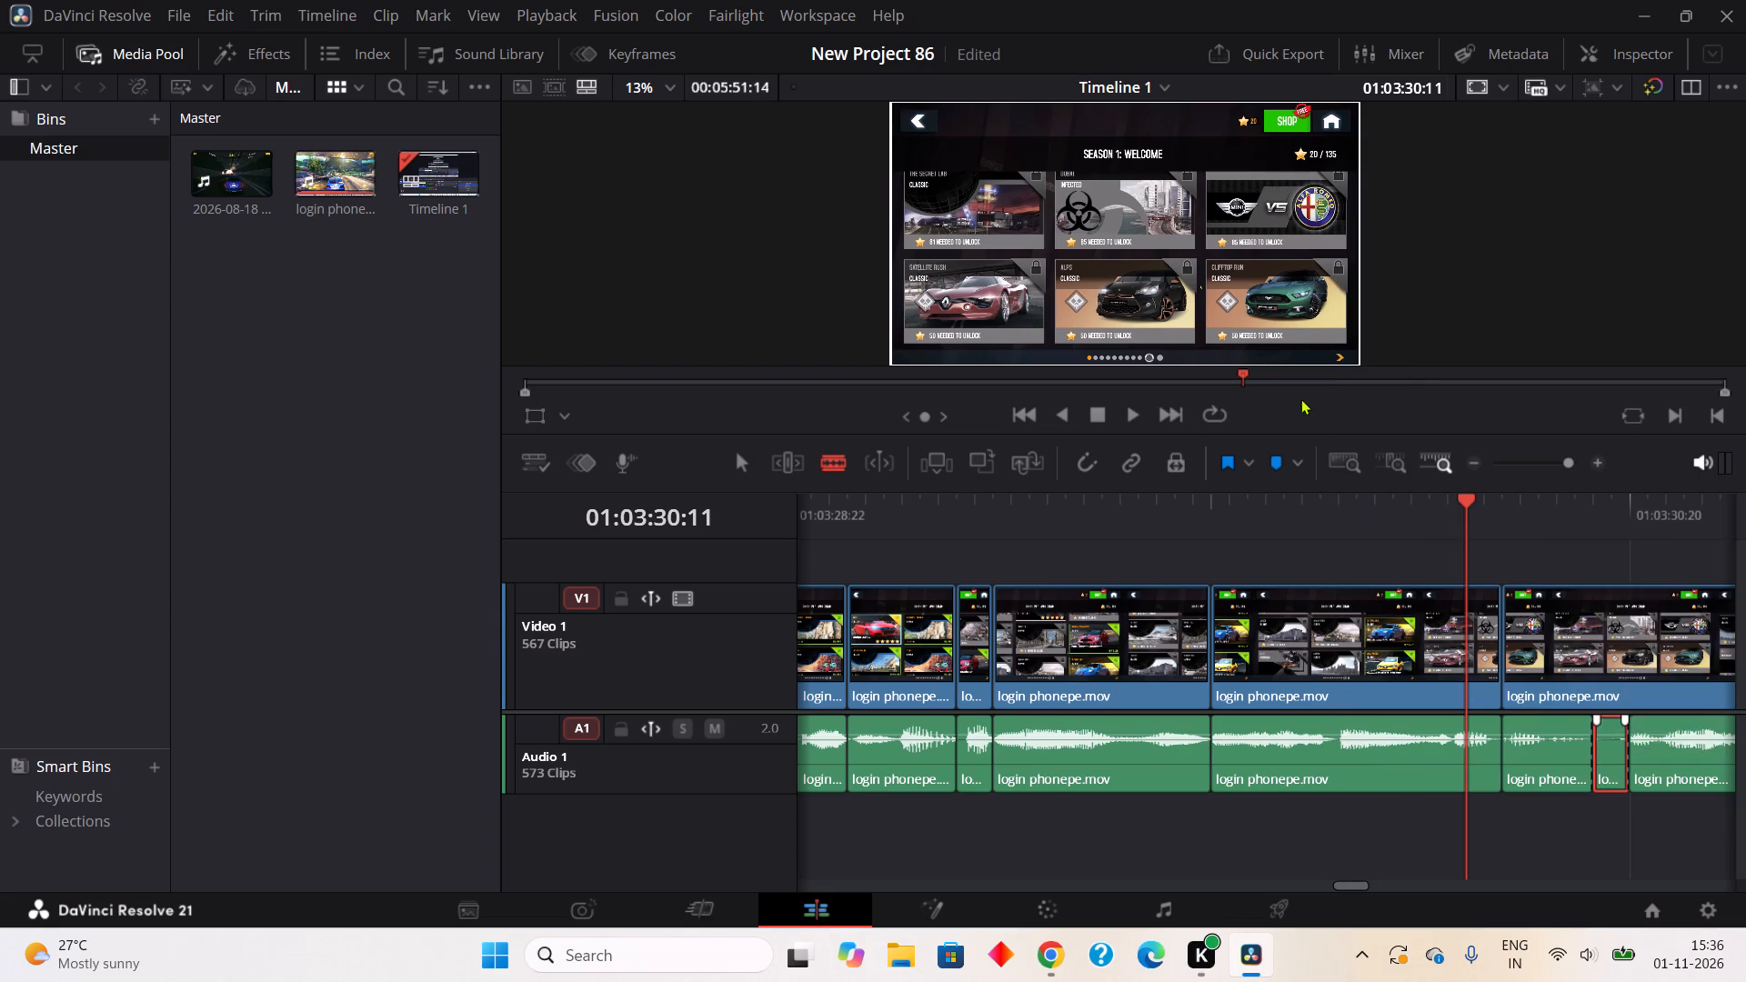
Play back the edited section from 01:03:30:11 to about 01:03:31:13 to check the latest cuts.
left_click(1138, 410)
left_click(1093, 416)
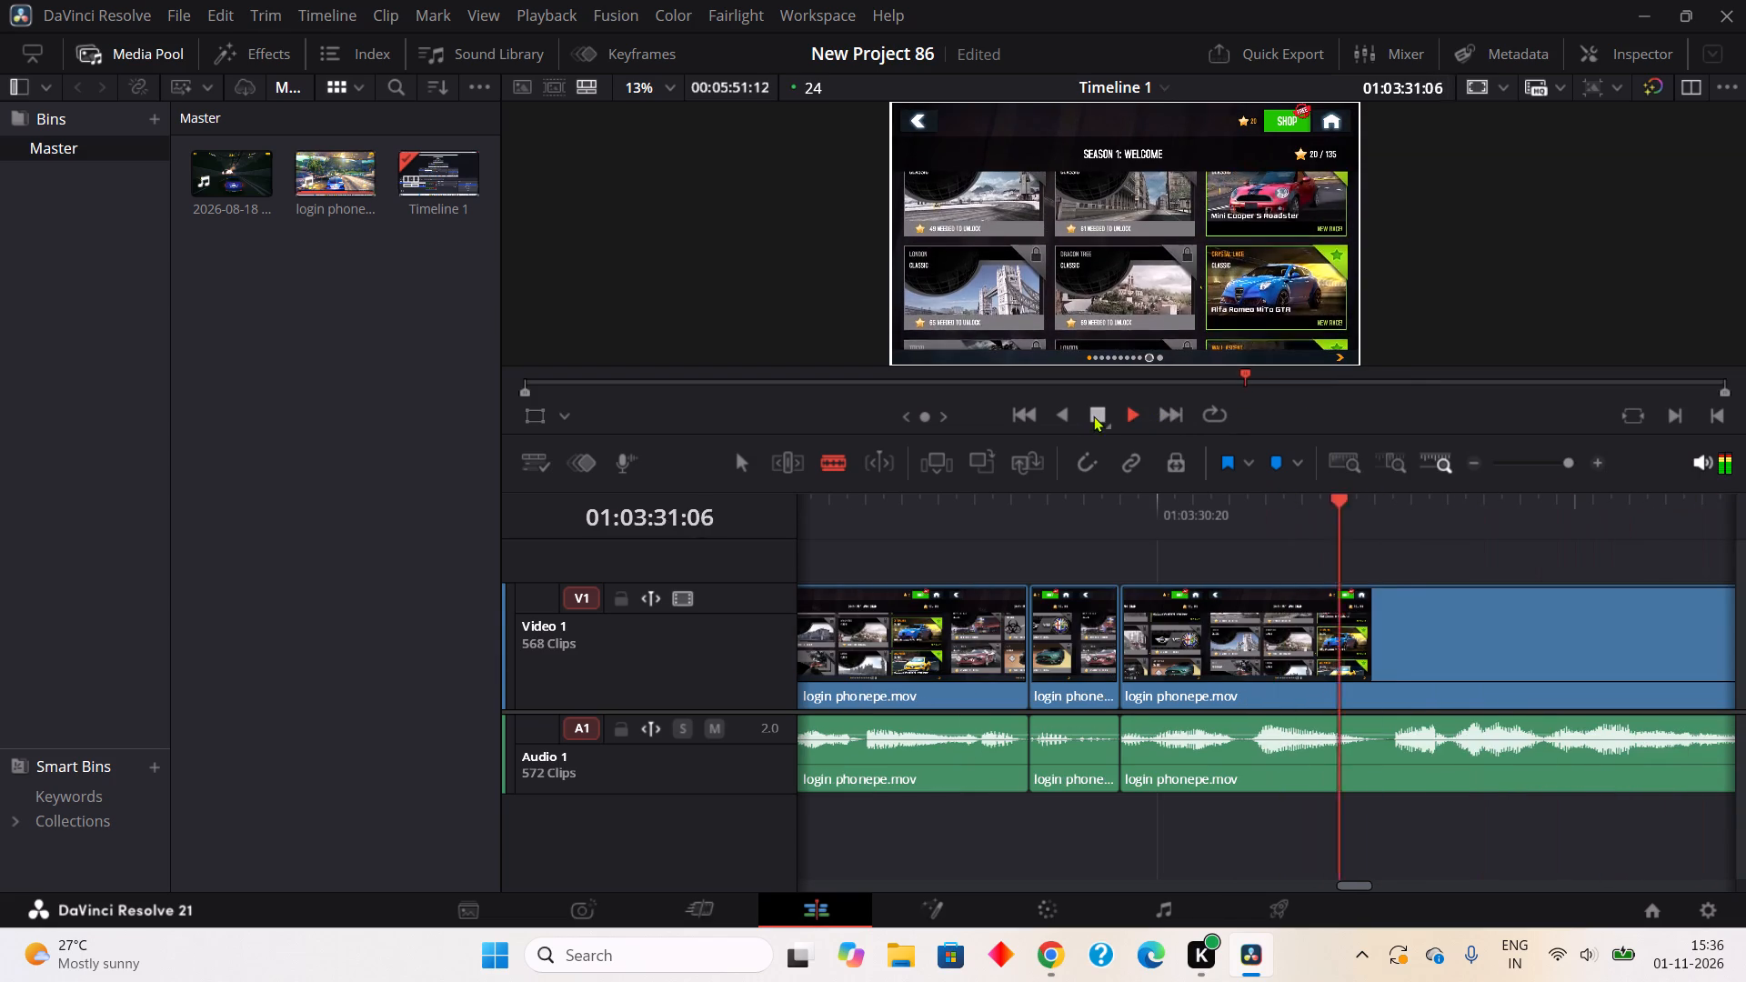
Split out the two-frame pause in the audio from about 01:03:31:07 to 01:03:31:09 and ripple cut it.
left_click(1360, 772)
left_click(1408, 784)
right_click(1381, 767)
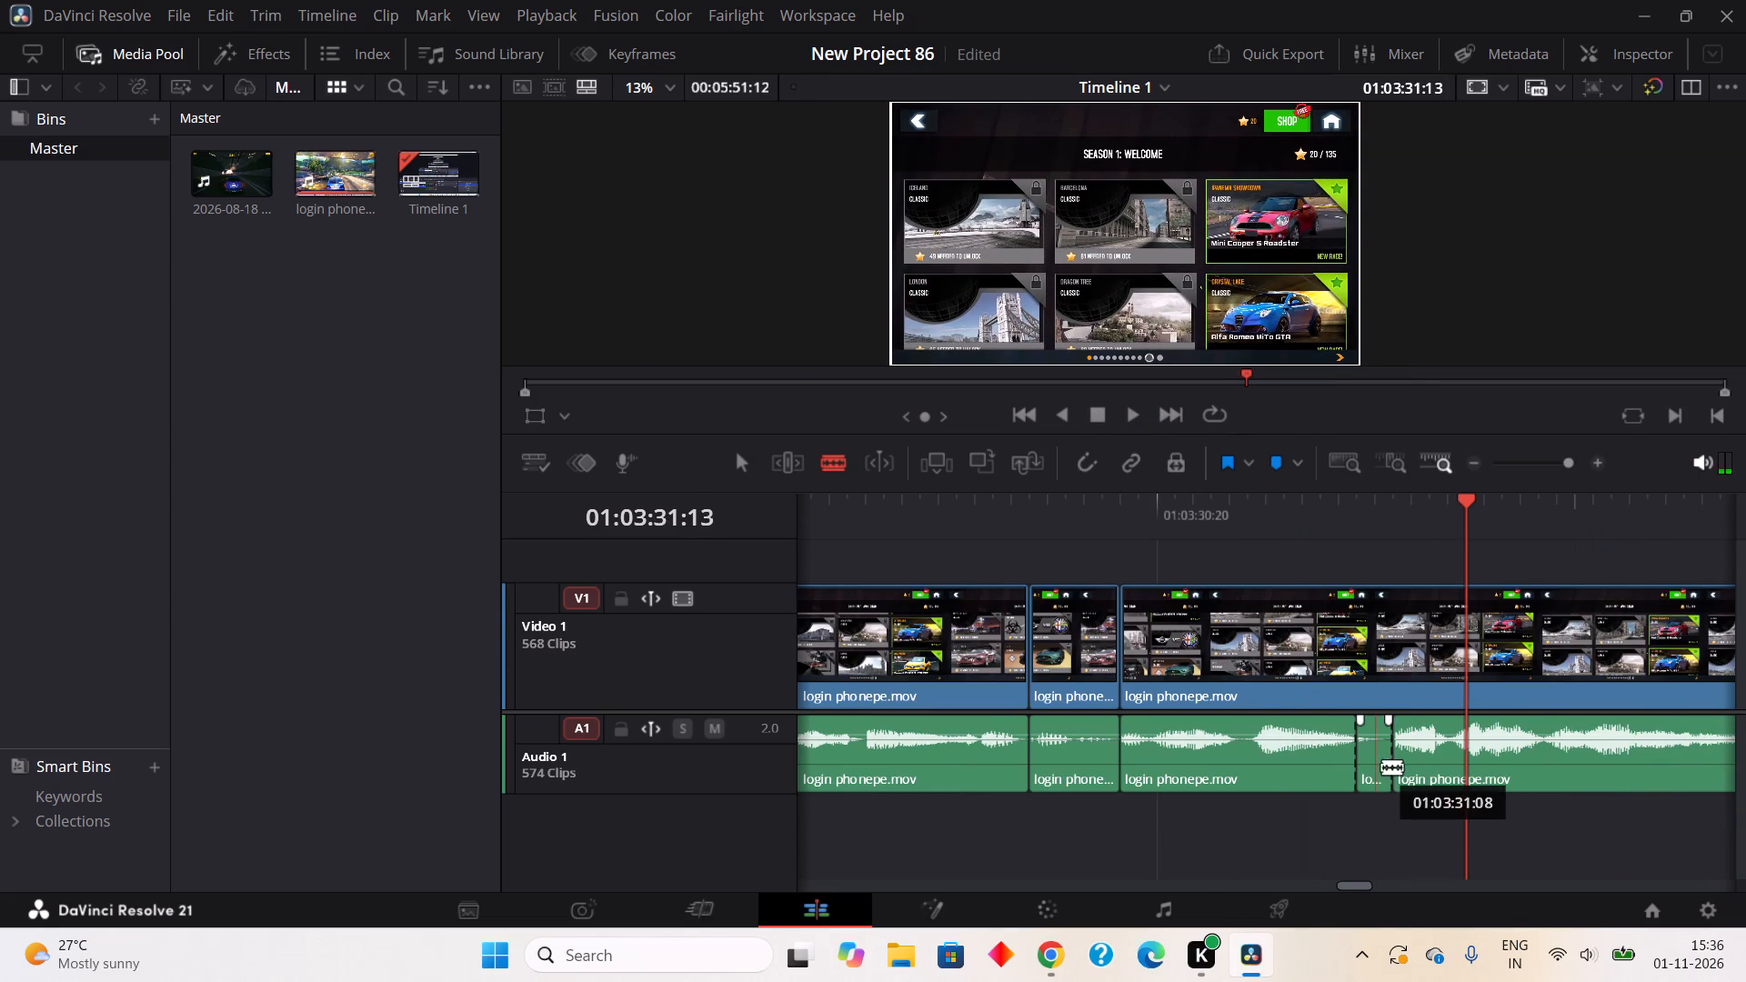
left_click(1492, 377)
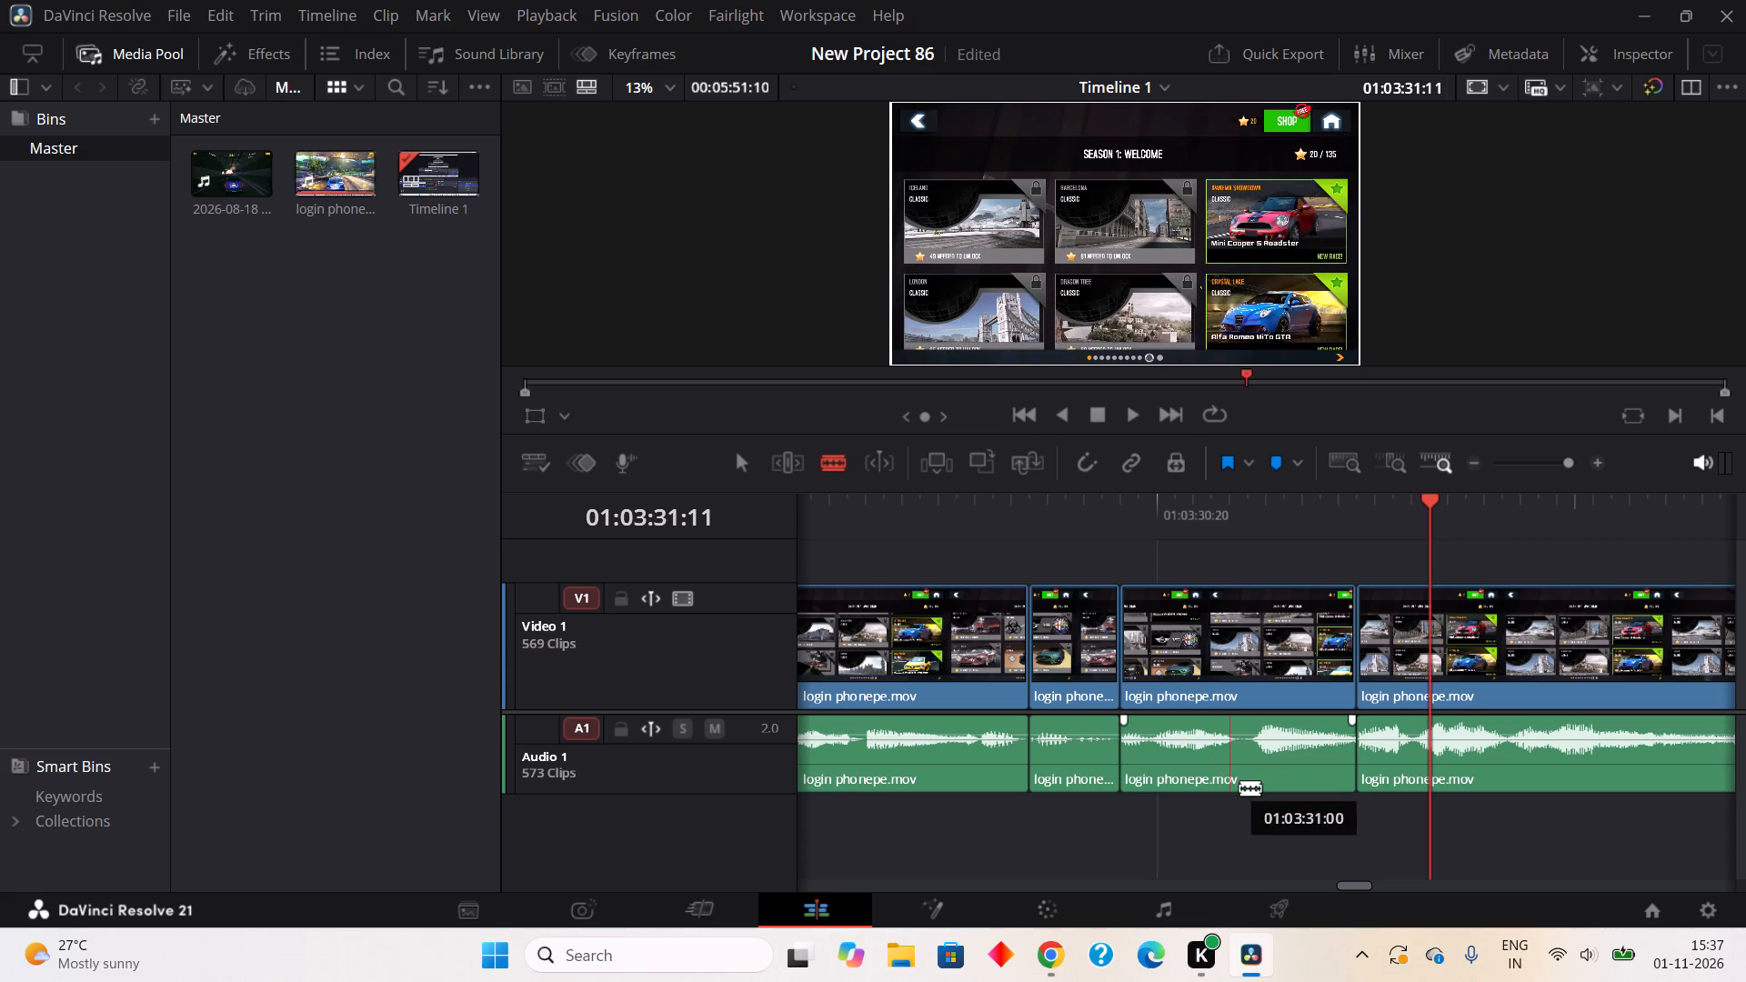
Split out the one-frame pause in the audio from about 01:03:31:00 to 01:03:31:01 and ripple cut it.
left_click(1239, 789)
left_click(1257, 769)
right_click(1229, 773)
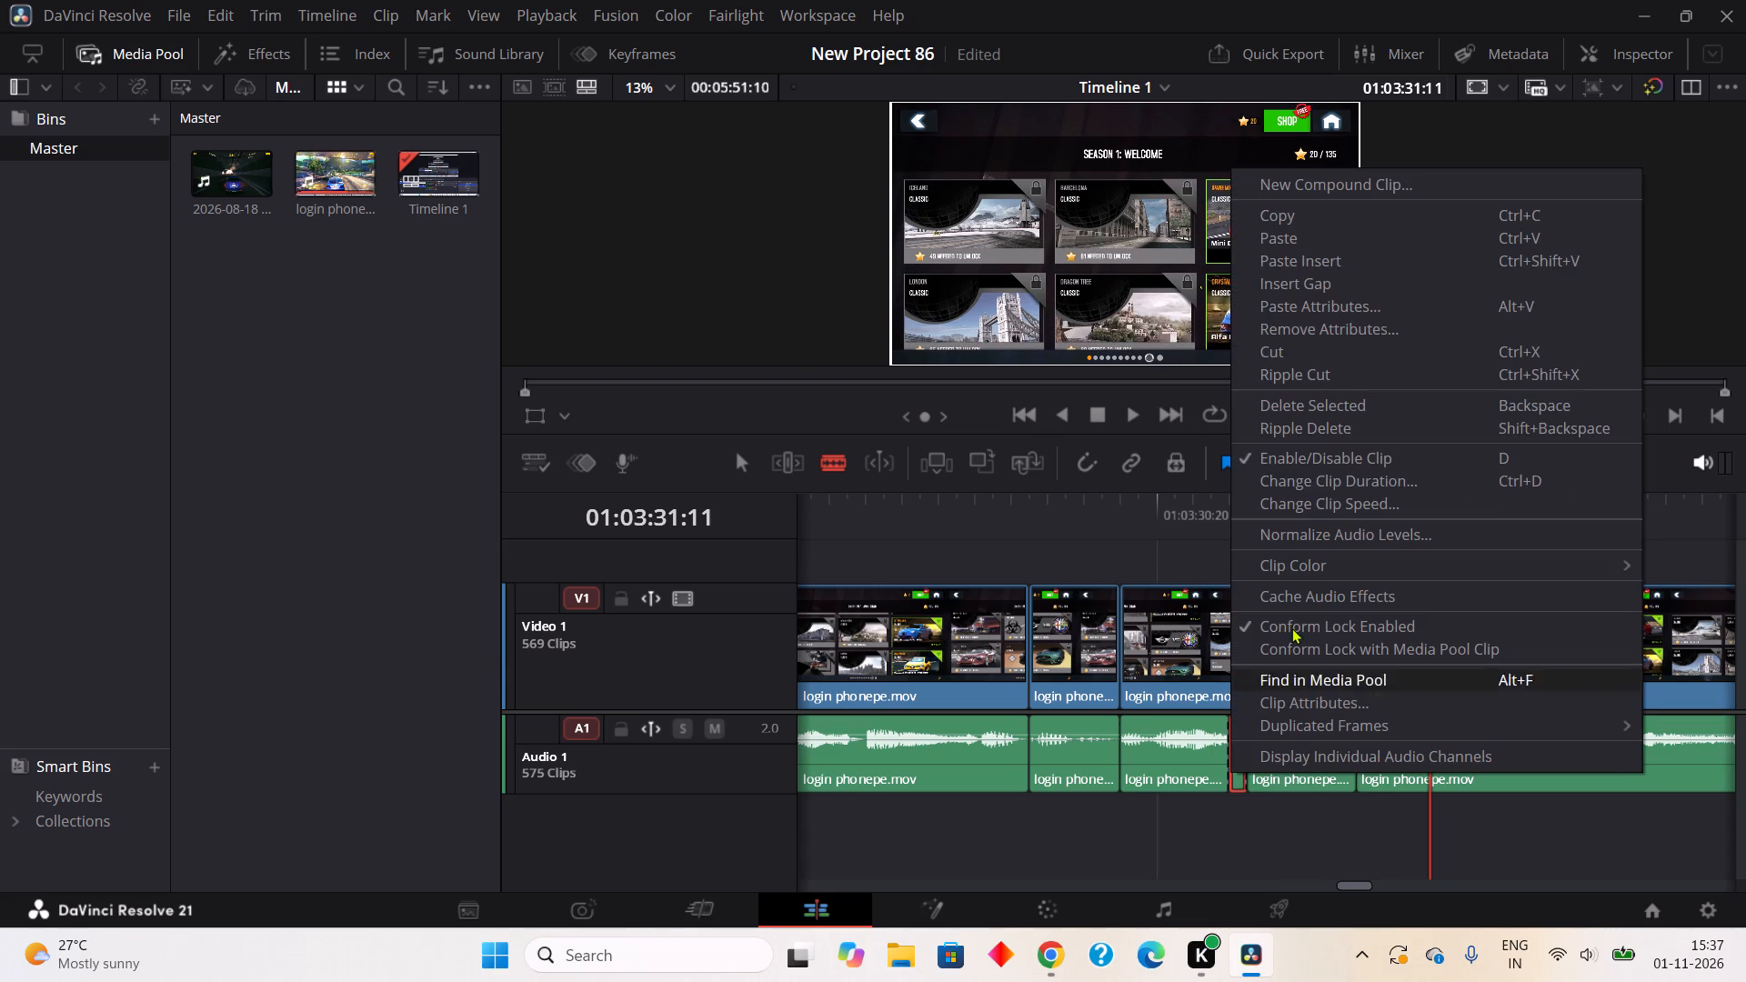
left_click(1341, 377)
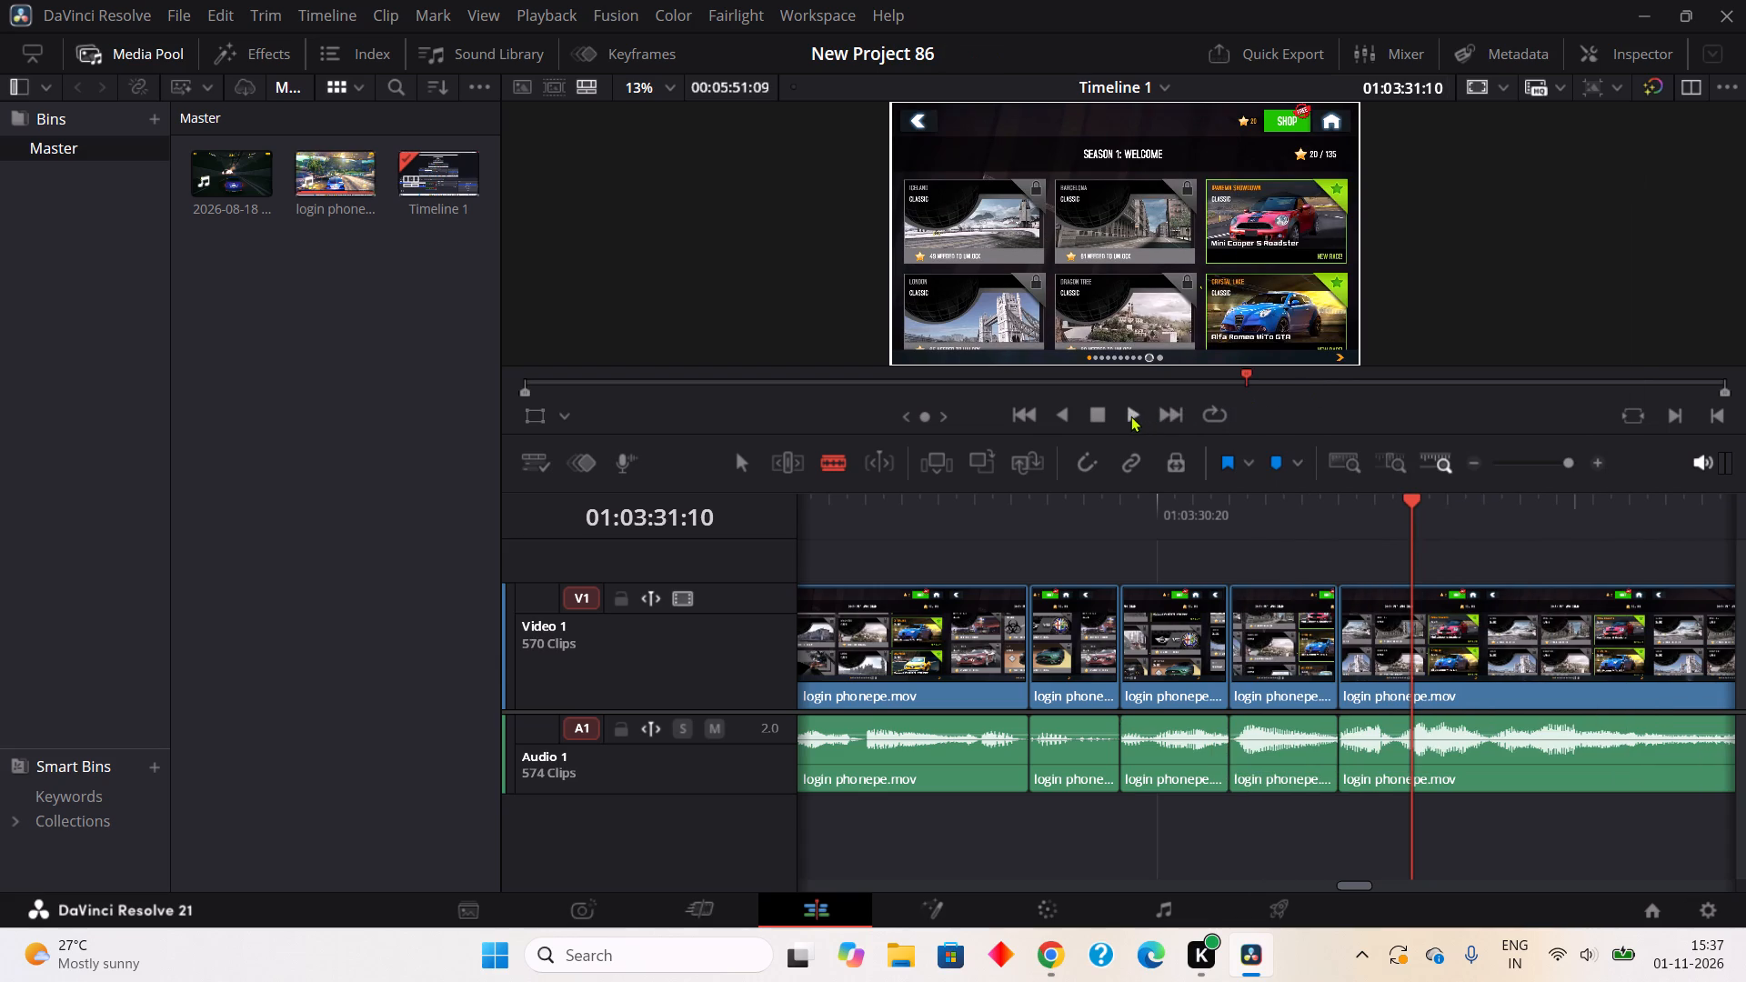
Play back the timeline from 01:03:31:10 to about 01:03:32:12 to review the following section.
left_click(1130, 416)
left_click(1098, 416)
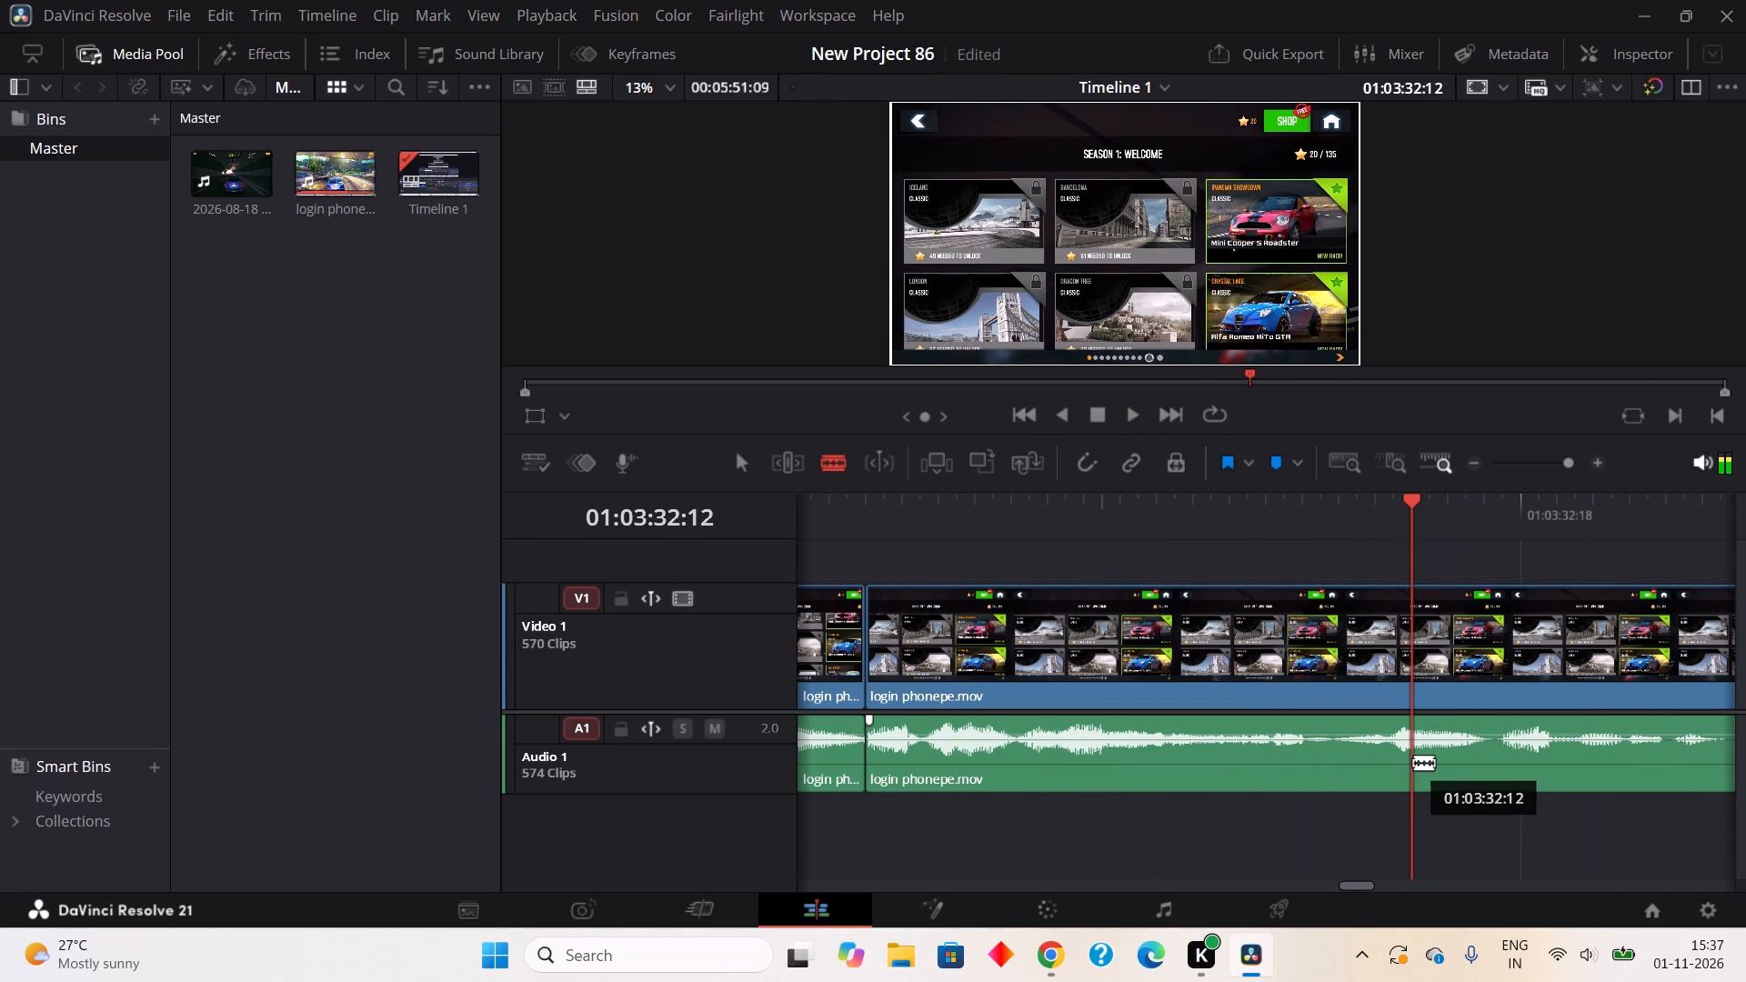
Split out the one-frame pause in the audio from about 01:03:32:16 to 01:03:32:17 and ripple cut it.
left_click(1490, 776)
left_click(1513, 762)
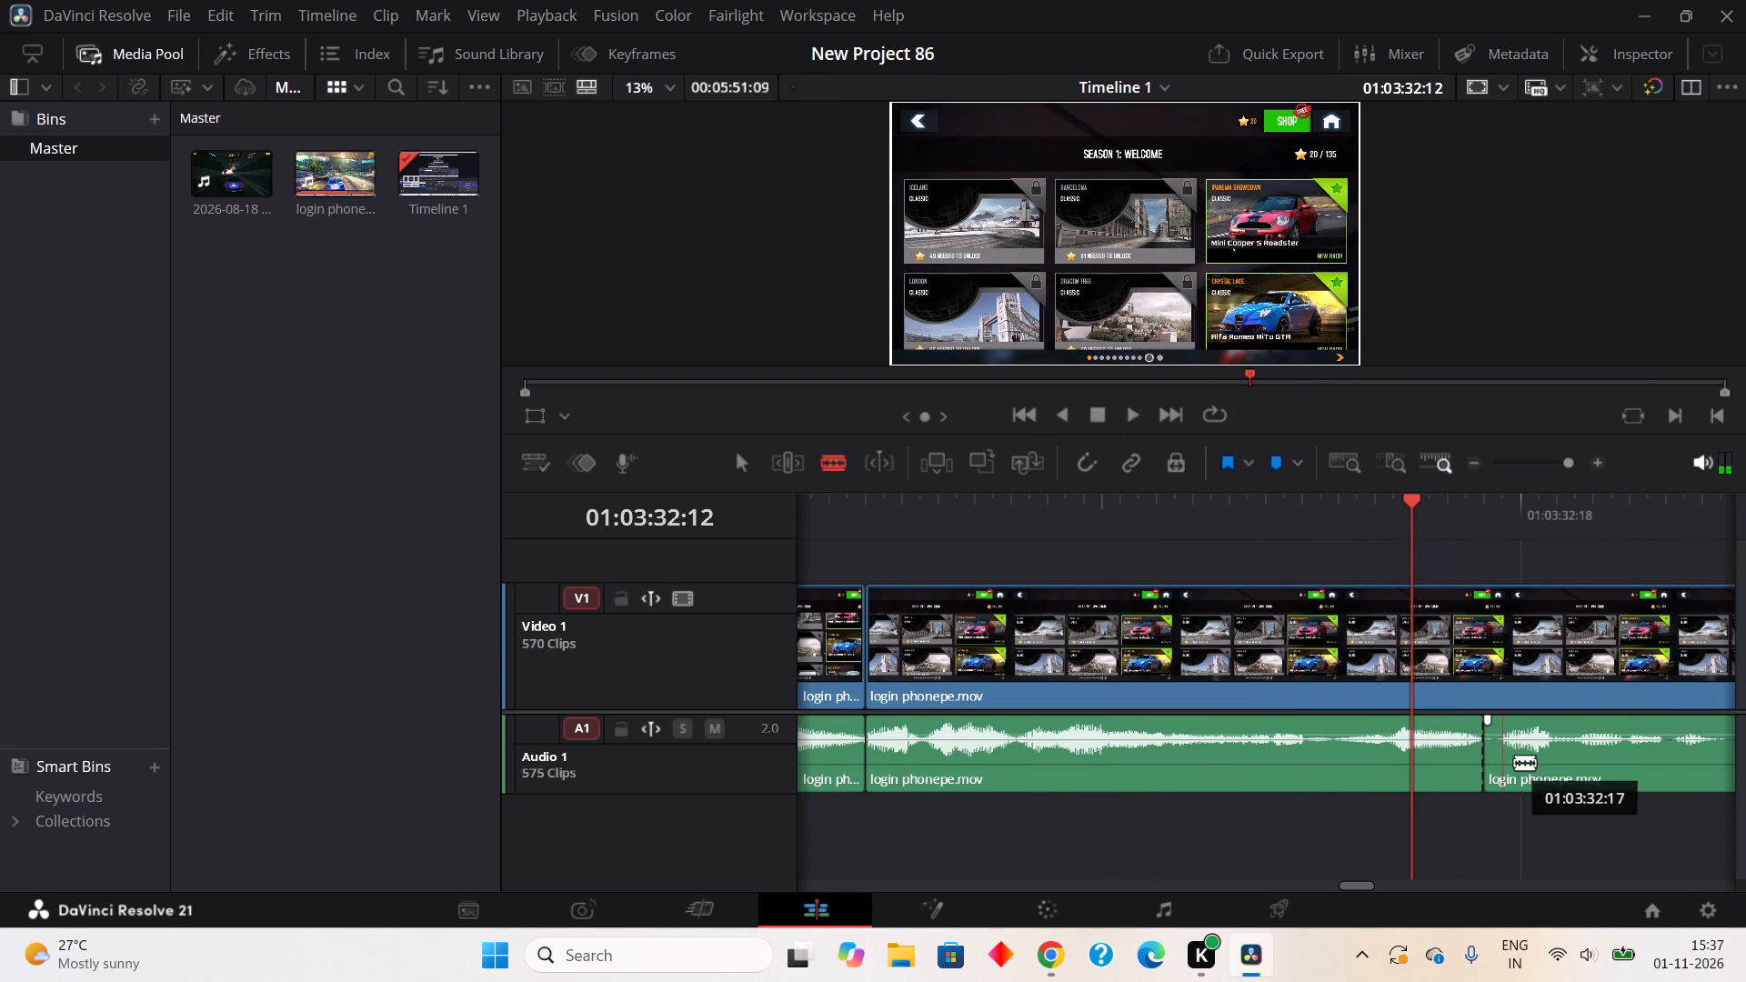
right_click(1490, 763)
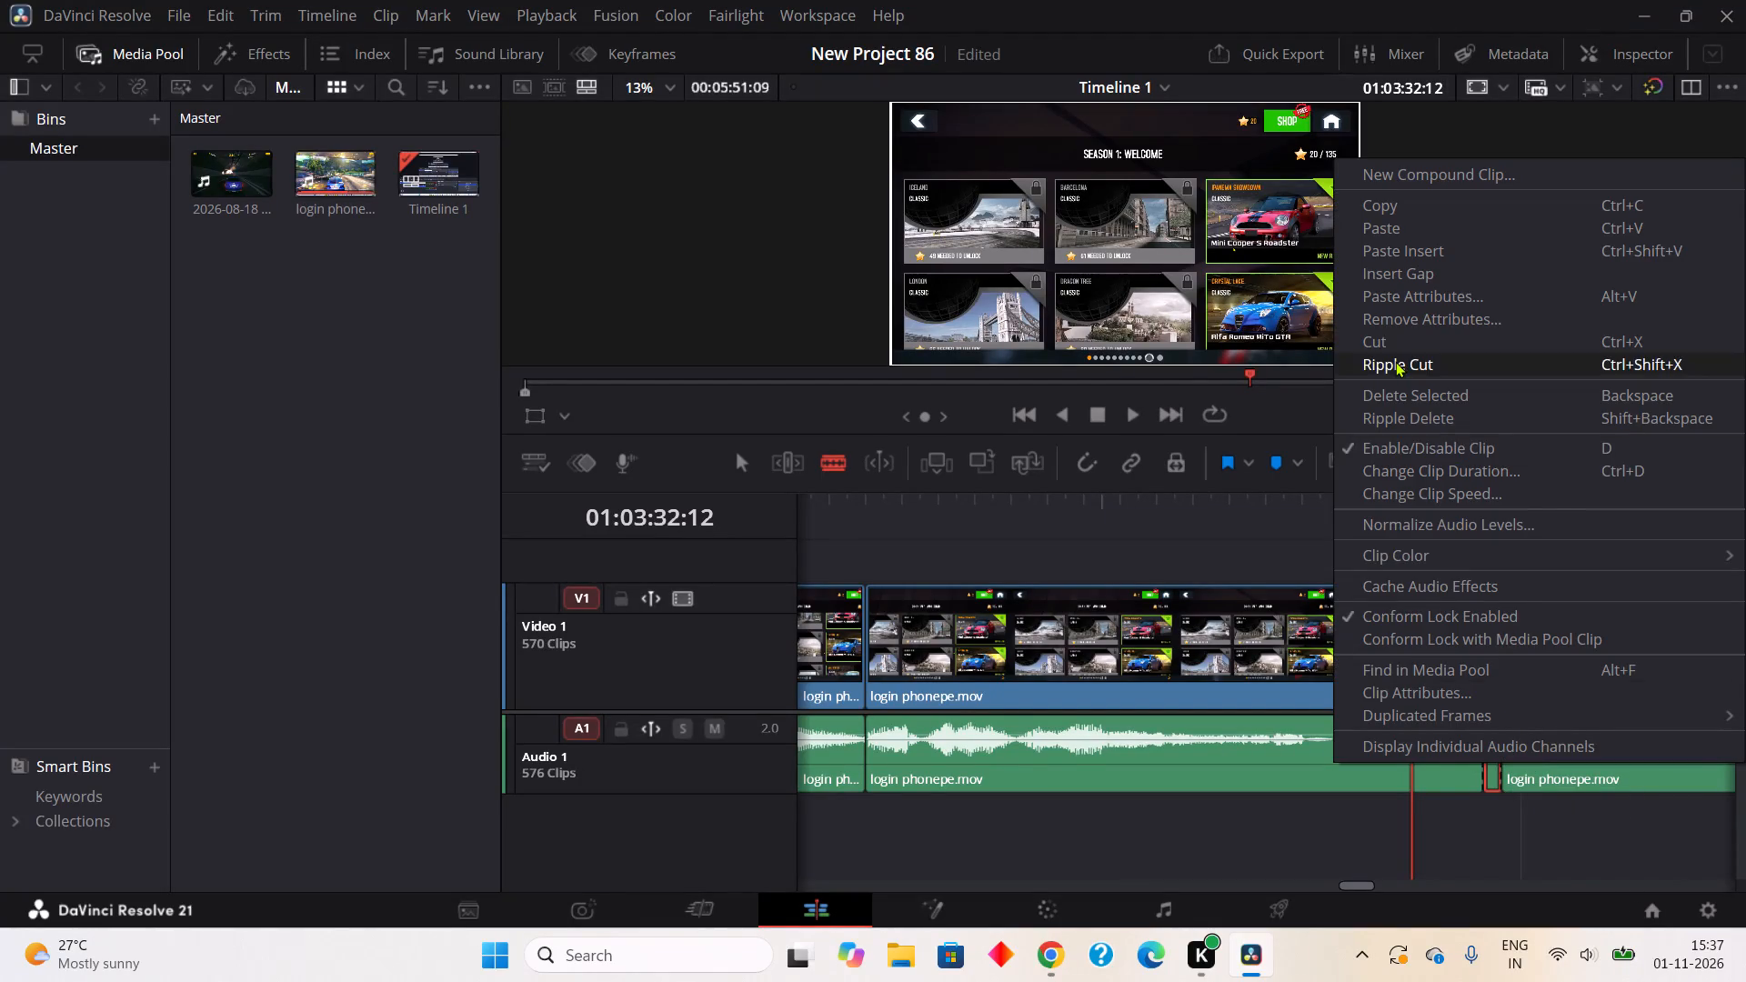
left_click(1395, 361)
Split out the one-frame pause in the audio from about 01:03:33:01 to 01:03:33:02 and ripple cut it.
left_click(1648, 766)
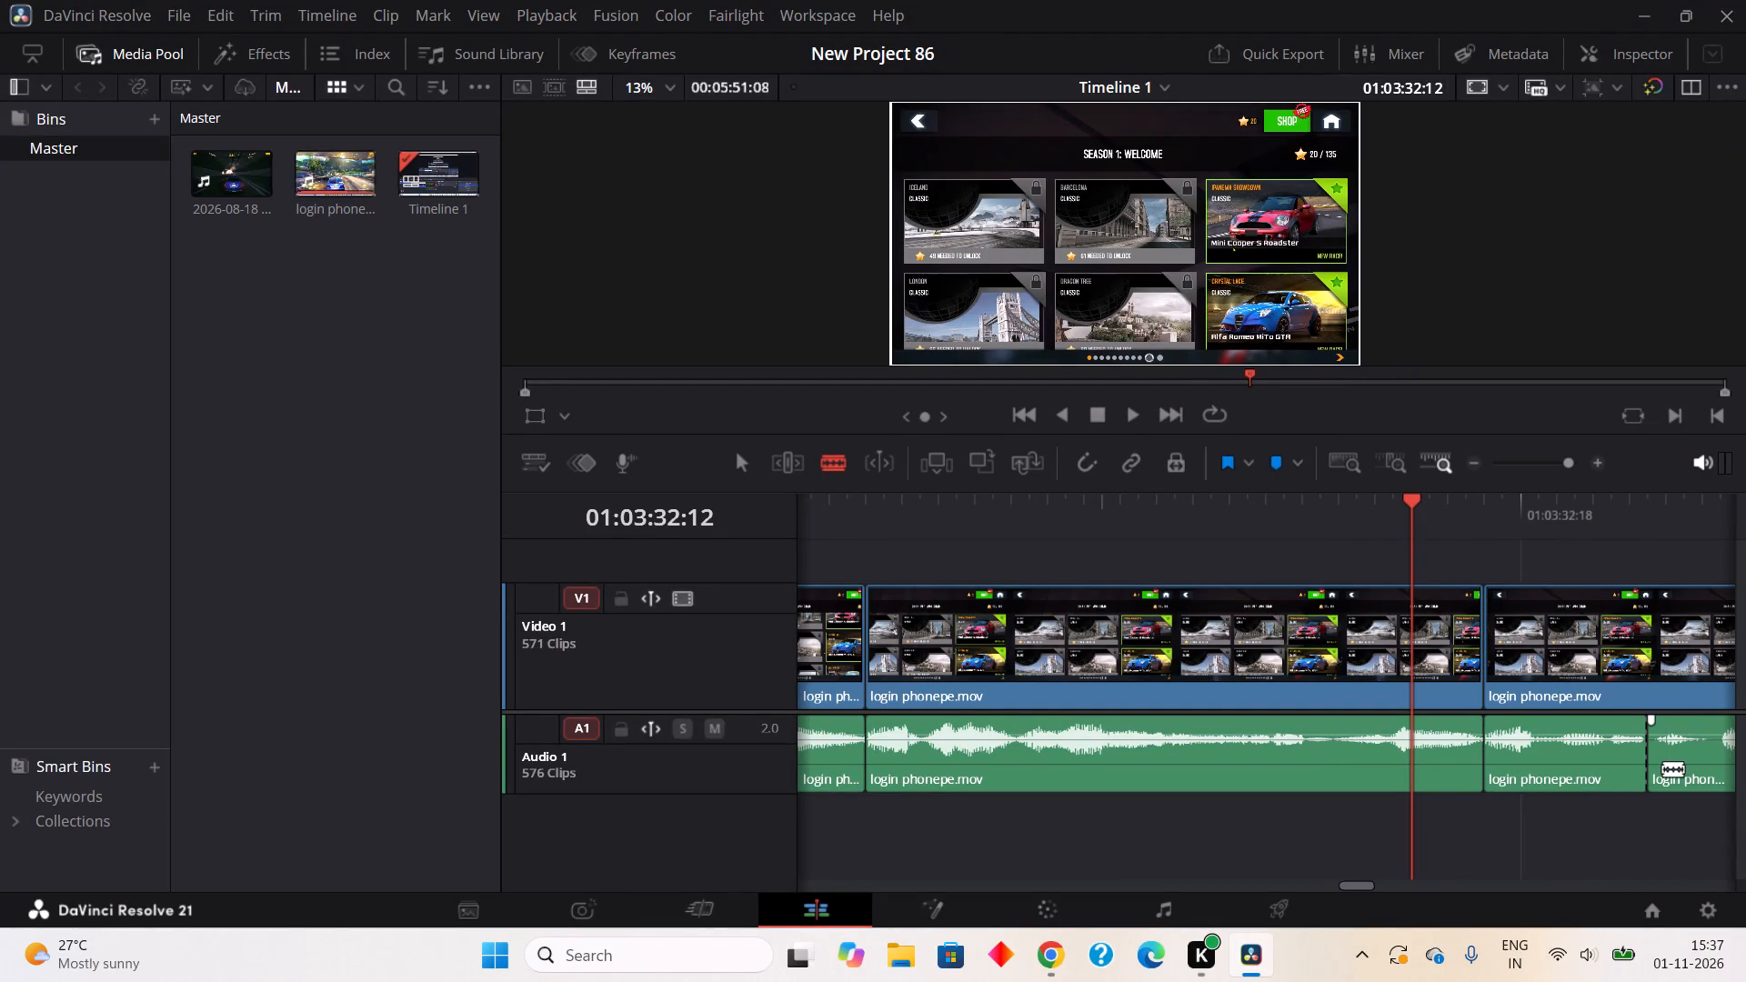
left_click(1664, 775)
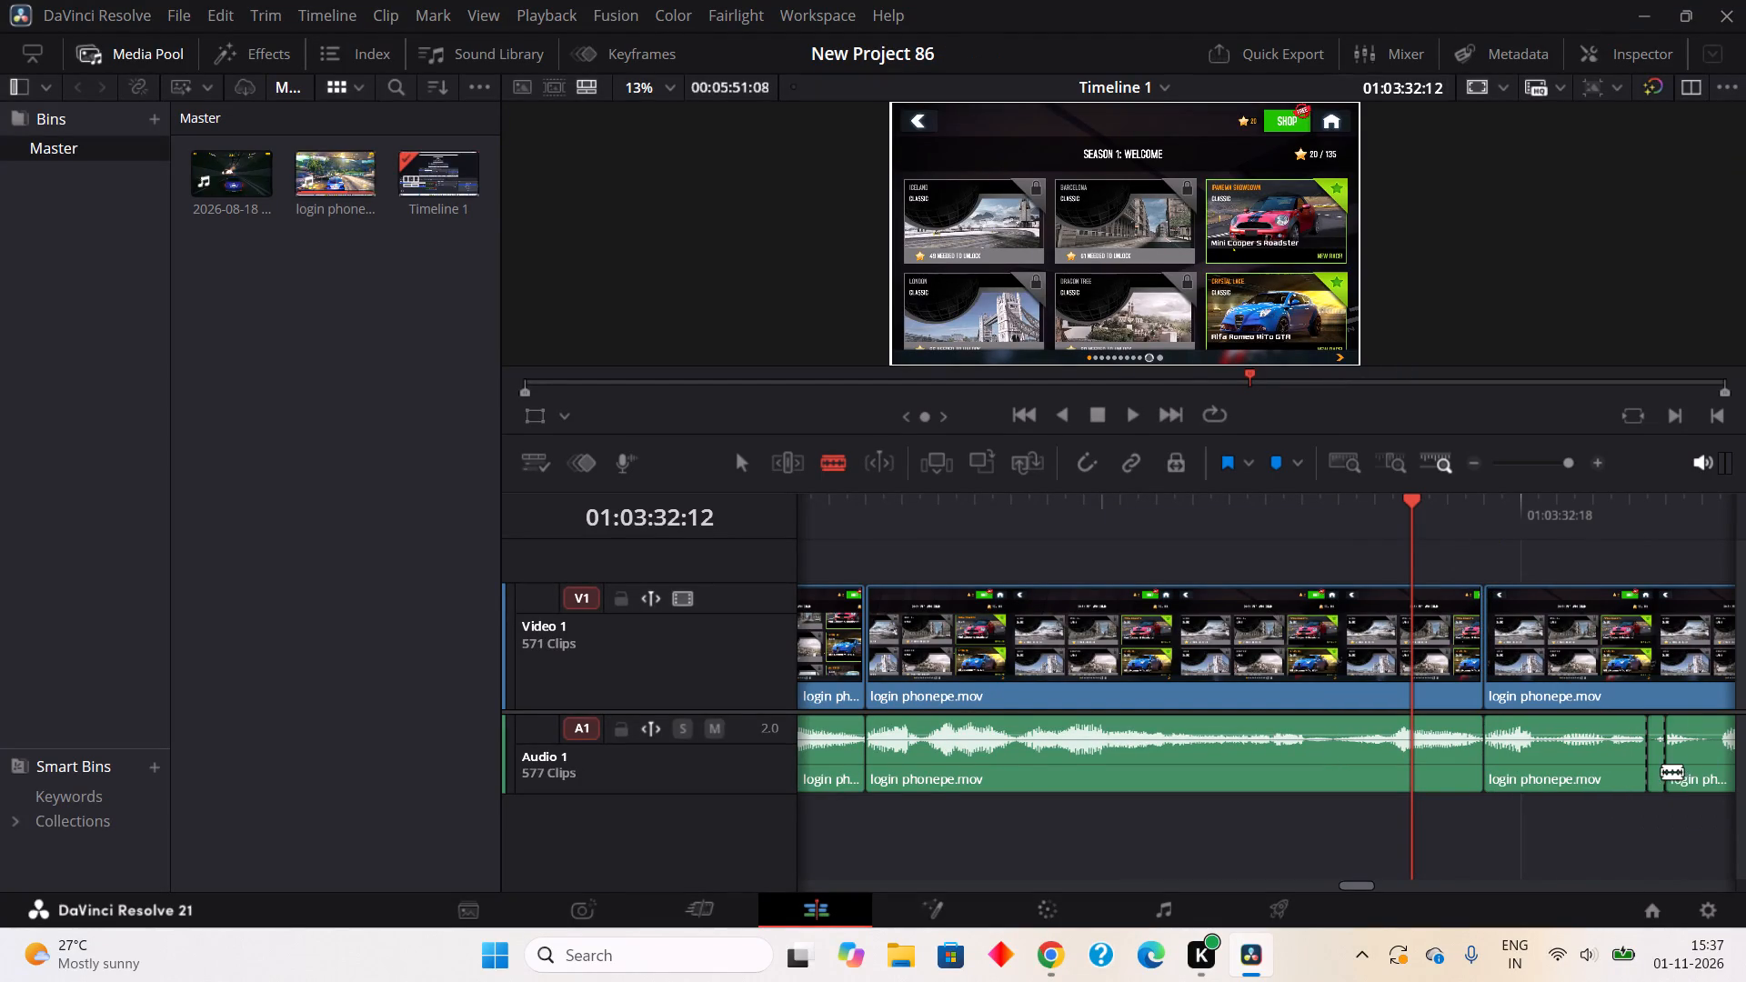
right_click(1661, 771)
left_click(1405, 376)
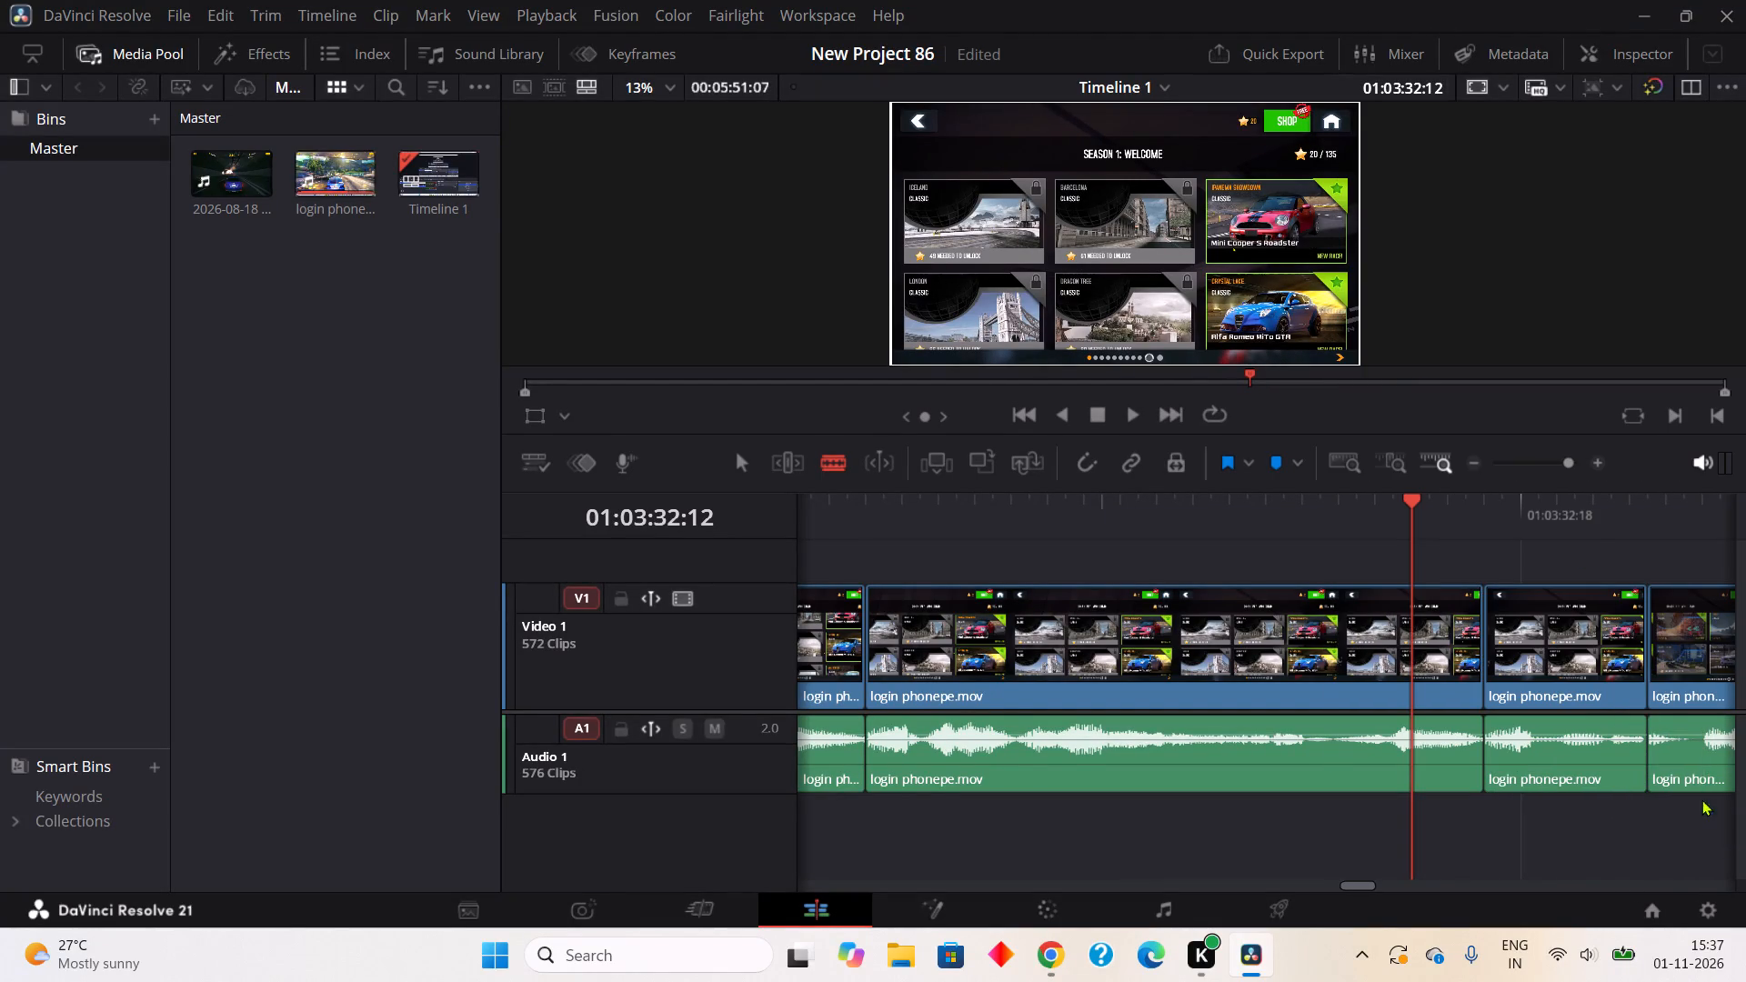
Split out the one-frame pause in the audio from about 01:03:33:03 to 01:03:33:04 and ripple cut it.
left_click(1691, 784)
left_click(1714, 769)
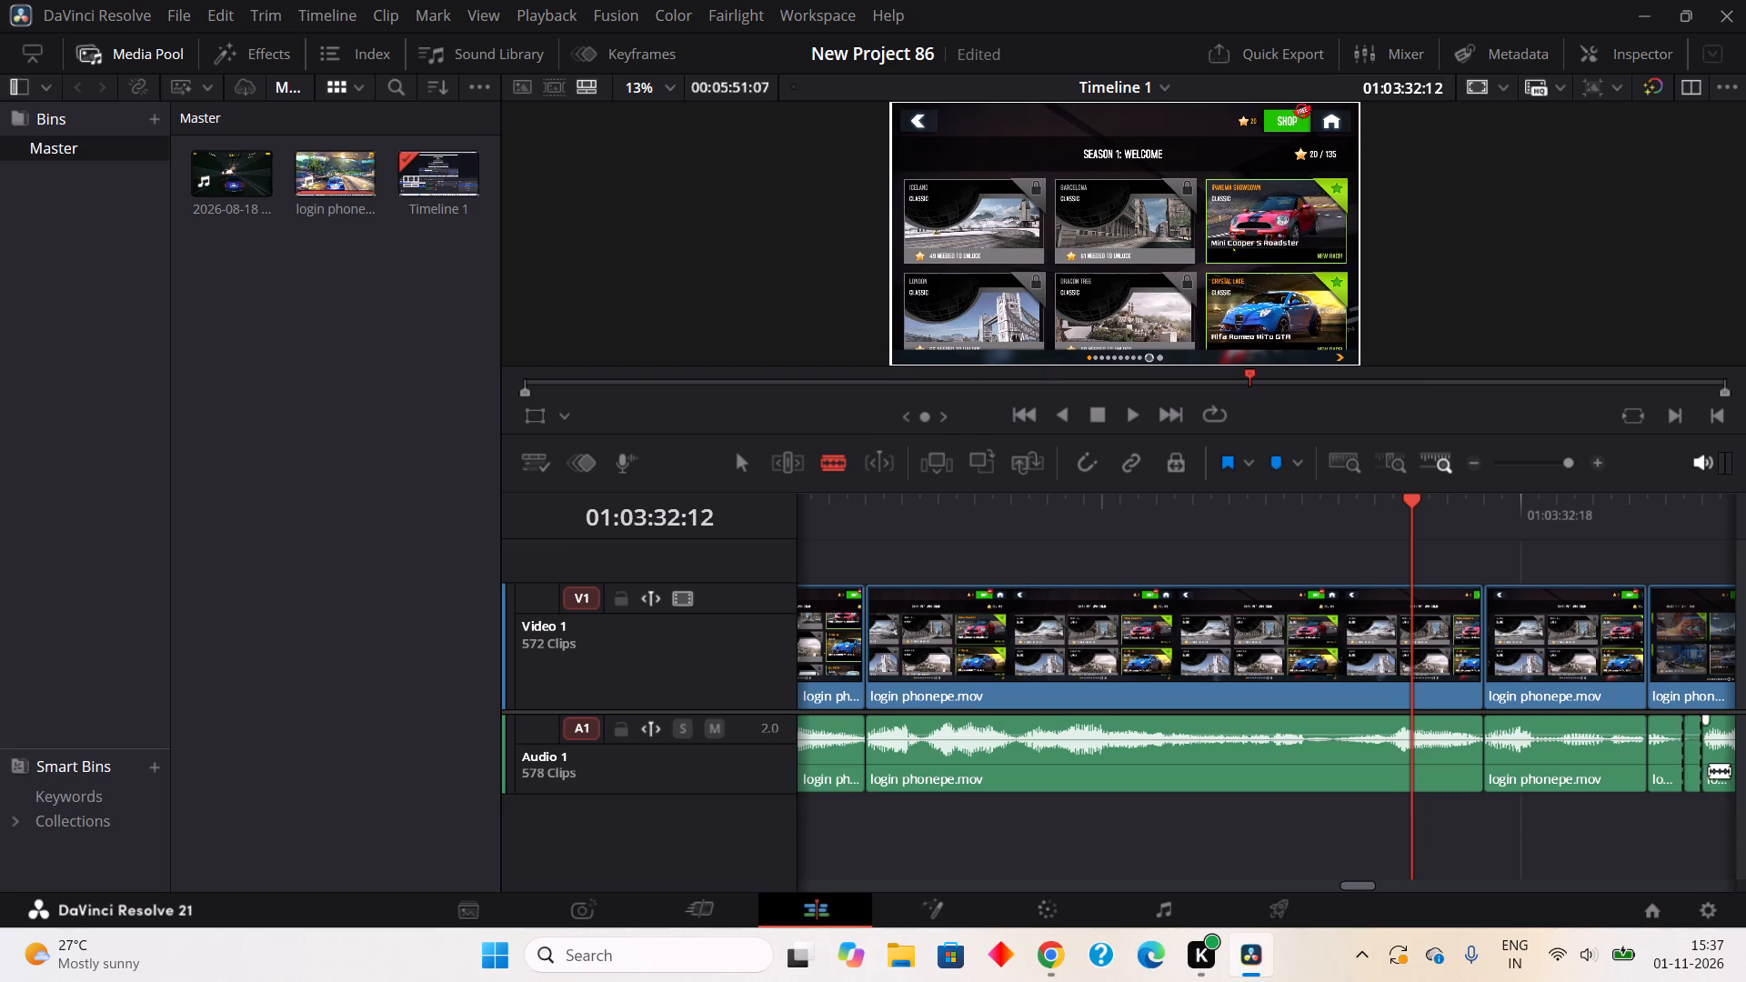
right_click(1690, 766)
left_click(1475, 363)
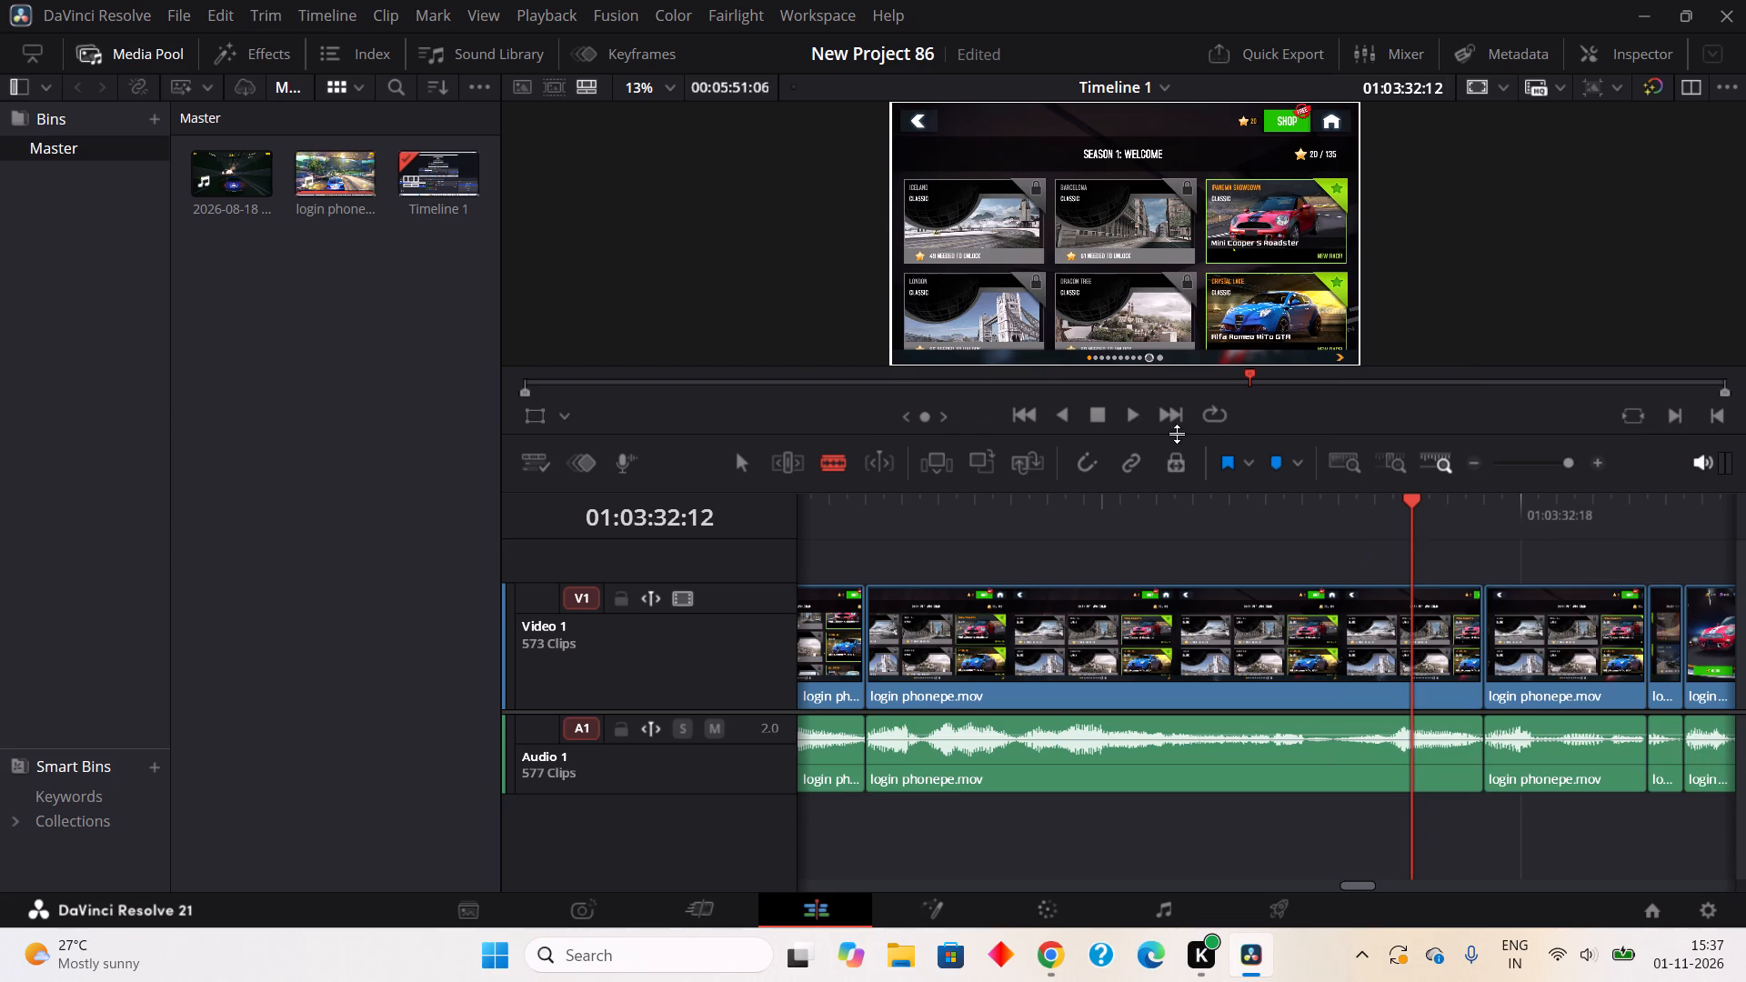
Play back the edited section from 01:03:32:12 to about 01:03:33:12 to check the latest cuts.
left_click(1139, 416)
left_click(1097, 412)
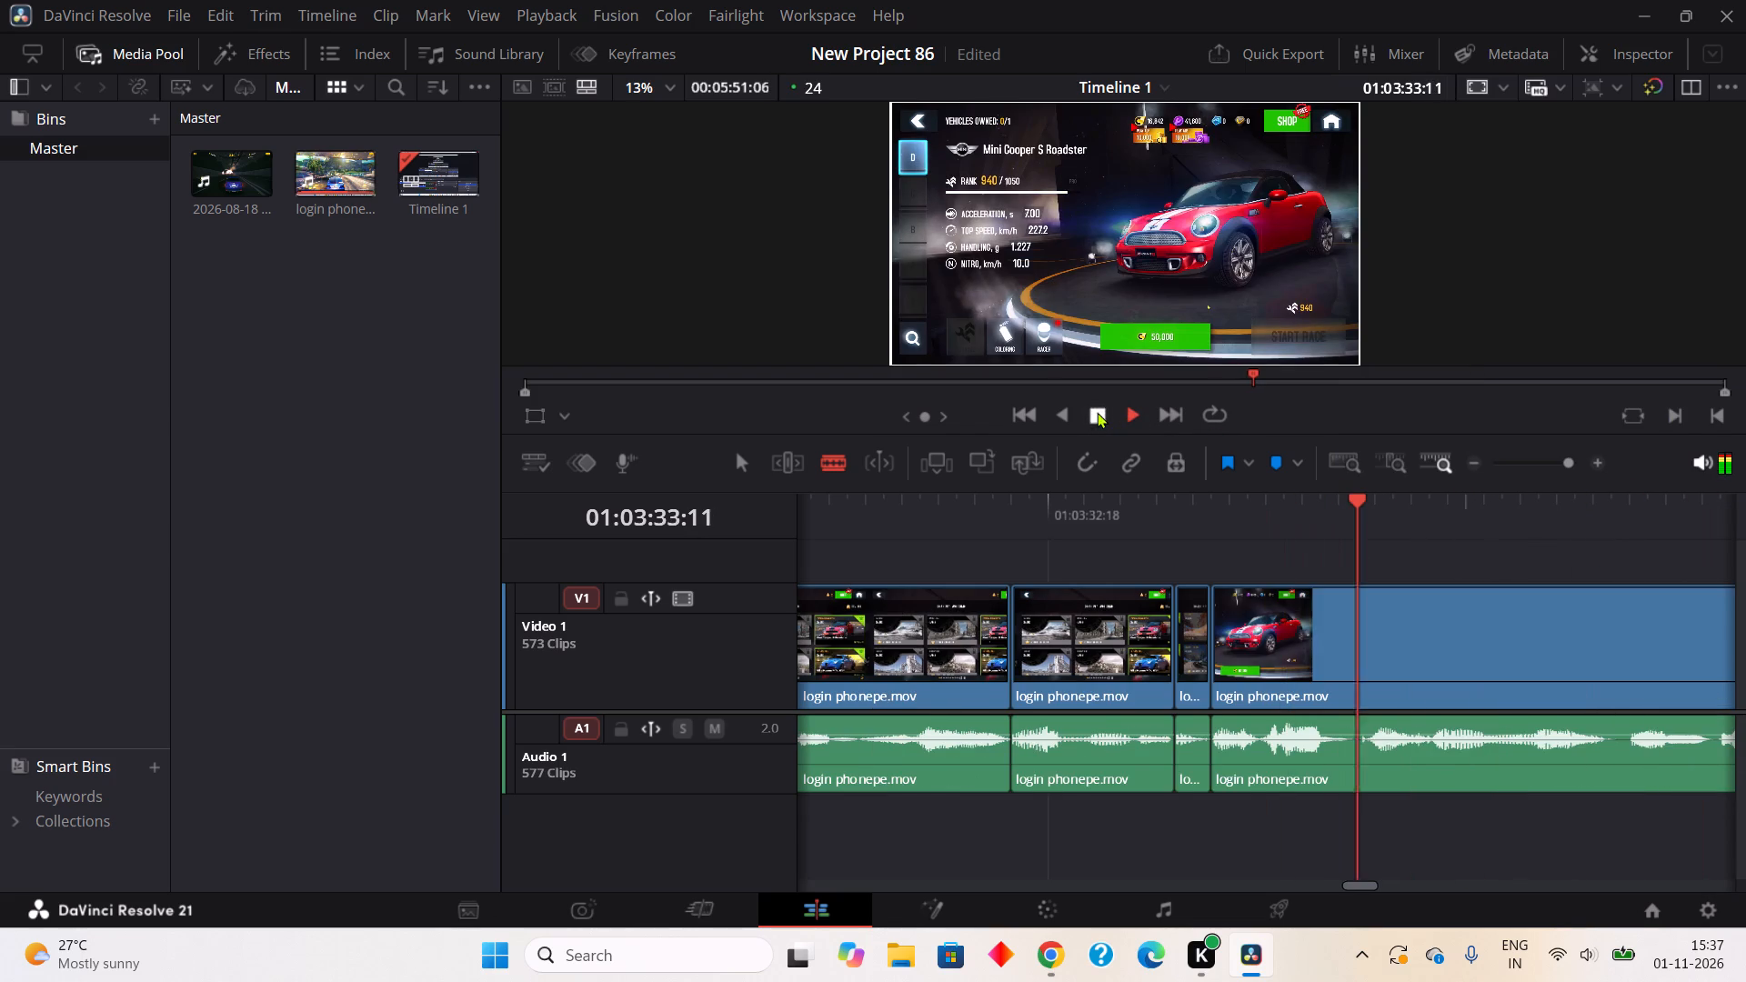
Split out the one-frame pause in the audio from about 01:03:33:10 to 01:03:33:11 and ripple cut it.
left_click(1356, 770)
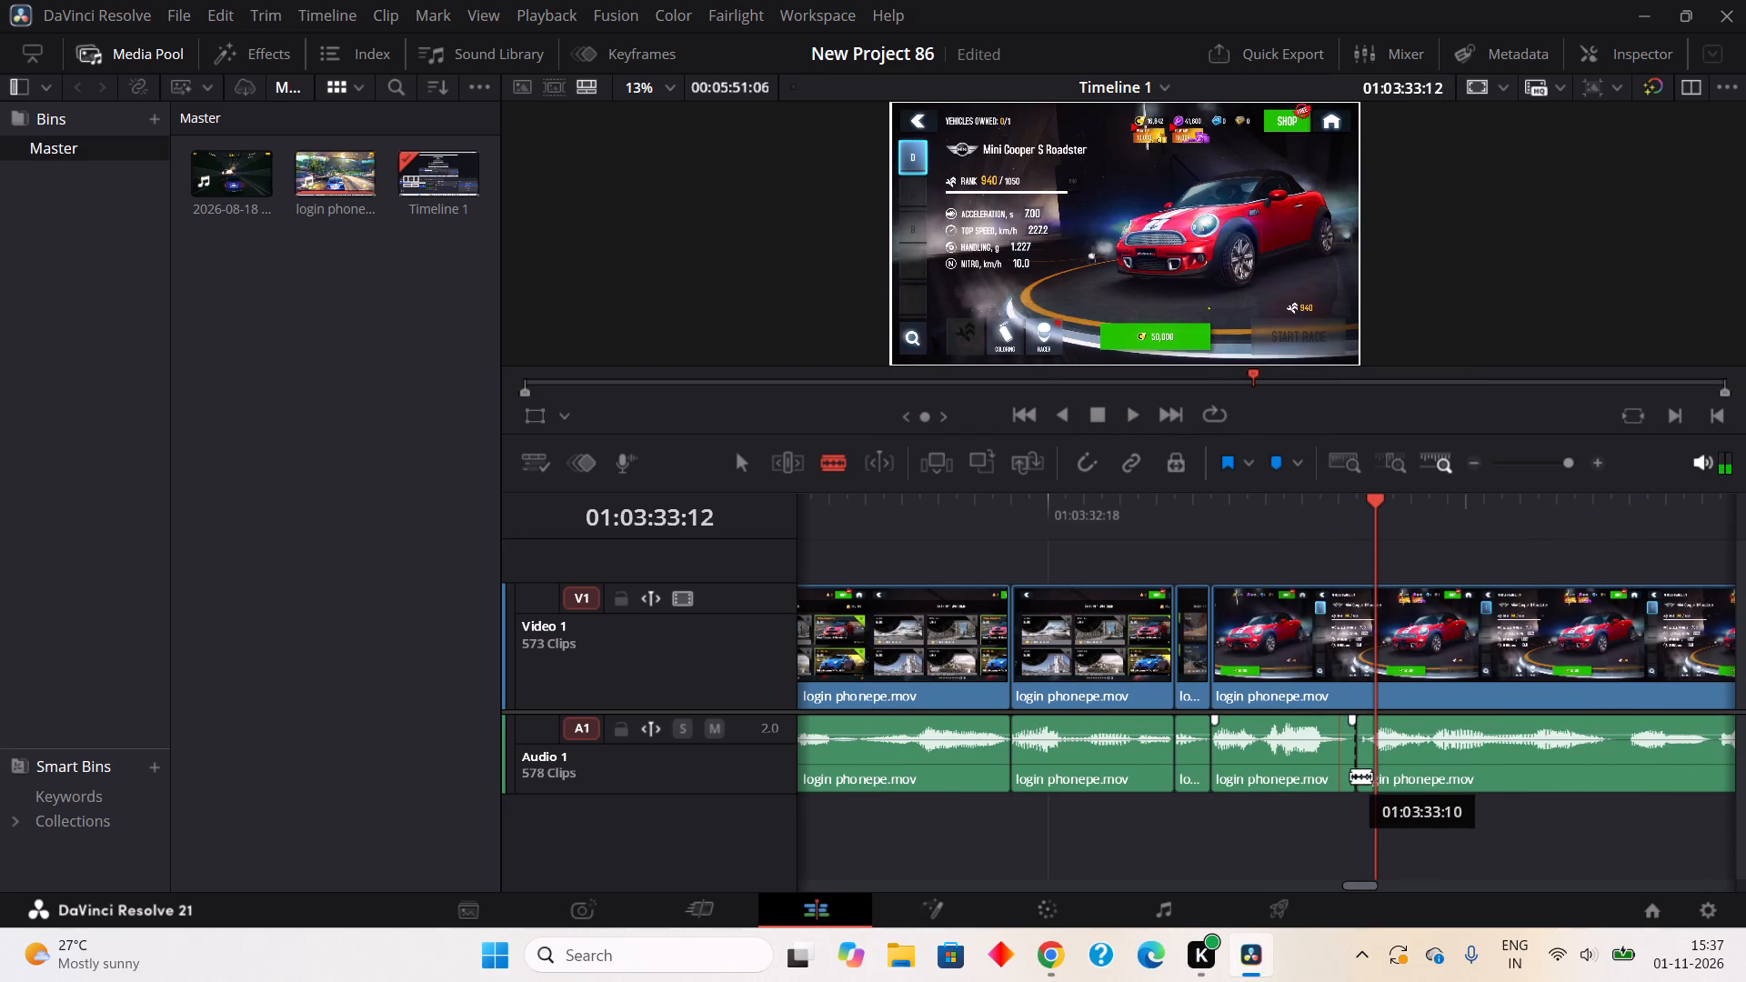
left_click(1350, 776)
right_click(1350, 776)
left_click(1433, 373)
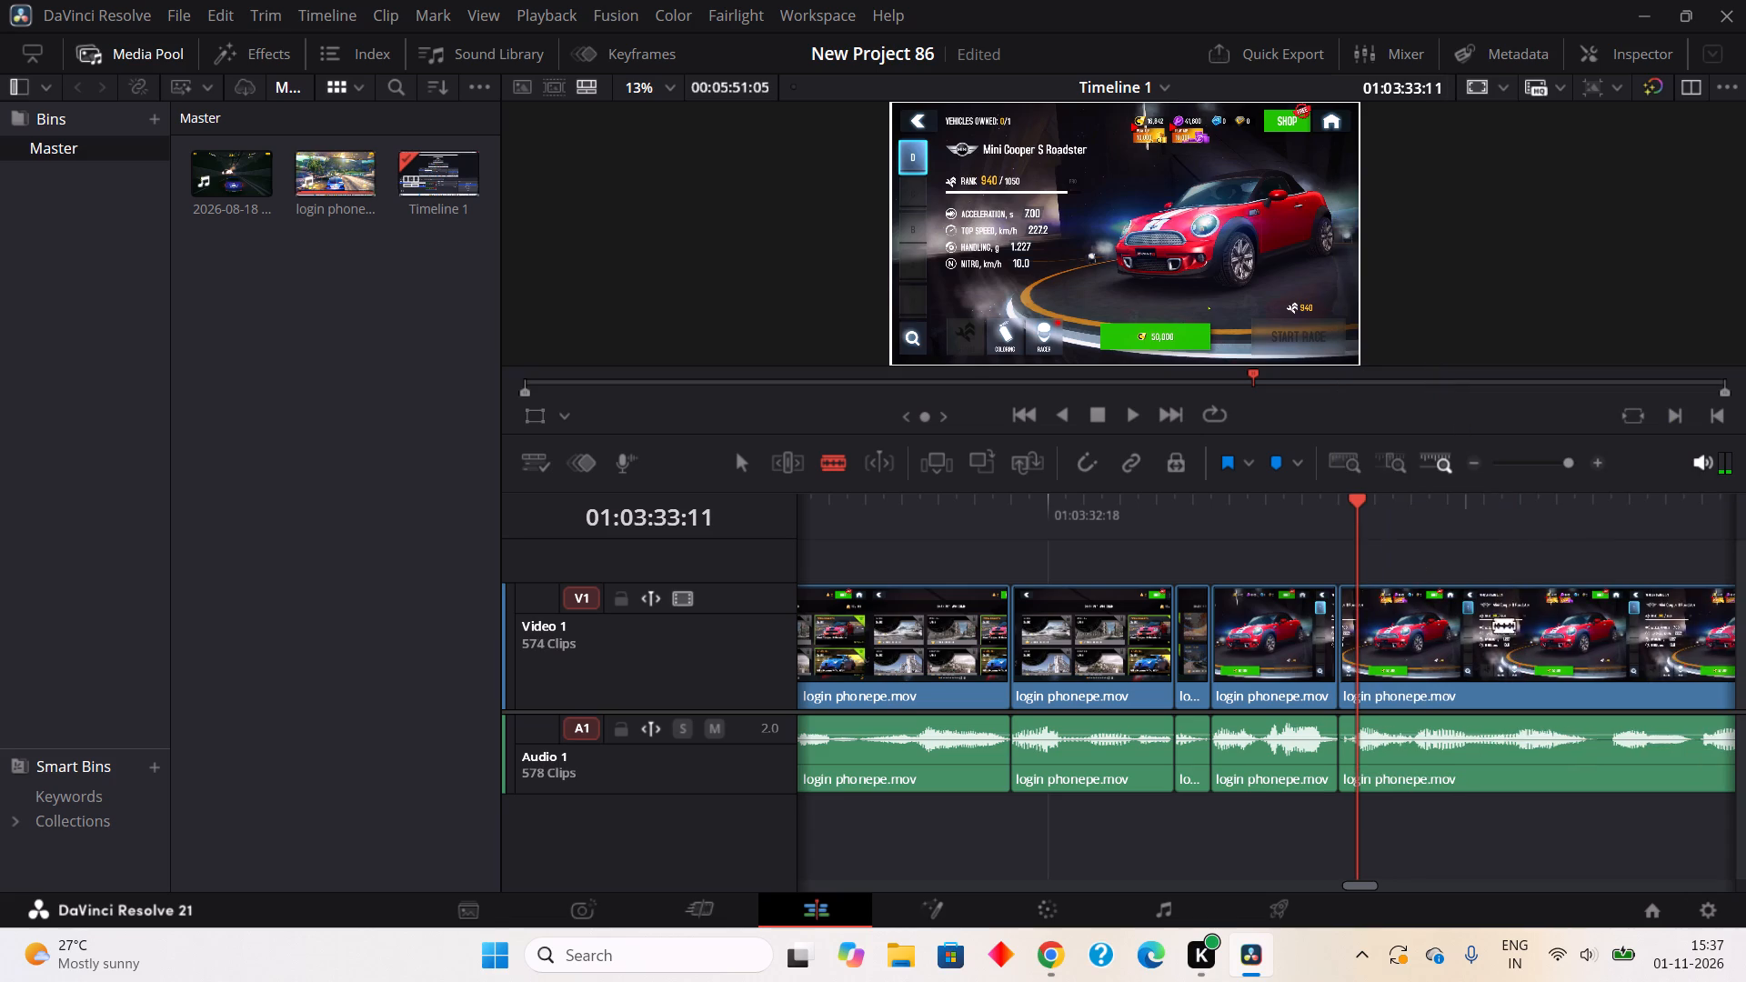
Split out the two-frame pause in the audio from about 01:03:33:23 to 01:03:34:01 and ripple cut it.
left_click(1591, 758)
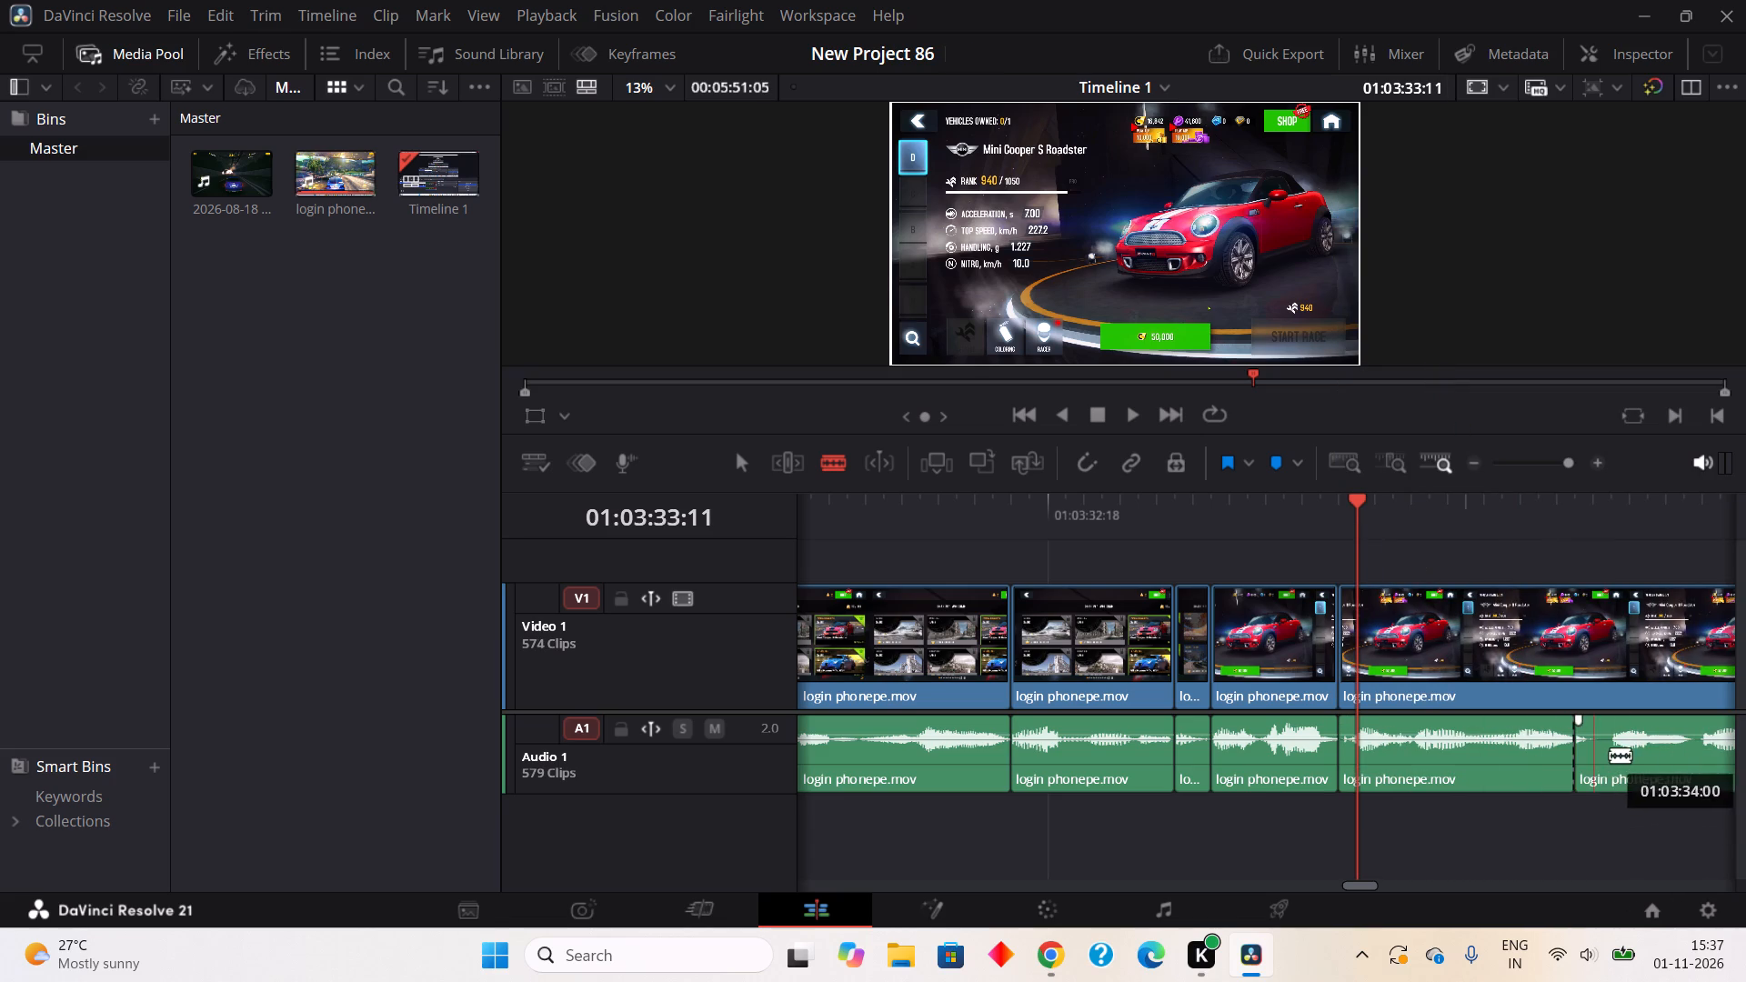
left_click(1621, 765)
right_click(1579, 772)
right_click(1606, 752)
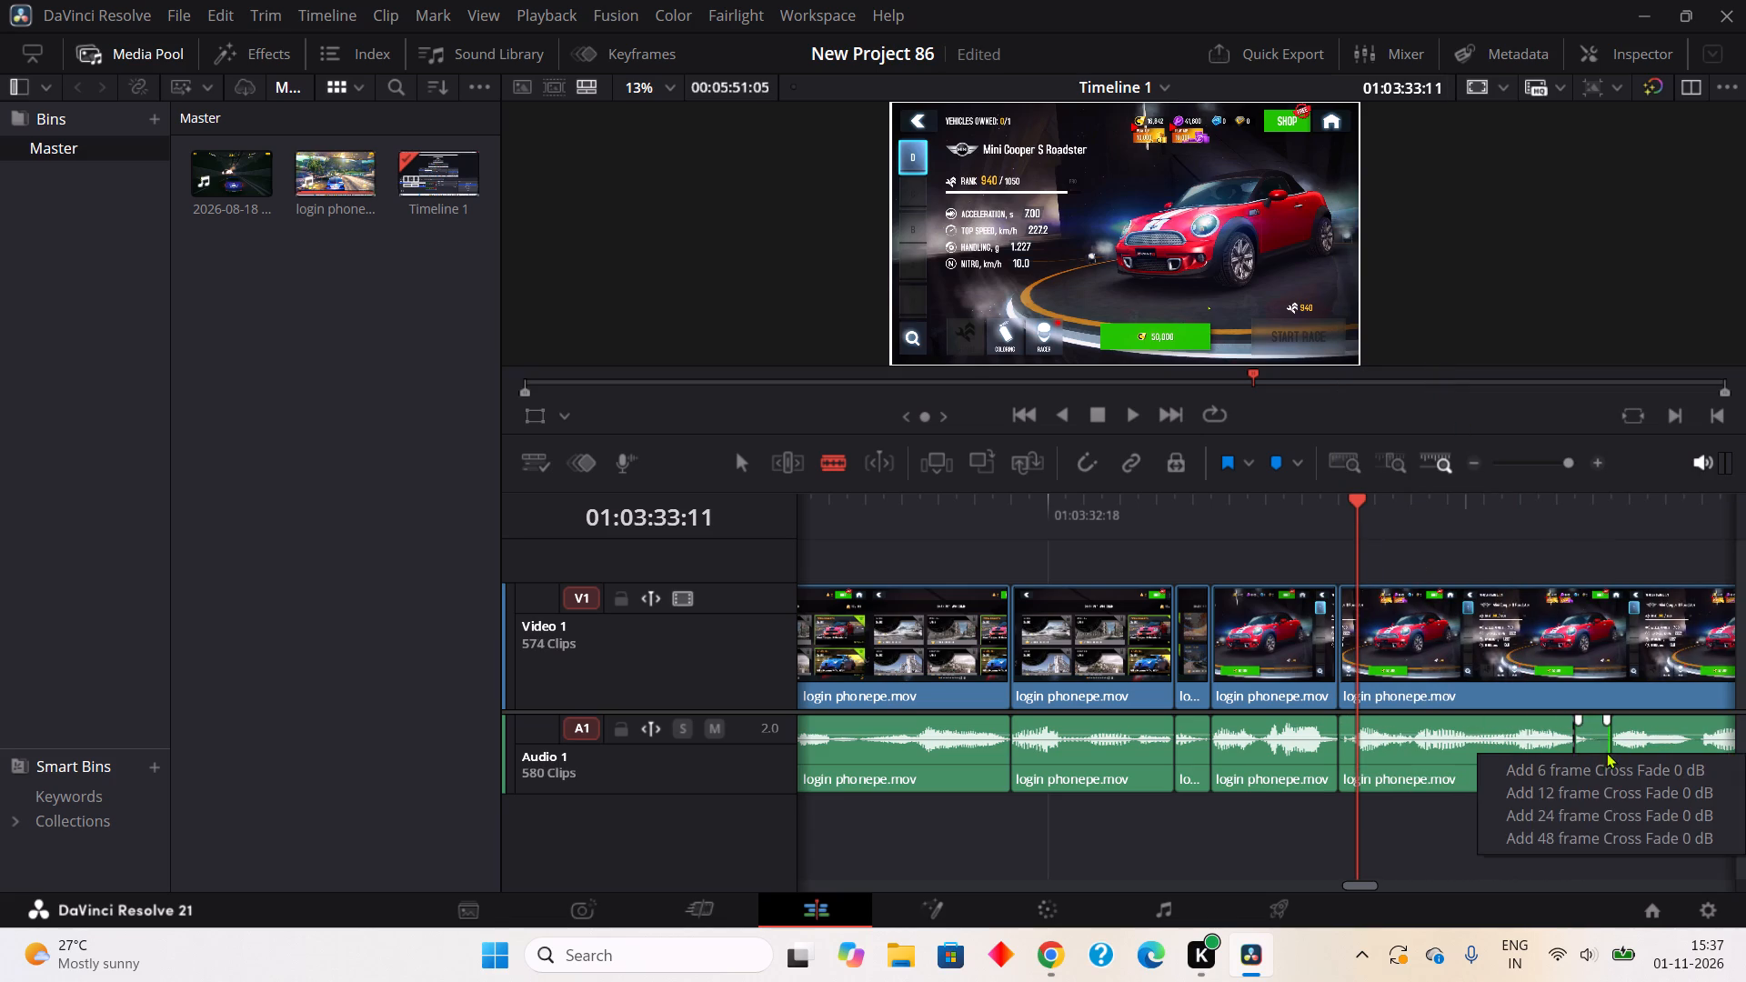
right_click(1590, 723)
left_click(1402, 327)
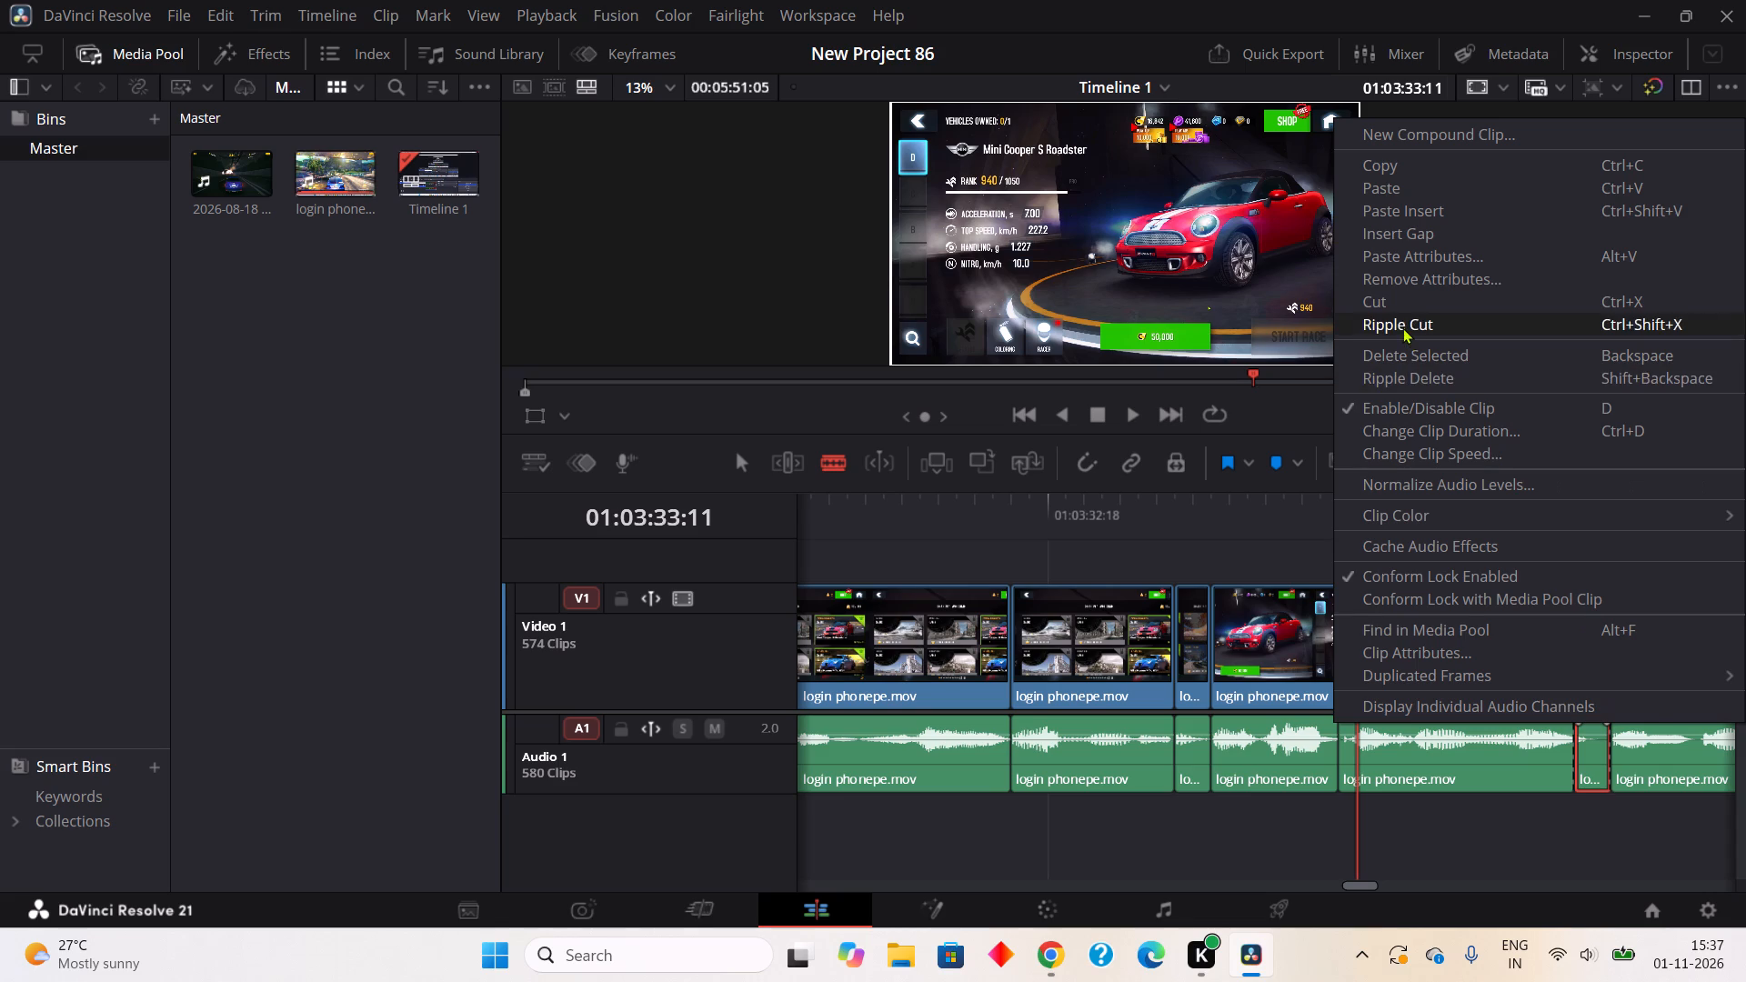
Split out the one-frame pause in the audio from about 01:03:34:03 to 01:03:34:04 and ripple cut it.
left_click(1664, 787)
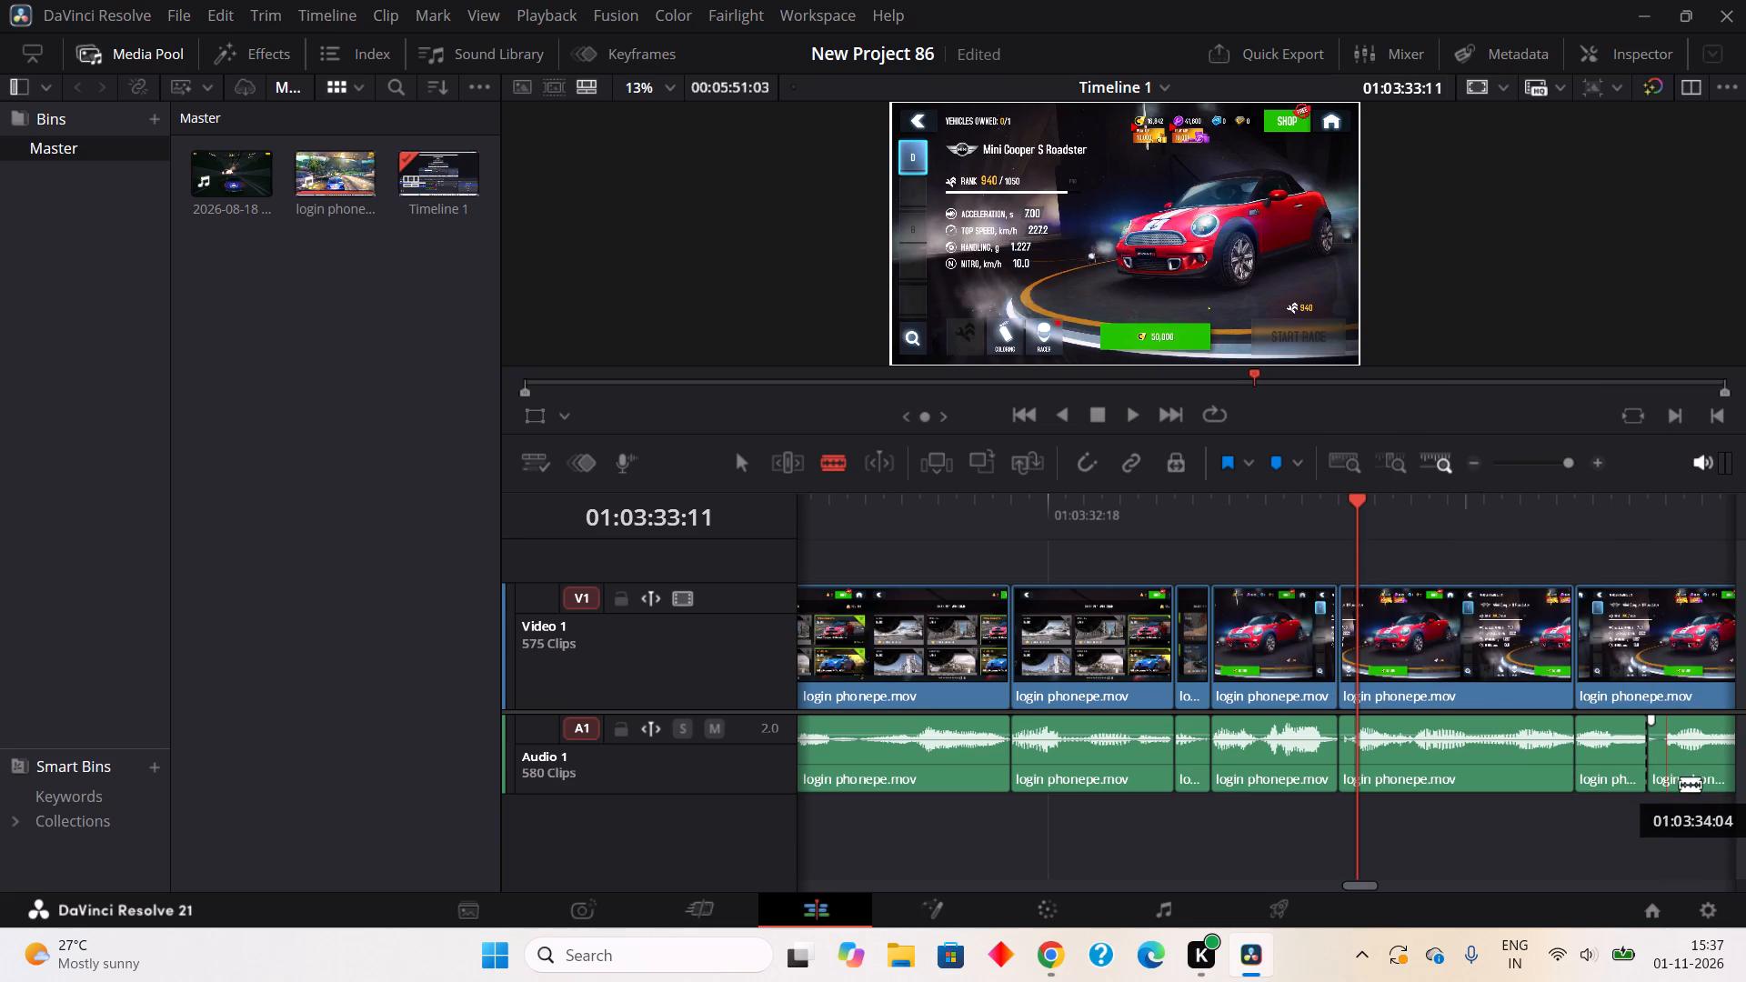
left_click(1680, 784)
right_click(1663, 772)
left_click(1404, 371)
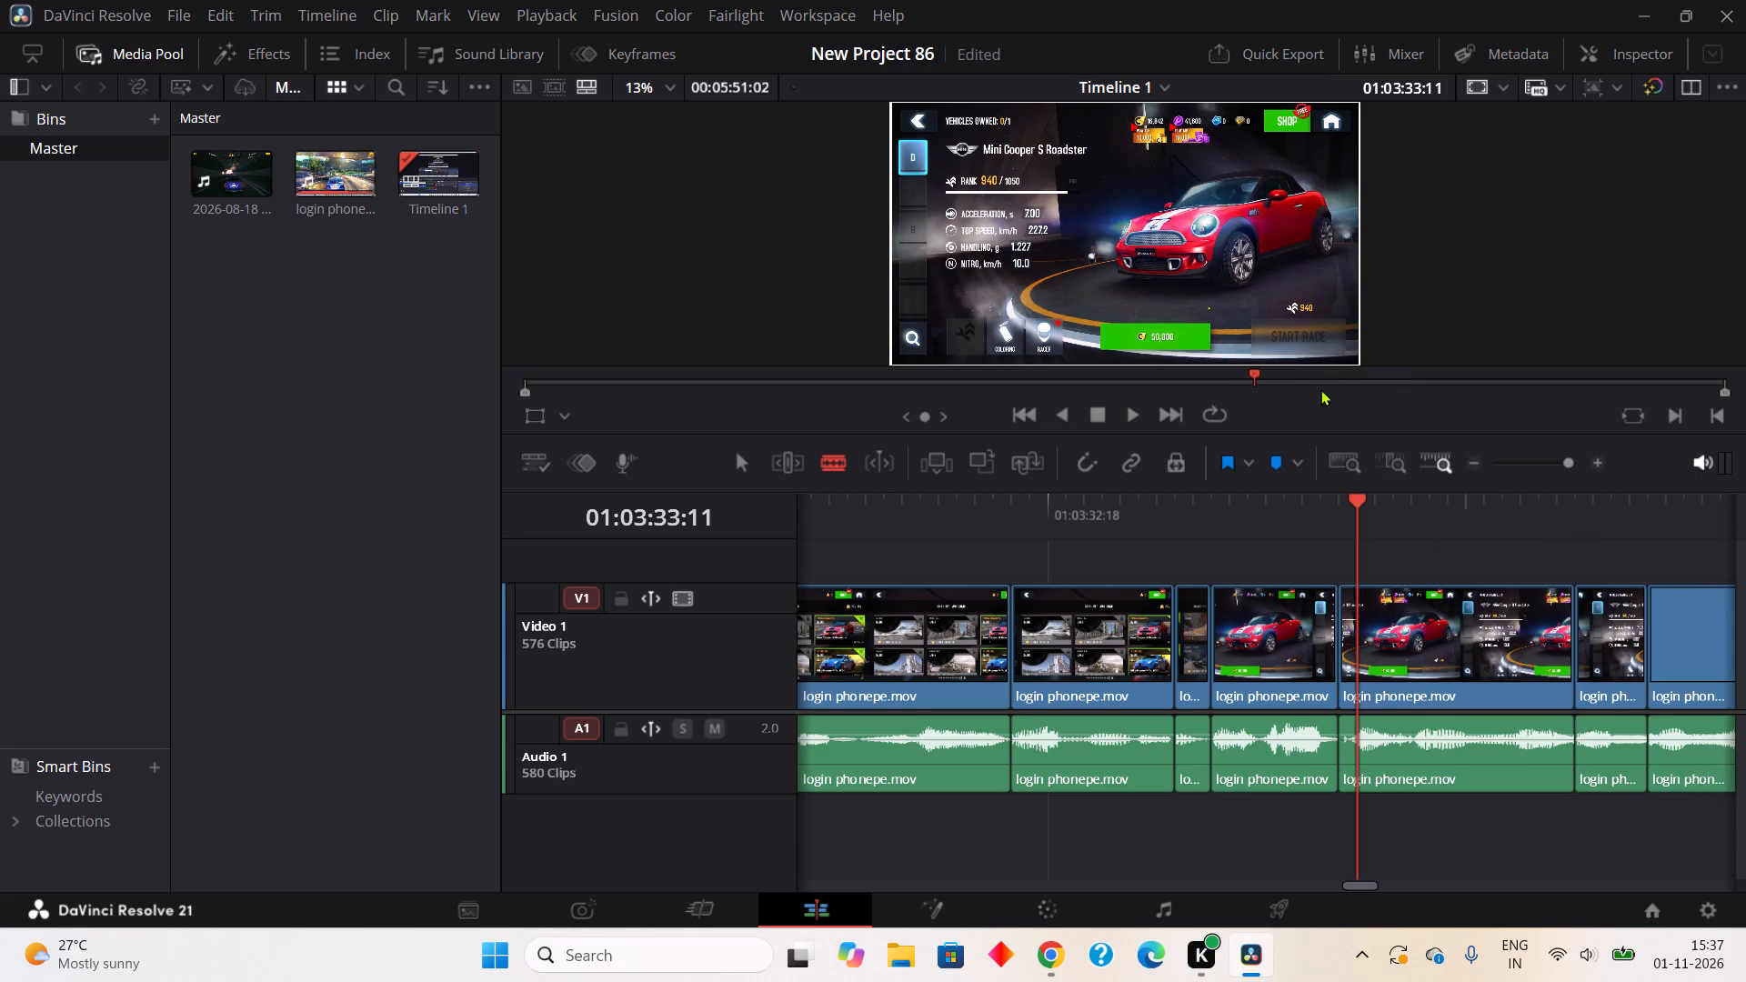
Play back the edited section from 01:03:33:11 to about 01:03:35:12 to check the latest cuts.
left_click(1134, 417)
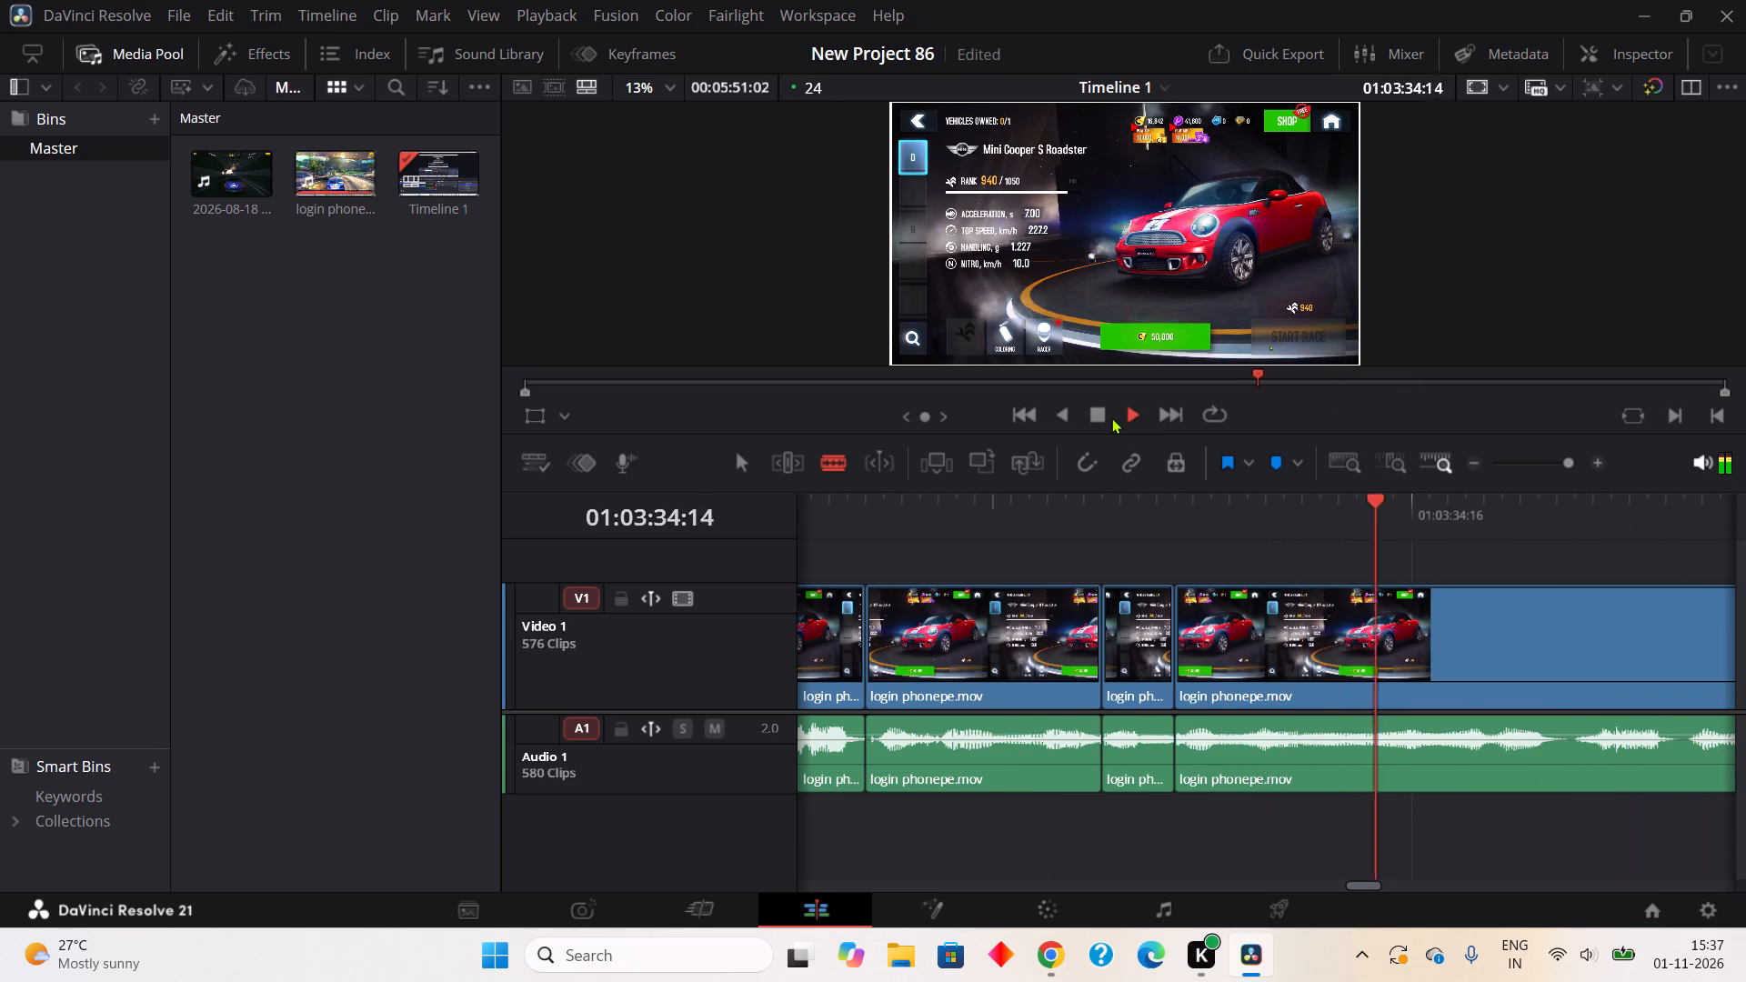
left_click(1111, 417)
double_click(1097, 414)
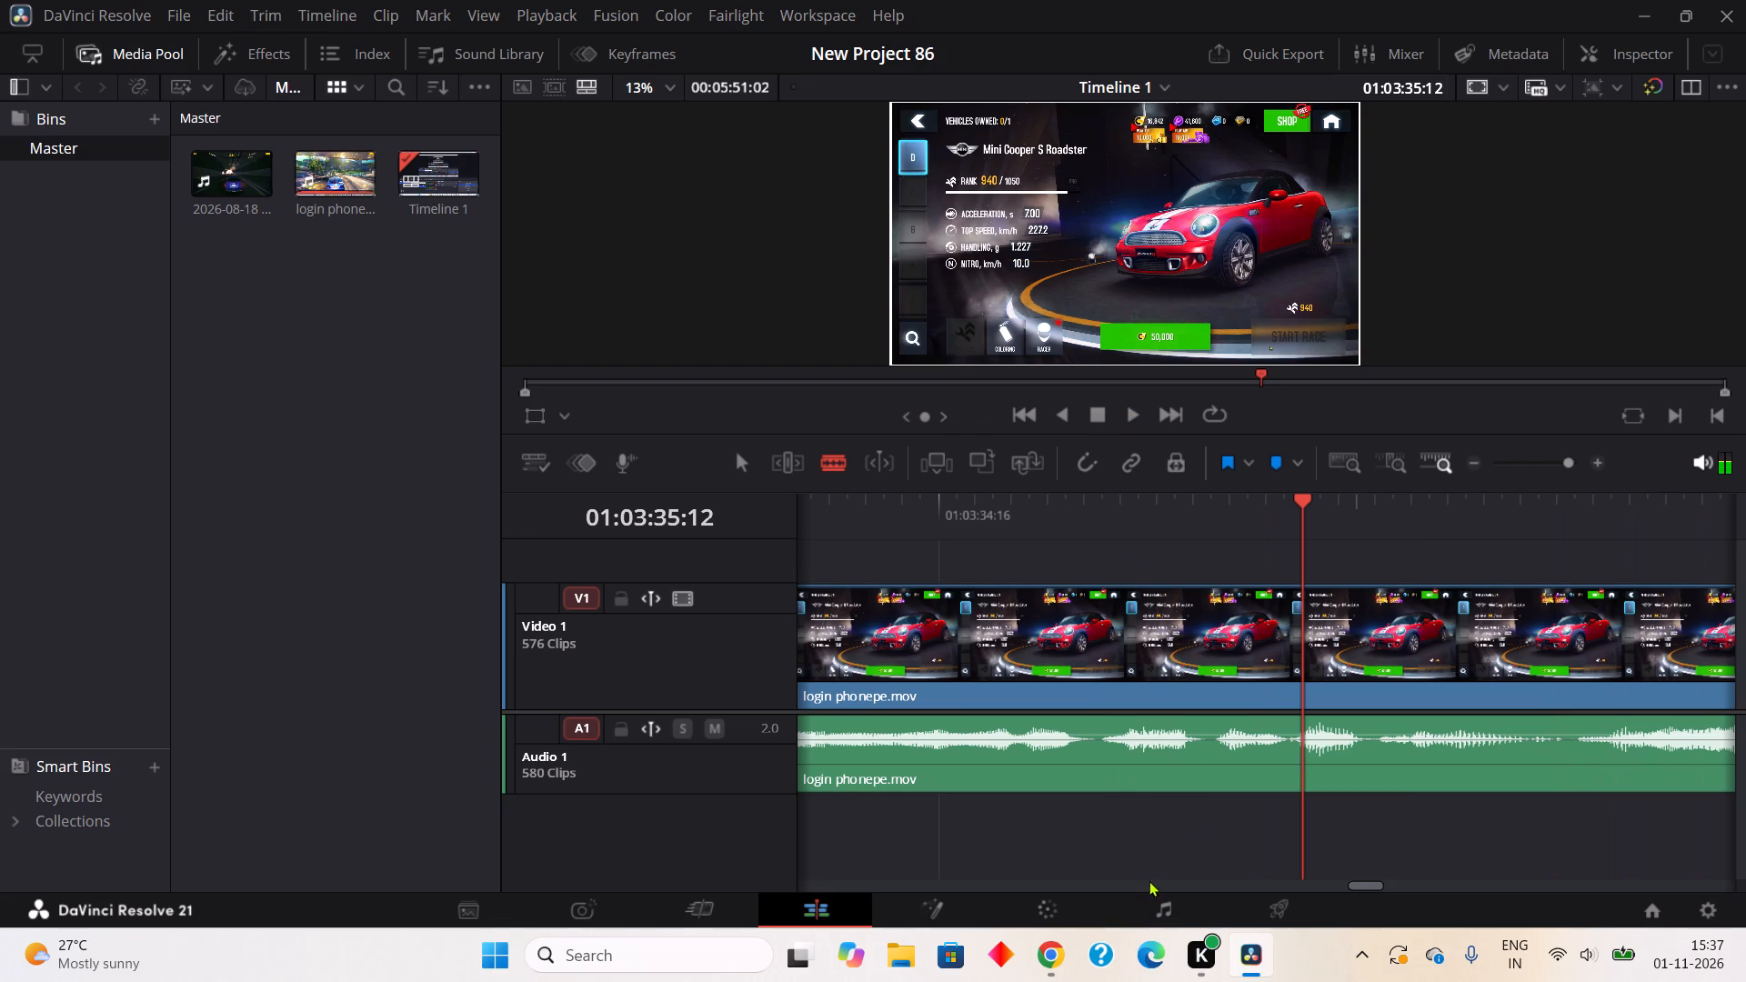
Split out the two-frame pause in the audio from about 01:03:34:23 to 01:03:35:01 and ripple cut it.
left_click(1077, 776)
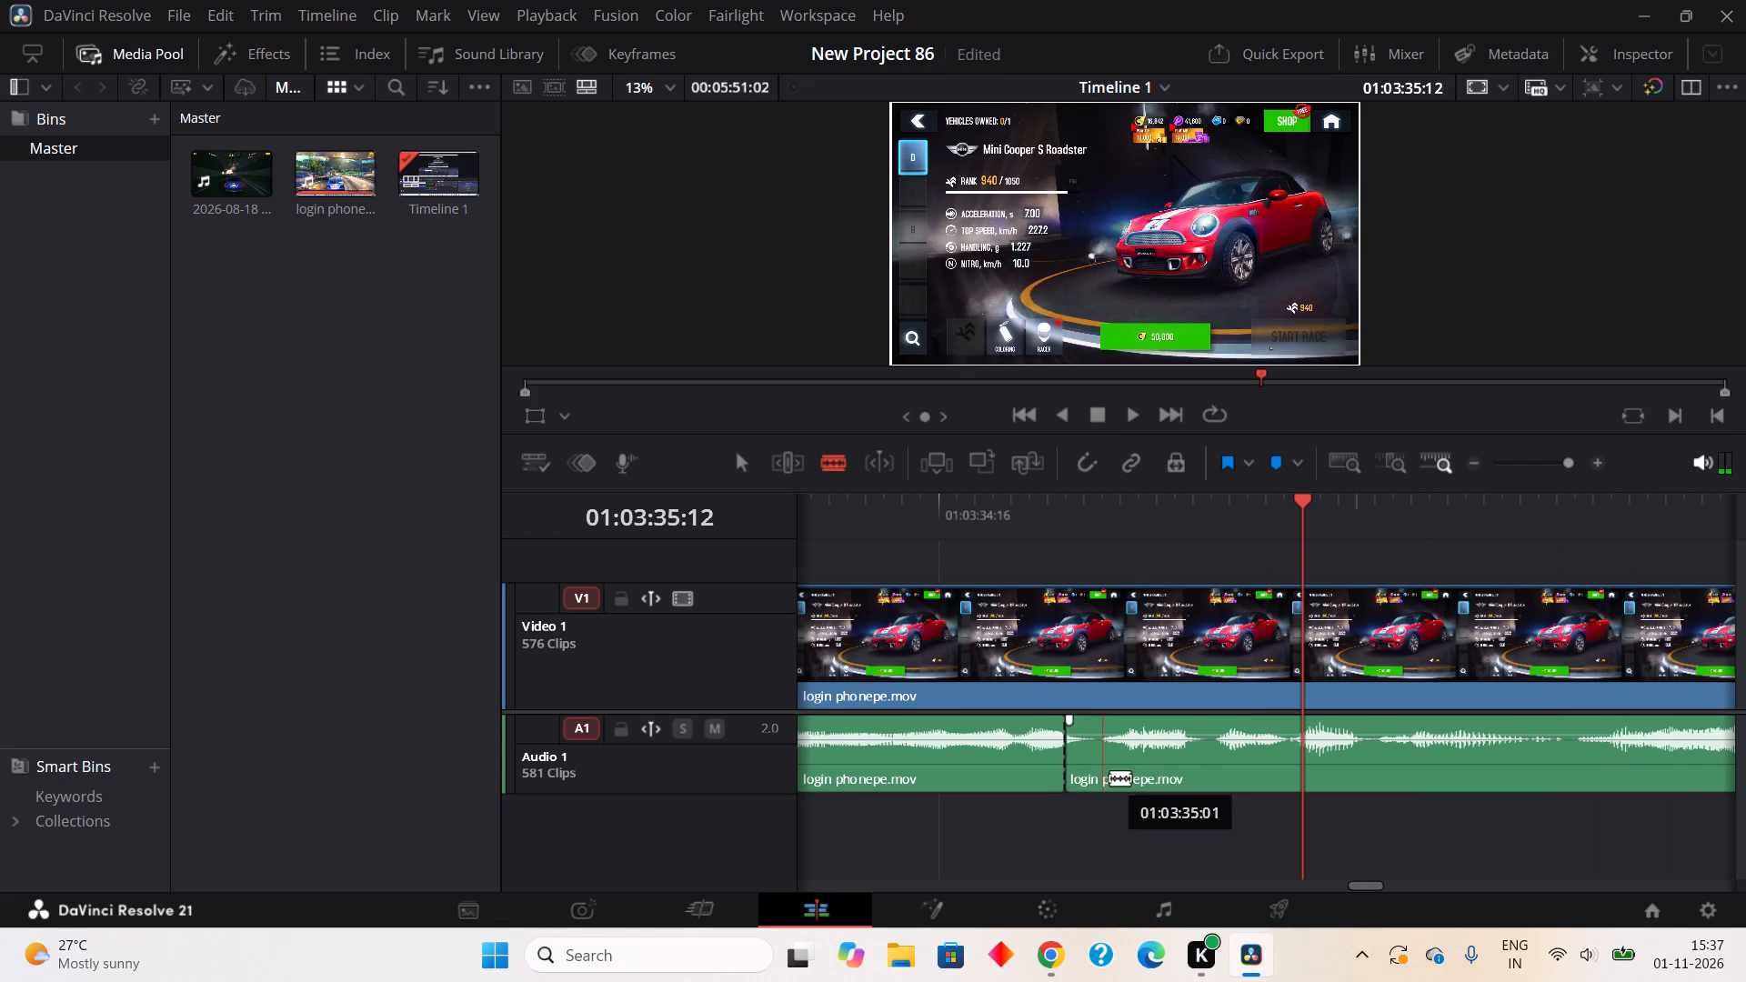
left_click(1109, 777)
right_click(1073, 762)
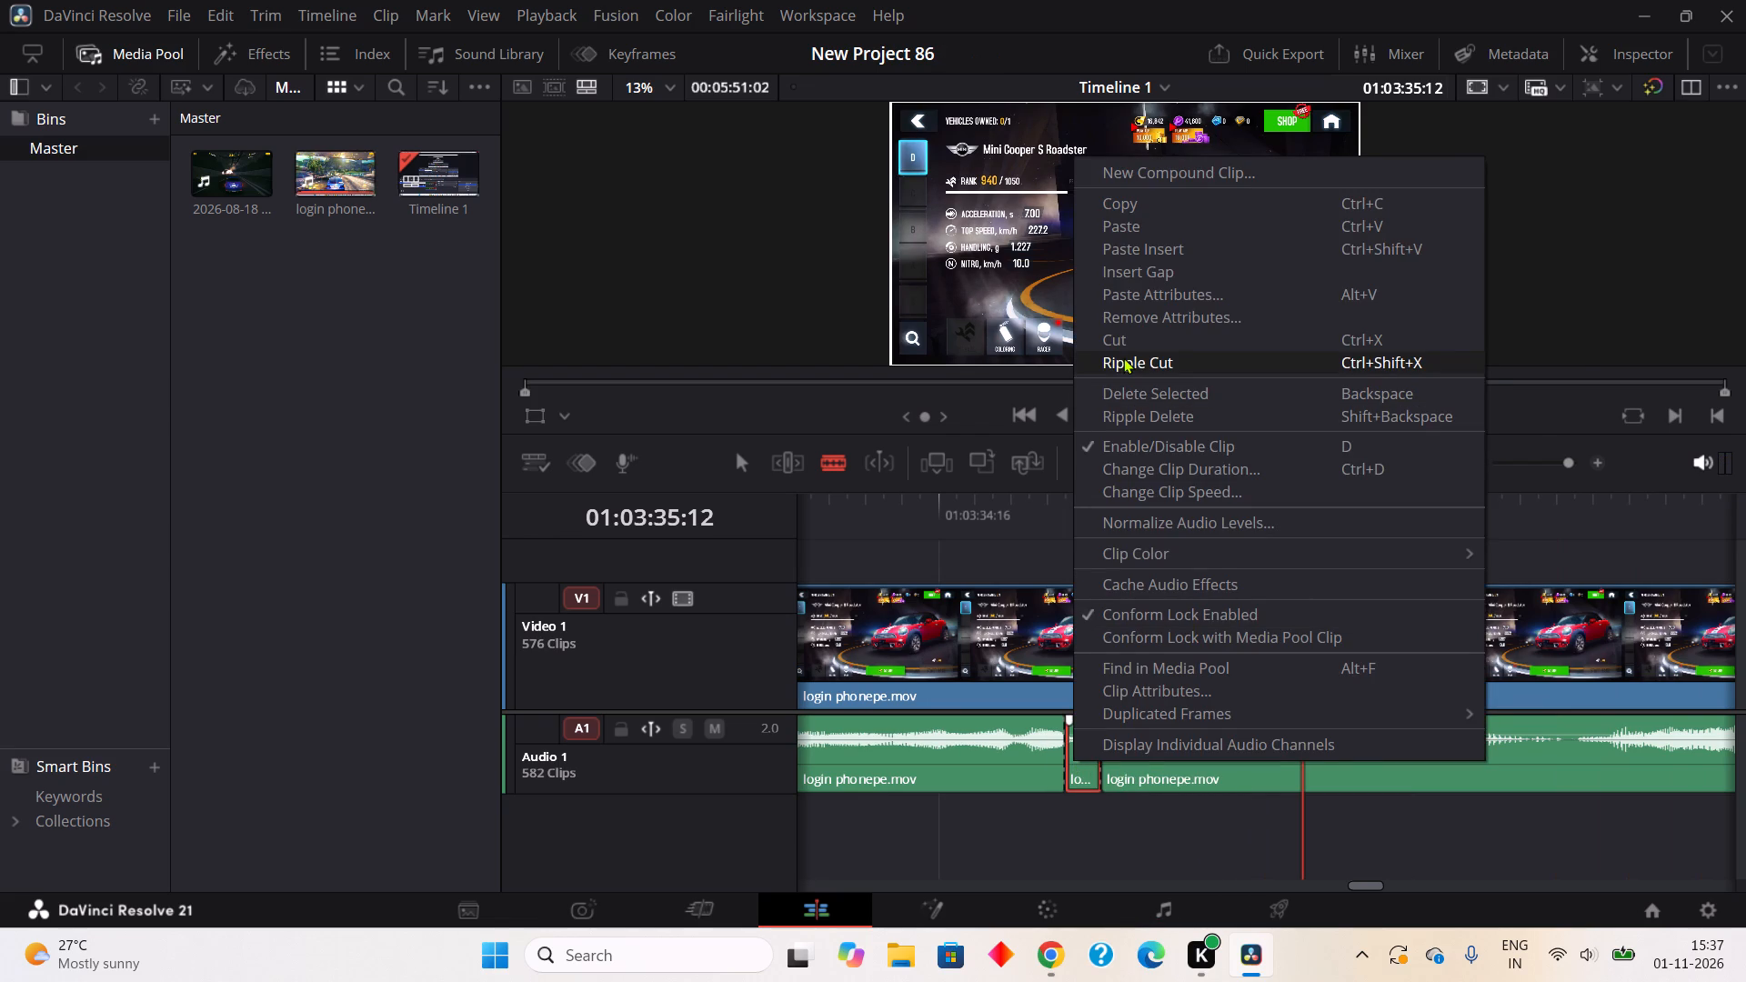
left_click(1123, 357)
Split out the one-frame pause in the audio from about 01:03:35:04 to 01:03:35:05 and ripple cut it.
left_click(1159, 787)
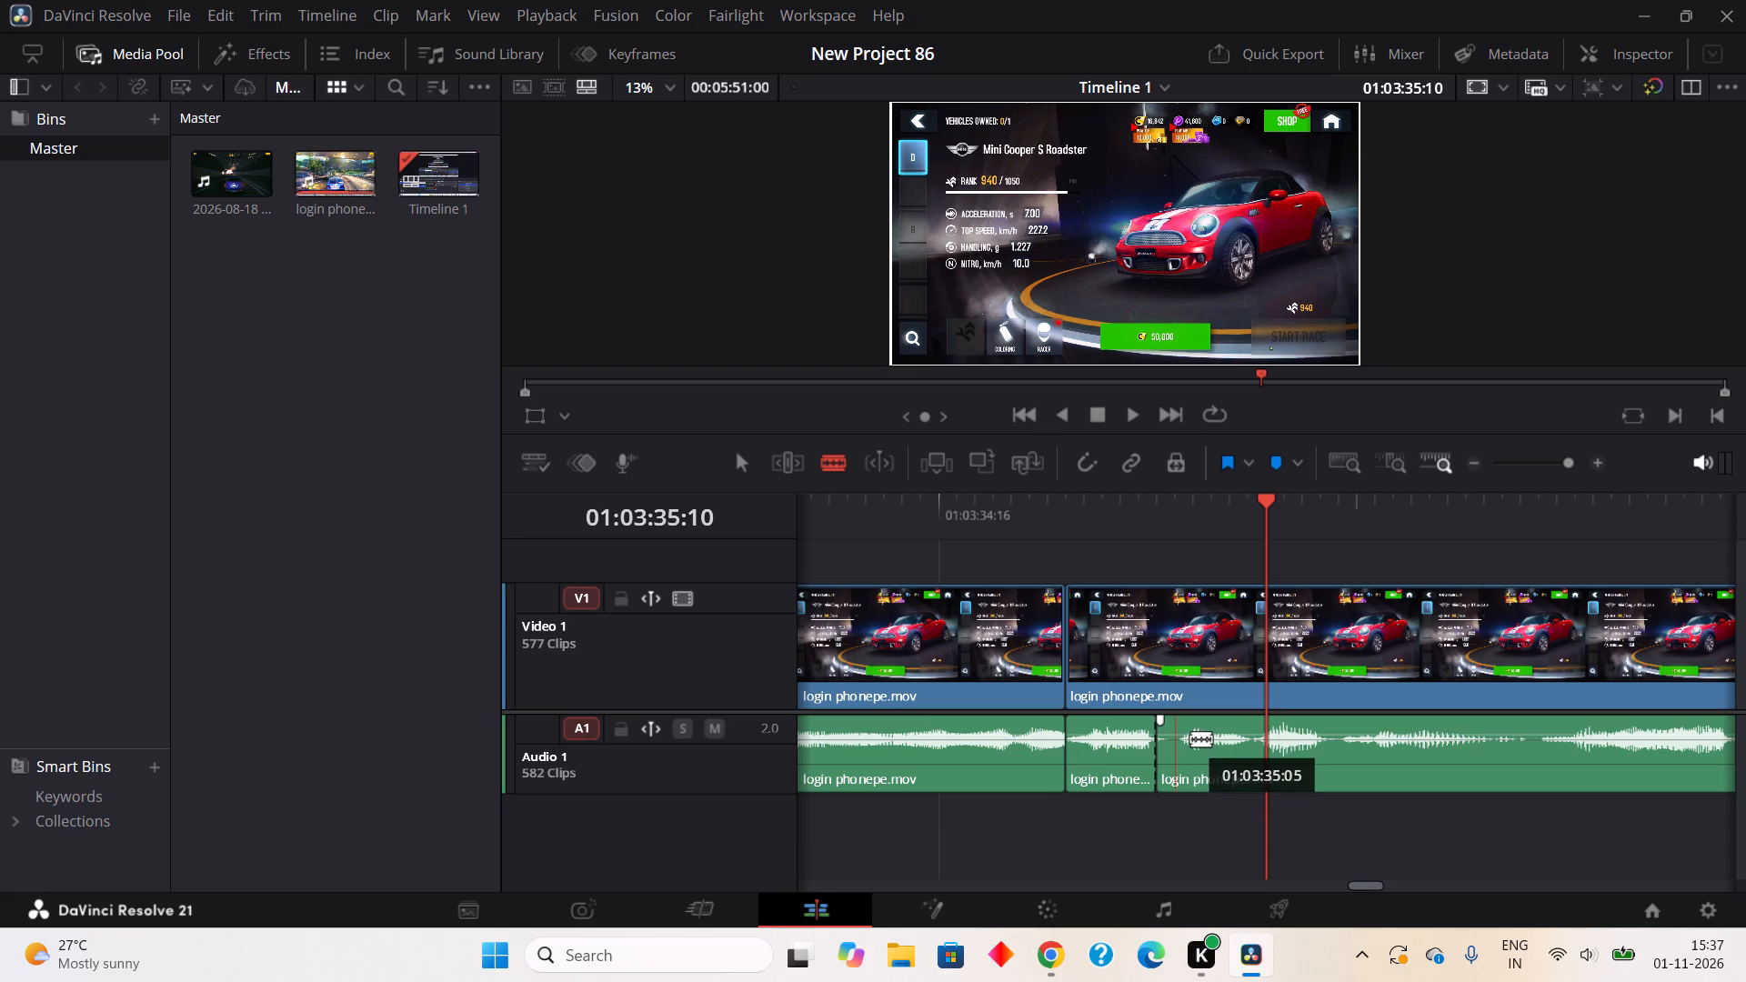
left_click(1190, 738)
right_click(1167, 756)
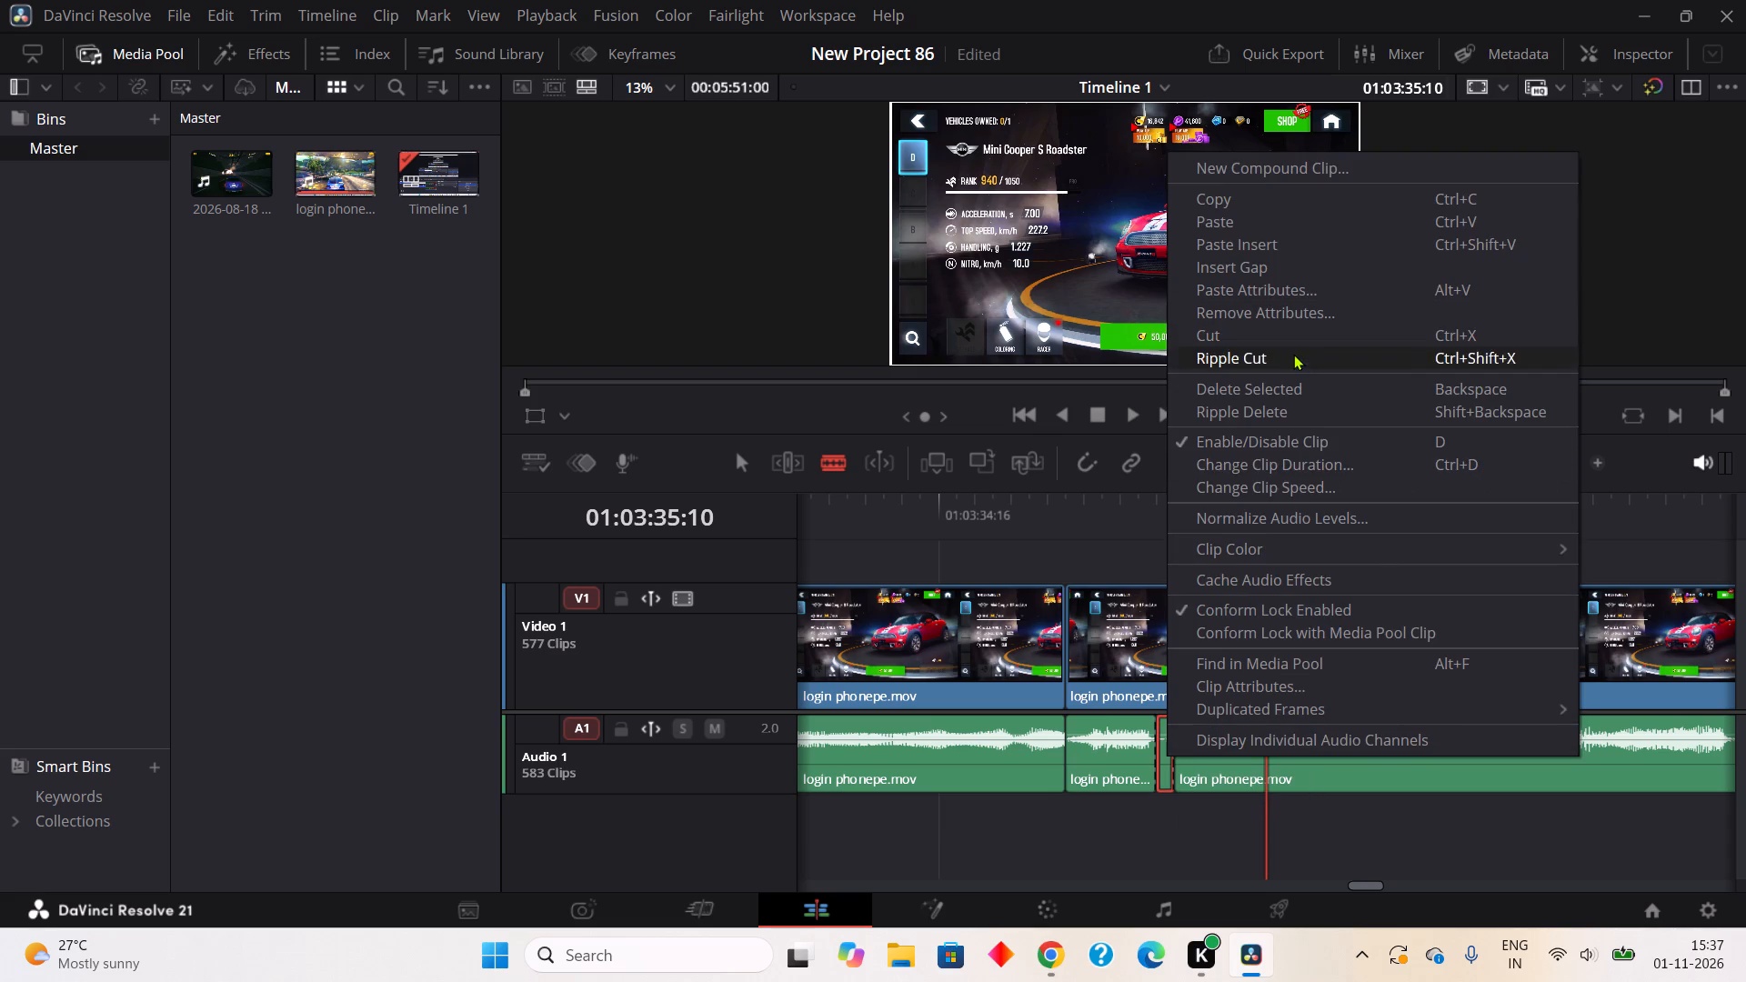
left_click(1293, 354)
Split out the one-frame pause in the audio from about 01:03:35:12 to 01:03:35:13, undoing a misplaced split, and ripple cut it.
left_click(1320, 767)
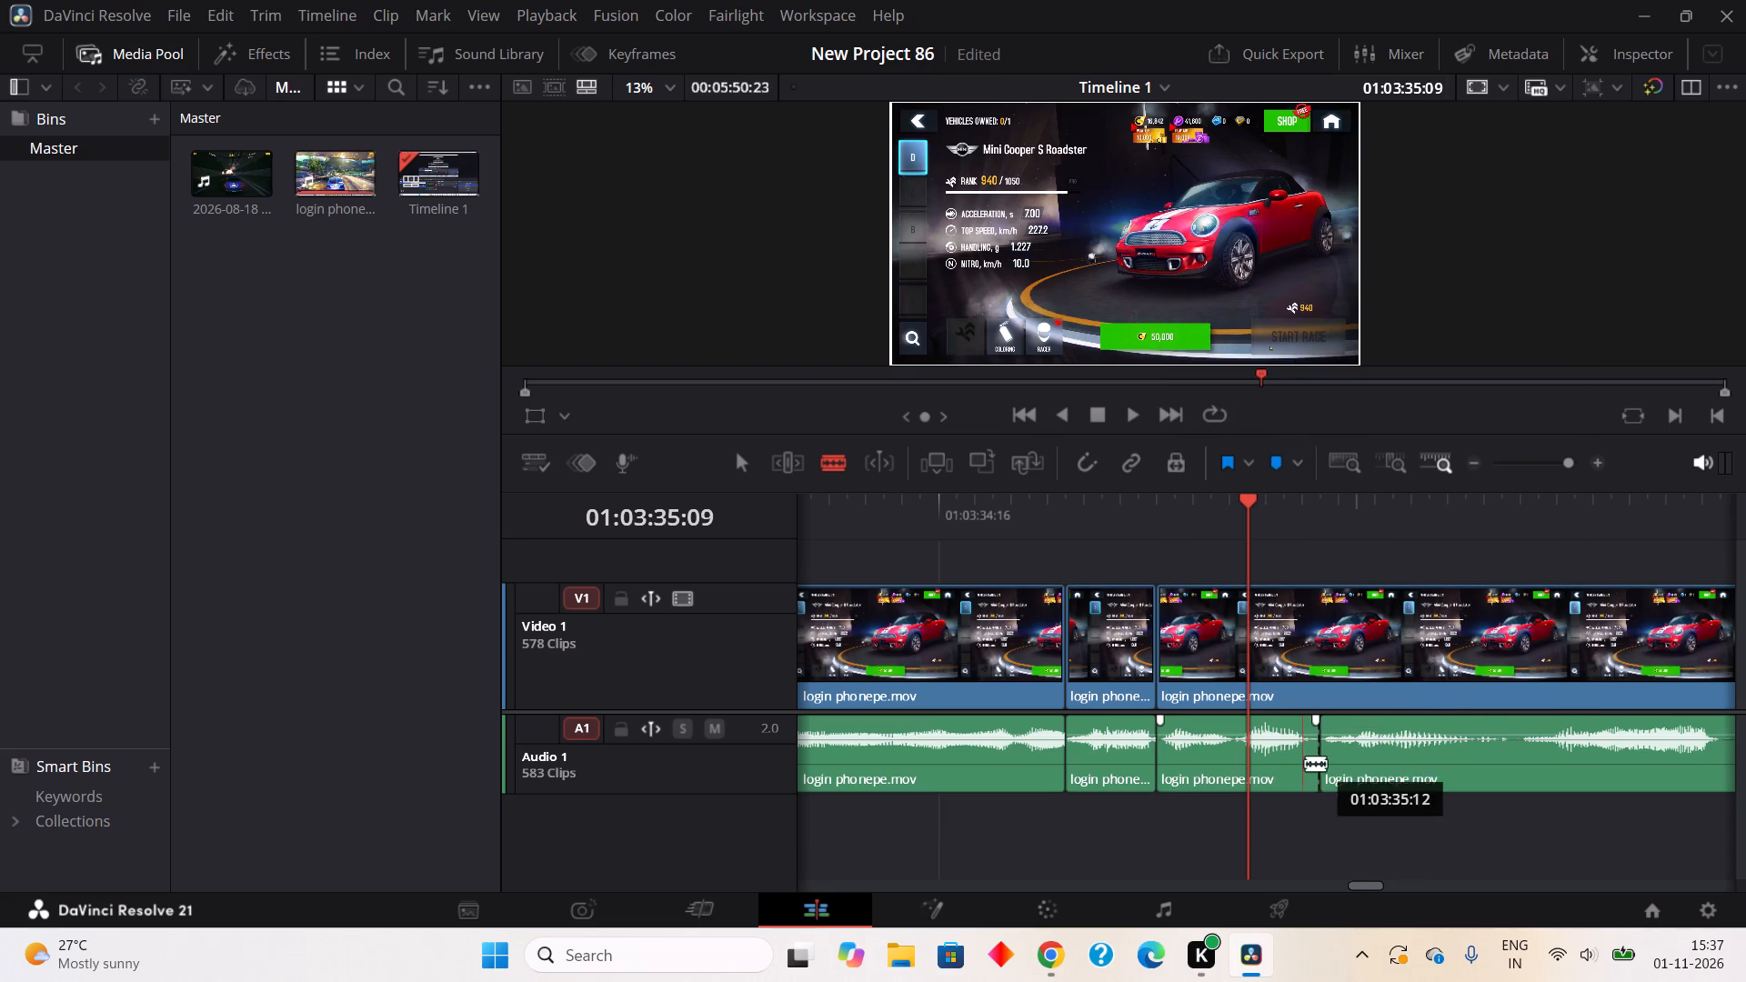
left_click(1299, 766)
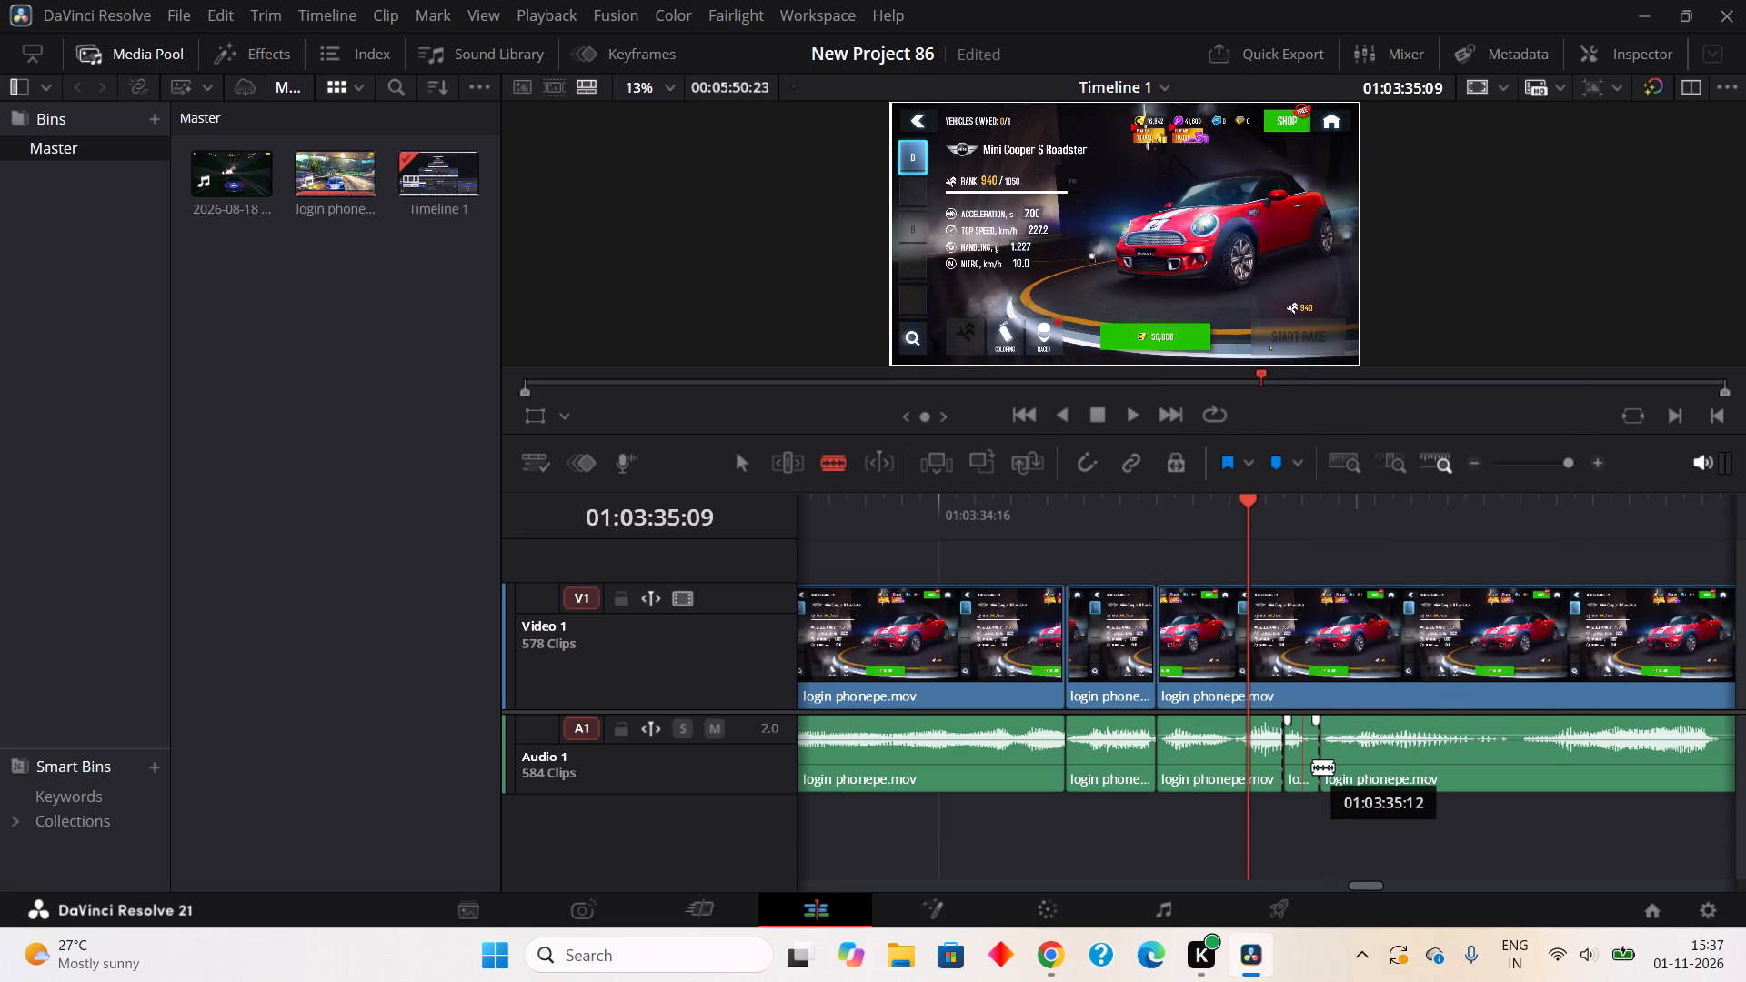
key("ctrl+z")
left_click(1312, 767)
right_click(1312, 767)
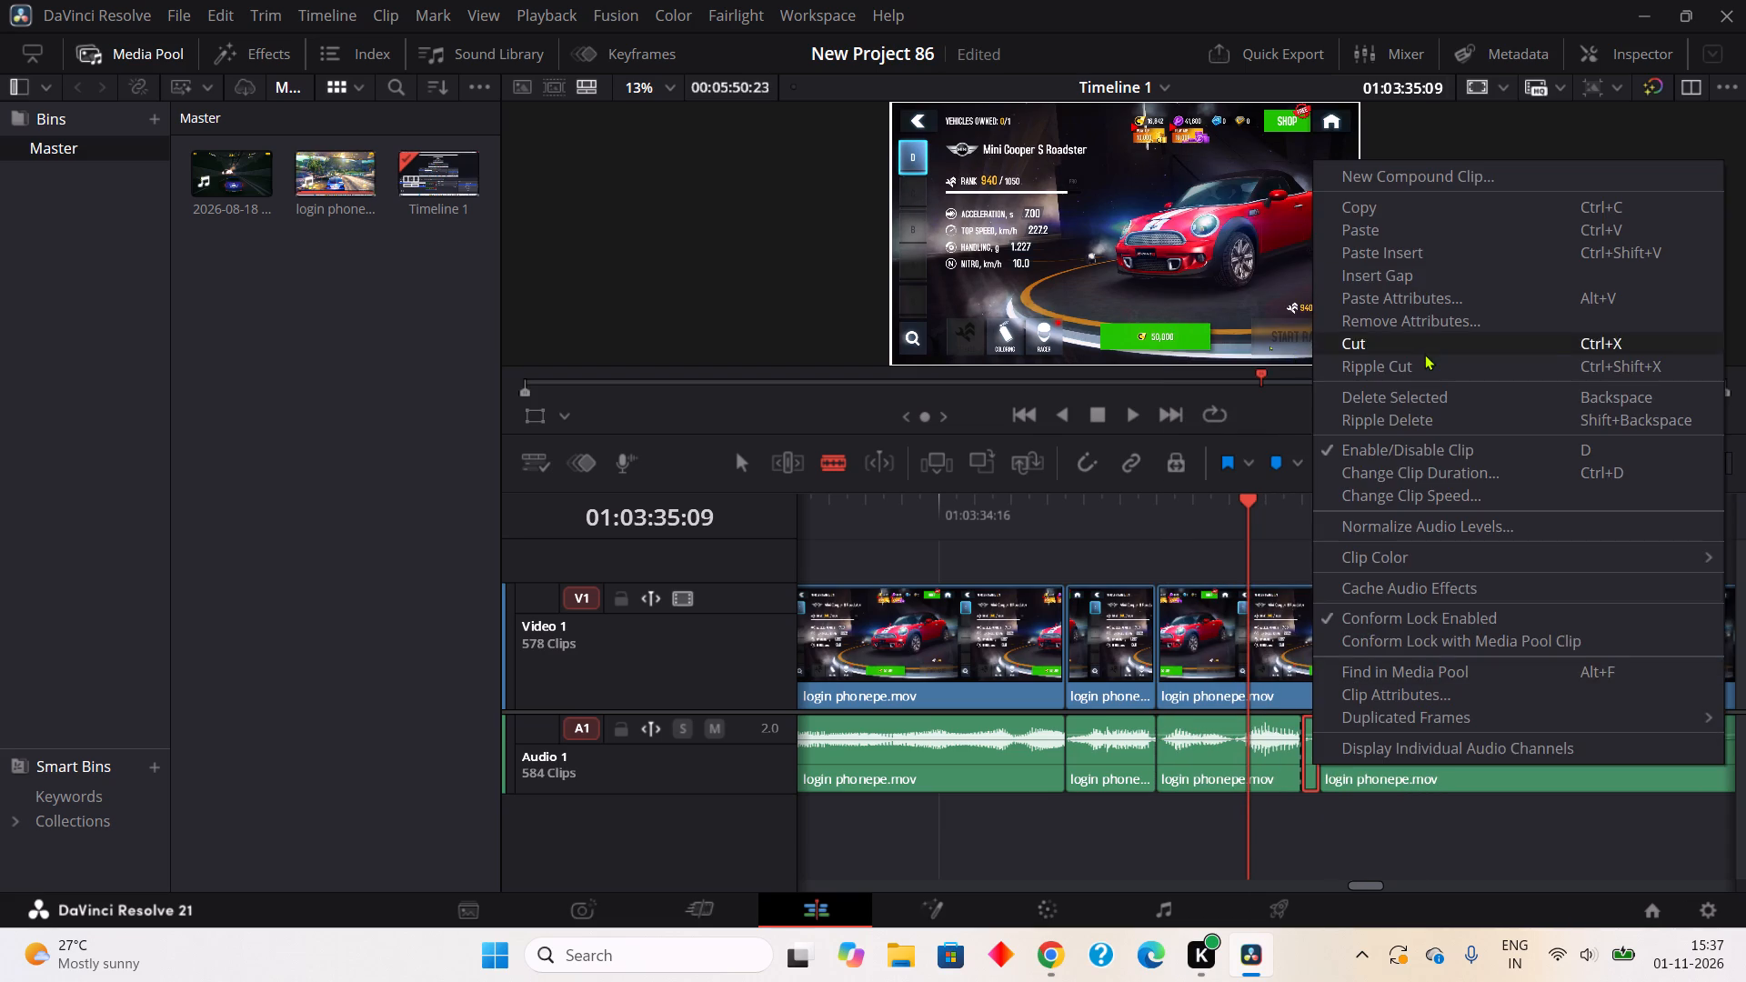
left_click(1424, 362)
Split out the two-frame pause in the audio from about 01:03:35:21 to 01:03:35:23 and ripple cut it.
left_click(1482, 774)
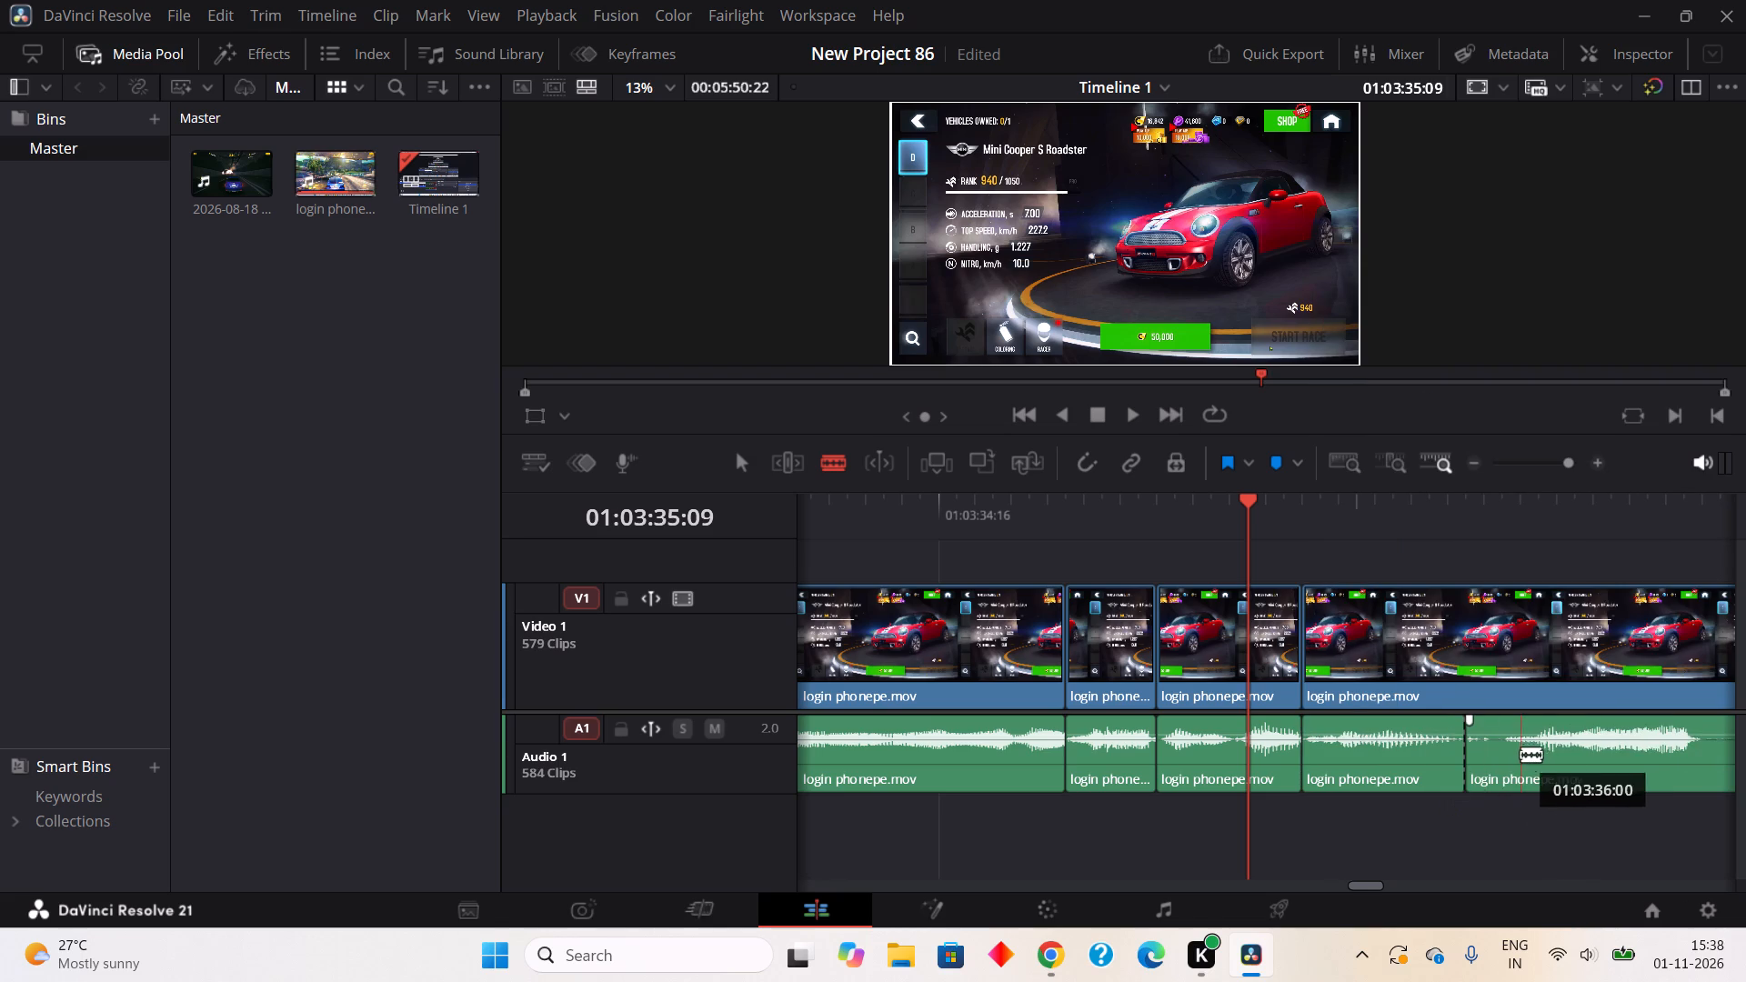
left_click(1515, 764)
right_click(1497, 764)
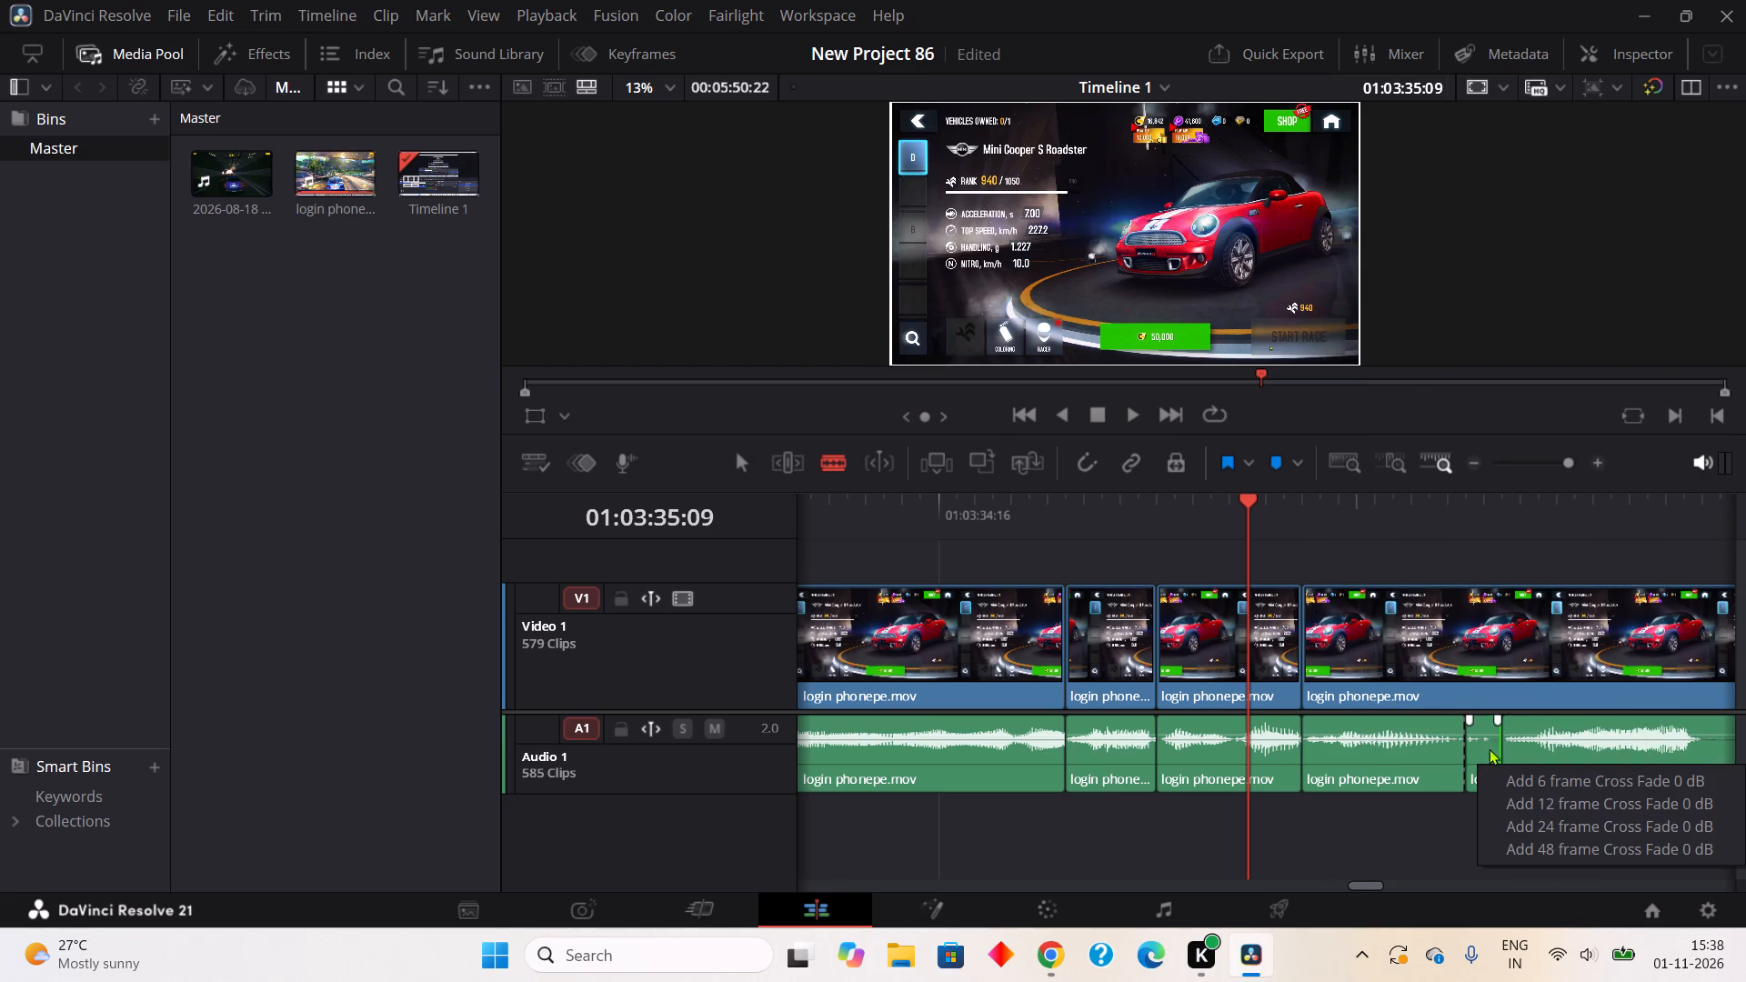
right_click(1489, 751)
left_click(1414, 348)
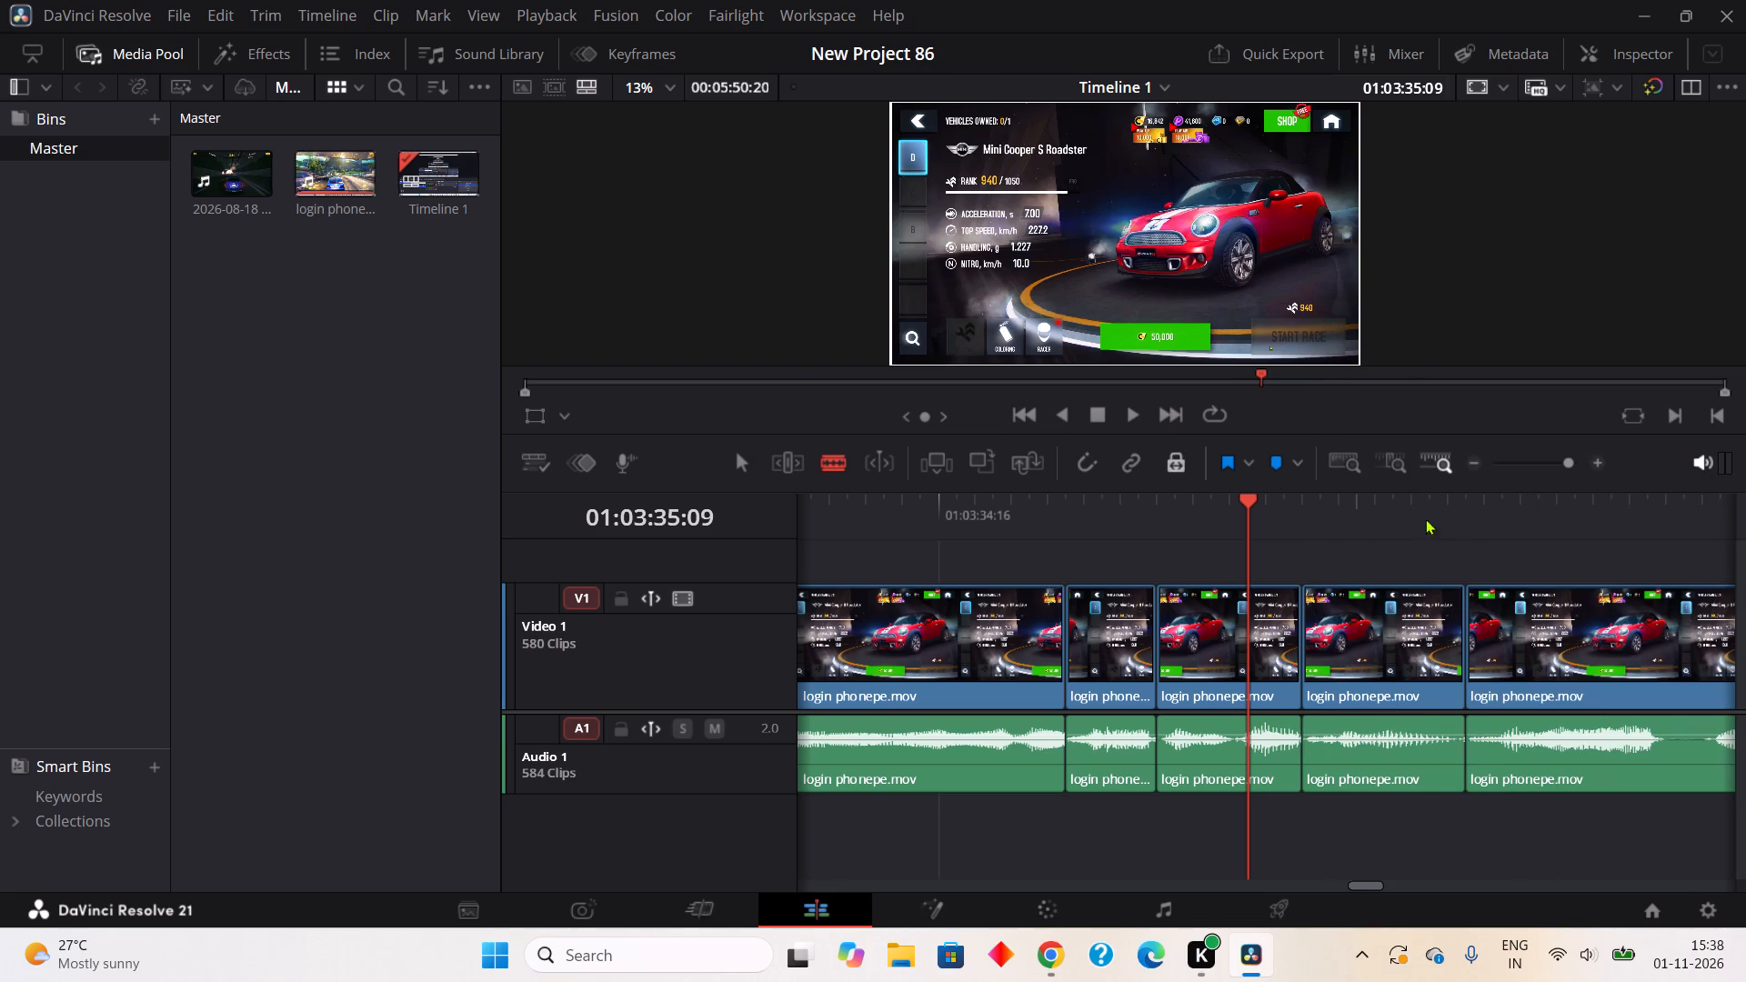
Split out the three-frame pause in the audio from about 01:03:36:08 to 01:03:36:11 and ripple cut it.
left_click(1672, 774)
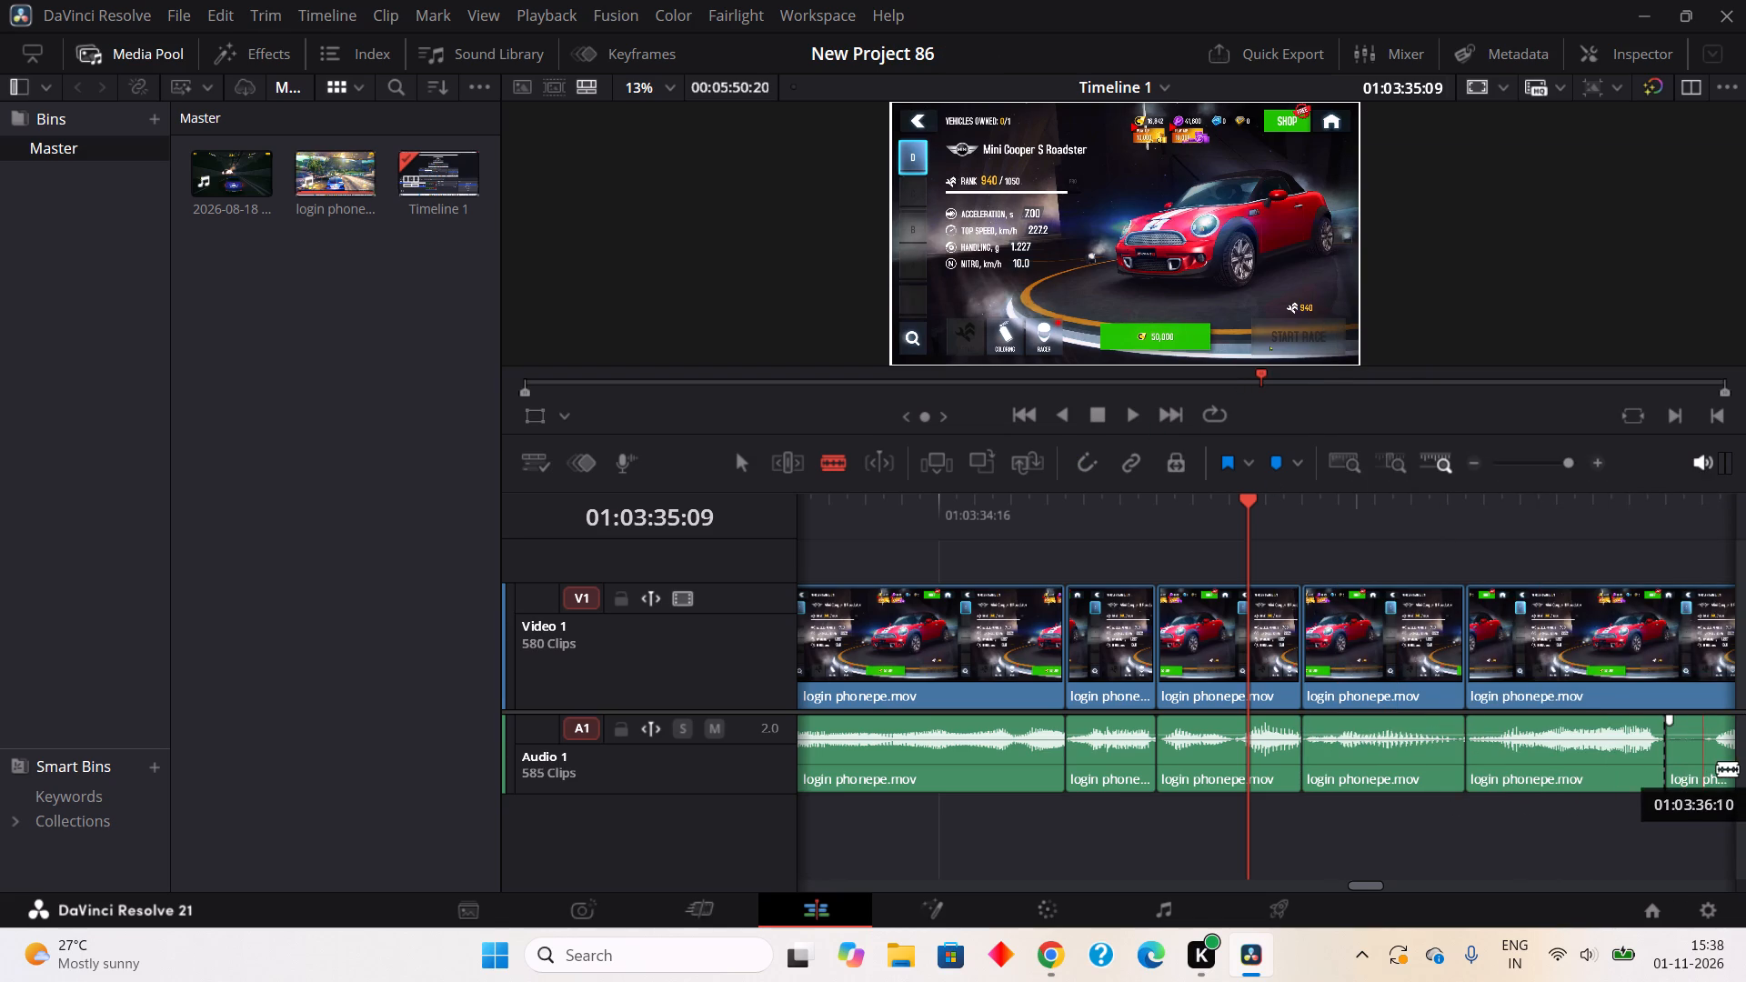
left_click(1728, 775)
right_click(1712, 772)
right_click(1694, 753)
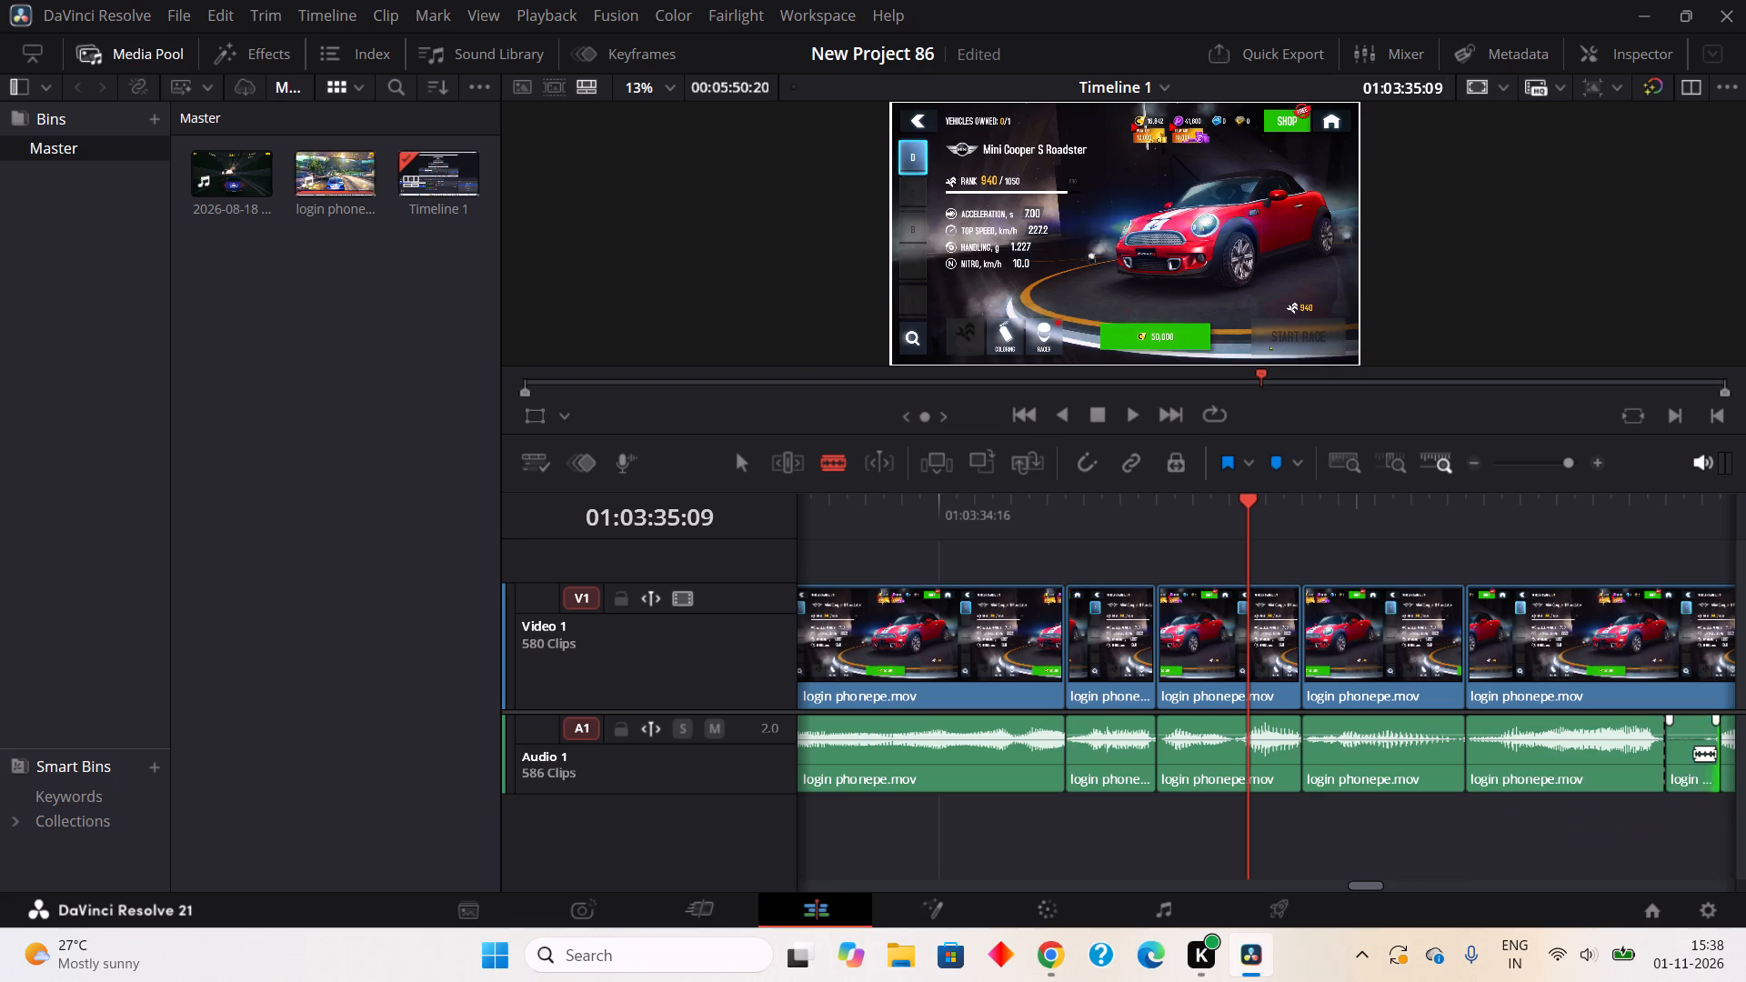
left_click(1430, 350)
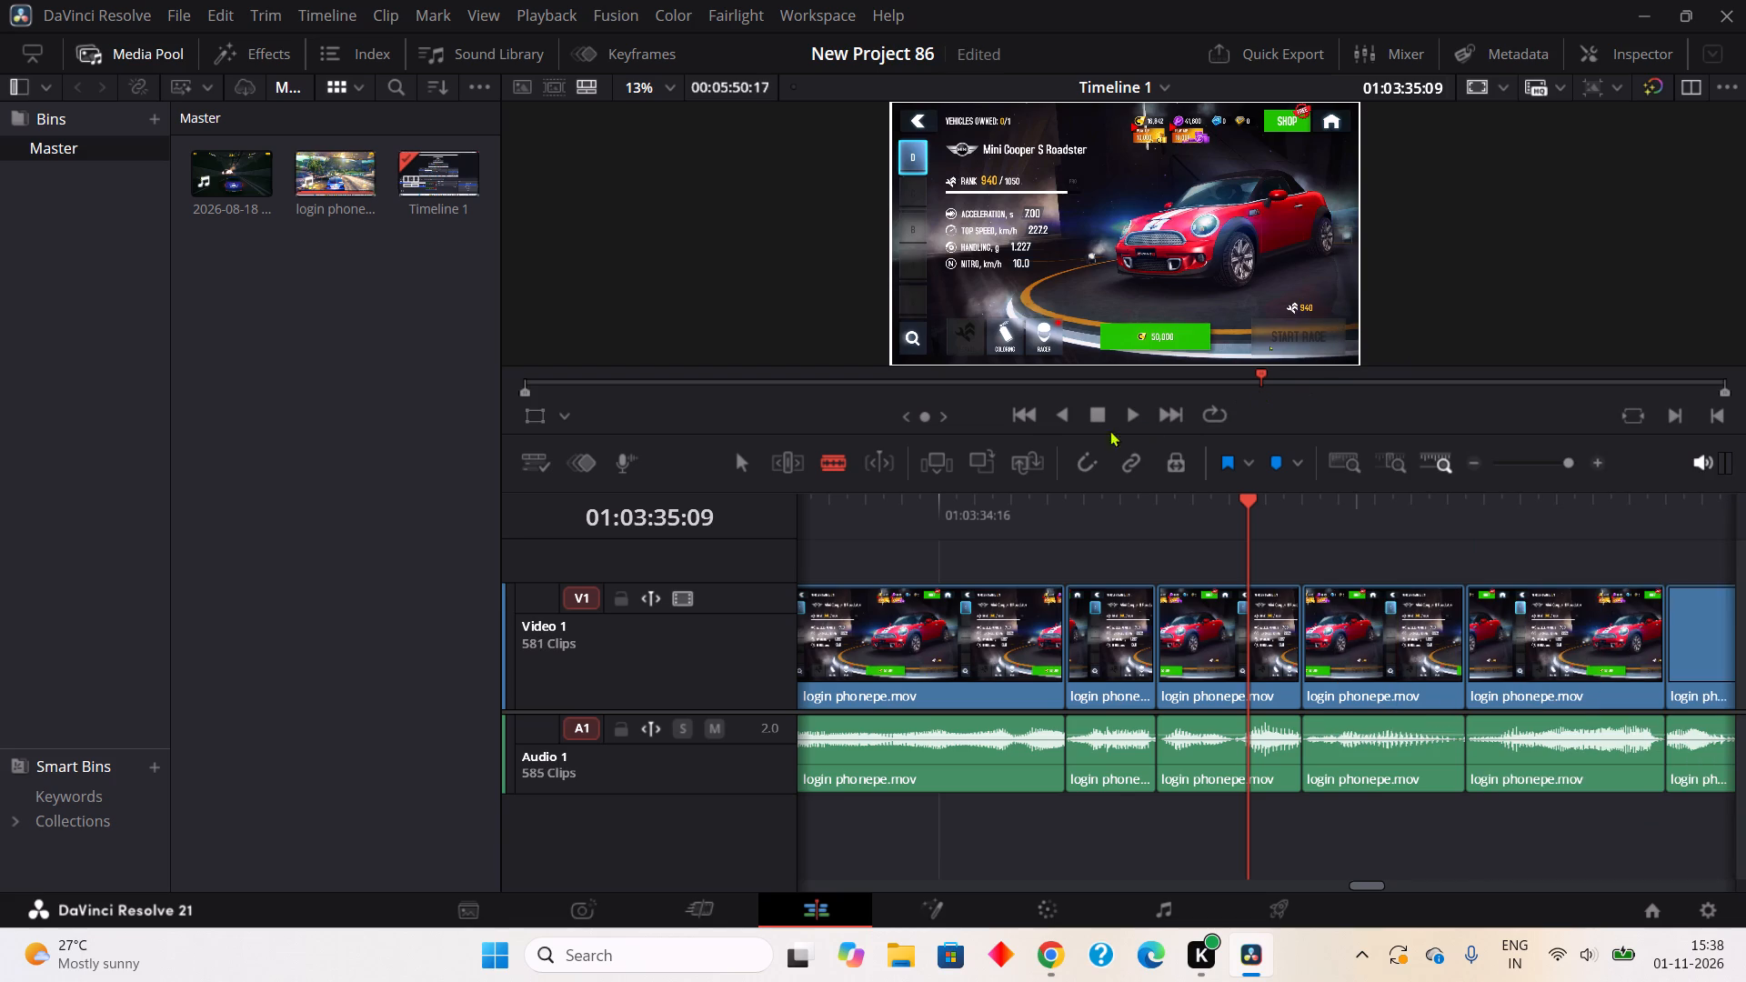
Play back the edited section from 01:03:35:09 to about 01:03:36:20 to check the latest cuts.
left_click(1125, 416)
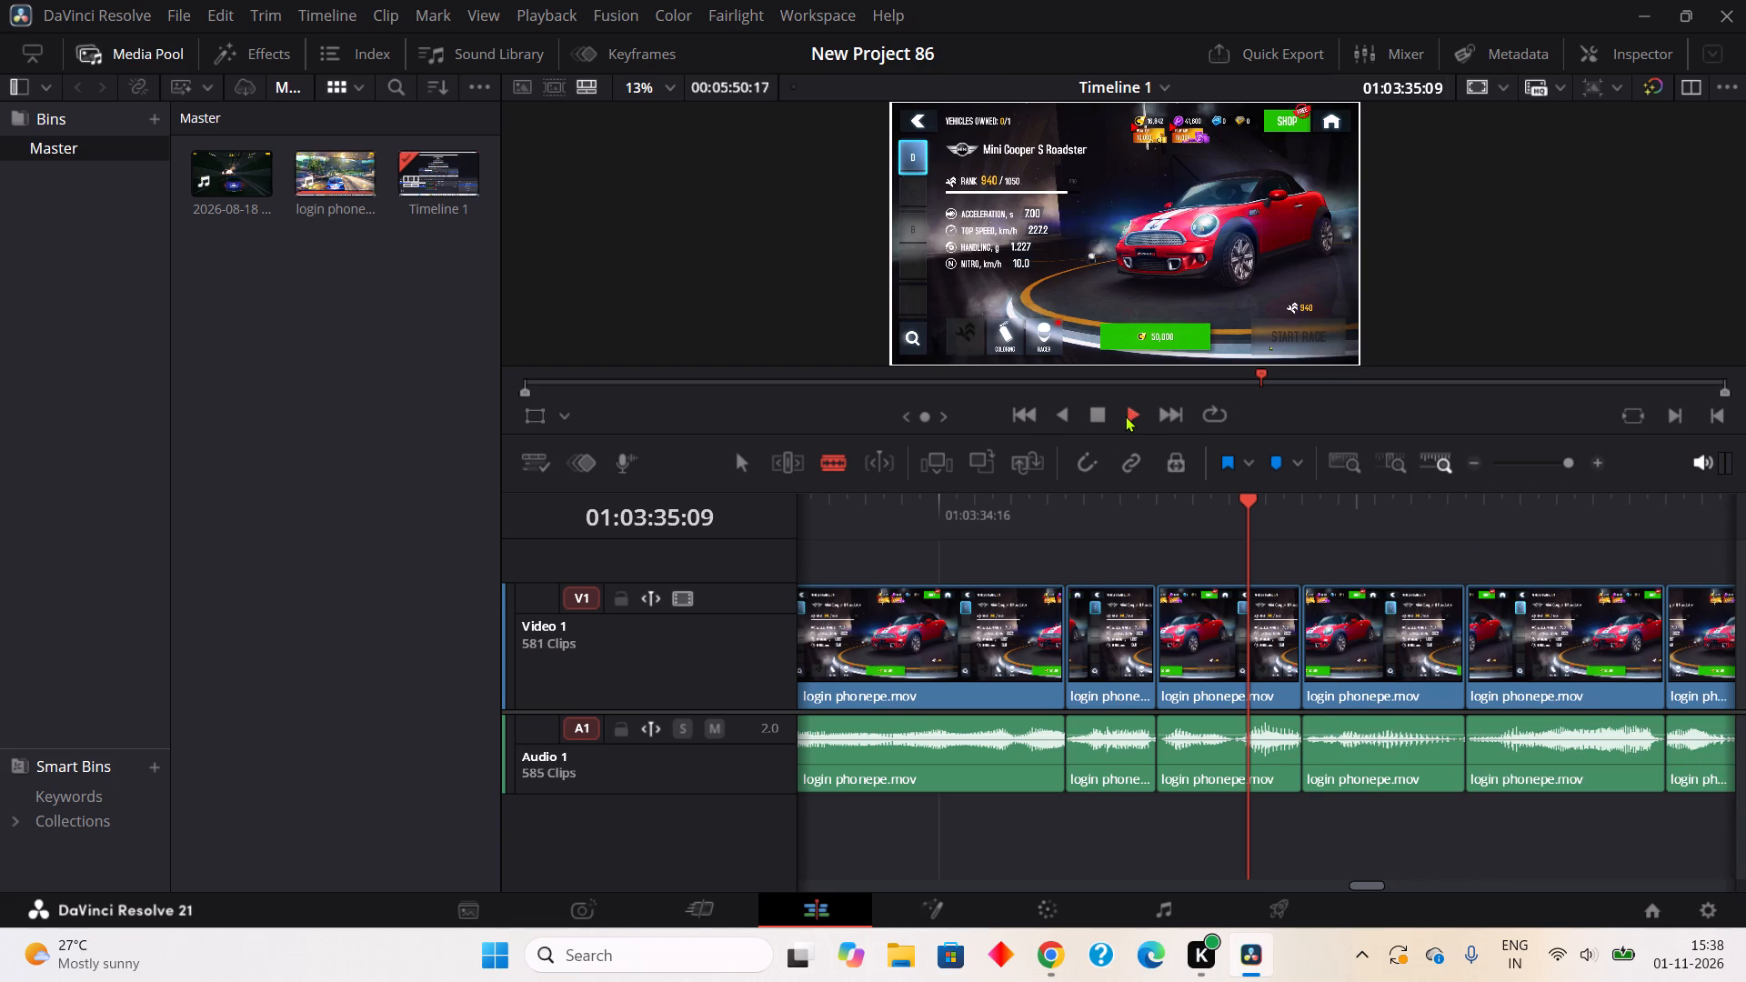
left_click(1102, 414)
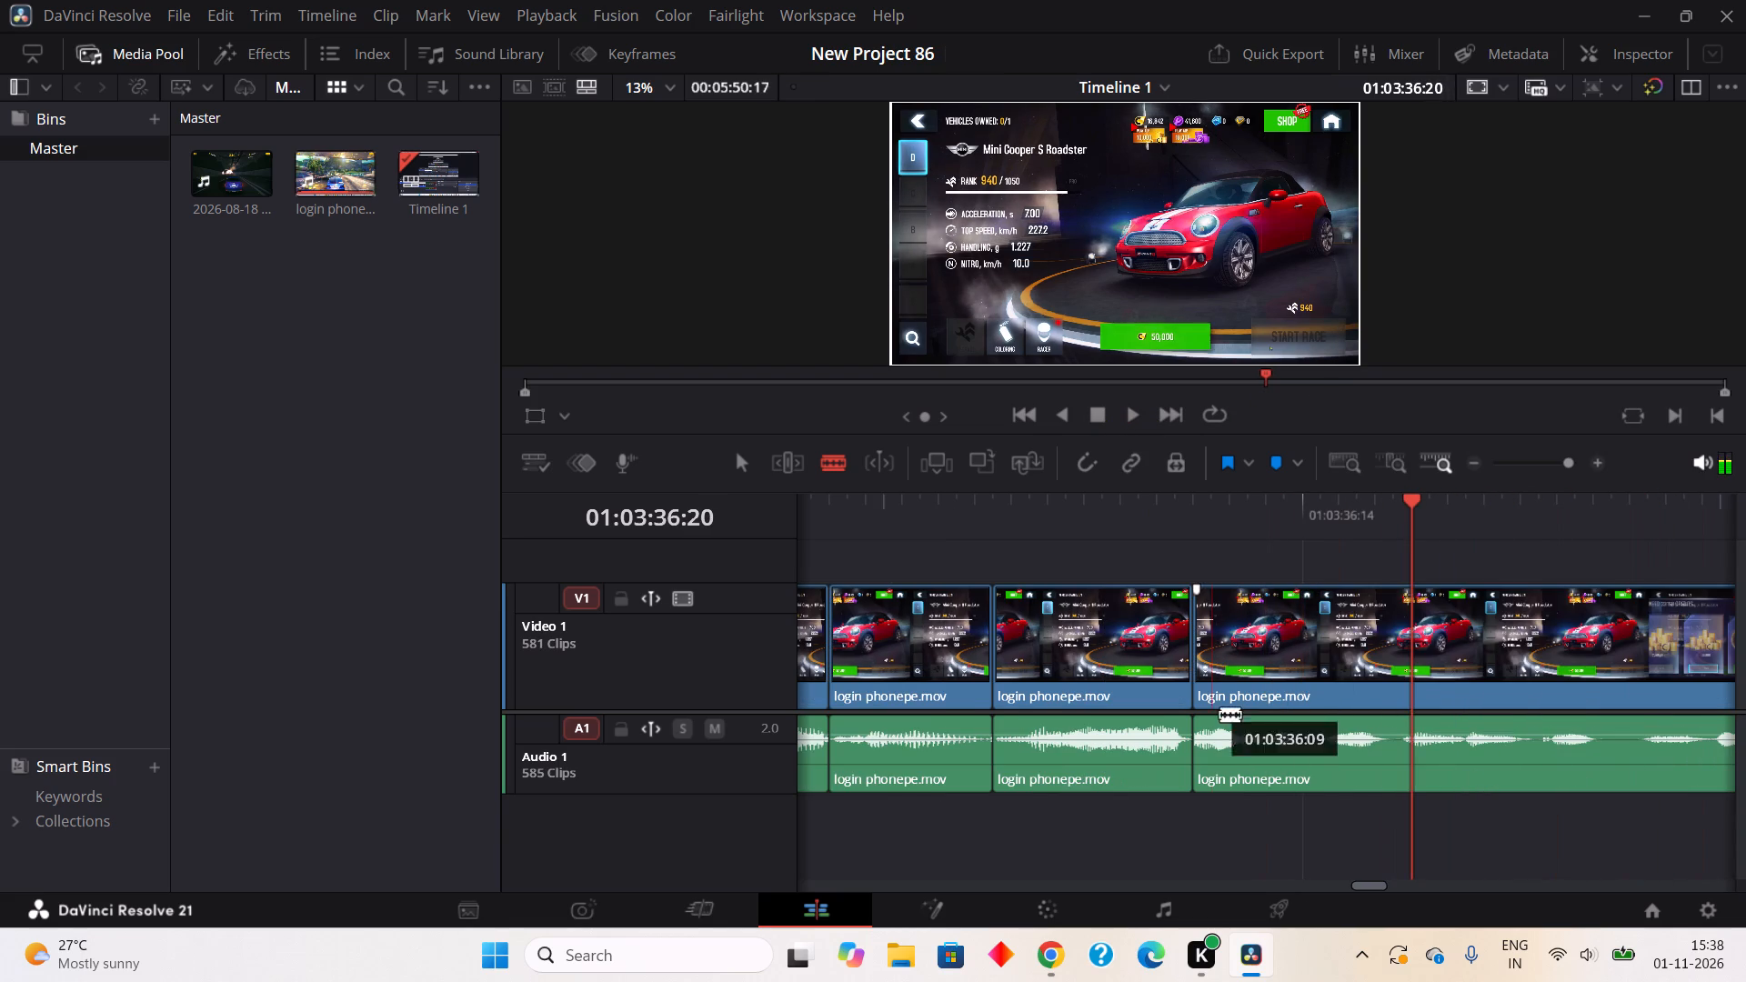
Split out the one-frame pause in the audio from about 01:03:36:14 to 01:03:36:15 and ripple cut it.
left_click(1317, 771)
left_click(1330, 762)
right_click(1308, 767)
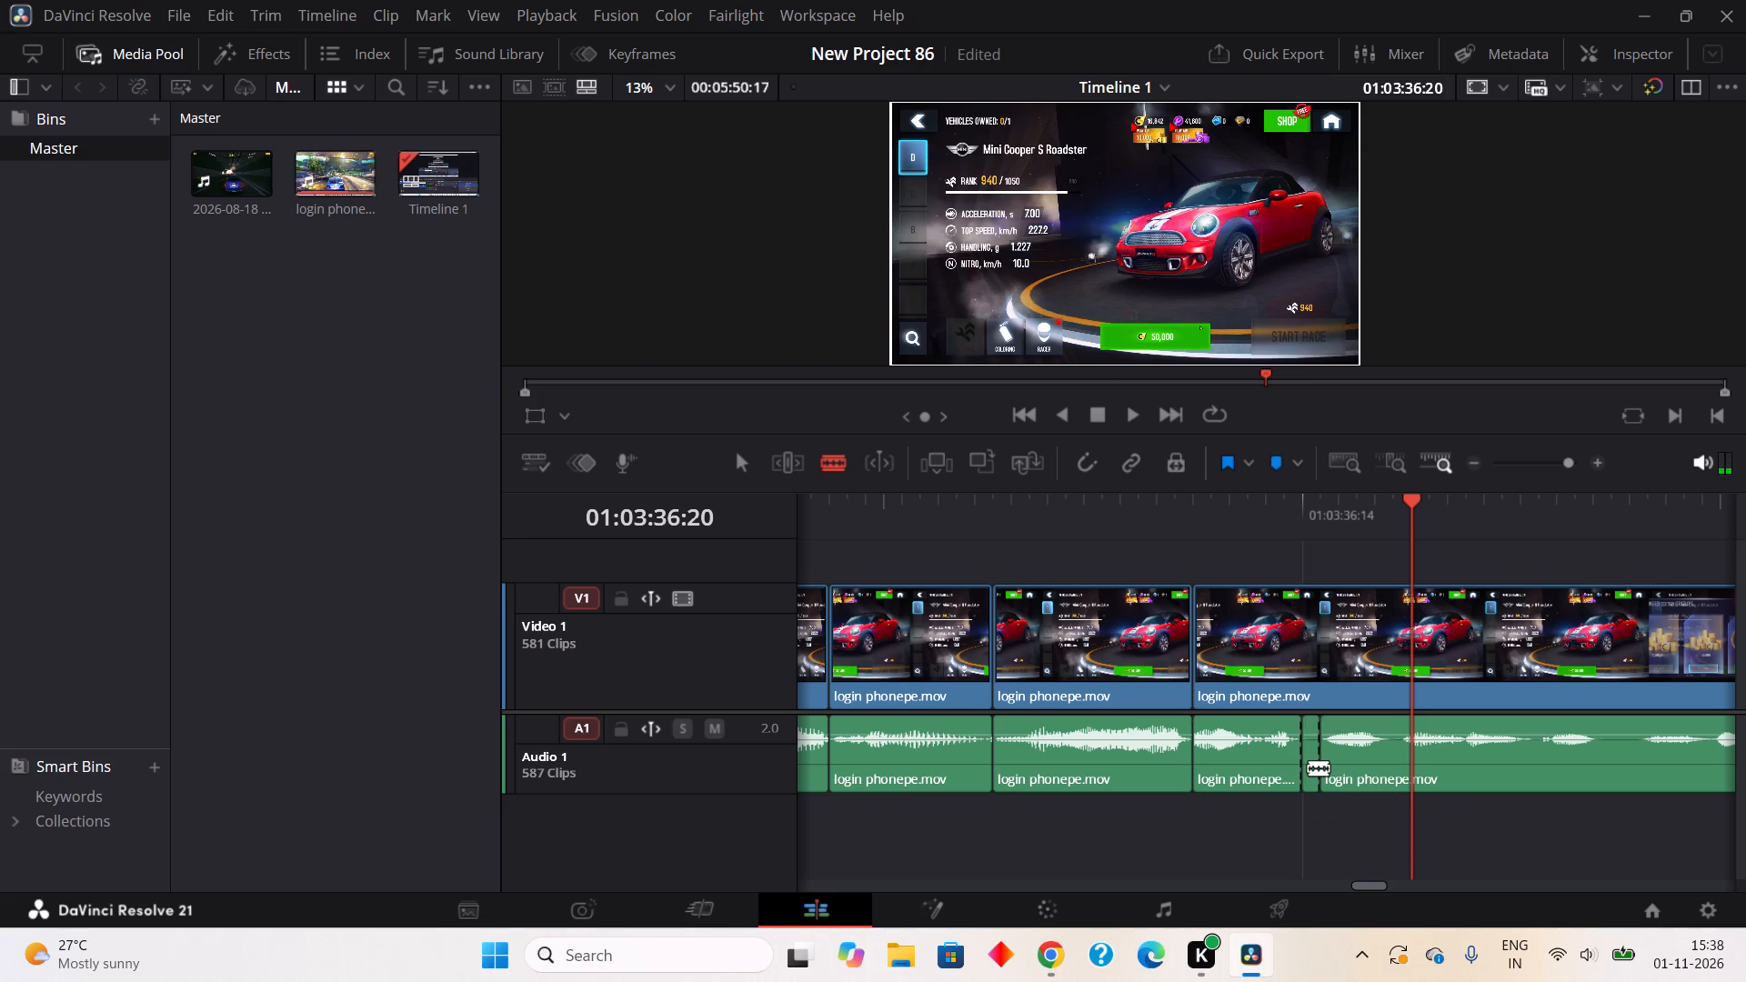
left_click(1378, 378)
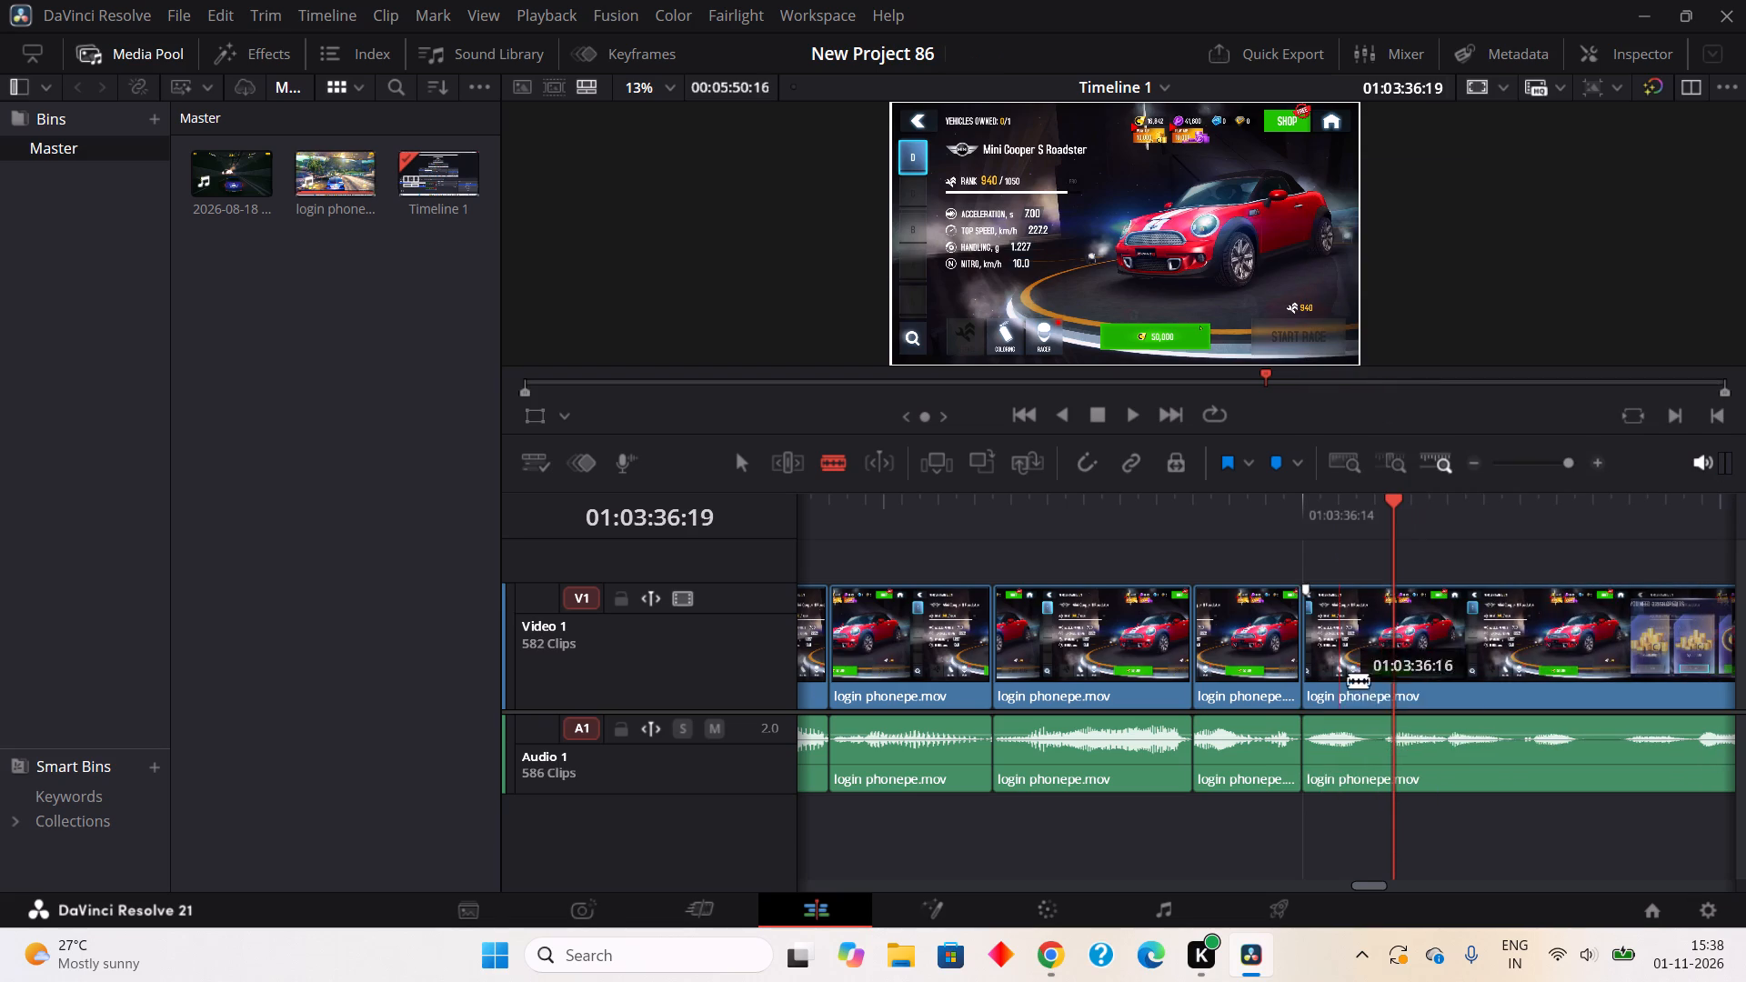
Split out the one-frame pause in the audio from about 01:03:36:17 to 01:03:36:18 and ripple cut it.
left_click(1376, 765)
left_click(1365, 775)
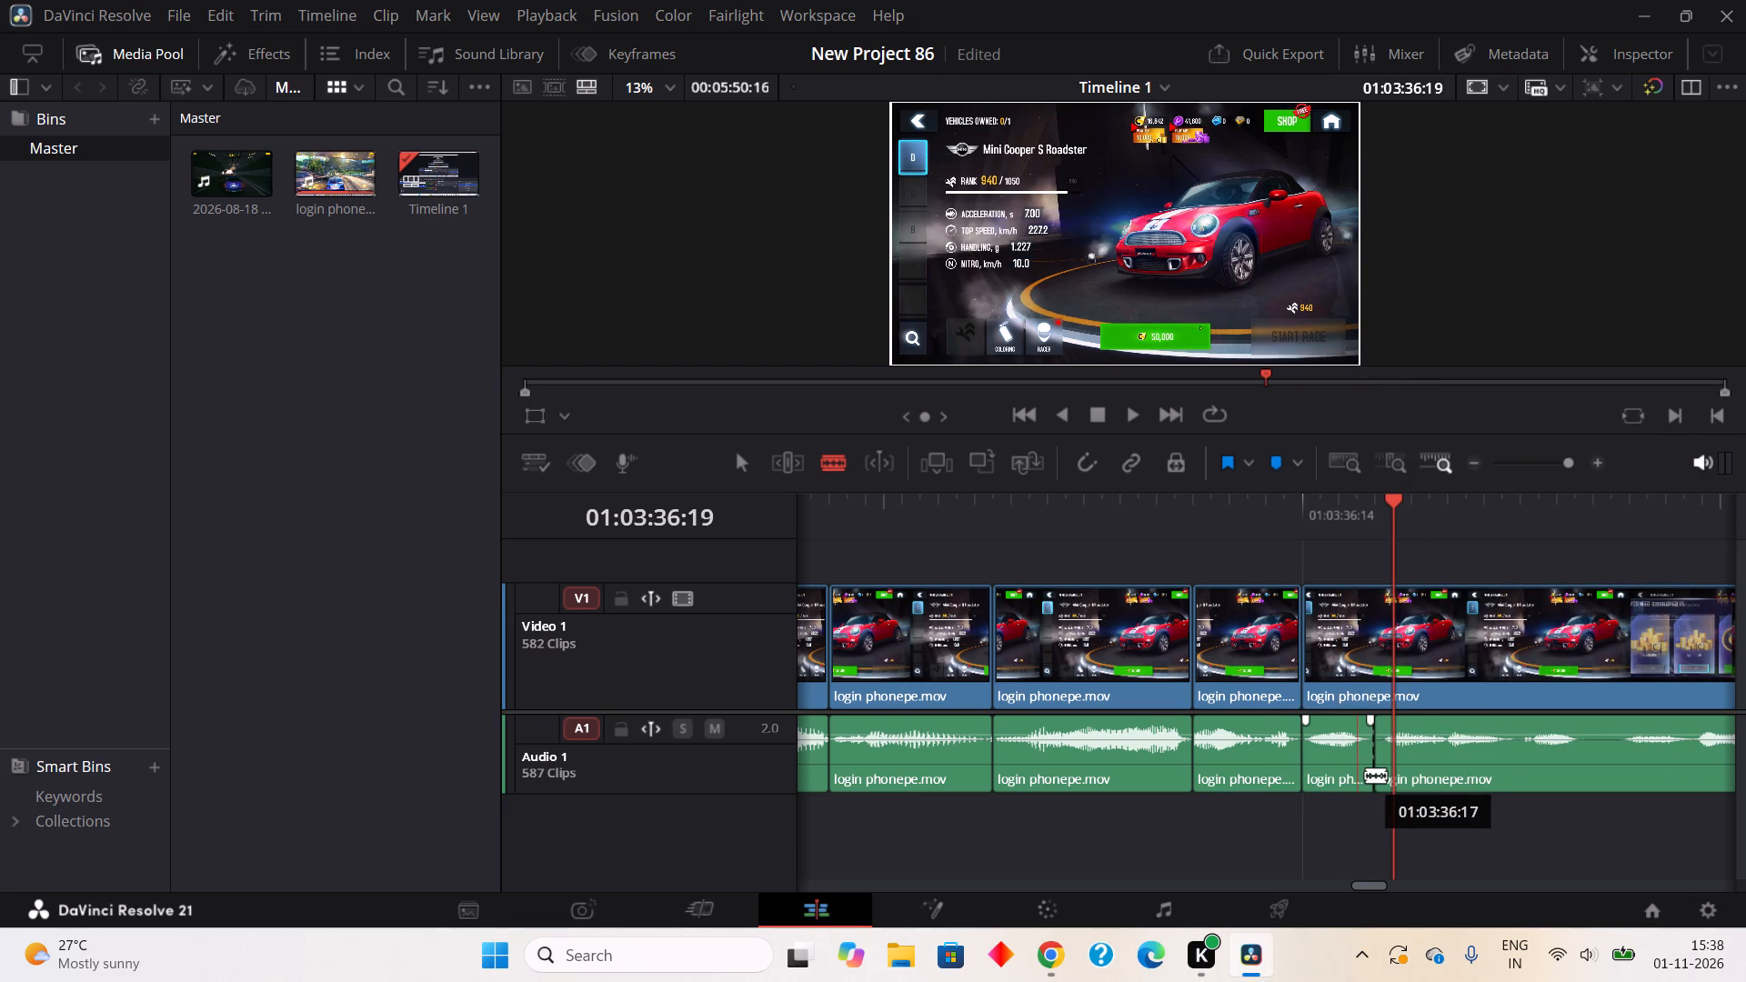
right_click(1365, 775)
left_click(1412, 379)
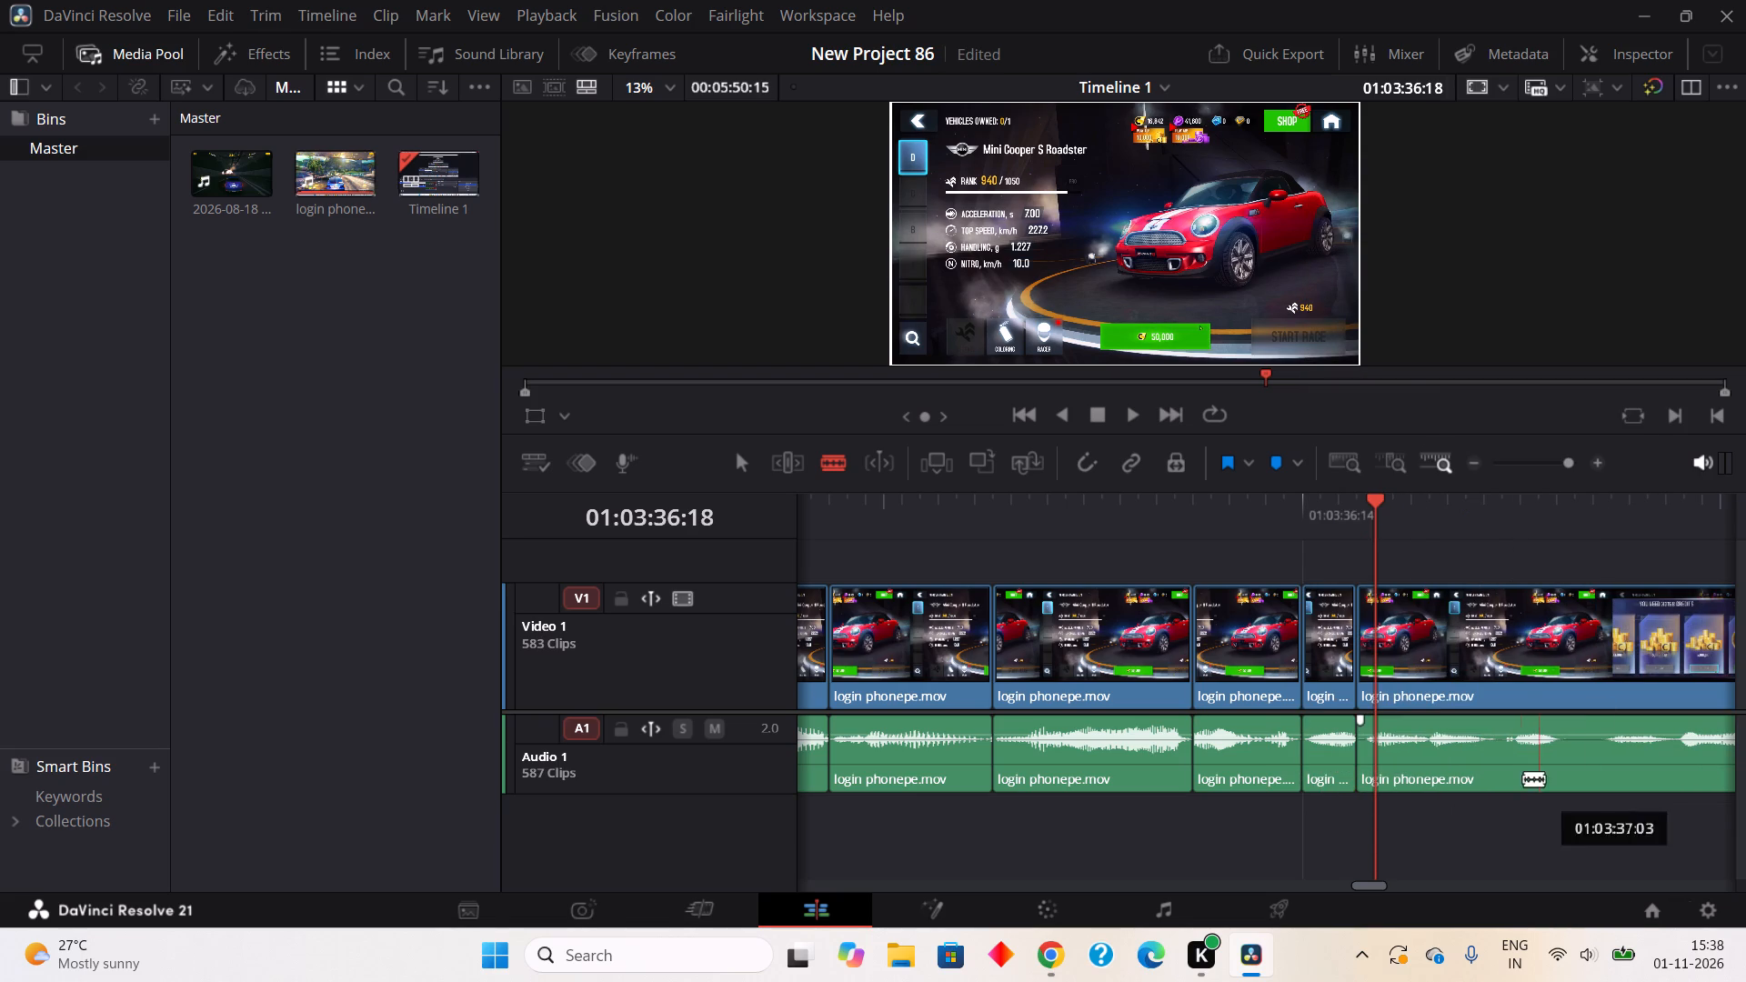
Split out the two-frame pause in the audio from about 01:03:37:00 to 01:03:37:02 and ripple cut it.
left_click(1490, 765)
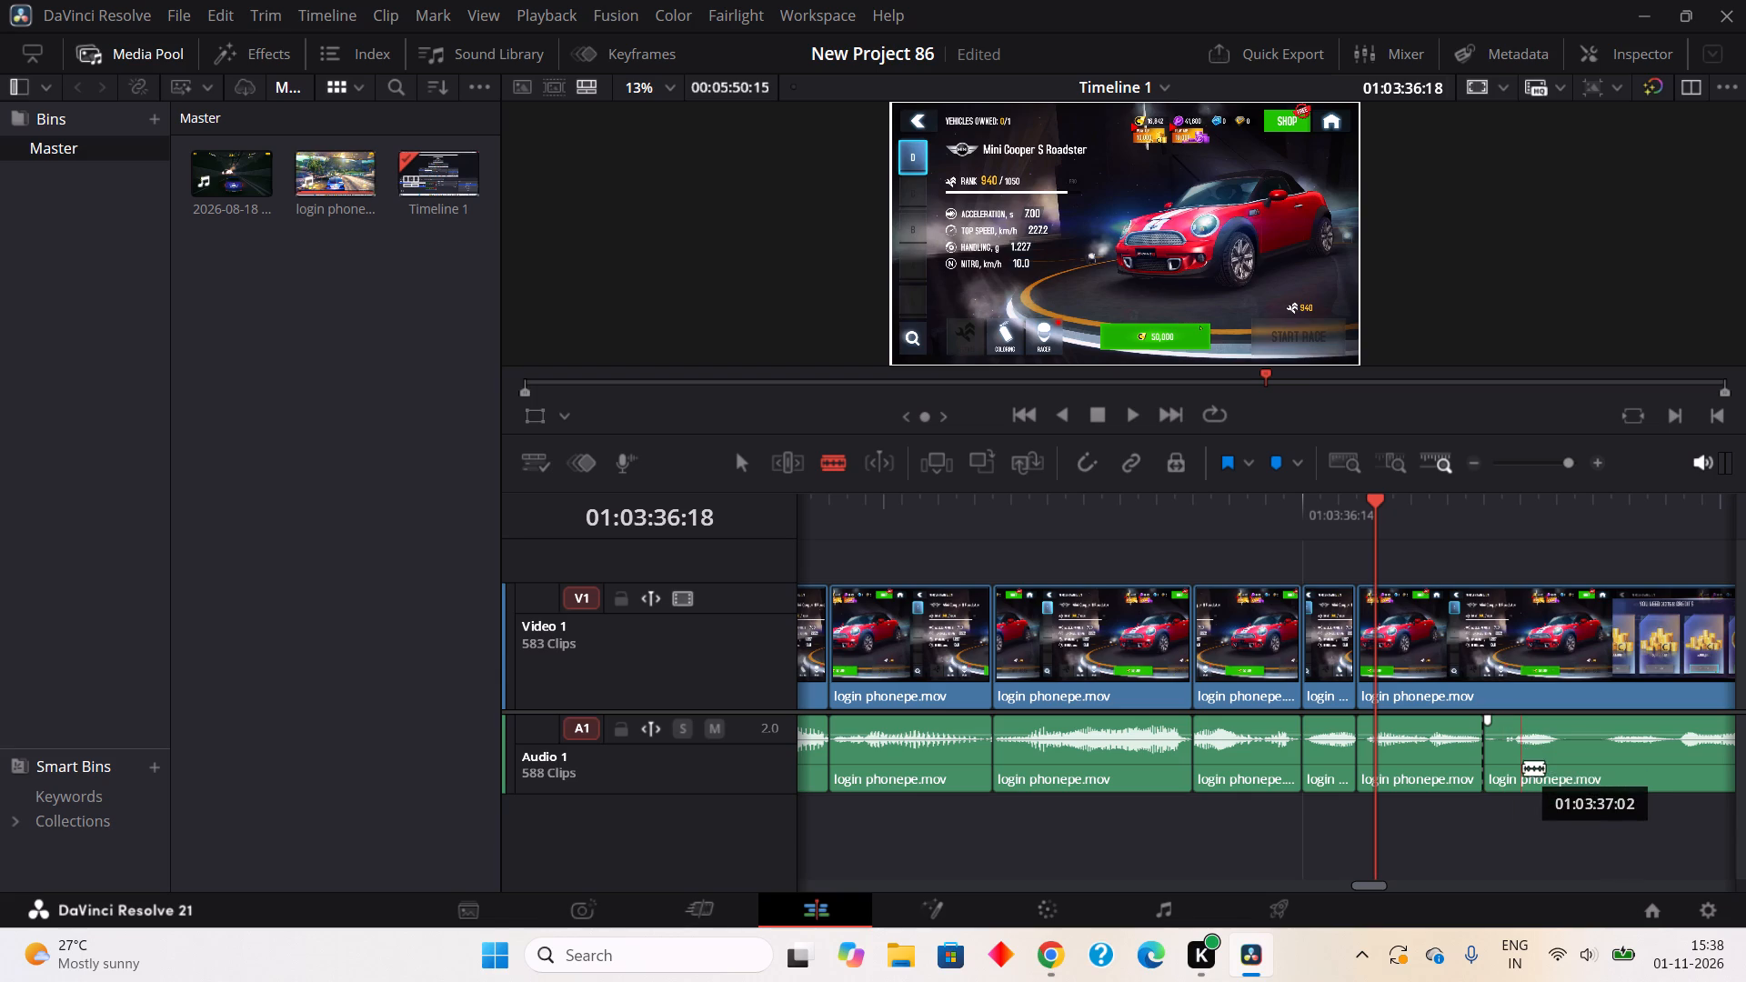
left_click(1523, 767)
right_click(1495, 757)
left_click(1409, 356)
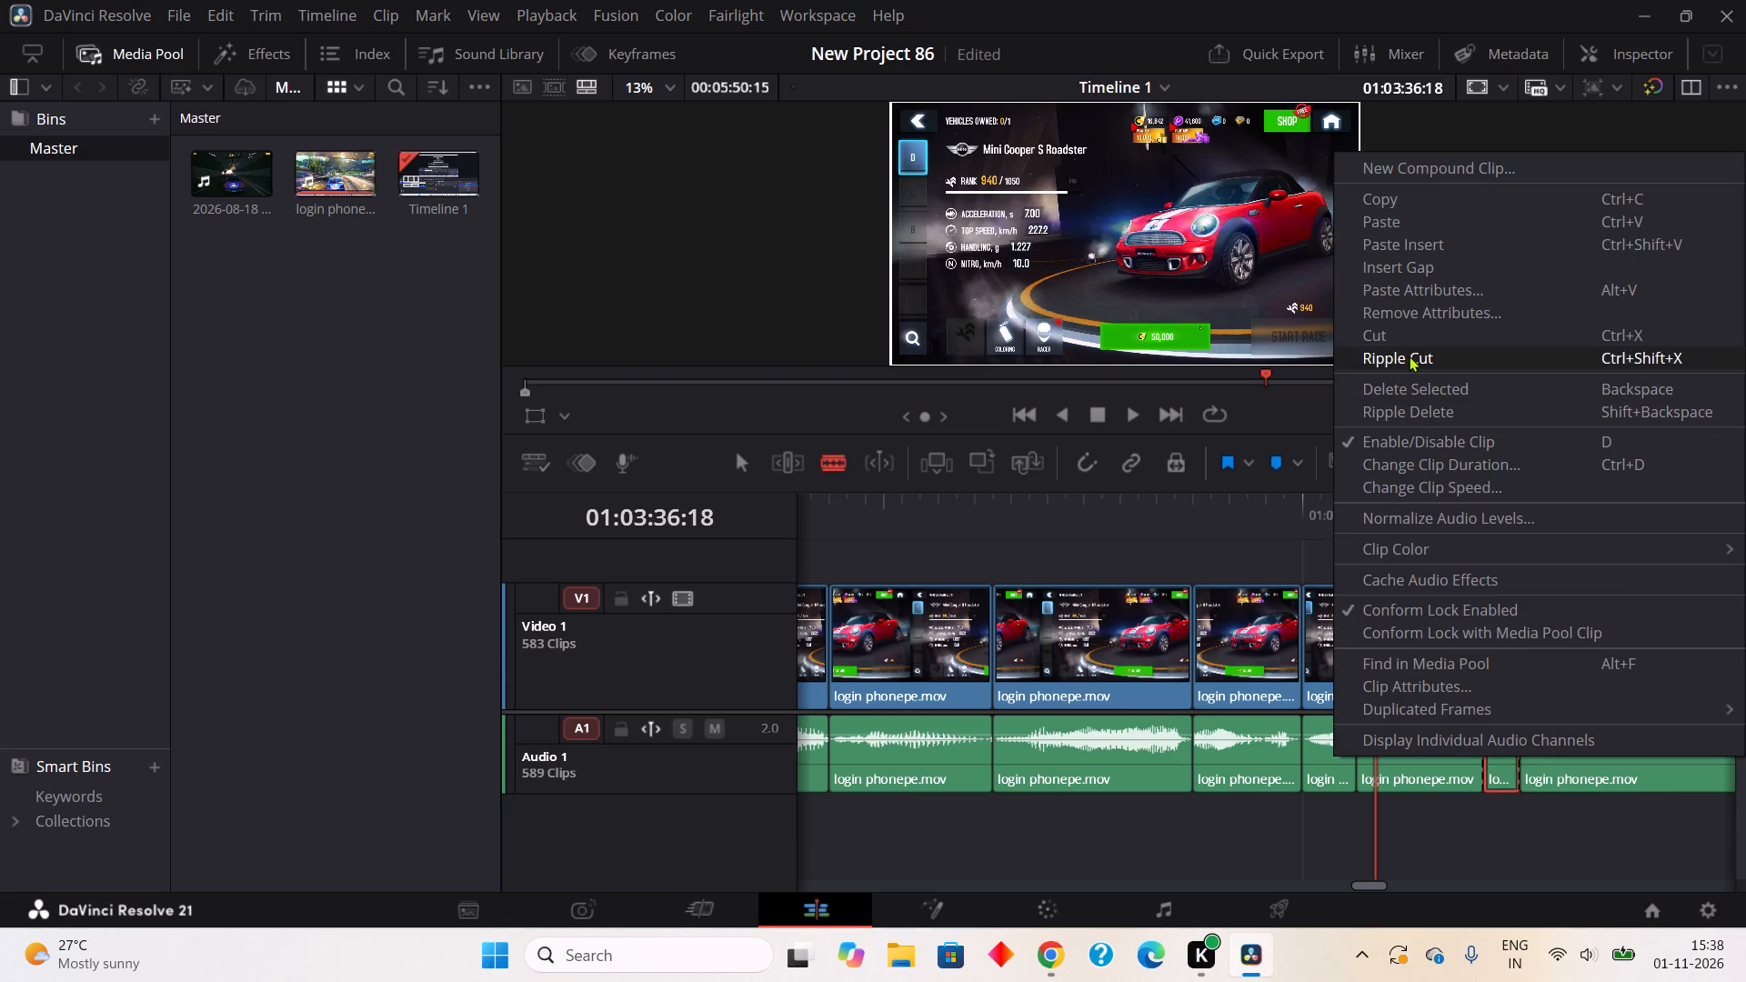
Split out the three-frame pause in the audio from about 01:03:37:02 to 01:03:37:05 and ripple cut it.
left_click(1528, 769)
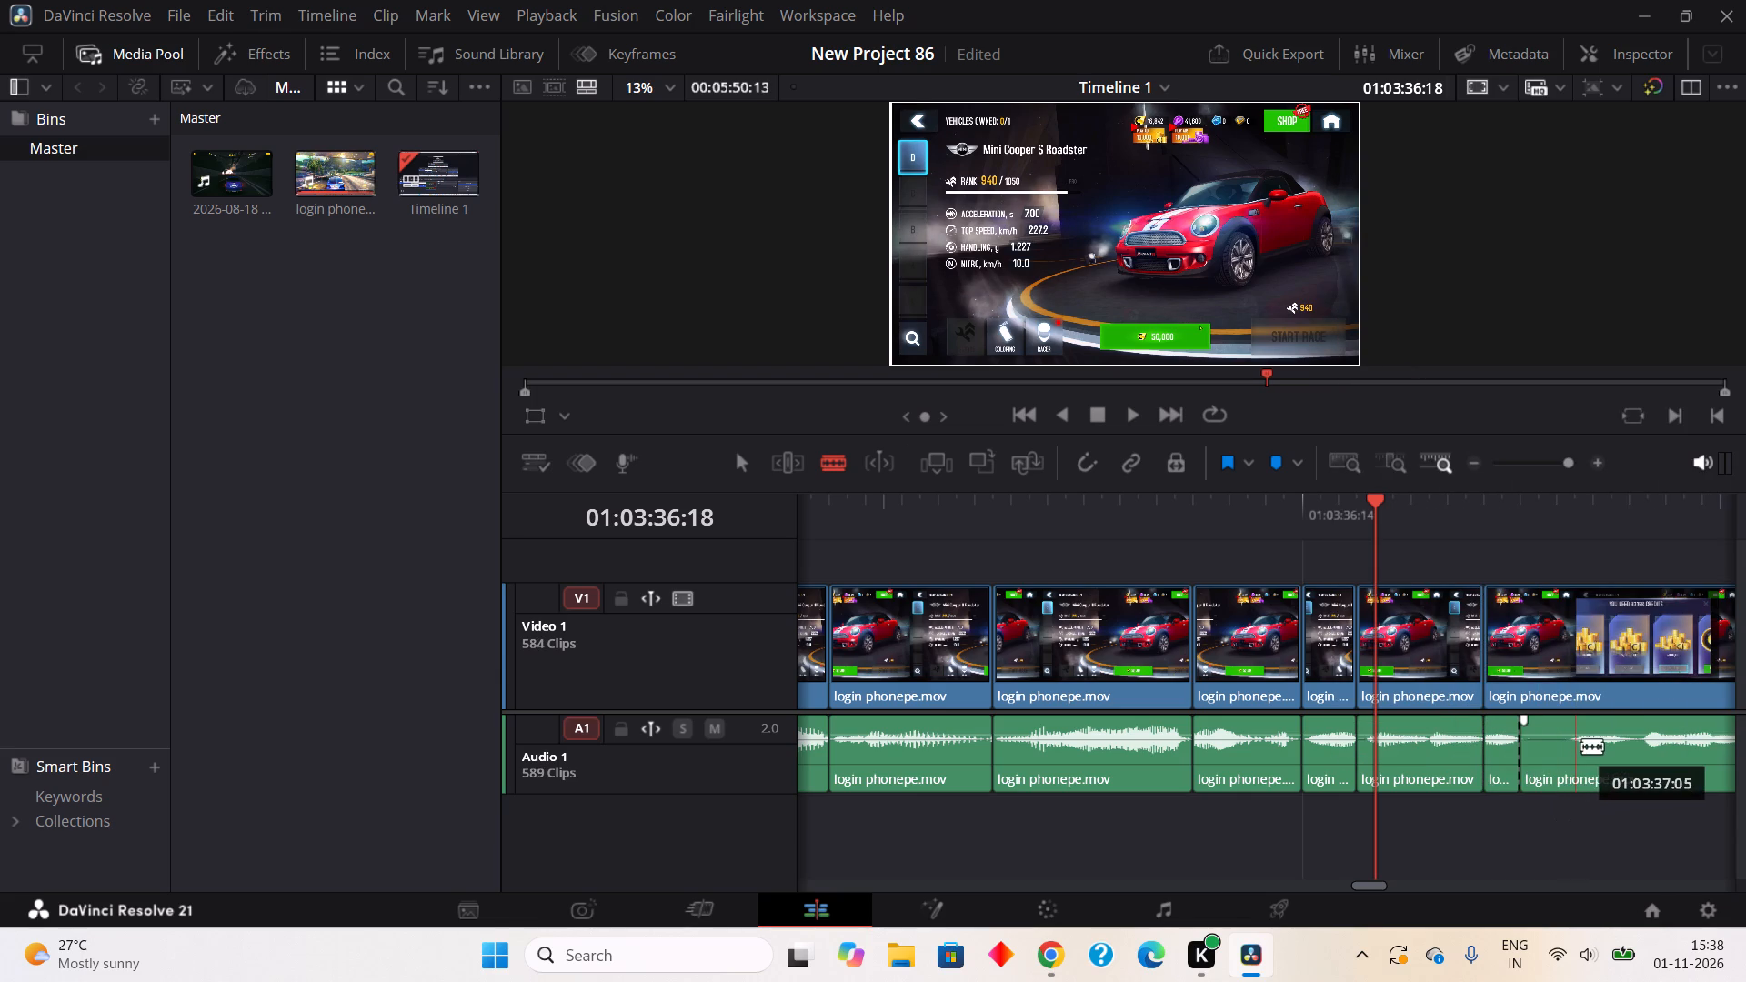
left_click(1581, 746)
right_click(1560, 754)
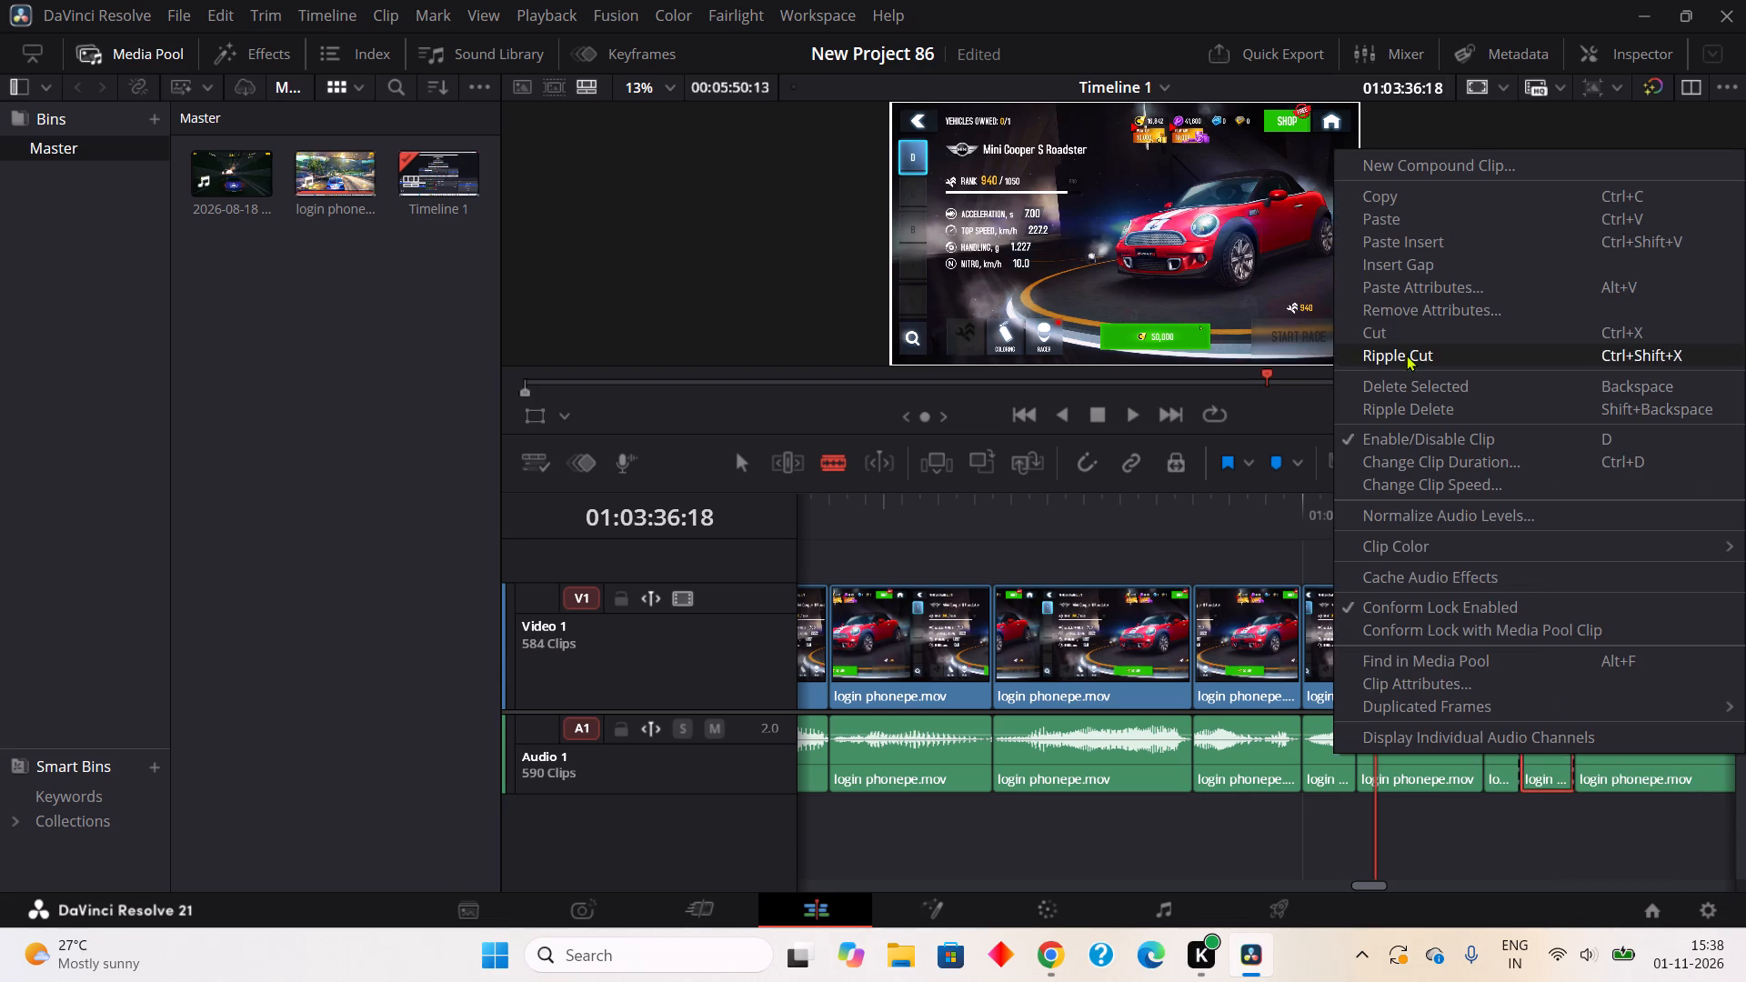
left_click(1406, 355)
Play back the edited section from 01:03:36:18 to about 01:03:37:22 to check the latest cuts.
left_click(1121, 414)
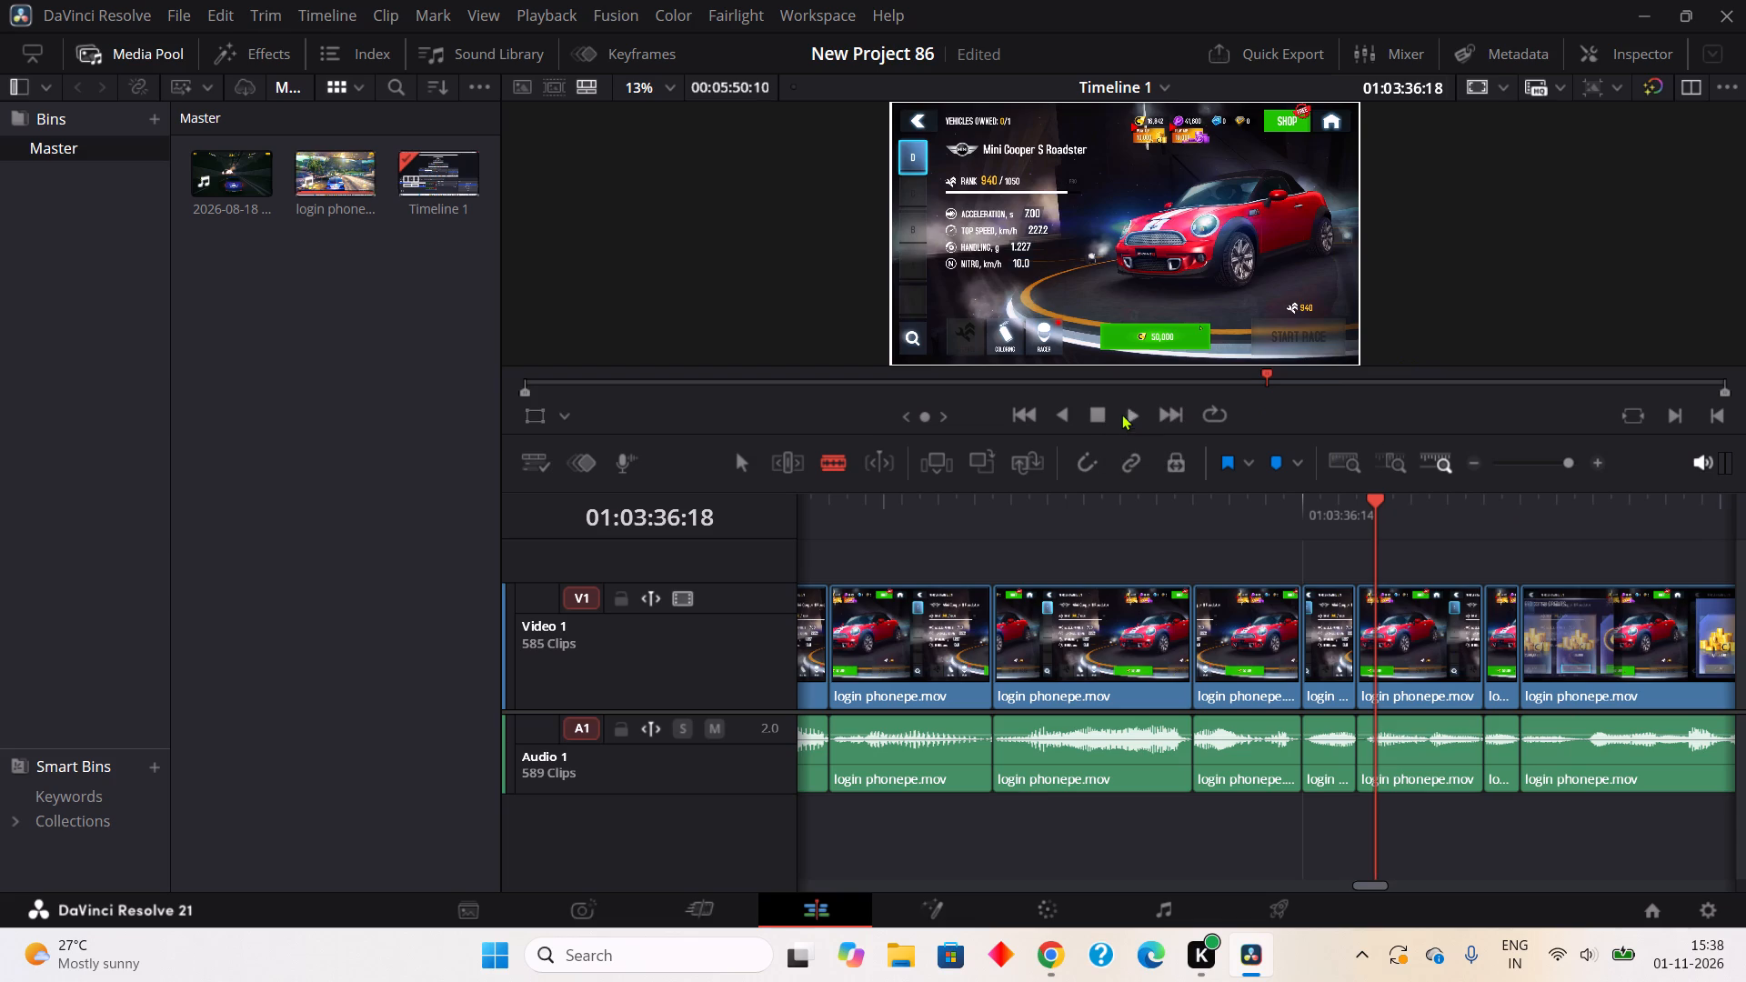
left_click(1108, 414)
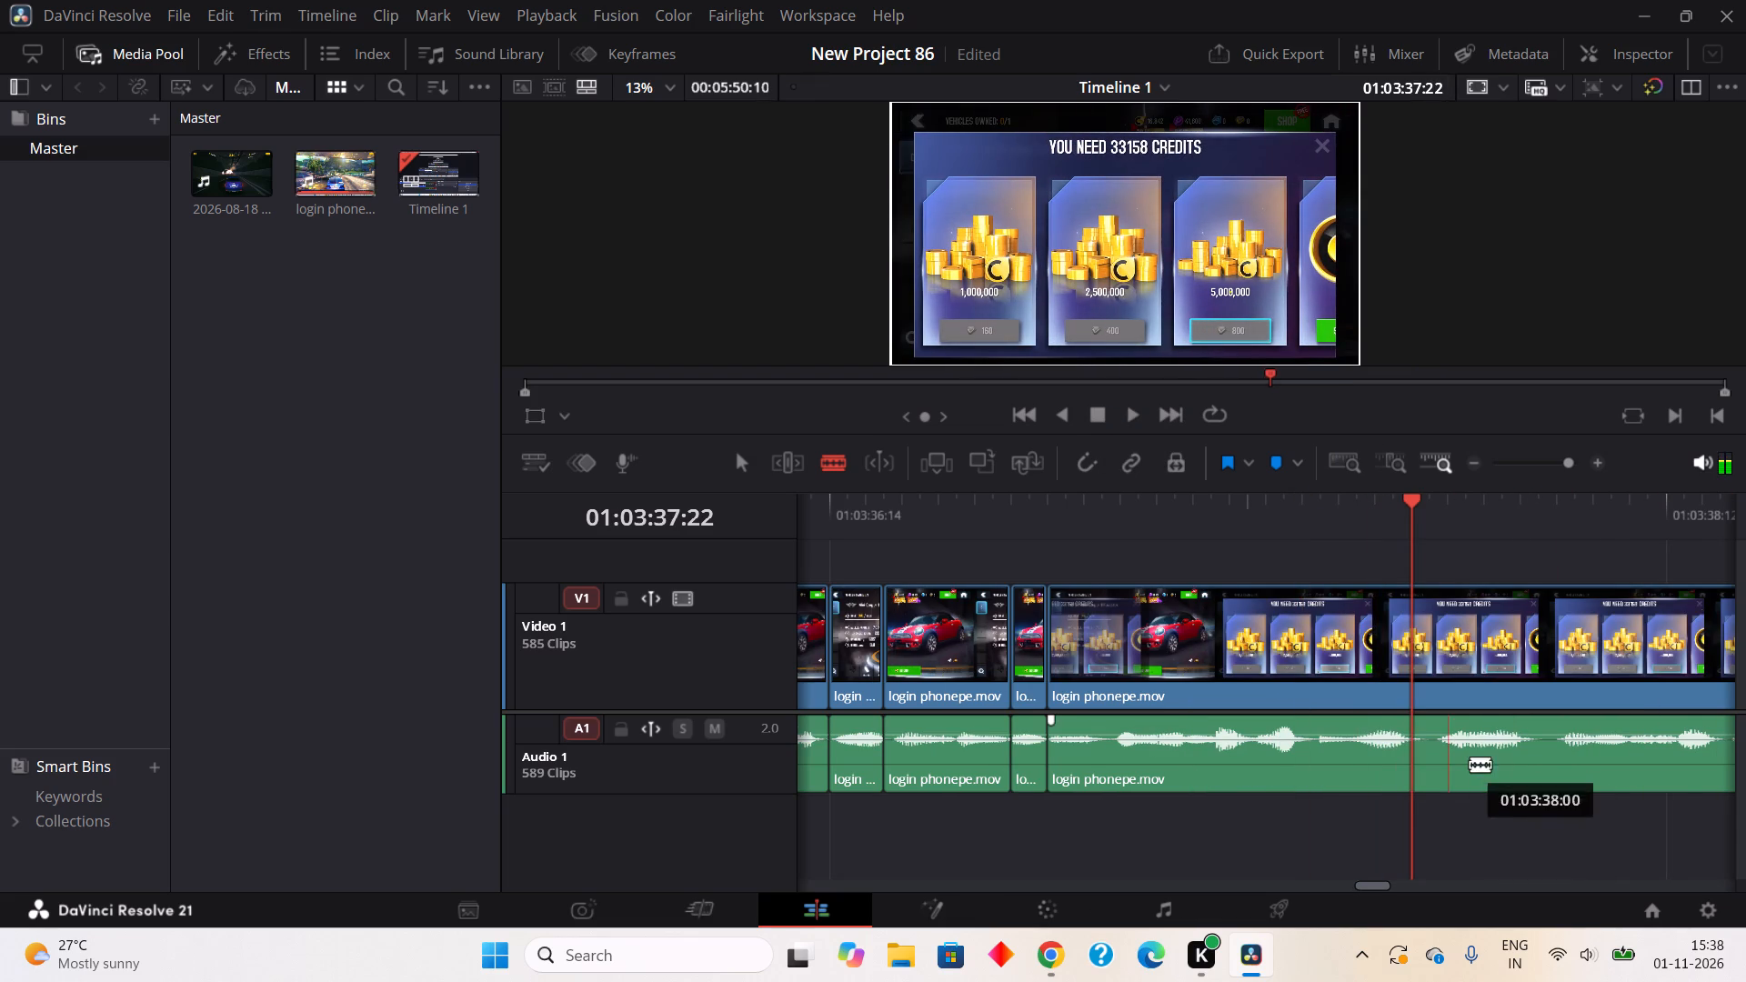
Split out the two-frame pause in the audio from about 01:03:37:22 to 01:03:38:00 and ripple cut it.
left_click(1420, 765)
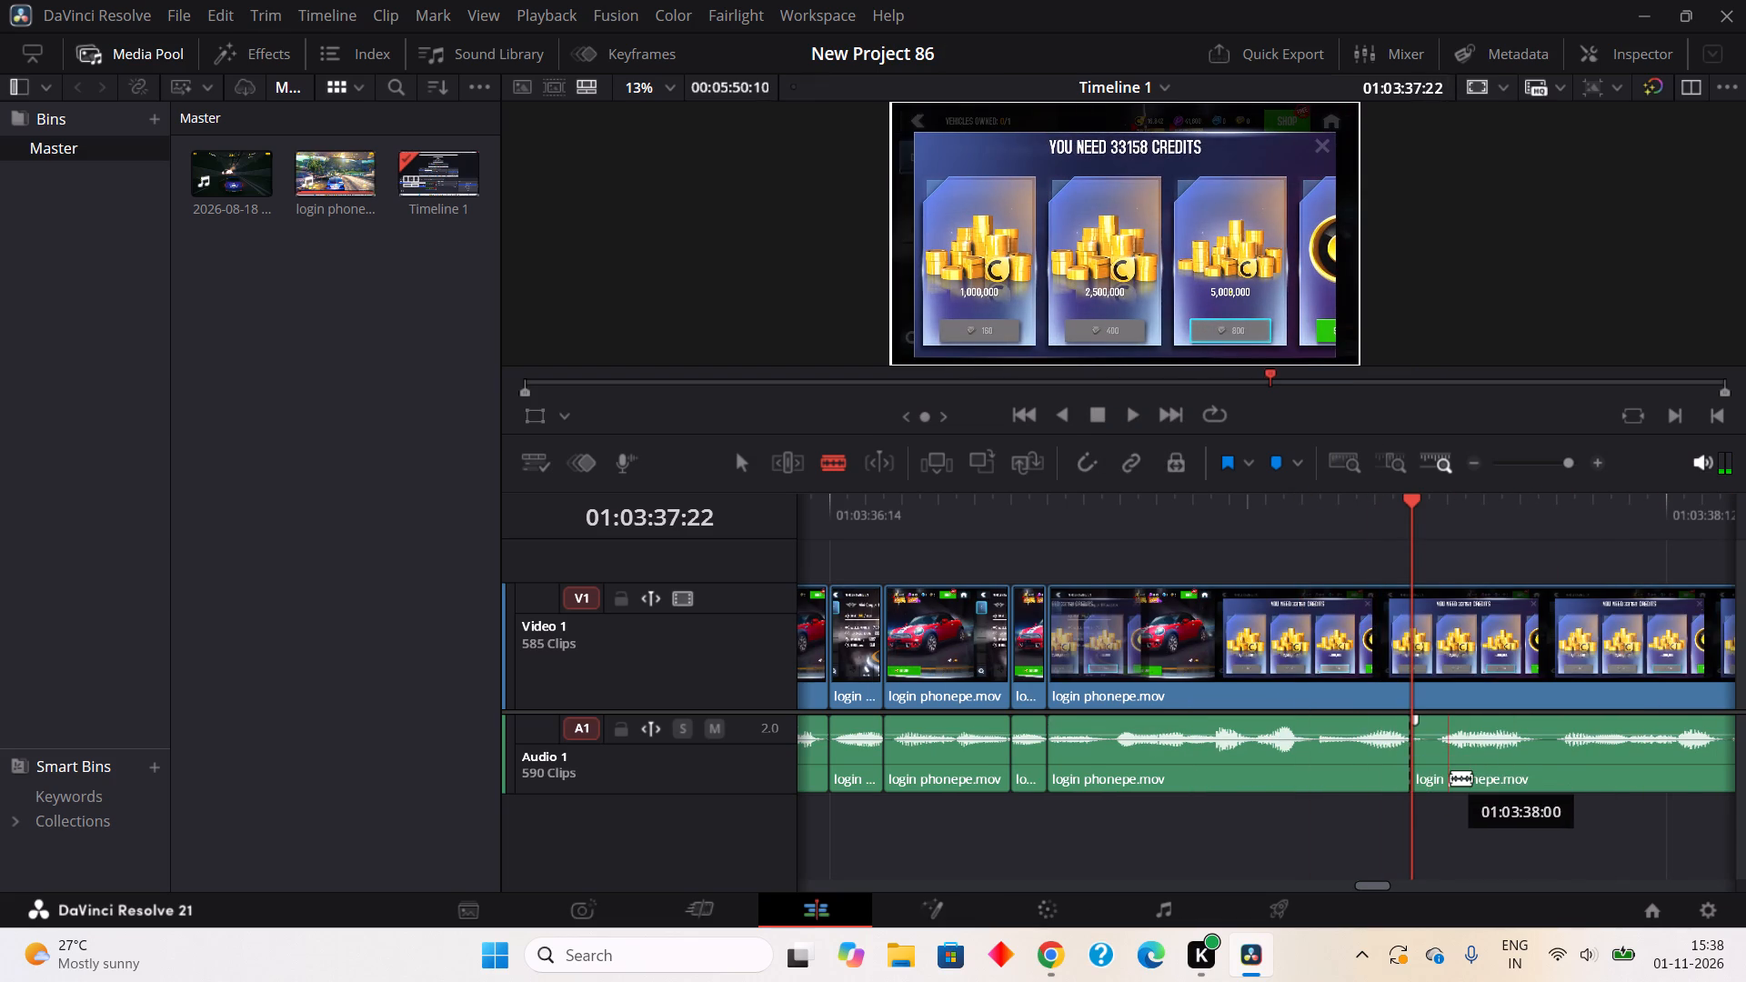
left_click(1451, 777)
right_click(1427, 756)
left_click(1360, 356)
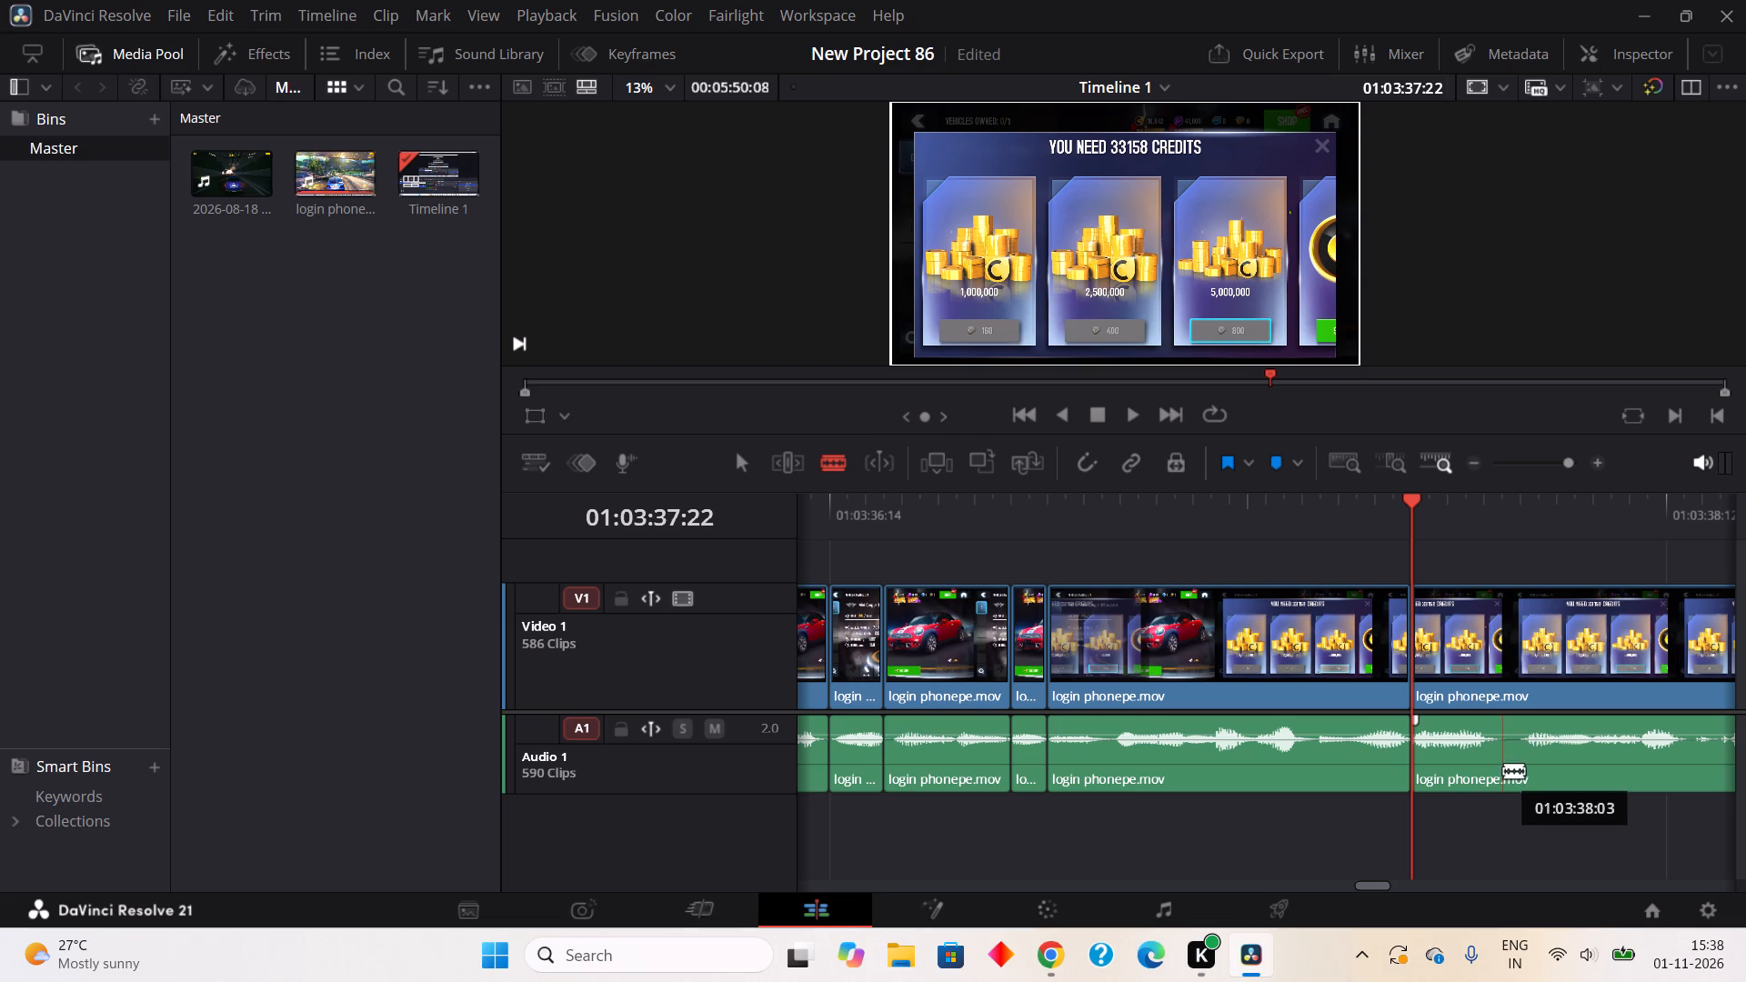
Split out the one-frame pause in the audio from about 01:03:38:03 to 01:03:38:04 and ripple cut it.
left_click(1504, 768)
left_click(1535, 767)
right_click(1512, 771)
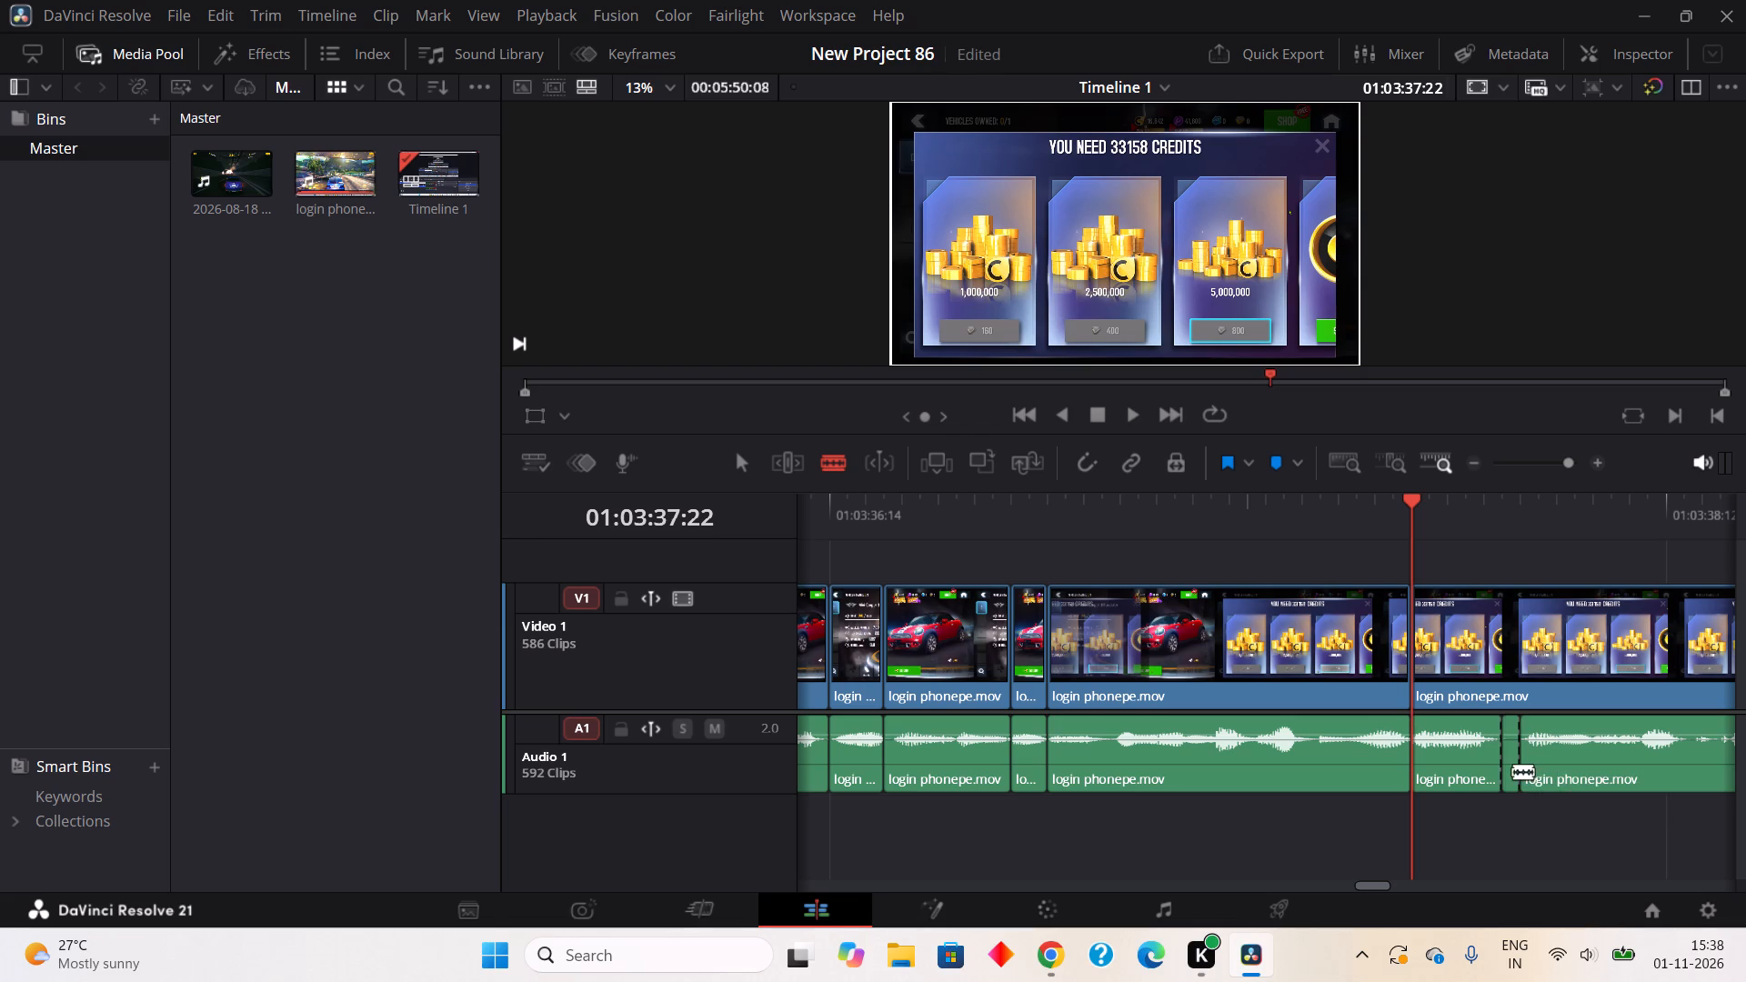
left_click(1457, 369)
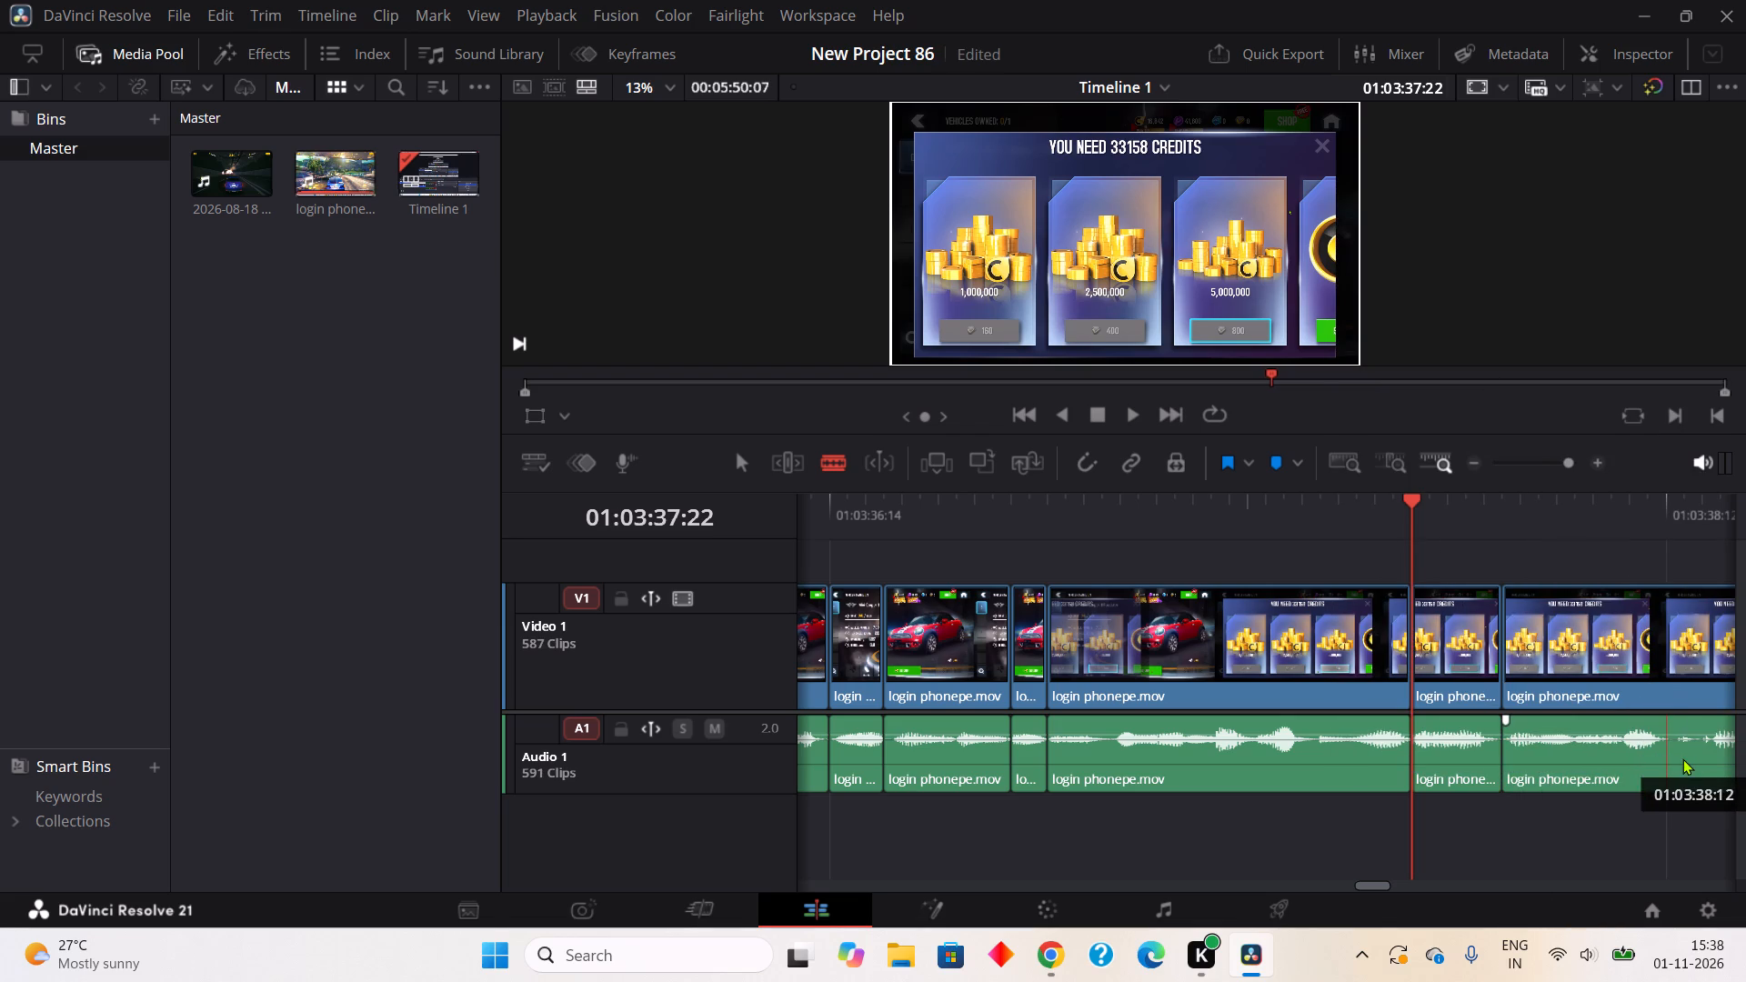
Split out the two-frame pause in the audio from about 01:03:38:12 to 01:03:38:14 and ripple cut it.
left_click(1678, 760)
left_click(1718, 772)
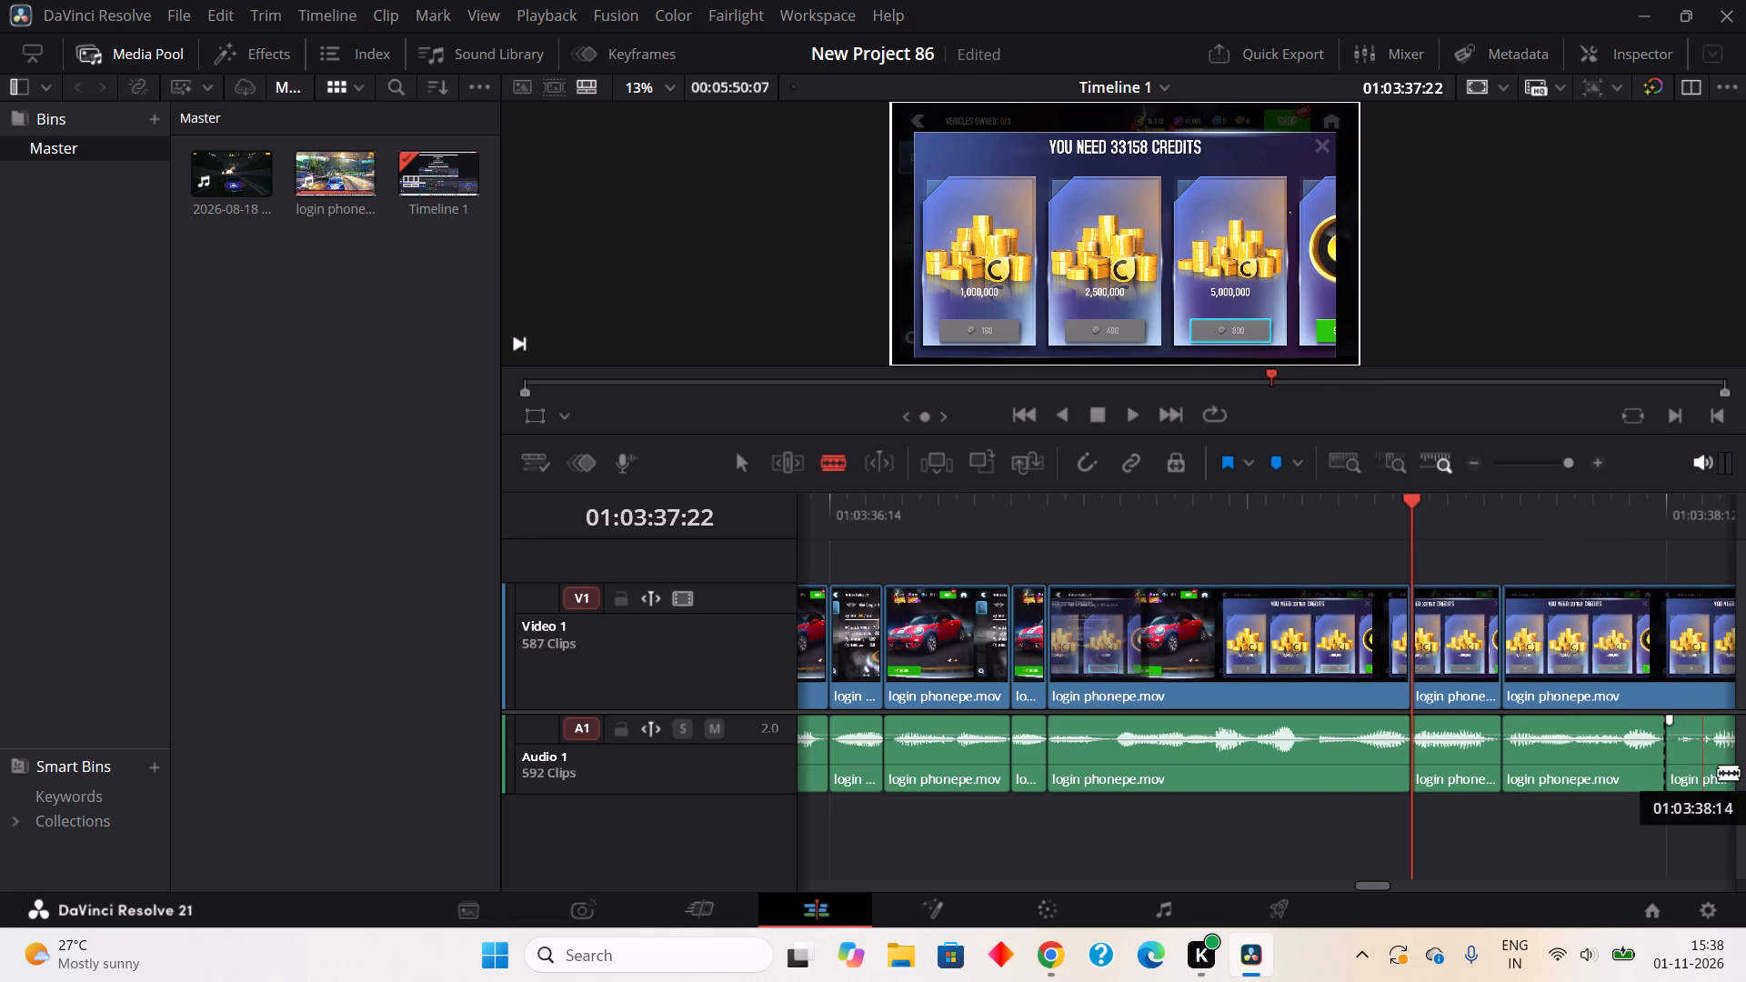
right_click(1679, 777)
left_click(1442, 371)
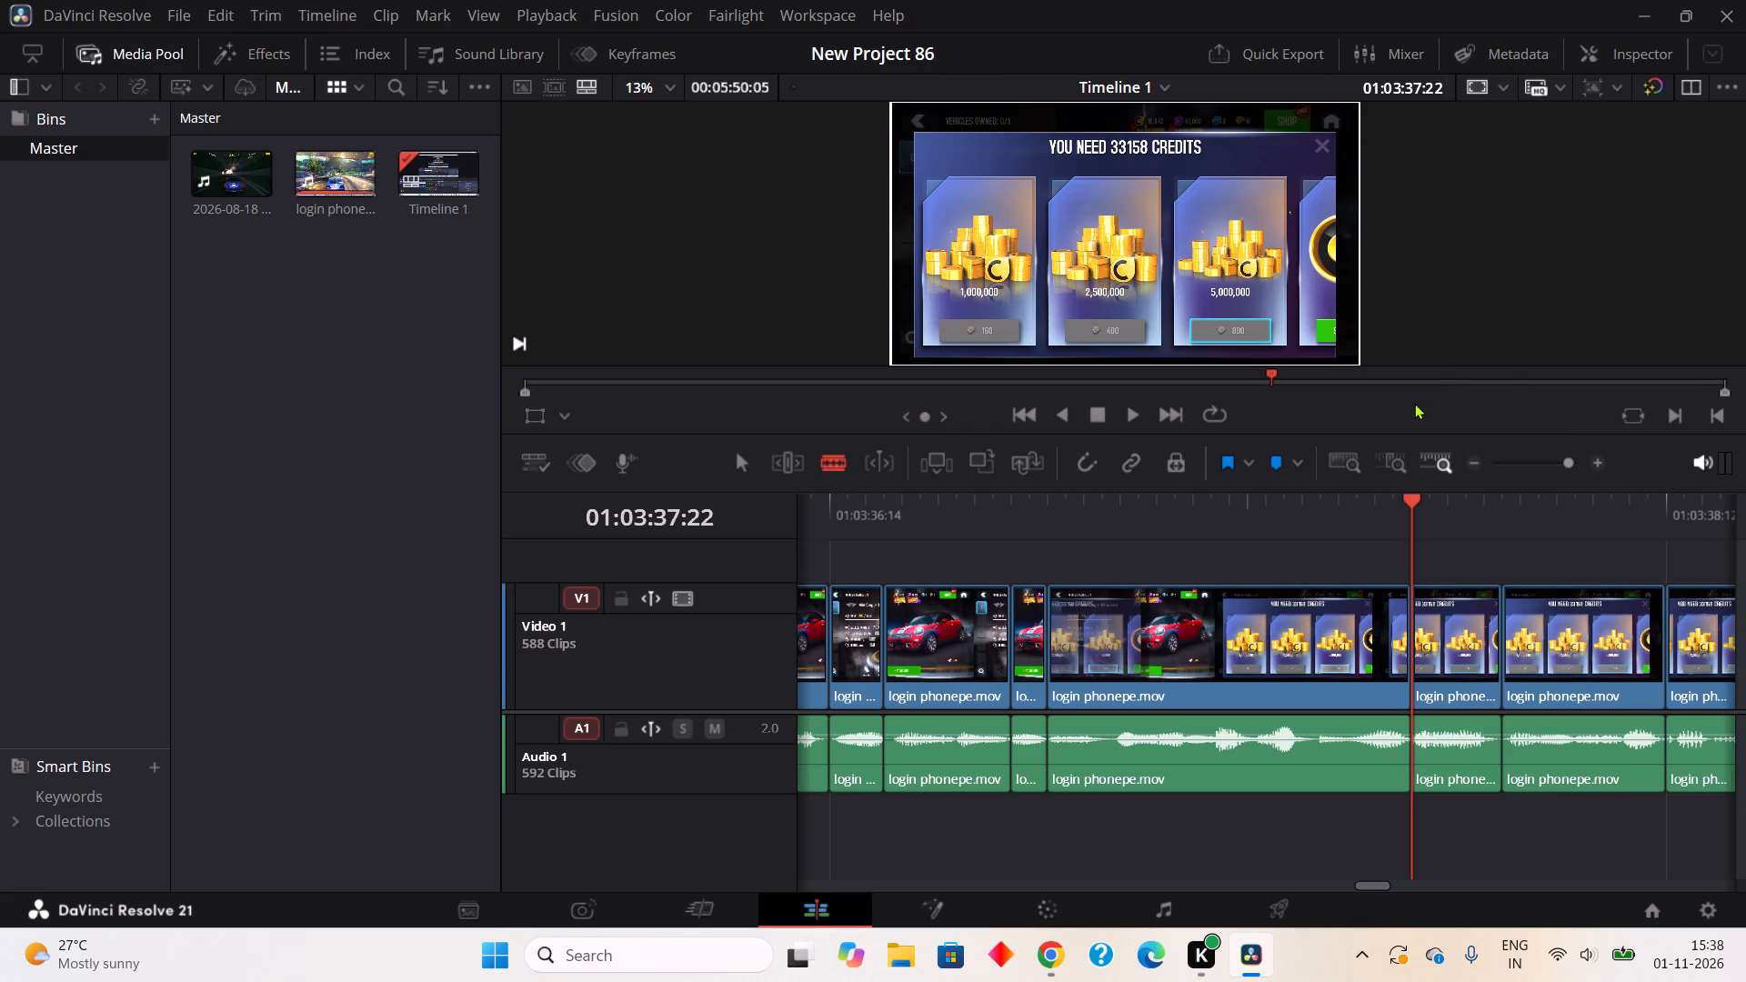
Play back the edited section from 01:03:37:22 to about 01:03:39:00 to check the latest cuts.
left_click(1121, 412)
left_click(1094, 416)
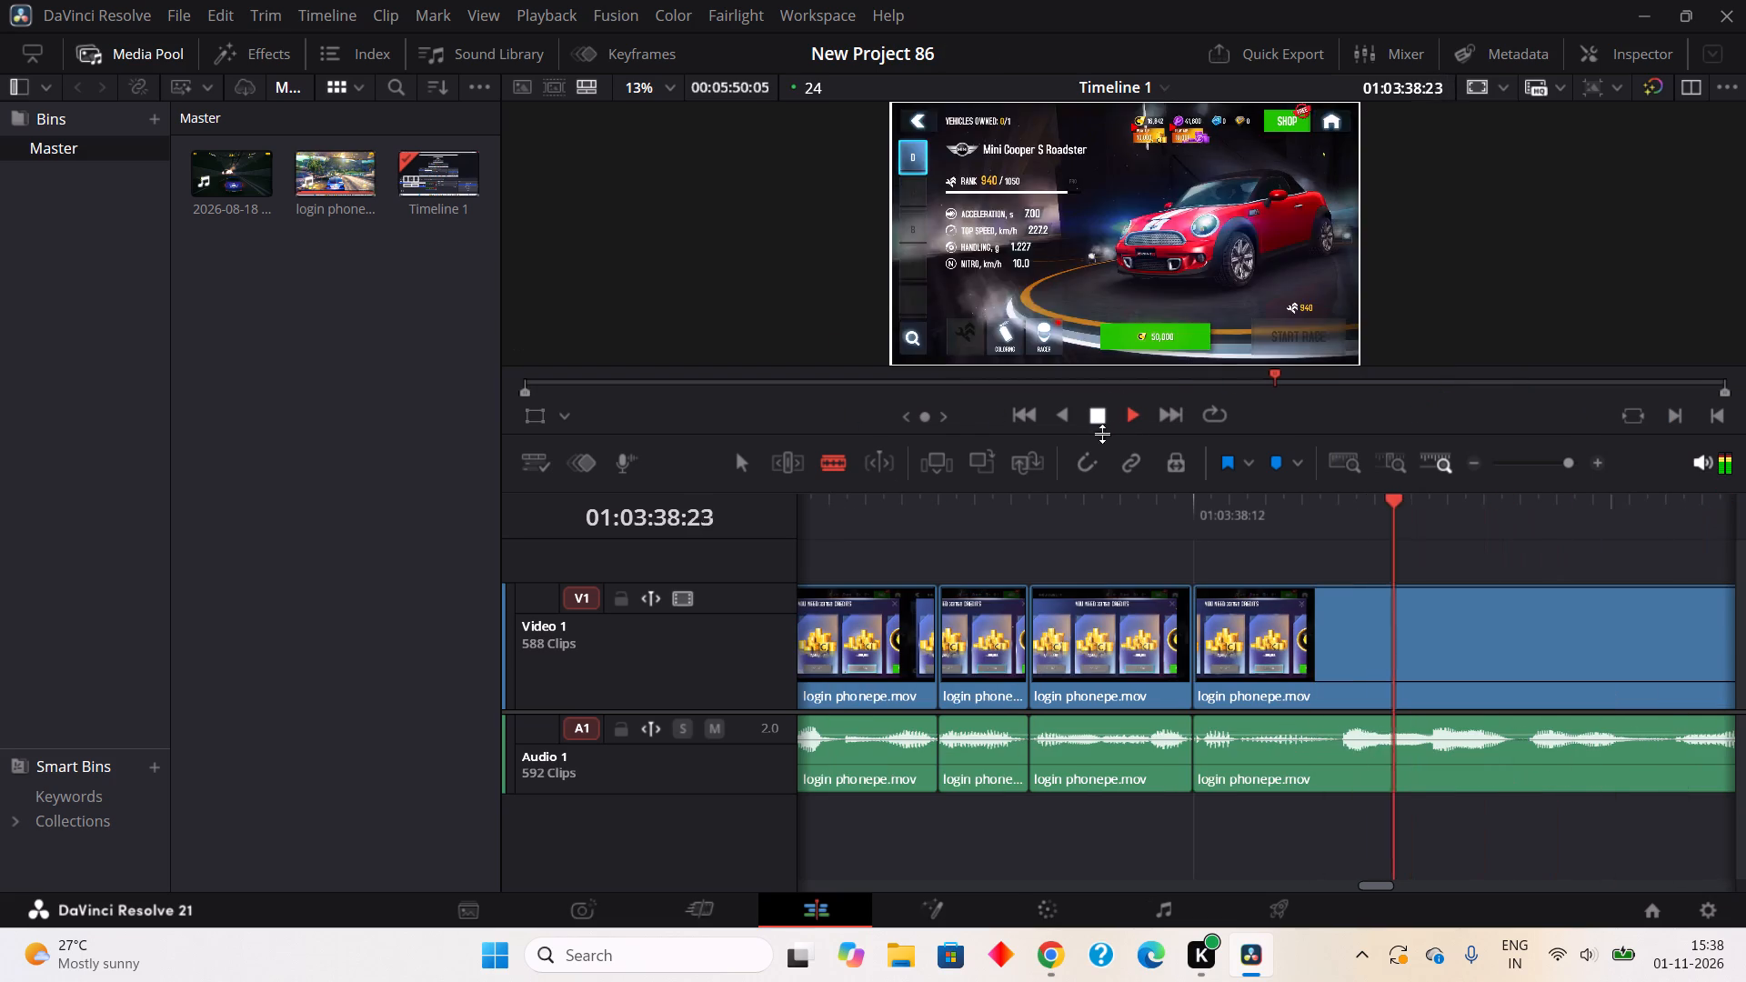
Split out the two-frame pause in the audio from about 01:03:39:05 to 01:03:39:07 and ripple cut it.
left_click(1512, 772)
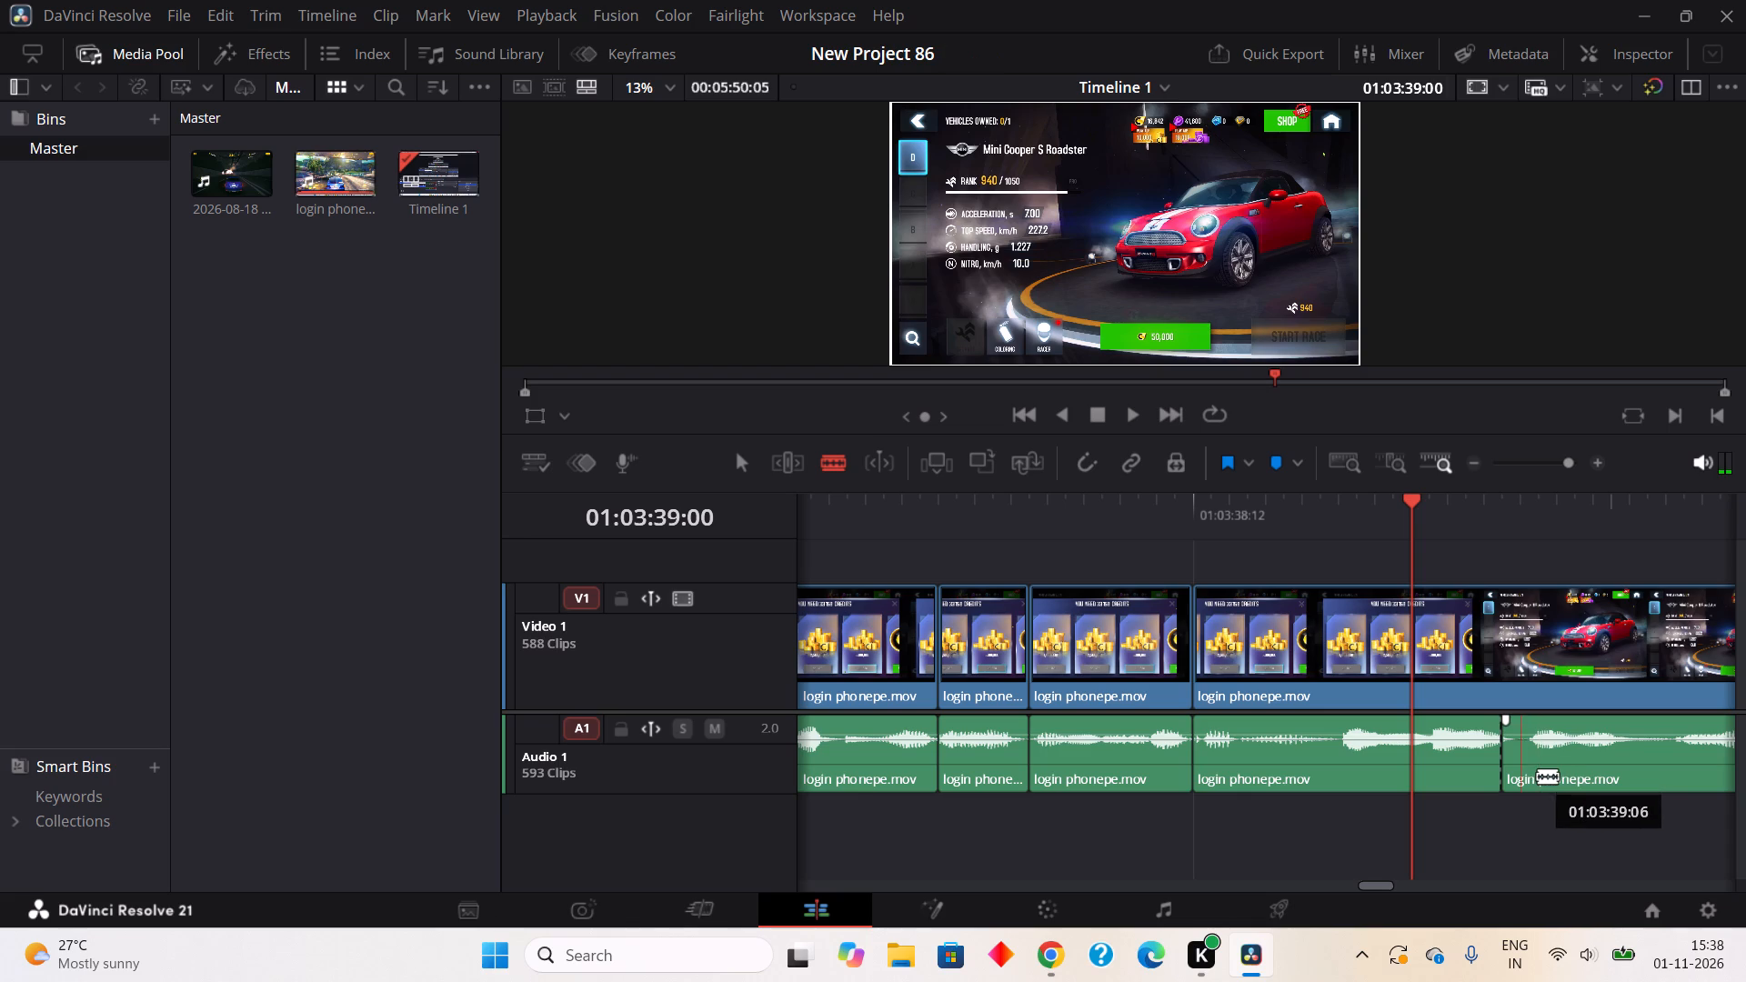
left_click(1538, 777)
right_click(1523, 765)
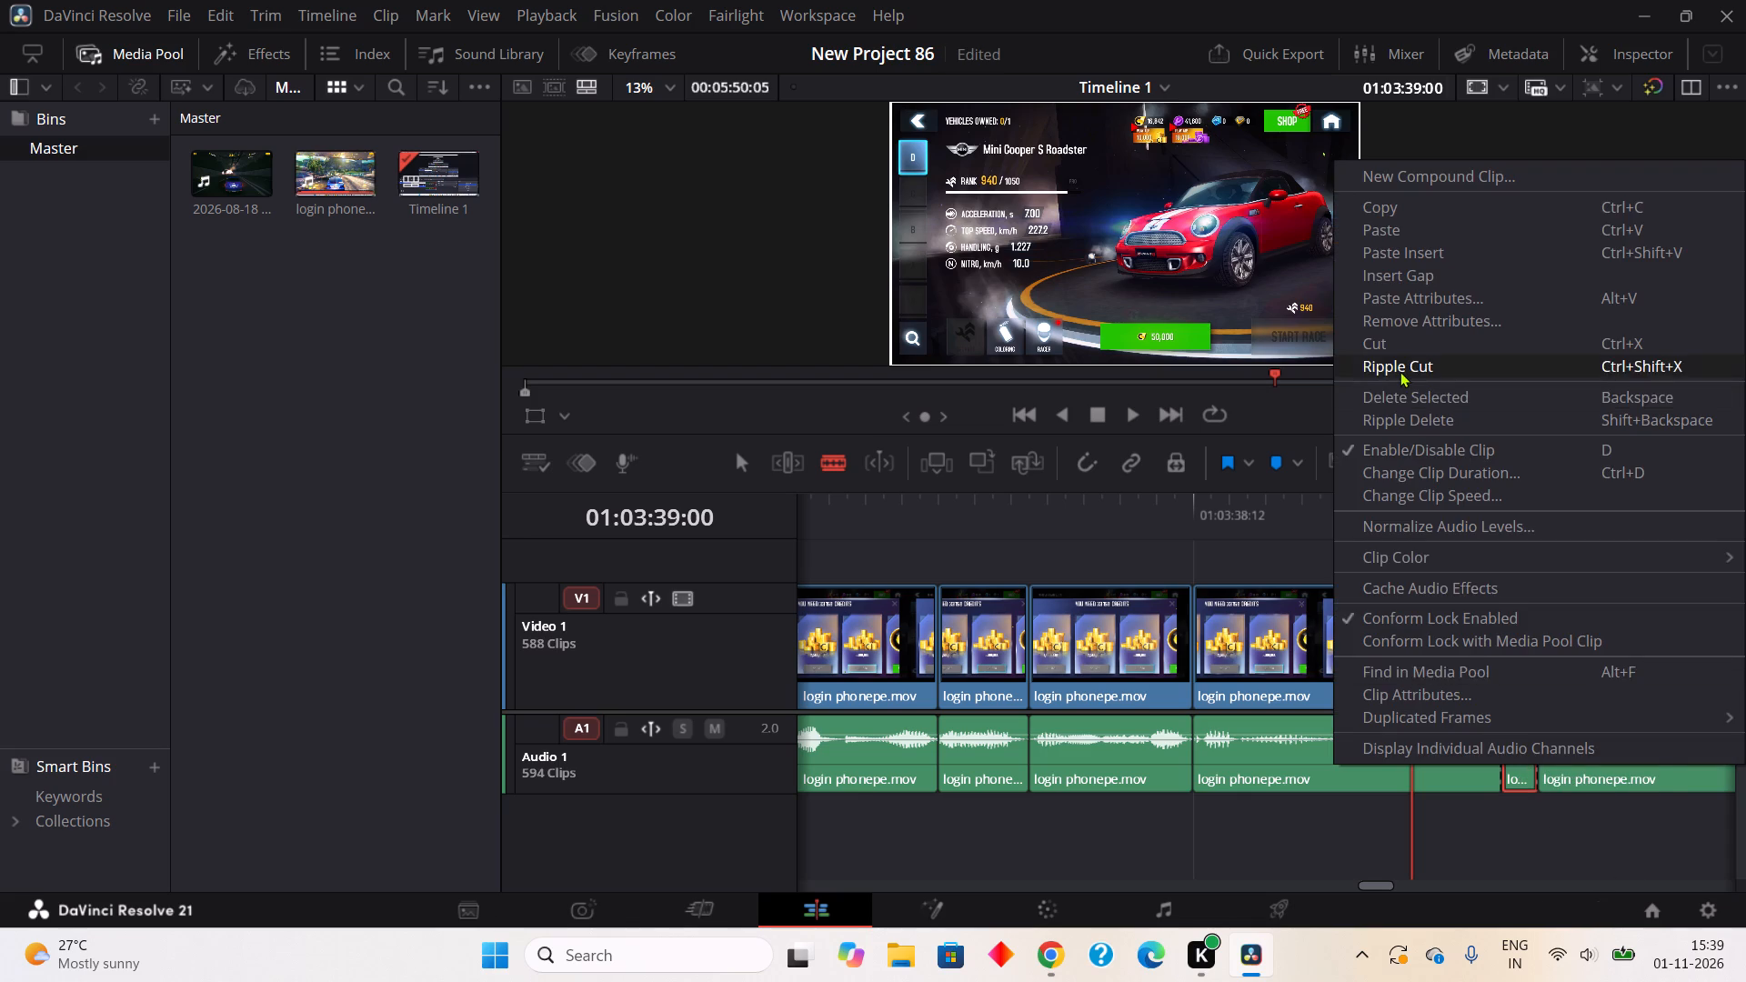
left_click(1400, 371)
Split out the one-frame pause in the audio from about 01:03:39:12 to 01:03:39:13 and ripple cut it.
left_click(1631, 767)
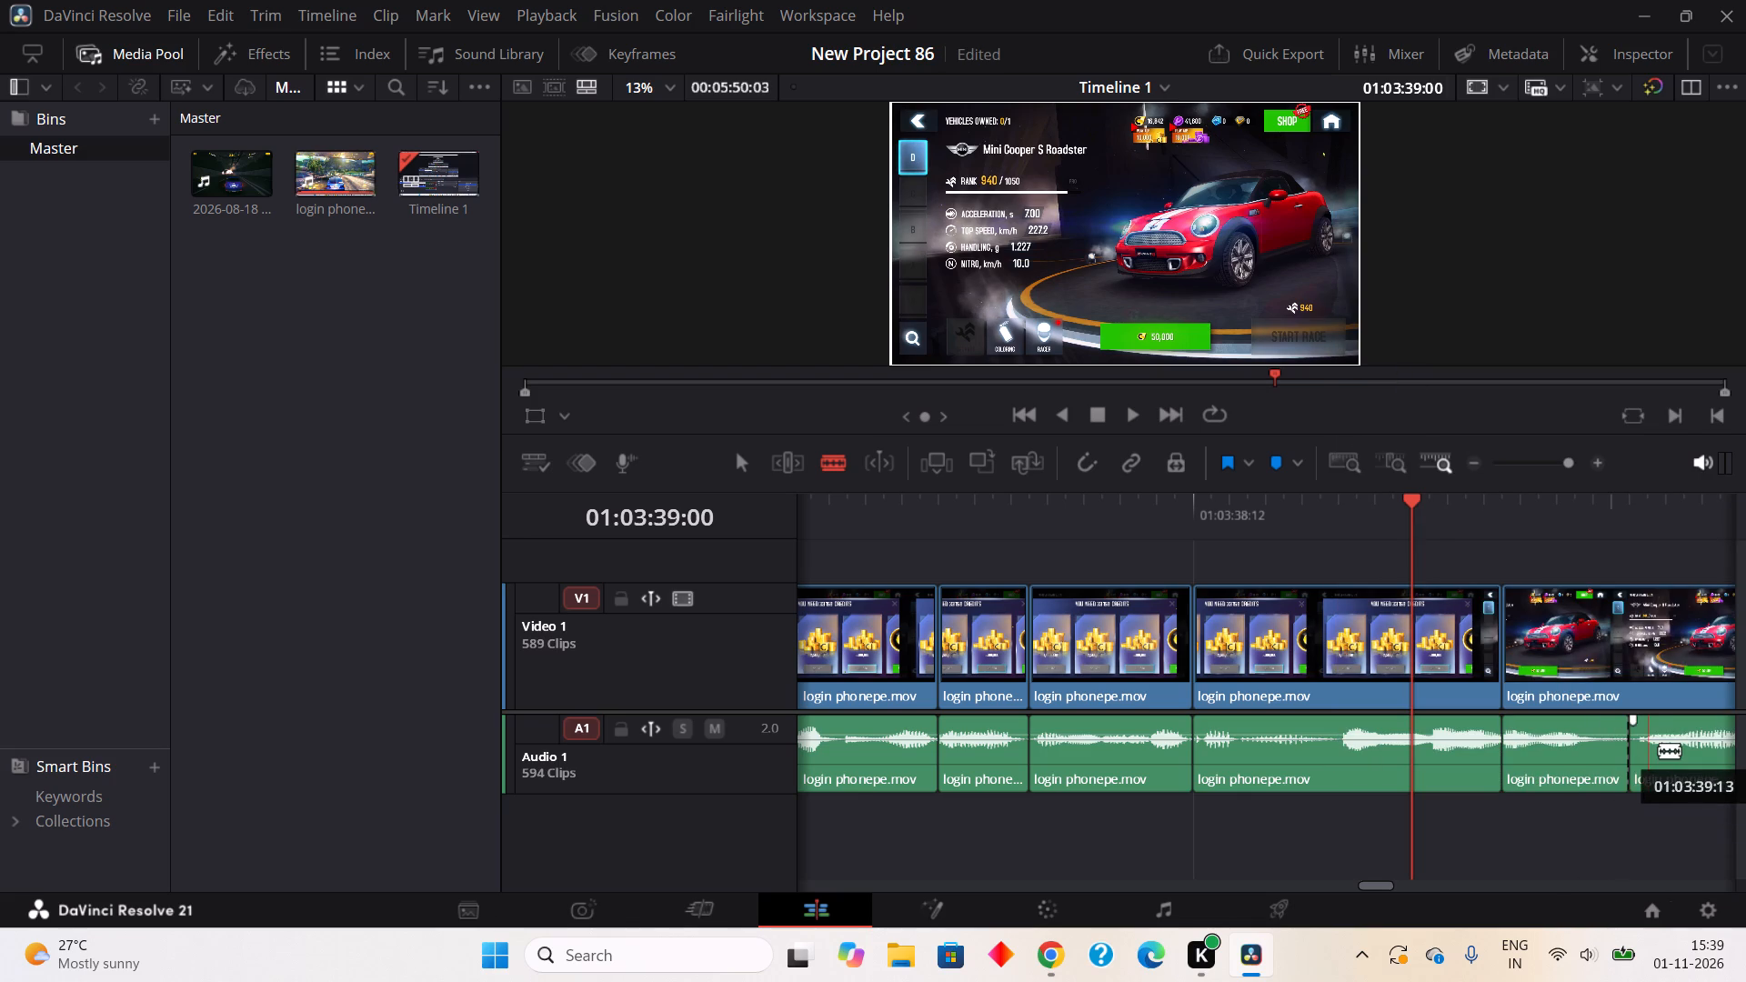
left_click(1659, 750)
right_click(1651, 757)
right_click(1643, 752)
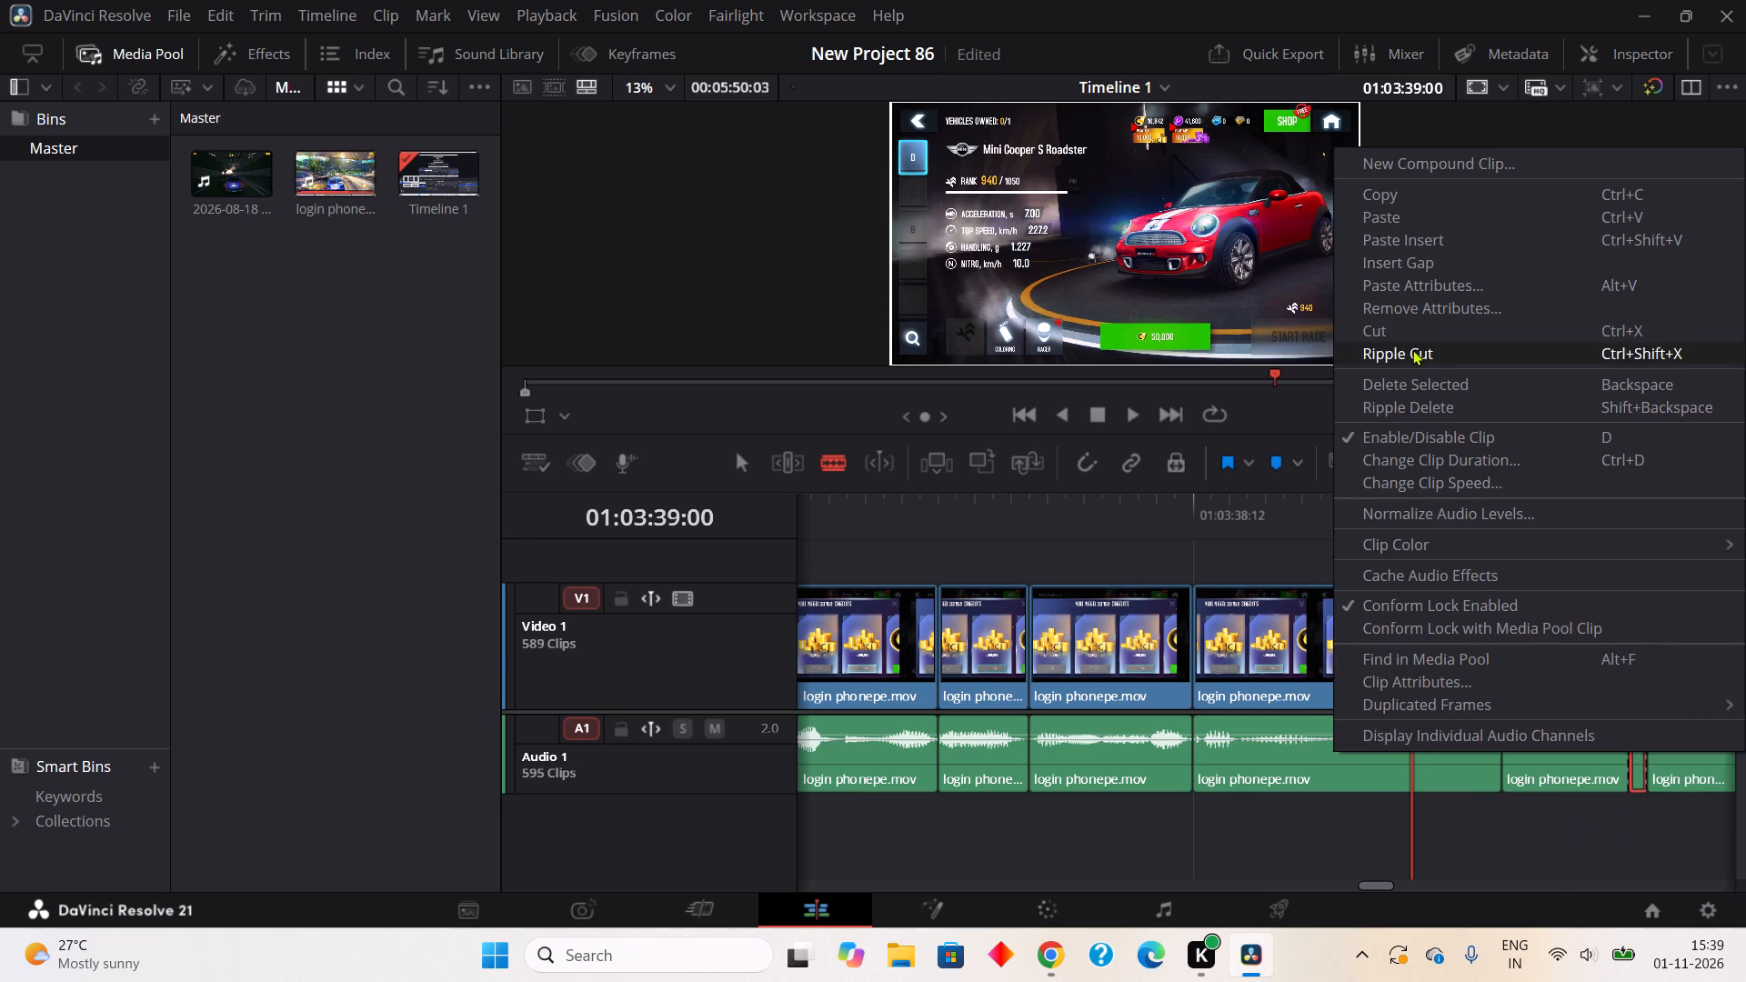
left_click(1412, 349)
Play back the edited section from 01:03:39:00 to about 01:03:39:22 to check the latest cuts.
left_click(1129, 416)
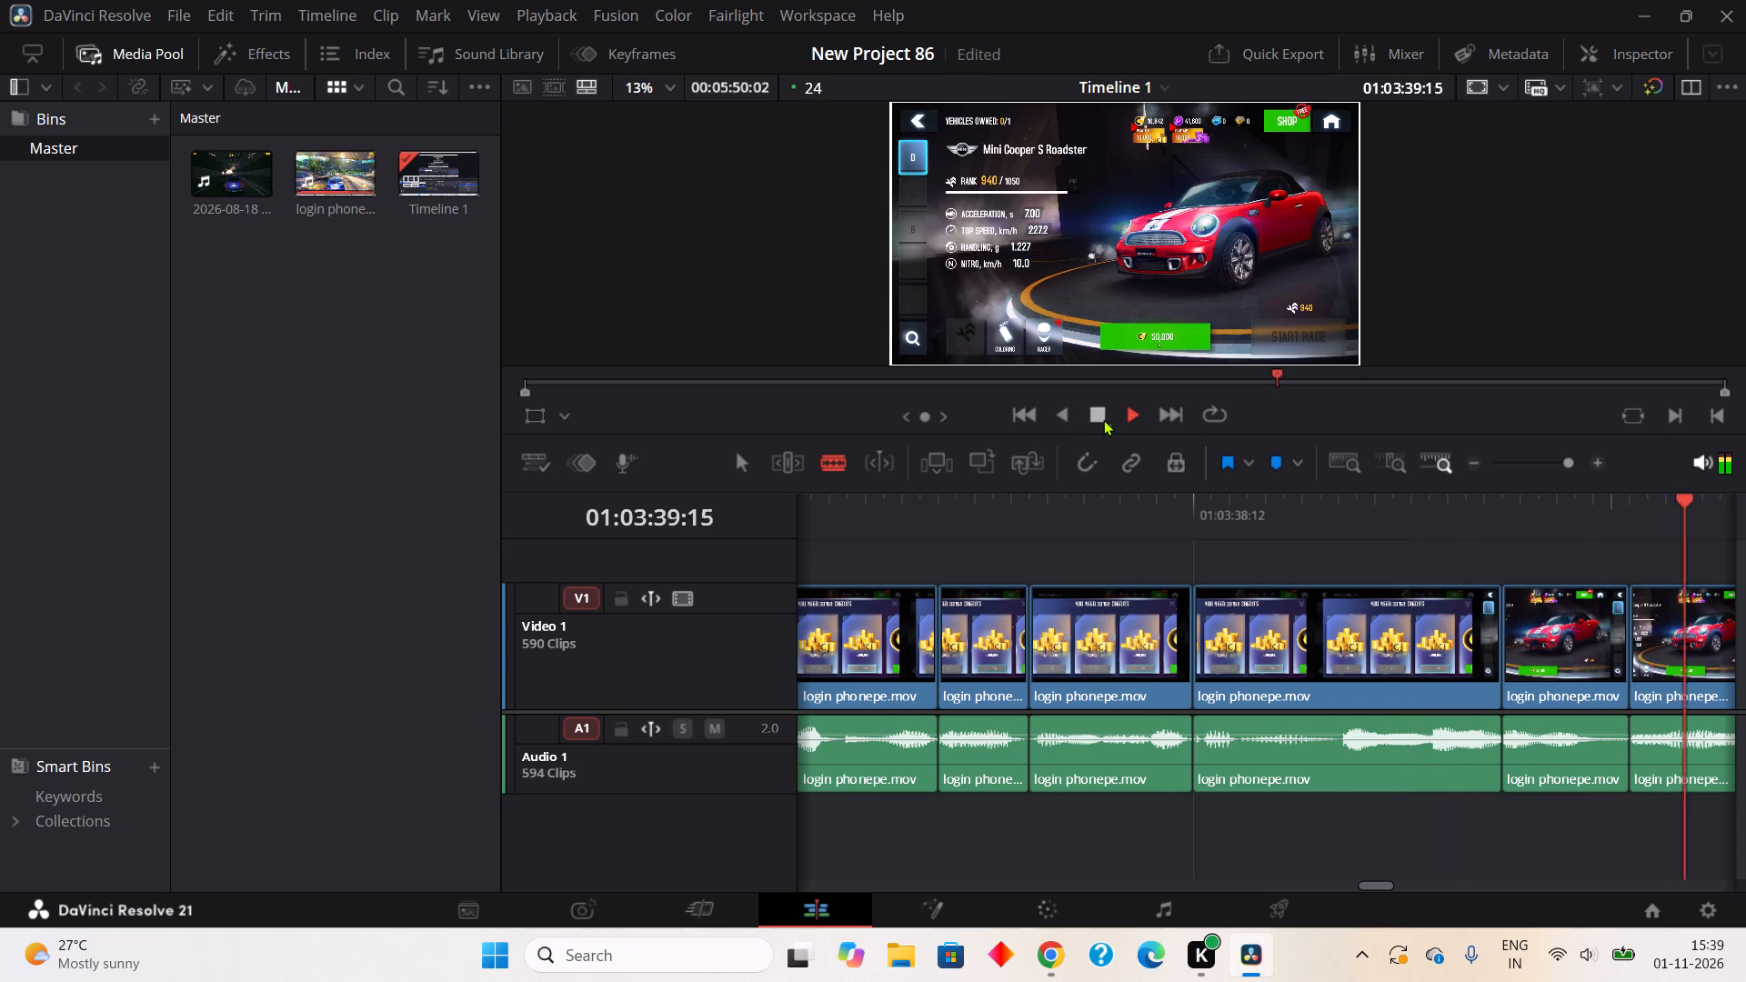
left_click(1103, 419)
Split out the two-frame pause in the audio from about 01:03:40:02 to 01:03:40:04 and ripple cut it.
left_click(1416, 777)
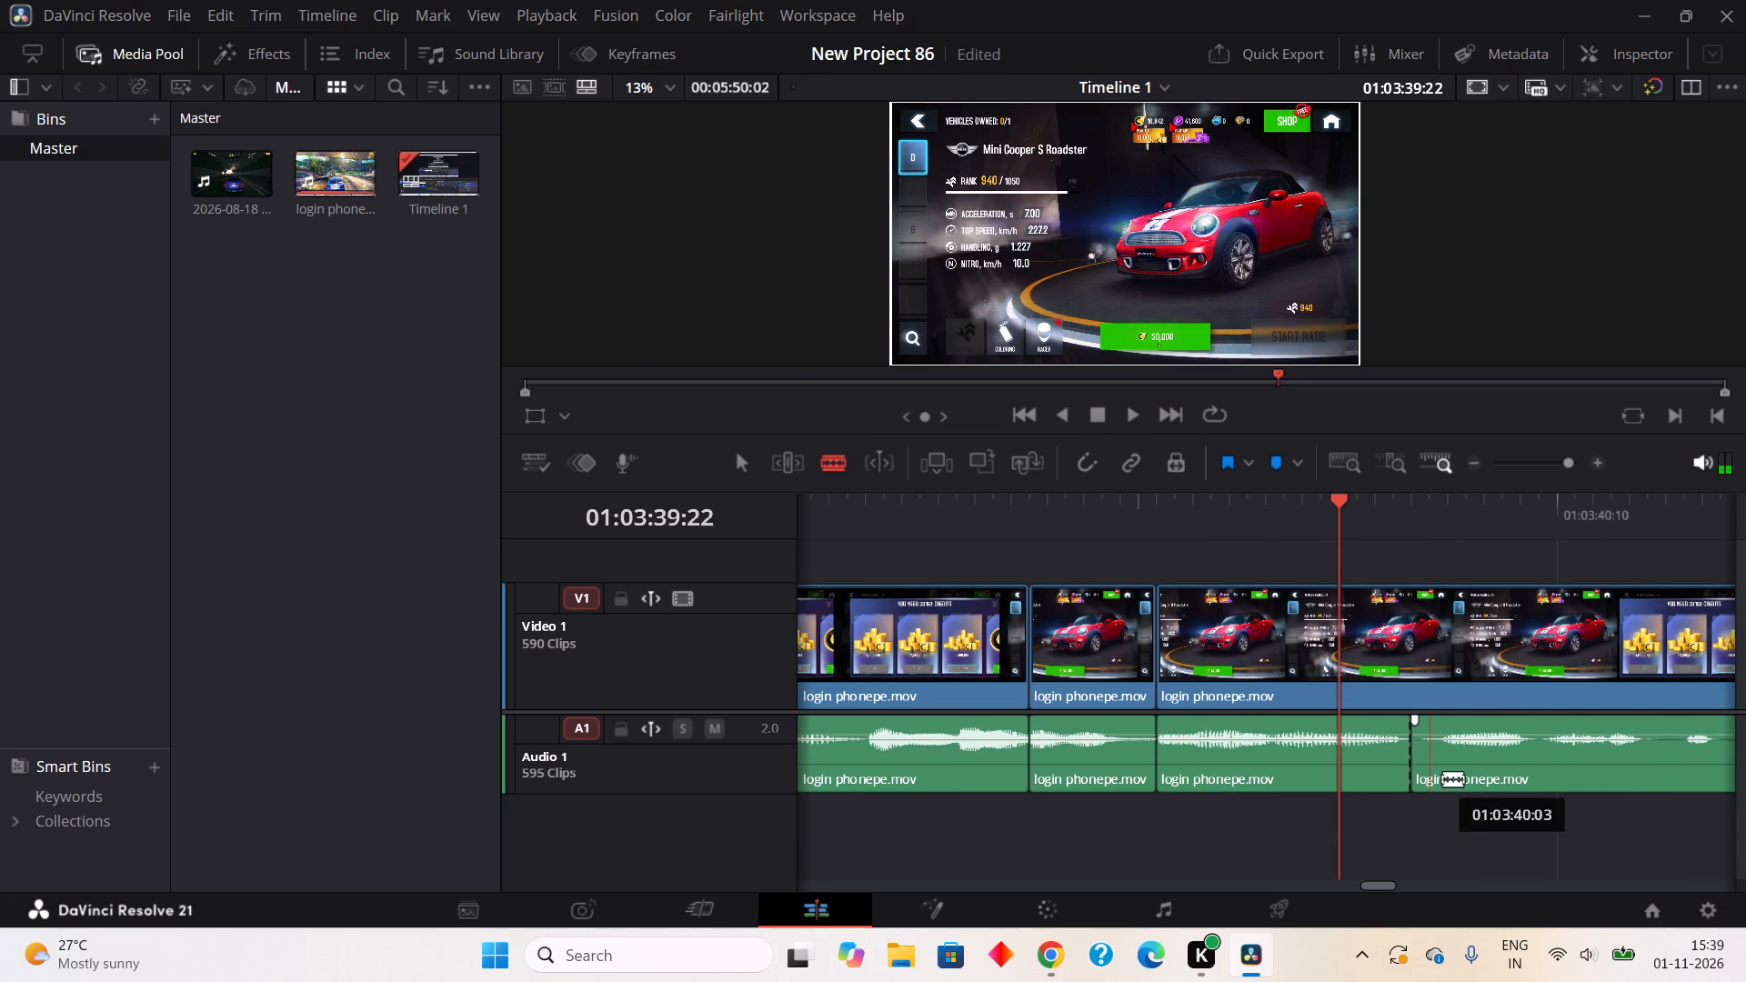
left_click(1449, 776)
right_click(1435, 772)
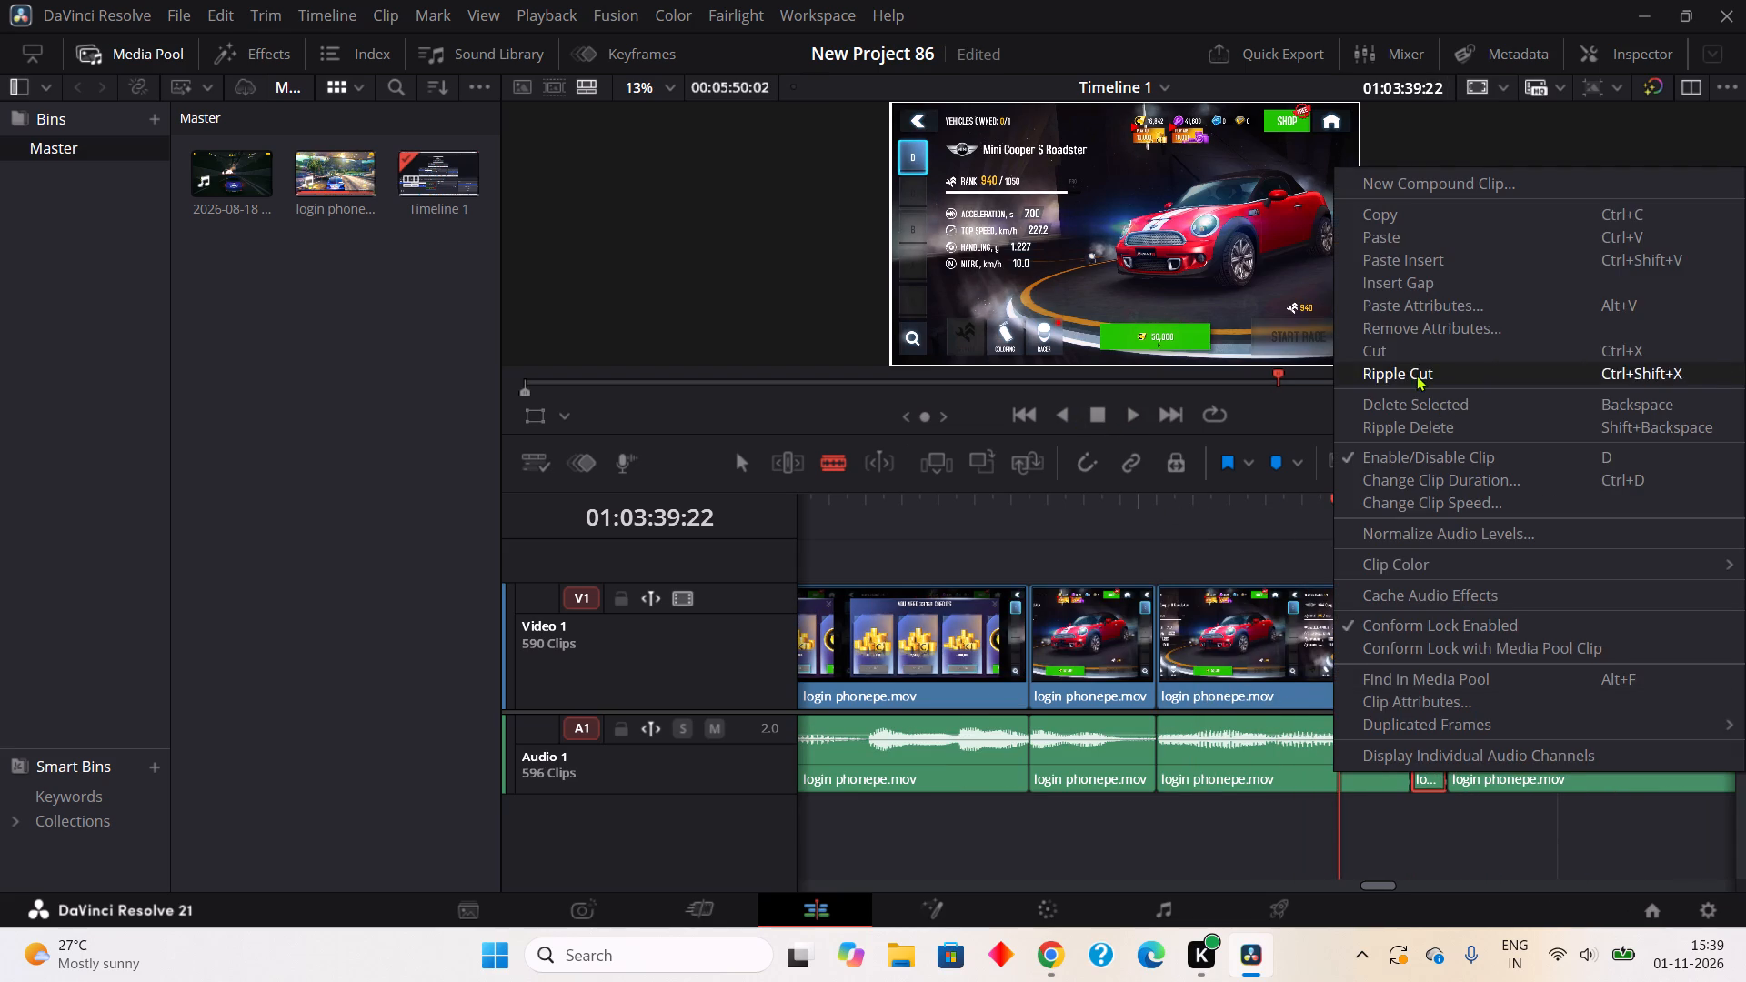
left_click(1416, 375)
Split out the one-frame pause in the audio from about 01:03:40:06 to 01:03:40:07 and ripple cut it.
left_click(1498, 774)
left_click(1517, 776)
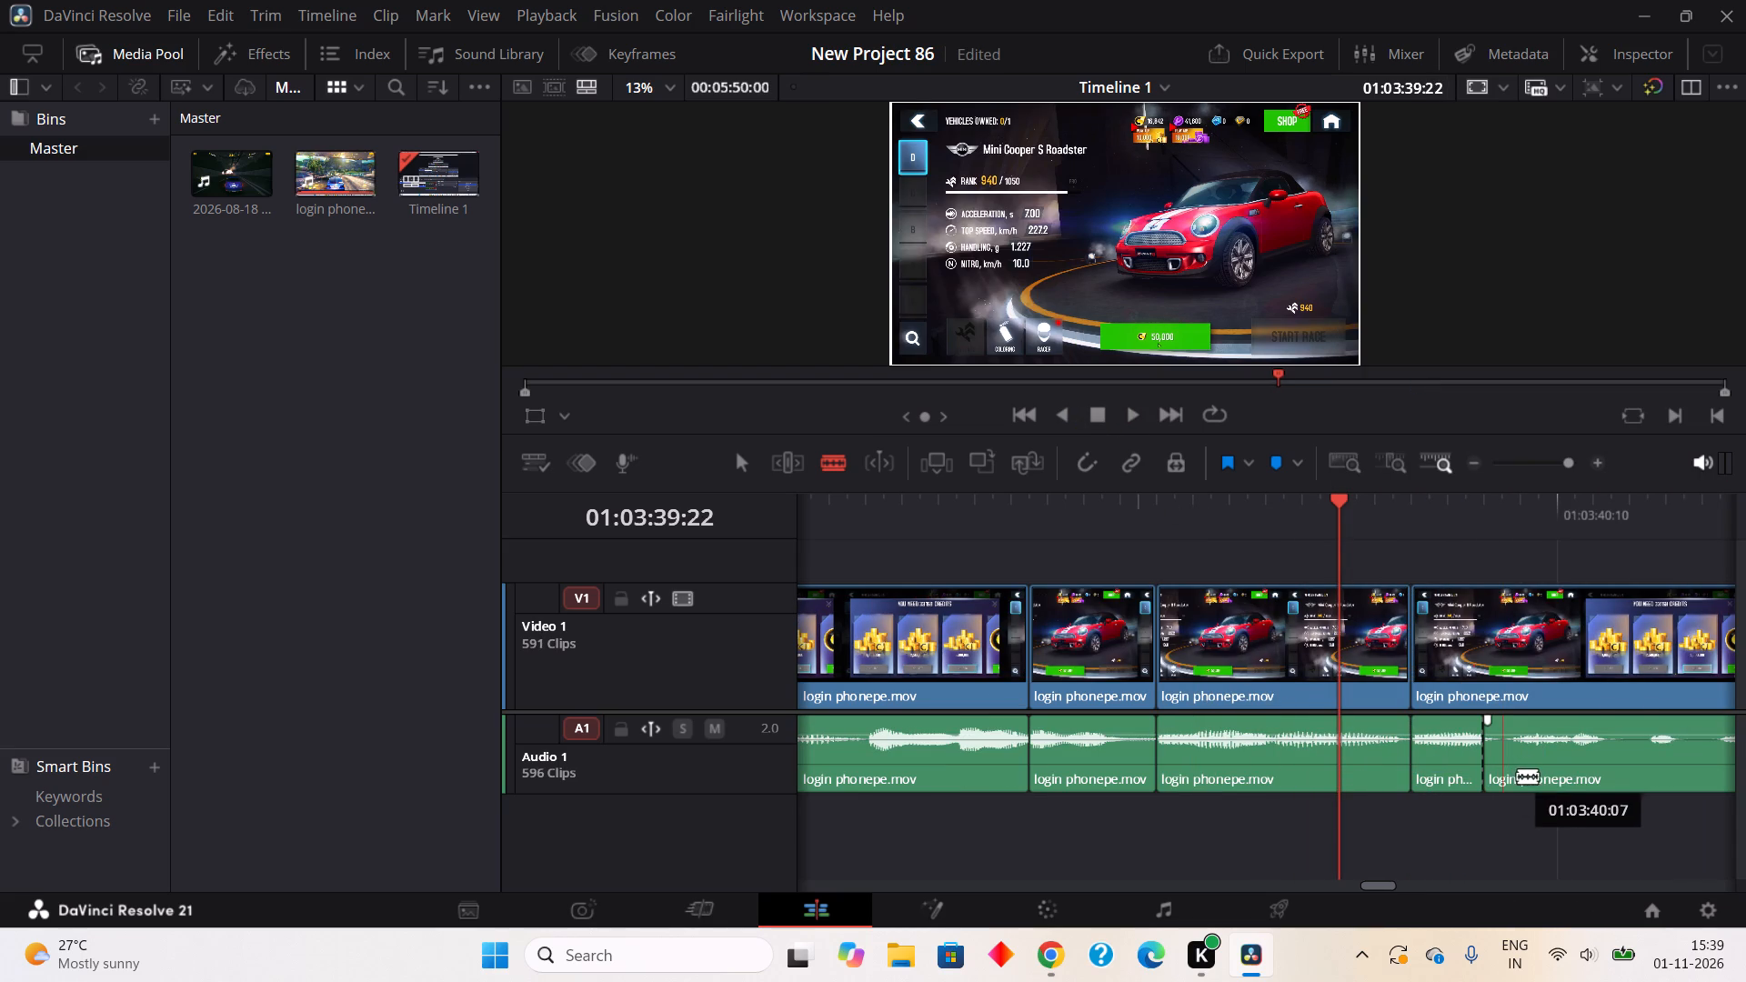
right_click(1494, 777)
left_click(1403, 377)
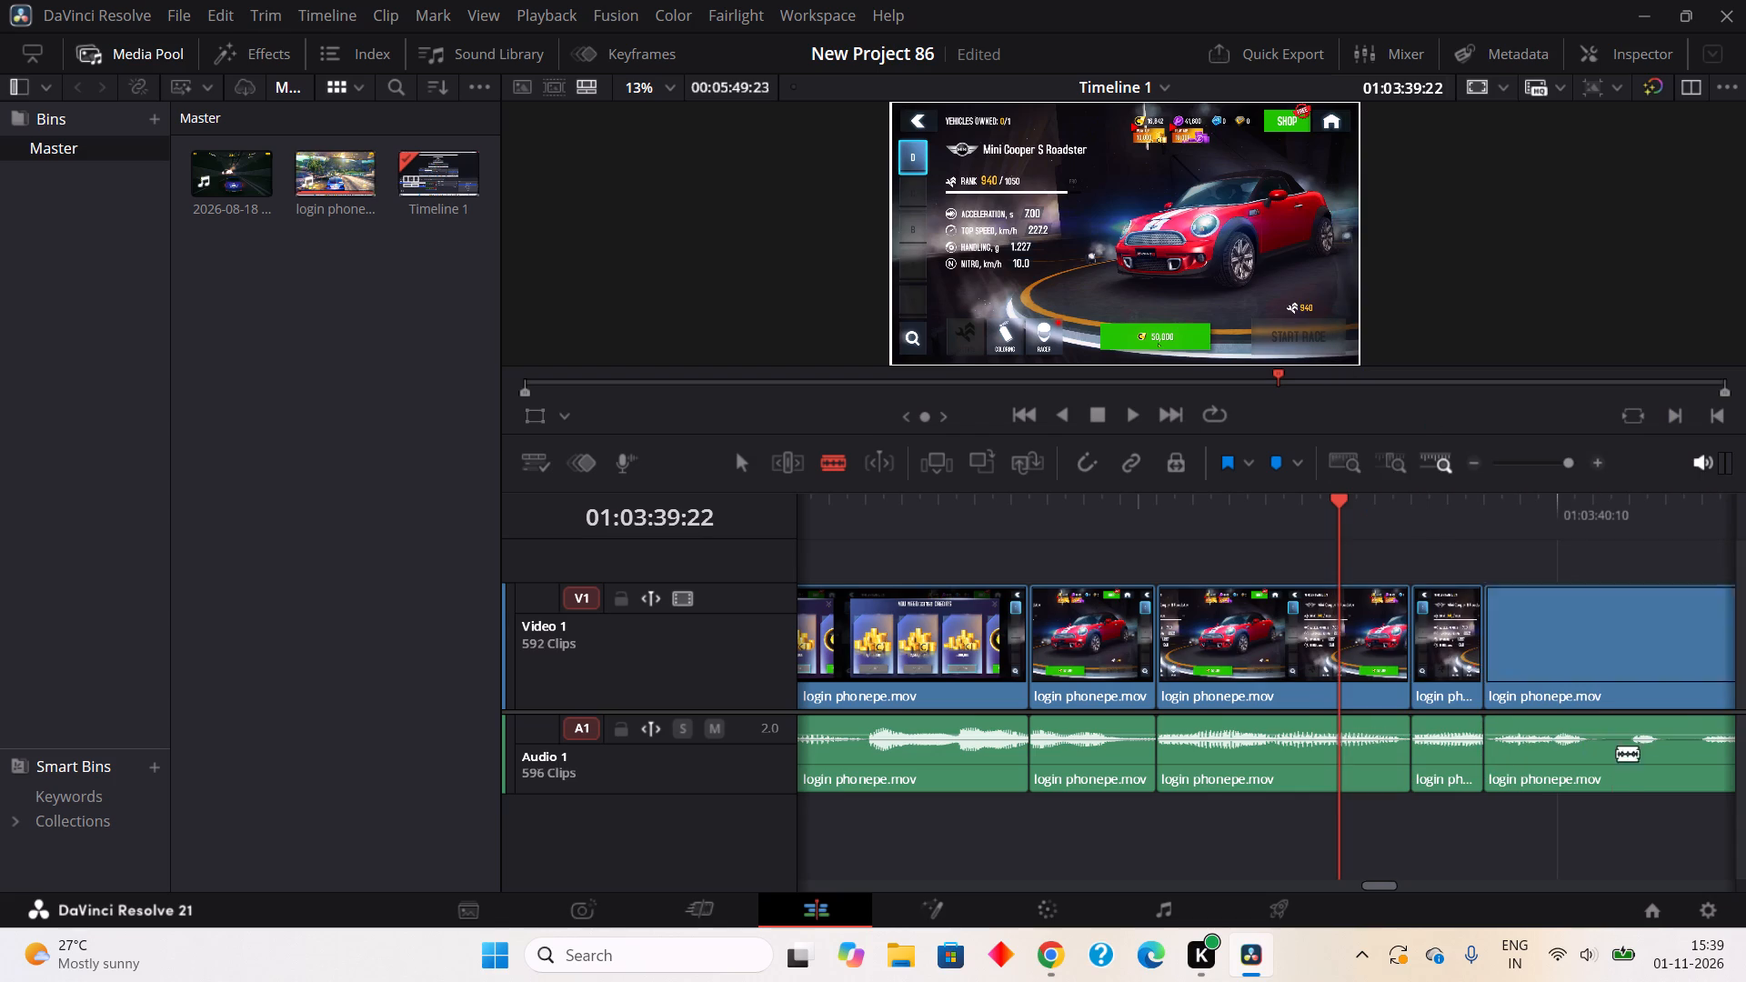
Split out the two-frame pause in the audio from about 01:03:40:12 to 01:03:40:14 and ripple cut it.
left_click(1599, 779)
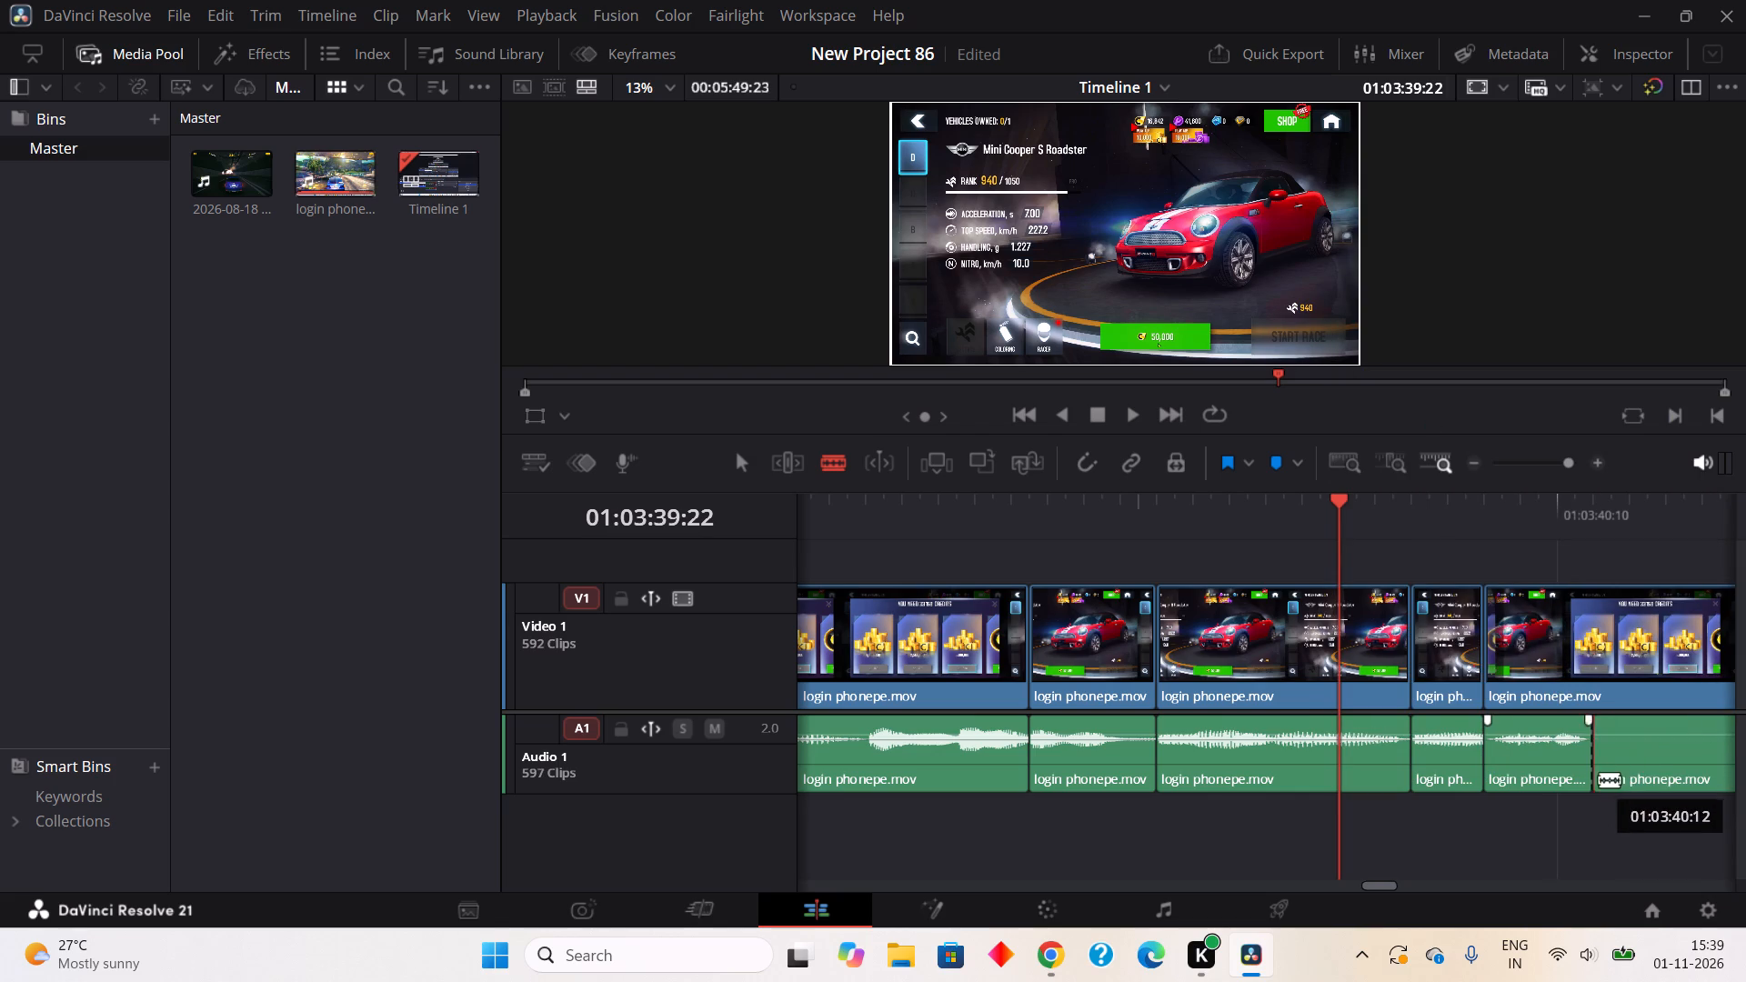
left_click(1638, 777)
right_click(1617, 767)
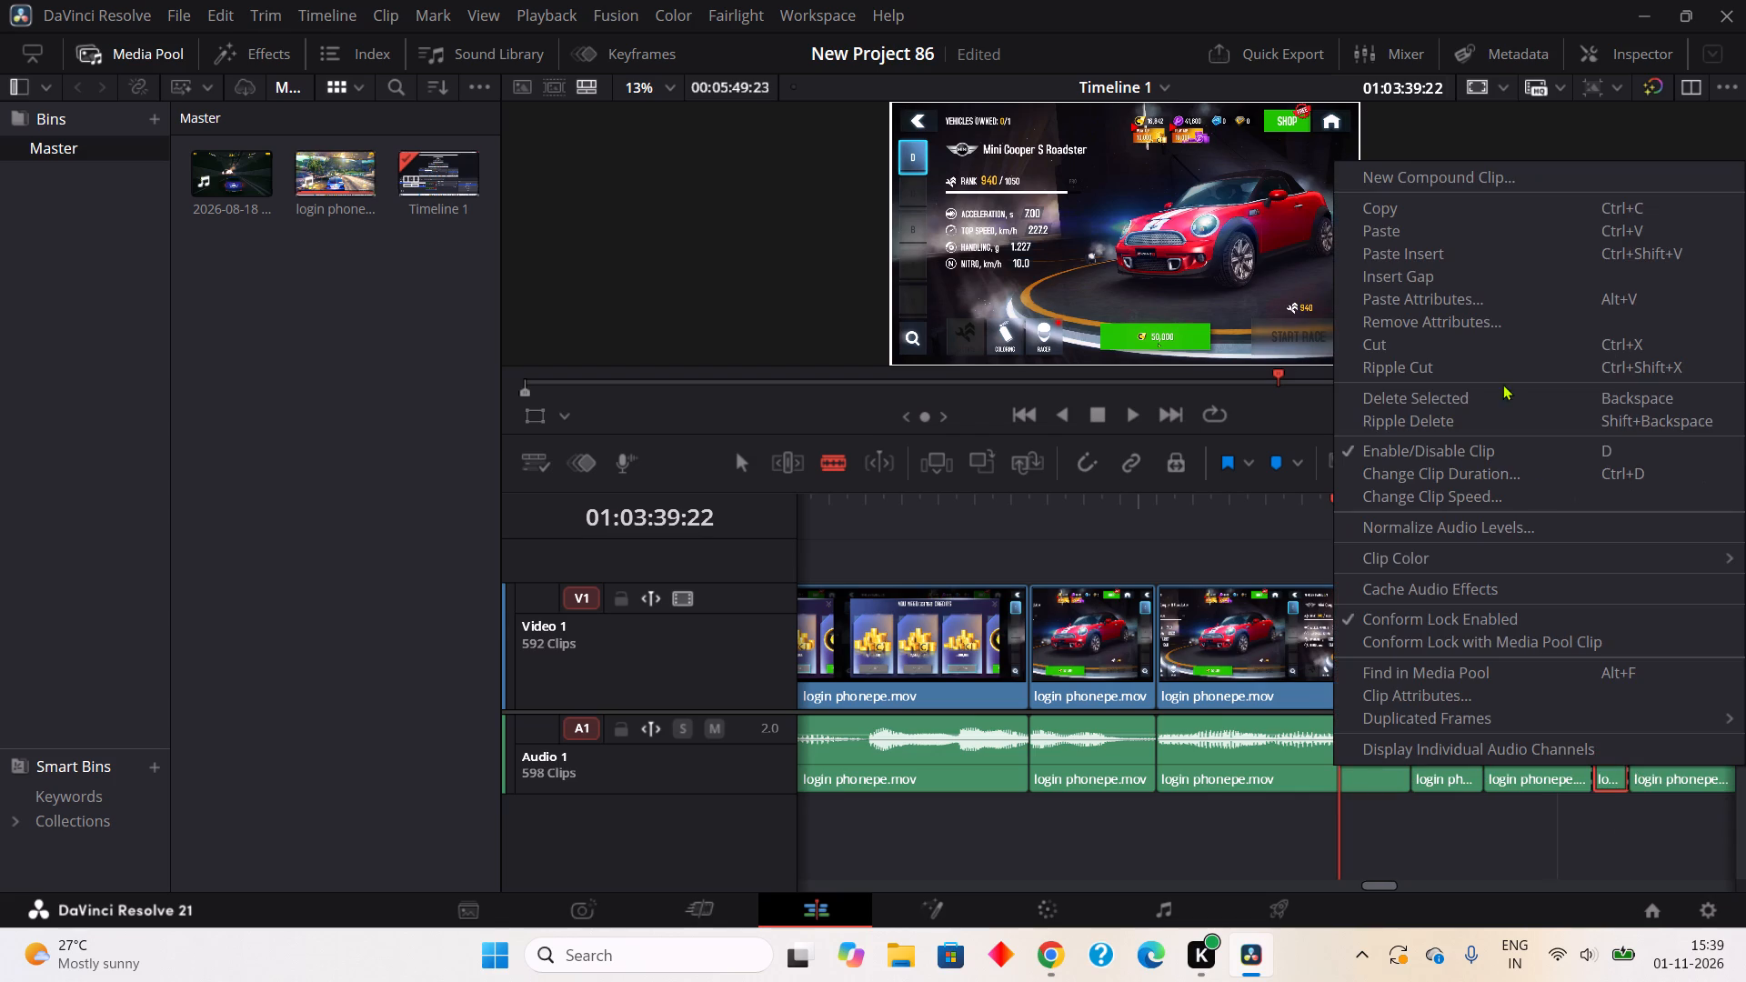
left_click(1491, 366)
Split out the two-frame pause in the audio from about 01:03:40:14 to 01:03:40:16 and ripple cut it.
left_click(1631, 761)
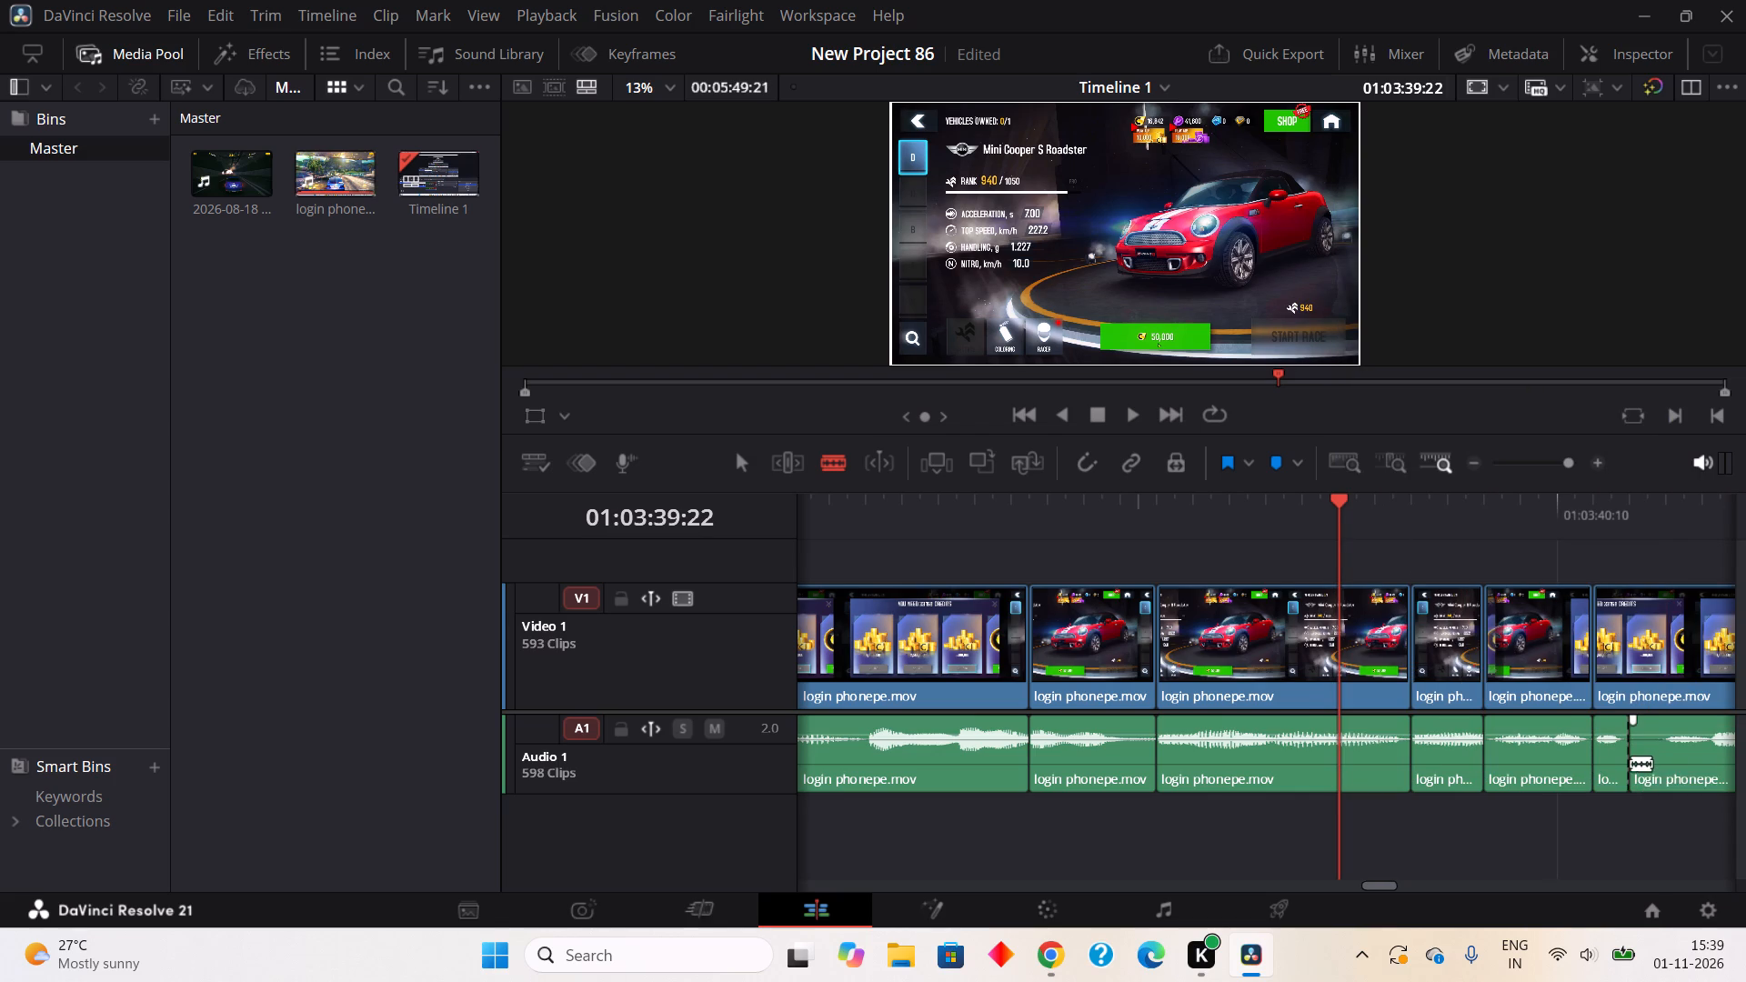
left_click(1672, 767)
right_click(1646, 766)
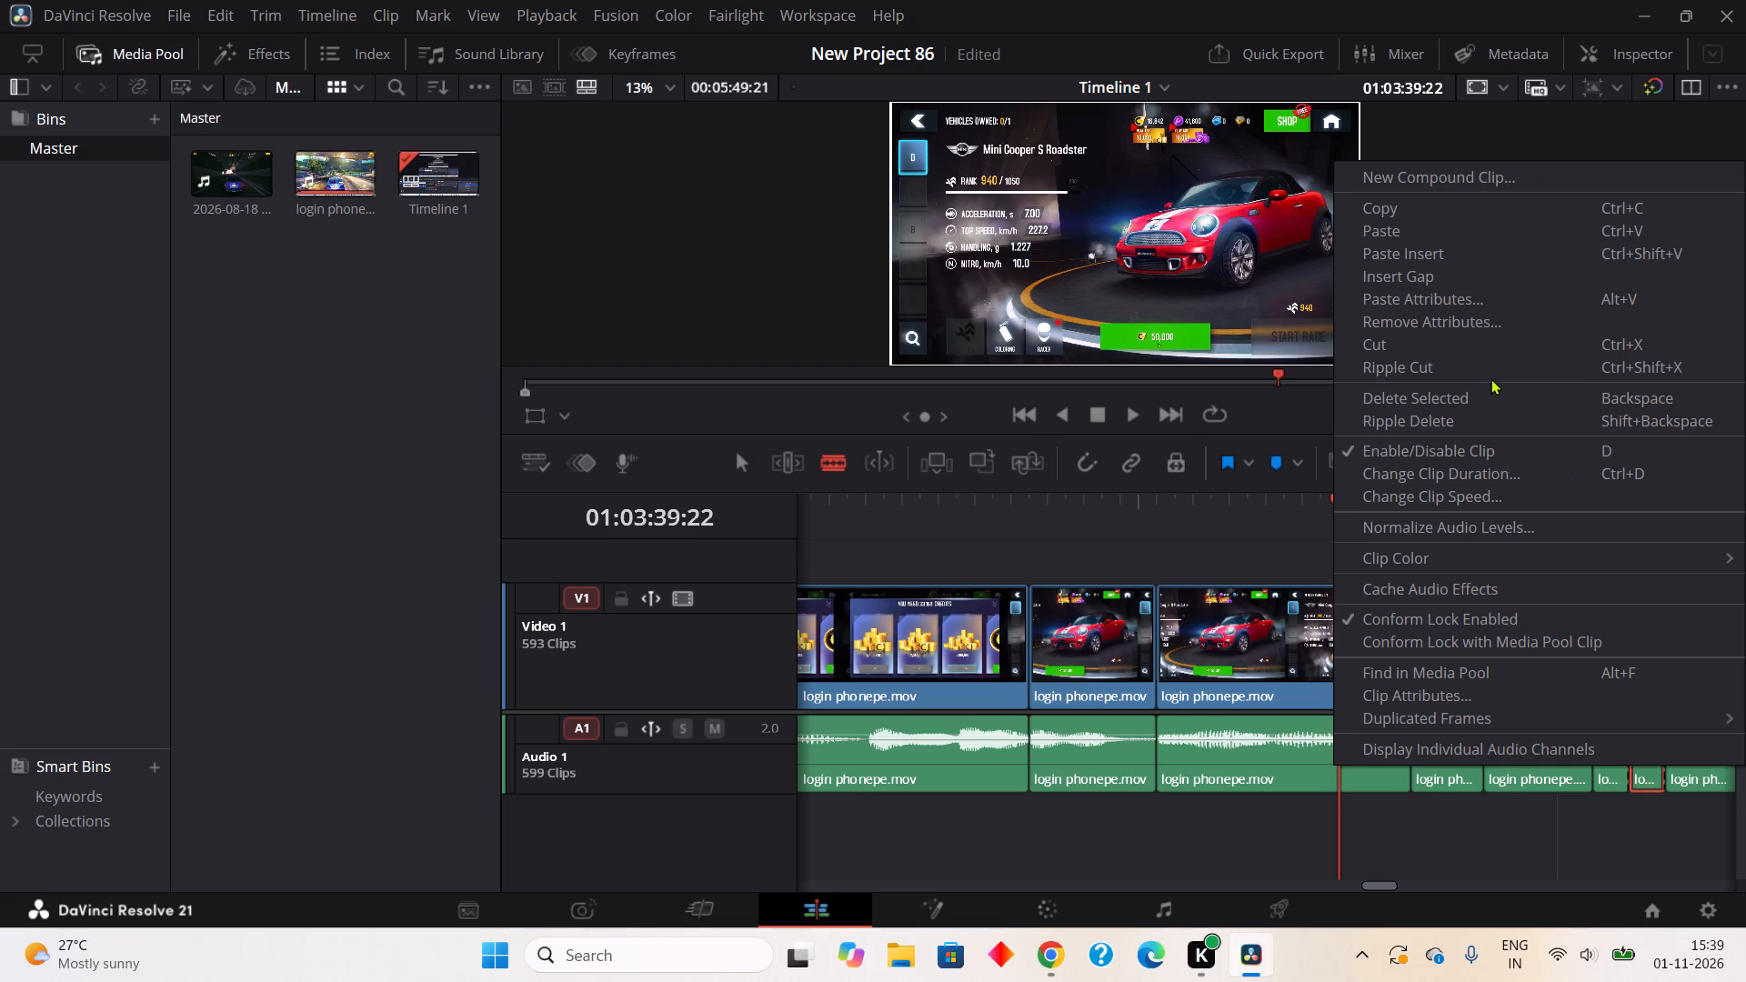
left_click(1485, 359)
Play back the edited section from 01:03:39:22 to about 01:03:40:22 to check the latest cuts.
left_click(1129, 415)
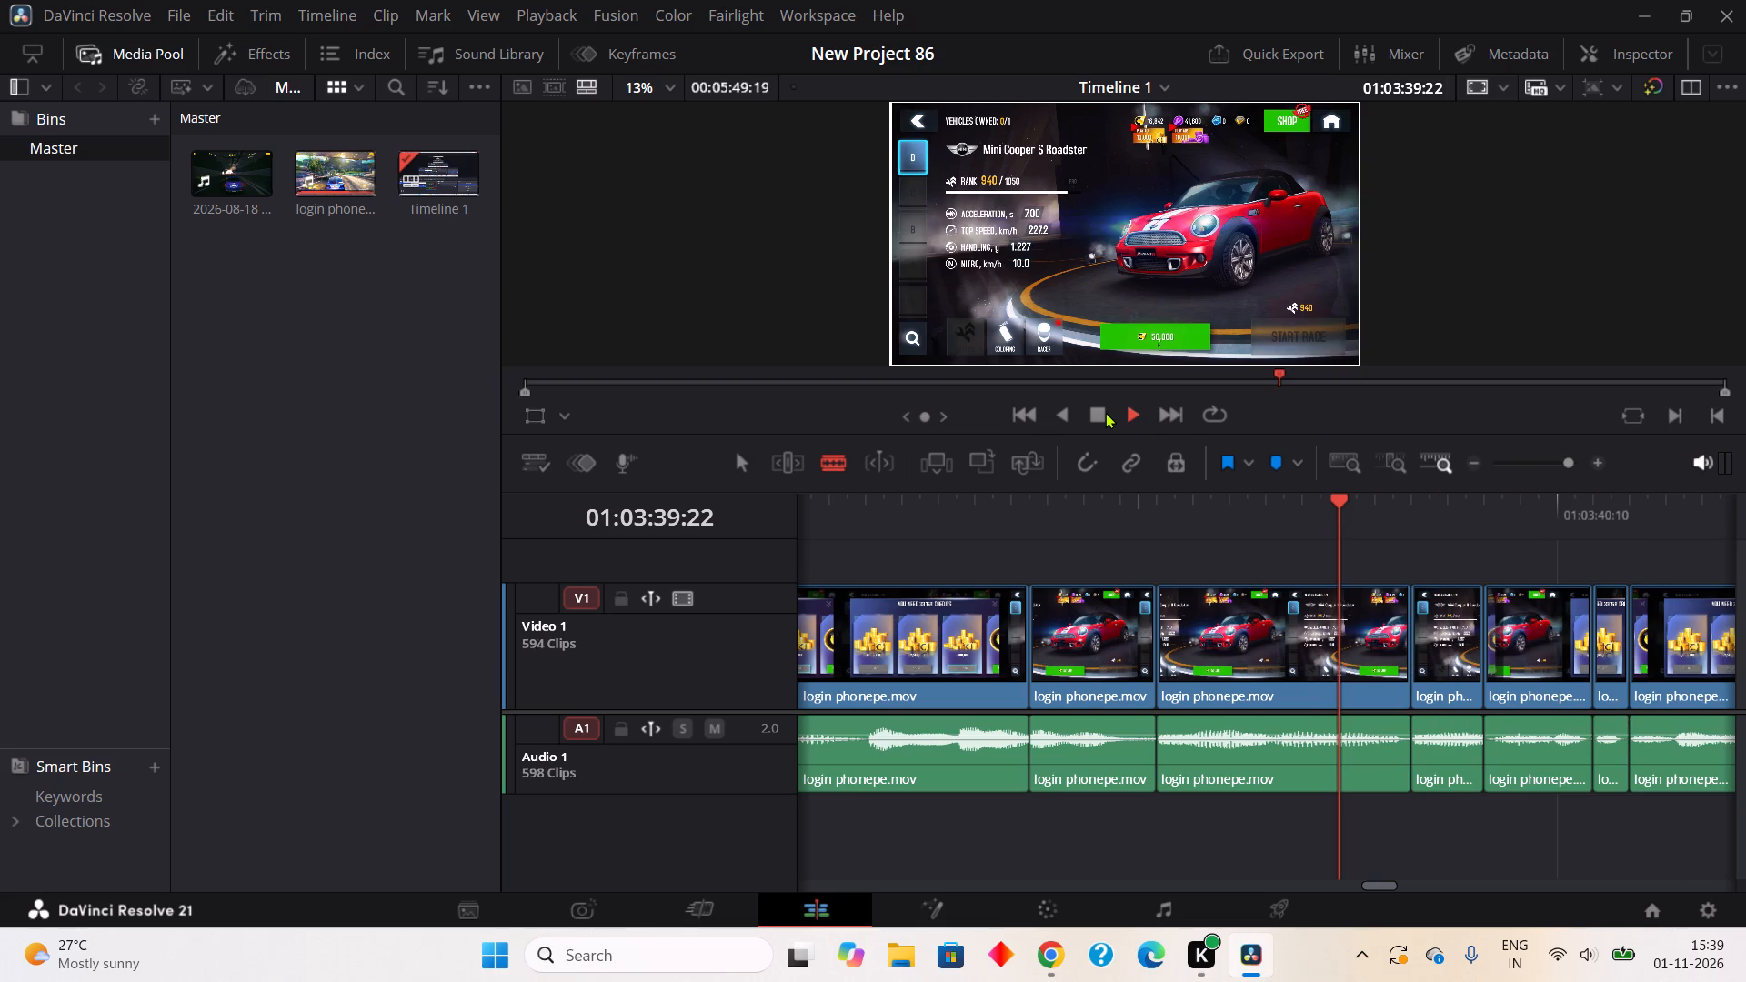
left_click(1103, 412)
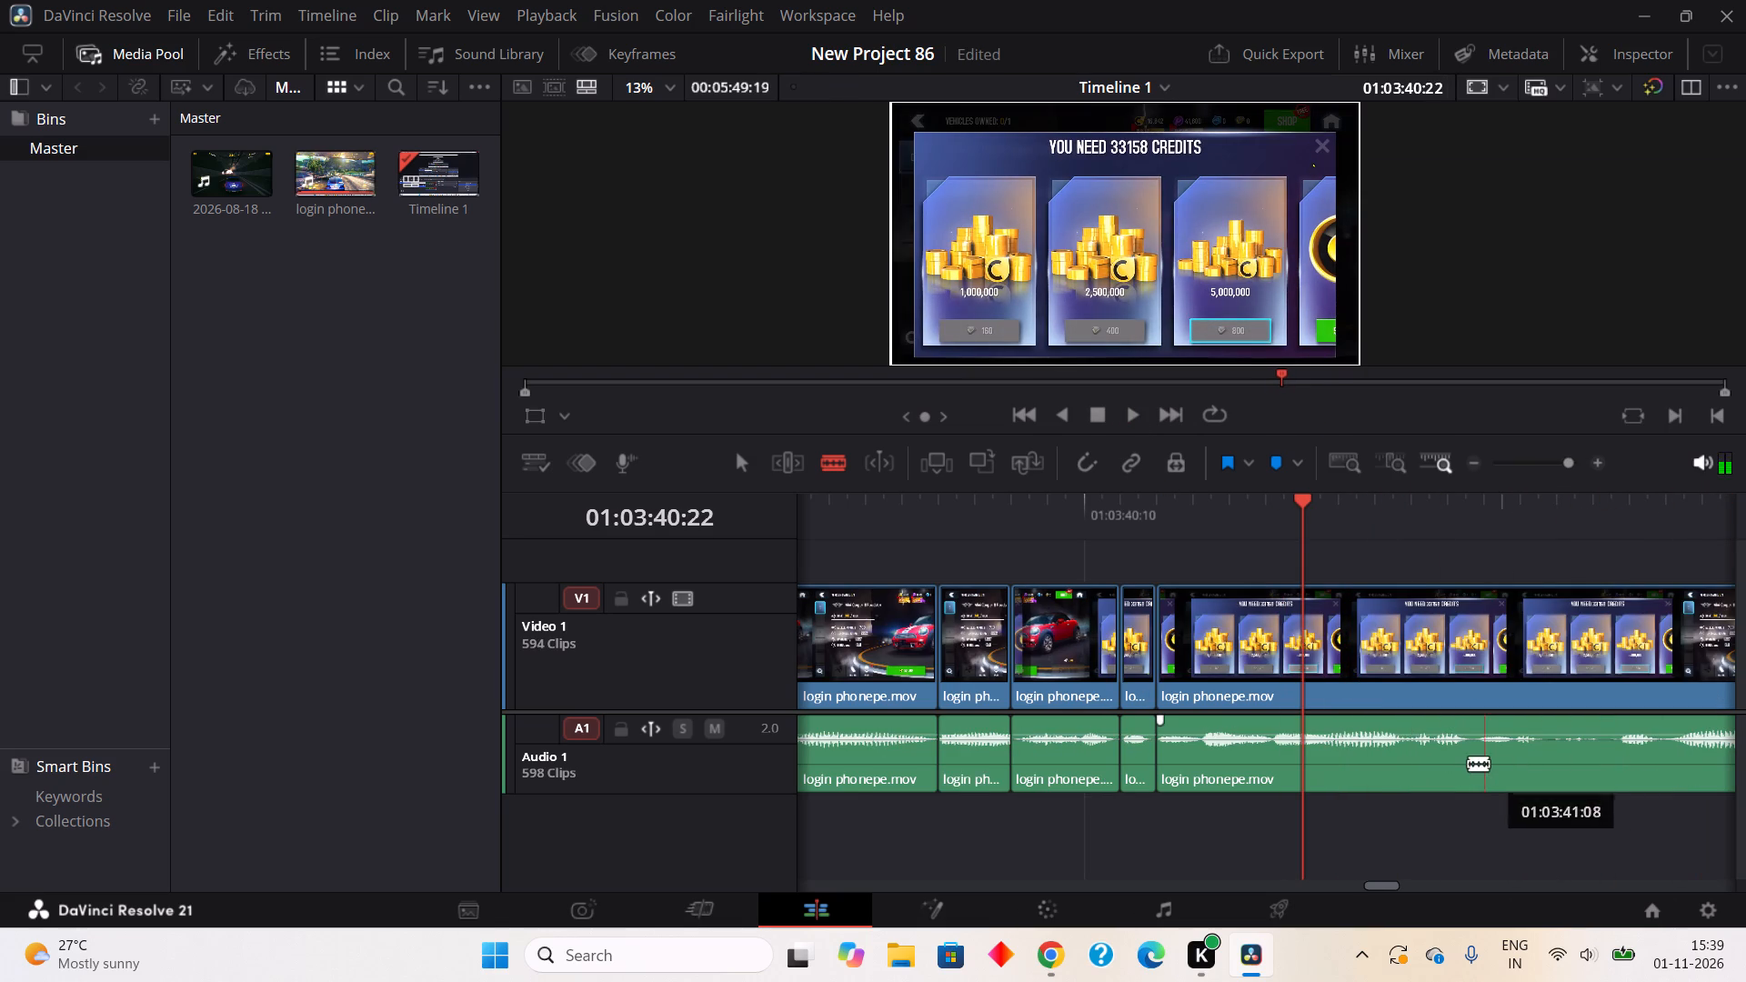
Split out the one-frame pause in the audio from about 01:03:41:07 to 01:03:41:08 and ripple cut it.
left_click(1469, 771)
left_click(1491, 758)
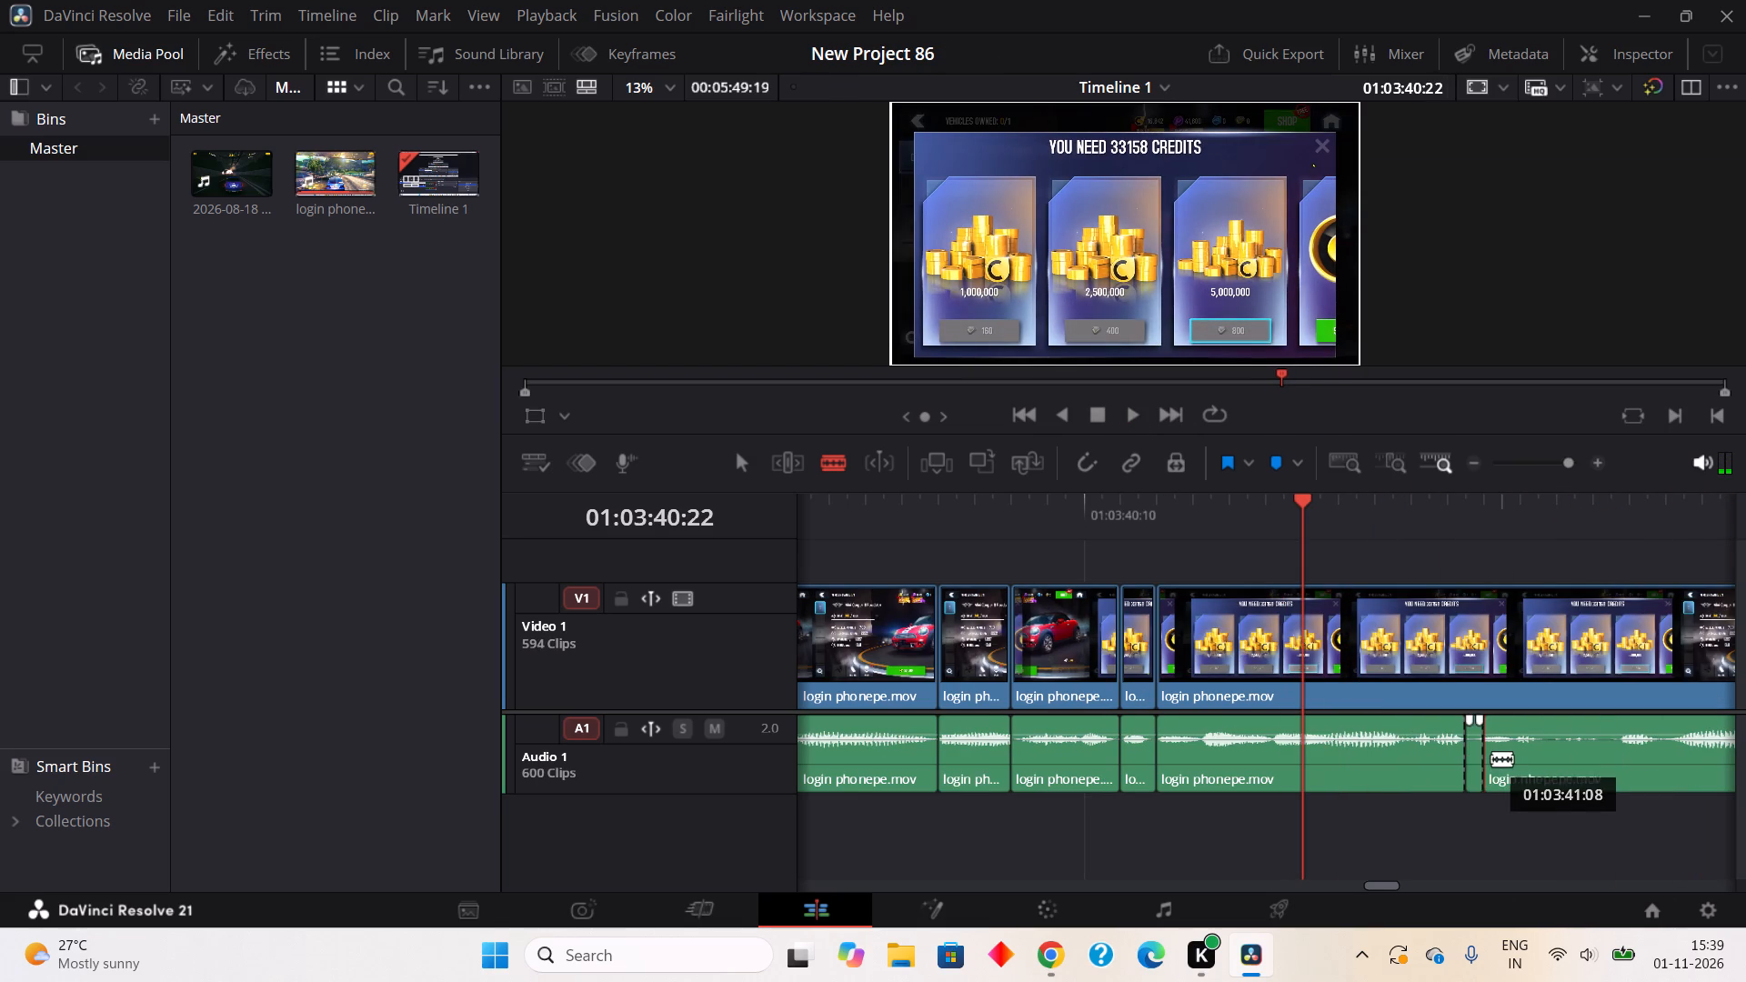
right_click(1480, 765)
left_click(1460, 358)
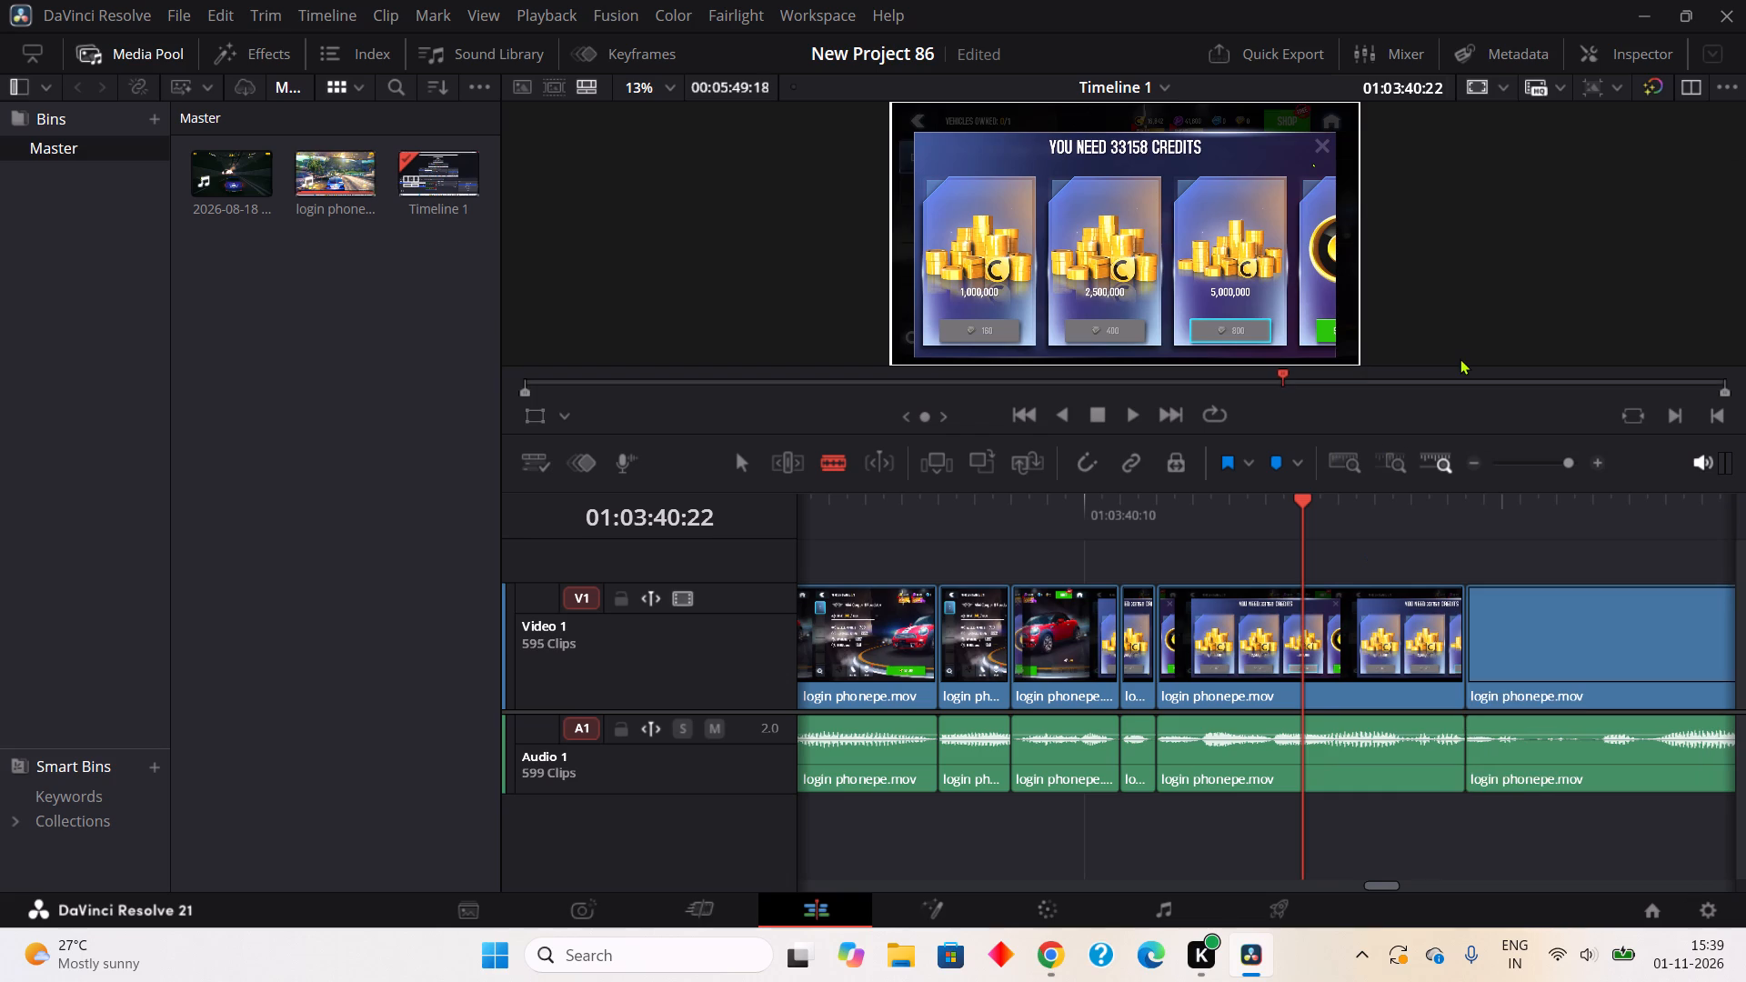
Split out the five-frame pause in the audio from about 01:03:41:10 to 01:03:41:15 and ripple cut it.
left_click(1534, 755)
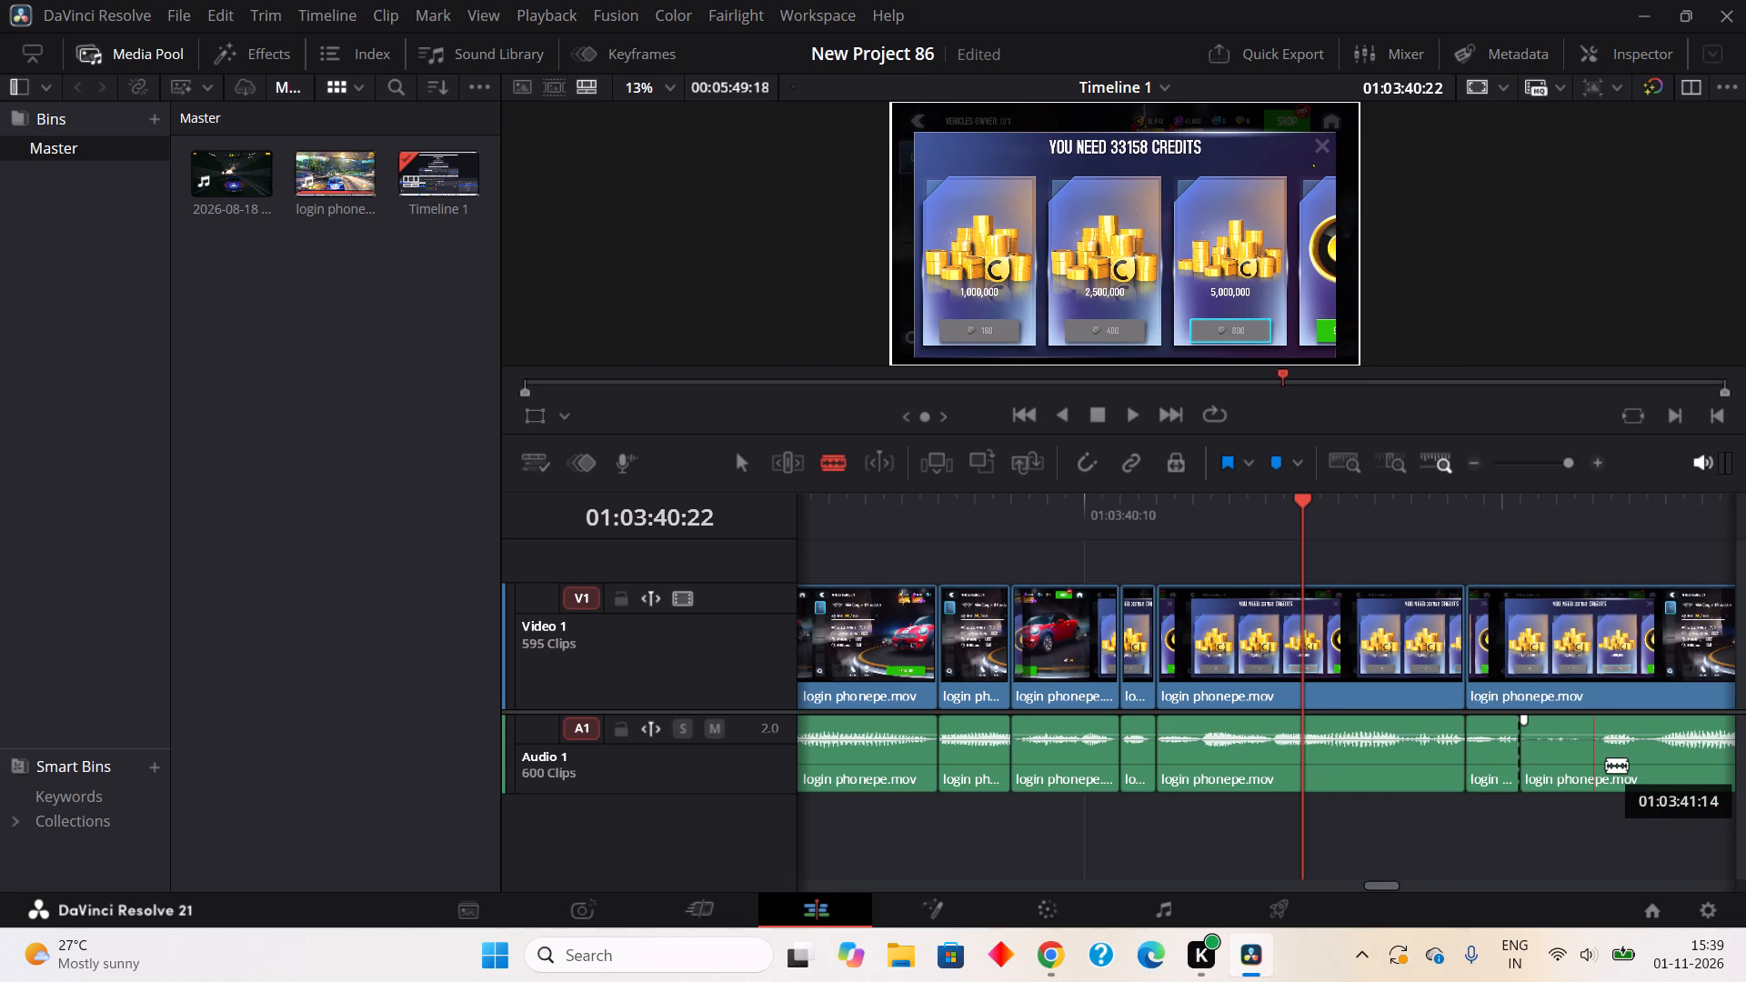
left_click(1613, 779)
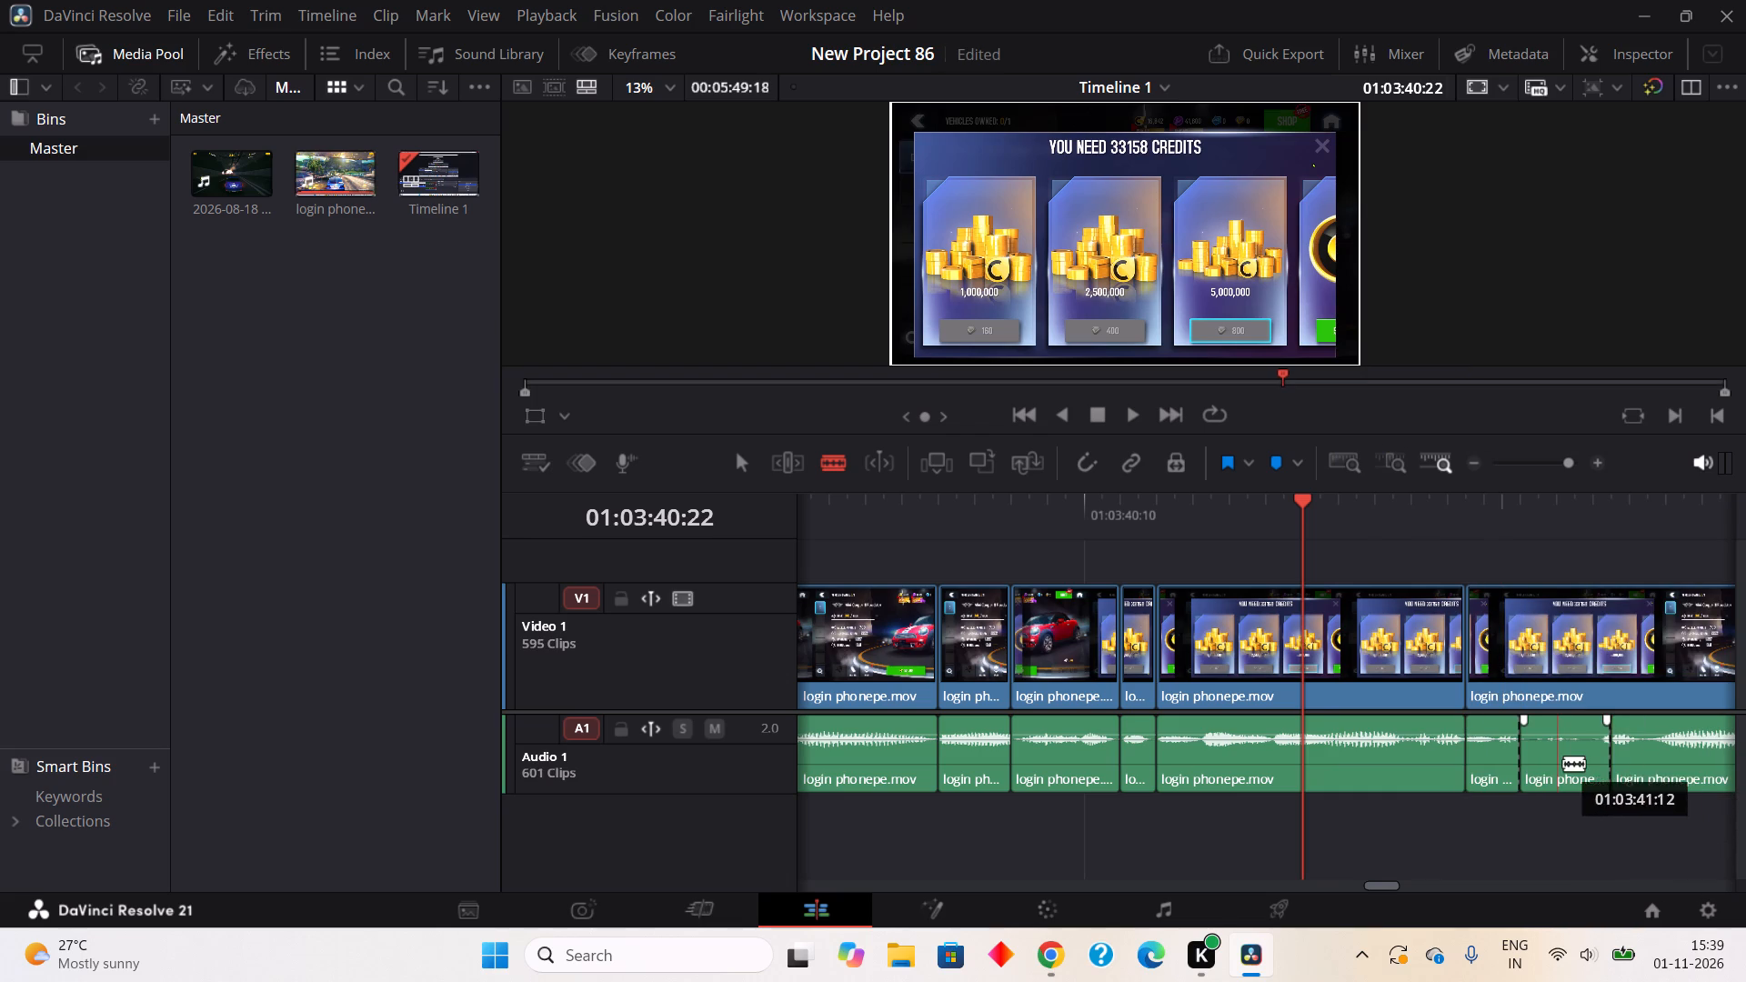
right_click(1563, 763)
left_click(1434, 371)
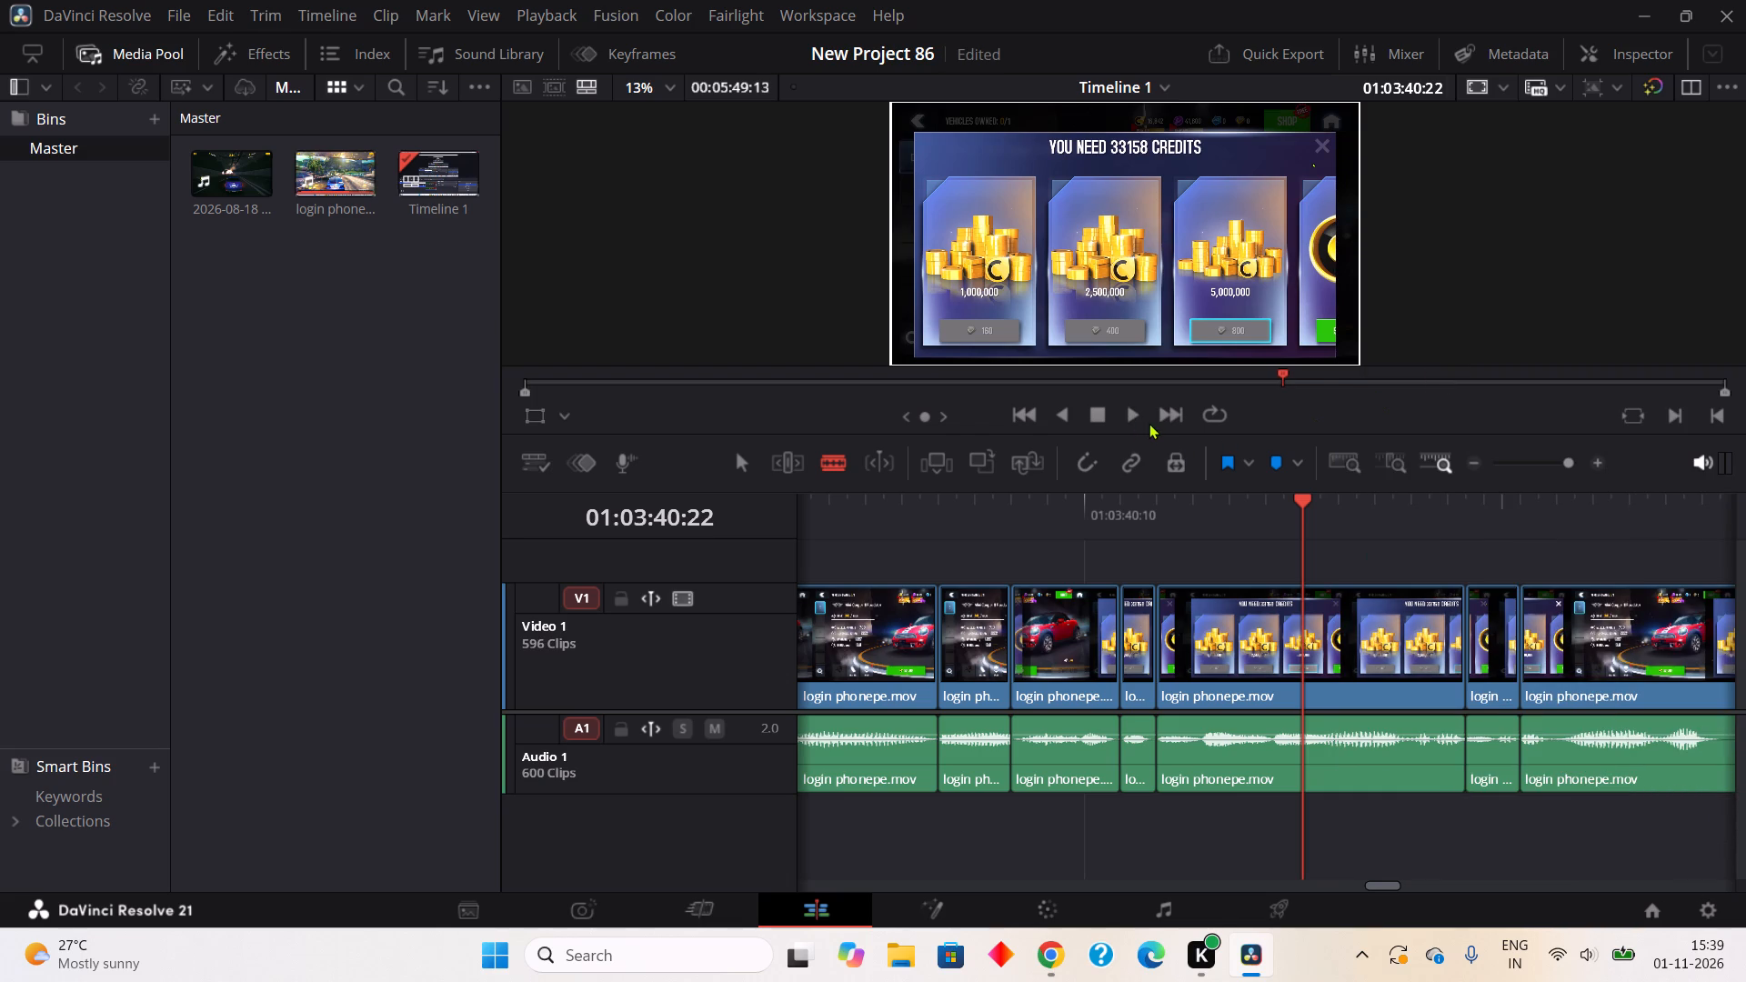
Play back the edited section from 01:03:40:22 to about 01:03:42:00 to check the latest cuts.
left_click(1129, 416)
left_click(1101, 415)
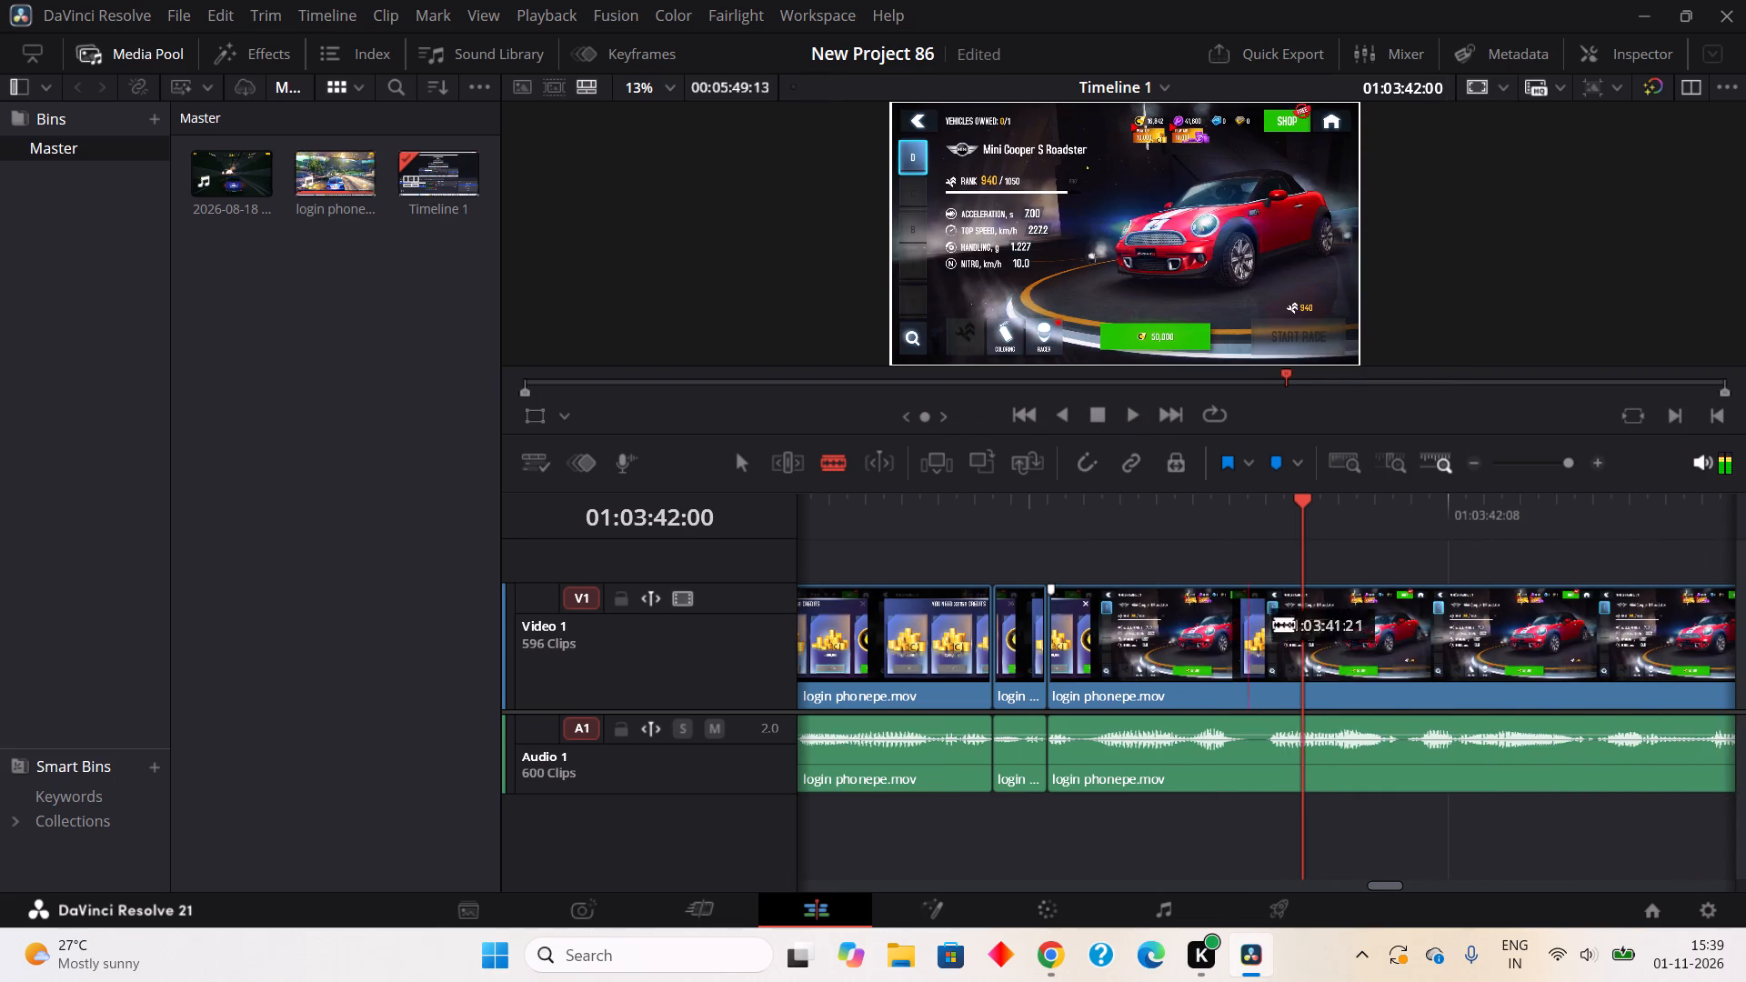
Split out the one-frame pause in the audio from about 01:03:41:21 to 01:03:41:22 and ripple cut it.
left_click(1254, 762)
left_click(1280, 768)
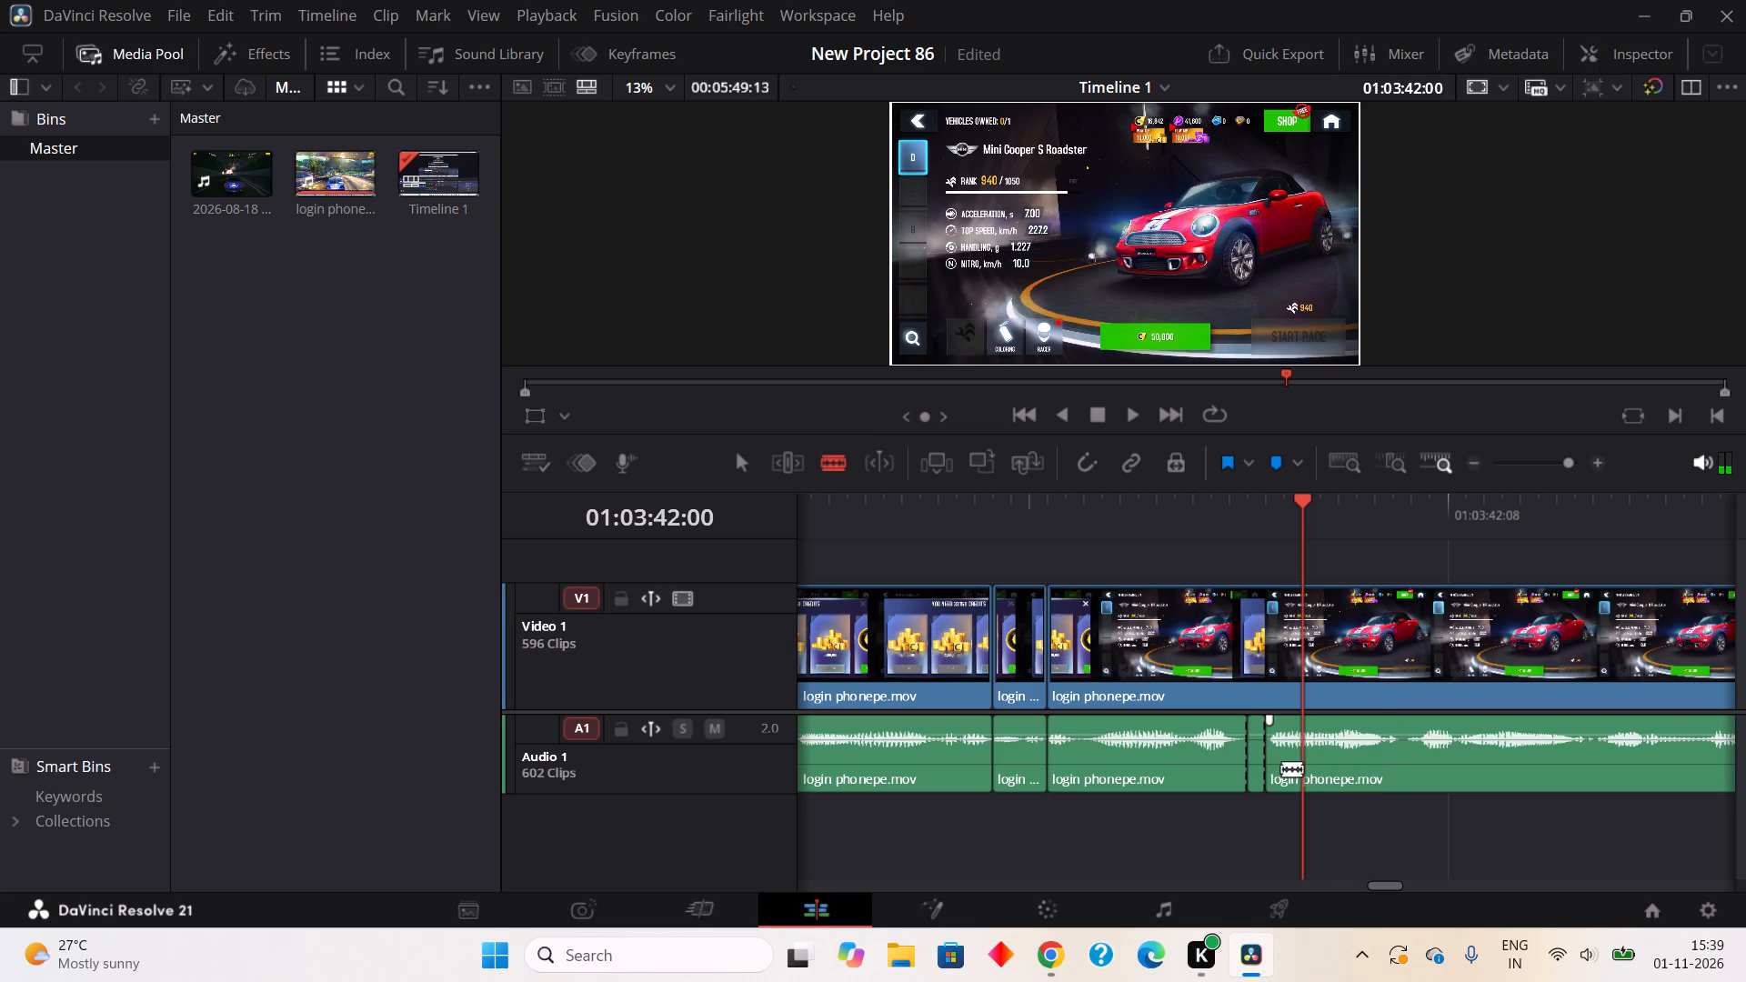
right_click(1260, 772)
left_click(1309, 379)
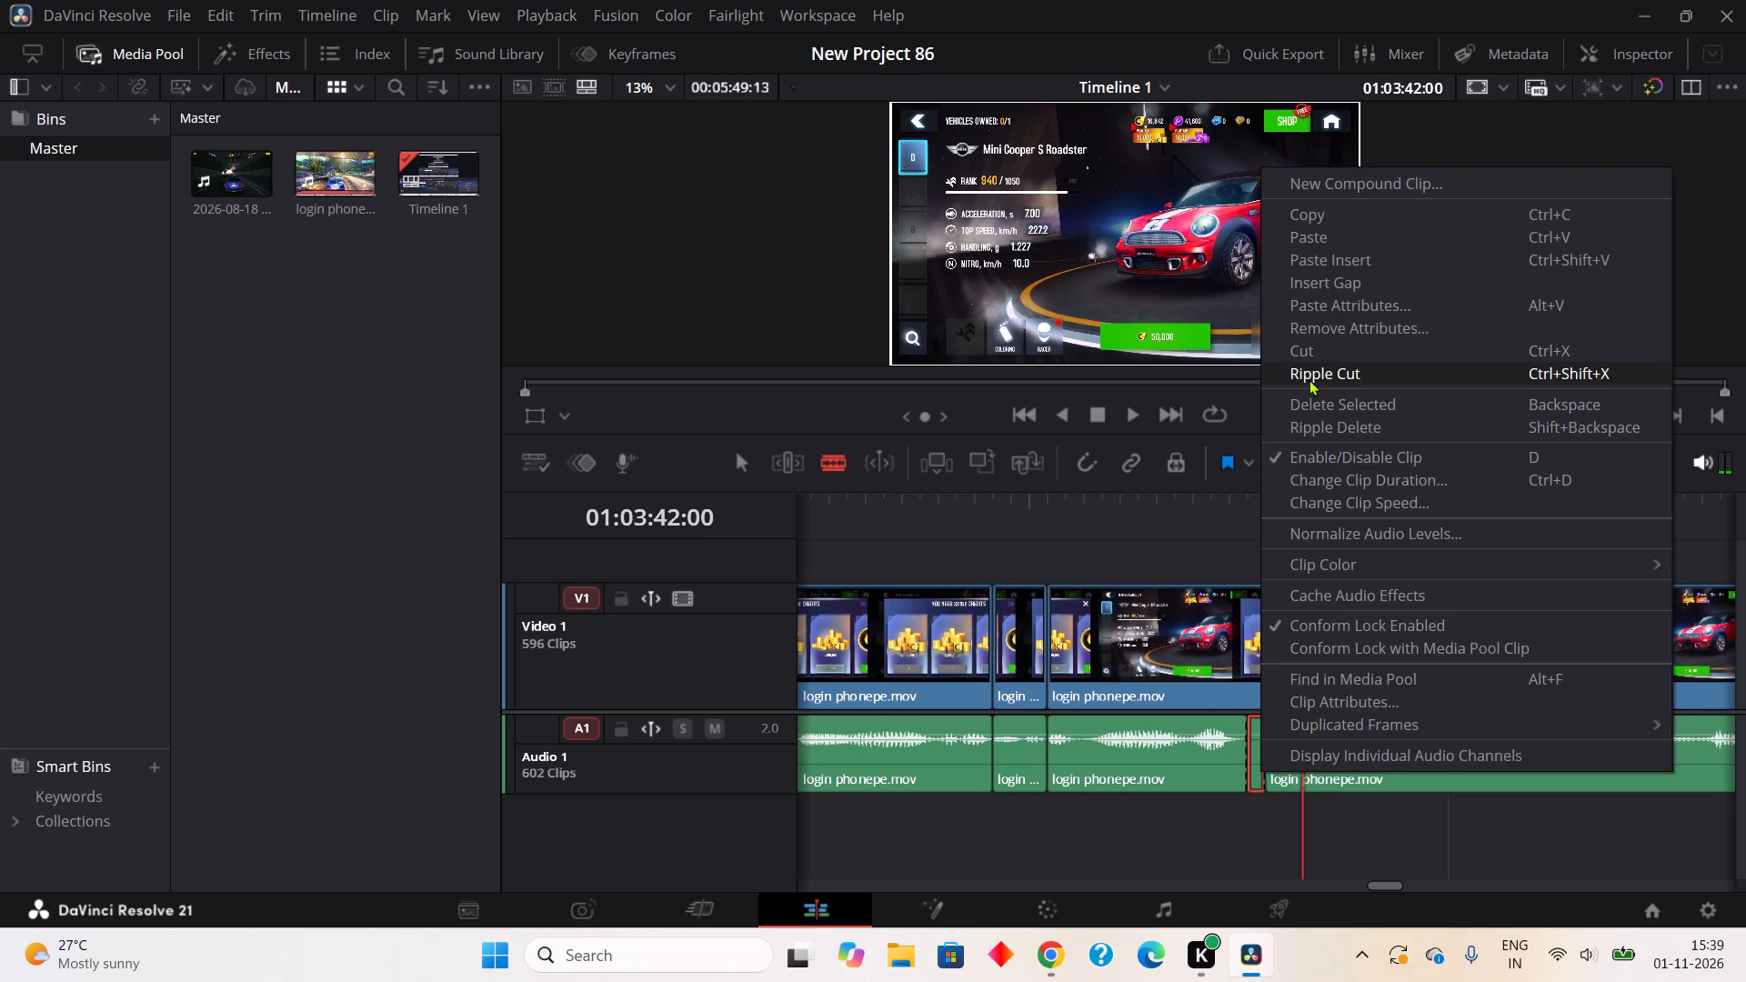
Split out the one-frame pause in the audio from about 01:03:42:04 to 01:03:42:05 and ripple cut it.
left_click(1386, 777)
left_click(1400, 767)
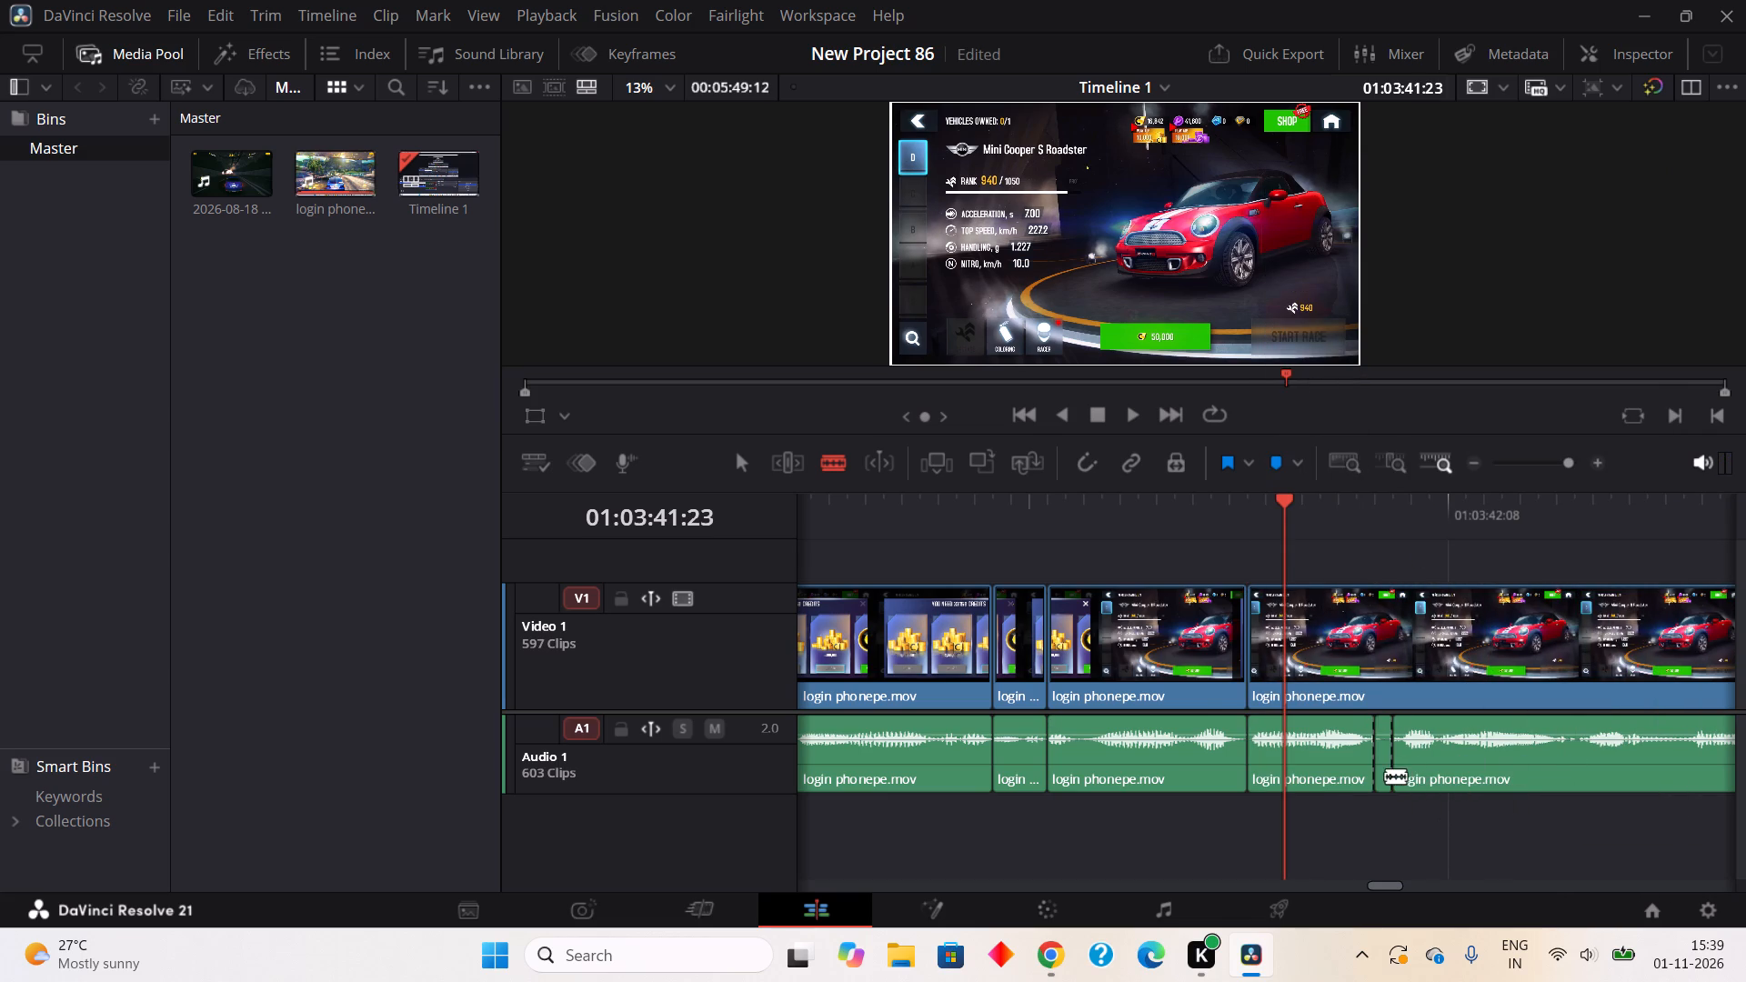
right_click(1385, 776)
left_click(1437, 374)
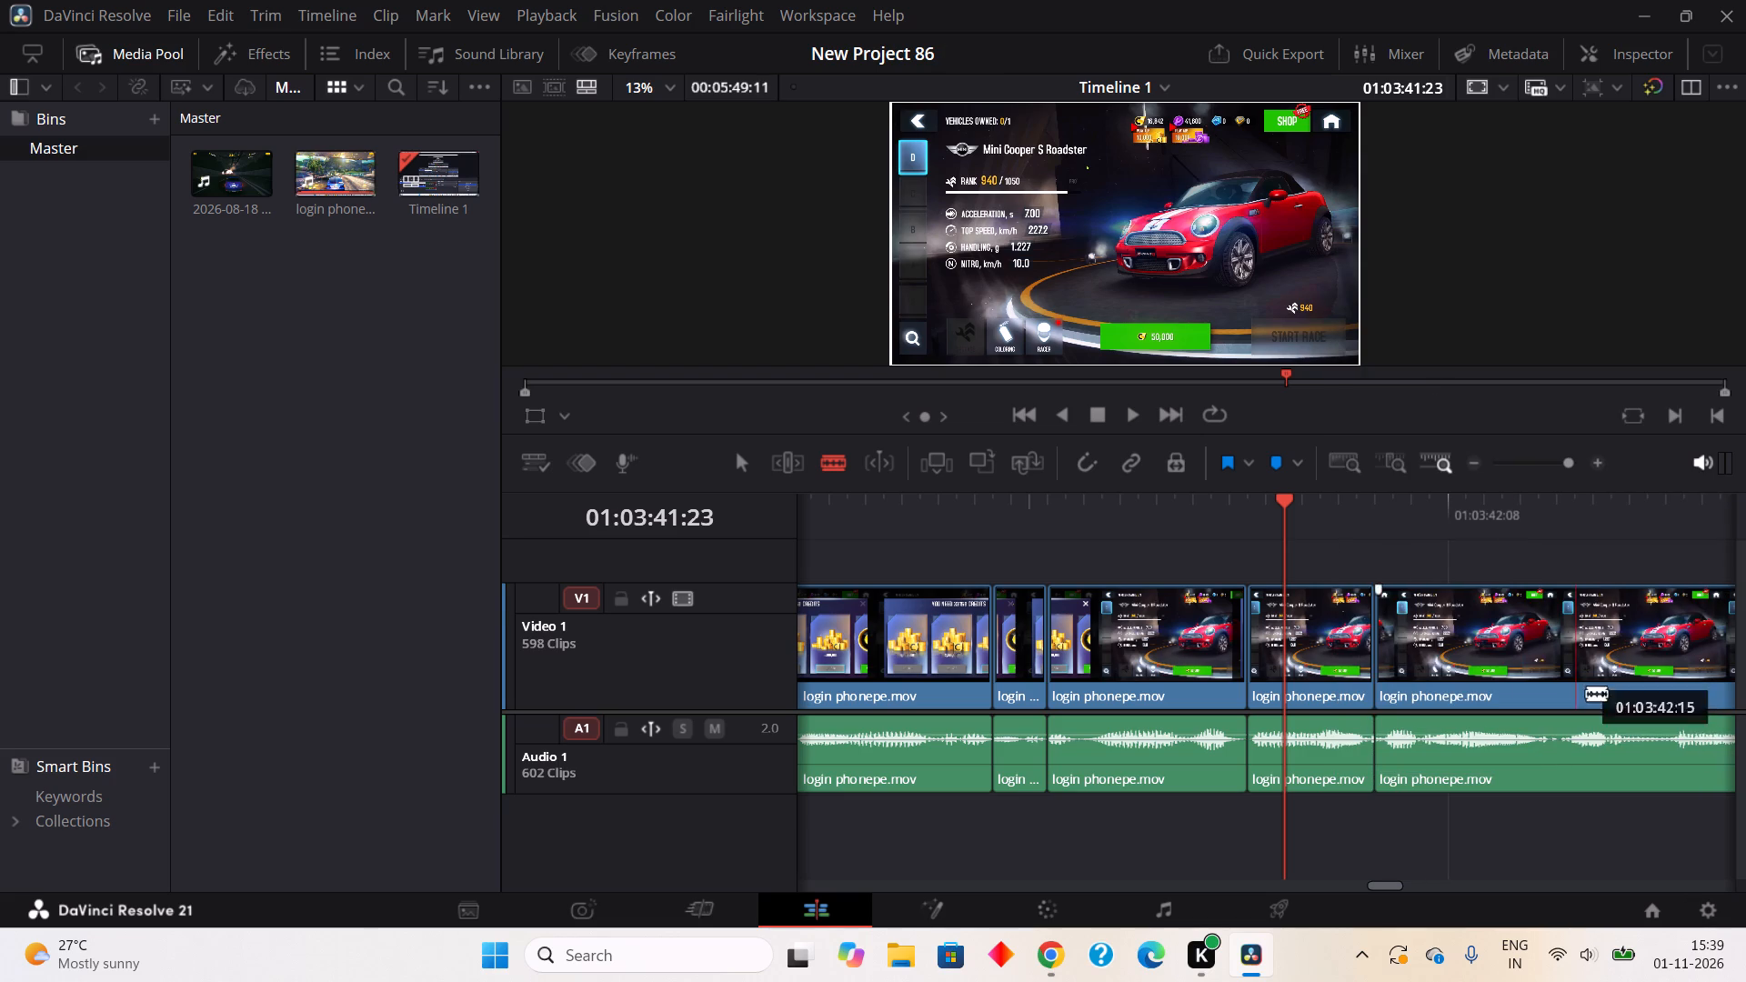
Split out the two-frame pause in the audio from about 01:03:42:13 to 01:03:42:15 and ripple cut it.
left_click(1549, 767)
left_click(1583, 766)
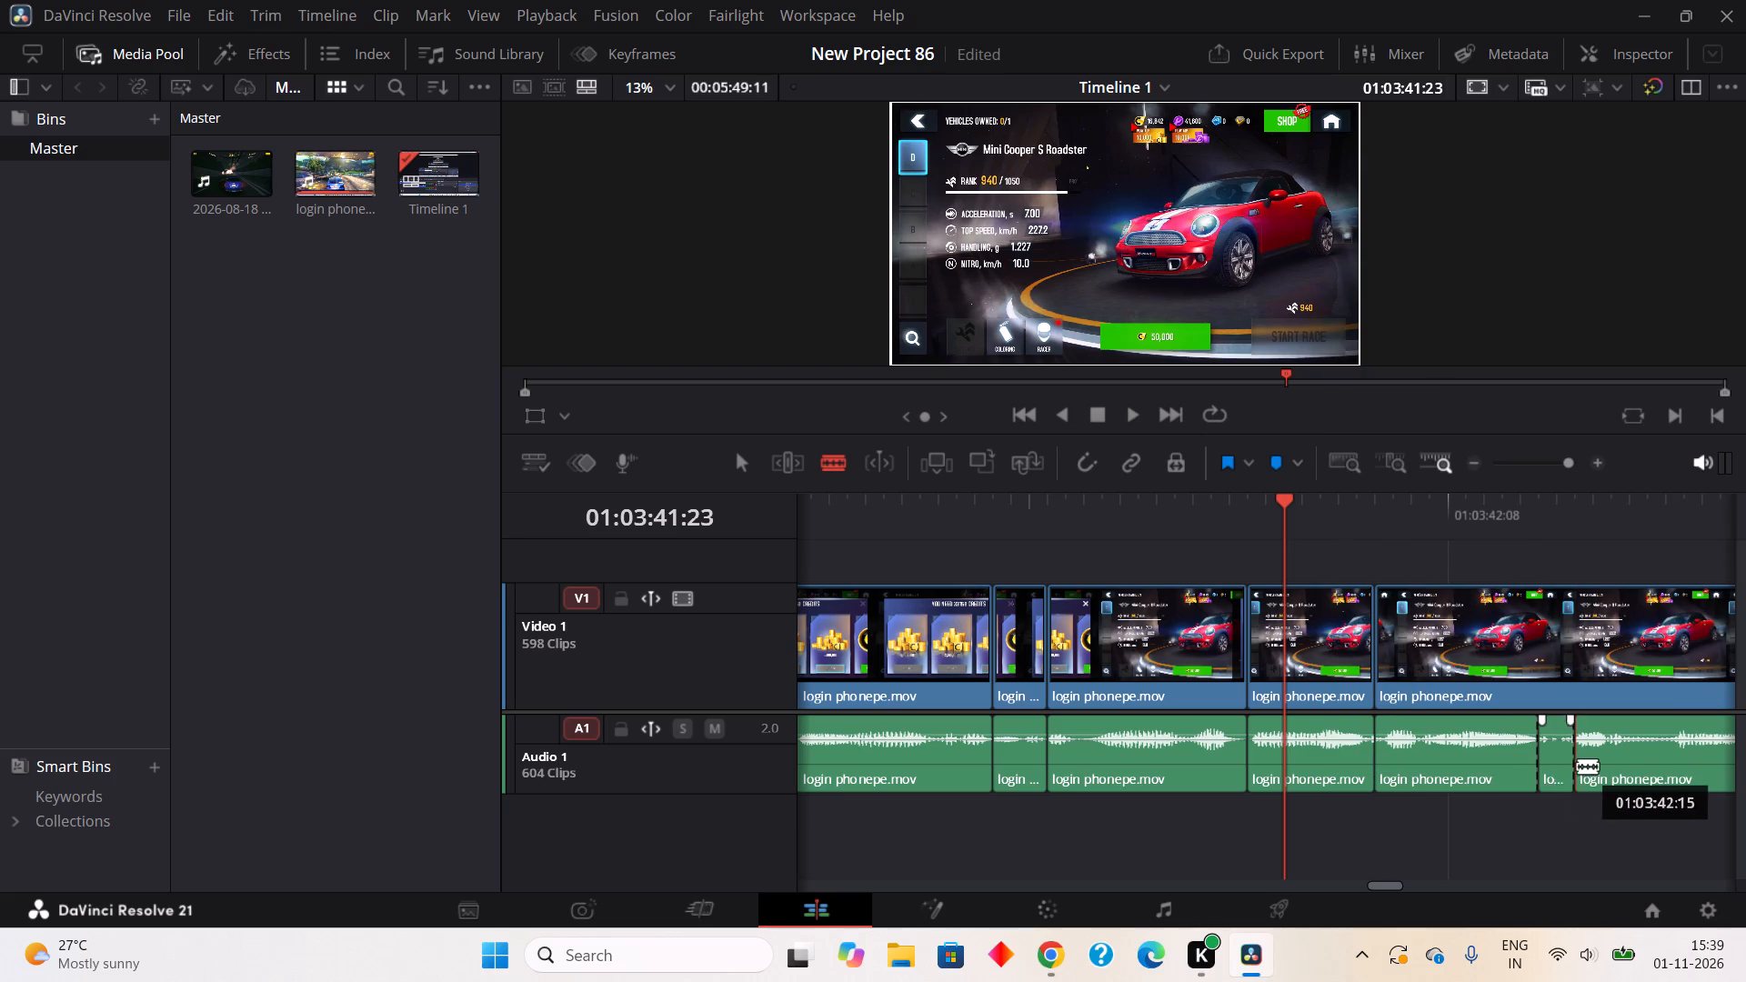
right_click(1558, 769)
left_click(1482, 366)
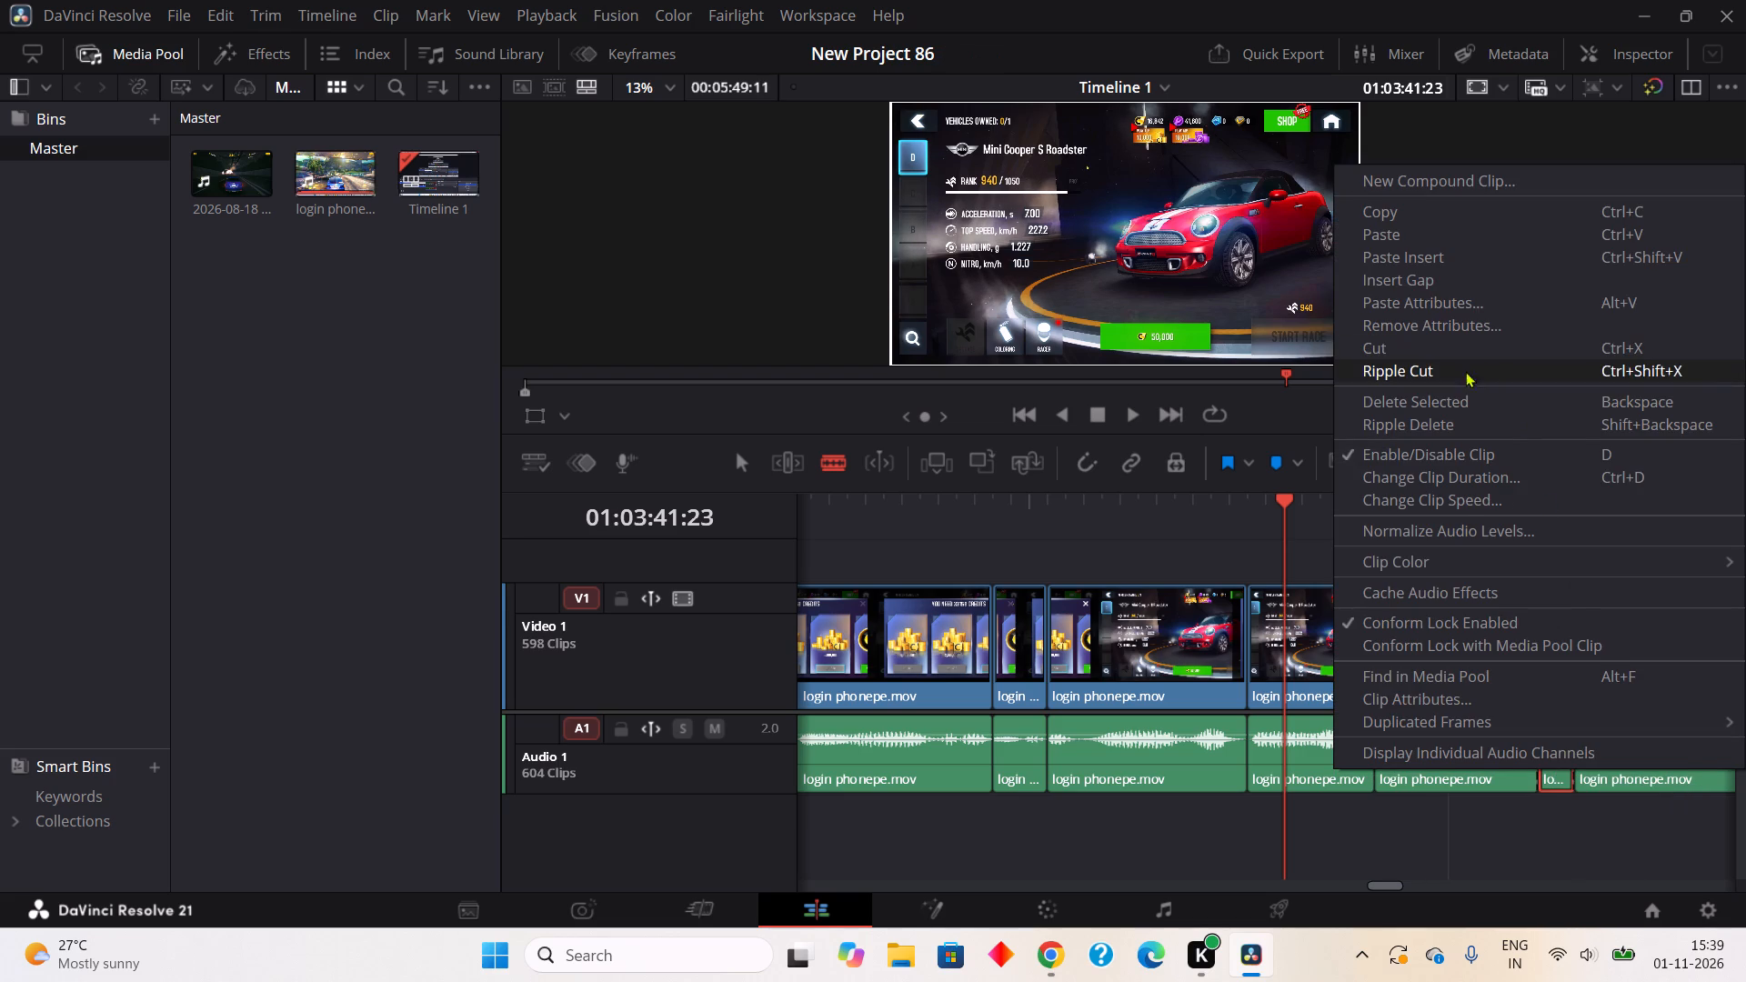
Play back the edited section from 01:03:41:23 to about 01:03:43:10 to check the latest cuts.
left_click(1133, 410)
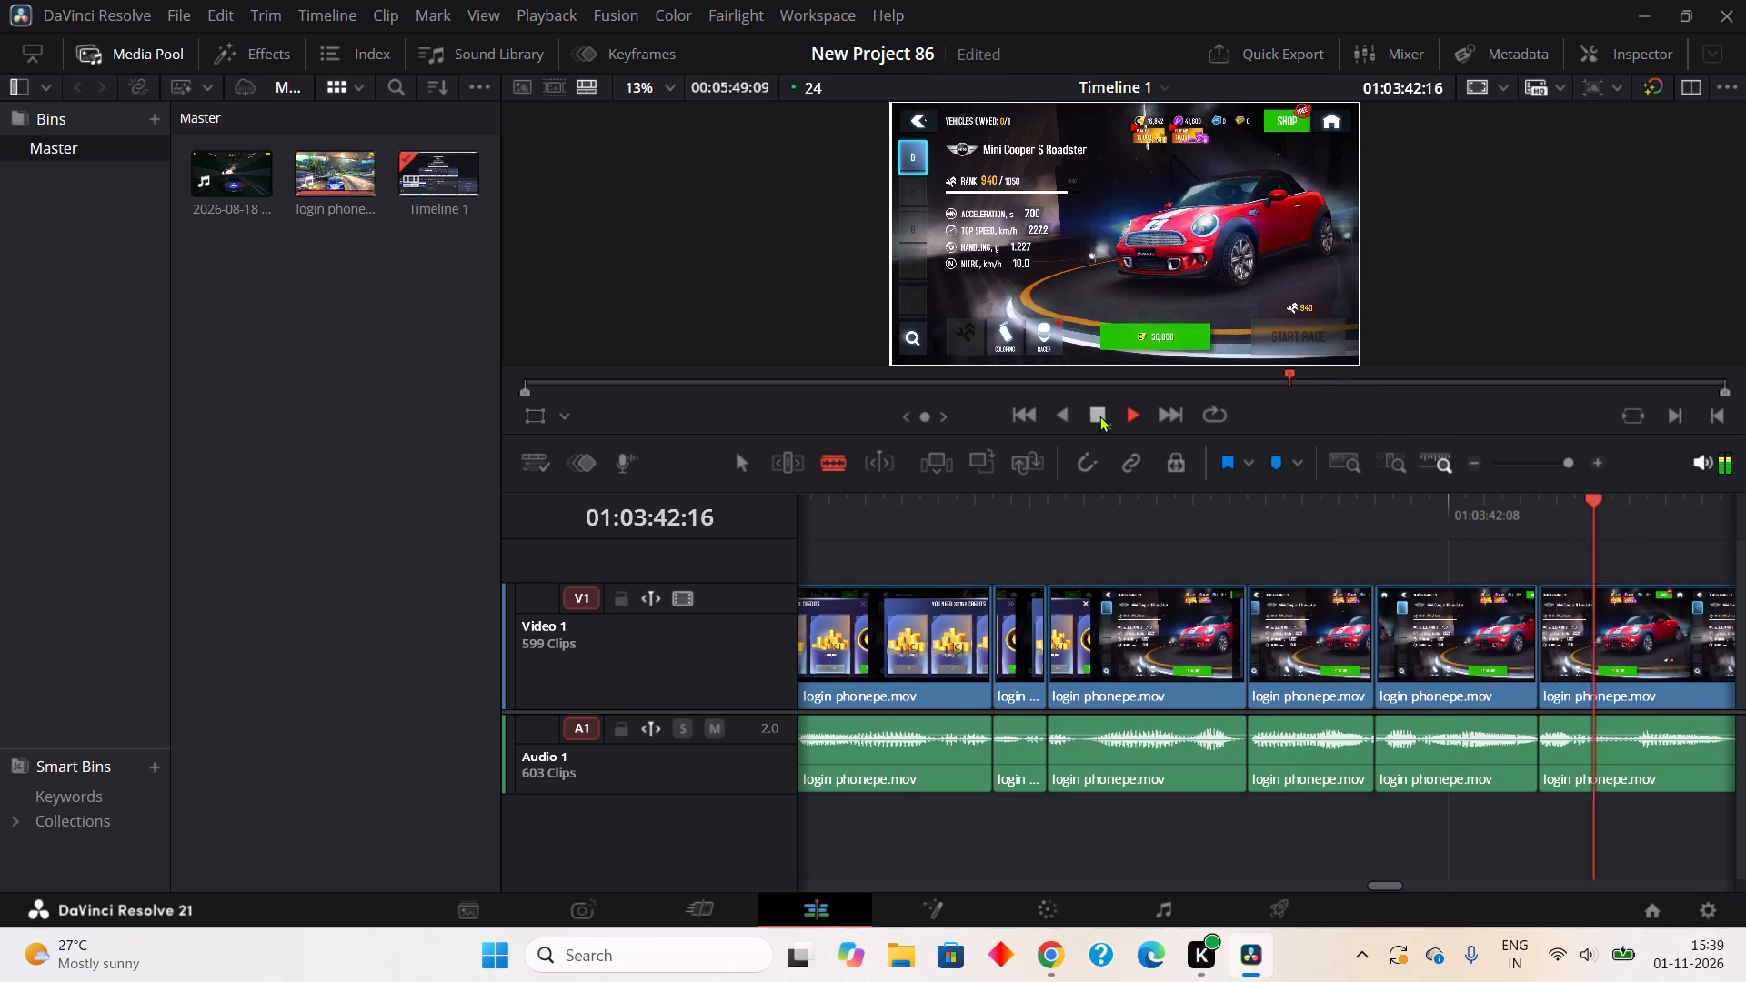
left_click(1099, 416)
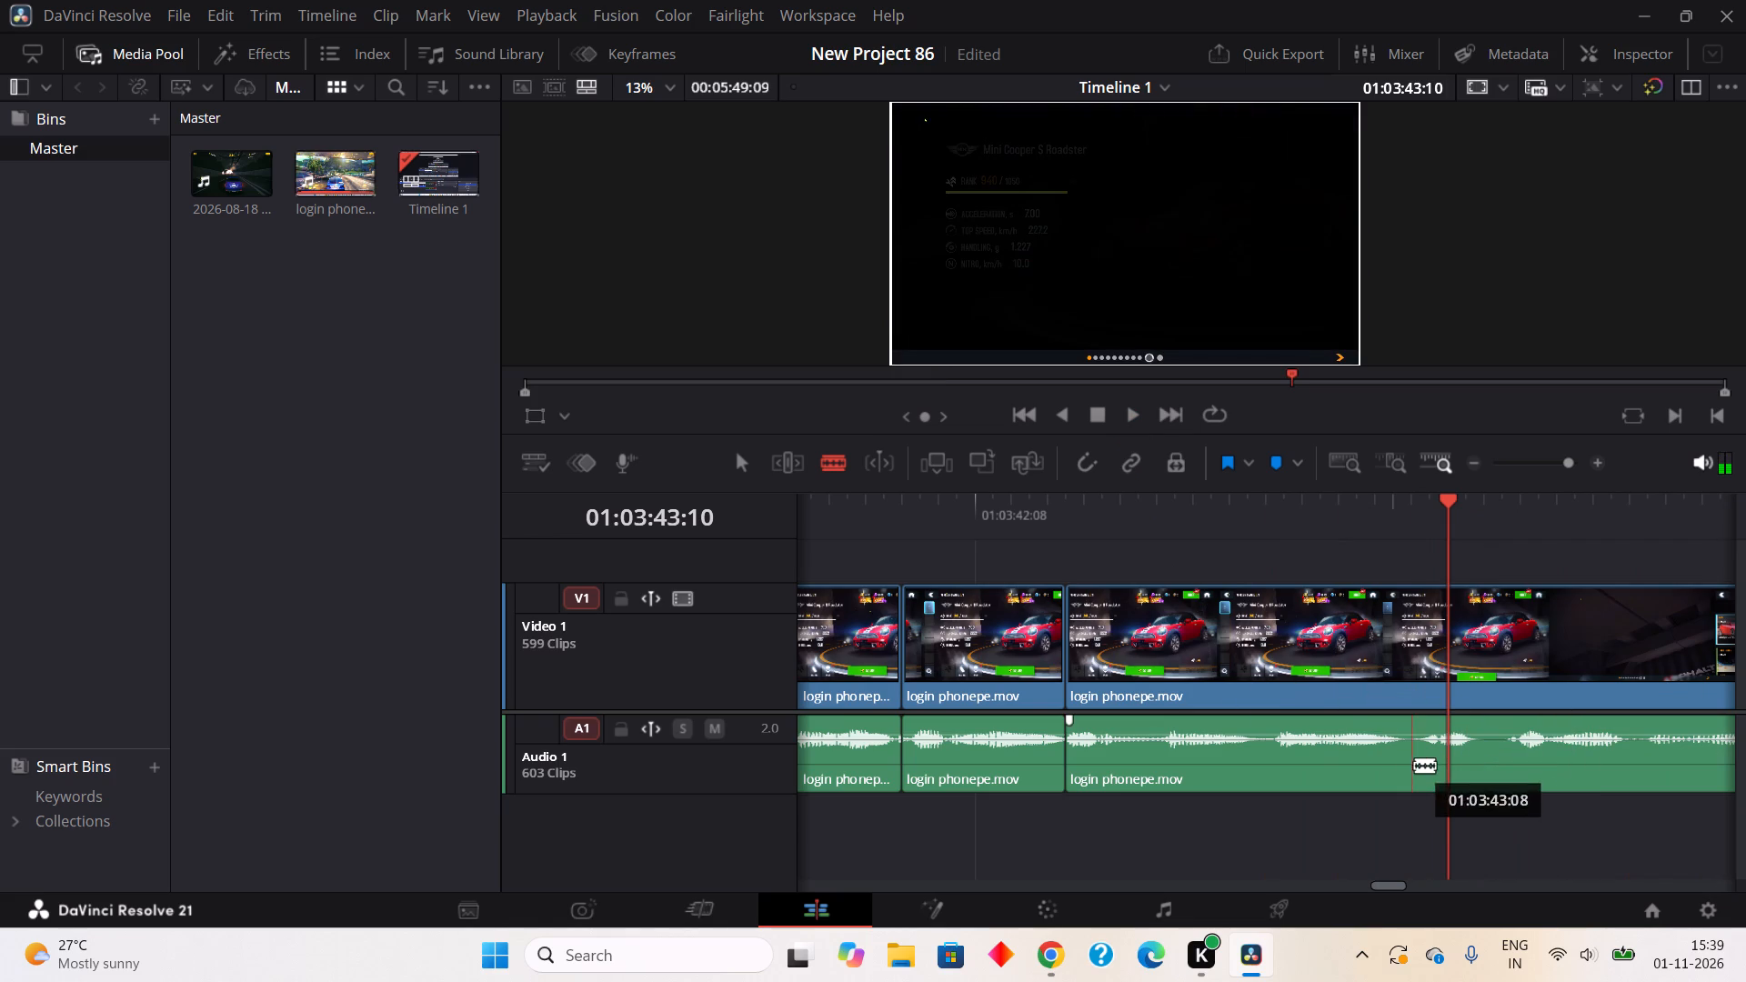
Split out the two-frame pause in the audio from about 01:03:43:07 to 01:03:43:09 and ripple cut it.
left_click(1403, 777)
left_click(1430, 759)
right_click(1418, 765)
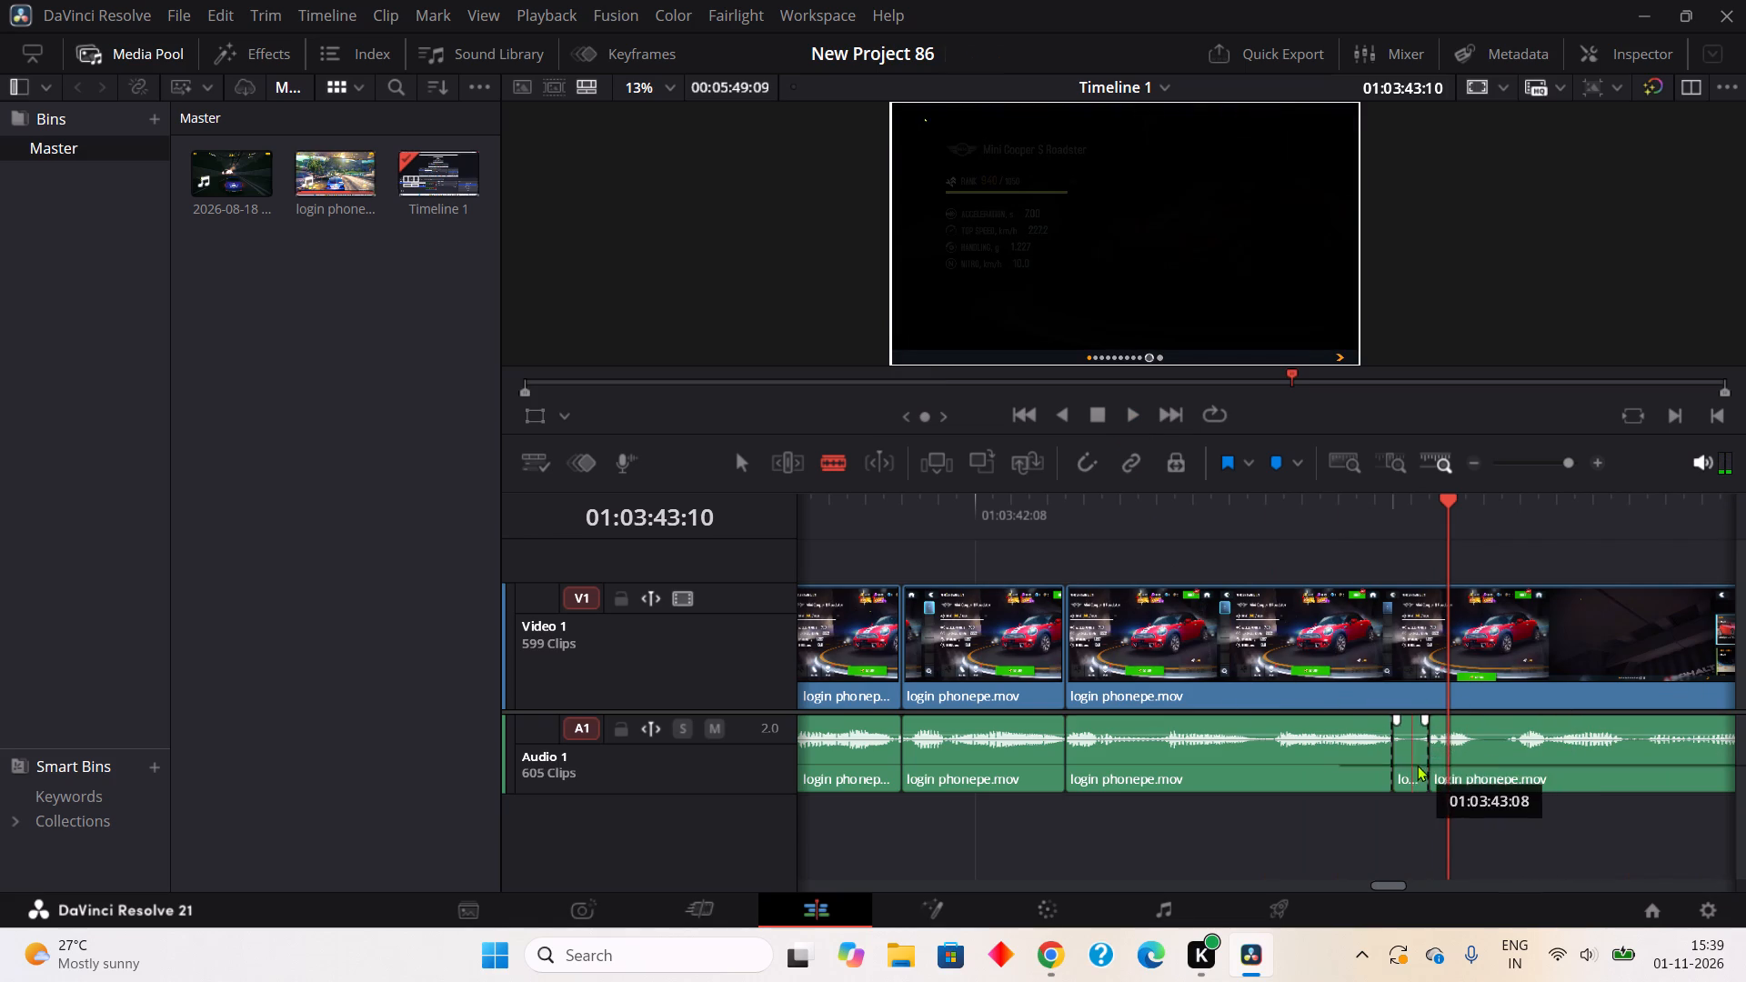
left_click(1409, 366)
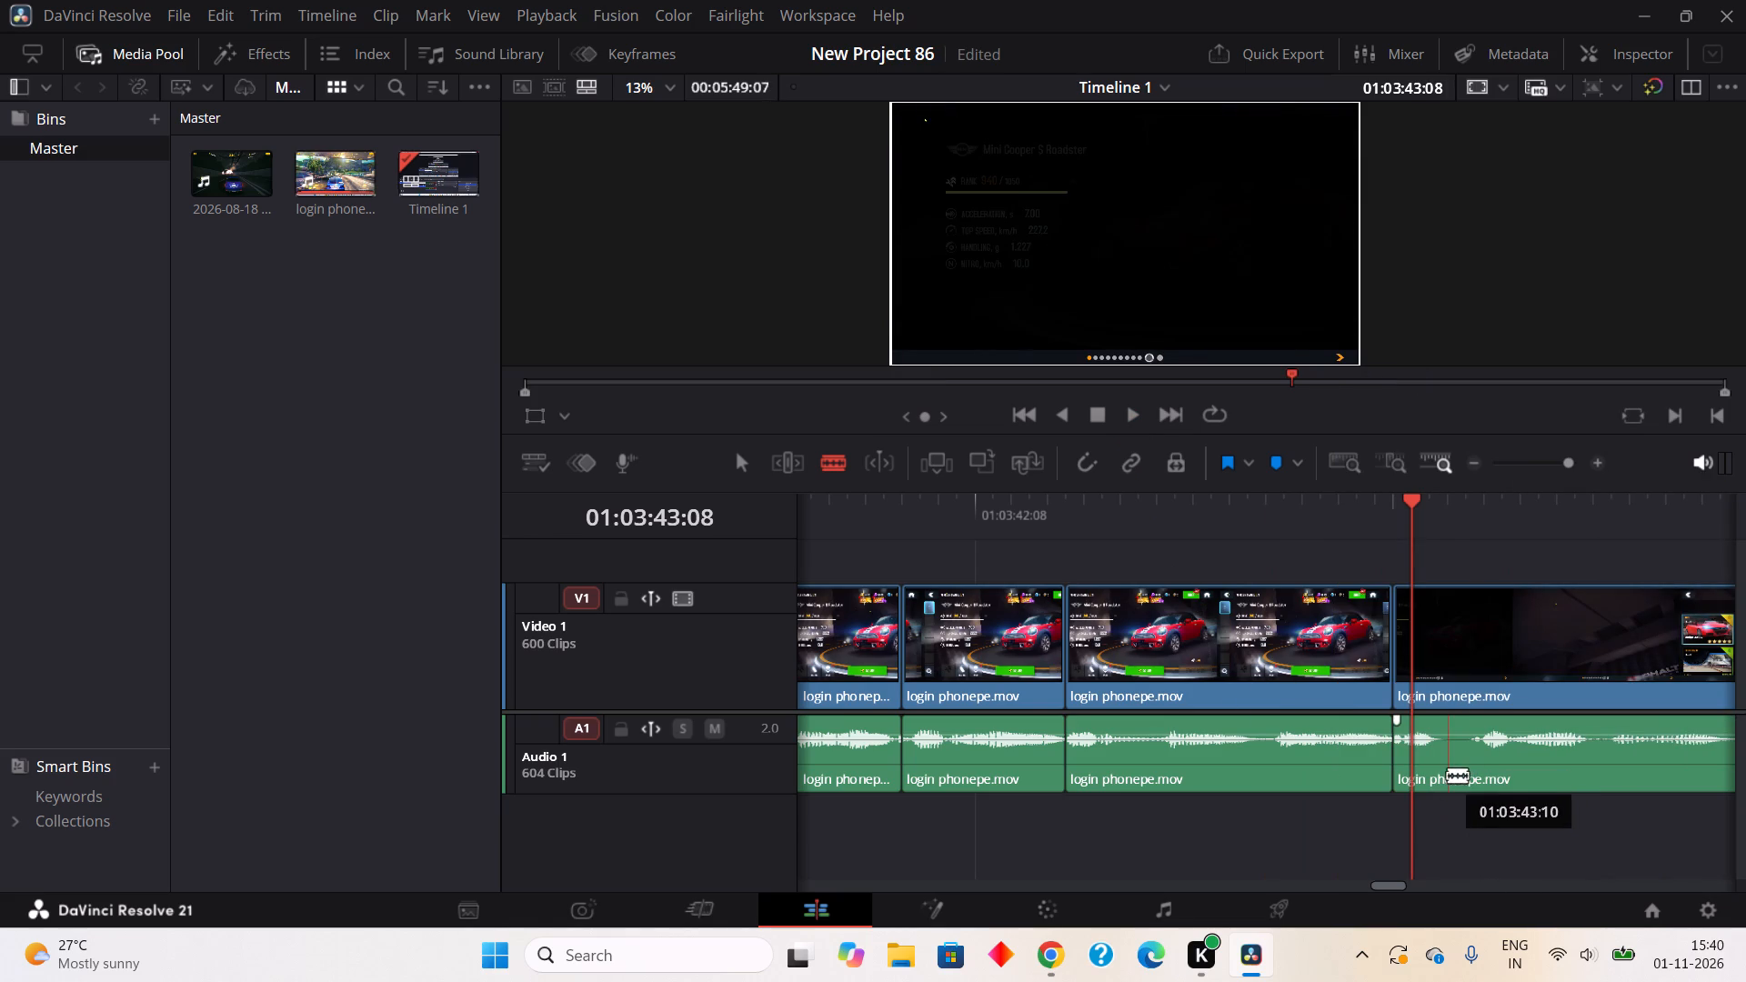
Split out the two-frame pause in the audio from about 01:03:43:09 to 01:03:43:11 and ripple cut it.
left_click(1440, 786)
left_click(1482, 777)
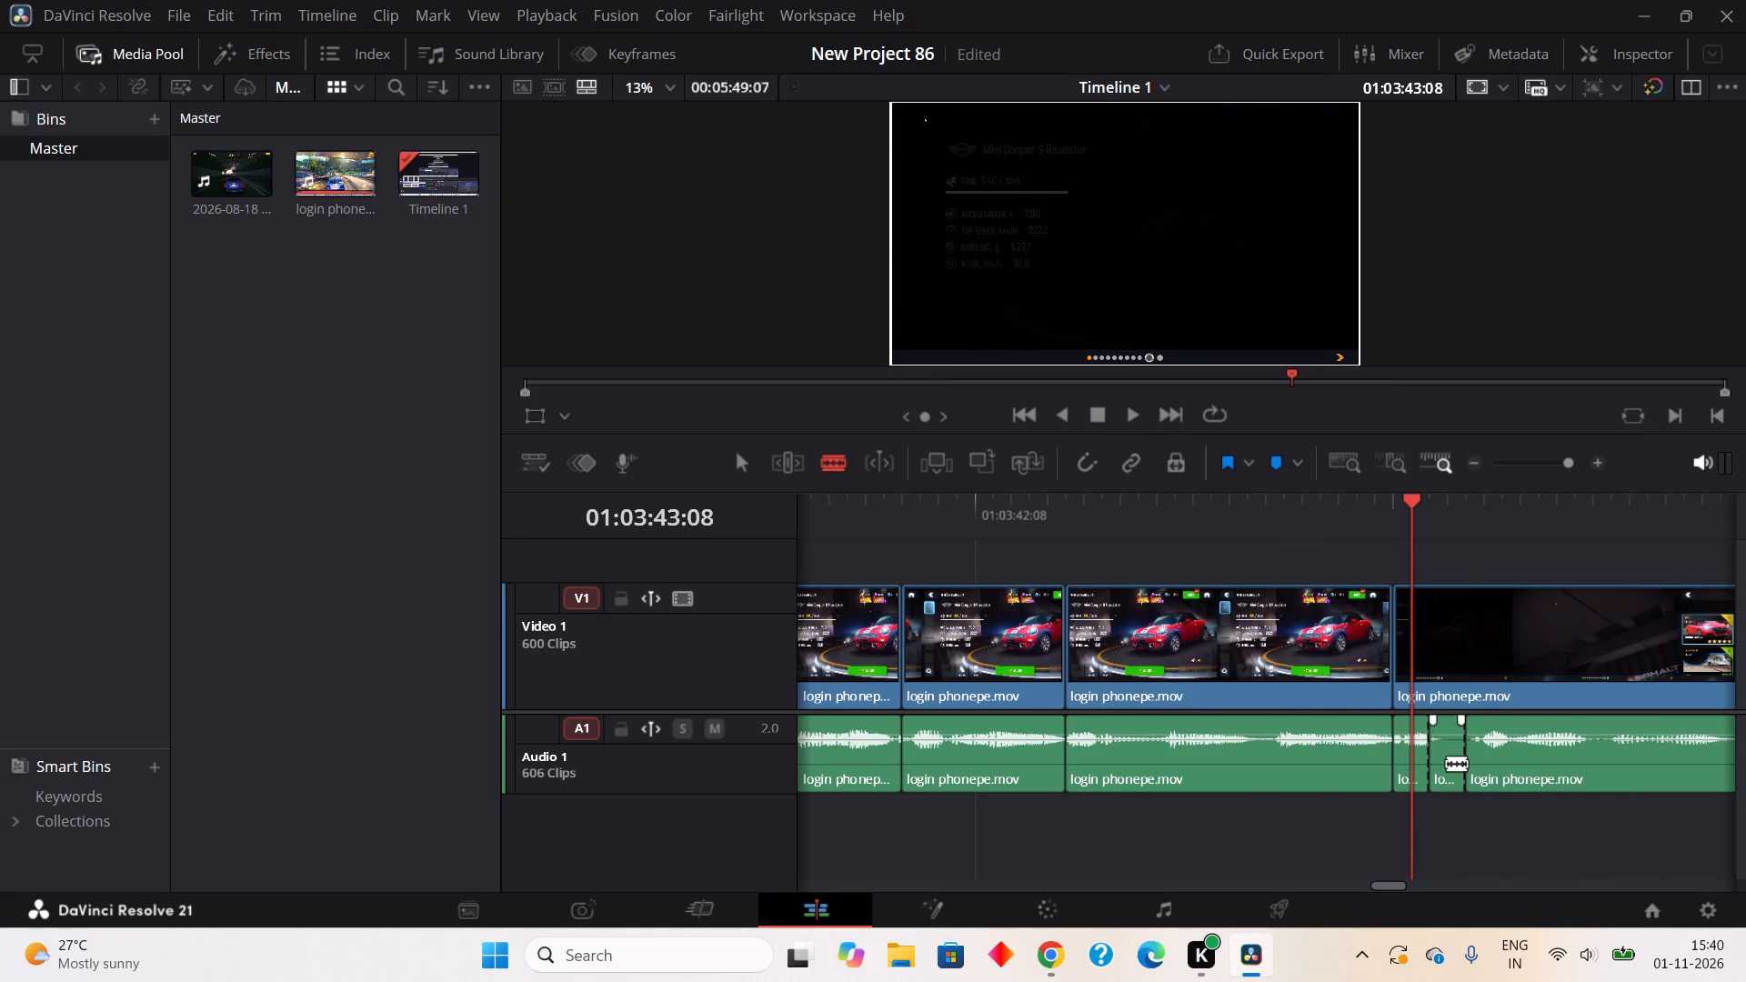
right_click(1446, 763)
left_click(1360, 366)
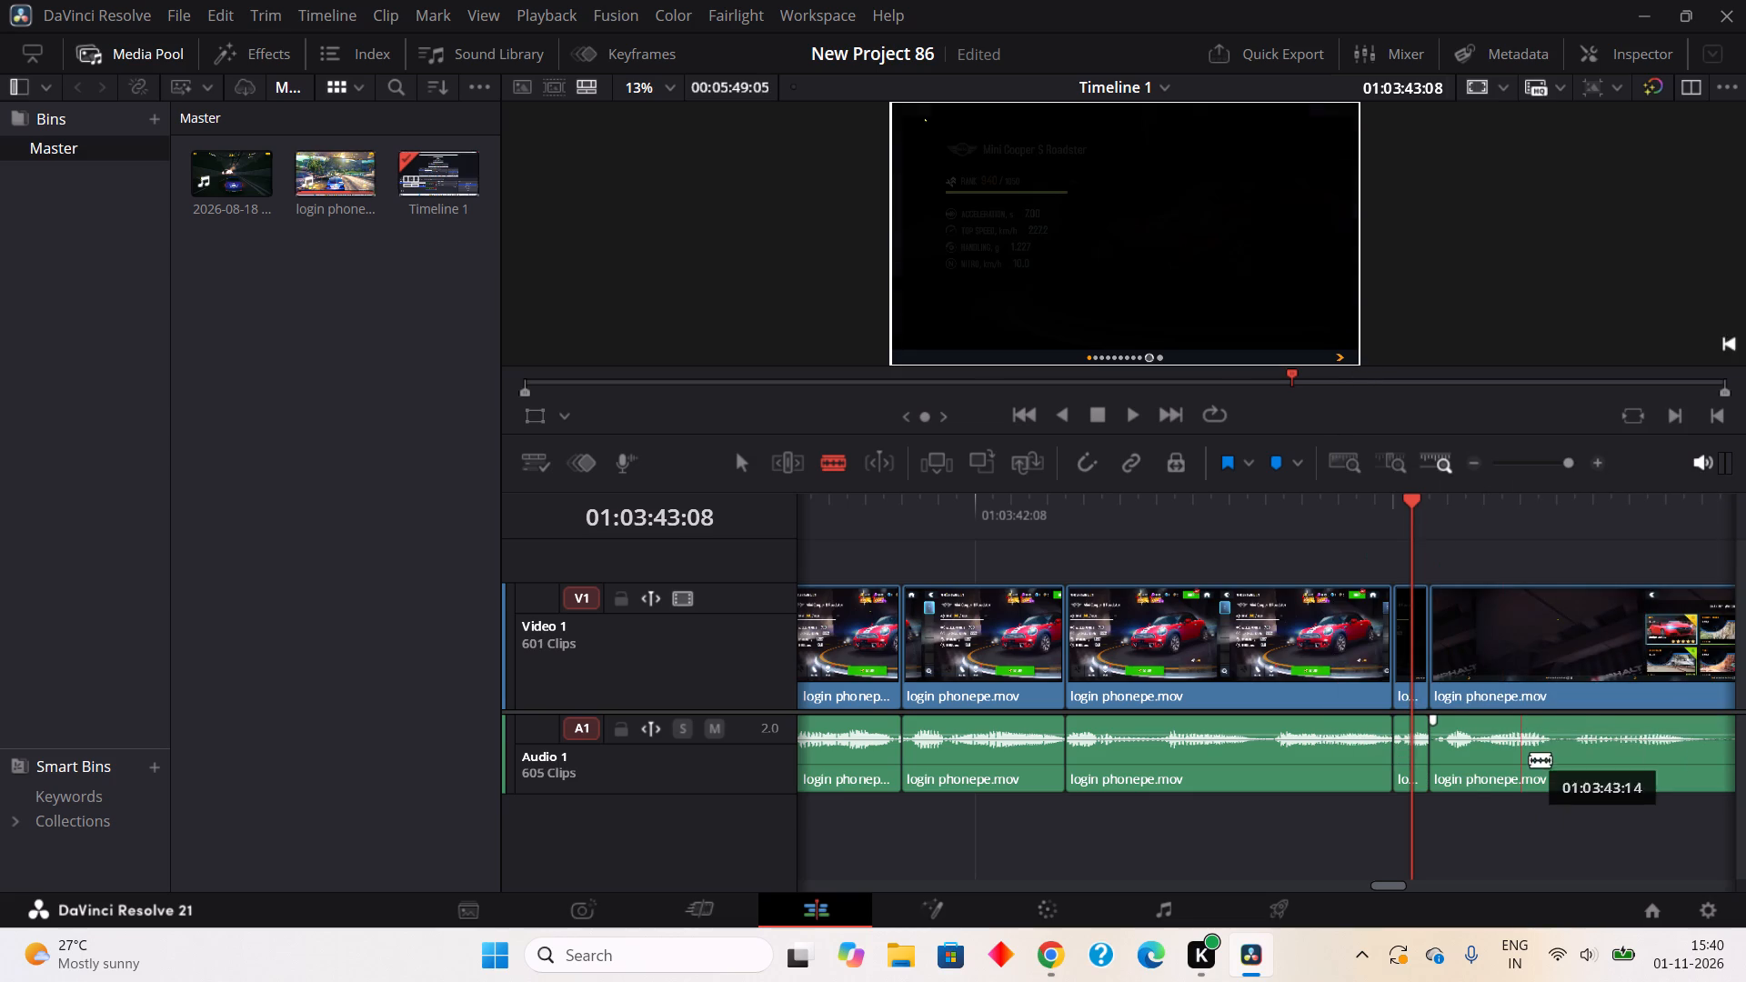
Split out the one-frame pause in the audio from about 01:03:43:16 to 01:03:43:17 and ripple cut it.
left_click(1566, 752)
left_click(1584, 767)
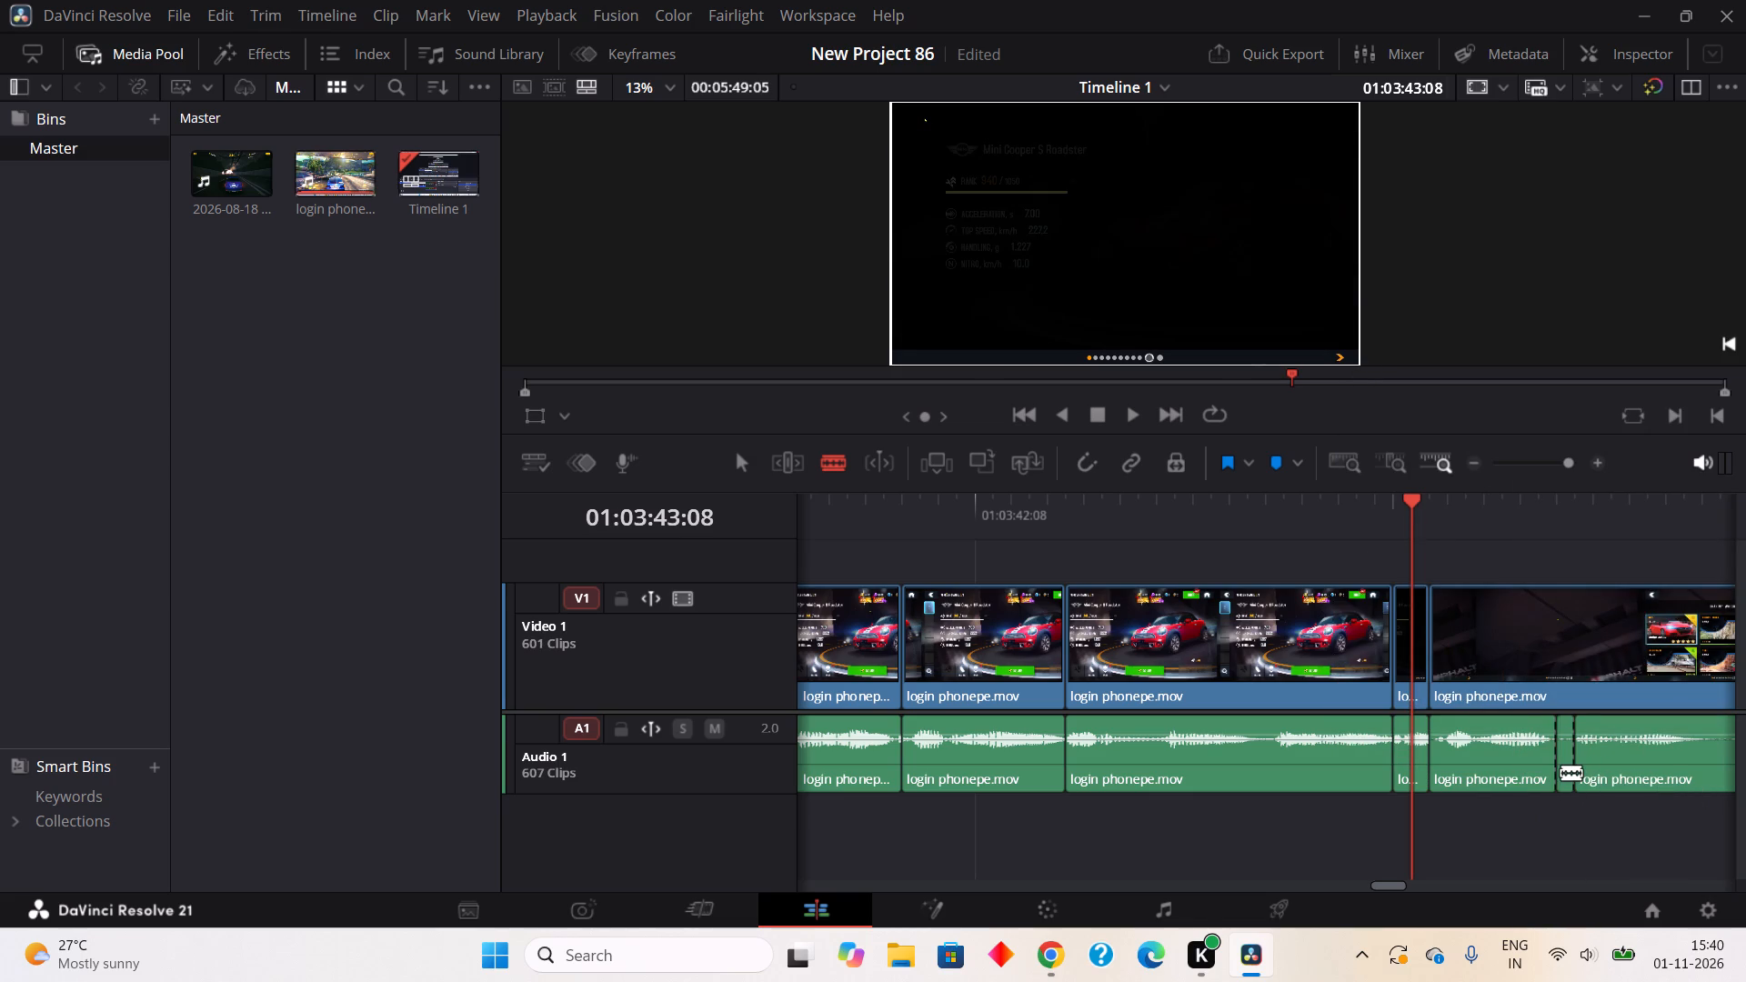
right_click(1560, 772)
left_click(1390, 369)
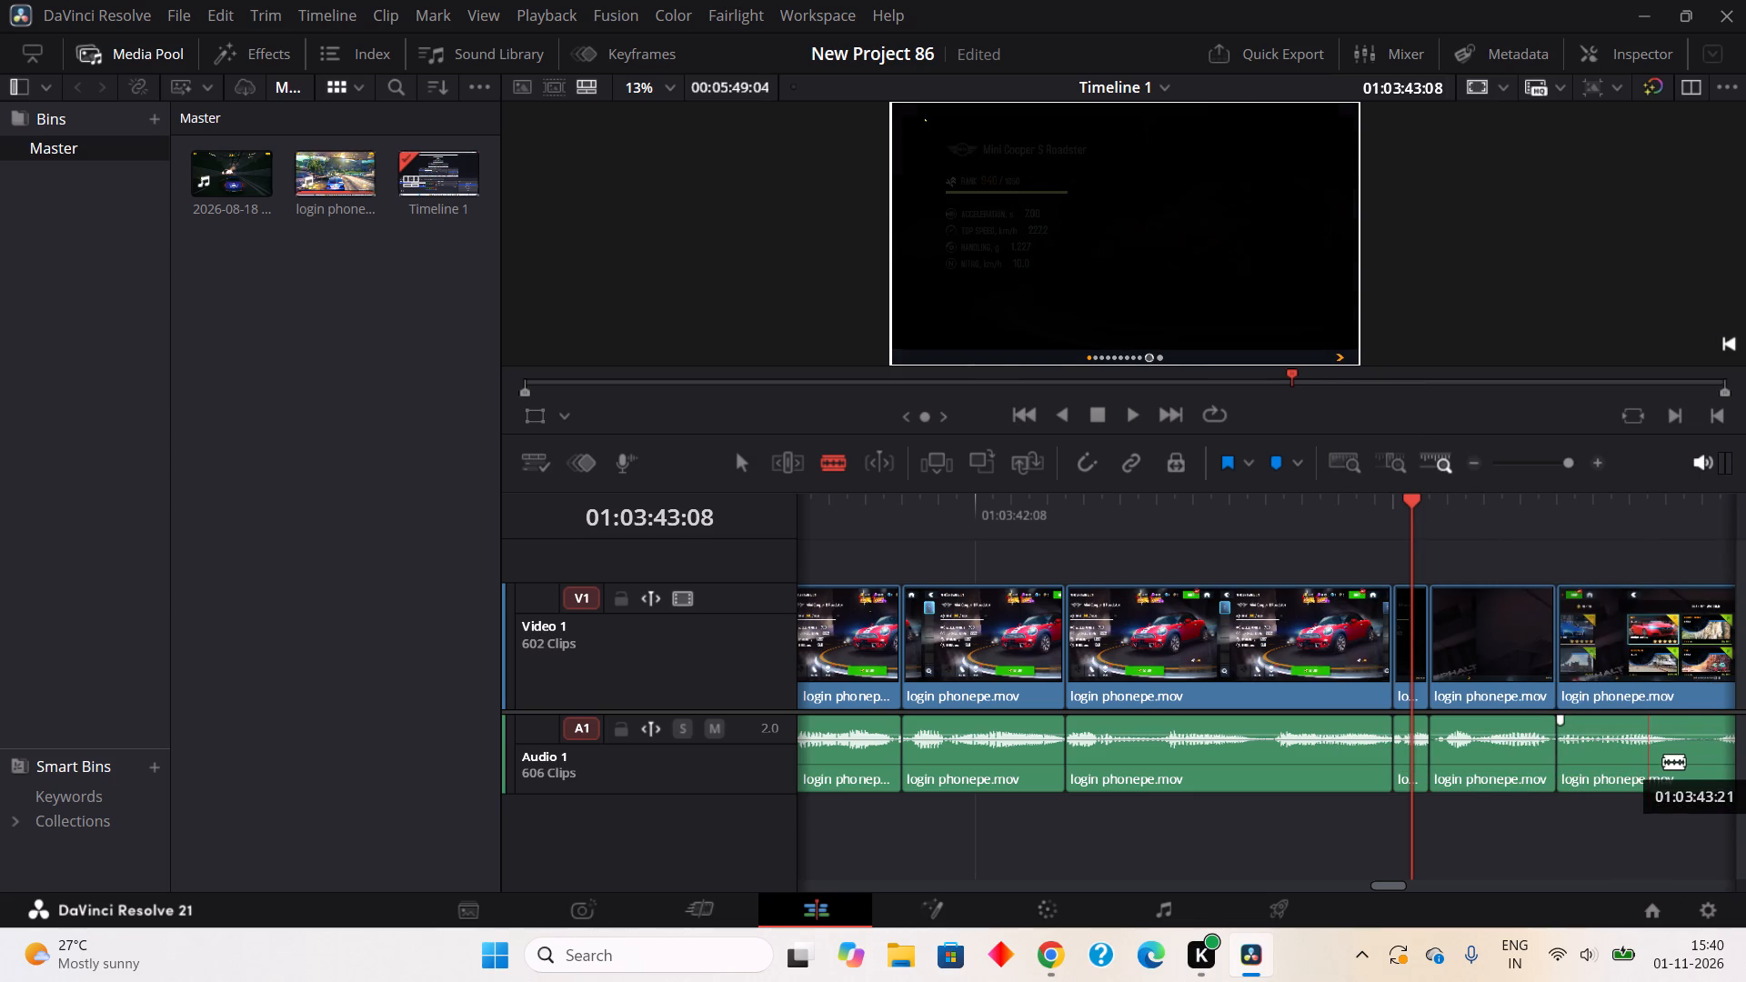
Split out the two-frame pause in the audio from about 01:03:43:23 to 01:03:44:01 and ripple cut it.
left_click(1683, 761)
left_click(1724, 772)
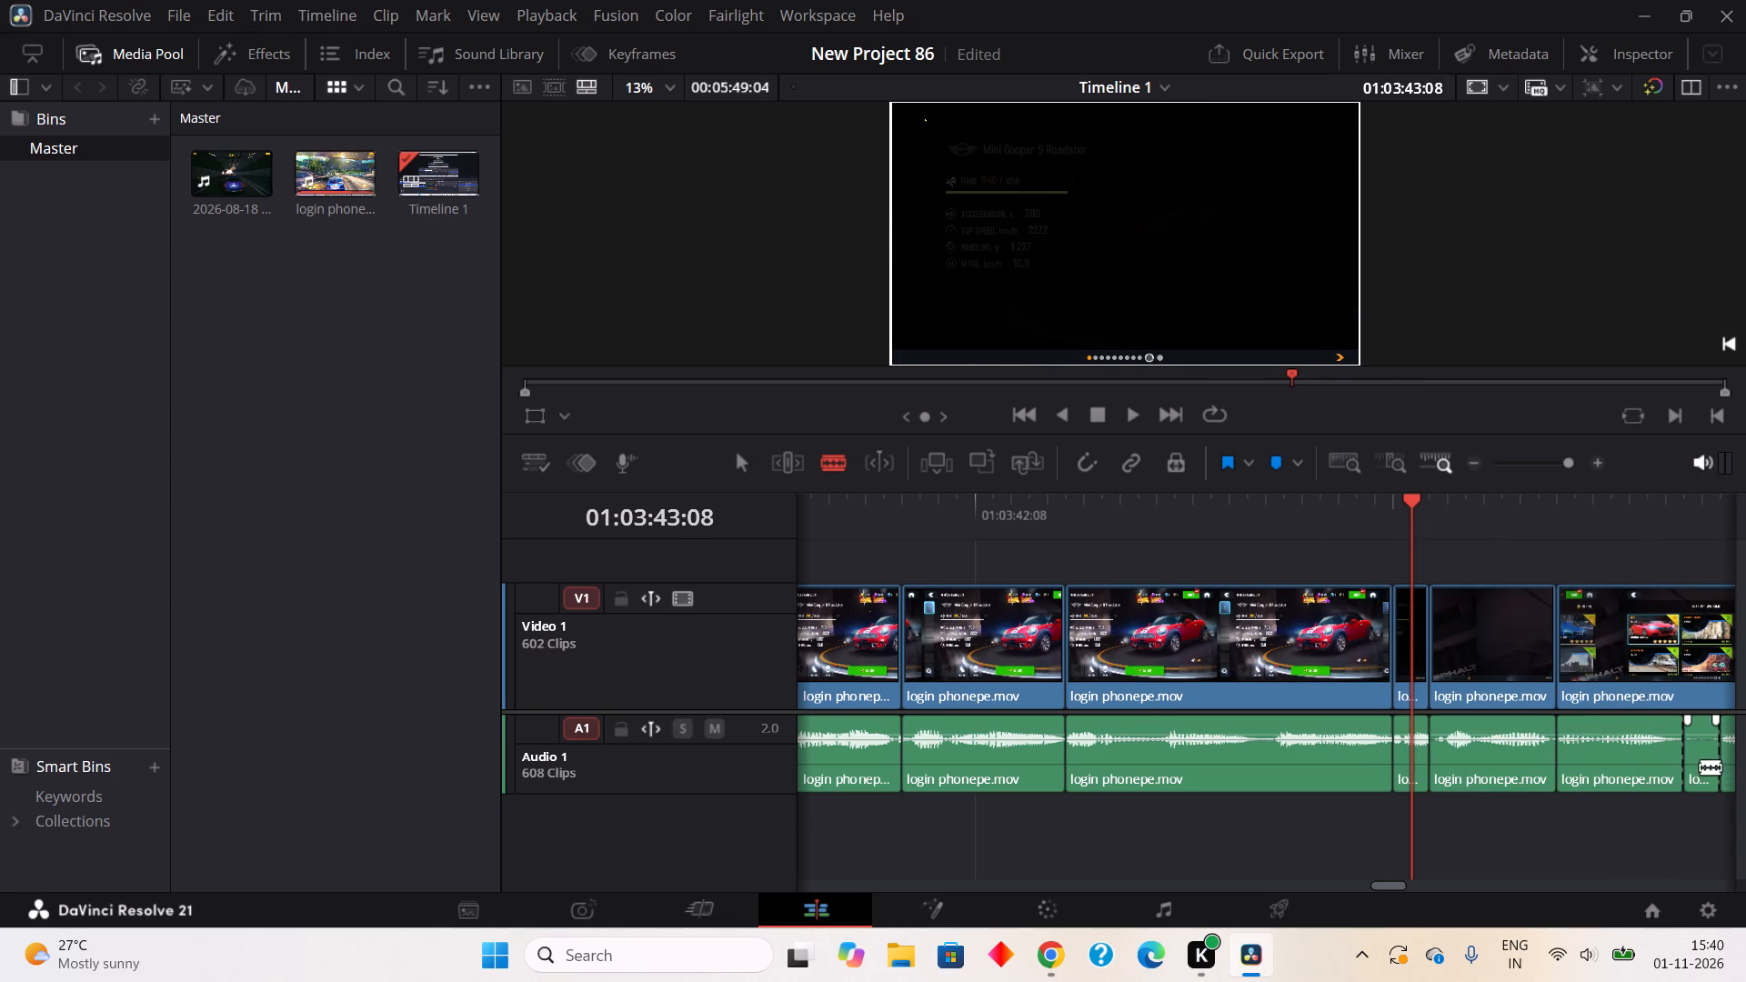
right_click(1700, 767)
left_click(1468, 361)
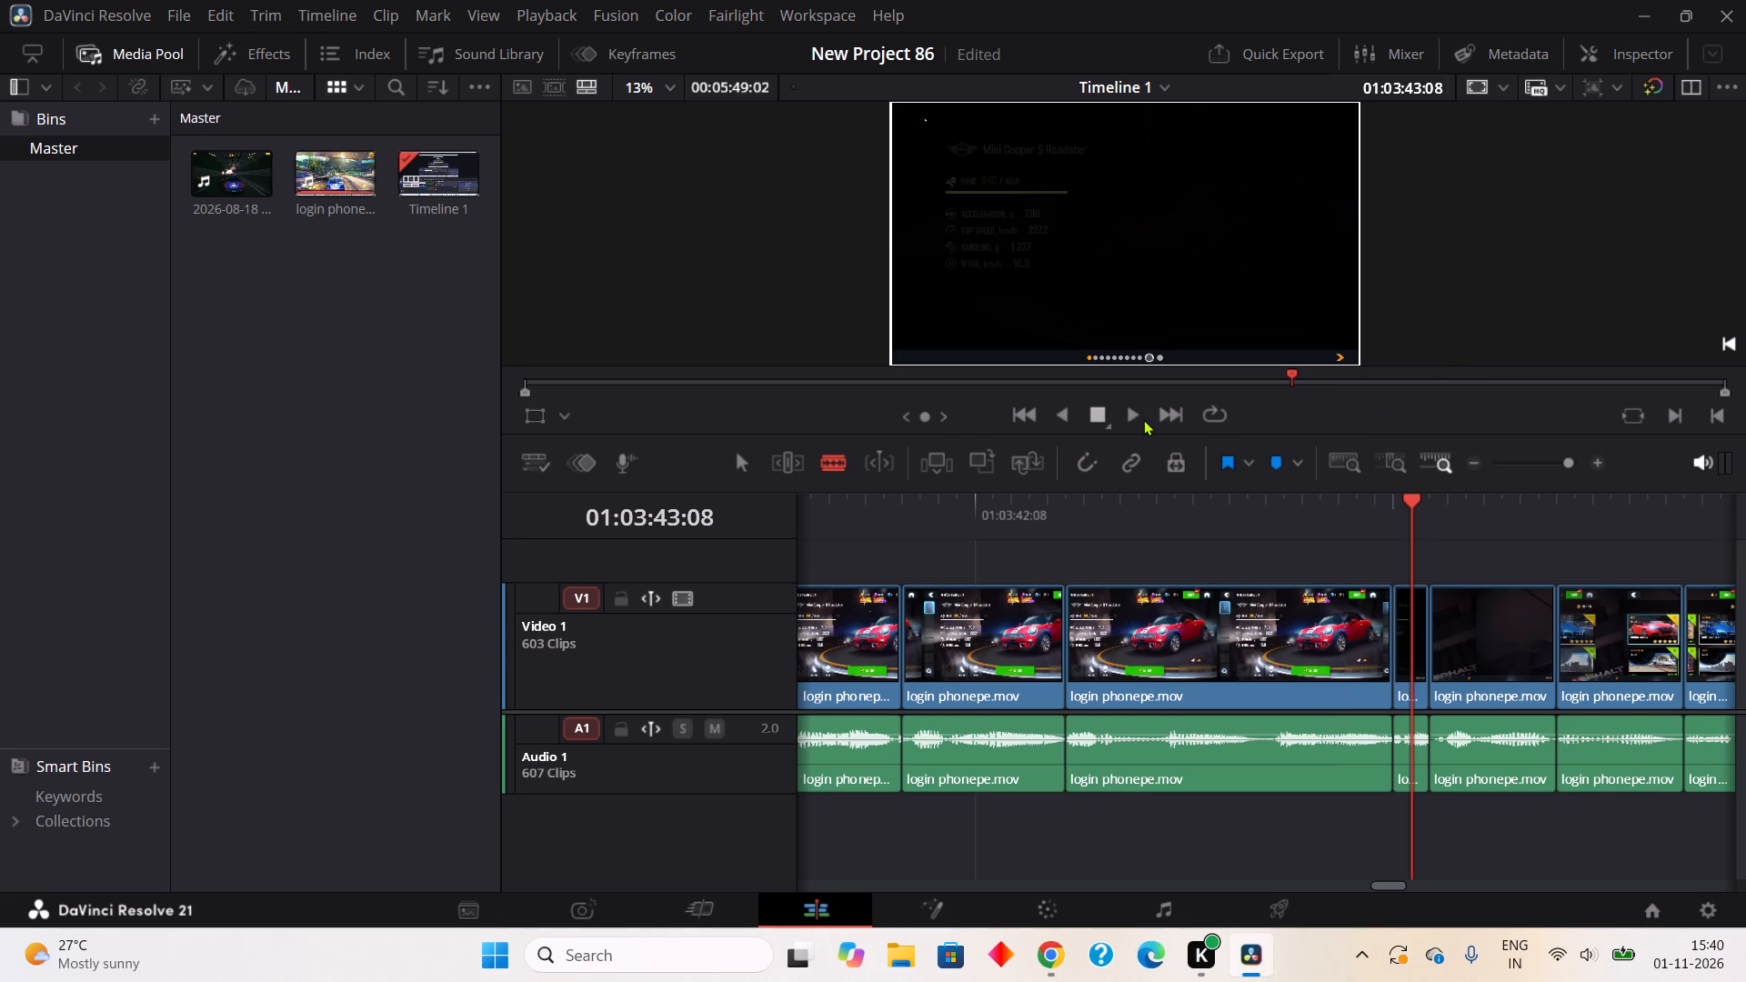
Play on to about 01:03:44:07, and split out and ripple cut the two-frame audio pause from about 01:03:44:01 to 01:03:44:03.
left_click(1137, 413)
left_click(1099, 412)
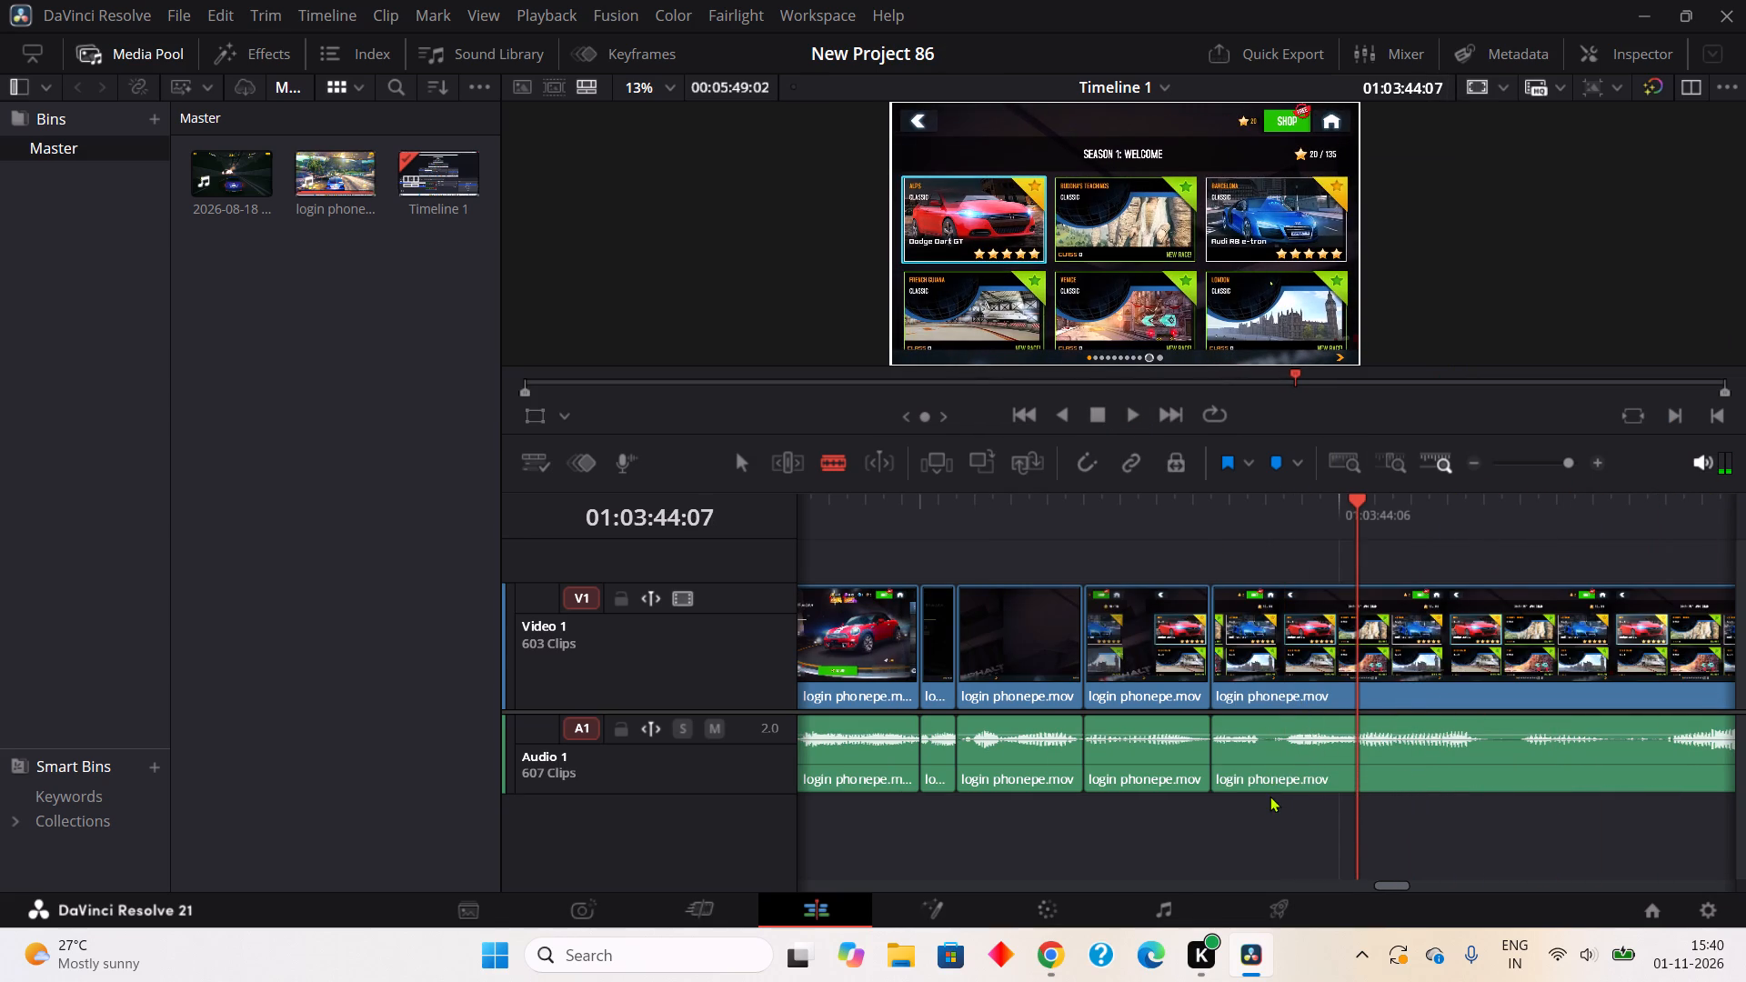
left_click(1264, 767)
left_click(1289, 781)
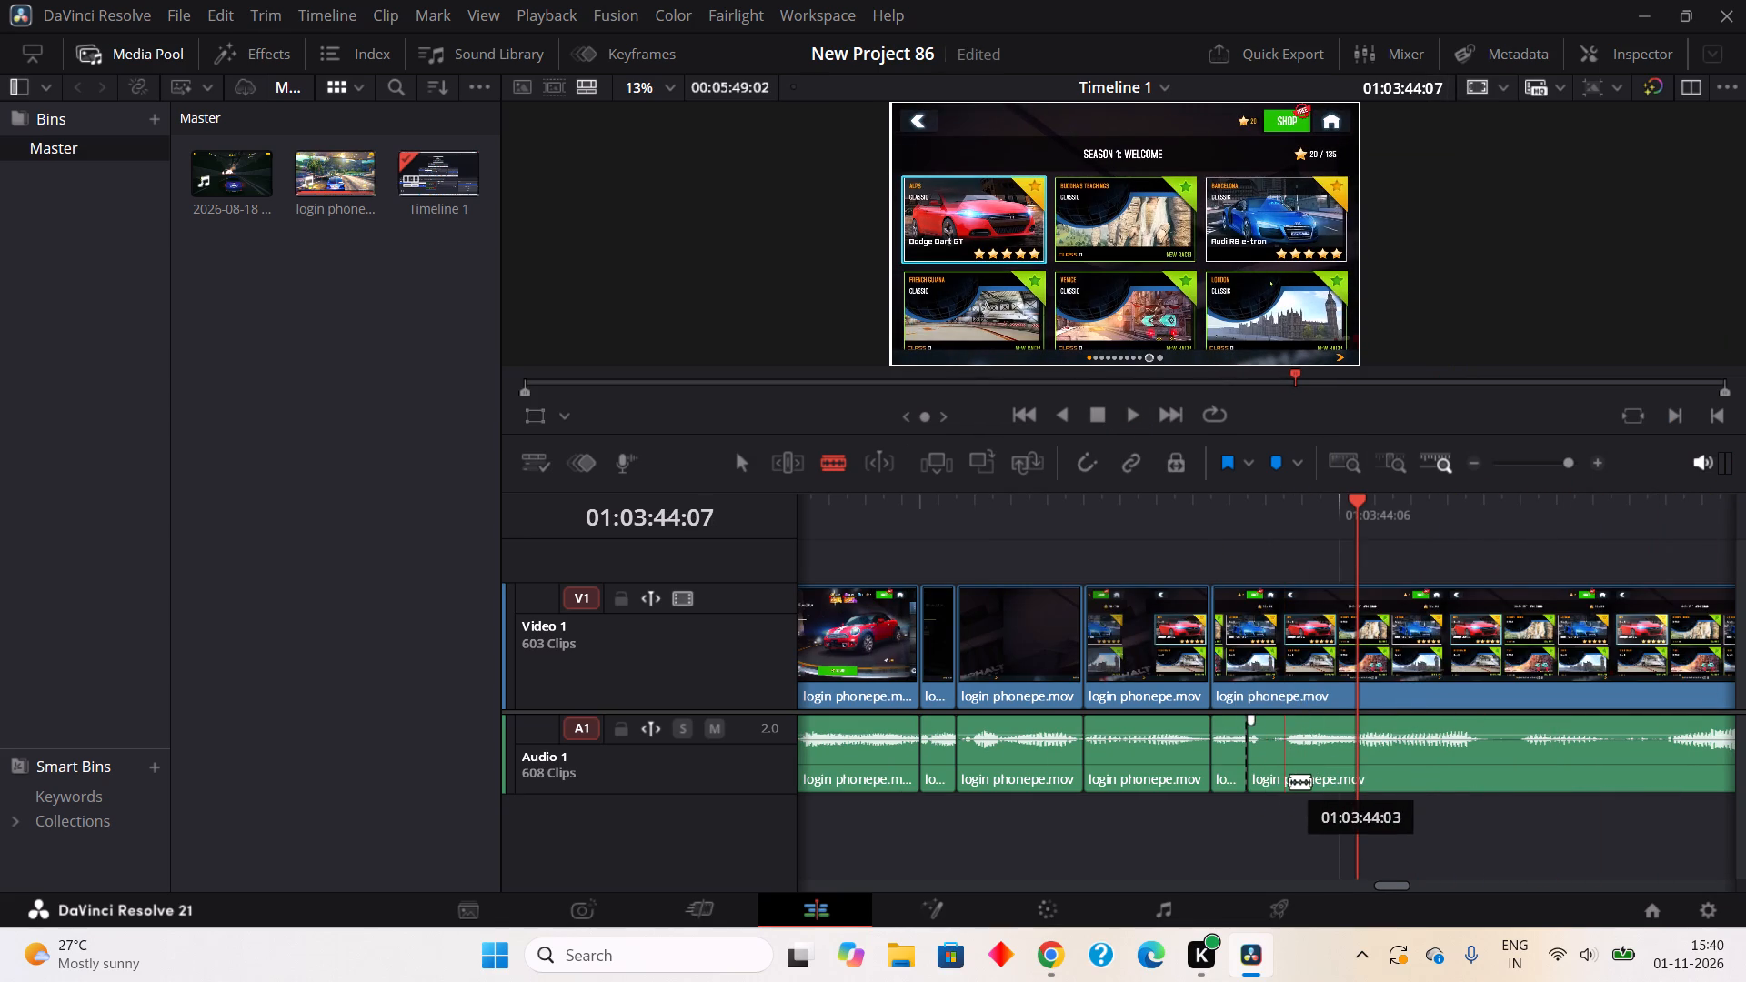
right_click(1264, 772)
left_click(1342, 364)
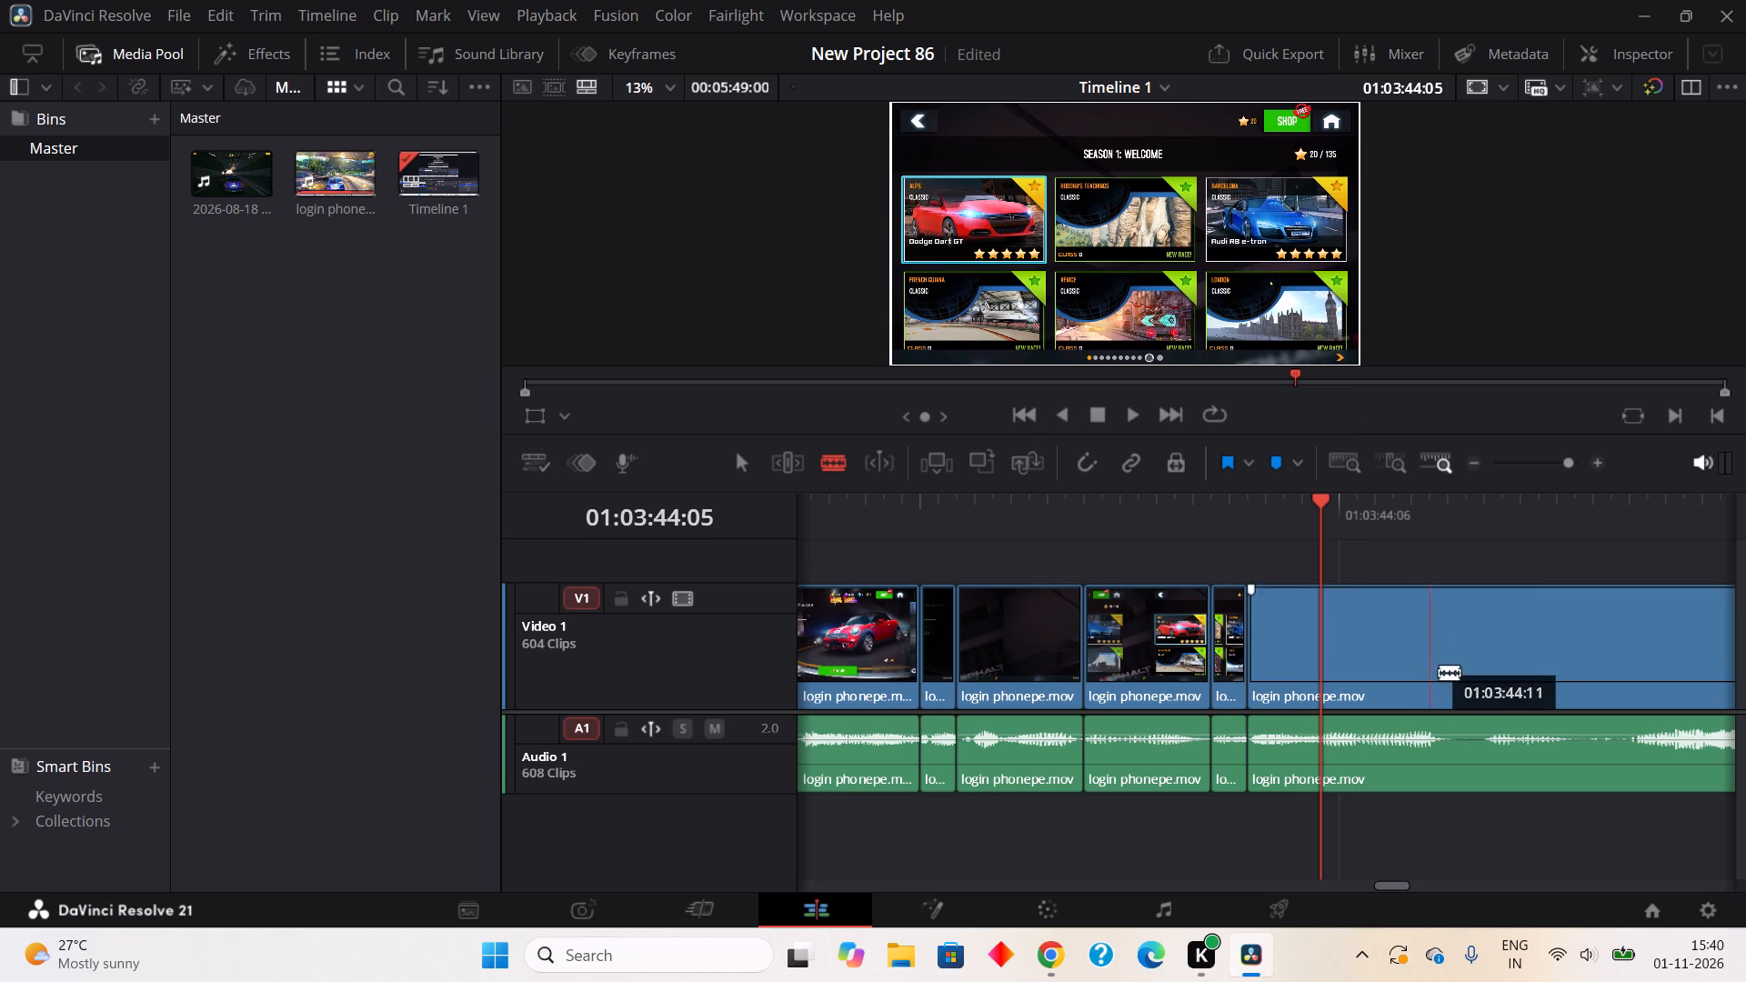
Split out the three-frame pause in the audio from about 01:03:44:11 to 01:03:44:14 and ripple cut it.
left_click(1445, 756)
left_click(1485, 770)
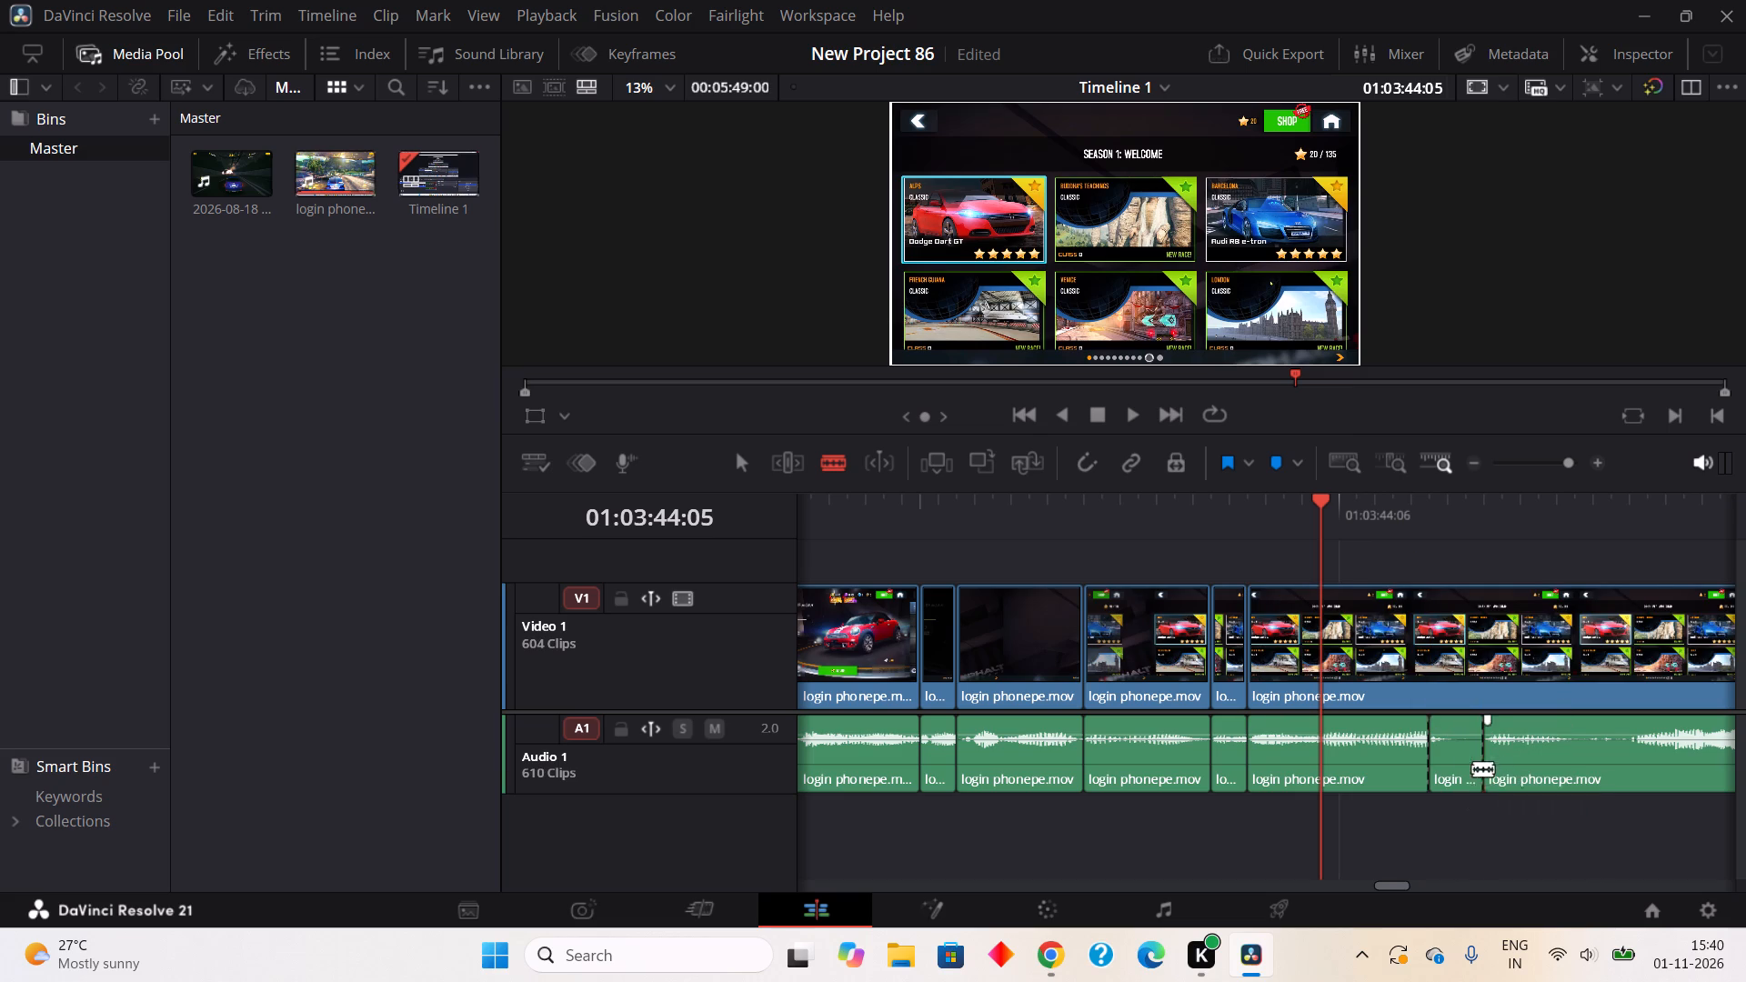
right_click(1462, 767)
left_click(1427, 369)
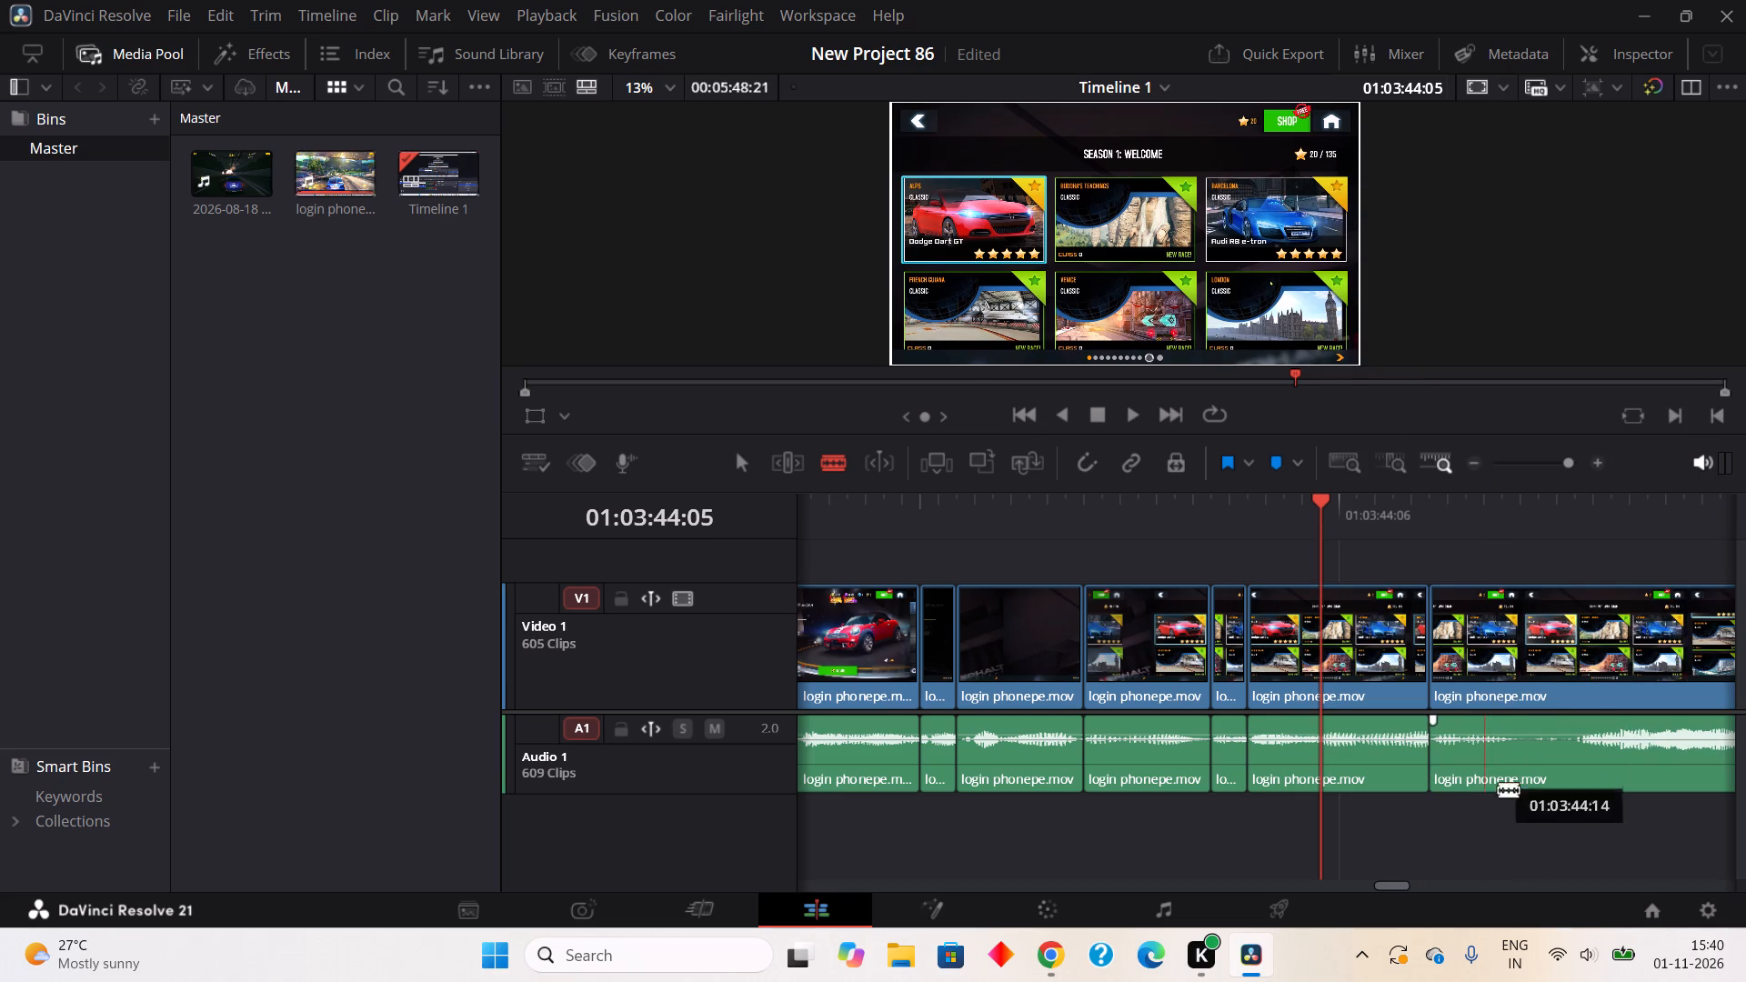
Split out the three-frame pause in the audio from about 01:03:44:16 to 01:03:44:19 and ripple cut it.
left_click(1520, 781)
left_click(1587, 766)
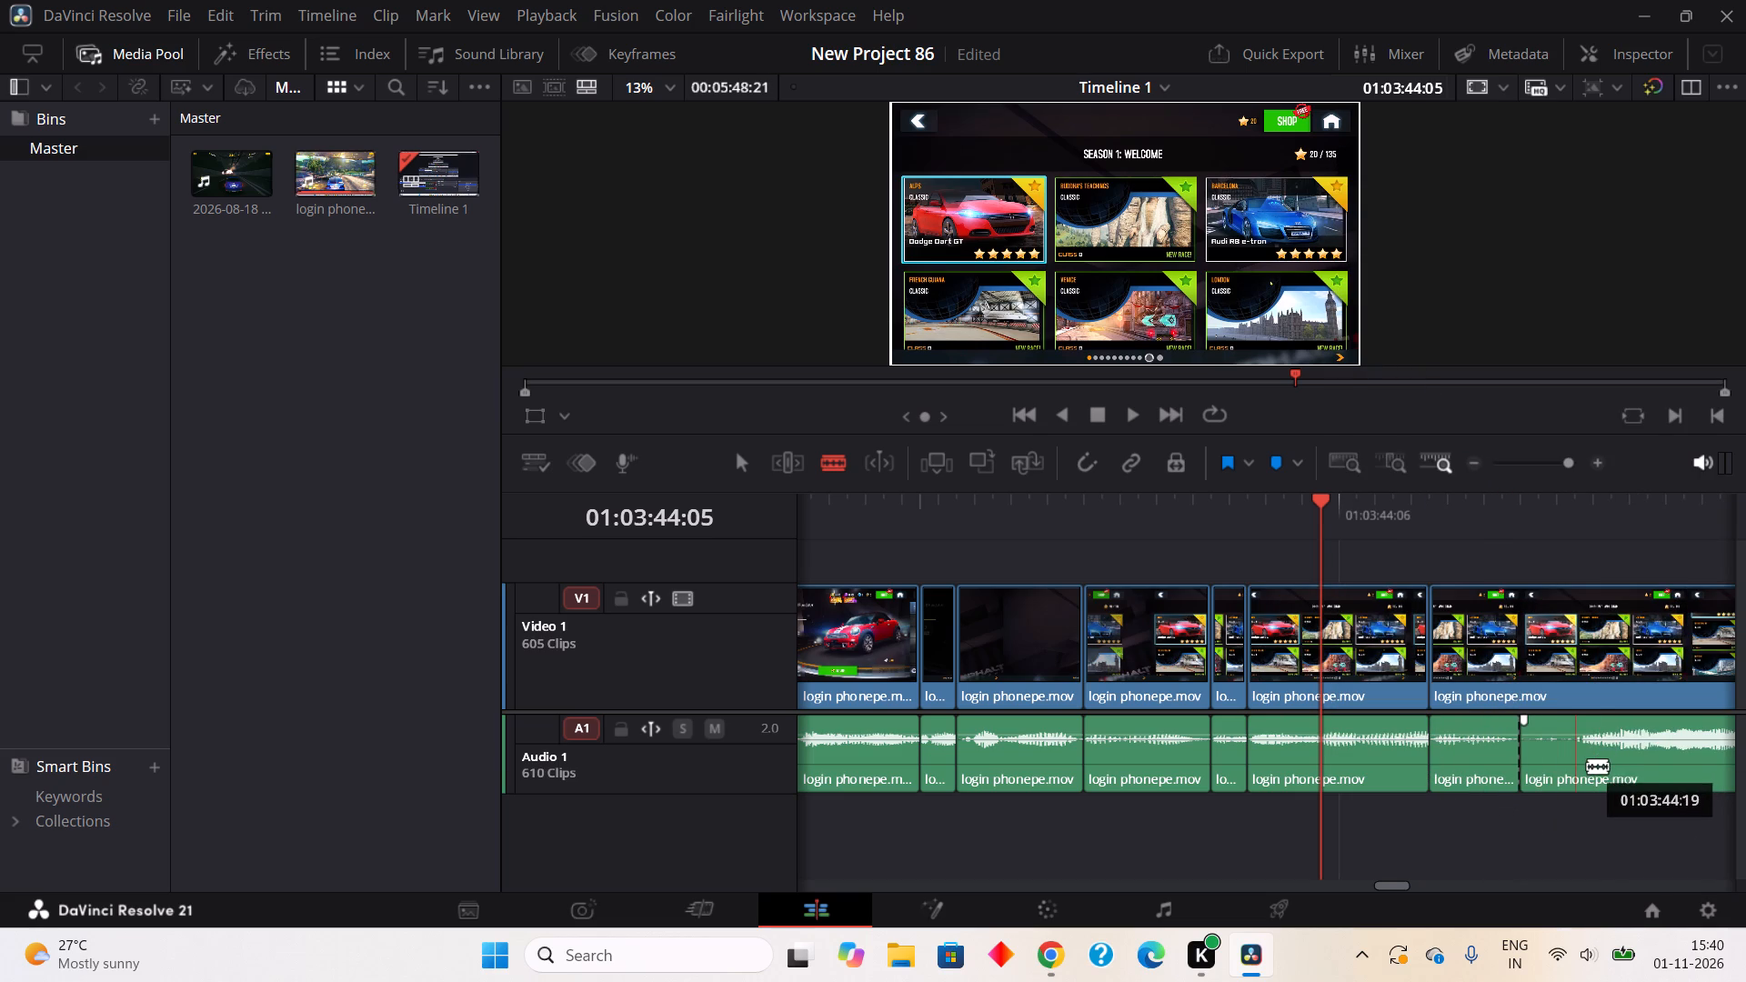
right_click(1558, 752)
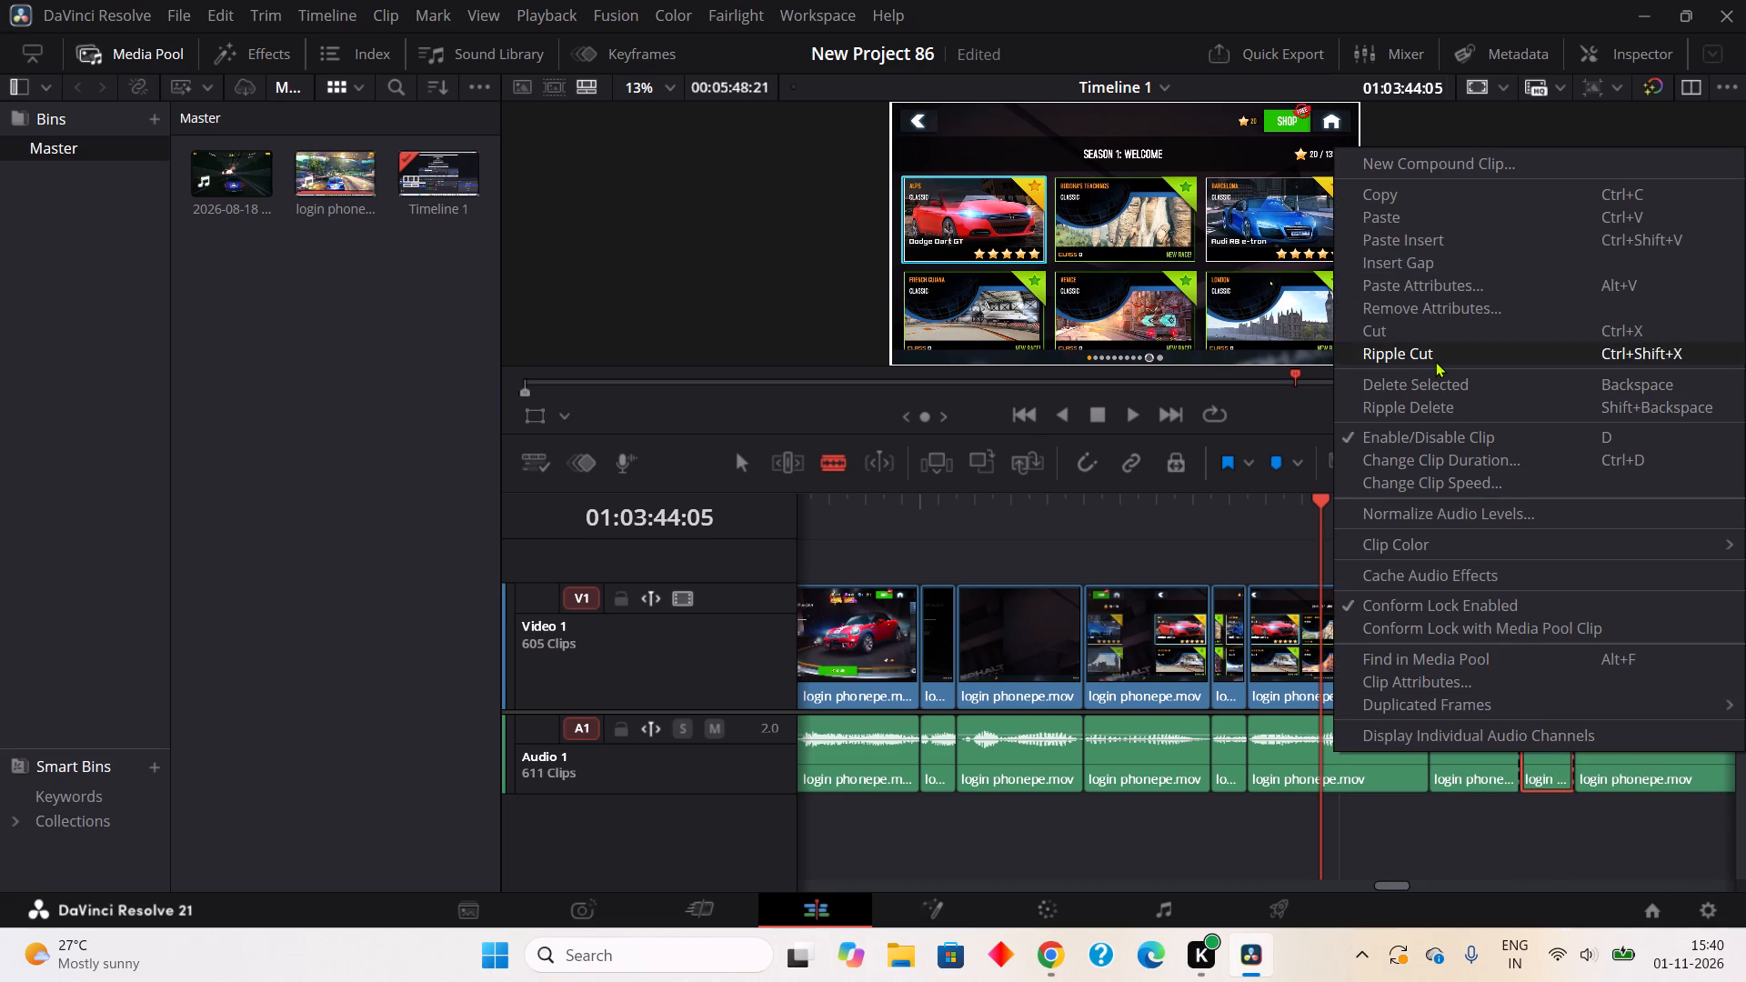
left_click(1435, 361)
Play on to about 01:03:45:05, and split out and ripple cut the one-frame audio pause from about 01:03:45:04 to 01:03:45:05.
left_click(1126, 420)
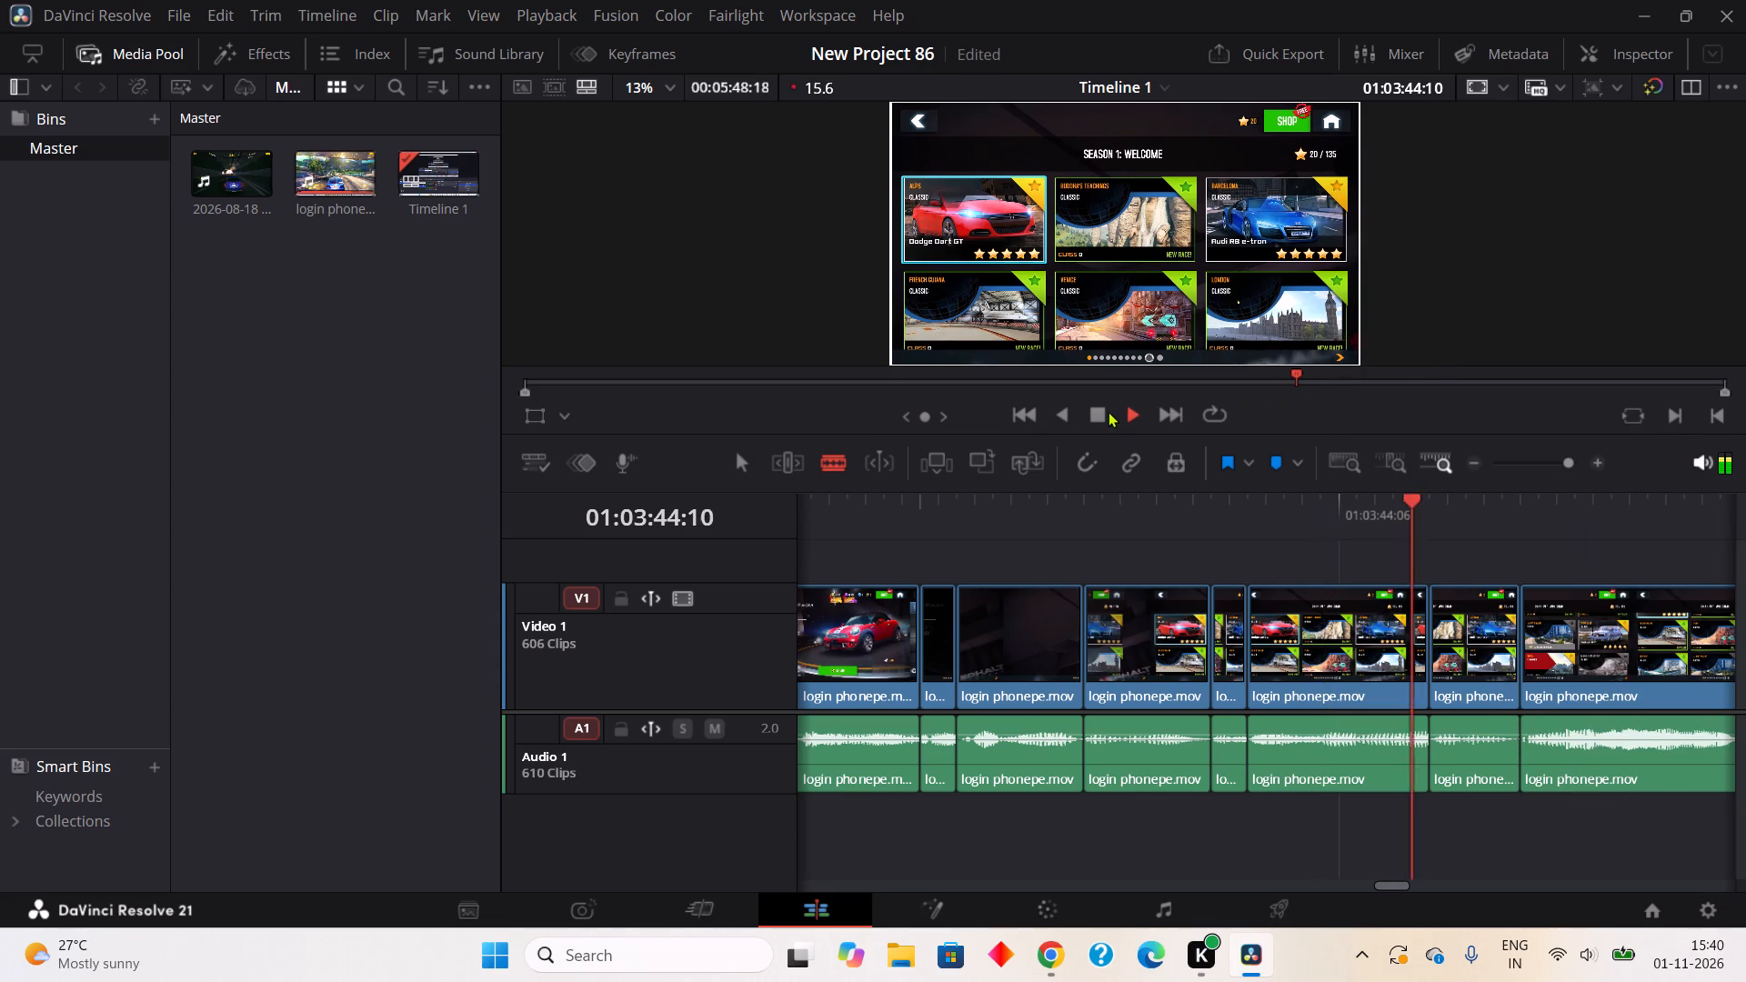
left_click(1099, 412)
left_click(1271, 786)
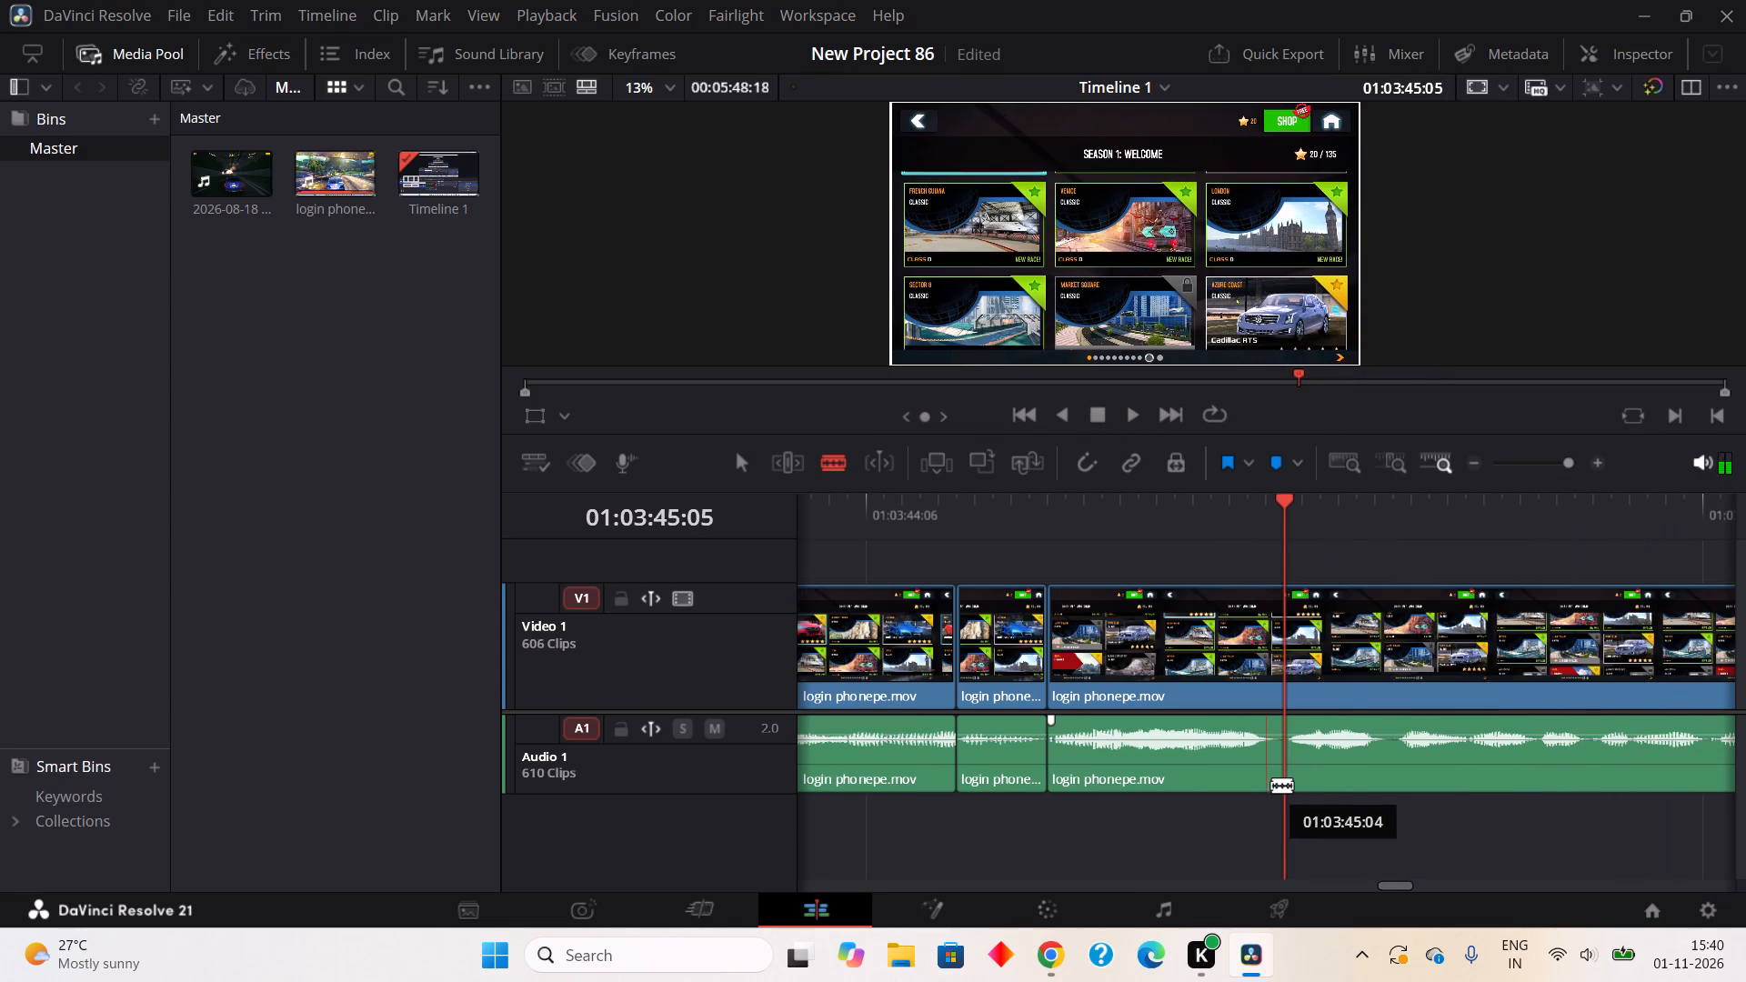
left_click(1293, 777)
right_click(1275, 763)
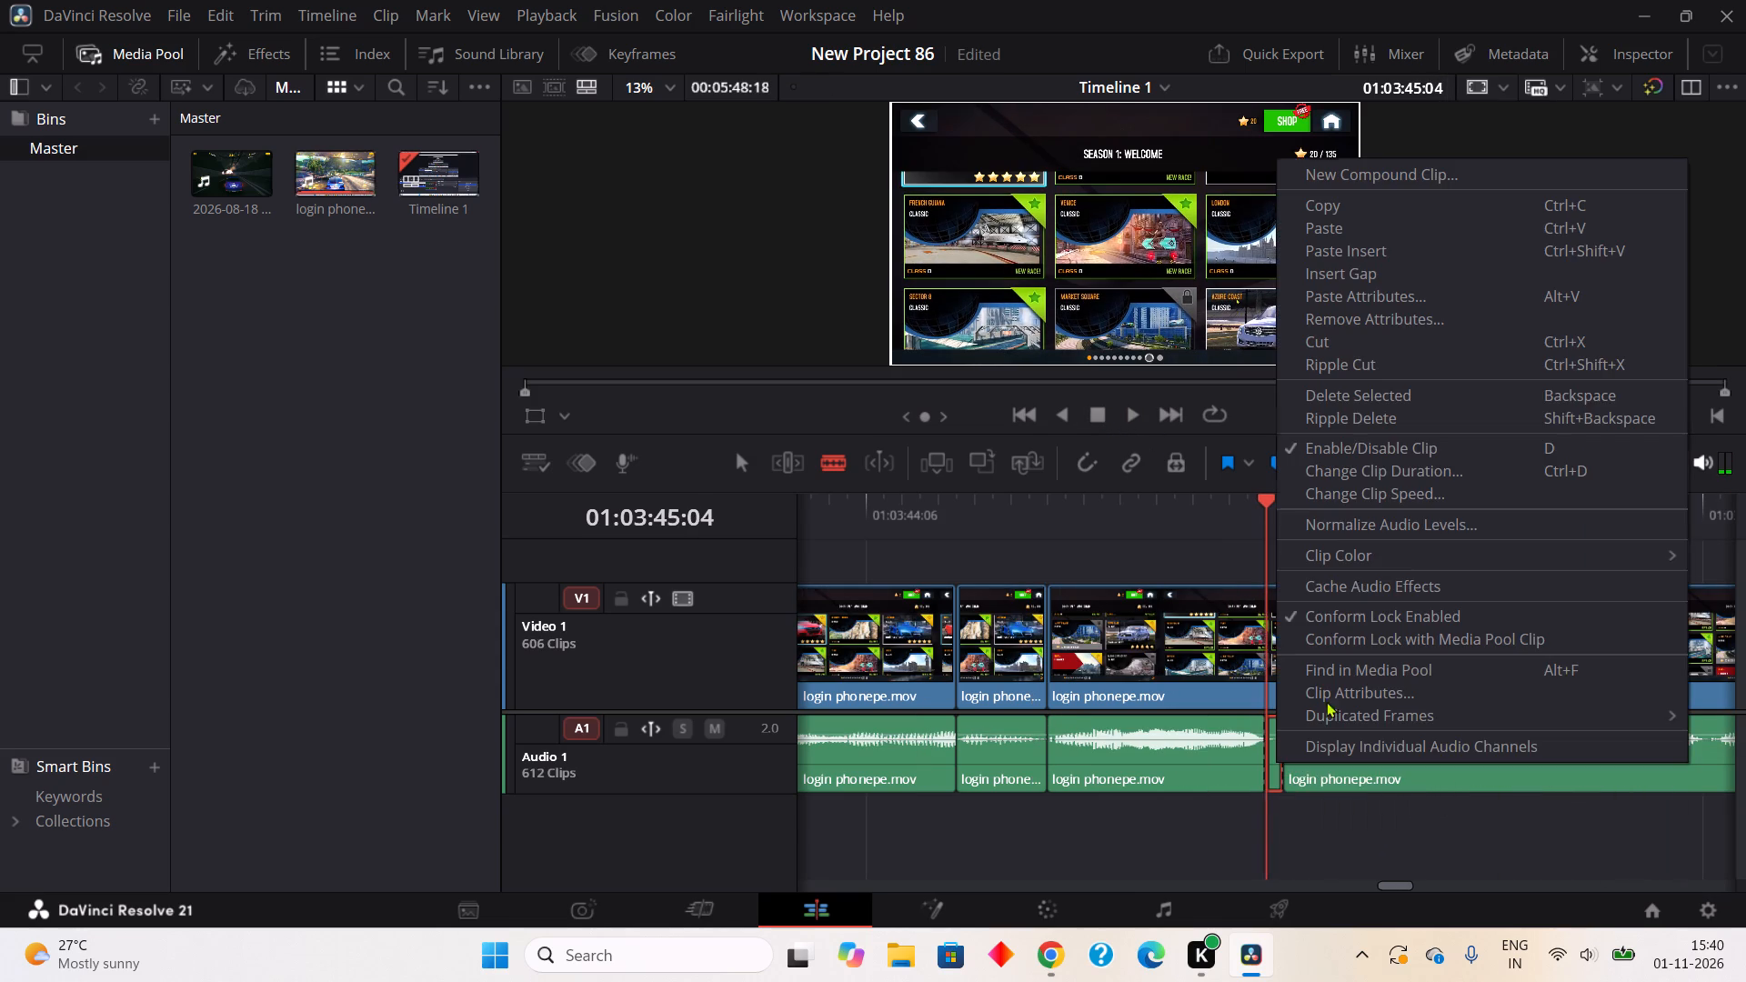
left_click(1342, 364)
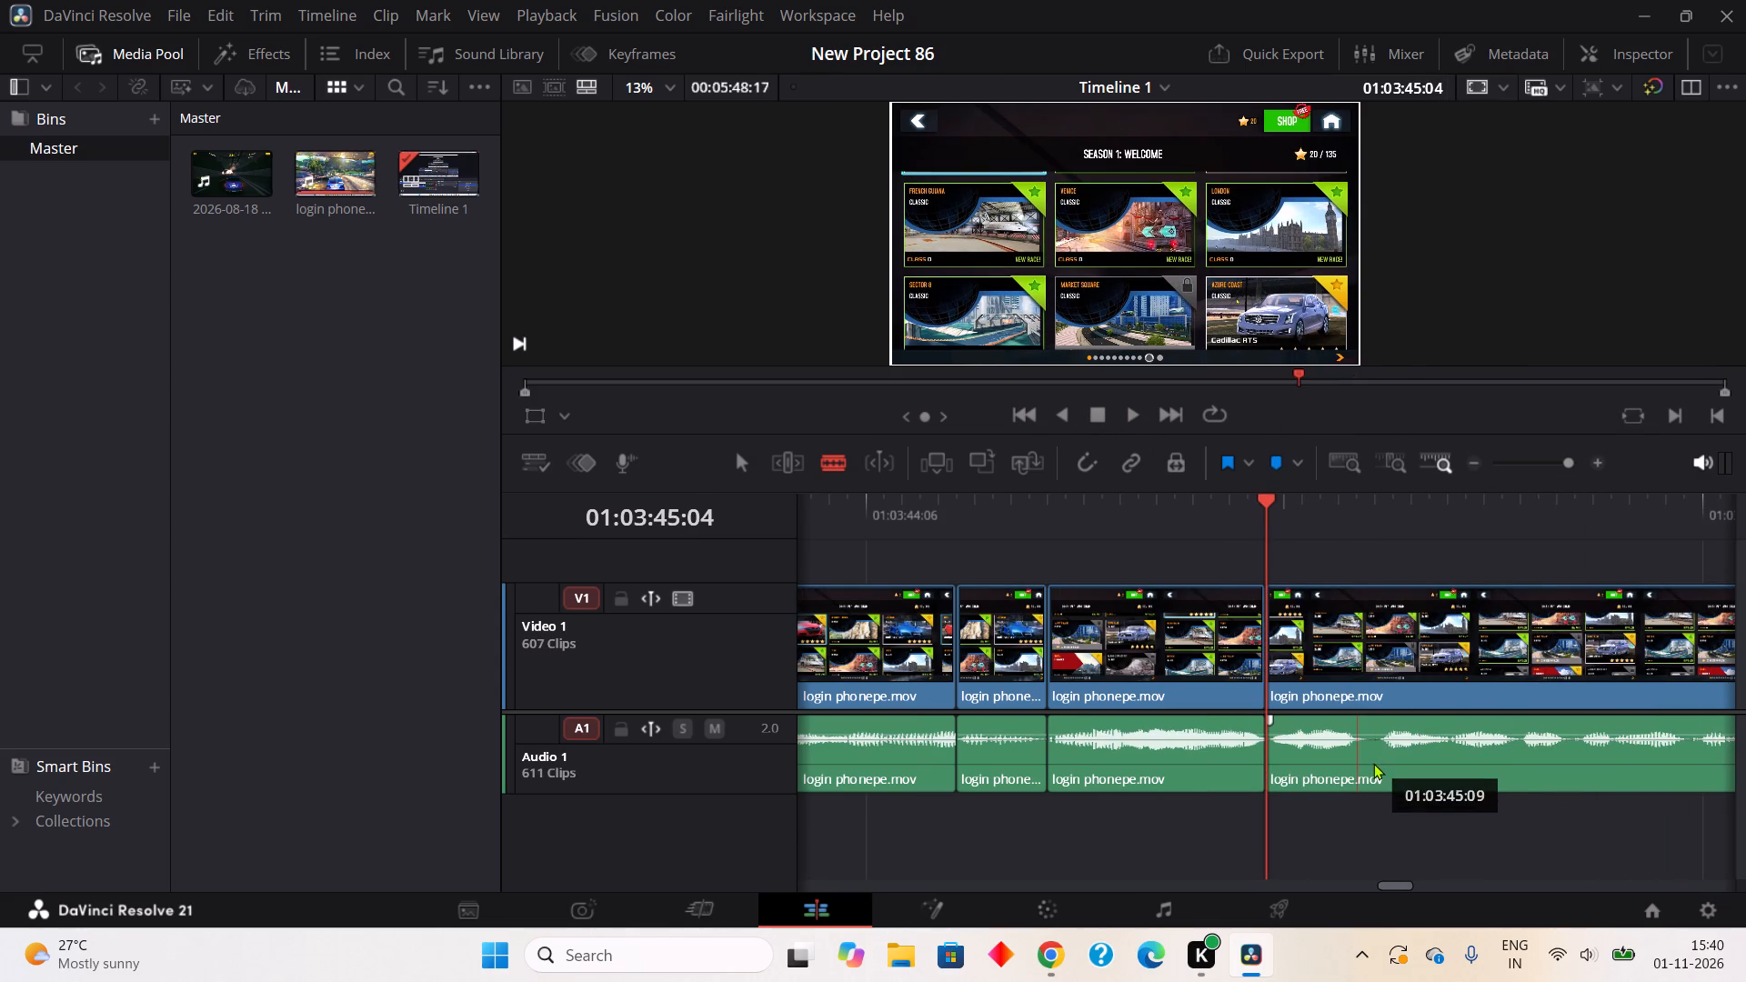
Split out the one-frame pause in the audio from about 01:03:45:09 to 01:03:45:10 and ripple cut it.
left_click(1373, 763)
left_click(1391, 759)
right_click(1366, 775)
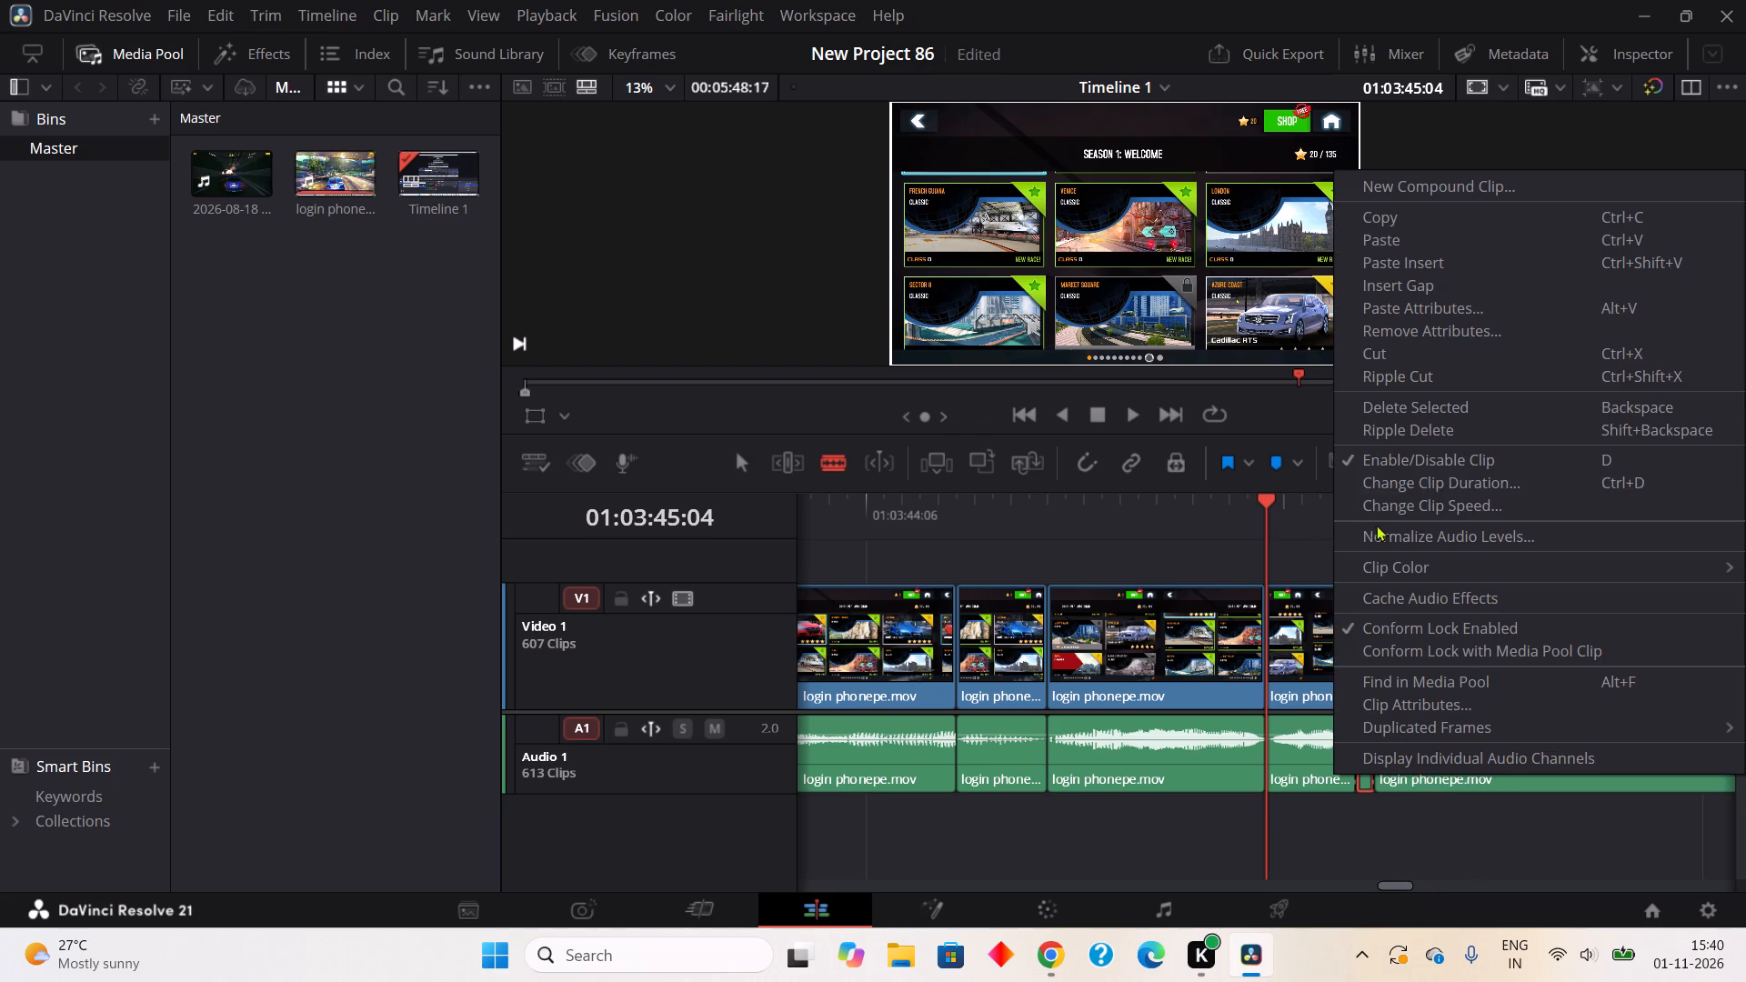
left_click(1380, 380)
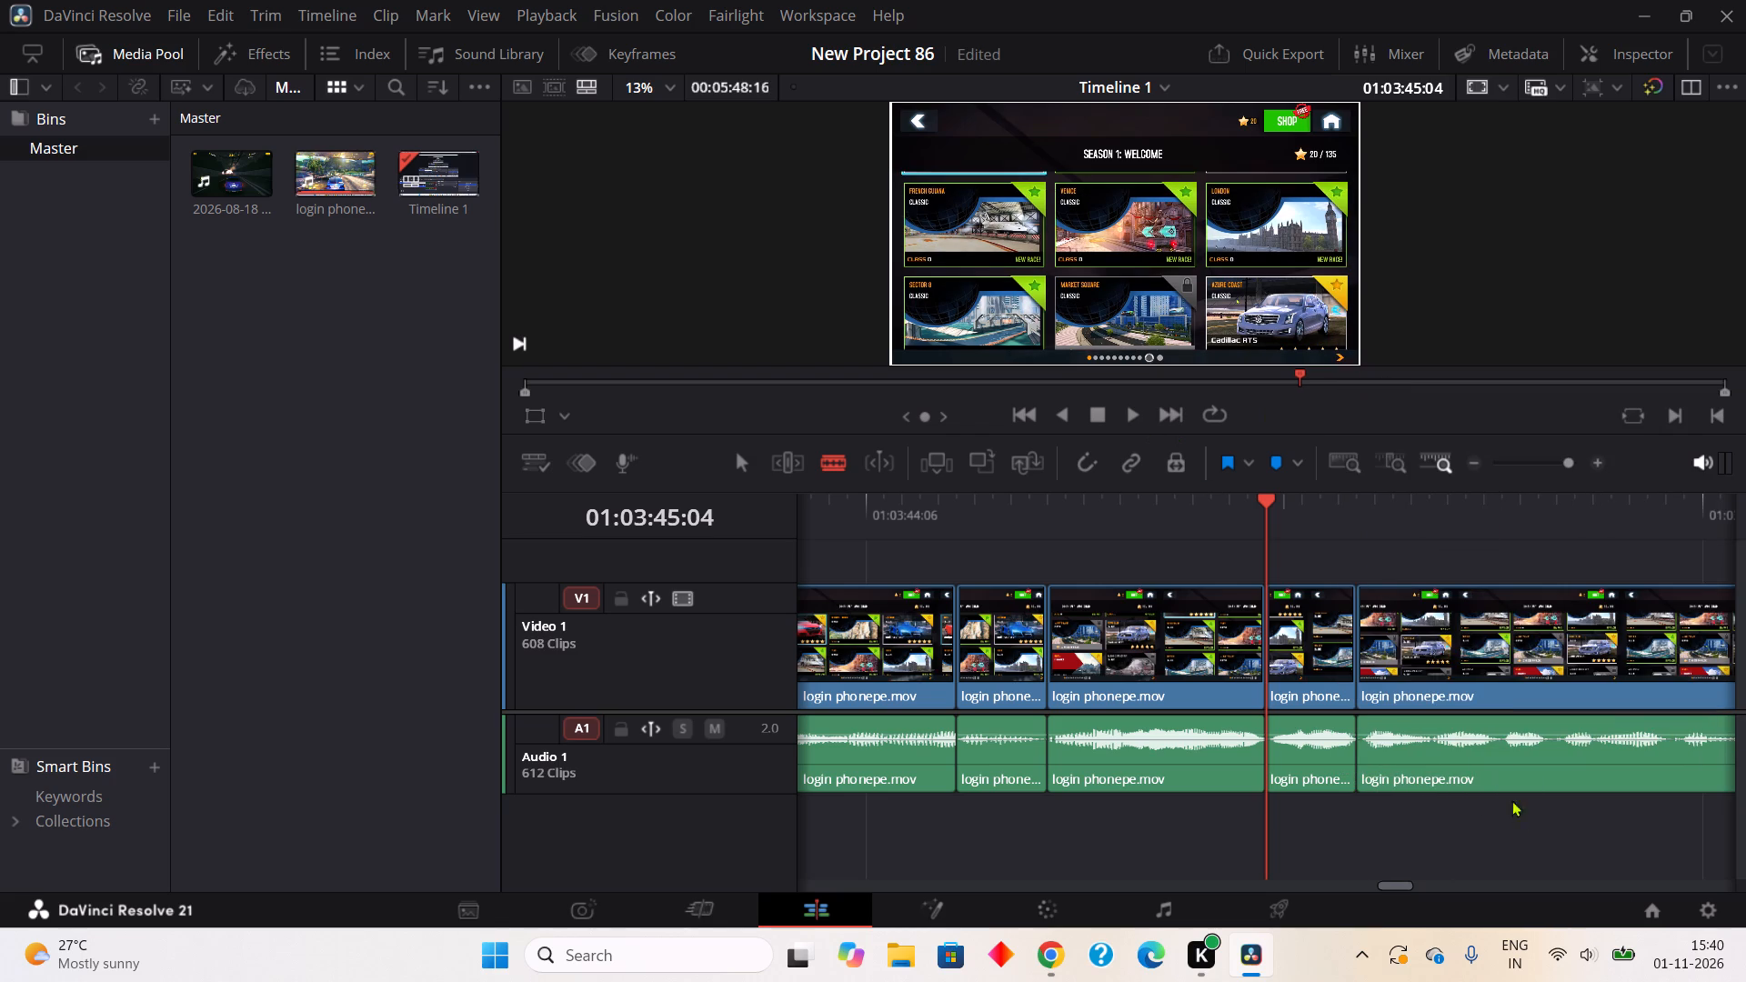
Split out the one-frame pause in the audio from about 01:03:45:19 to 01:03:45:20 and ripple cut it.
left_click(1544, 778)
left_click(1570, 762)
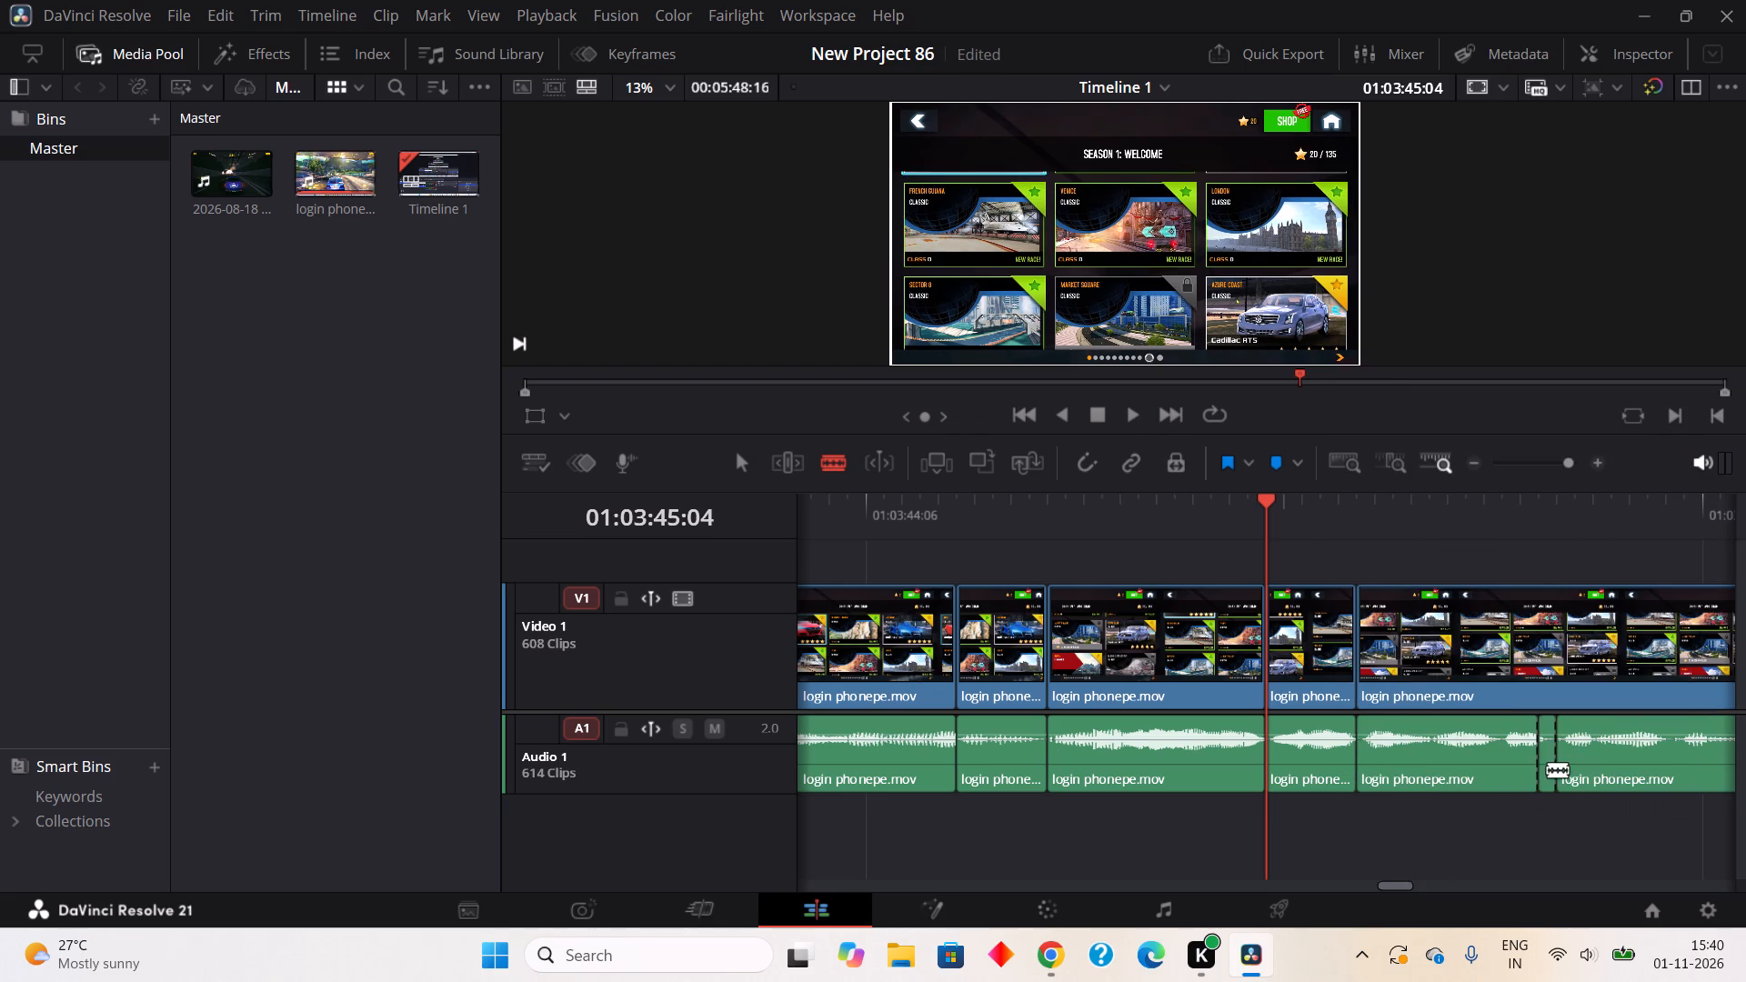
right_click(1547, 769)
left_click(1397, 361)
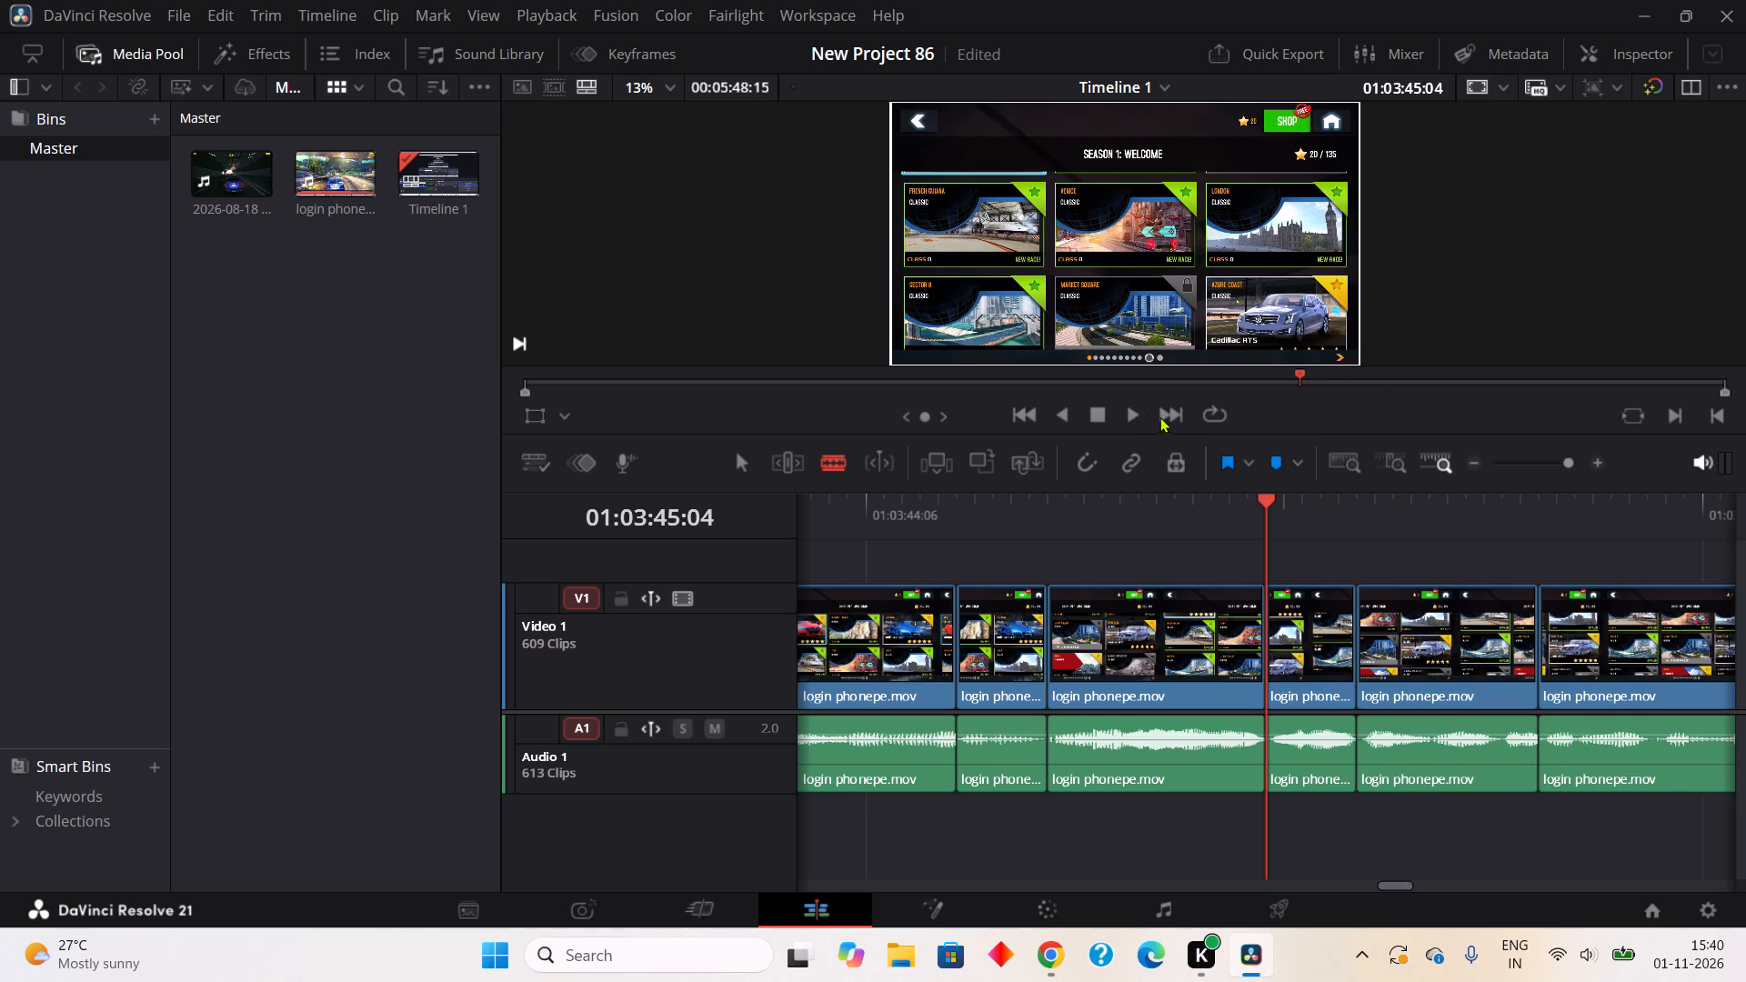
Play on to about 01:03:46:16, and split out and ripple cut the one-frame audio pause from about 01:03:46:01 to 01:03:46:02.
left_click(1137, 411)
left_click(1099, 415)
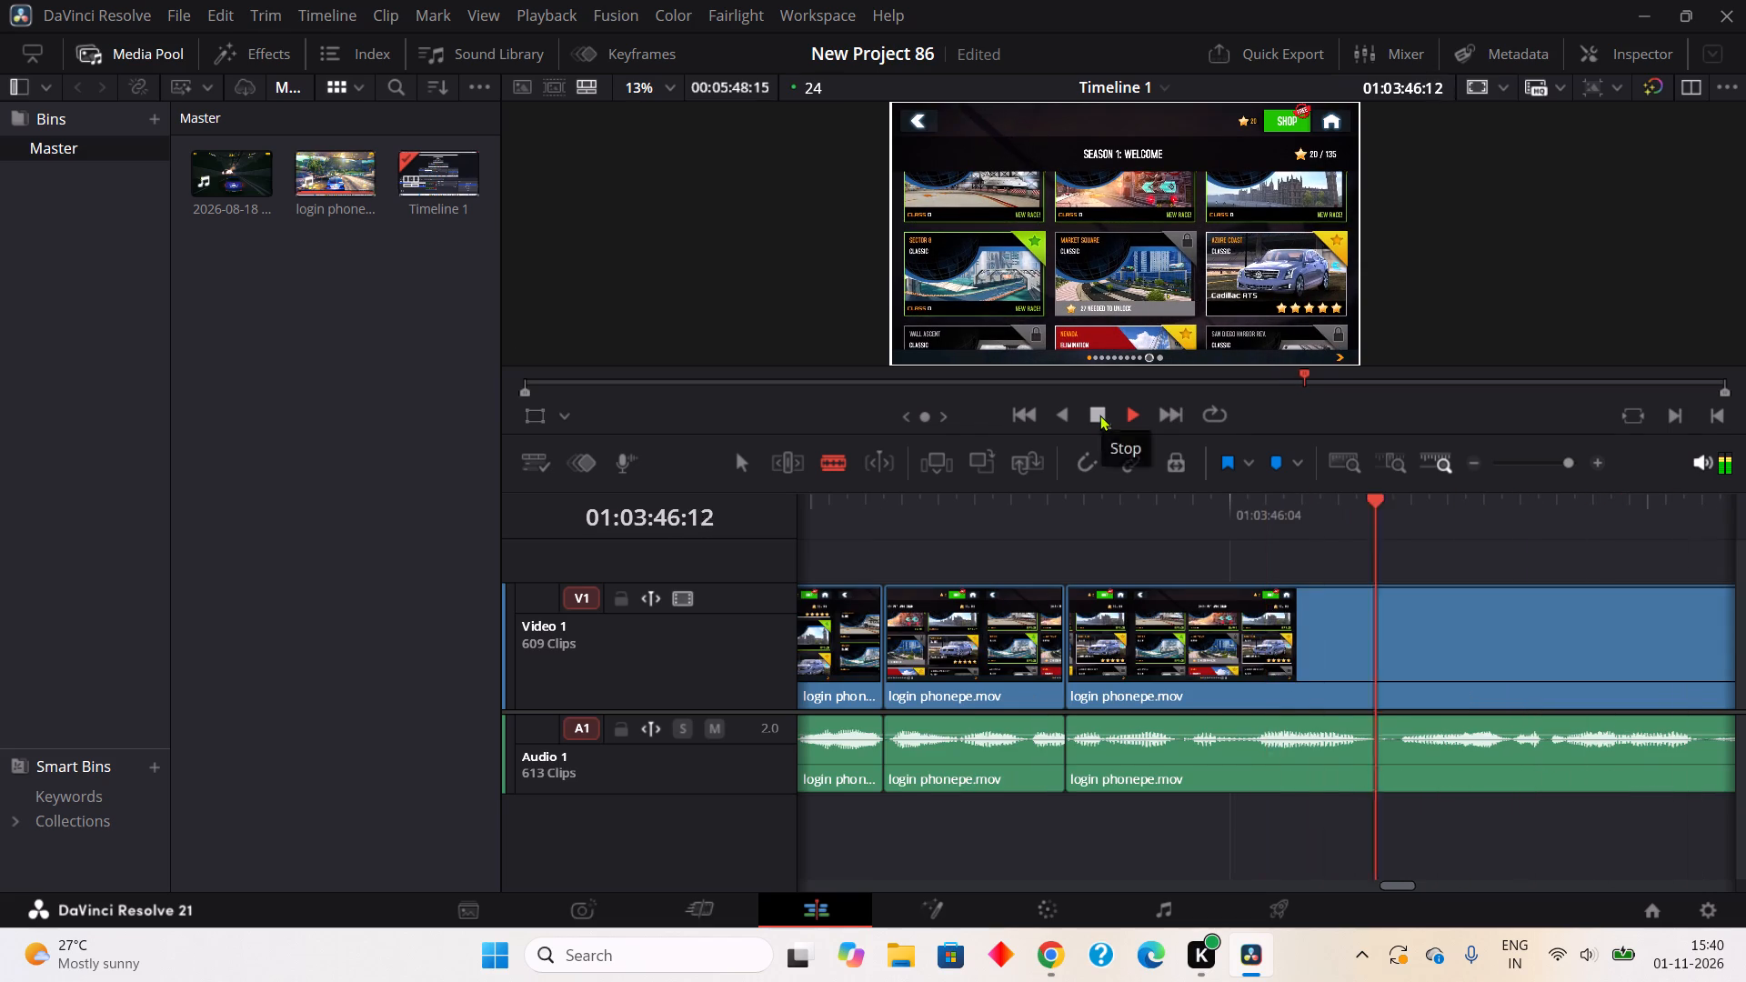
left_click(1179, 778)
left_click(1199, 767)
right_click(1187, 774)
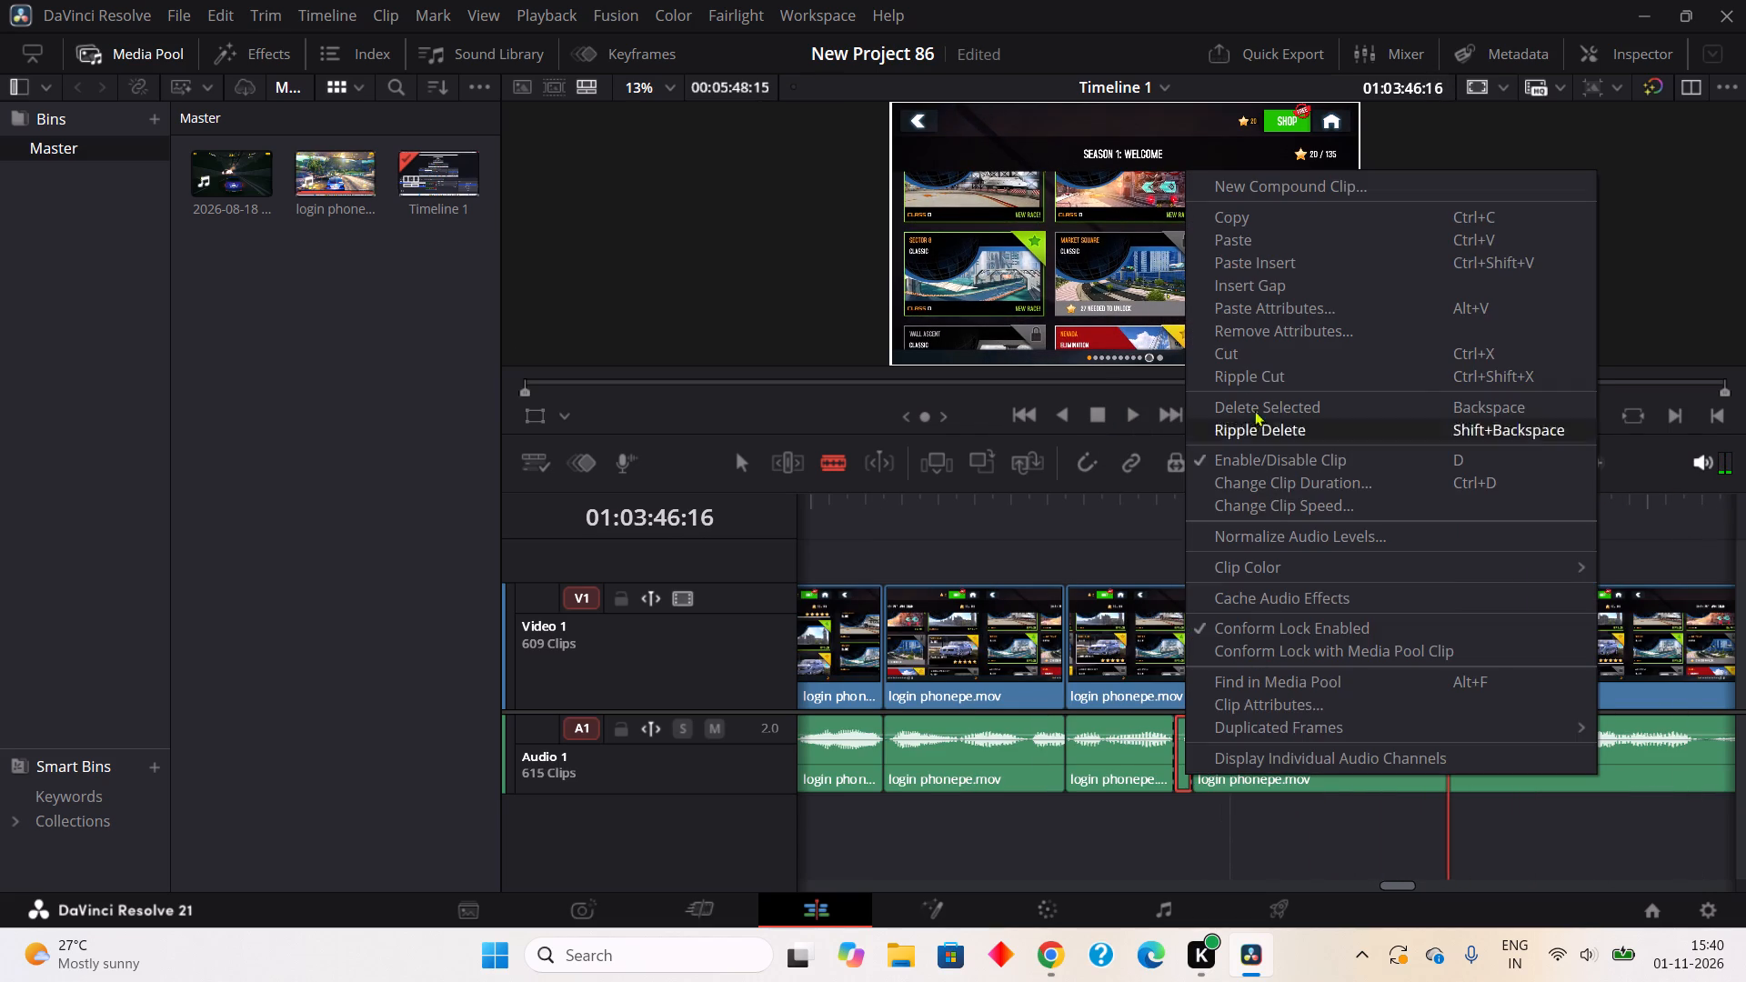
left_click(1233, 376)
Split out the one-frame pause in the audio from about 01:03:46:11 to 01:03:46:12 and ripple cut it.
left_click(1361, 776)
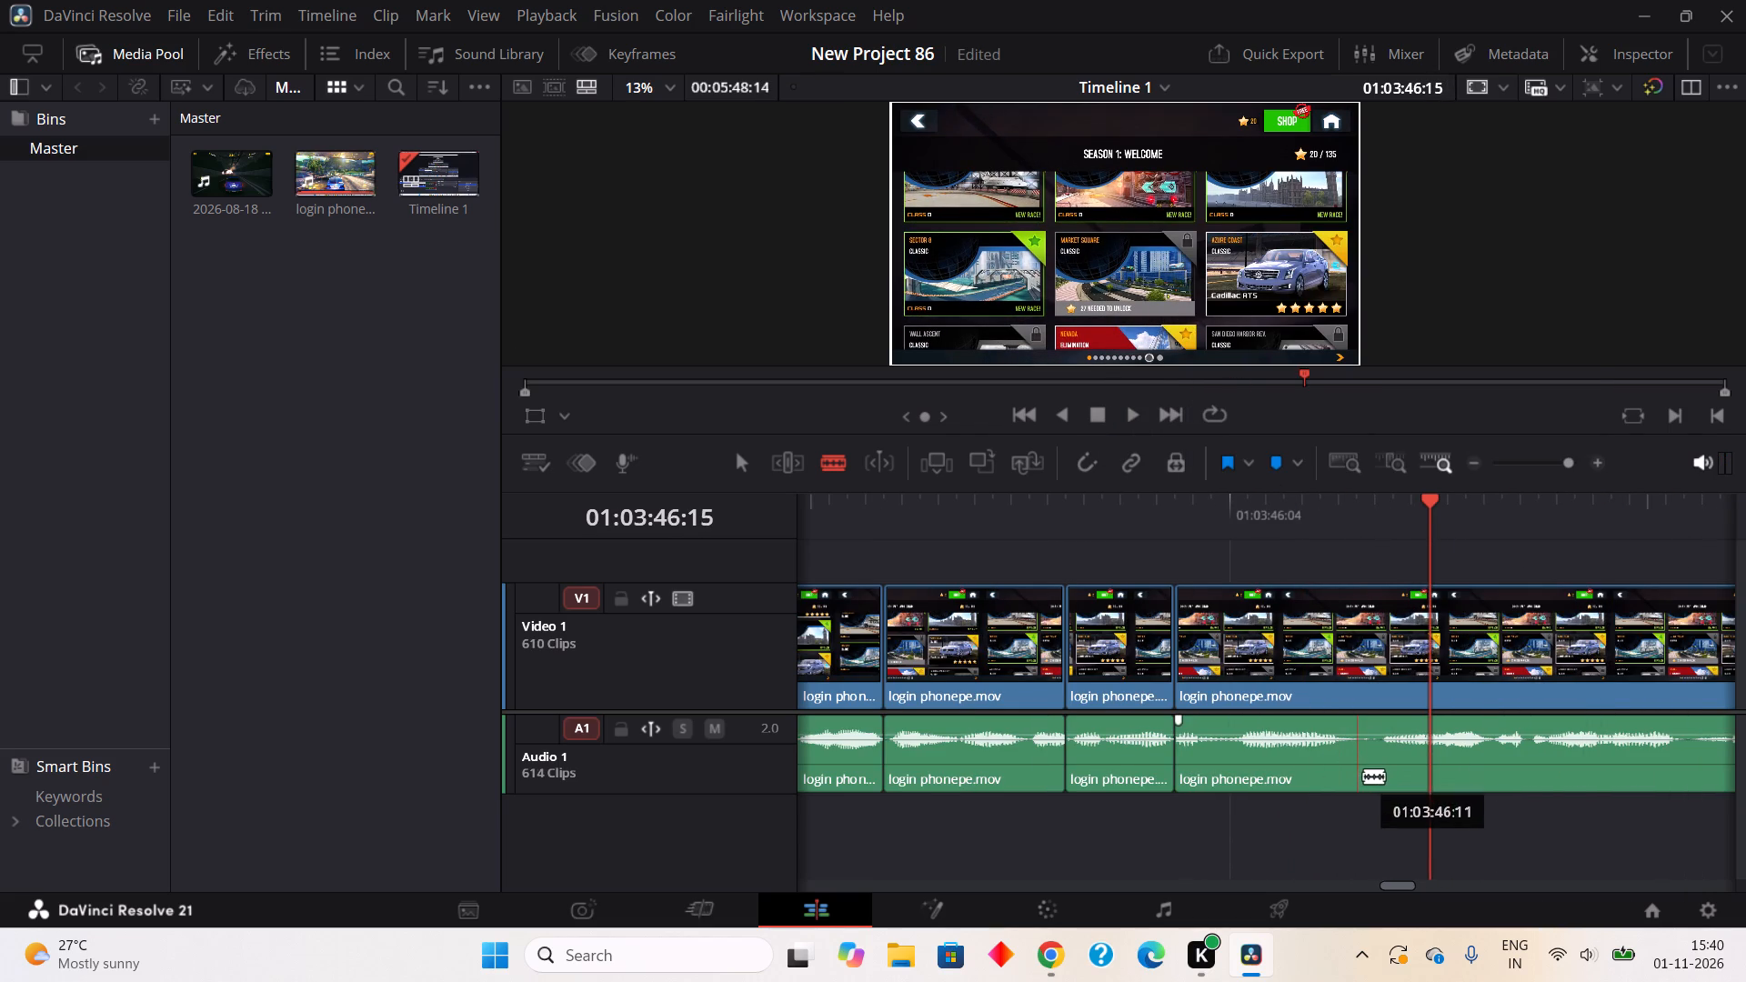
left_click(1391, 780)
right_click(1366, 776)
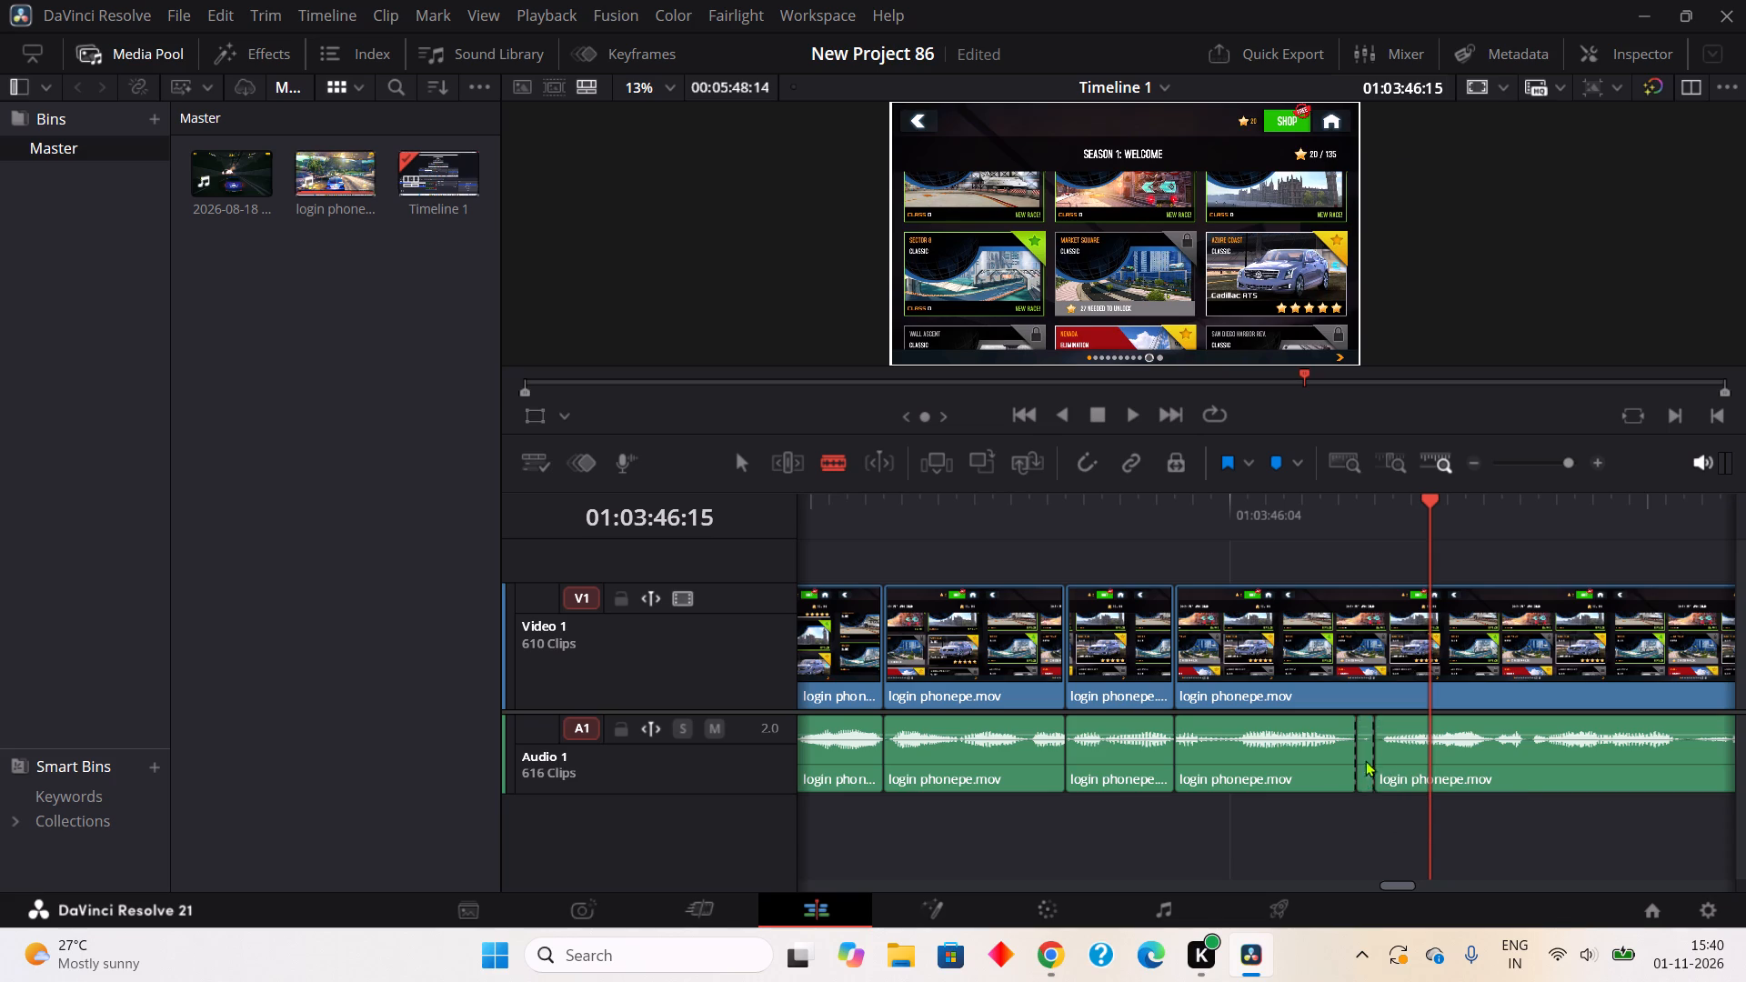
left_click_drag(1388, 359, 1390, 359)
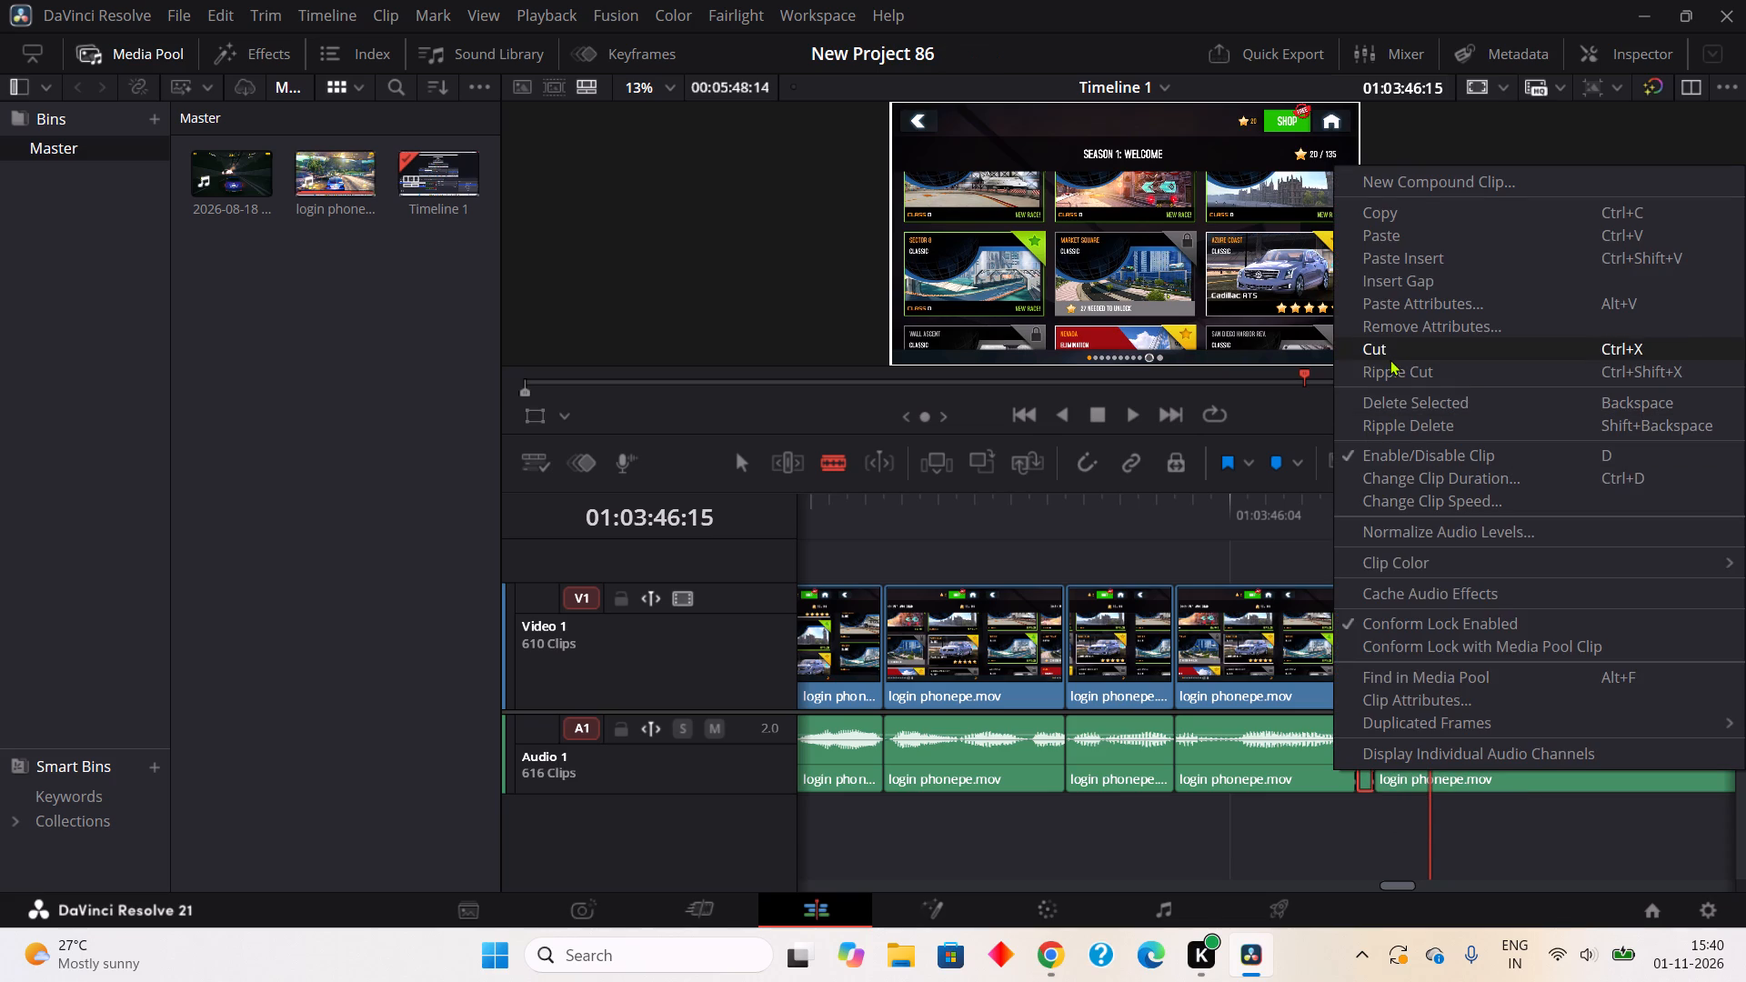
left_click_drag(1390, 359, 1396, 376)
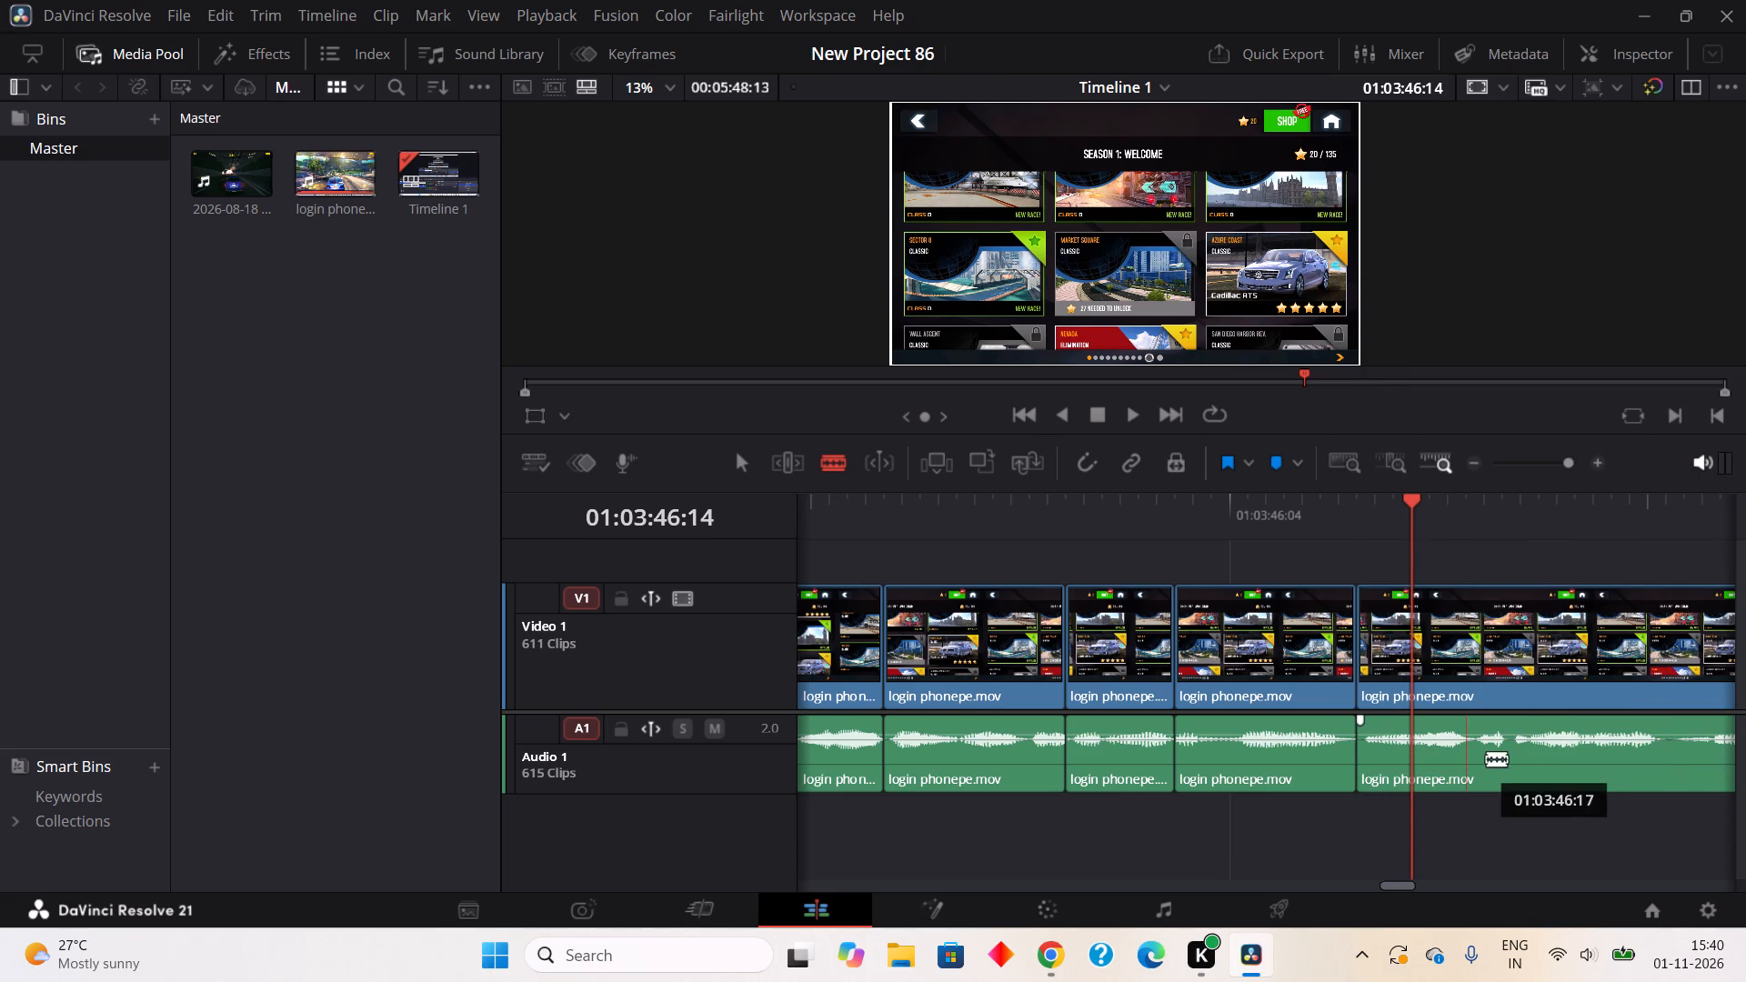
Split out the one-frame pause in the audio from about 01:03:46:19 to 01:03:46:20 and ripple cut it.
left_click(1512, 758)
left_click(1529, 756)
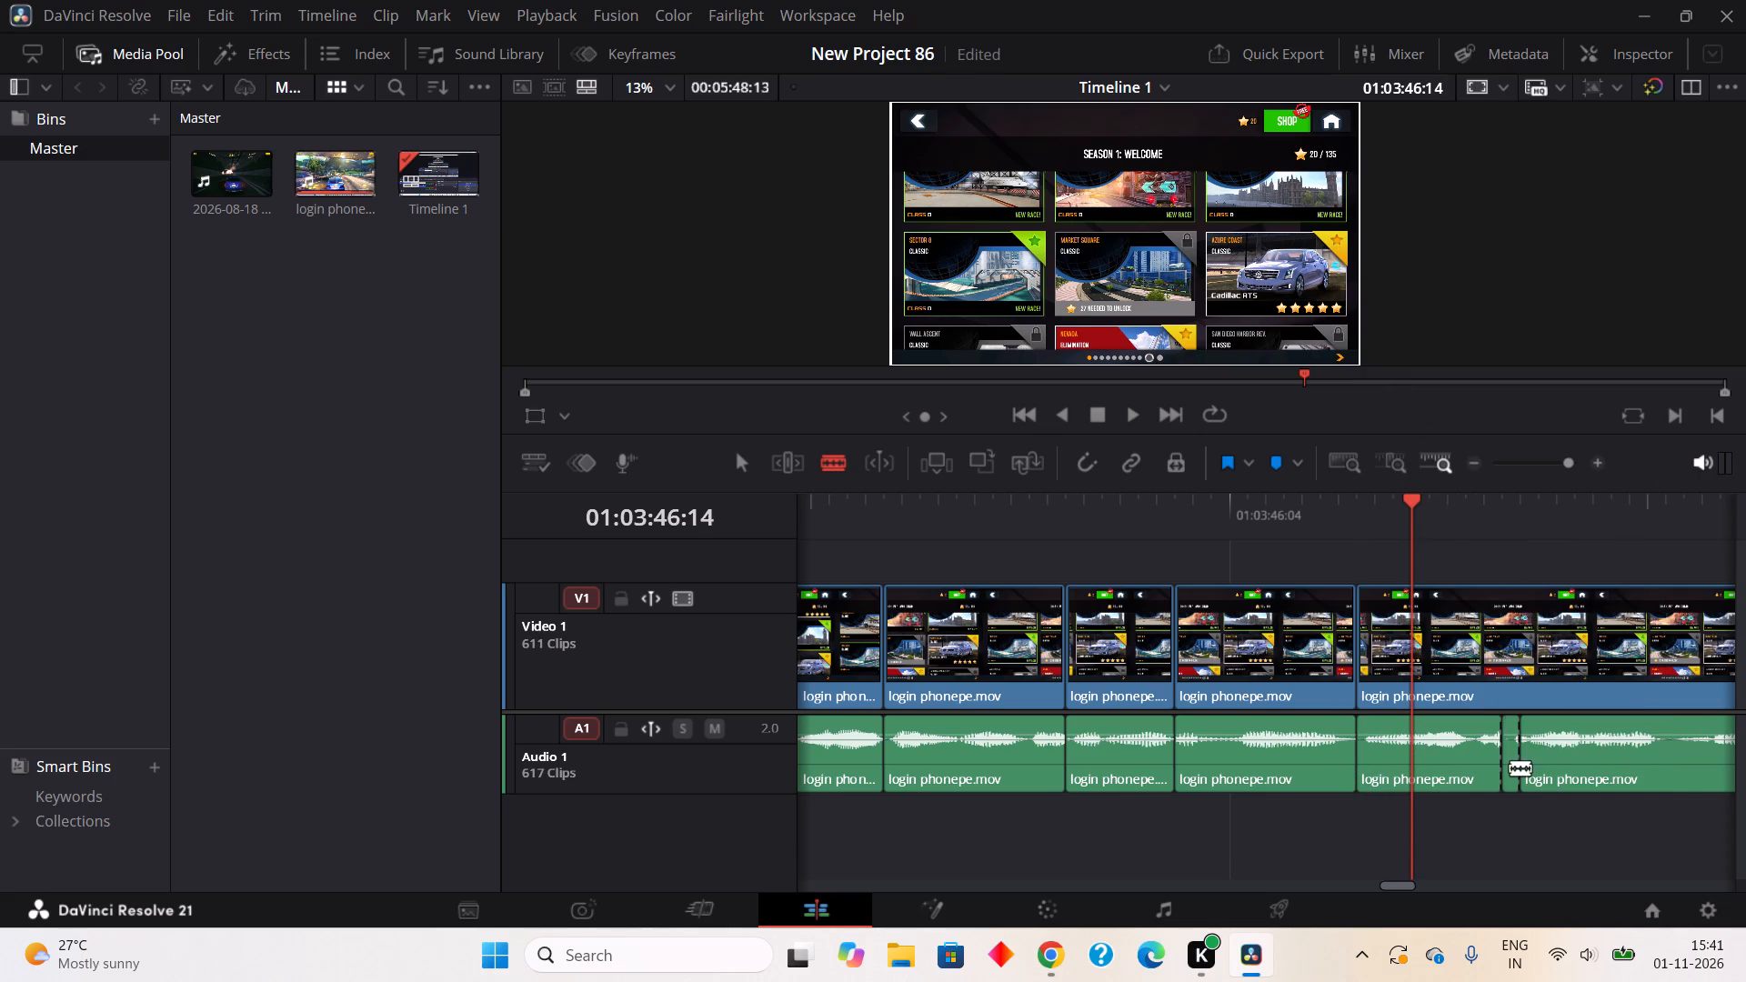
right_click(1510, 767)
left_click(1457, 367)
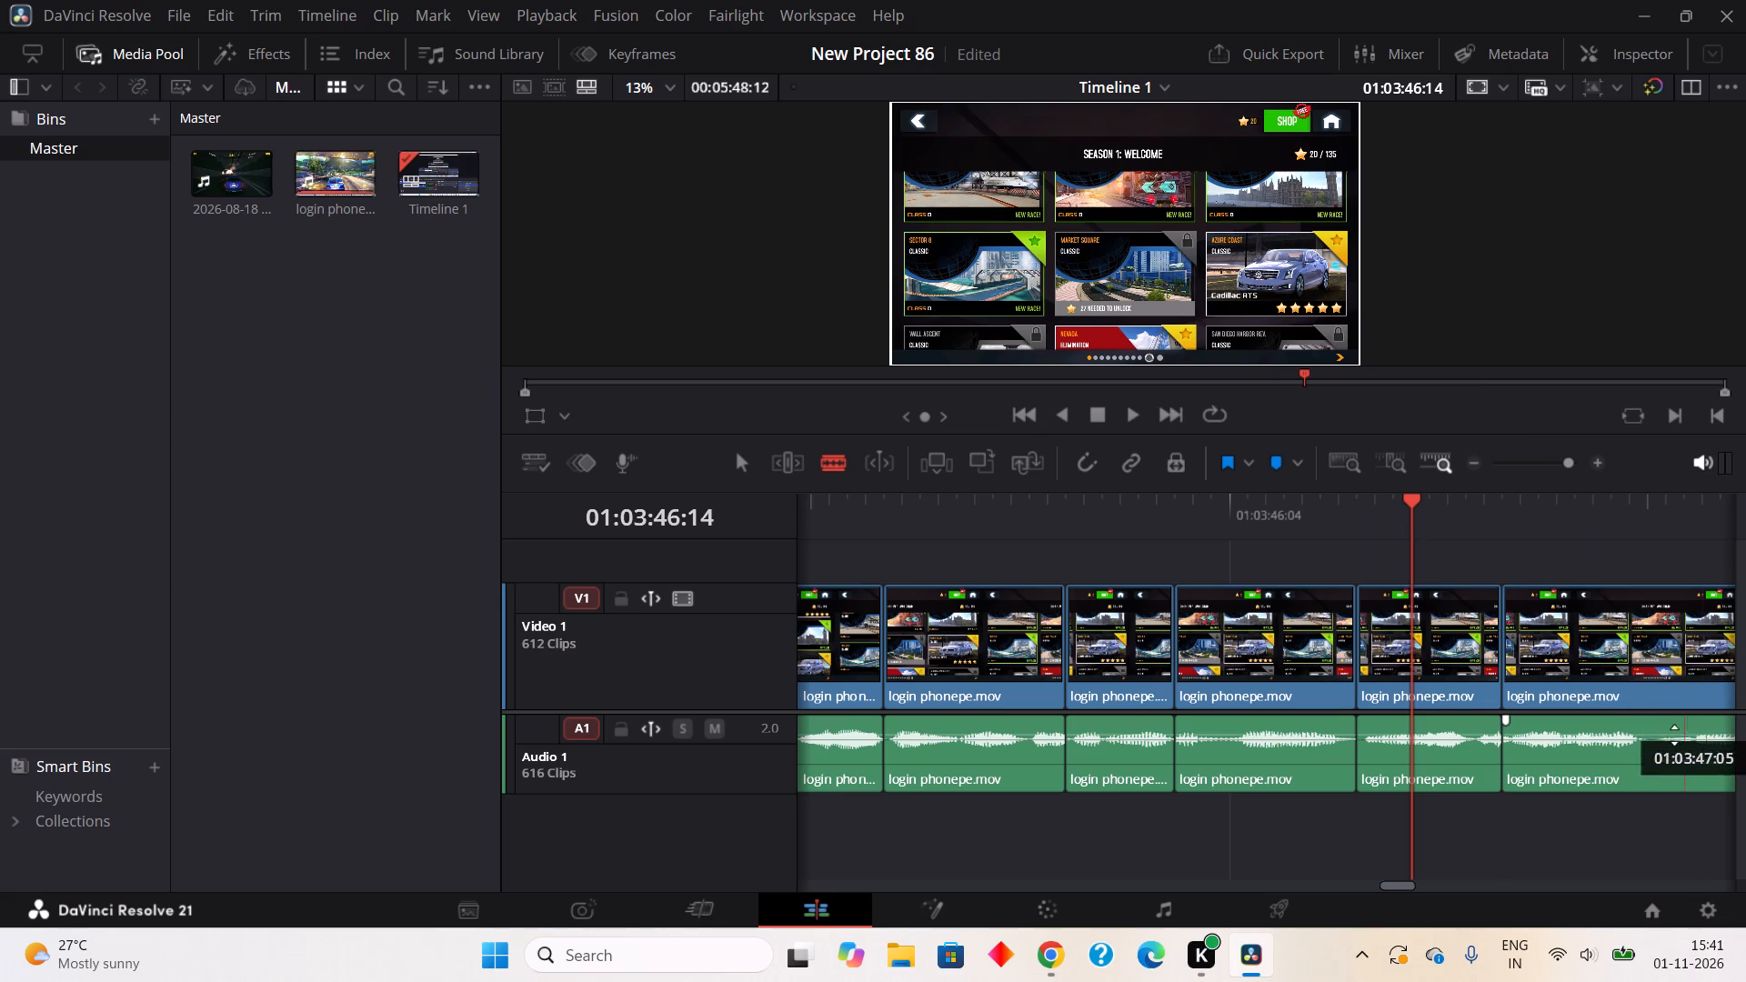
Split out the two-frame pause in the audio from about 01:03:47:02 to 01:03:47:04 and ripple cut it.
left_click(1640, 787)
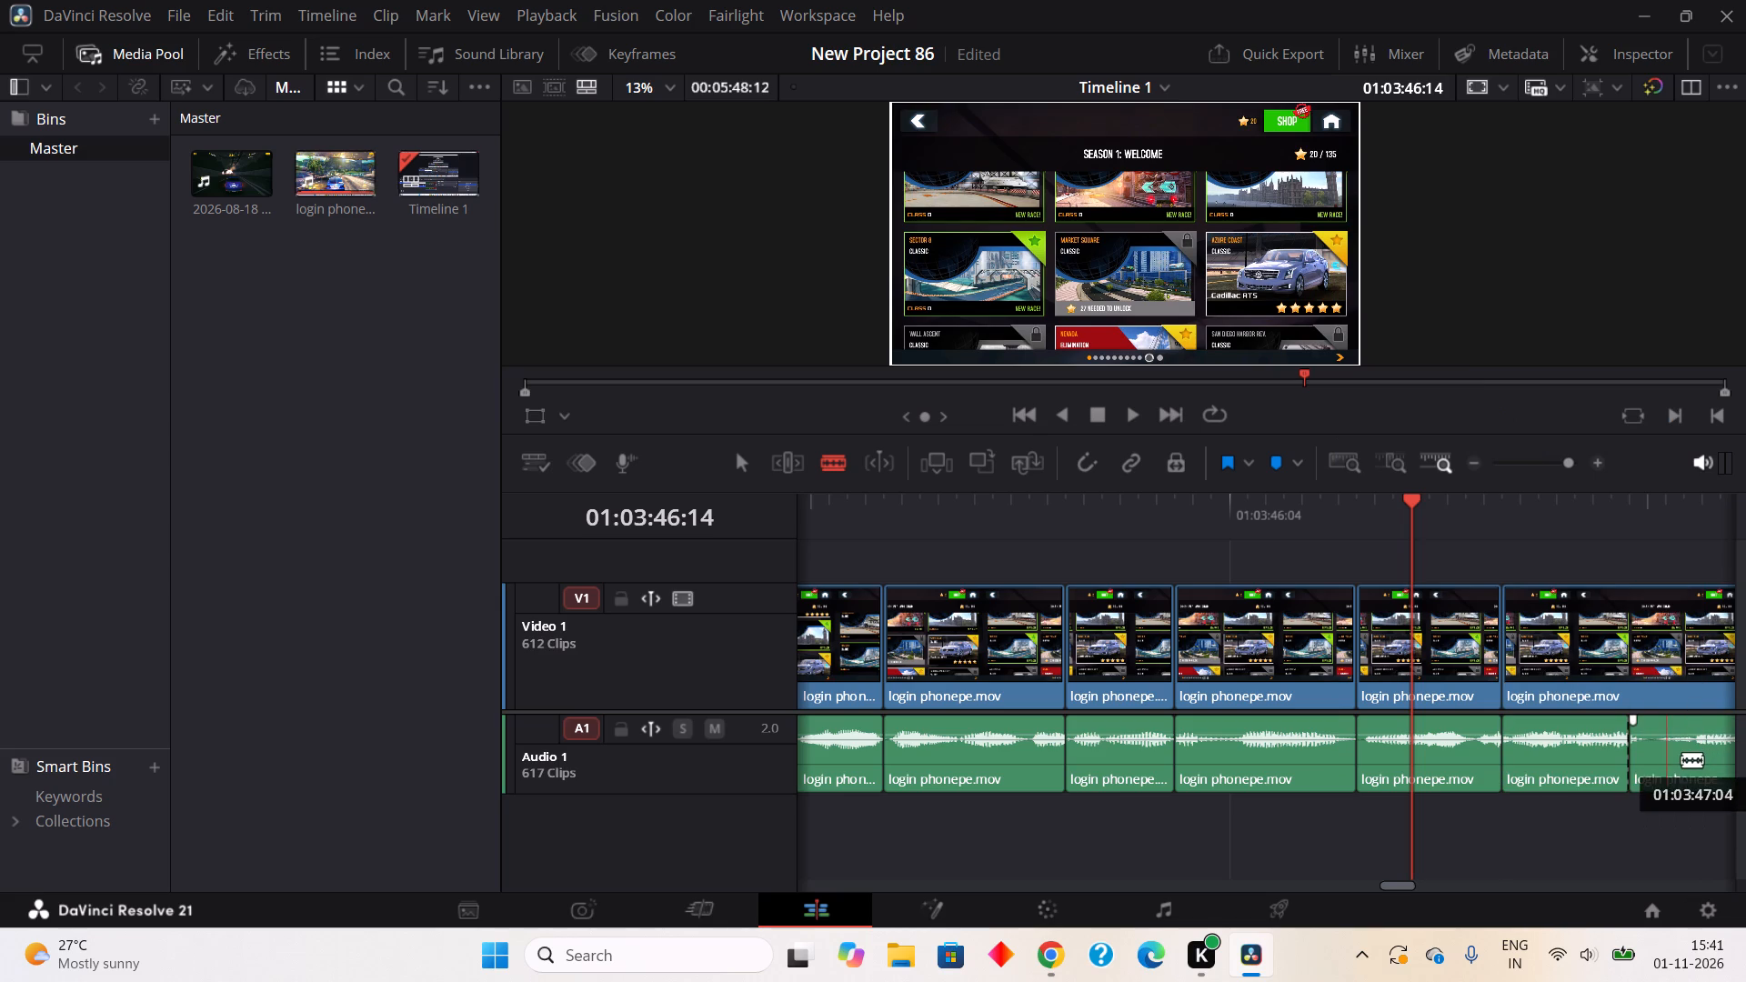
left_click(1681, 759)
right_click(1660, 762)
right_click(1640, 732)
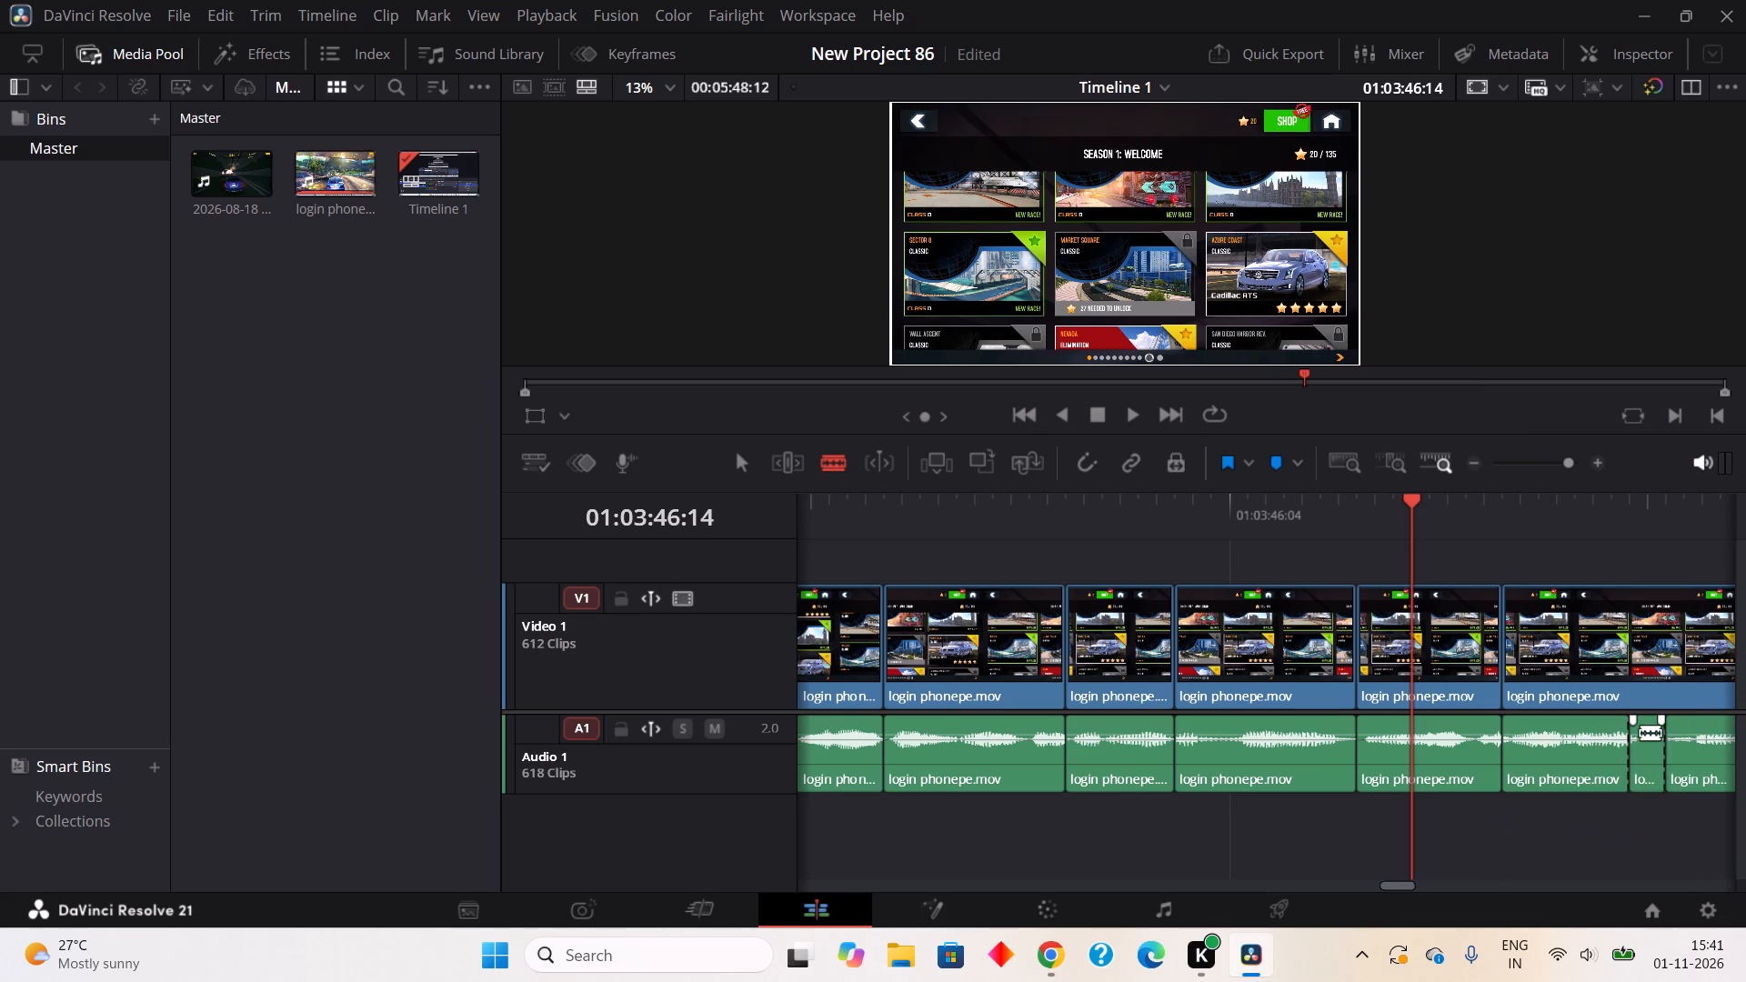
left_click(1409, 335)
Play back the edited section from 01:03:46:14 to about 01:03:47:18 to check the latest cuts.
left_click(1129, 411)
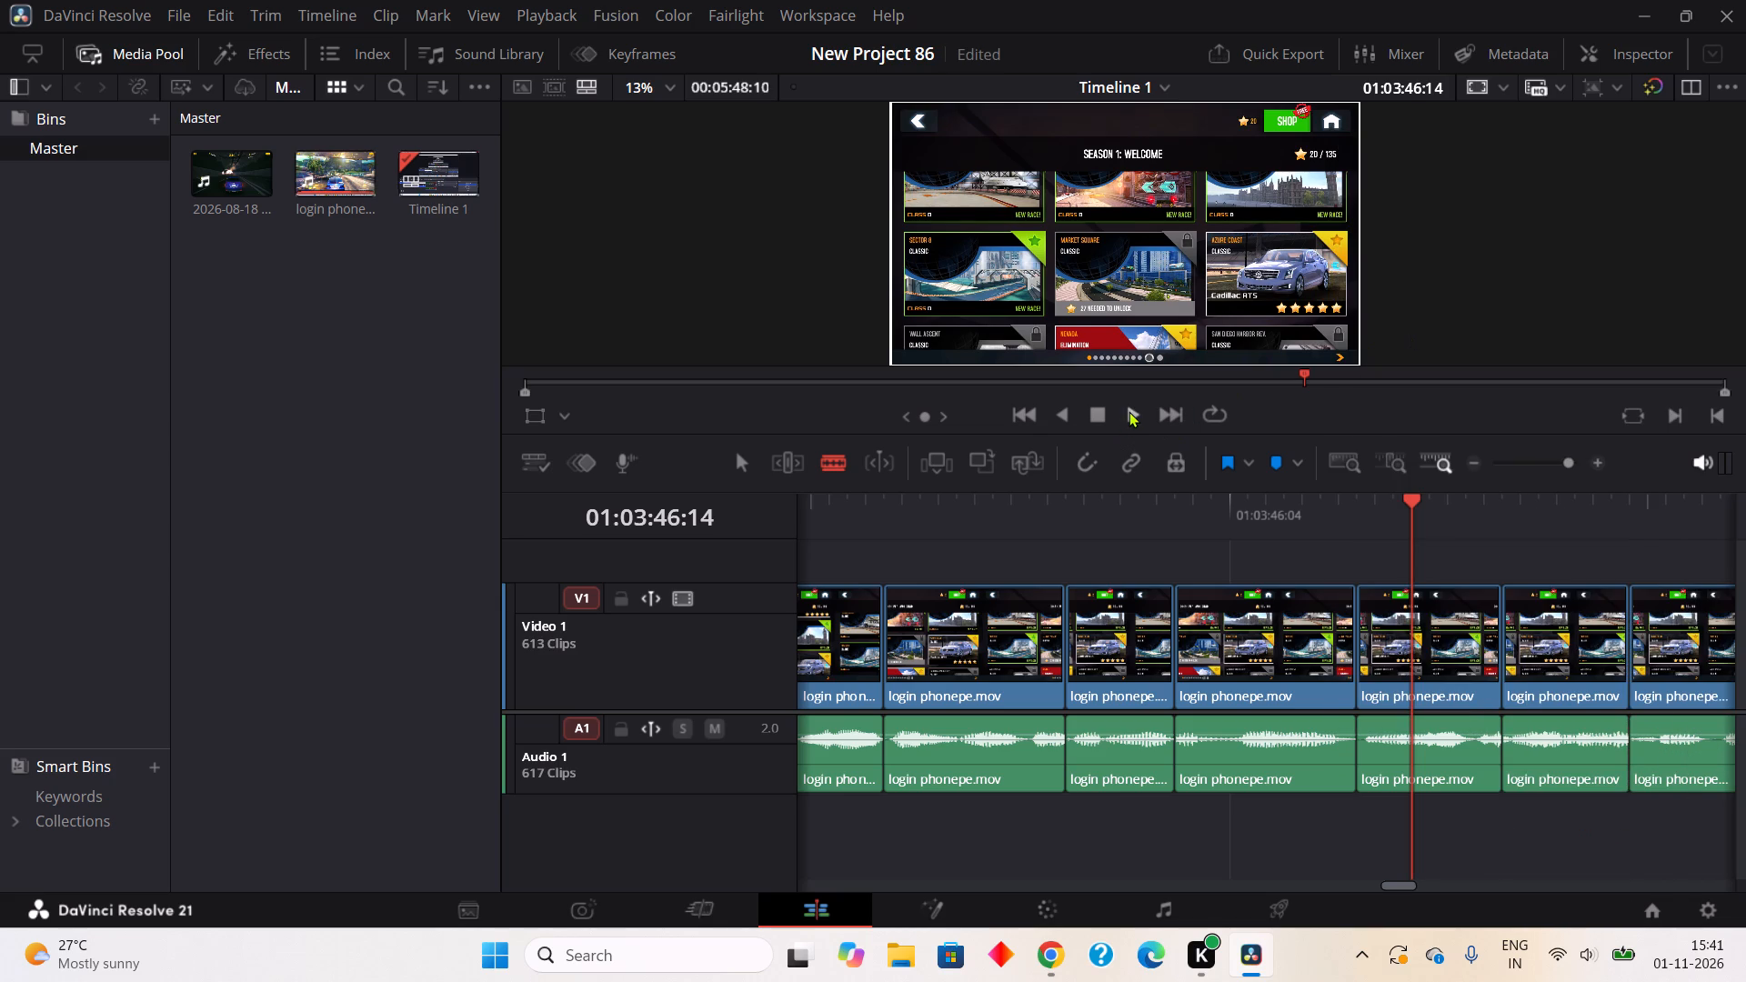
left_click(1100, 415)
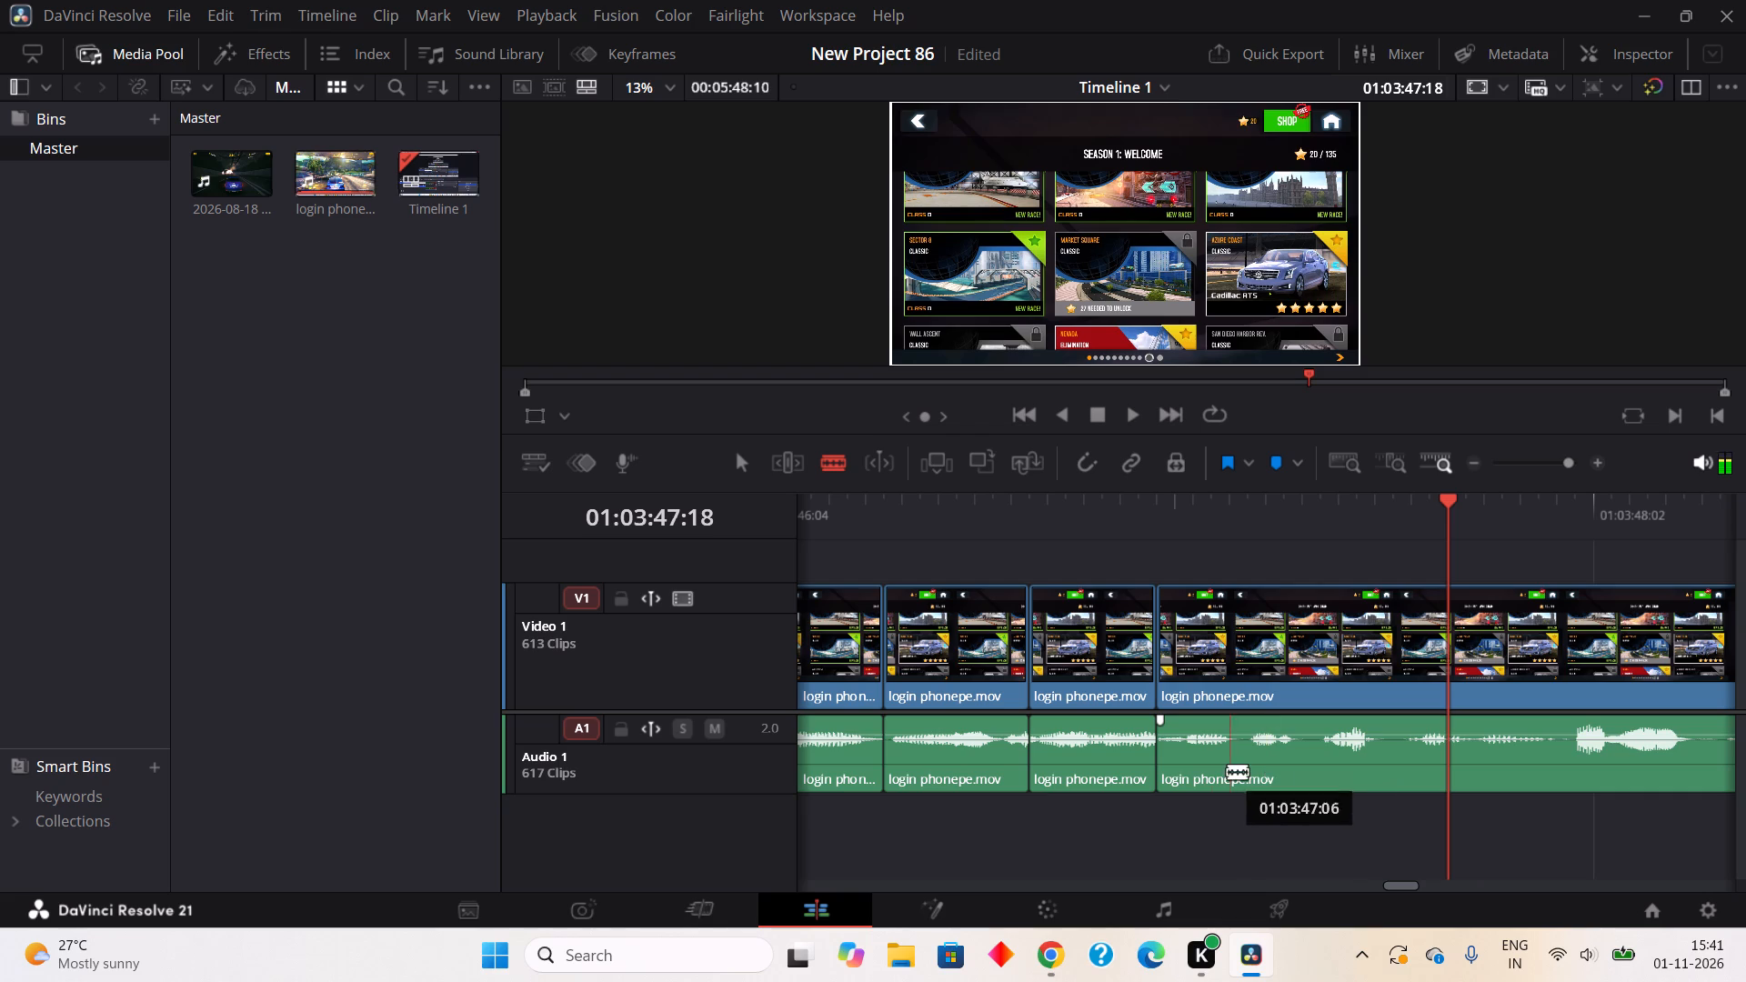
Split out the one-frame pause in the audio from about 01:03:47:06 to 01:03:47:07 and ripple cut it.
left_click(1238, 782)
left_click(1257, 763)
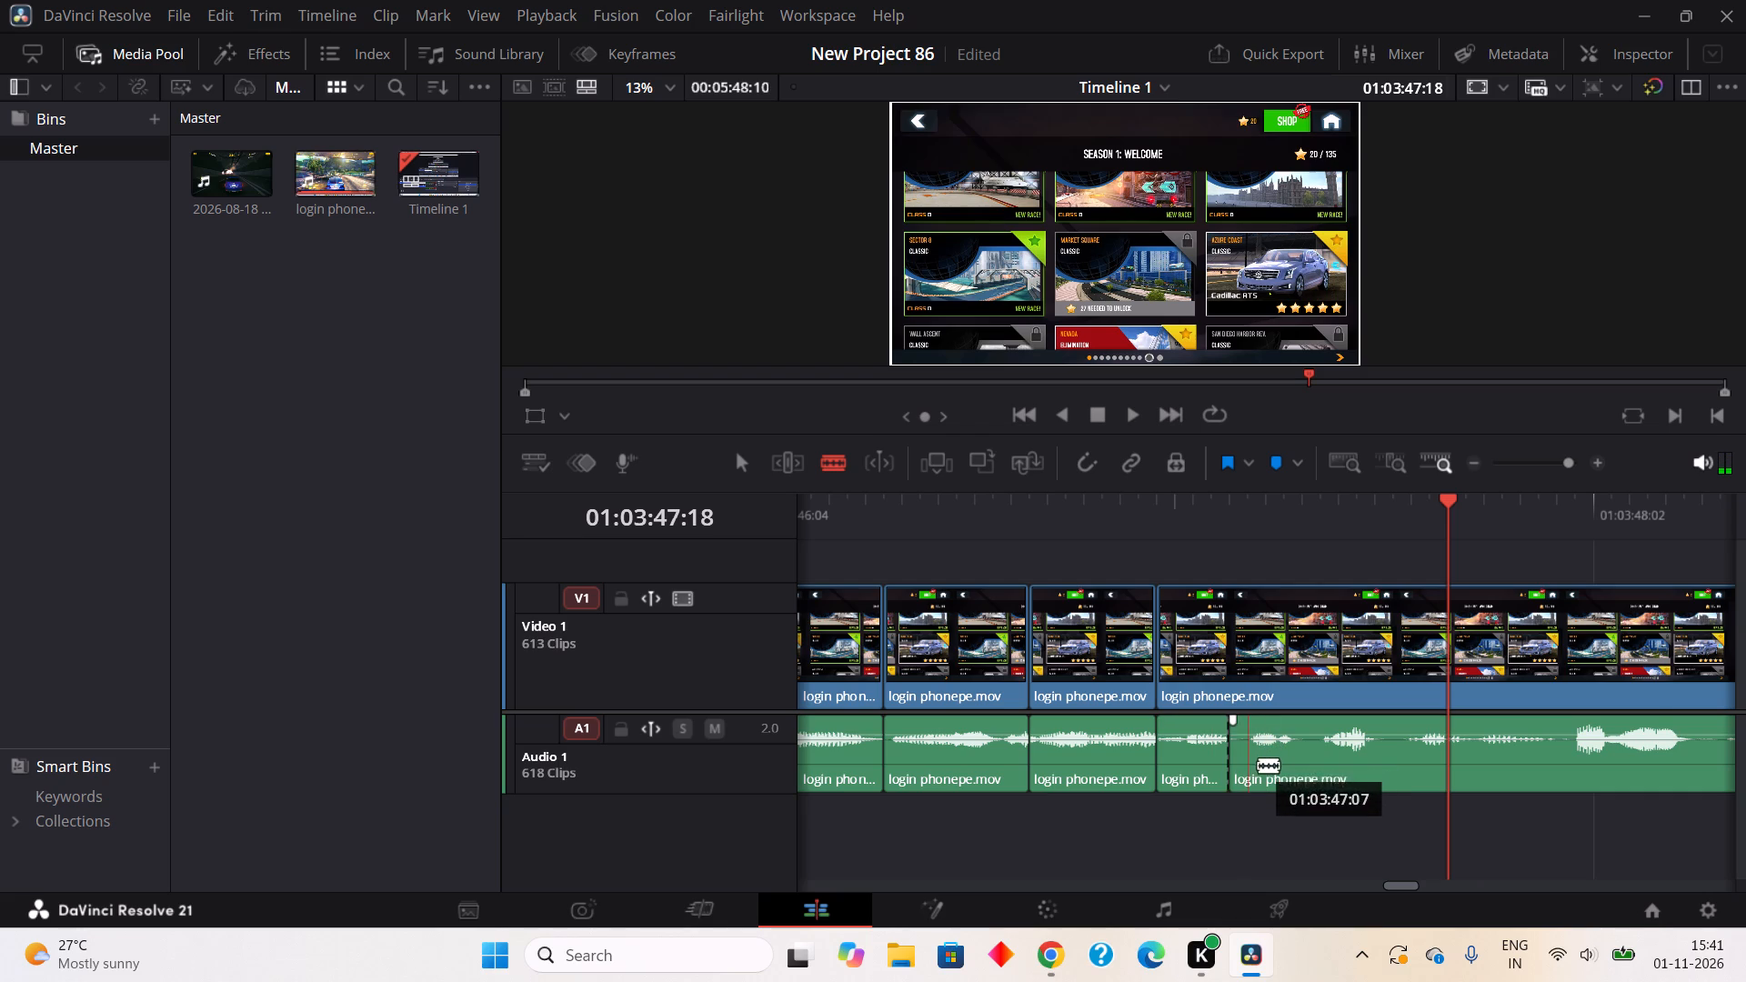
right_click(1237, 770)
left_click(1310, 577)
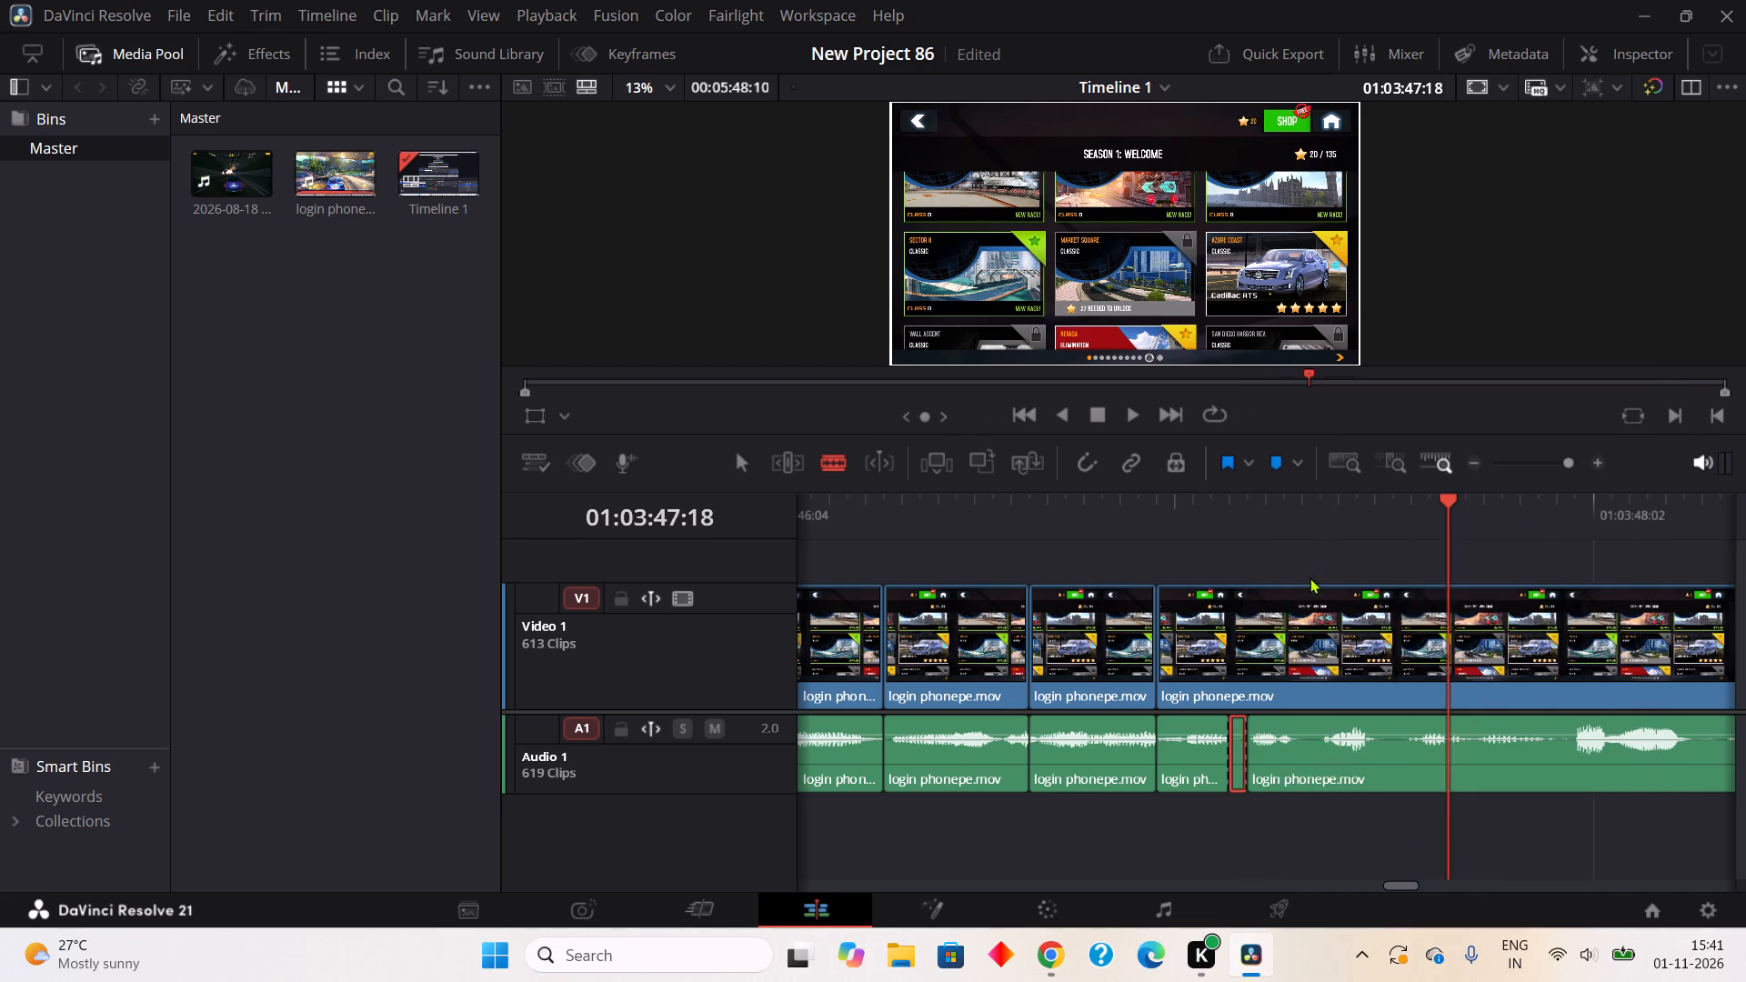
Split out the two-frame pause in the audio from about 01:03:47:08 to 01:03:47:10 and ripple cut it.
left_click(1279, 765)
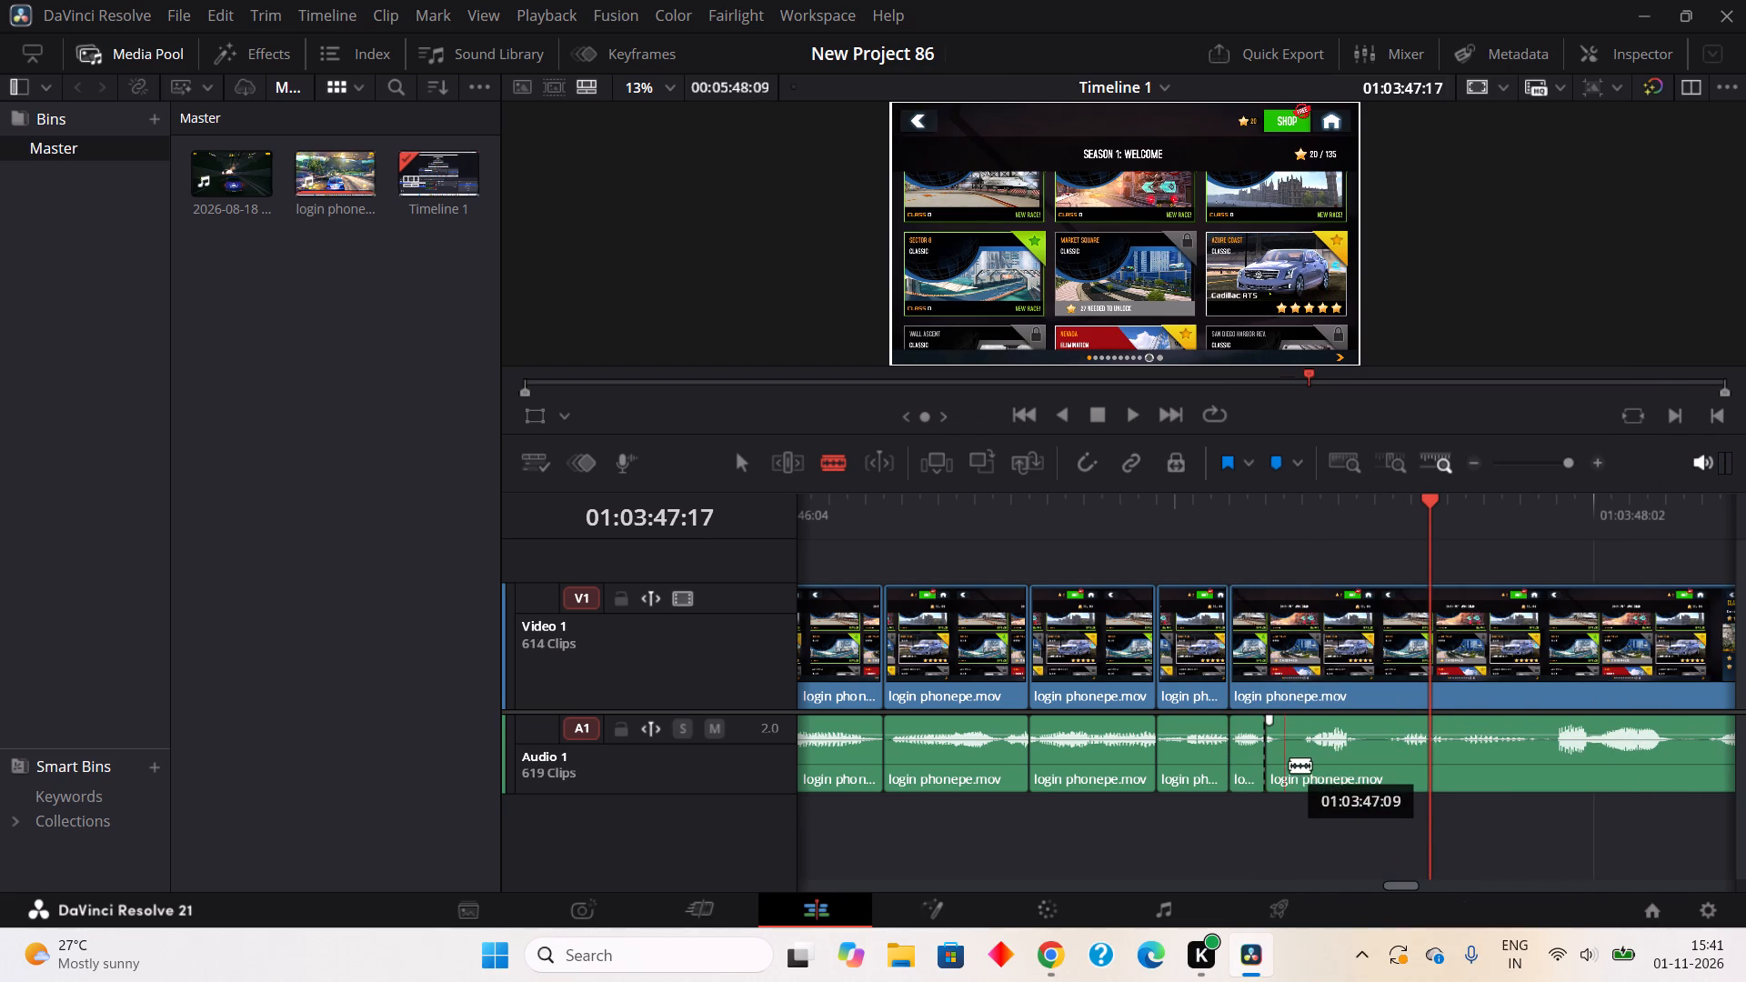
left_click(1309, 778)
right_click(1262, 747)
right_click(1269, 731)
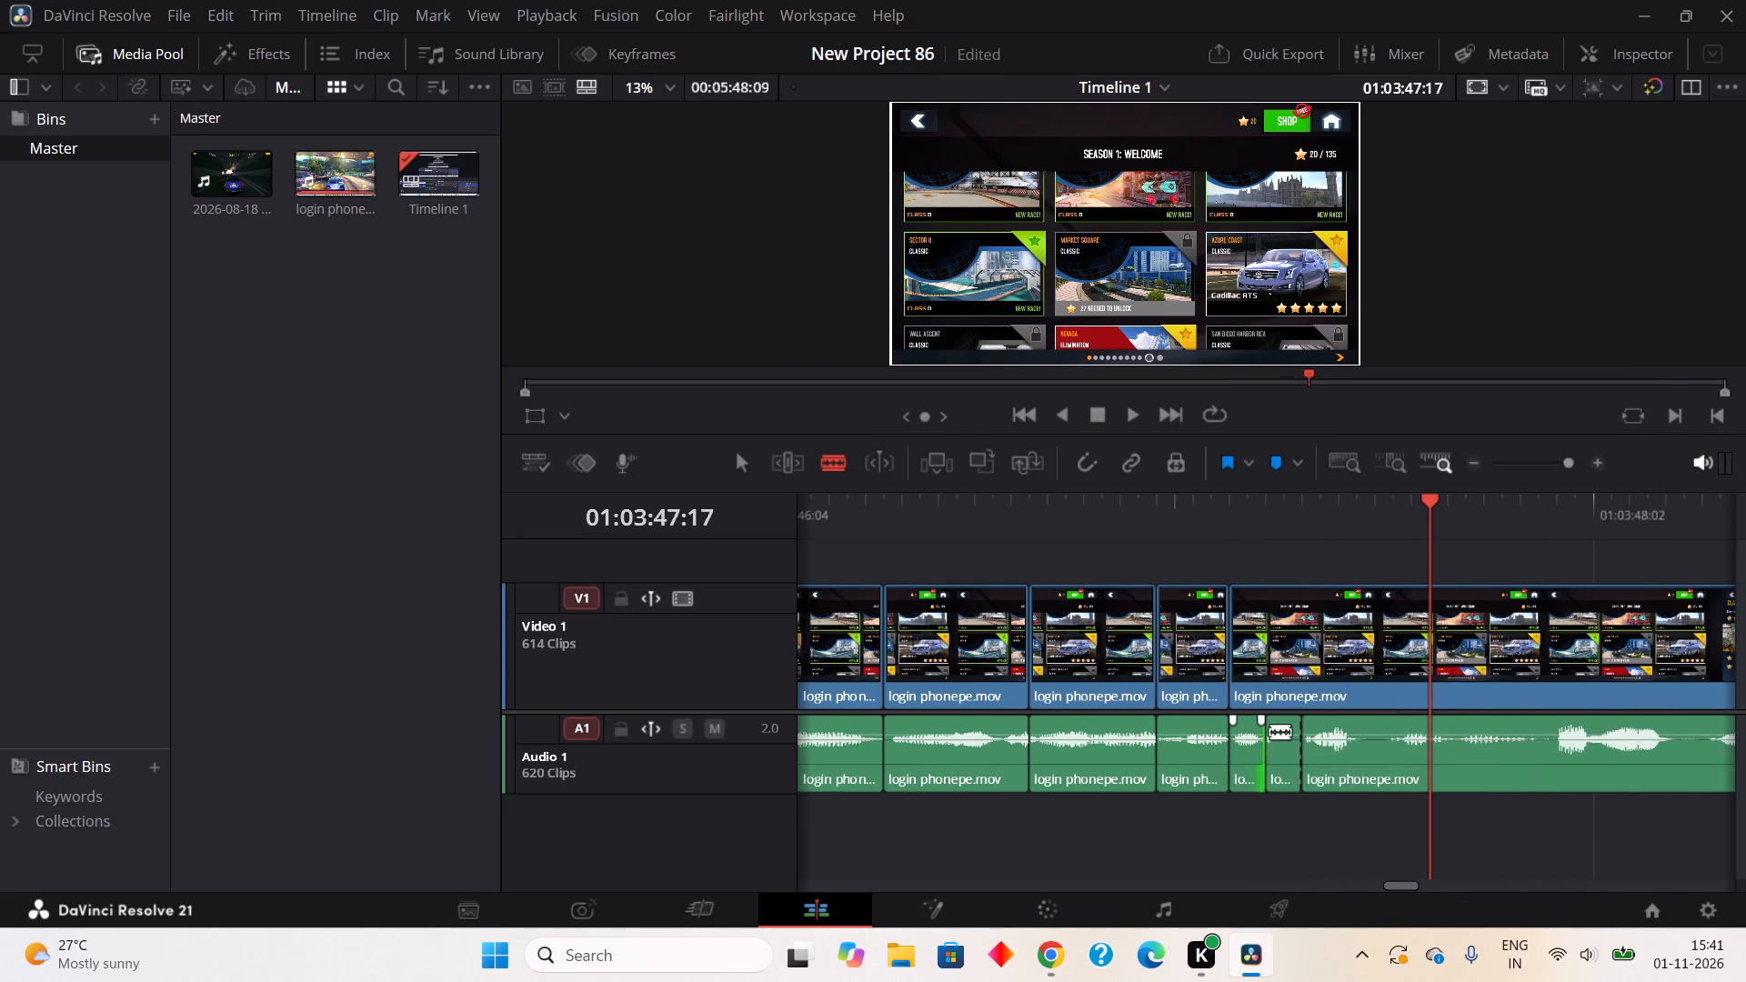
right_click(1270, 718)
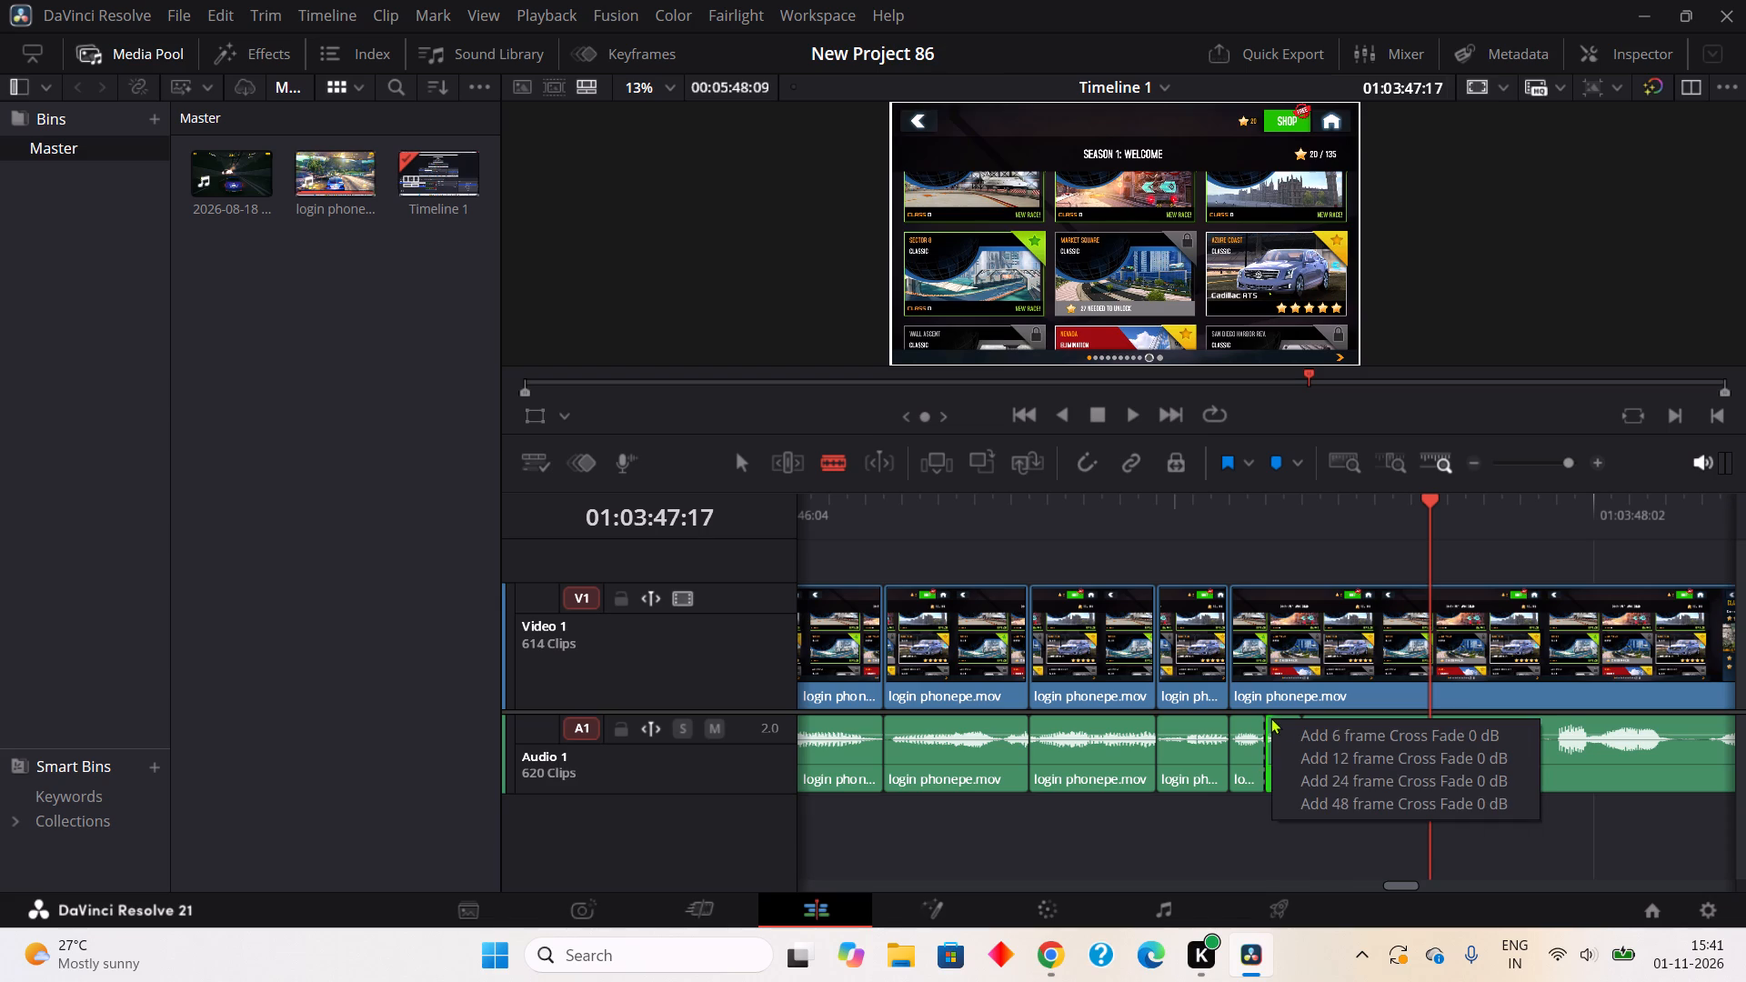
double_click(1254, 873)
right_click(1281, 767)
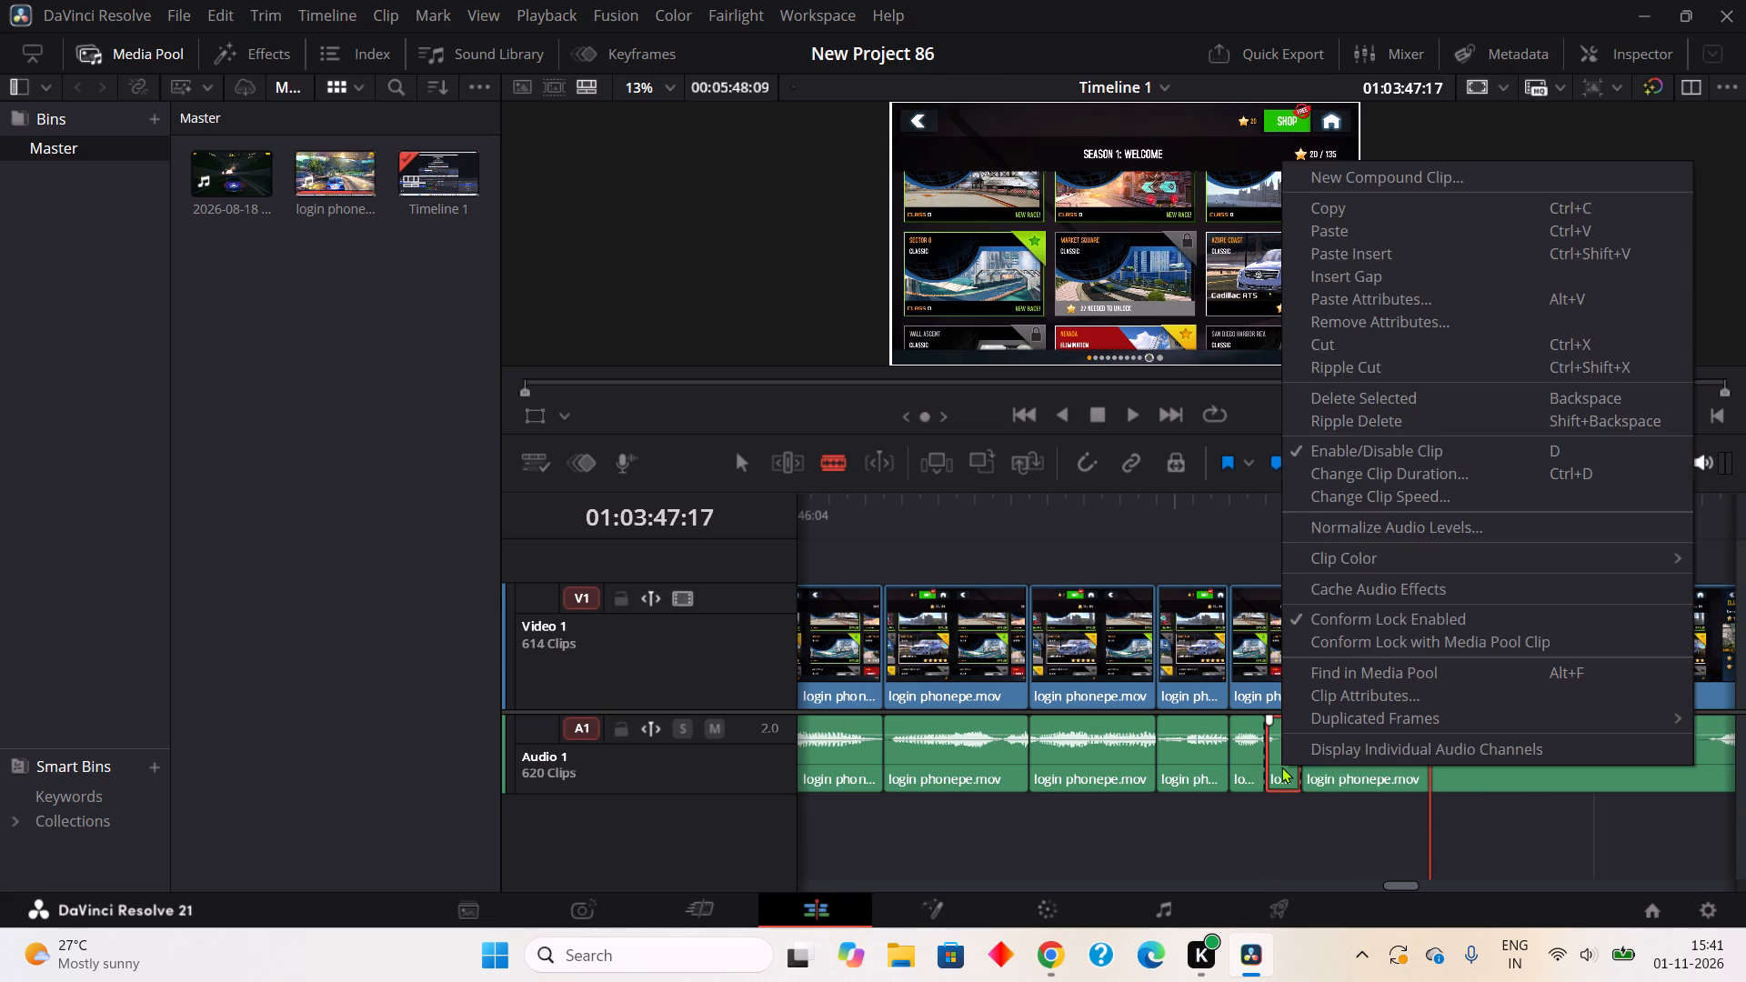
left_click(1376, 365)
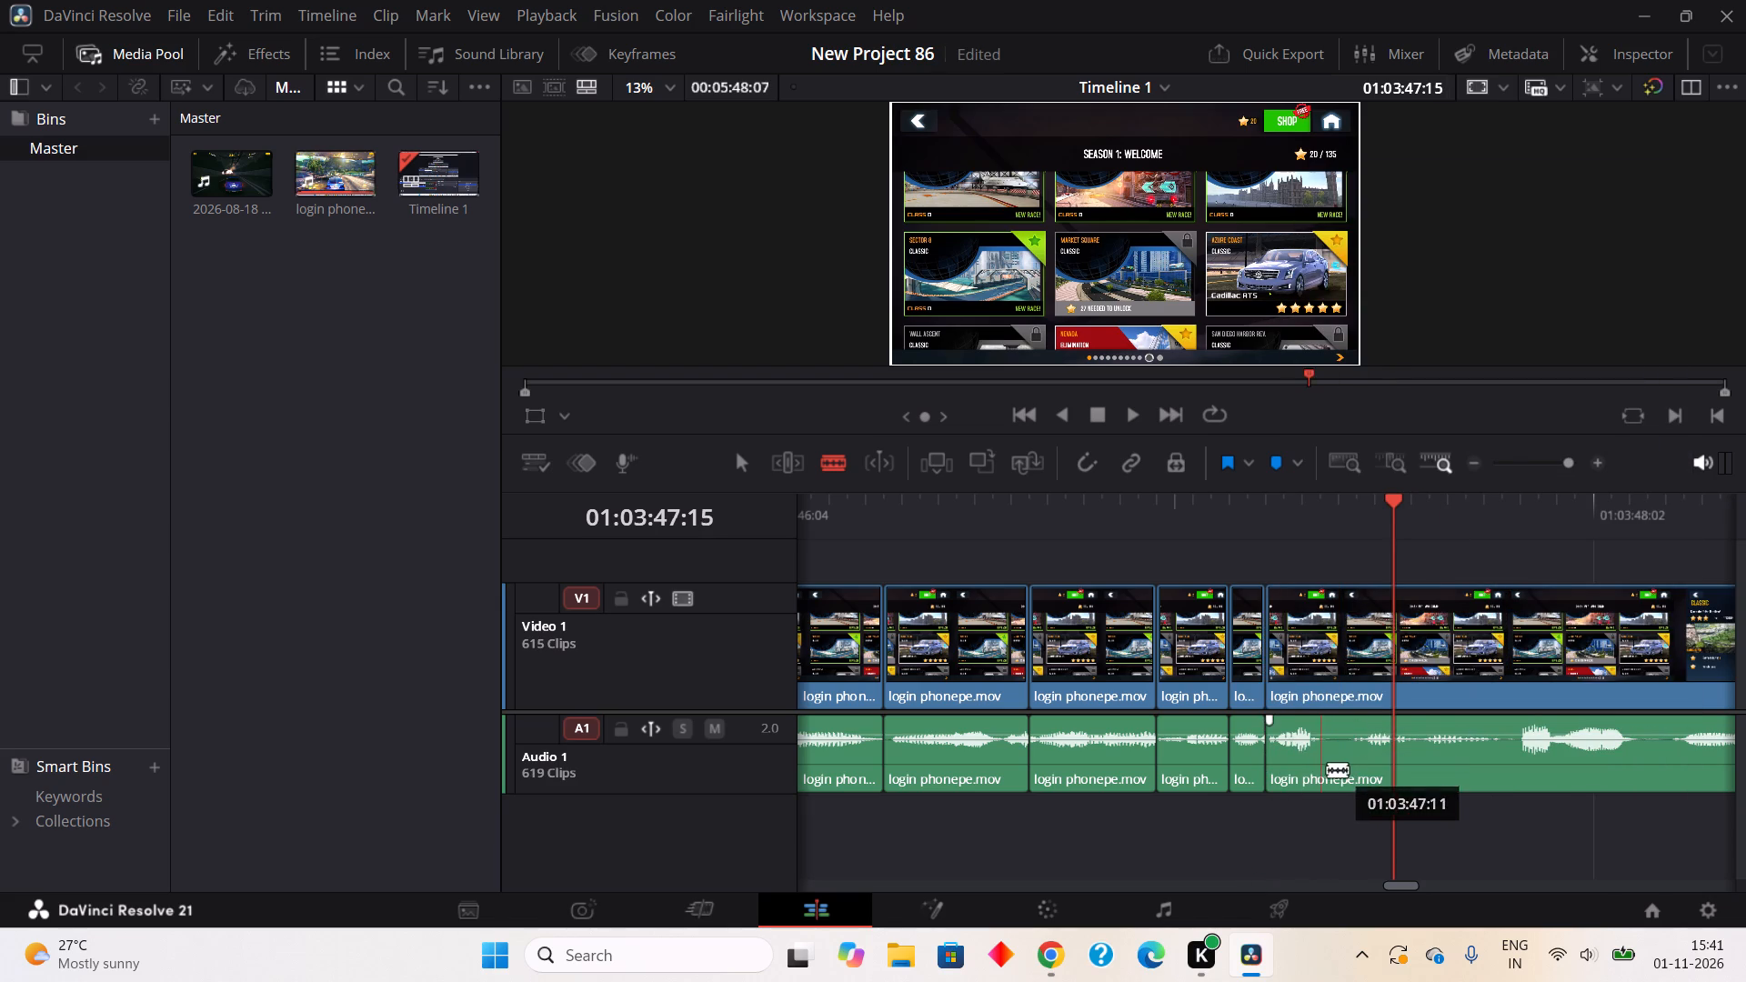
Split out the two-frame pause in the audio from about 01:03:47:11 to 01:03:47:13 and ripple cut it.
left_click(1332, 775)
left_click(1358, 763)
right_click(1336, 768)
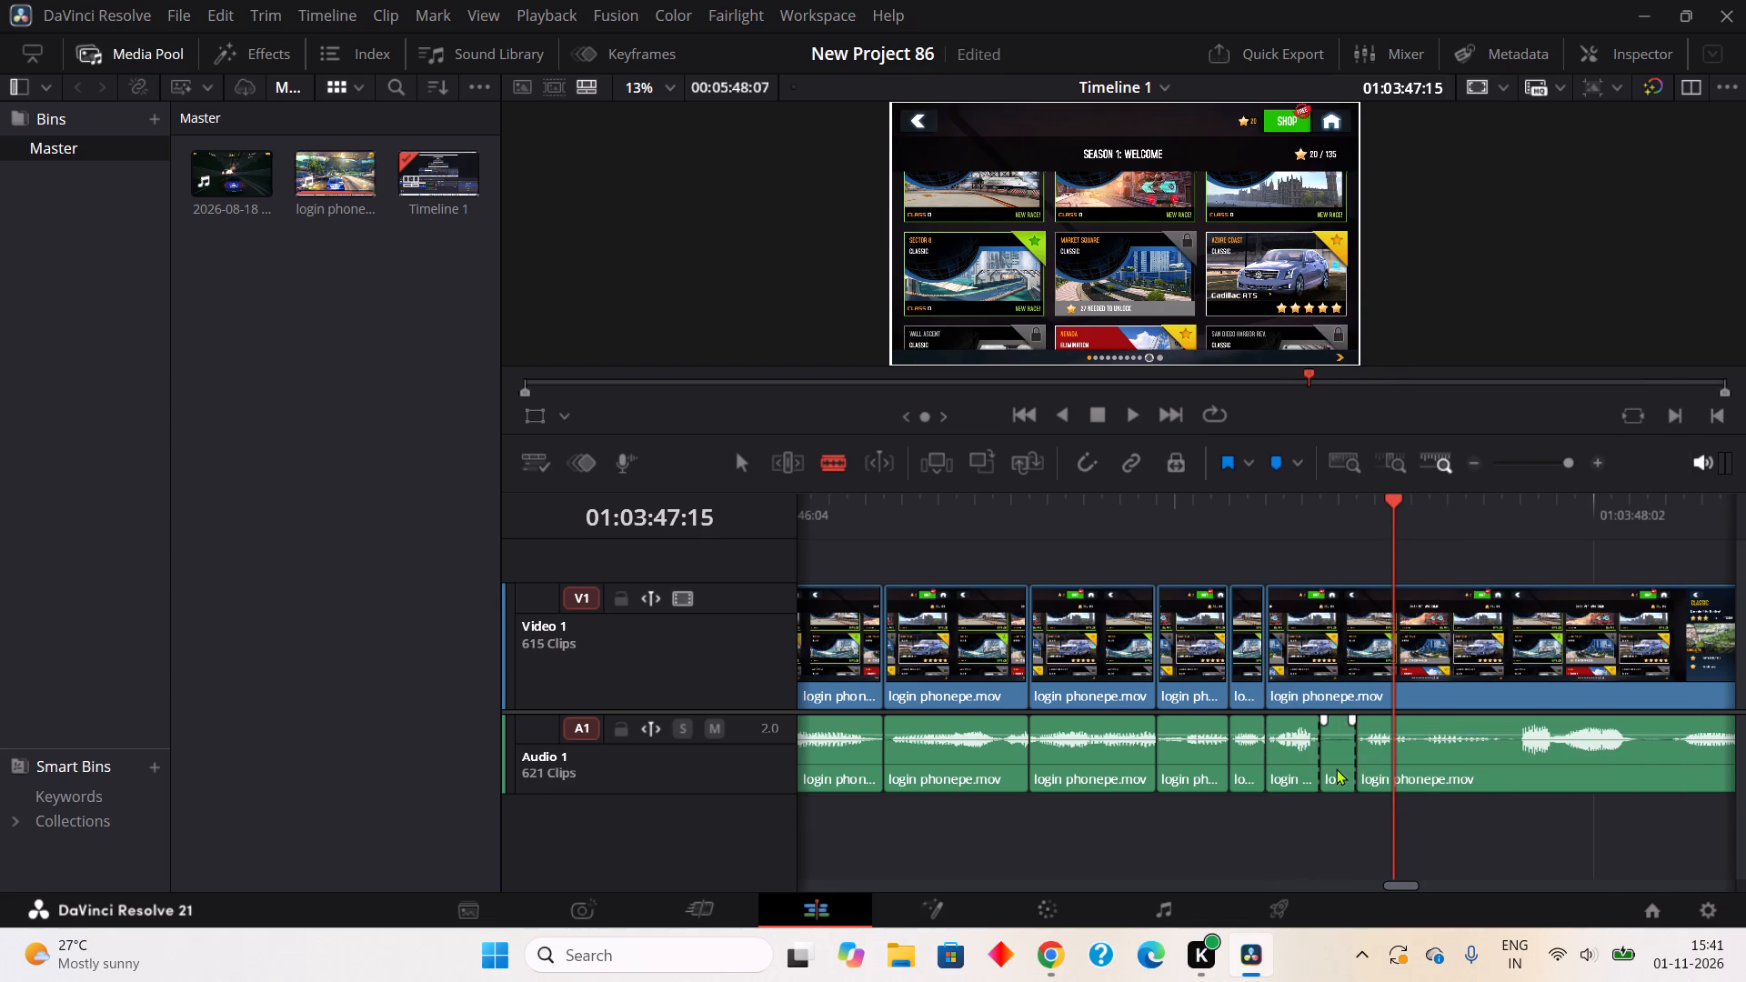
left_click(1380, 364)
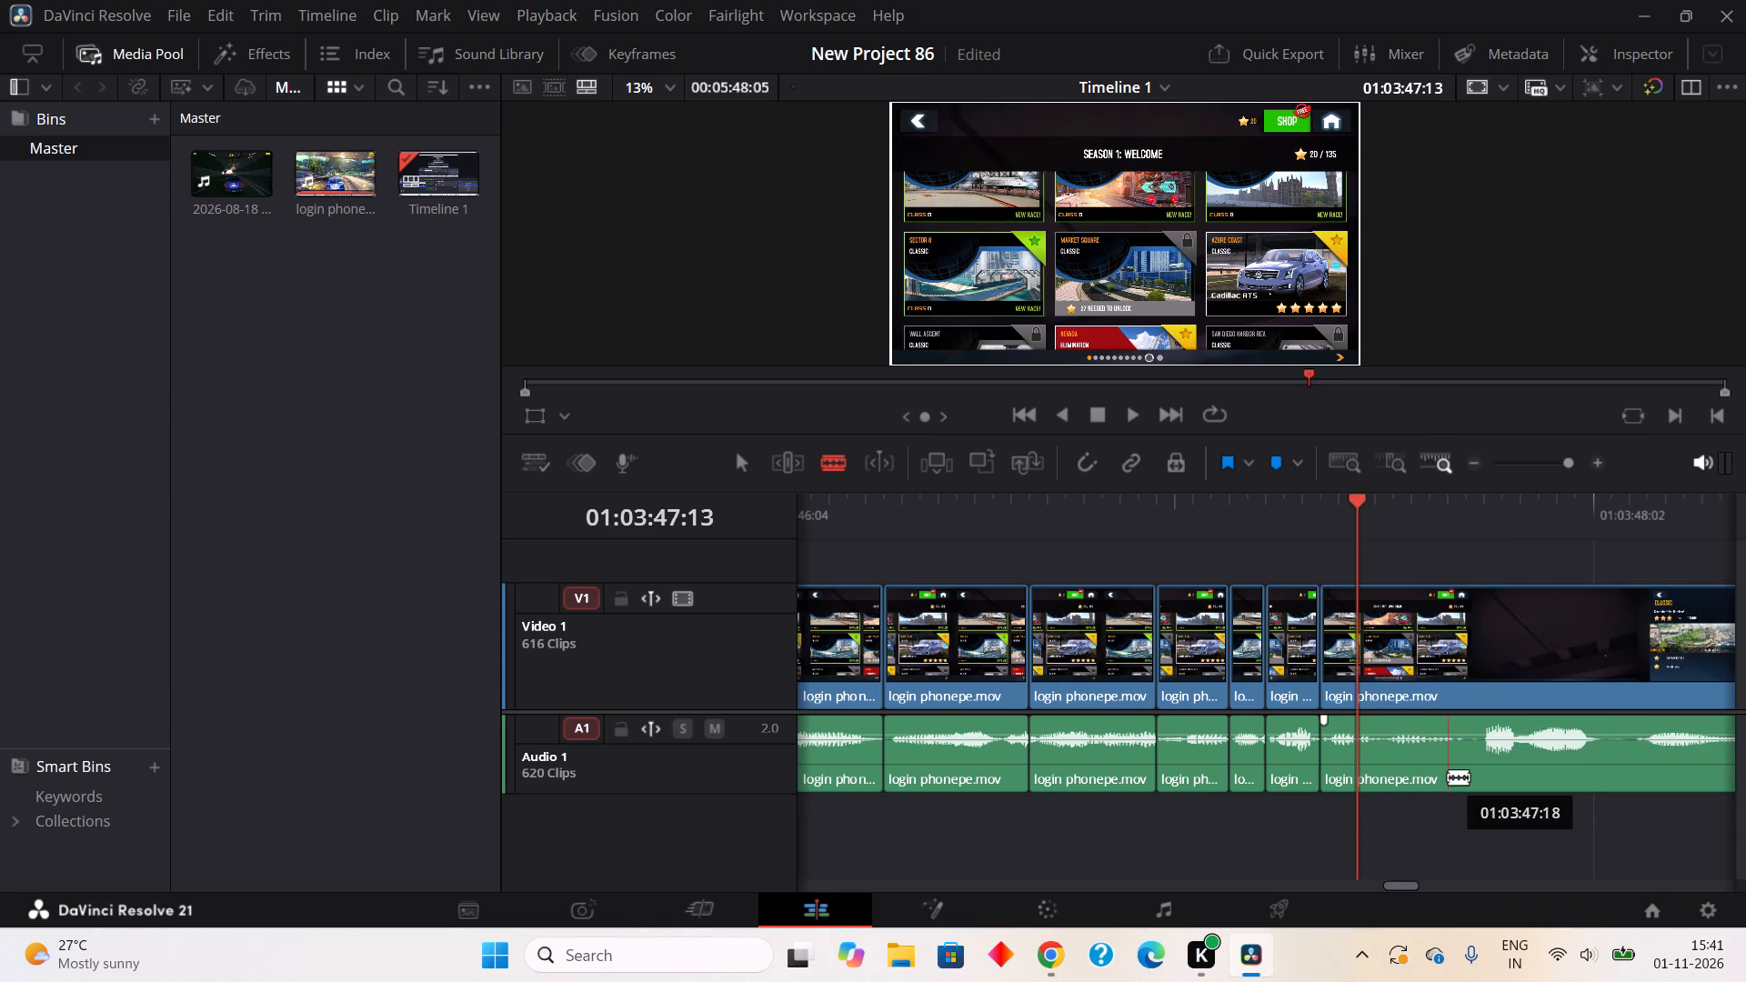
Split out the two-frame pause in the audio from about 01:03:47:18 to 01:03:47:20 and ripple cut it.
left_click(1448, 777)
left_click(1486, 760)
right_click(1465, 768)
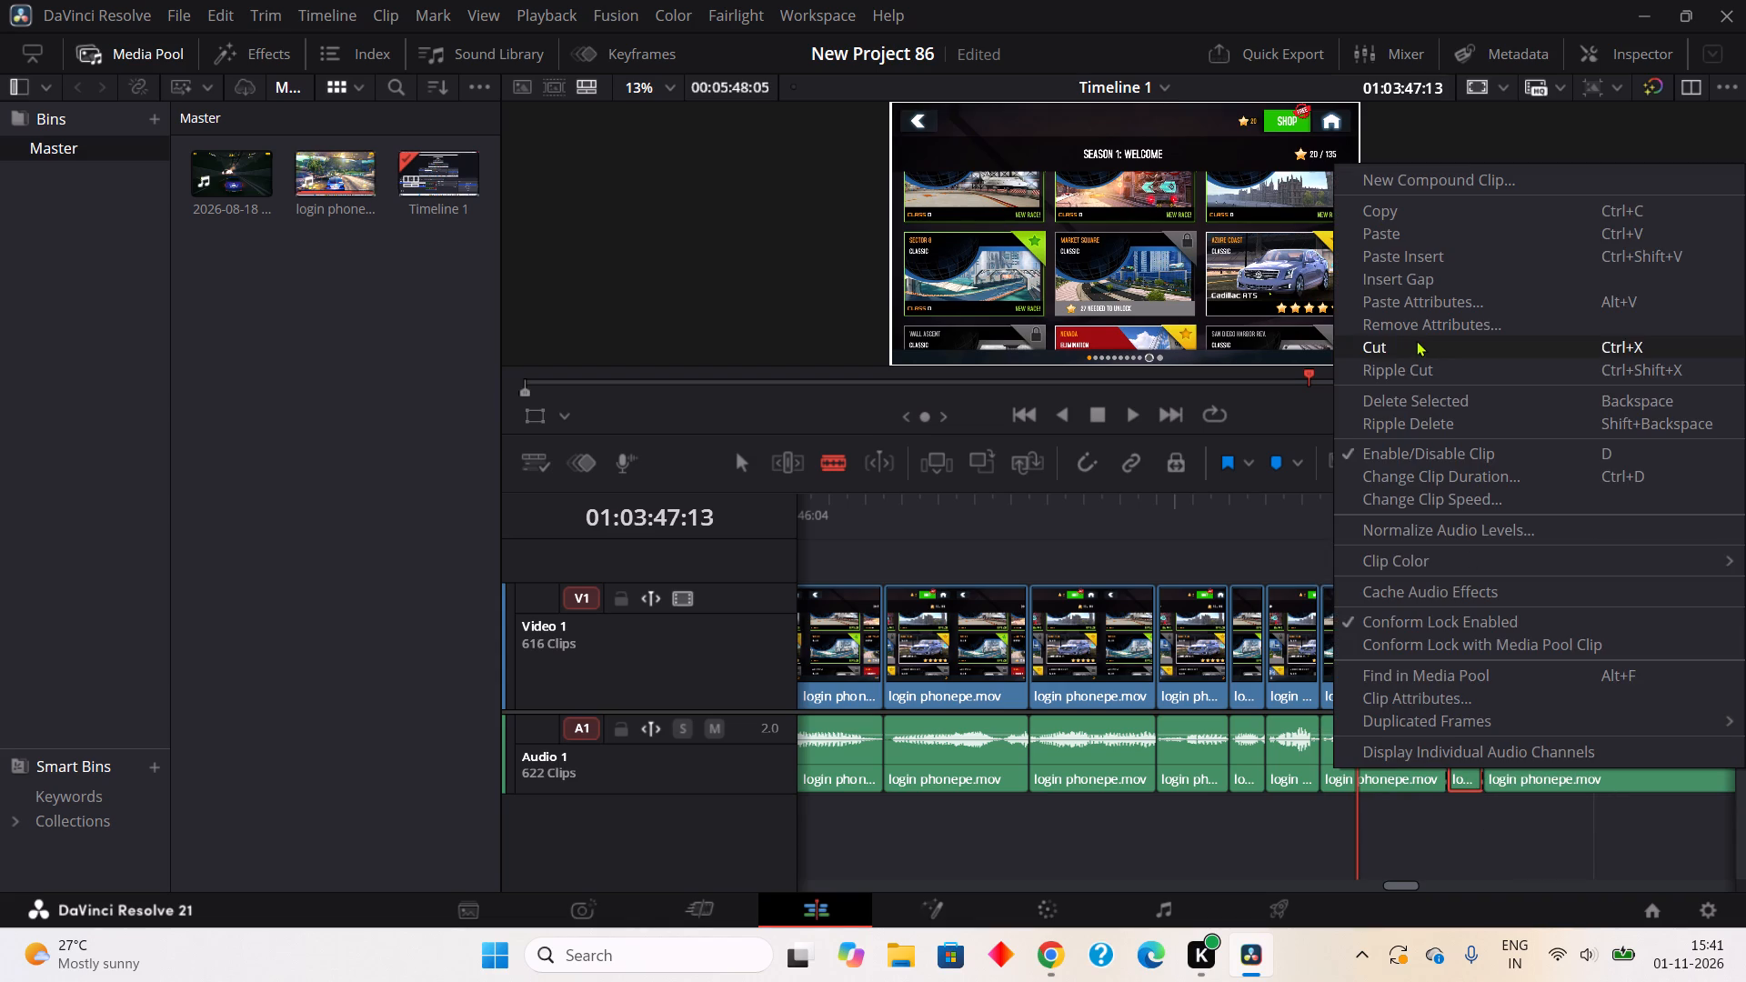
left_click(1417, 370)
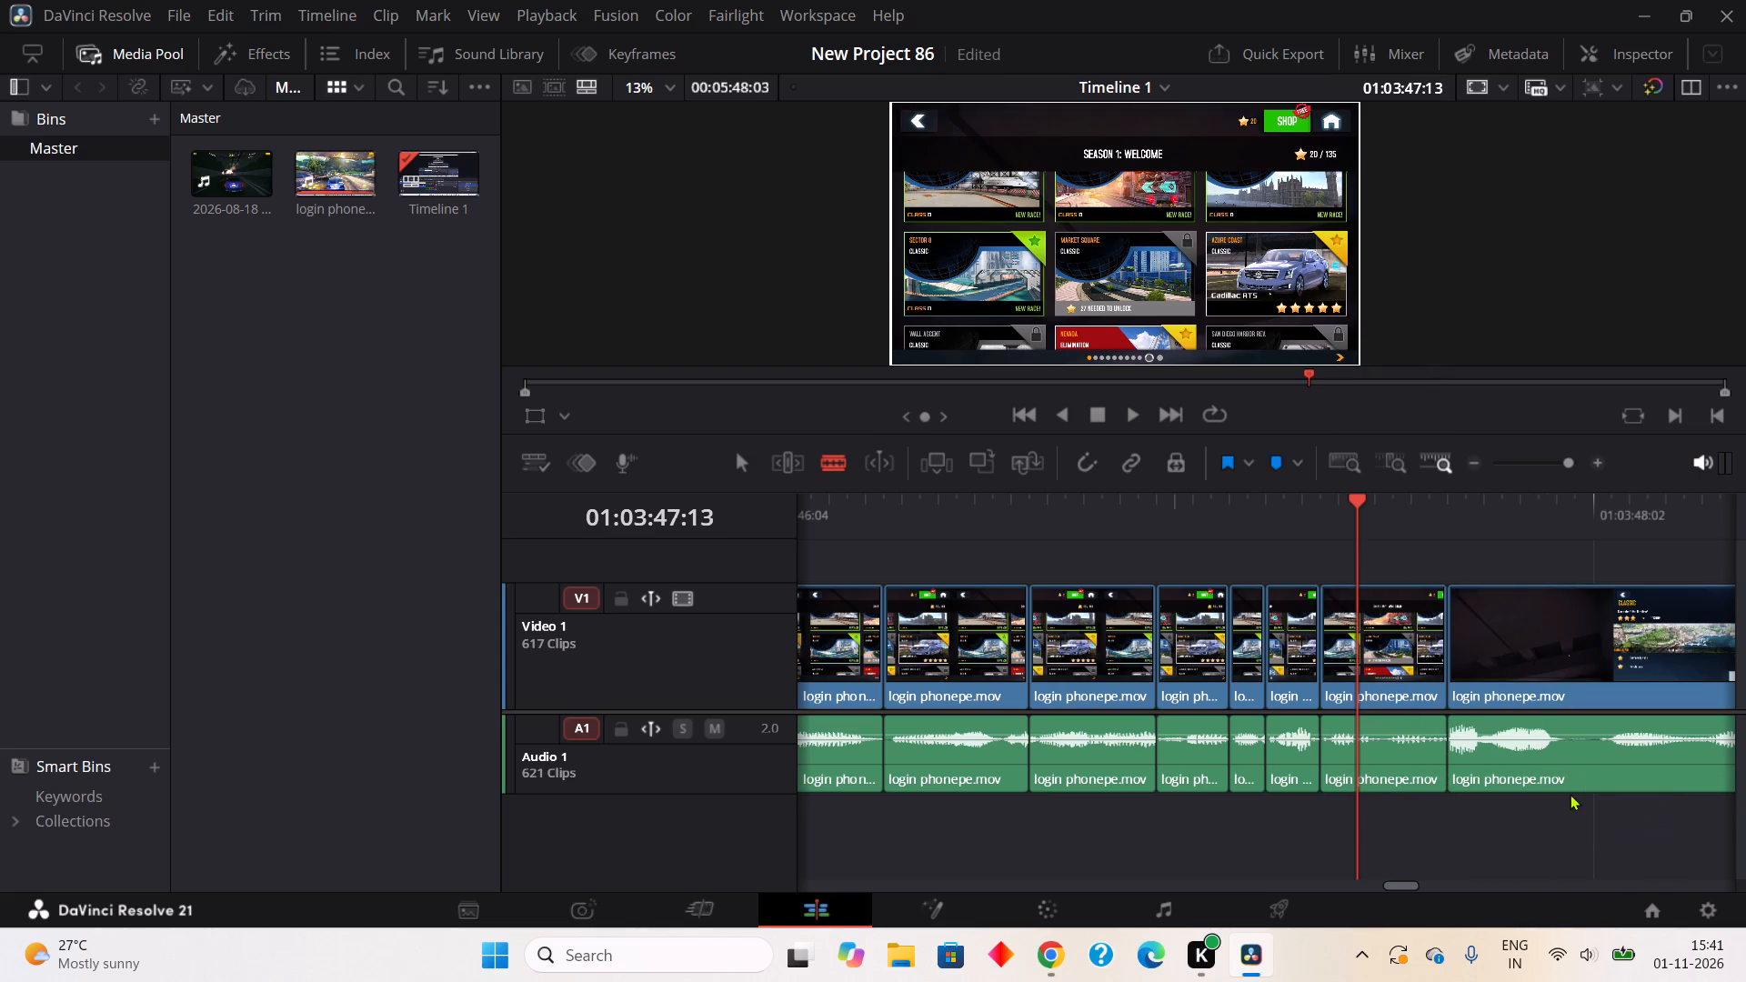
Split out the three-frame pause in the audio from about 01:03:48:00 to 01:03:48:03 and ripple cut it.
left_click(1570, 784)
left_click(1613, 777)
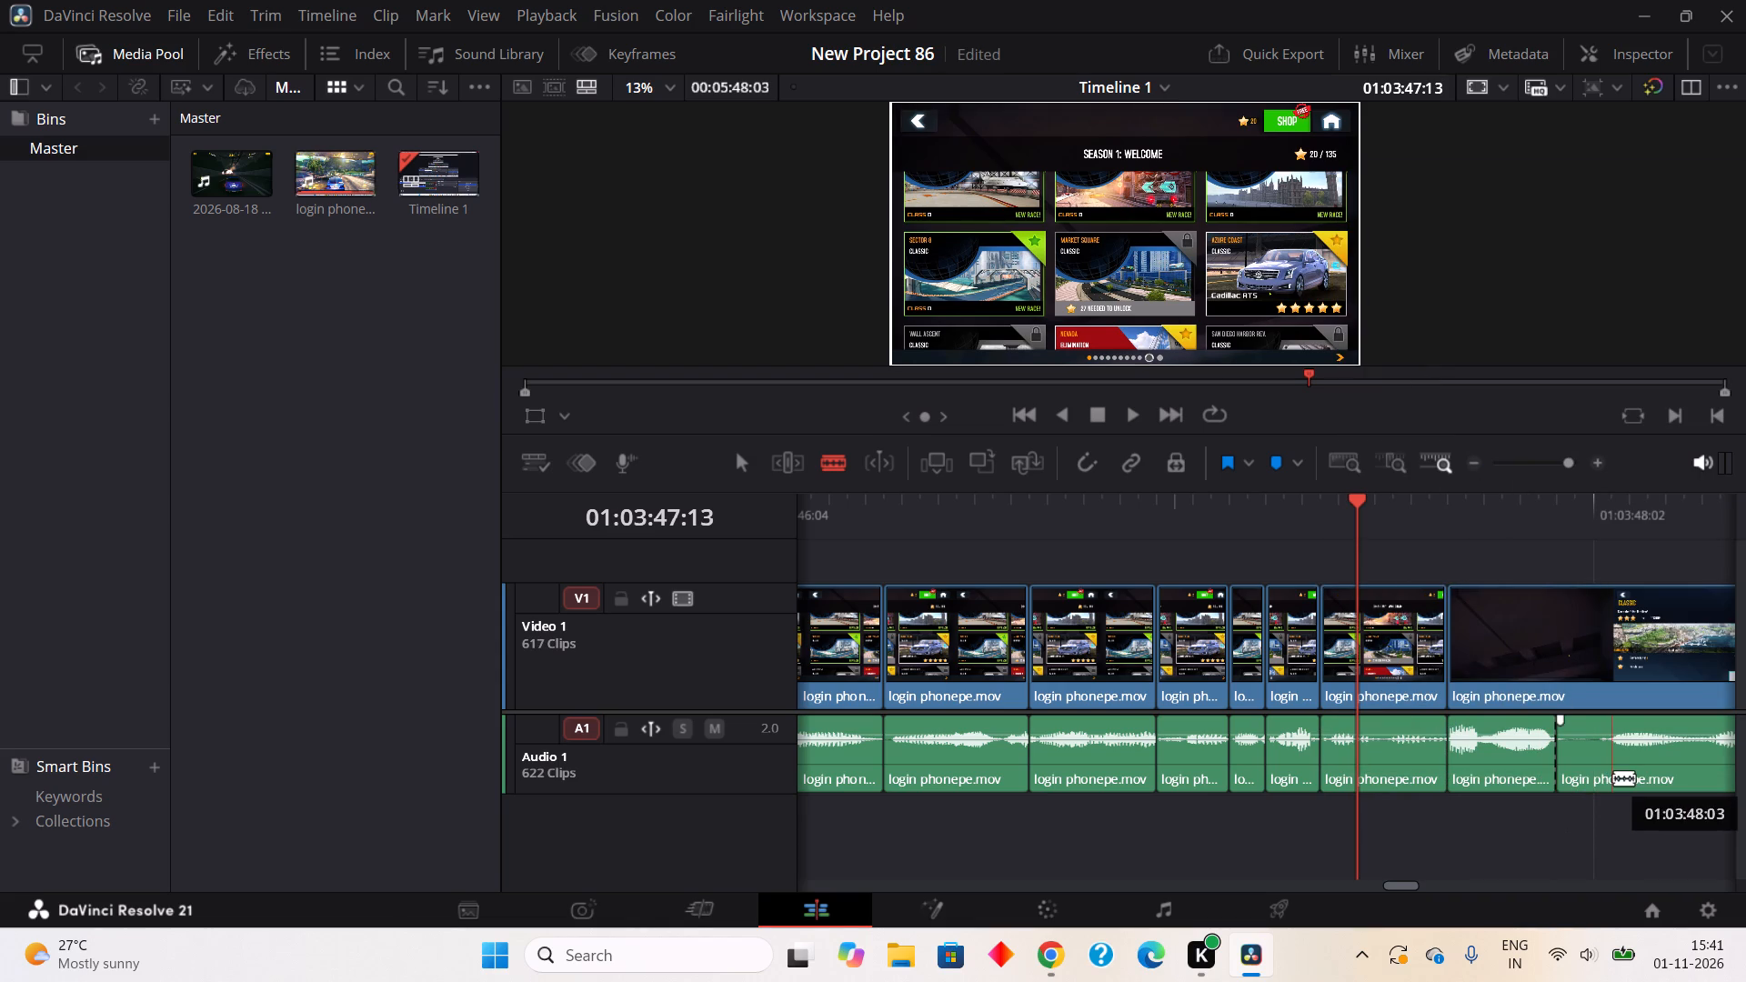
right_click(1590, 773)
left_click(1419, 370)
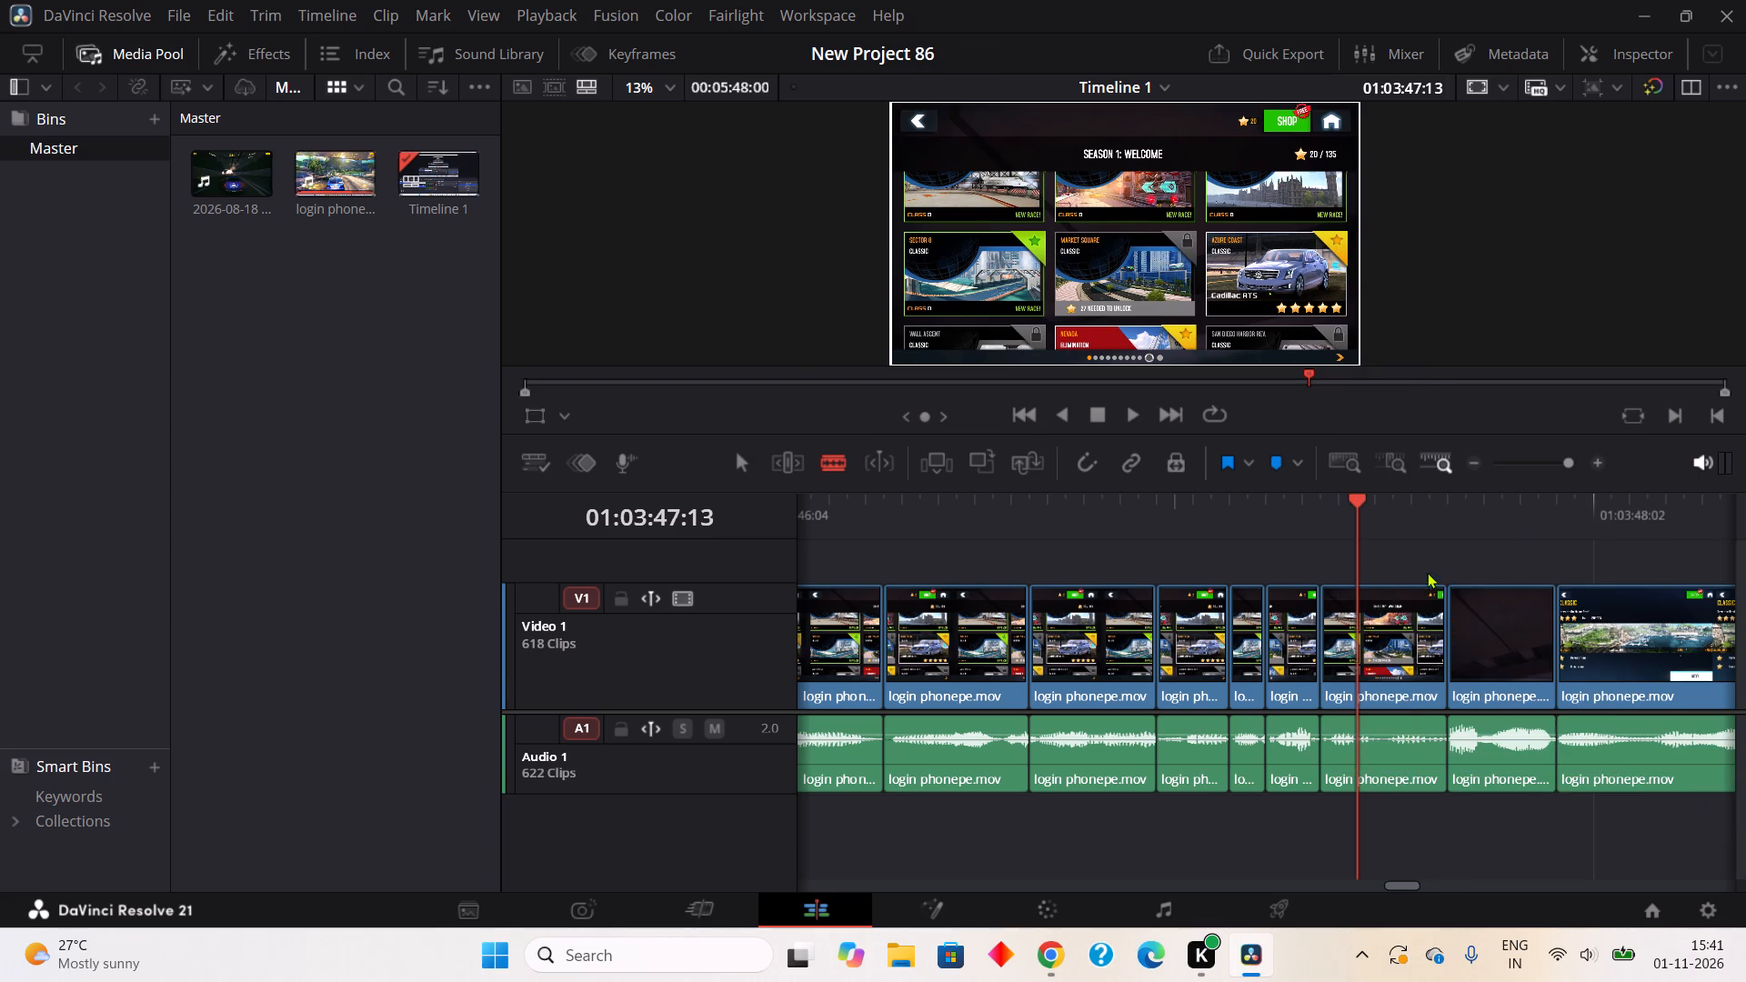
Play back the edited section from 01:03:47:13 to about 01:03:48:23 to check the latest cuts.
left_click(1126, 407)
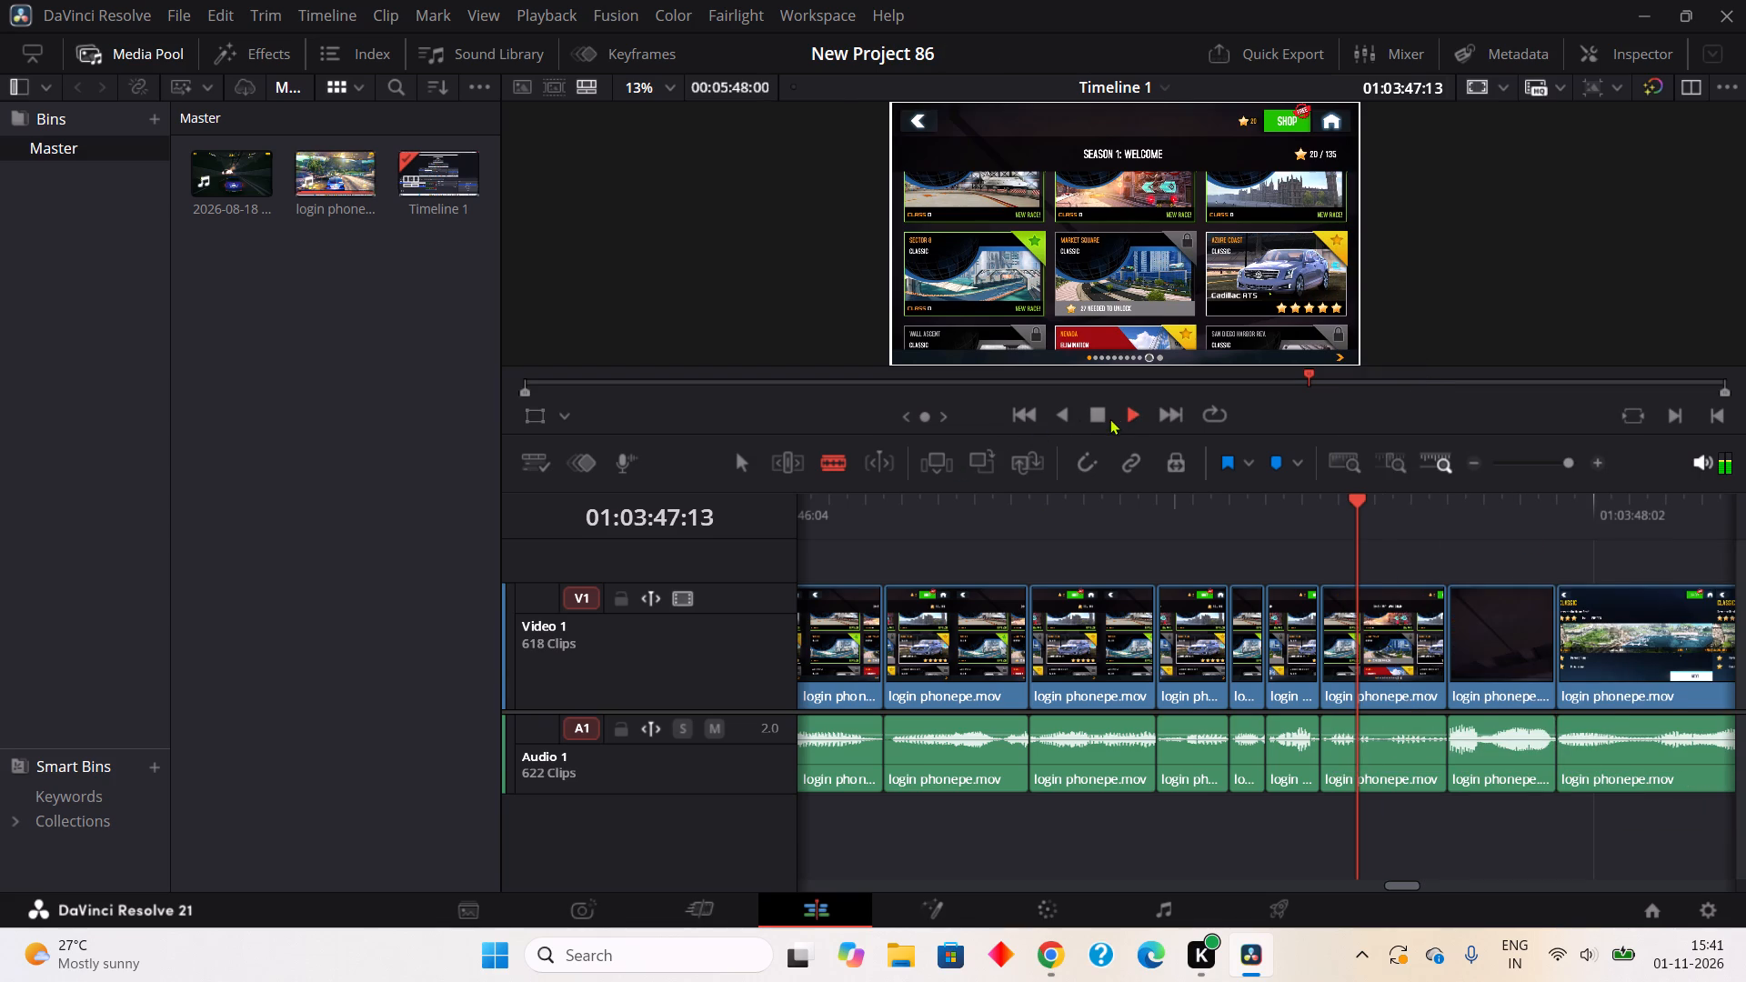
left_click(1096, 411)
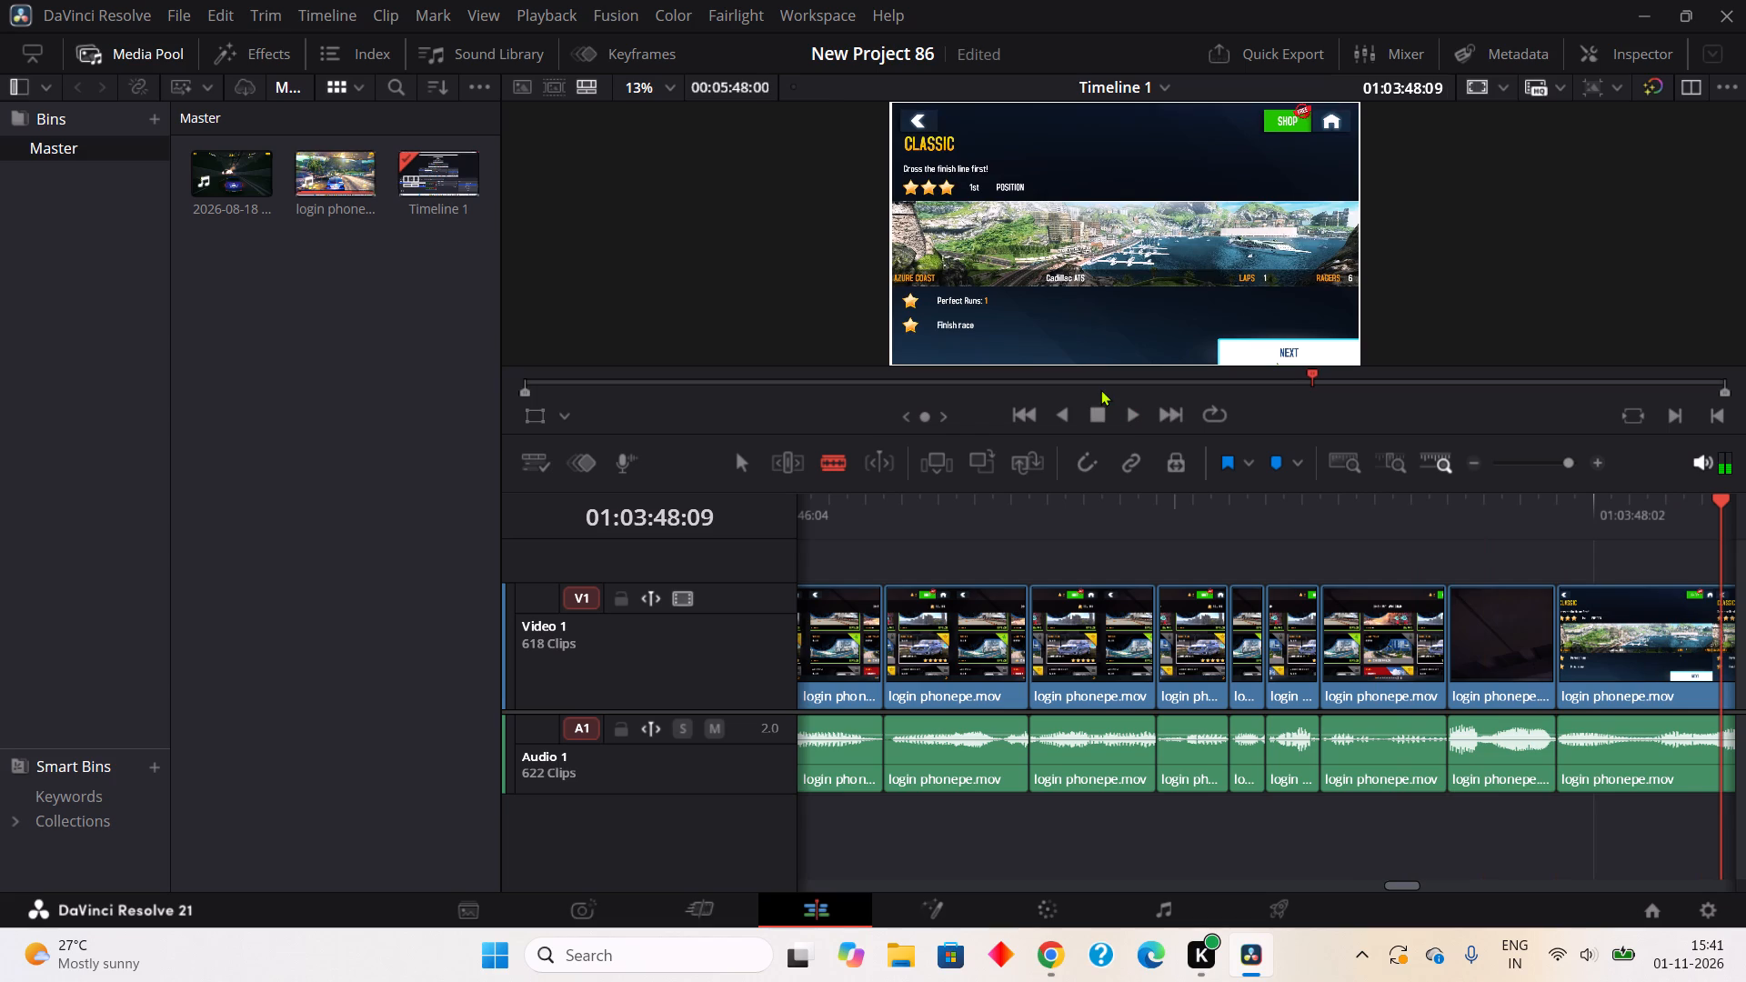
left_click(1122, 410)
left_click(1095, 409)
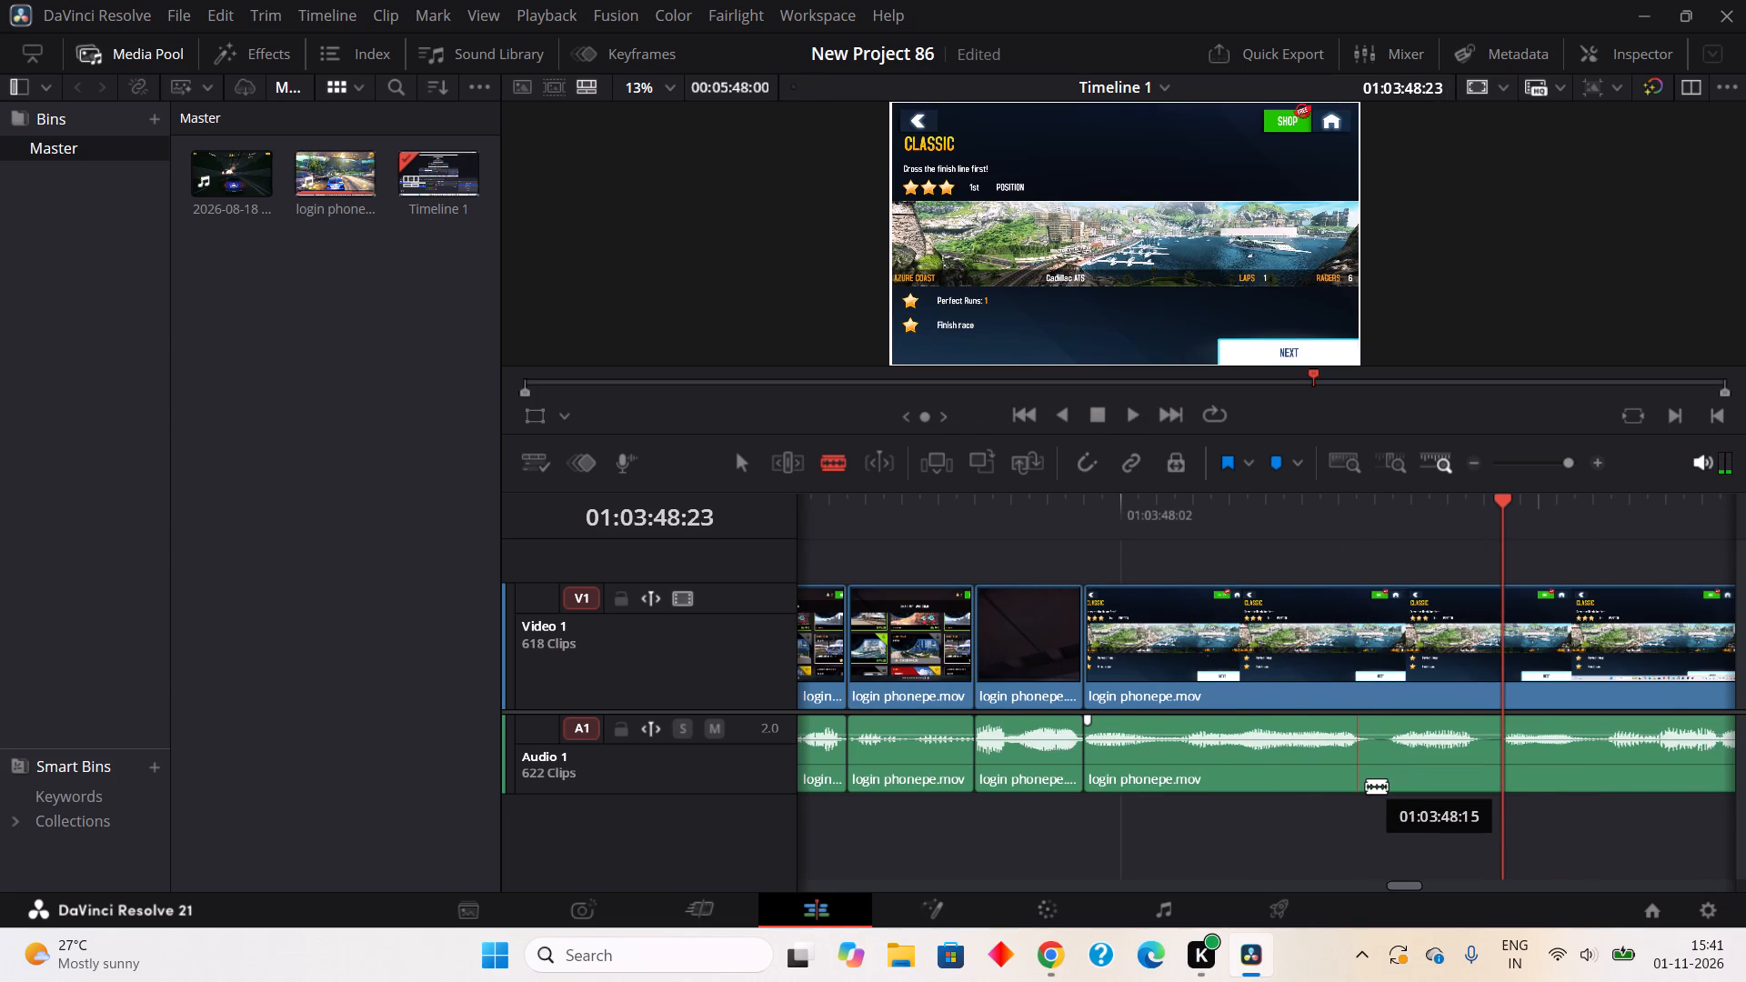
Split out the two-frame pause in the audio from about 01:03:48:15 to 01:03:48:17 and ripple cut it.
left_click(1366, 786)
left_click(1396, 775)
right_click(1376, 770)
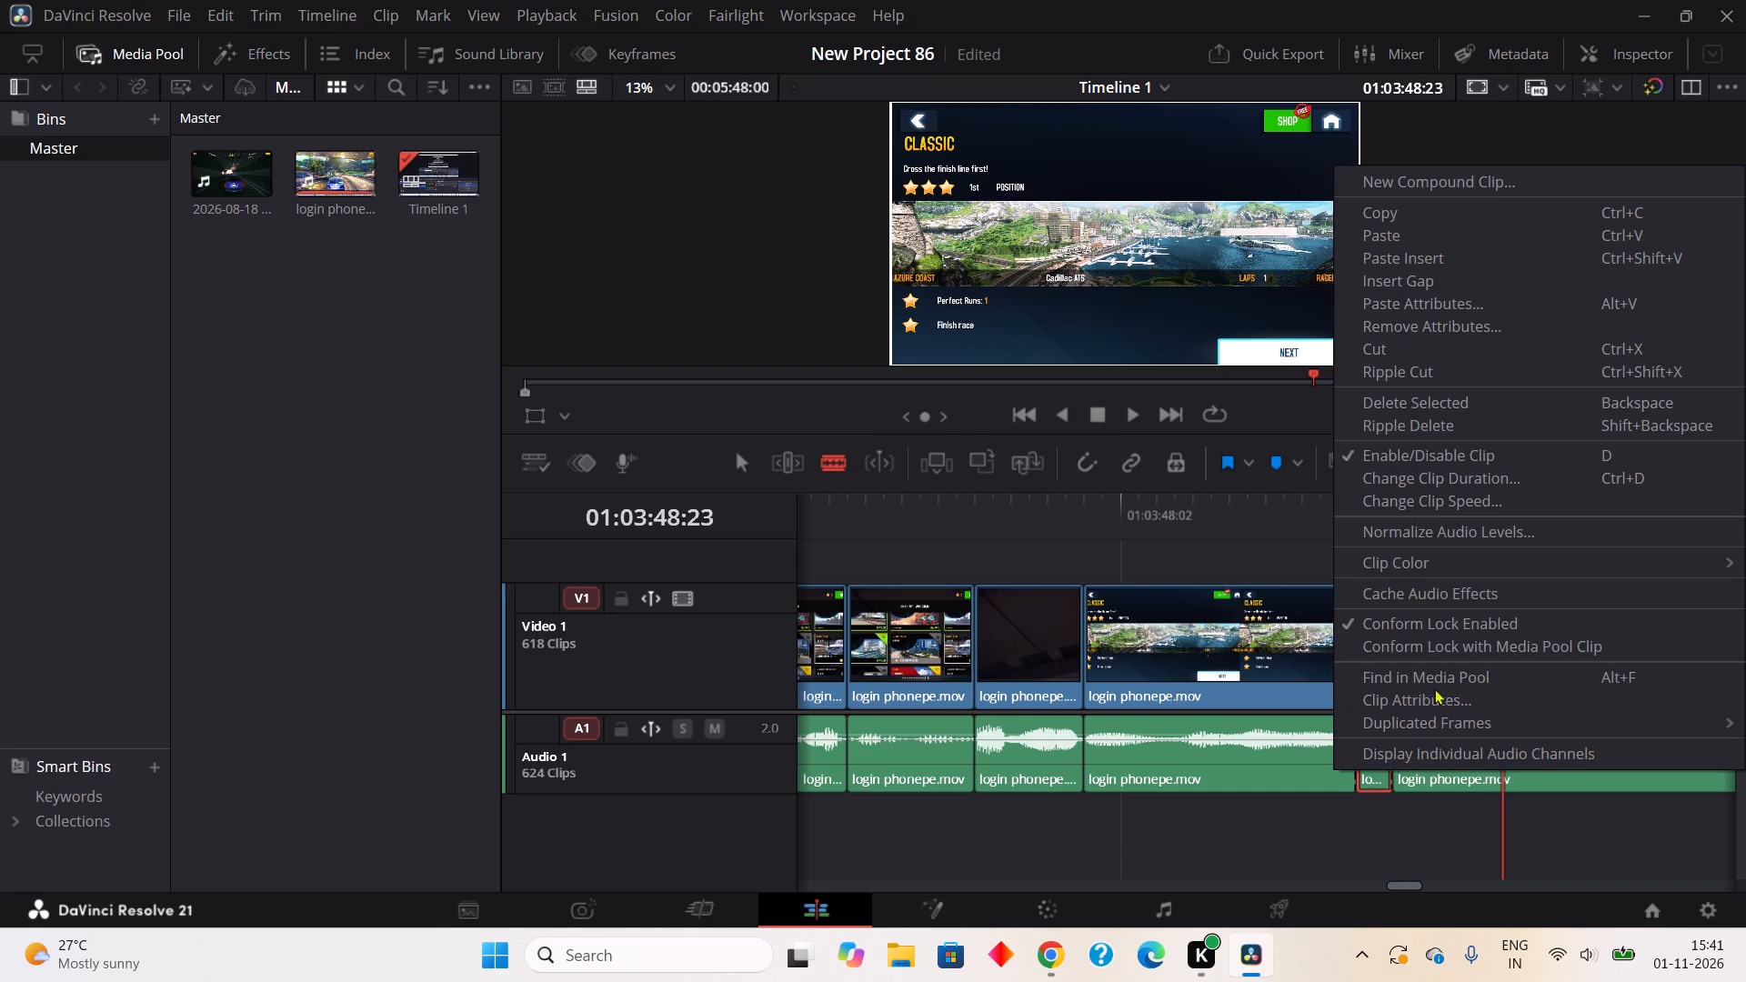
left_click(1410, 369)
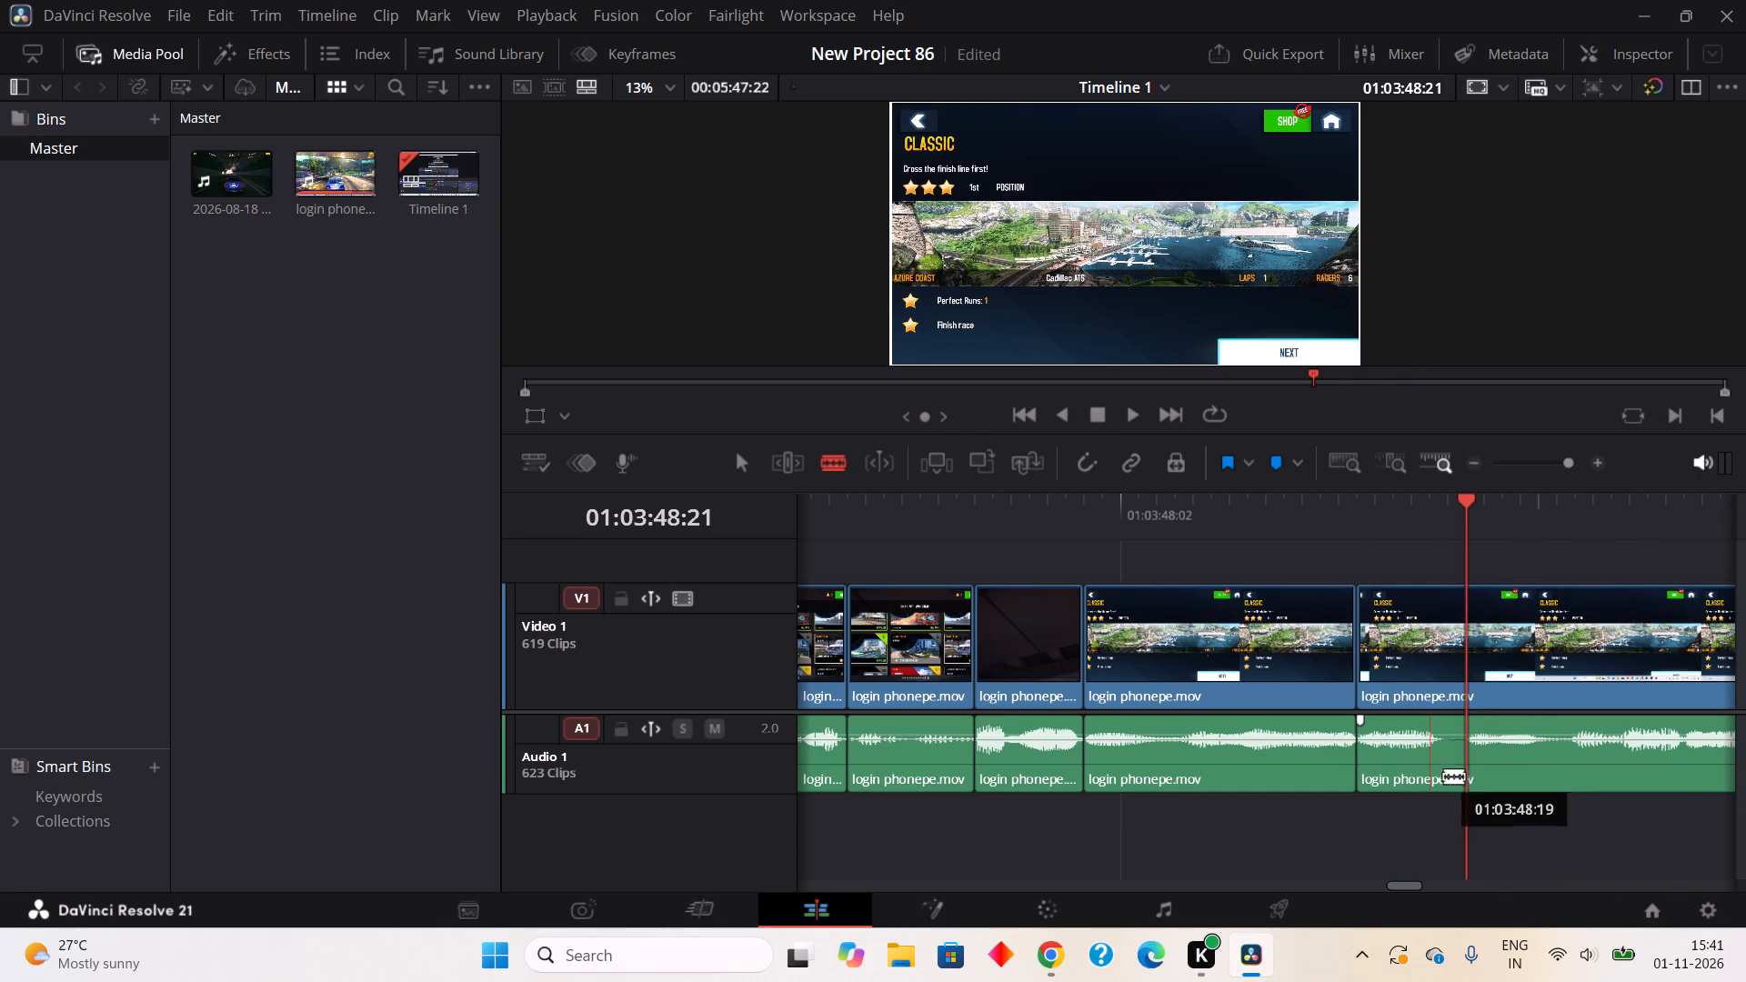
Split out the one-frame pause in the audio from about 01:03:48:20 to 01:03:48:21 and ripple cut it.
left_click(1450, 770)
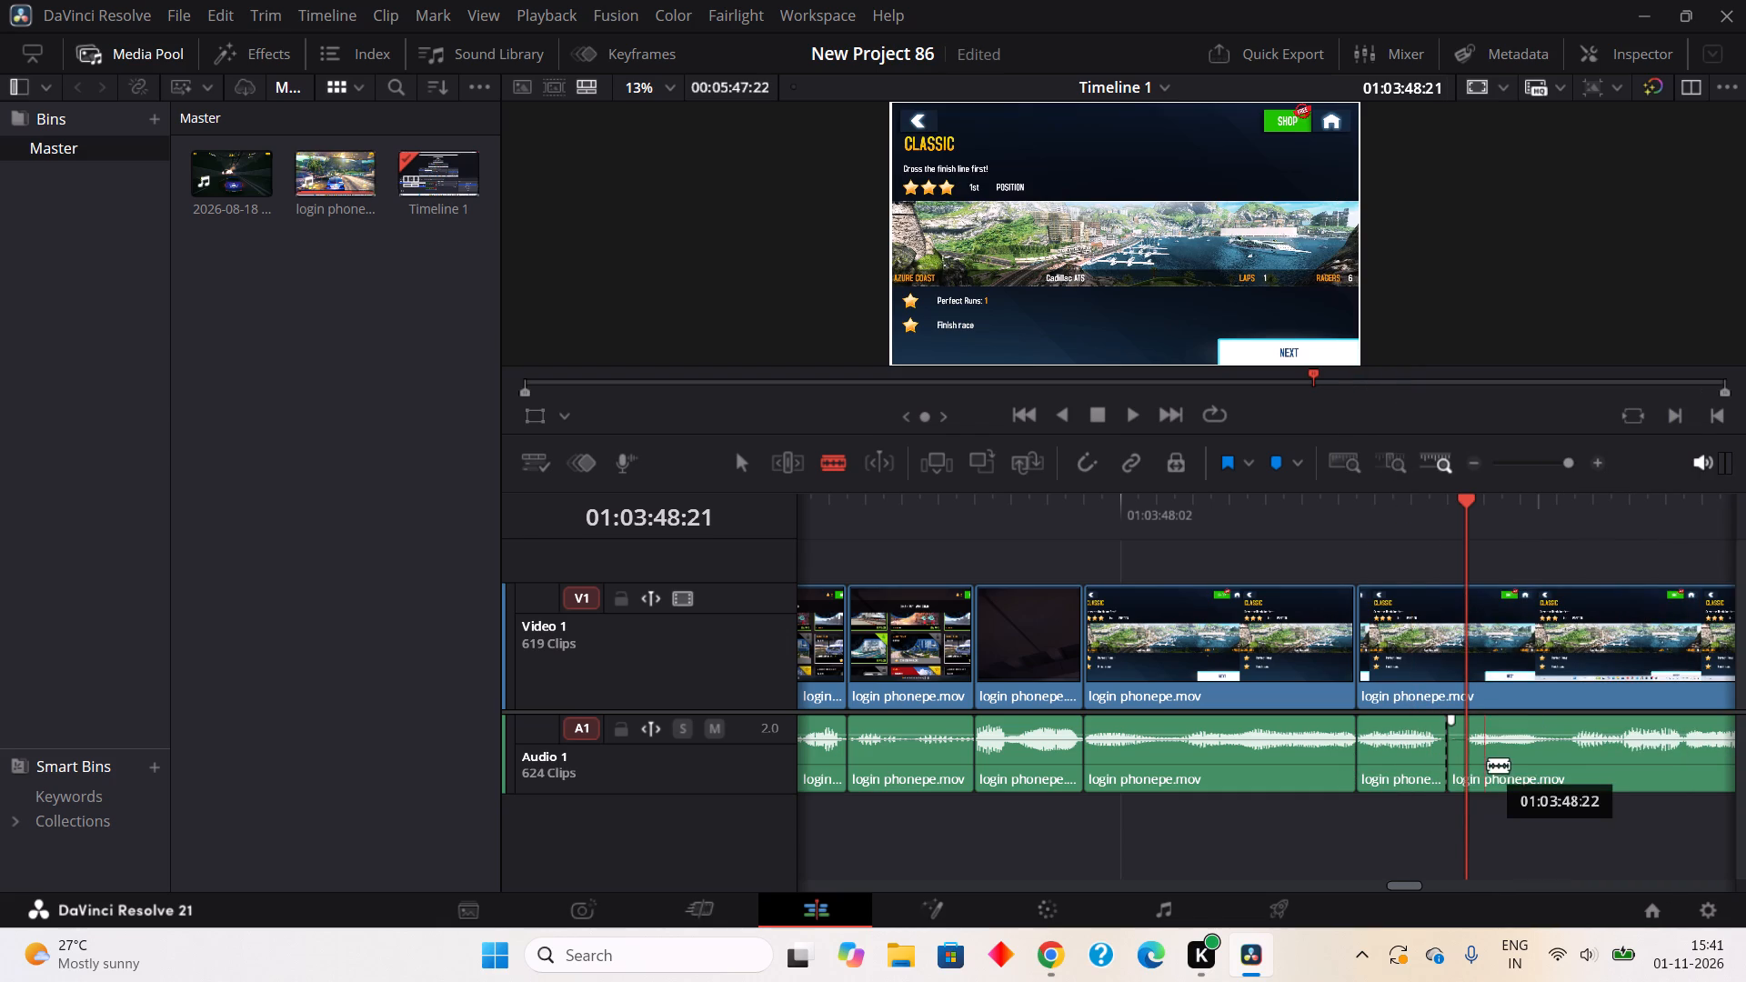
left_click(1468, 769)
right_click(1453, 771)
left_click(1450, 372)
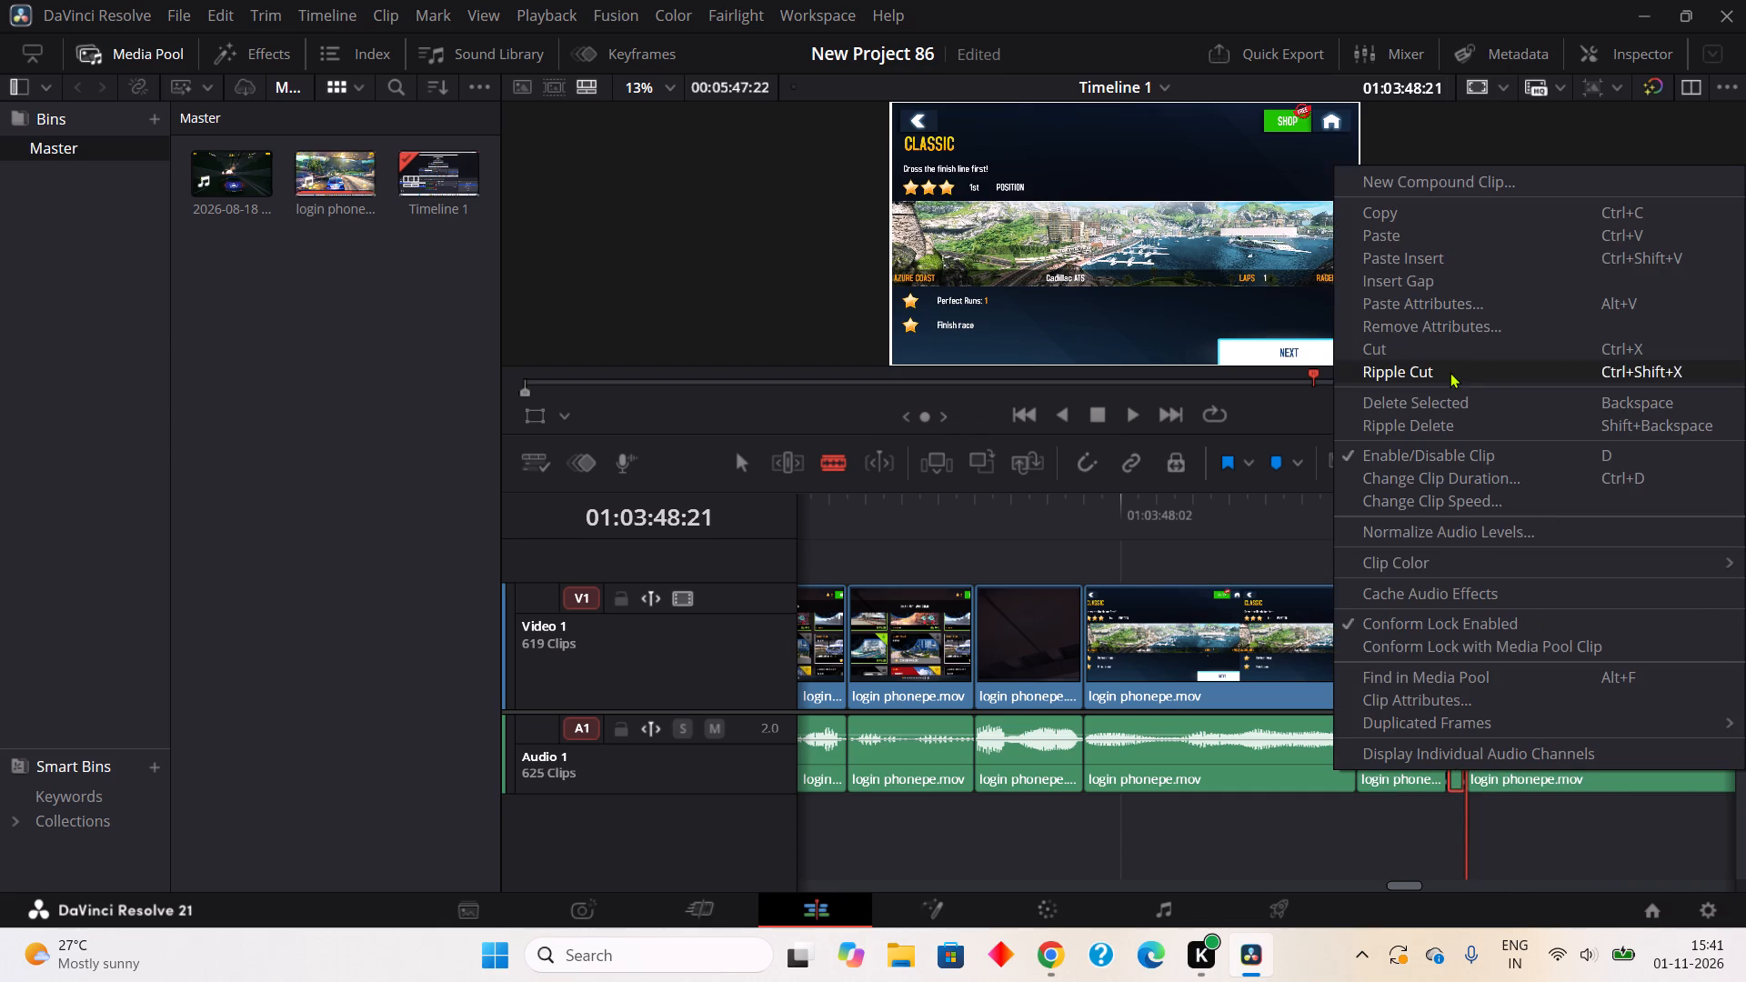
Split out the one-frame pause in the earlier audio from about 01:03:47:14 to 01:03:47:15 and ripple cut it.
left_click(903, 767)
left_click(931, 757)
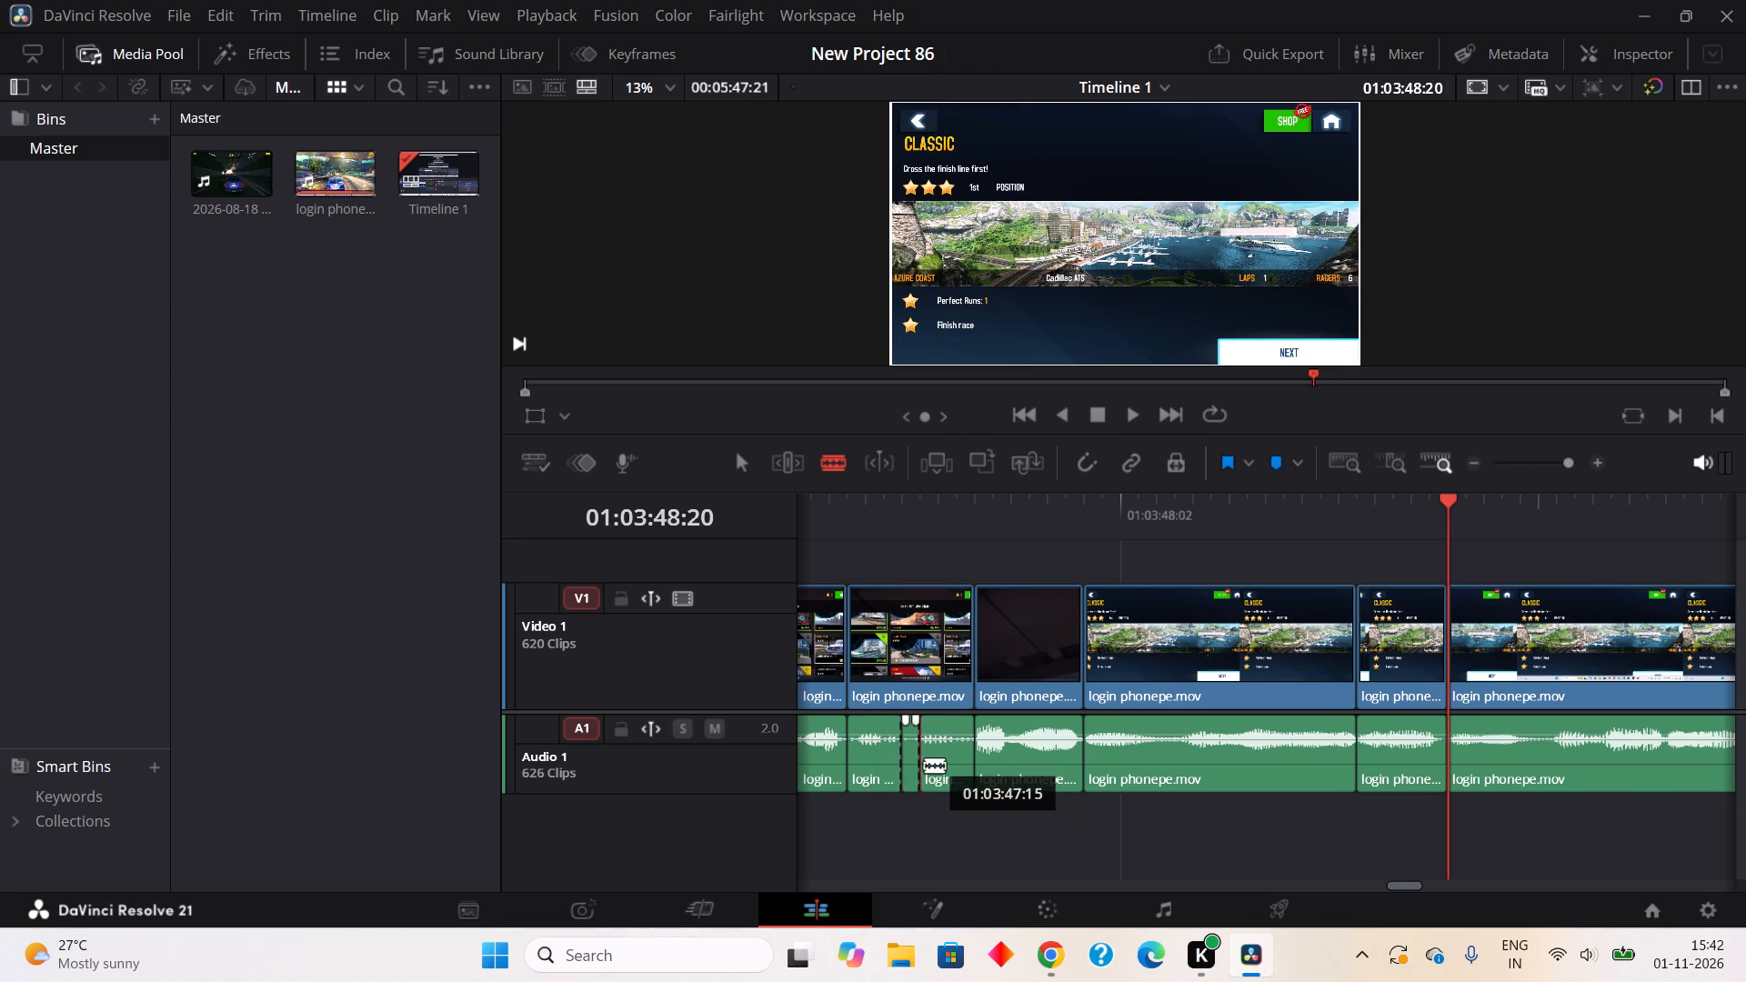
right_click(898, 780)
right_click(907, 751)
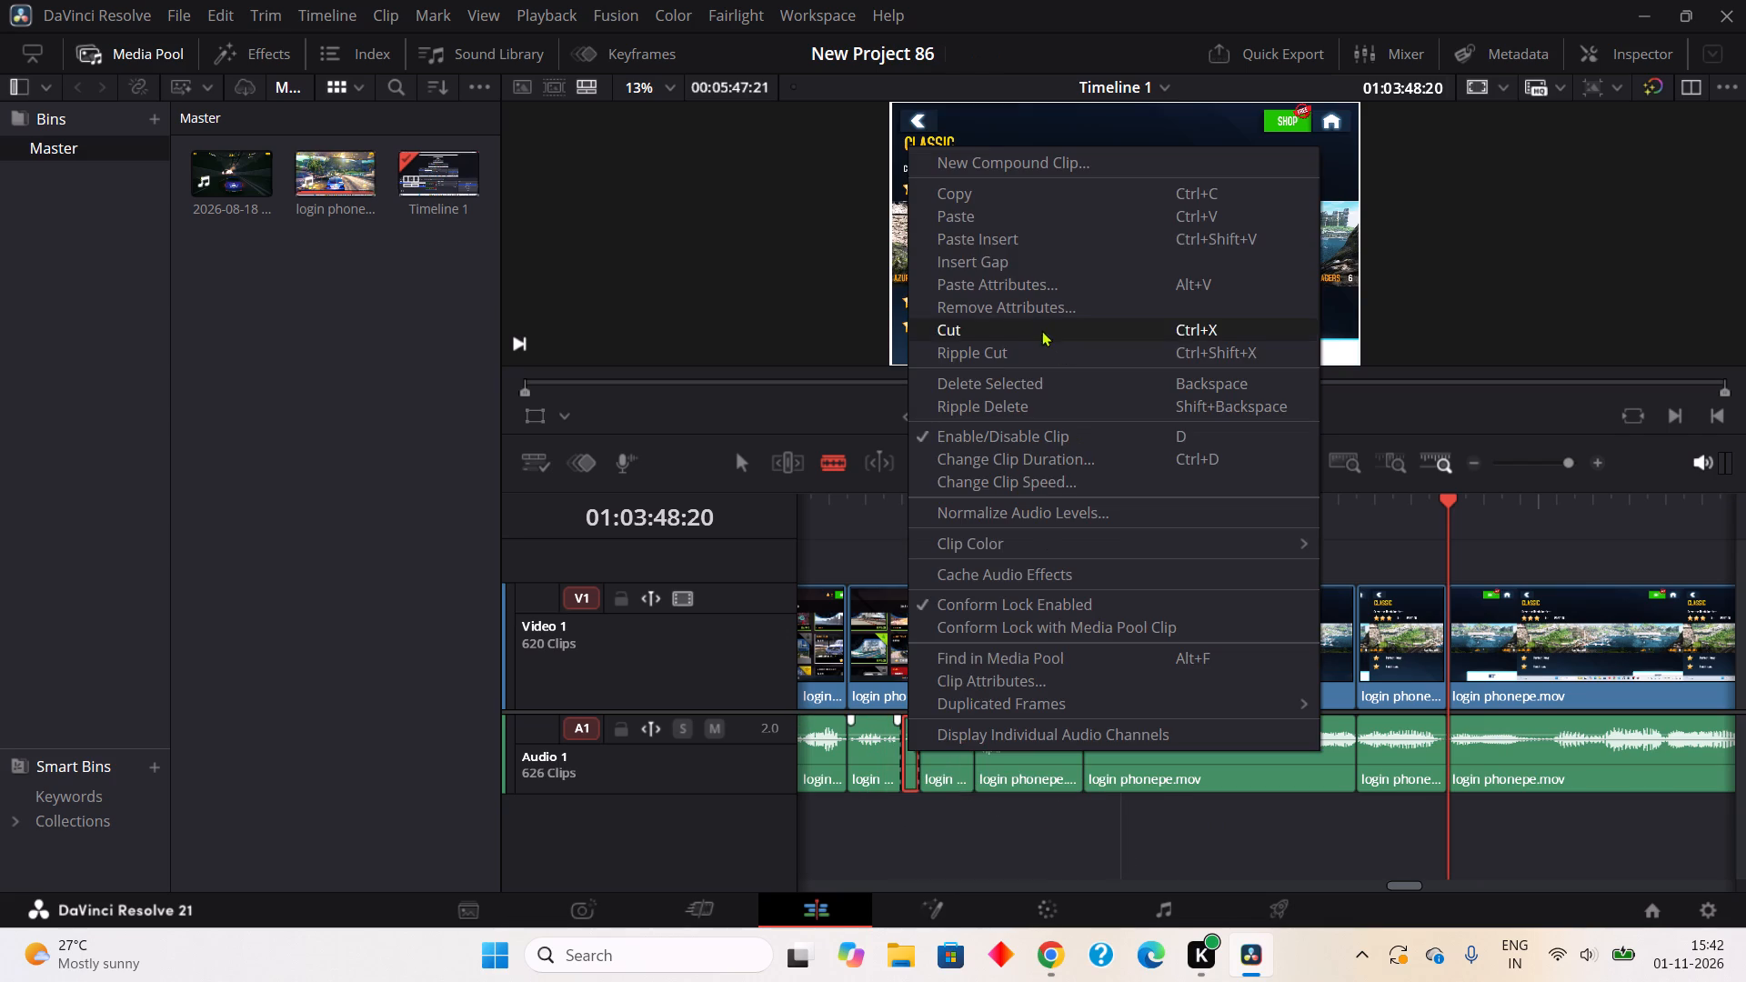
left_click(1036, 345)
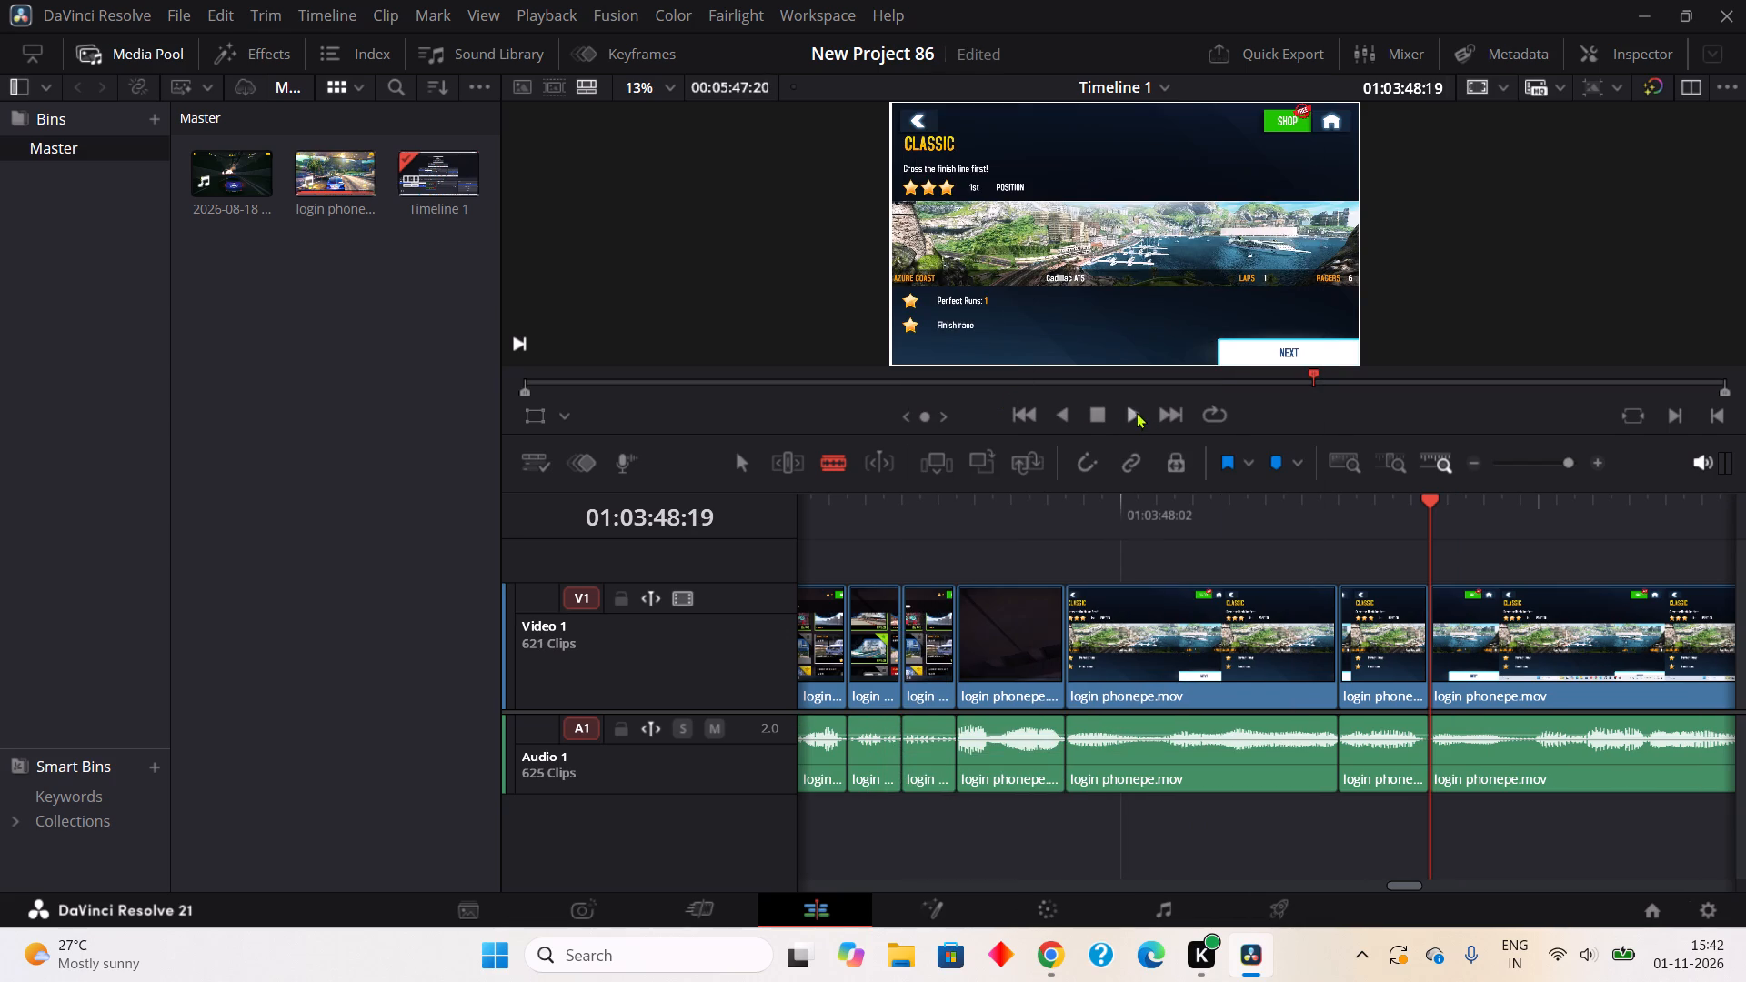
Play back the timeline from 01:03:48:19 to about 01:03:49:19 to find the next pauses.
left_click(1136, 412)
left_click(1099, 409)
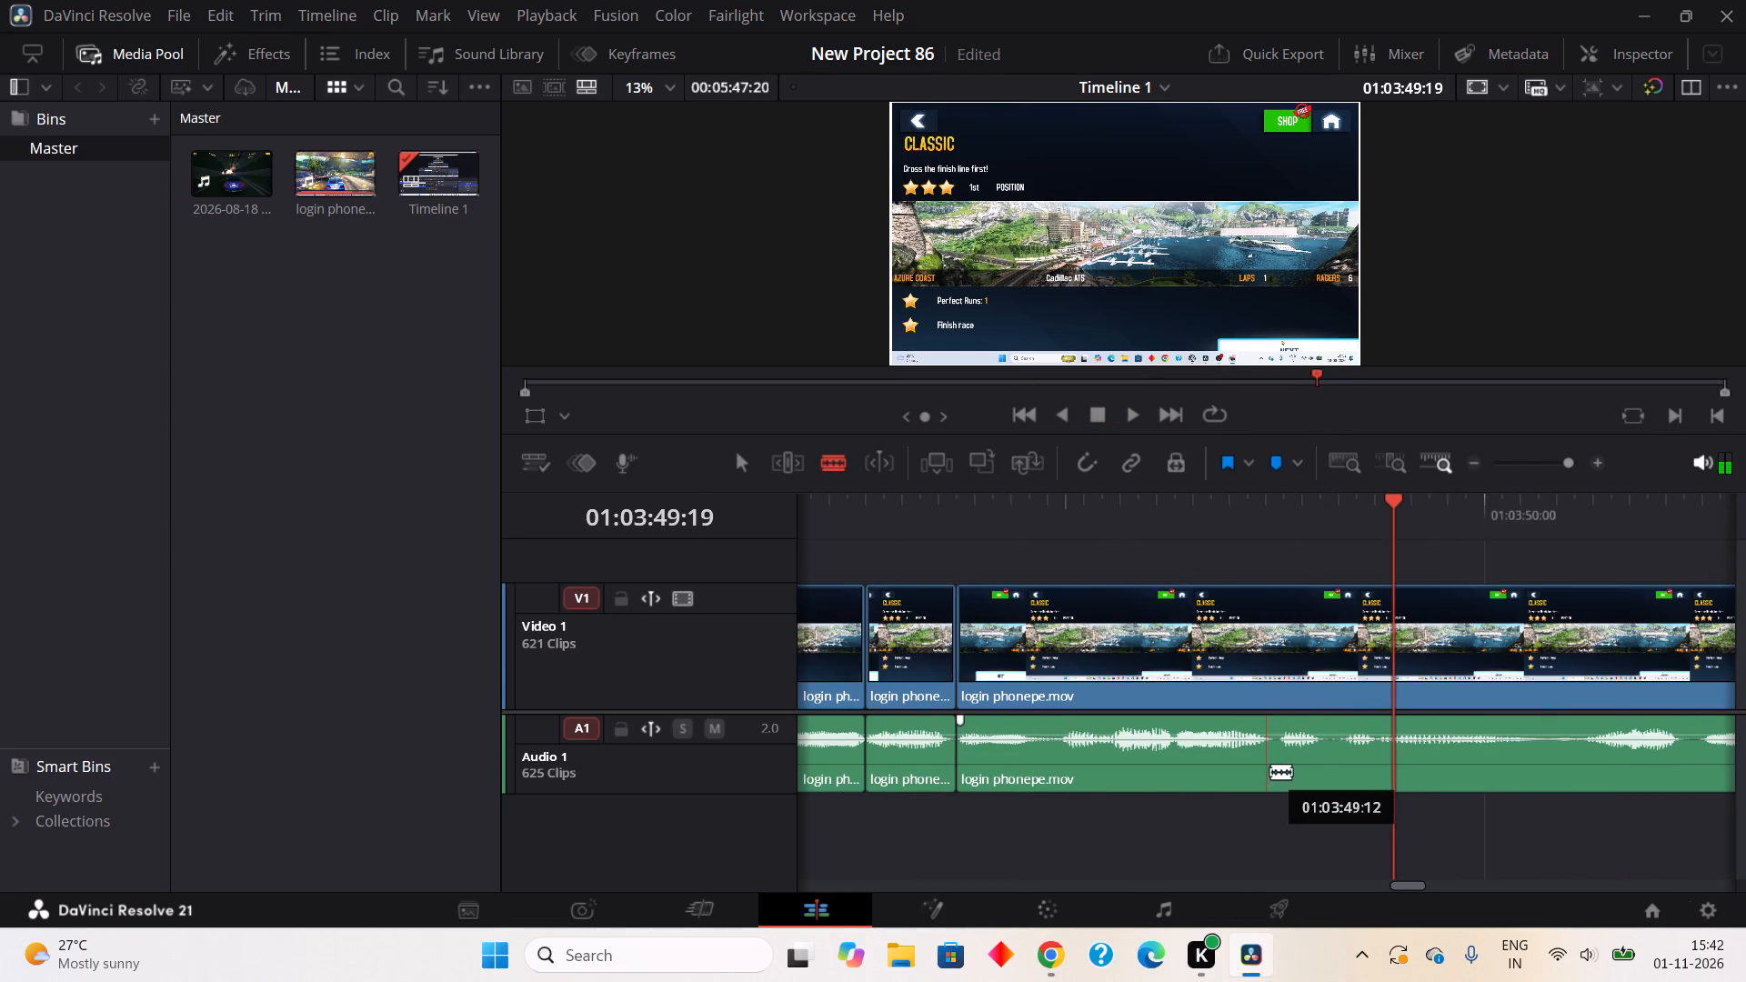
Split out the one-frame pause in the audio from about 01:03:49:12 to 01:03:49:13 and ripple cut it.
left_click(1270, 771)
left_click(1289, 763)
right_click(1273, 767)
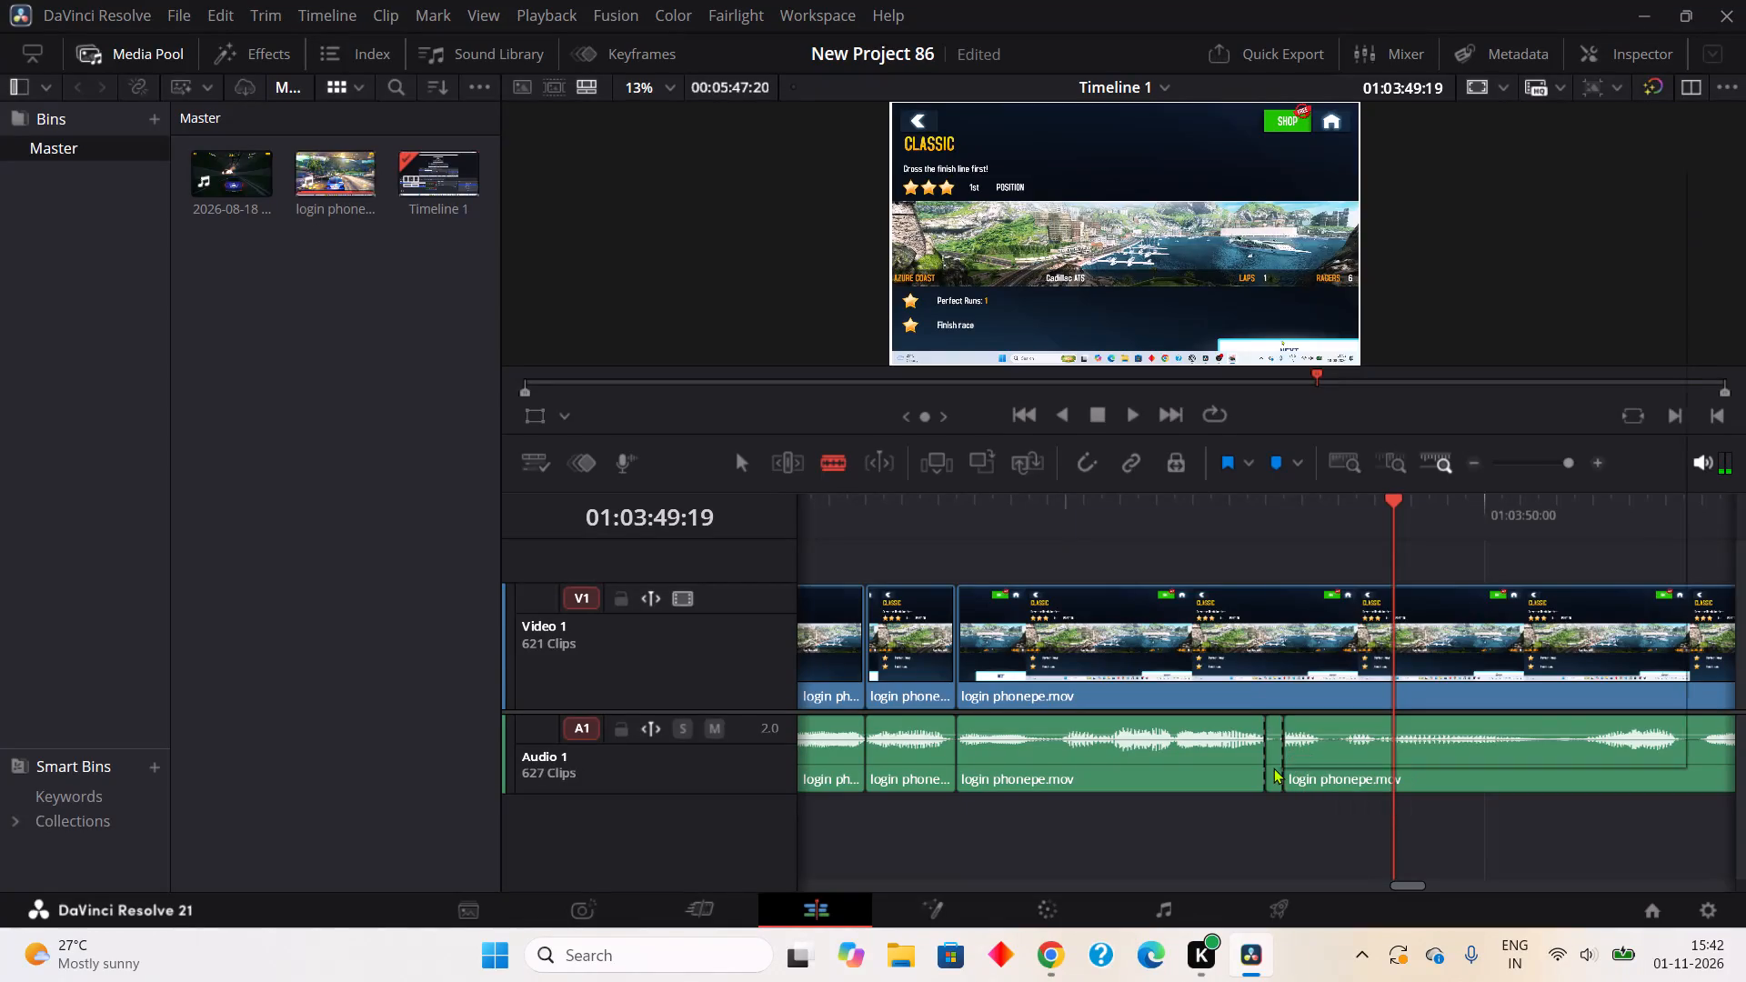
left_click(1343, 359)
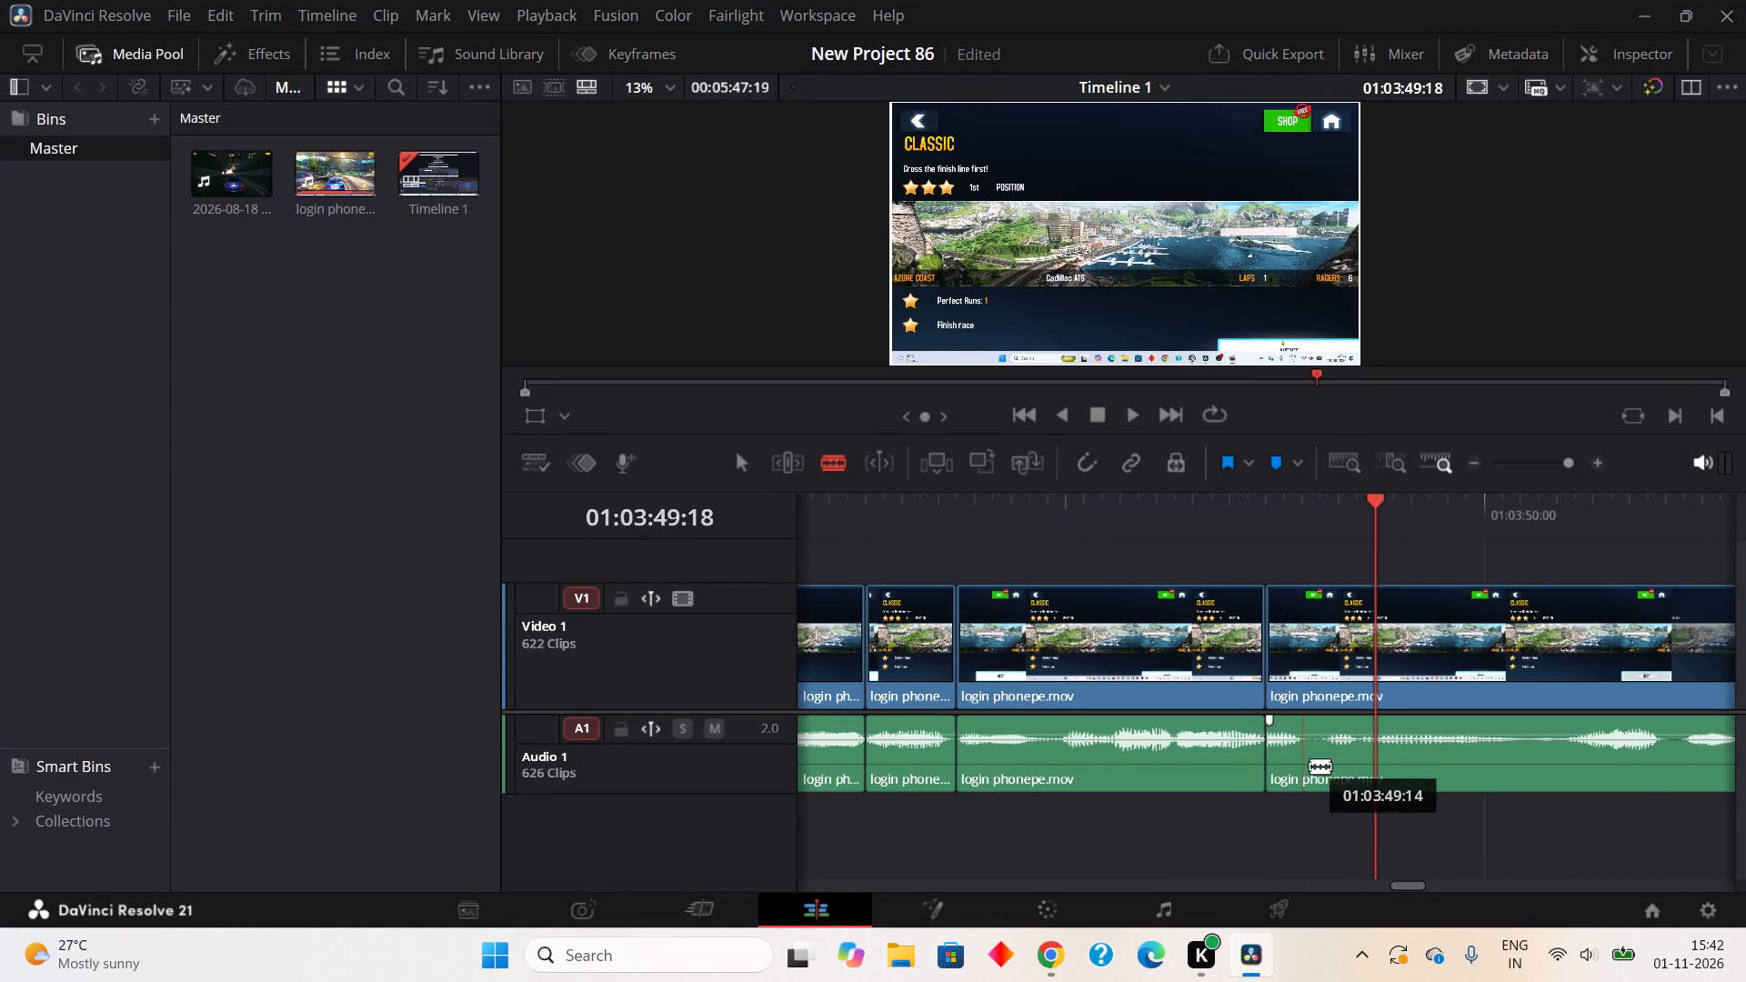
Split out the one-frame pause in the audio from about 01:03:49:14 to 01:03:49:15 and ripple cut it.
left_click(1310, 770)
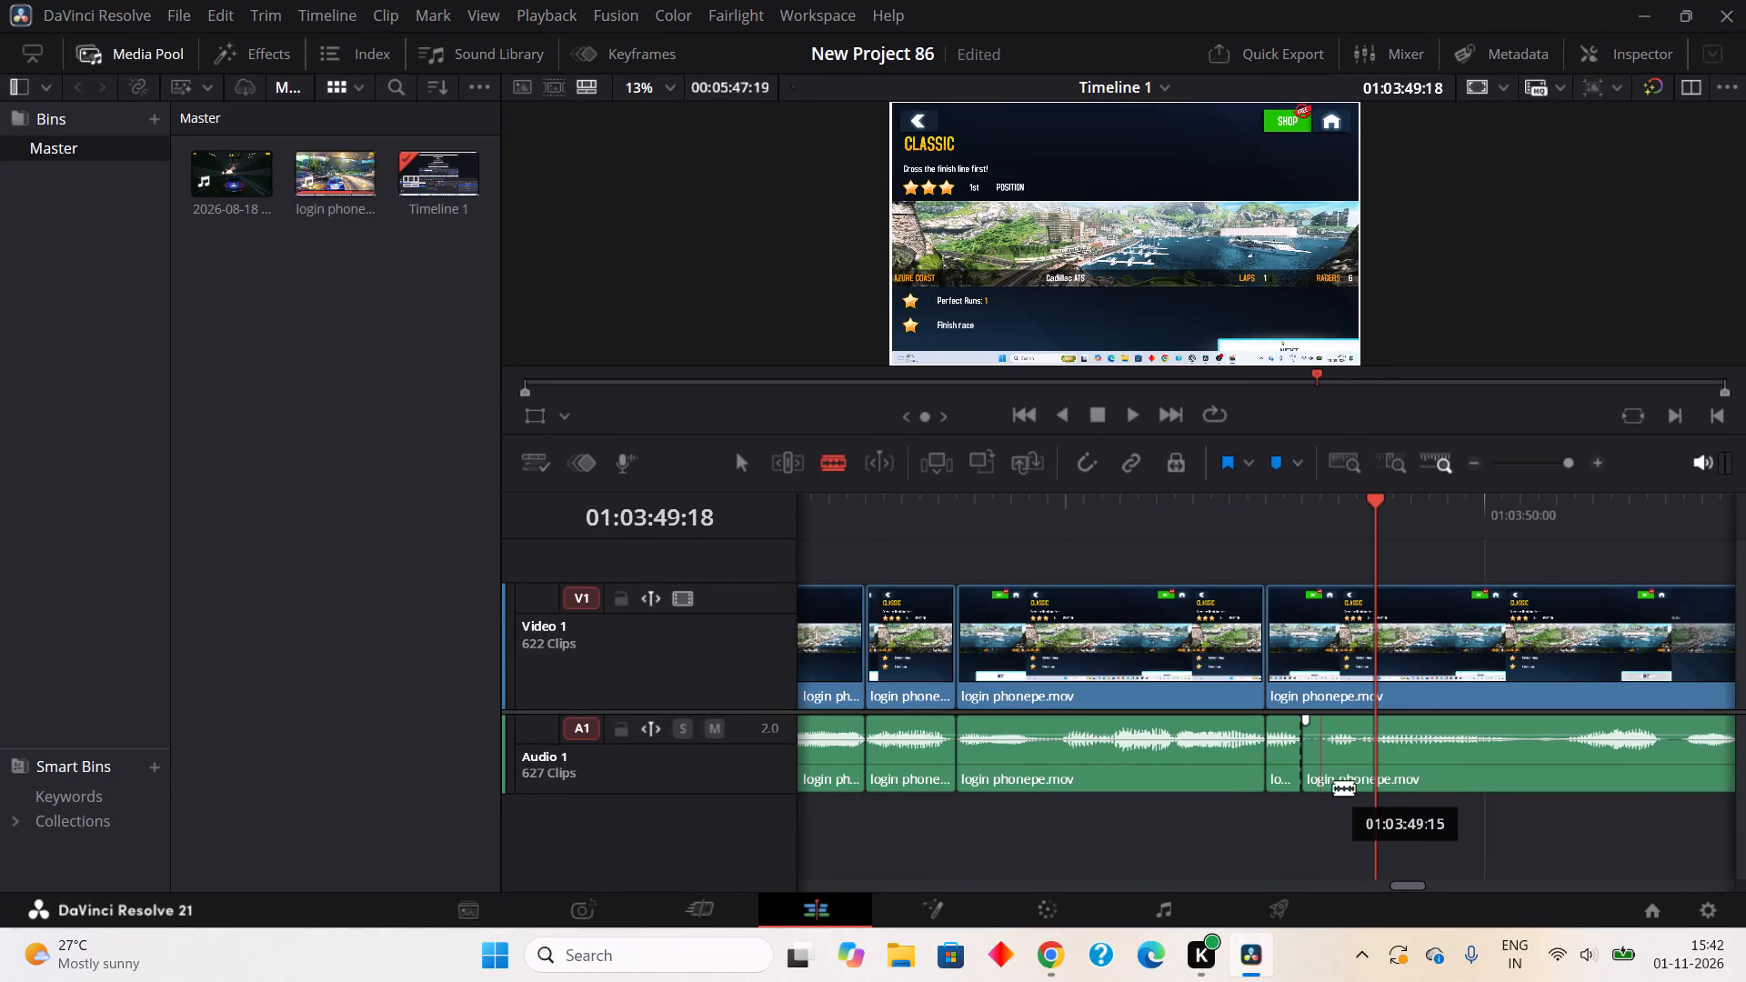
left_click(1333, 787)
right_click(1313, 771)
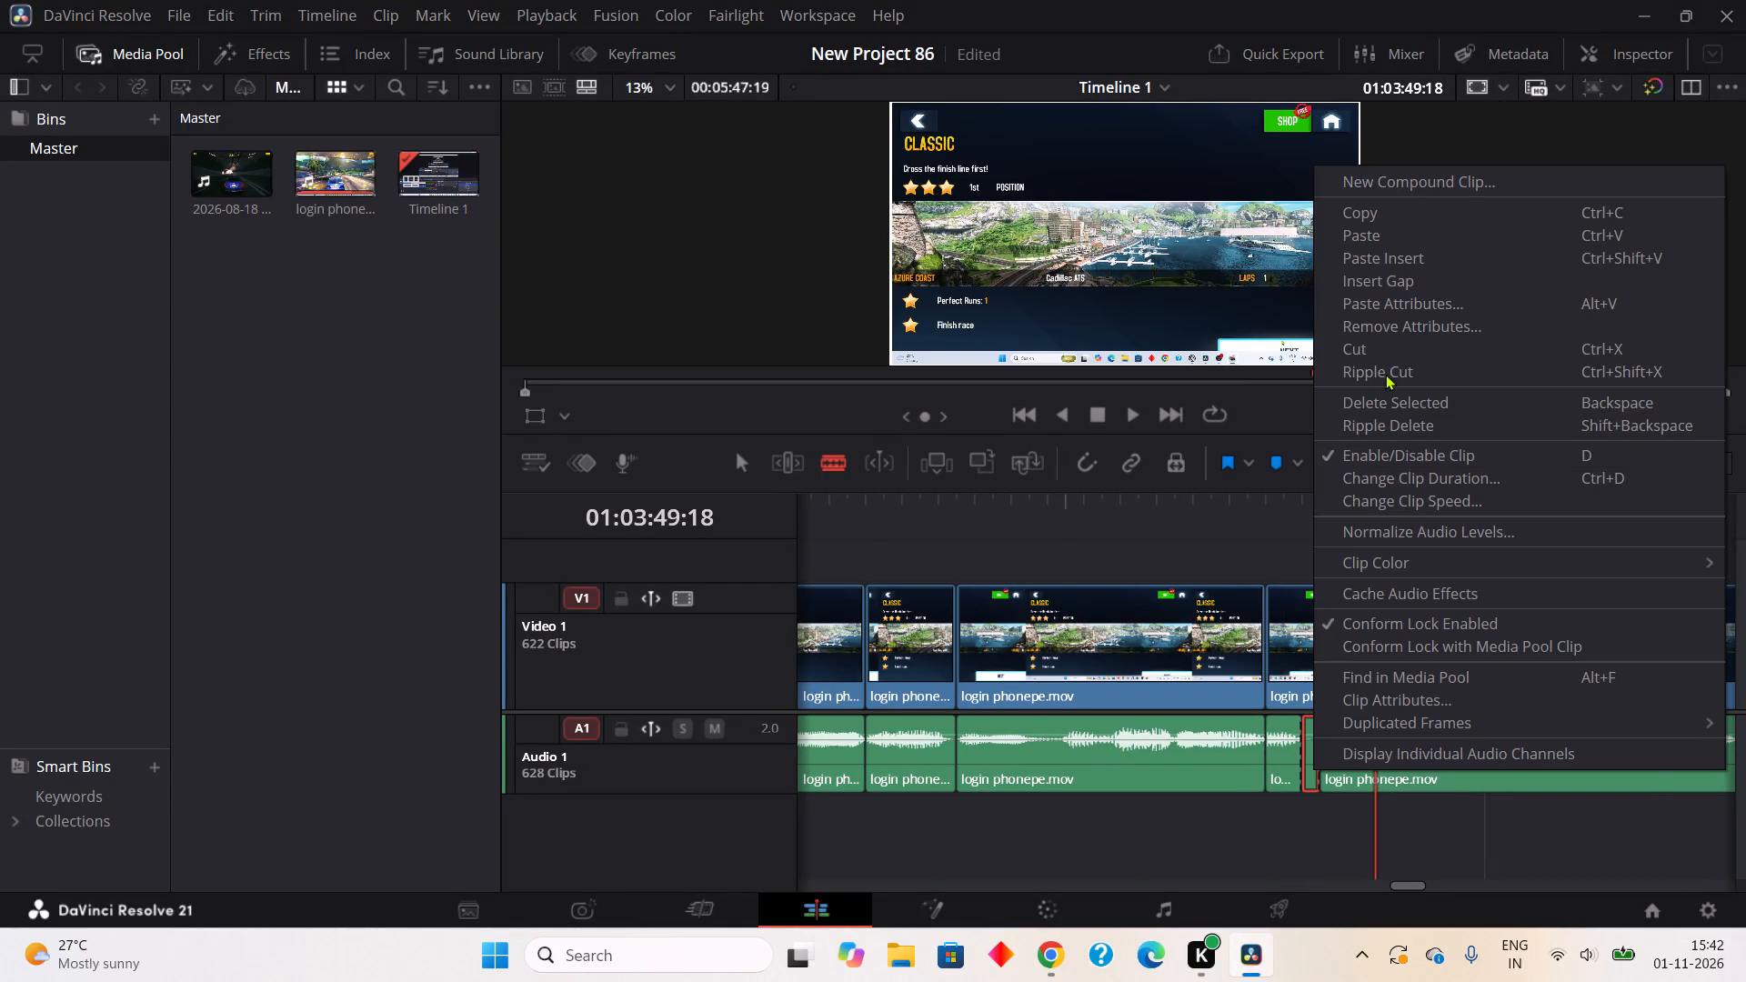
left_click(1385, 369)
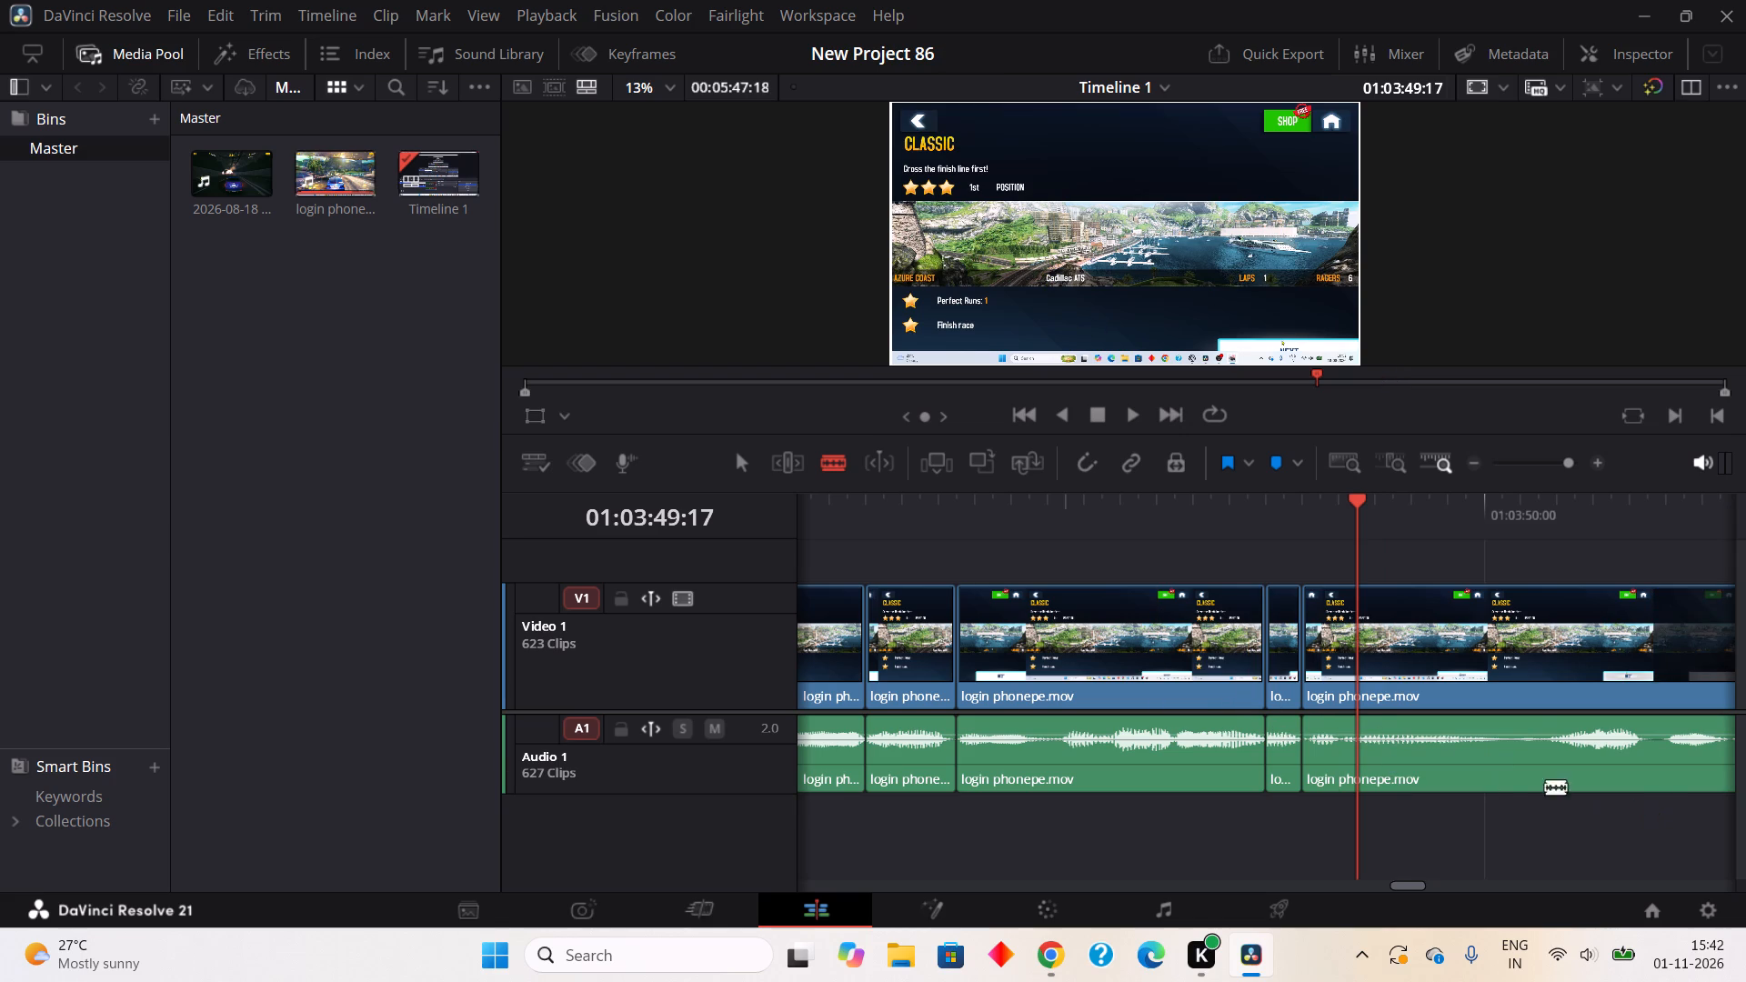
Split out the four-frame pause in the audio from about 01:03:50:00 to 01:03:50:04 and ripple cut it.
left_click(1498, 765)
left_click(1562, 766)
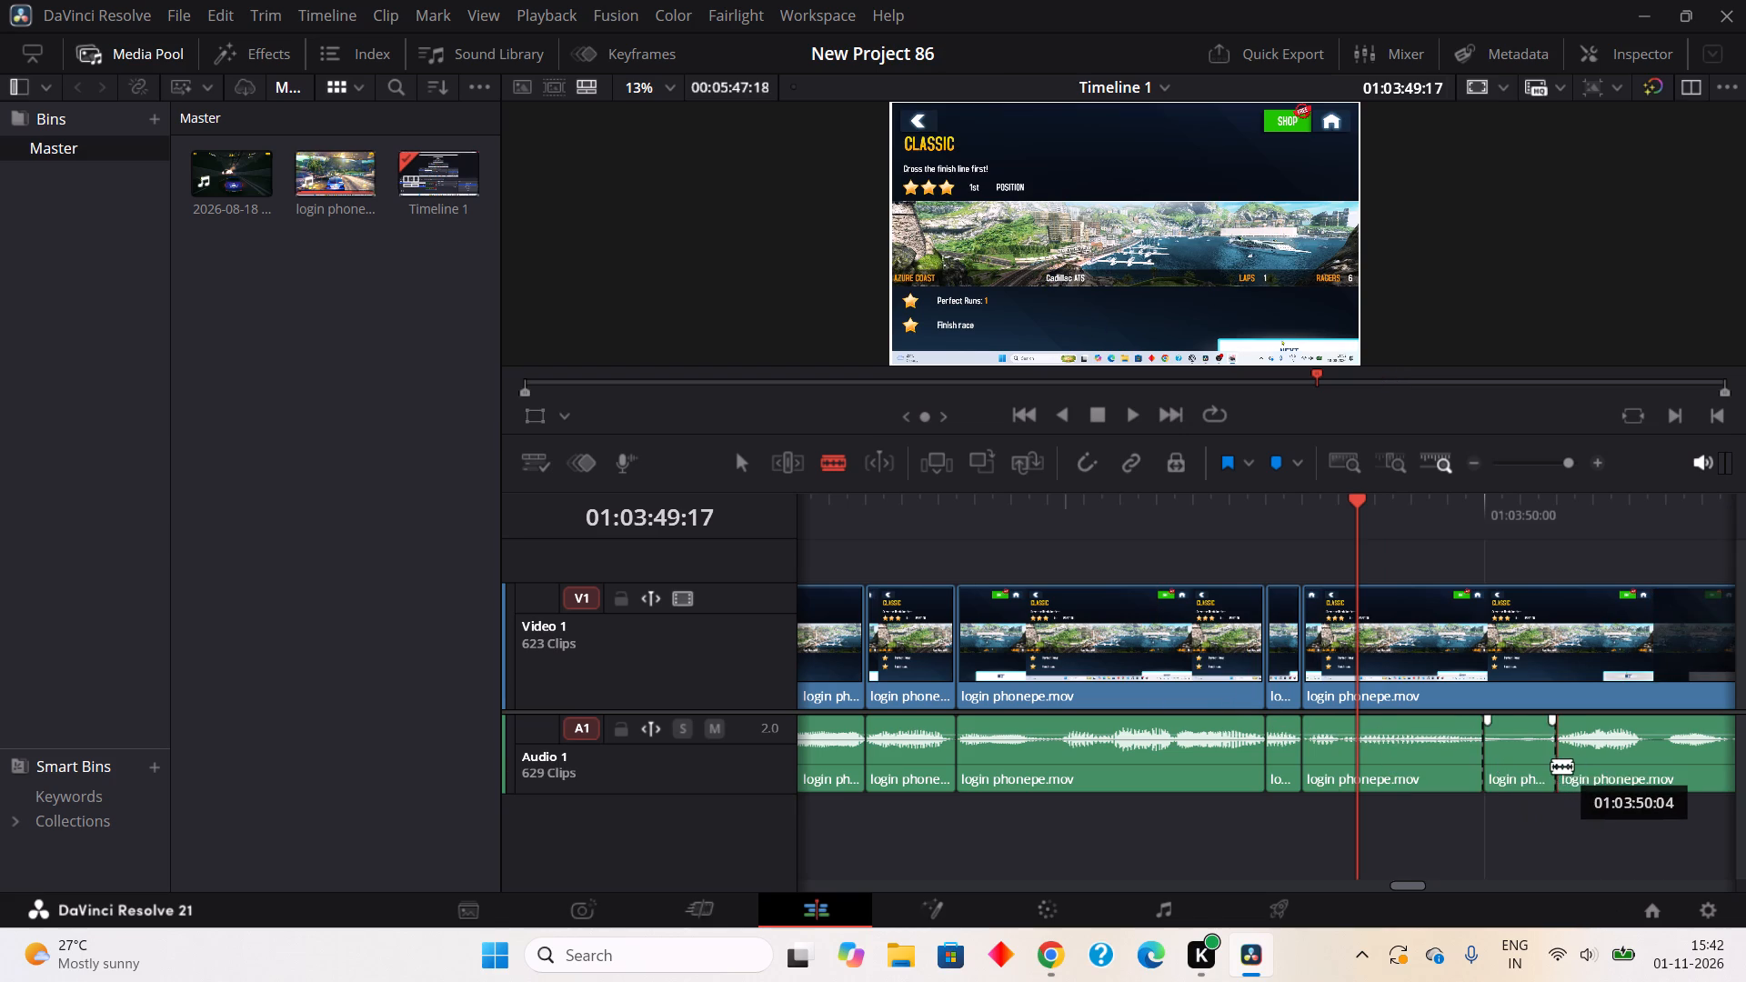
right_click(1540, 764)
left_click(1460, 366)
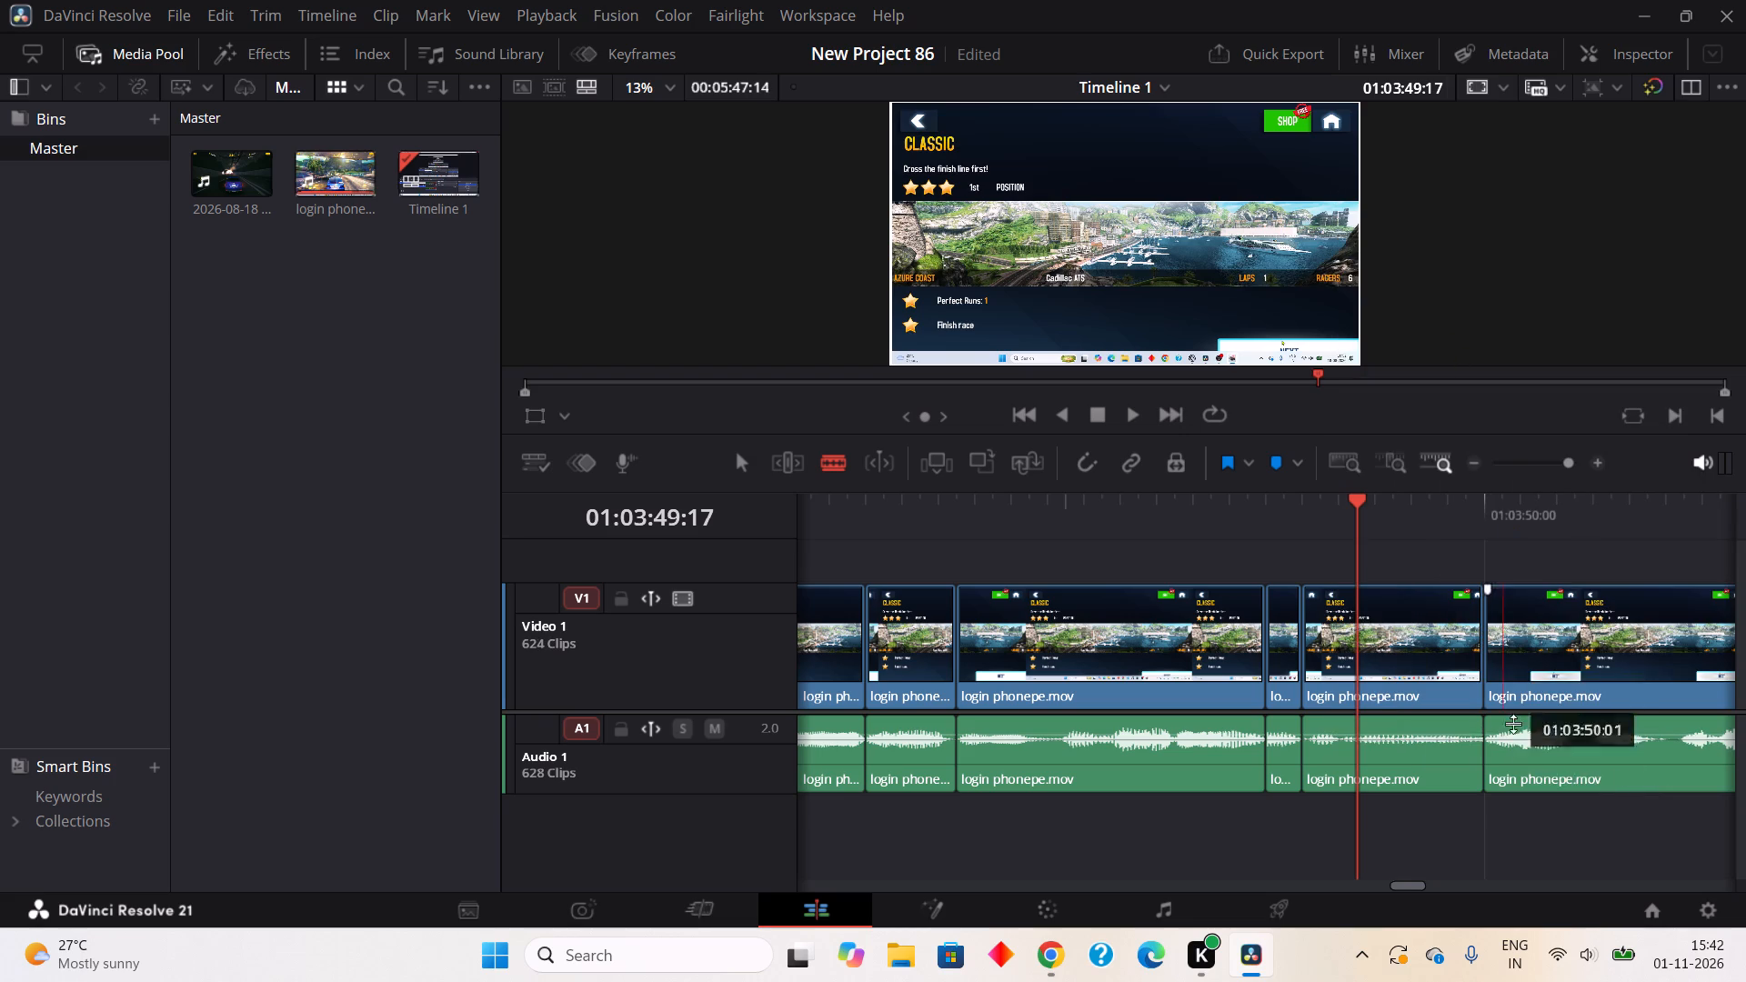
Split out the one-frame pause in the audio from about 01:03:50:05 to 01:03:50:06 and ripple cut it.
left_click(1575, 769)
left_click(1605, 766)
right_click(1590, 767)
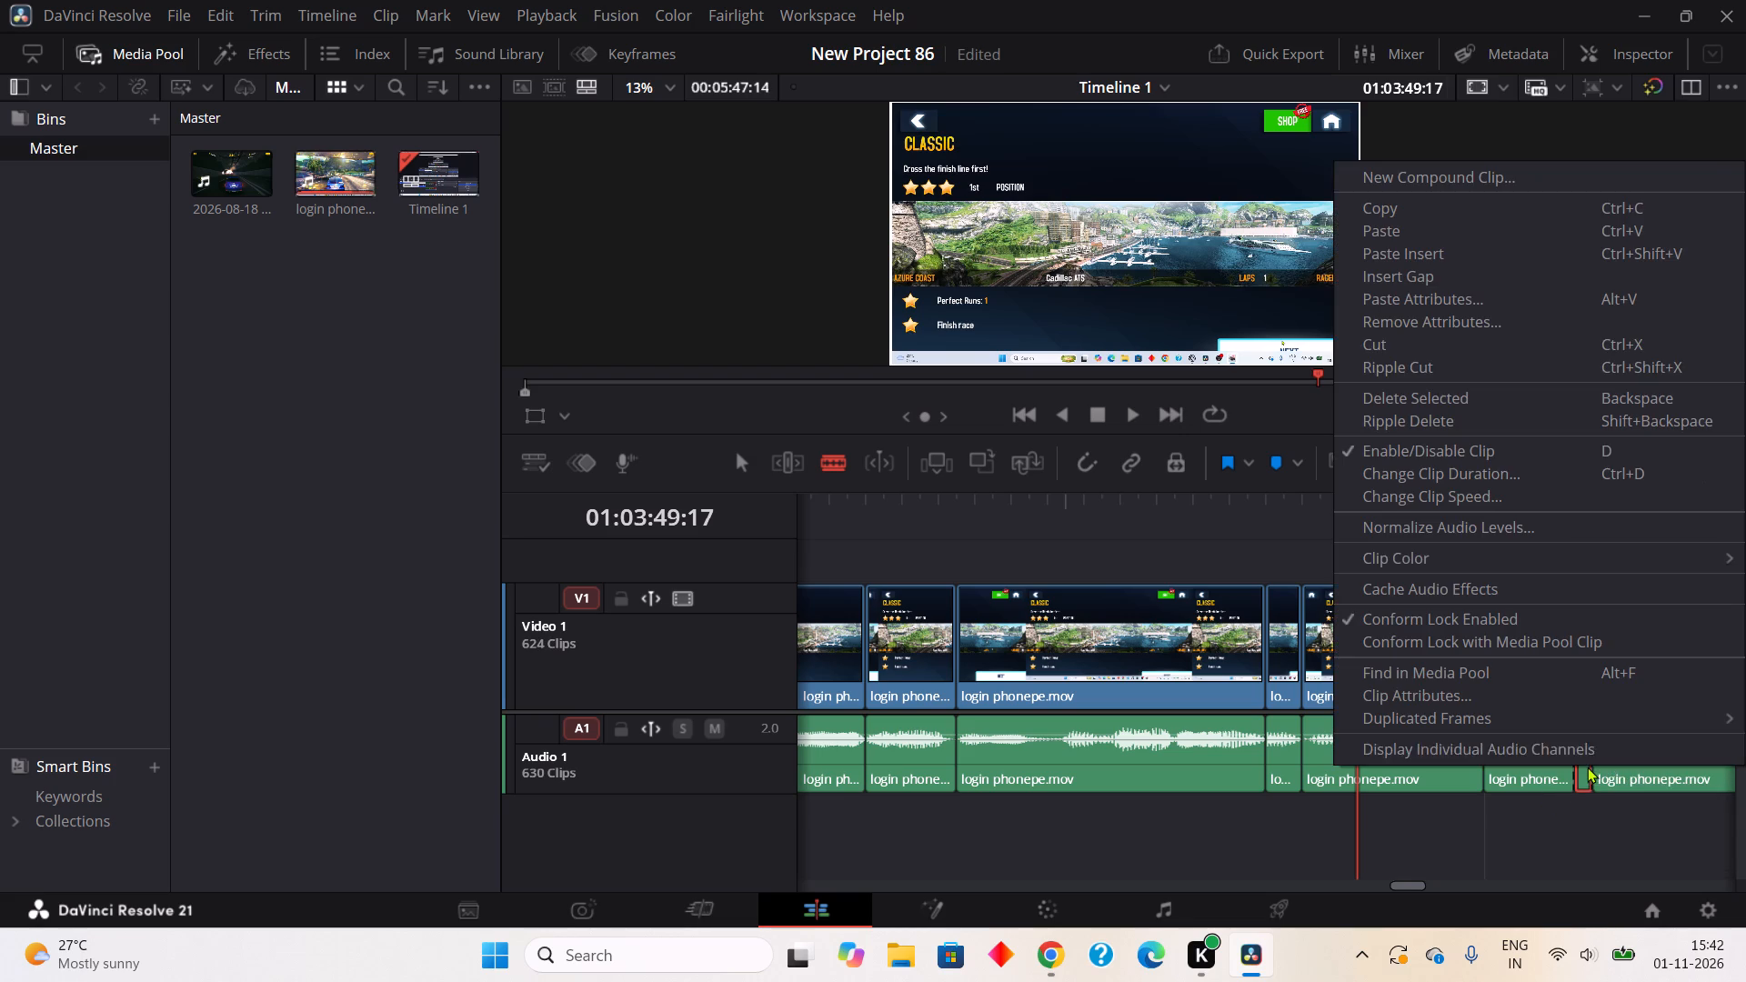
left_click(1441, 361)
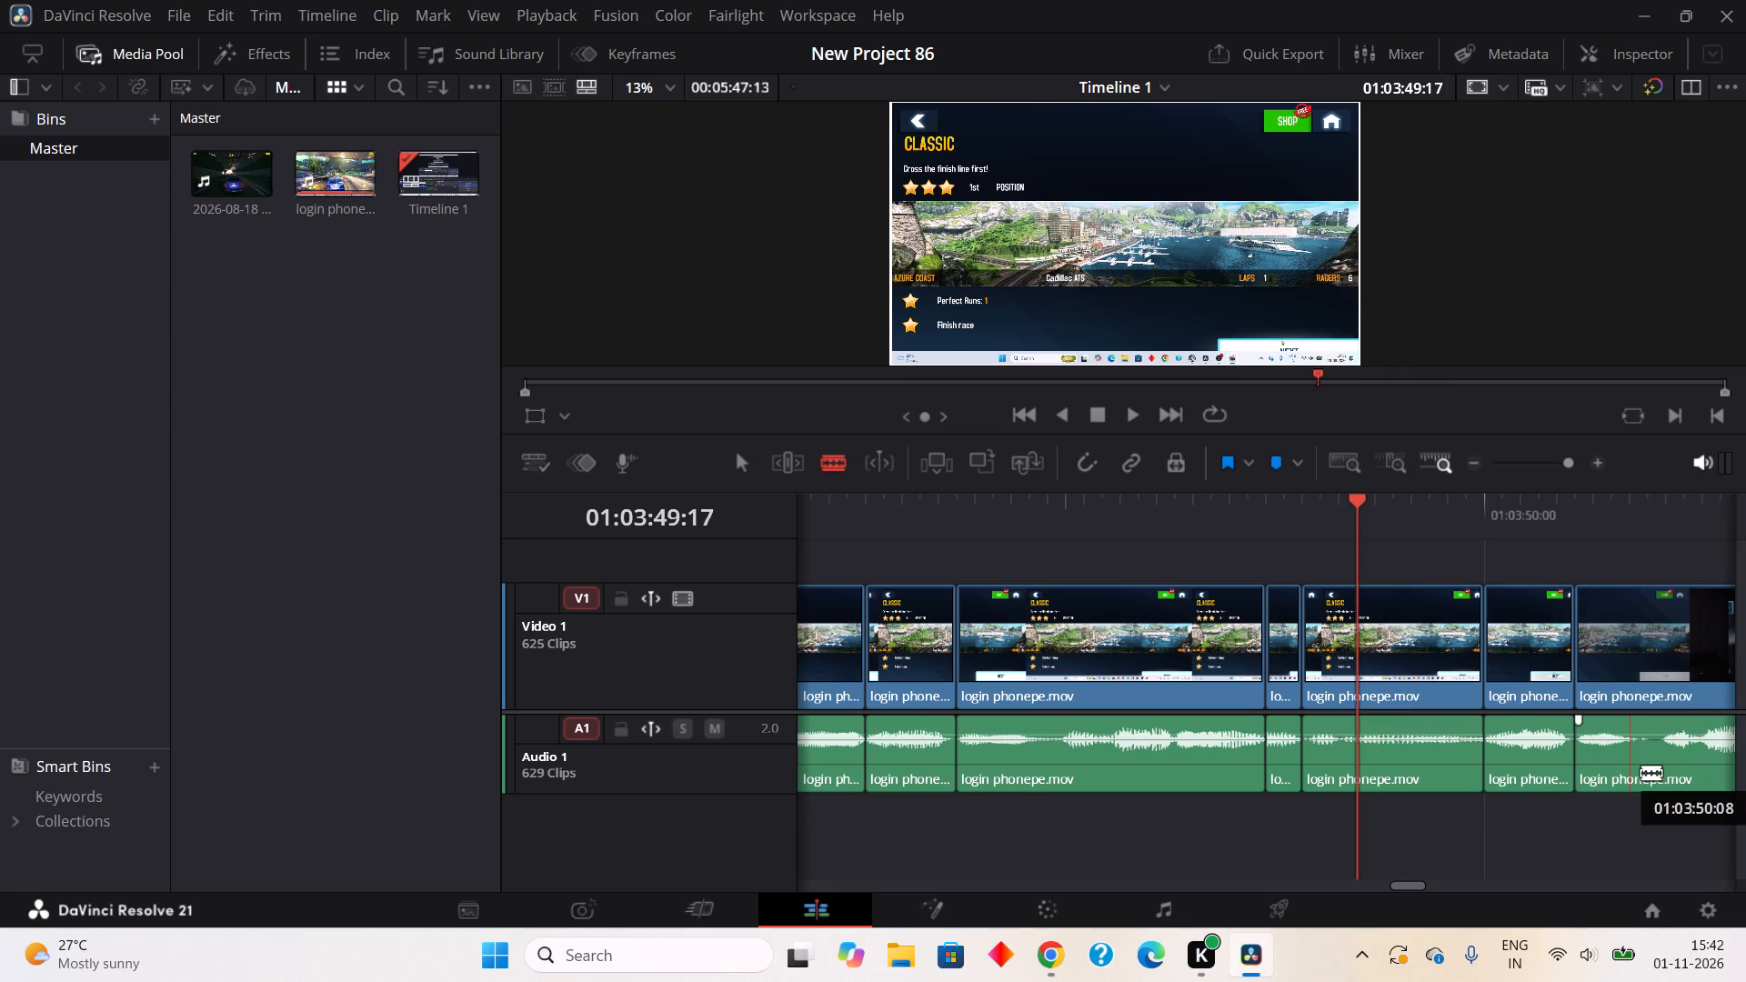
Split out the two-frame pause in the audio from about 01:03:50:08 to 01:03:50:10 and ripple cut it.
left_click(1638, 782)
left_click(1676, 765)
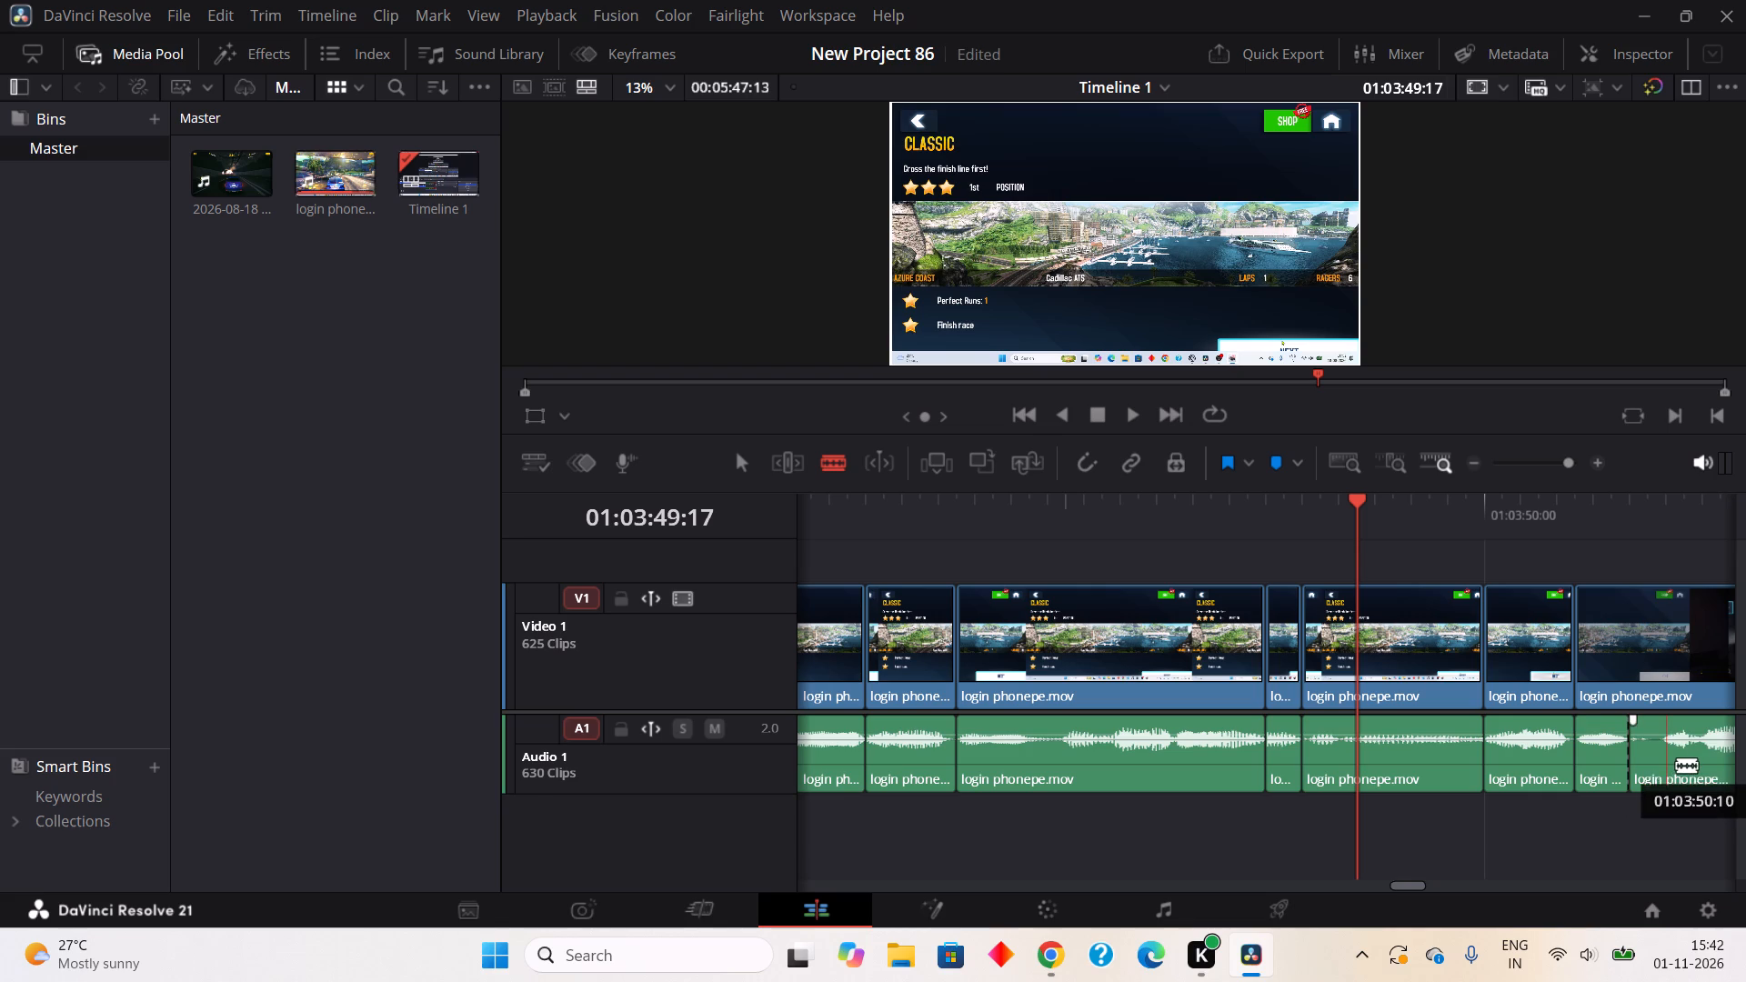
right_click(1660, 768)
right_click(1652, 728)
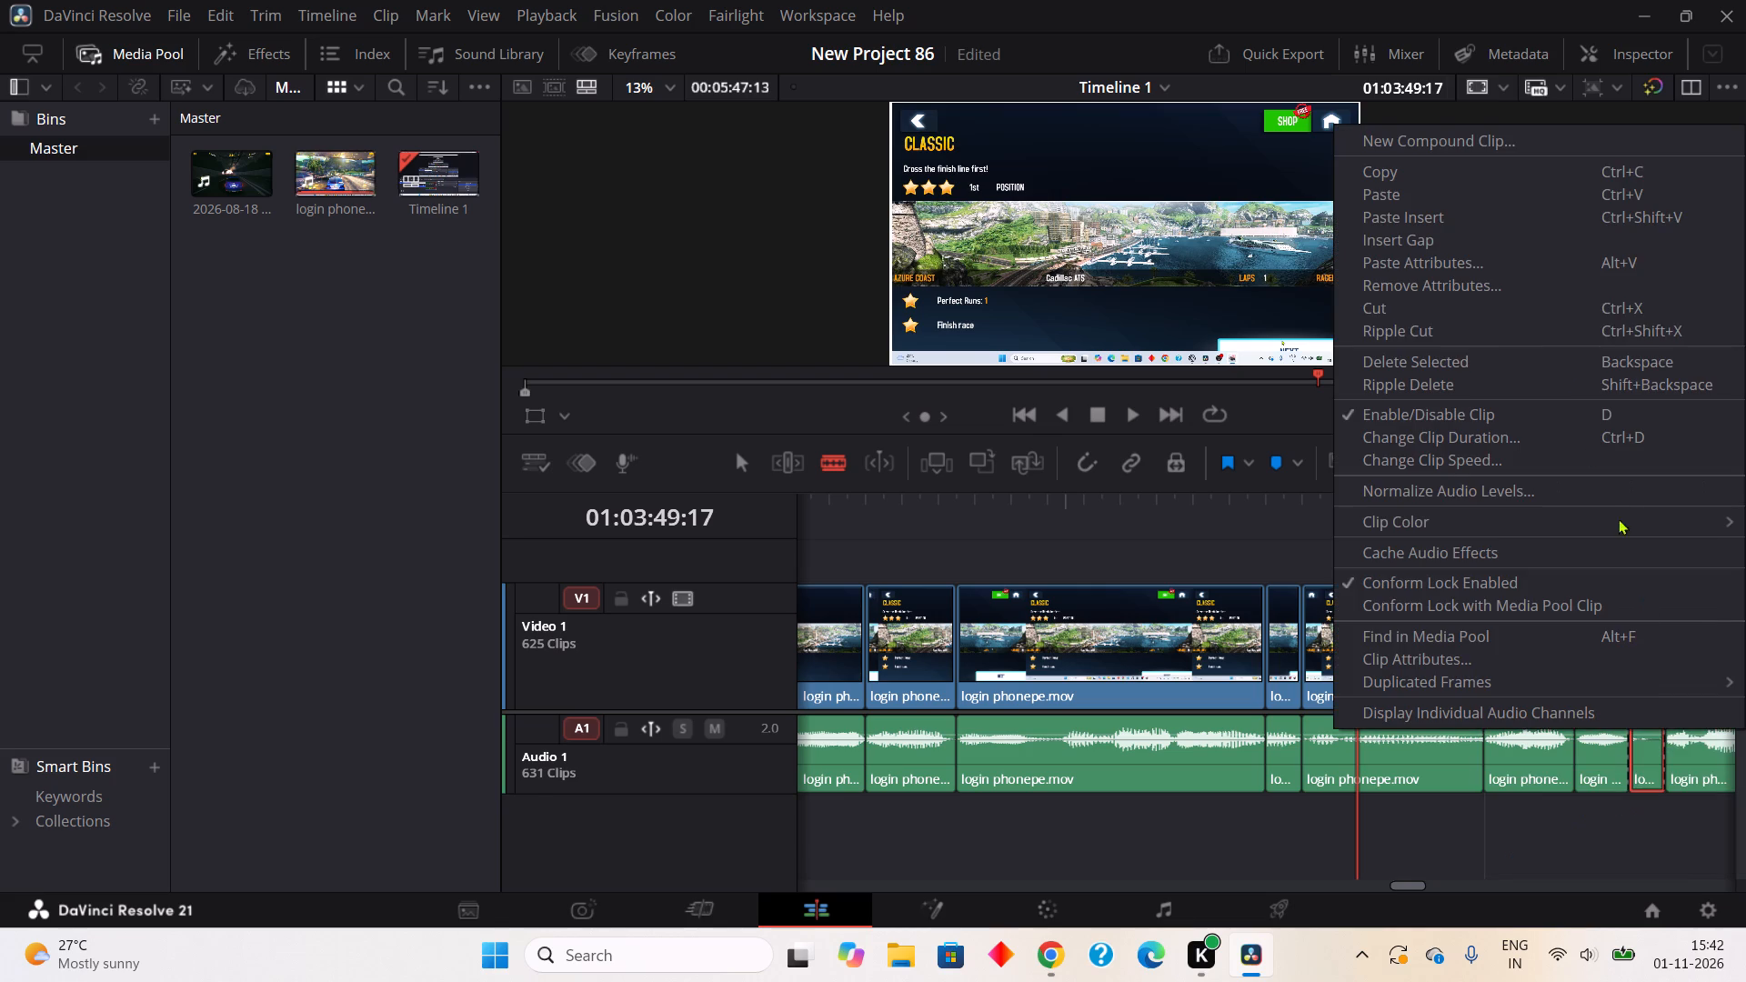
left_click(1495, 335)
Play on, split out the three-frame pause in the audio from about 01:03:50:17 to 01:03:50:20 and ripple cut it.
left_click(1121, 411)
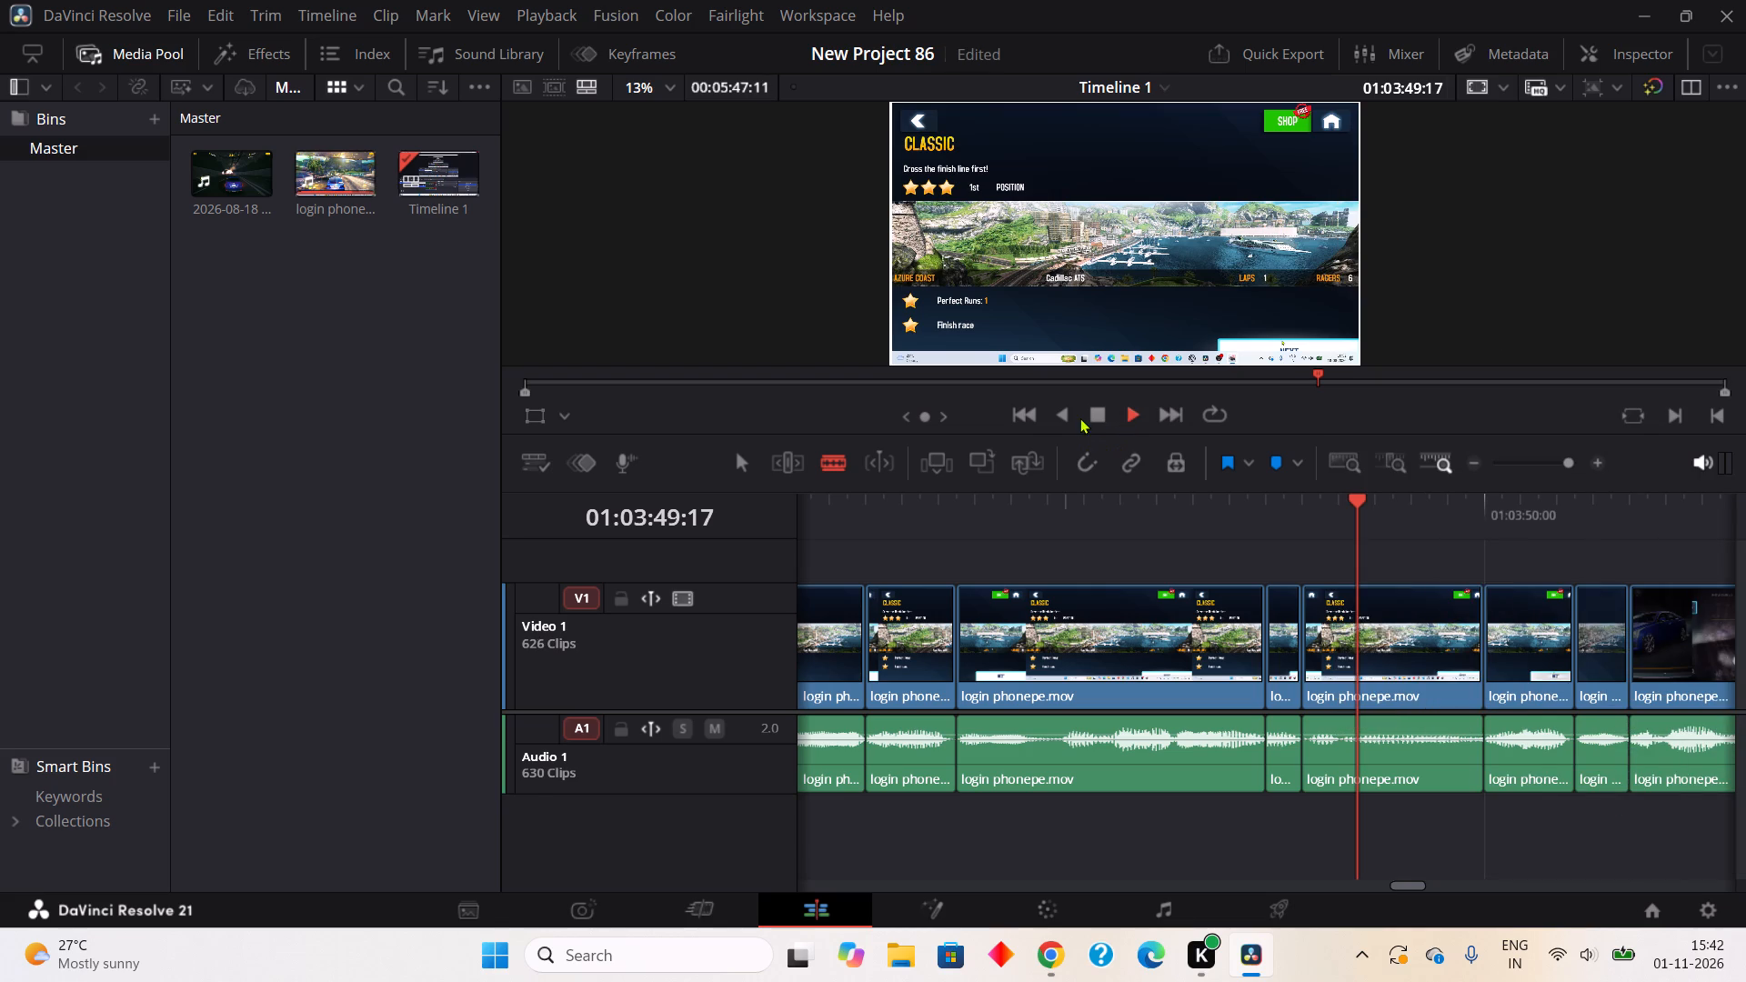
left_click(1096, 409)
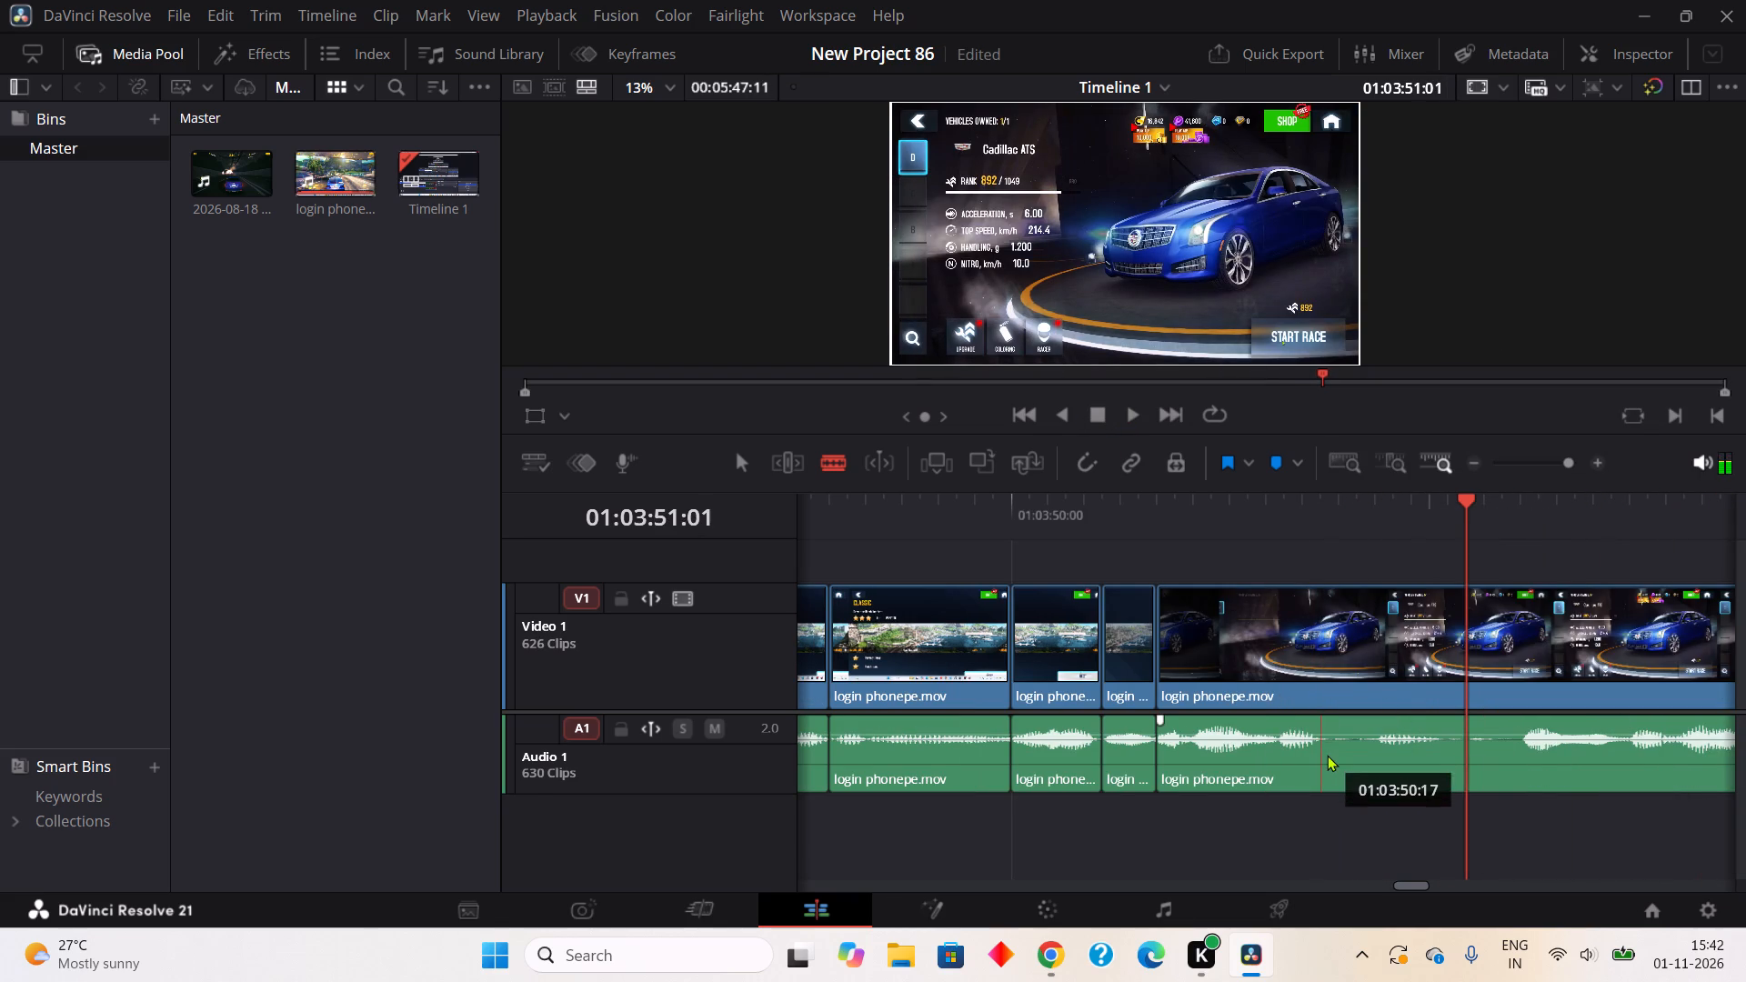
left_click(1327, 757)
left_click(1377, 759)
right_click(1355, 760)
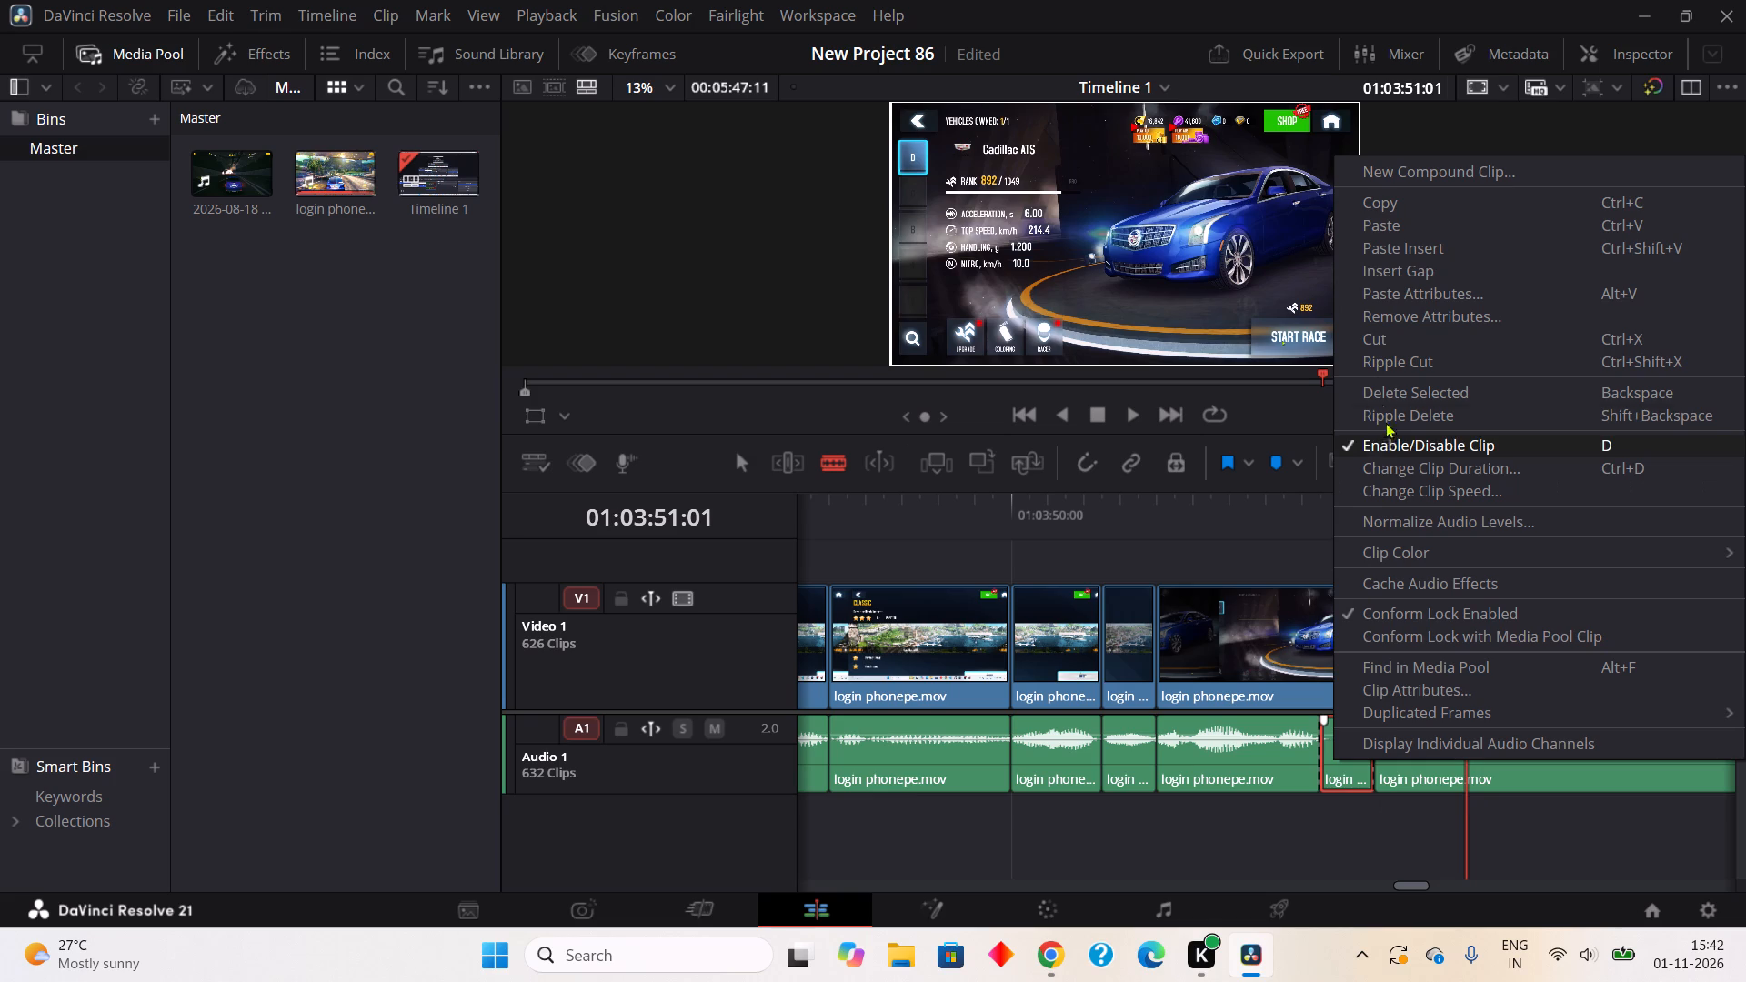
left_click(1373, 367)
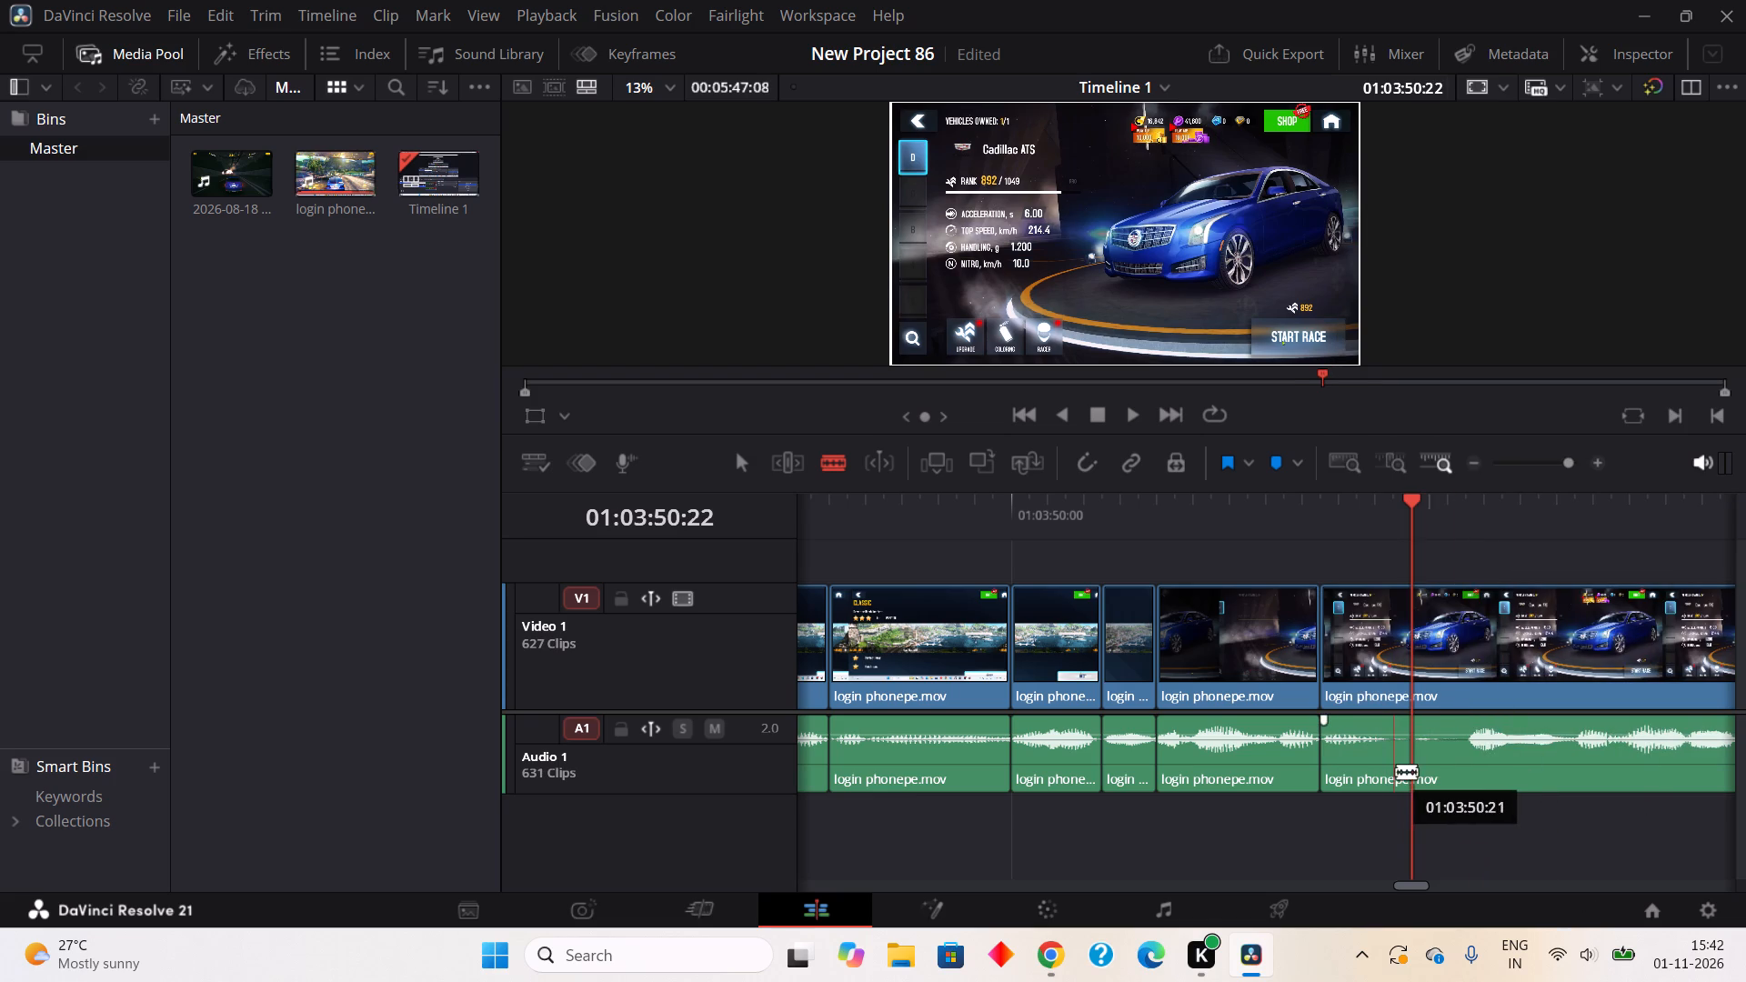
Split out the four-frame pause in the audio from about 01:03:50:21 to 01:03:51:01 and ripple cut it.
left_click(1396, 771)
left_click(1472, 775)
right_click(1440, 771)
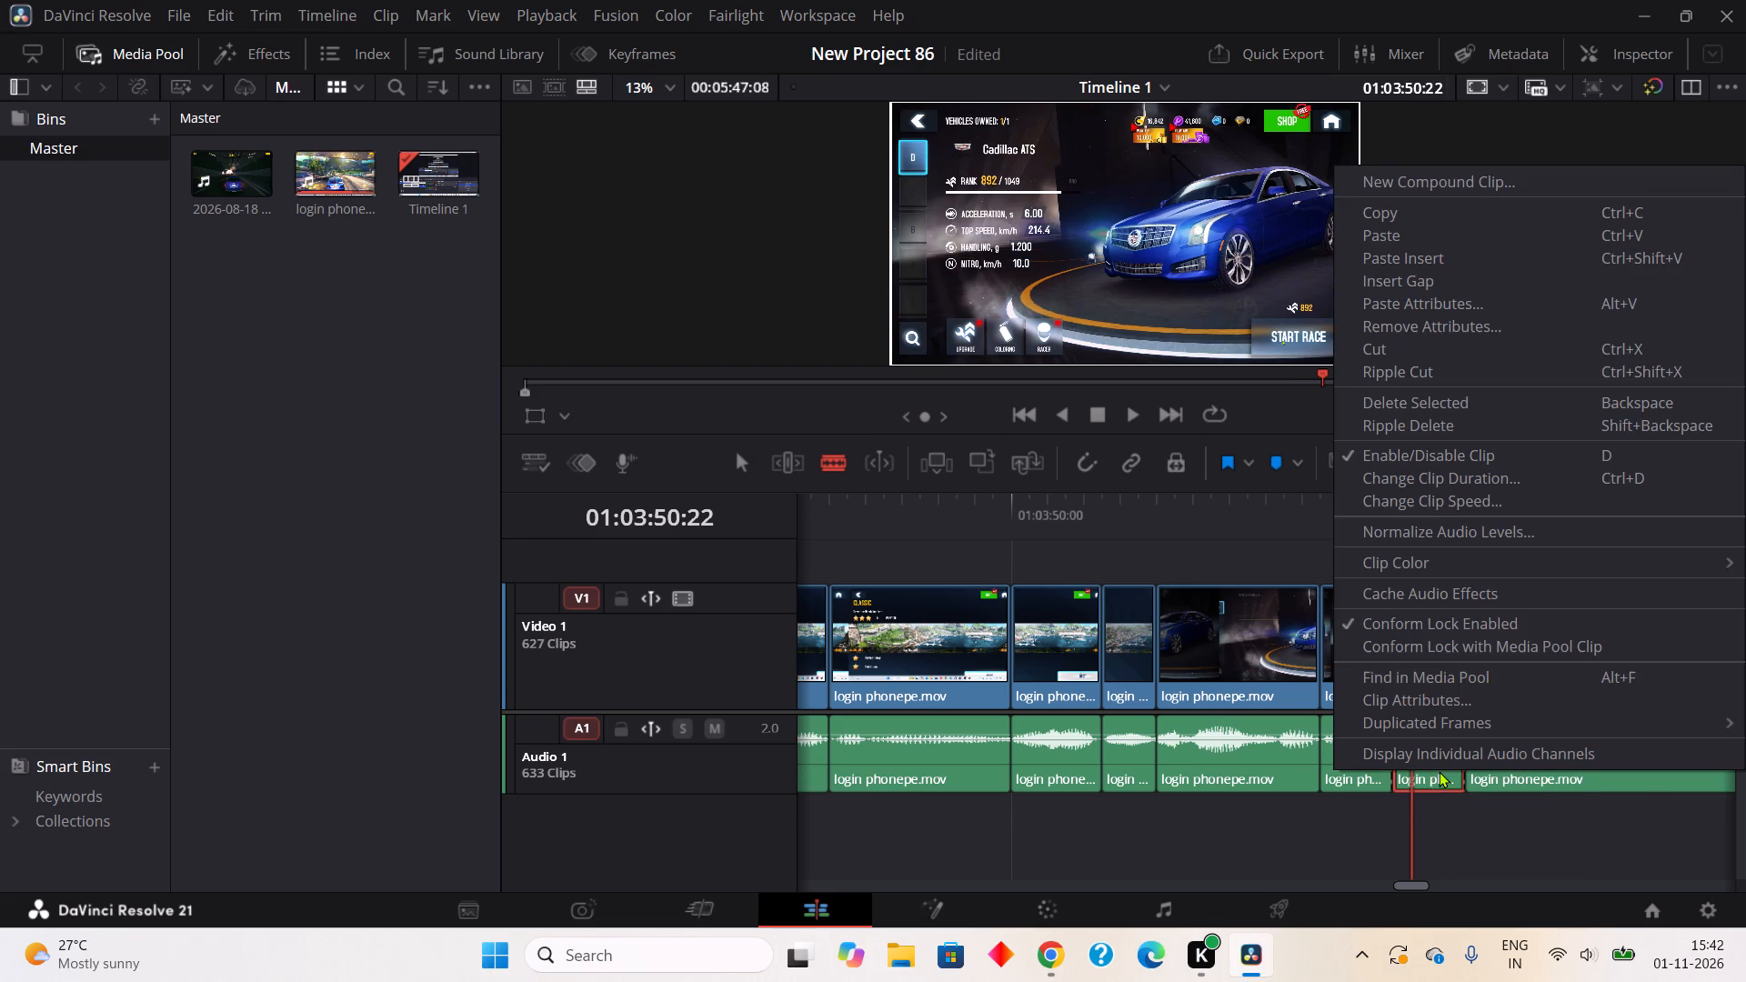
left_click(1400, 374)
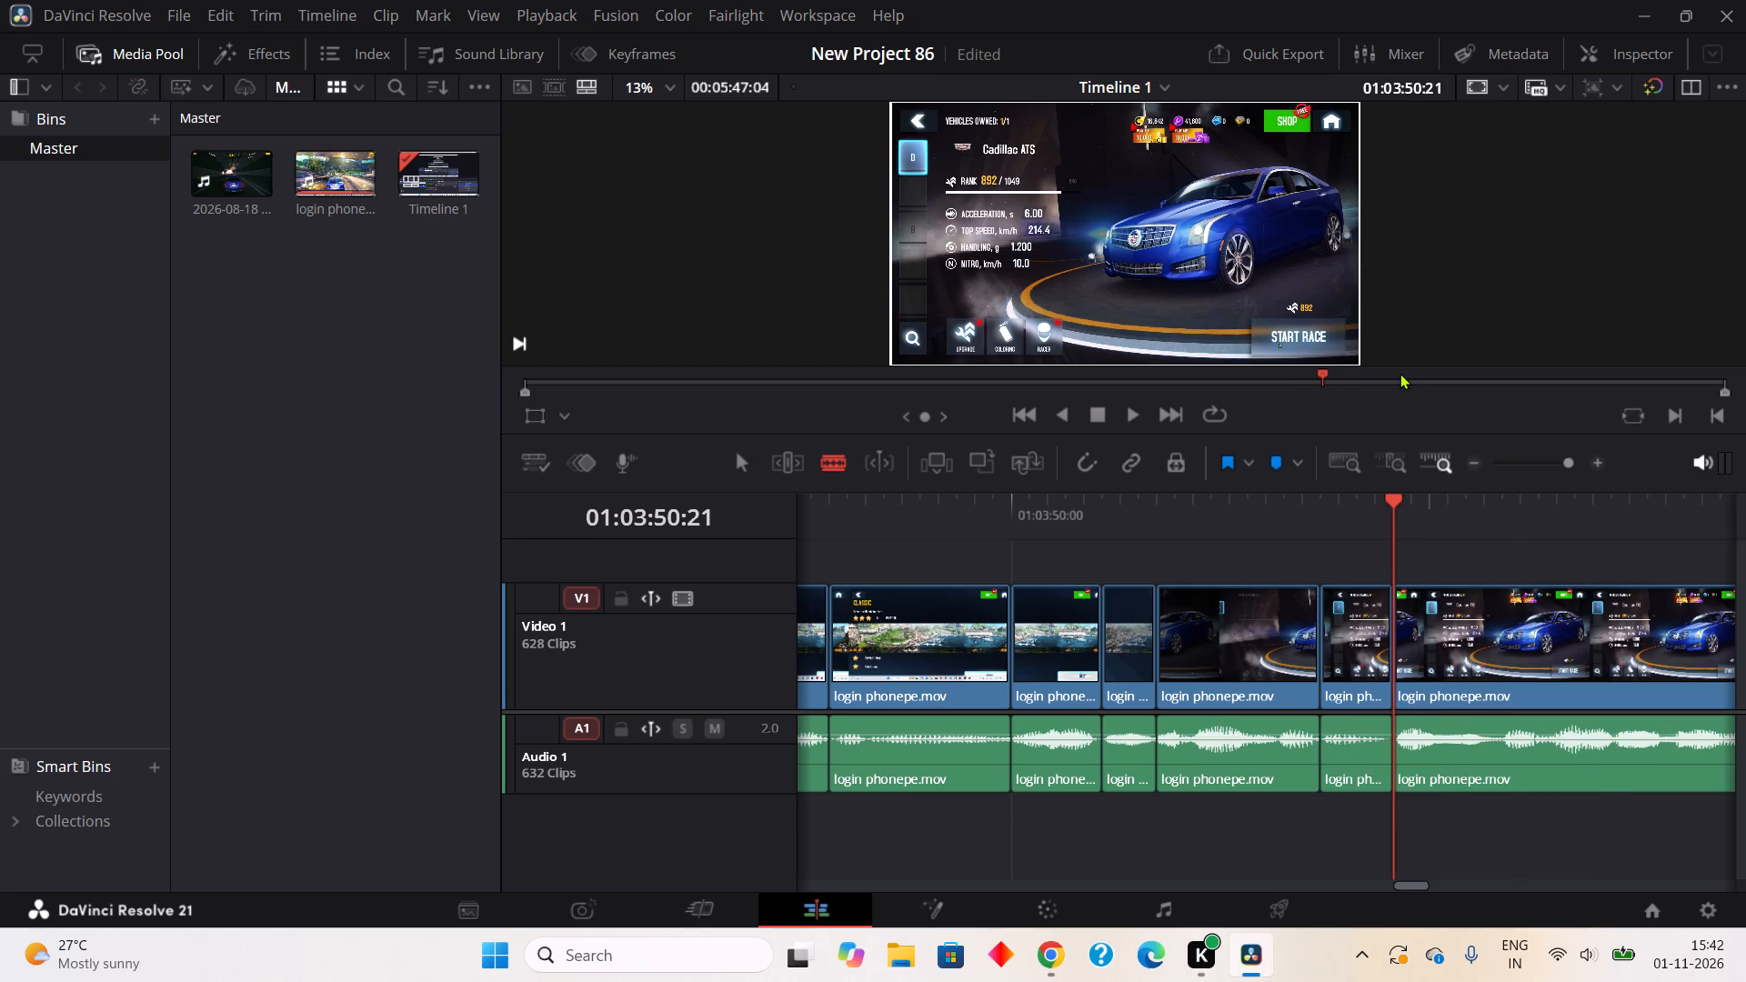
Play on, split out the two-frame pause in the audio from about 01:03:52:05 to 01:03:52:07 and ripple cut it.
left_click(1126, 413)
left_click(1092, 417)
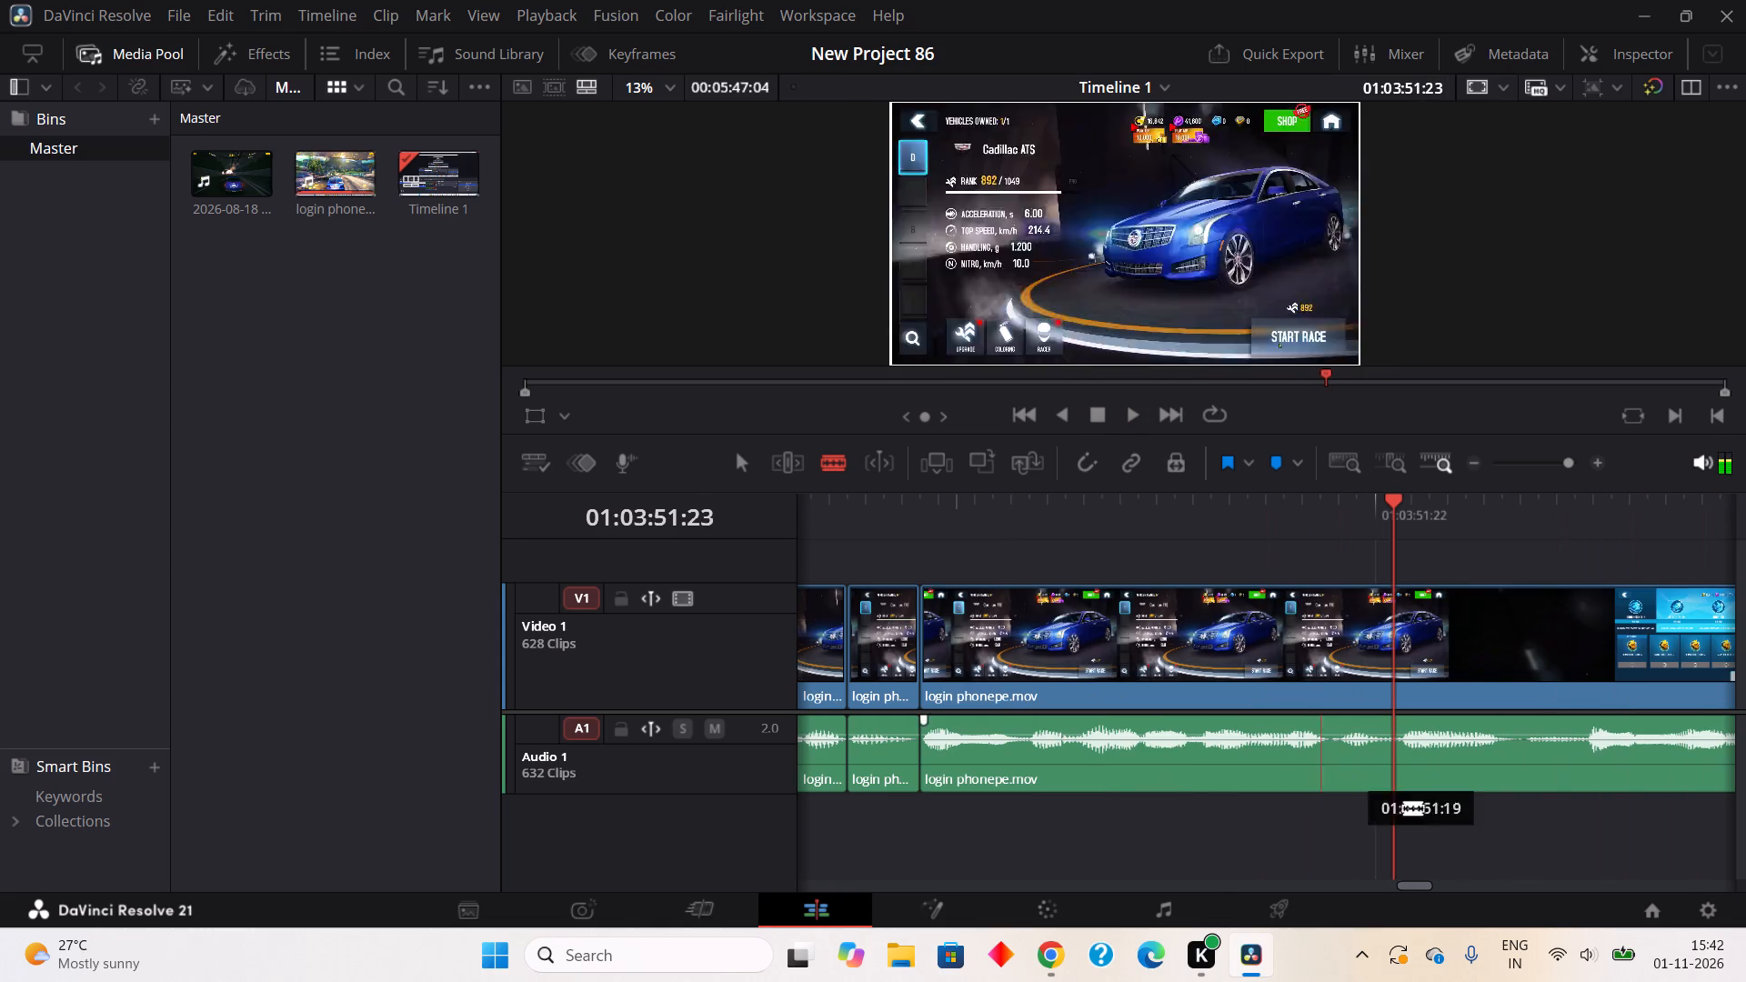
left_click(1519, 774)
left_click(1545, 762)
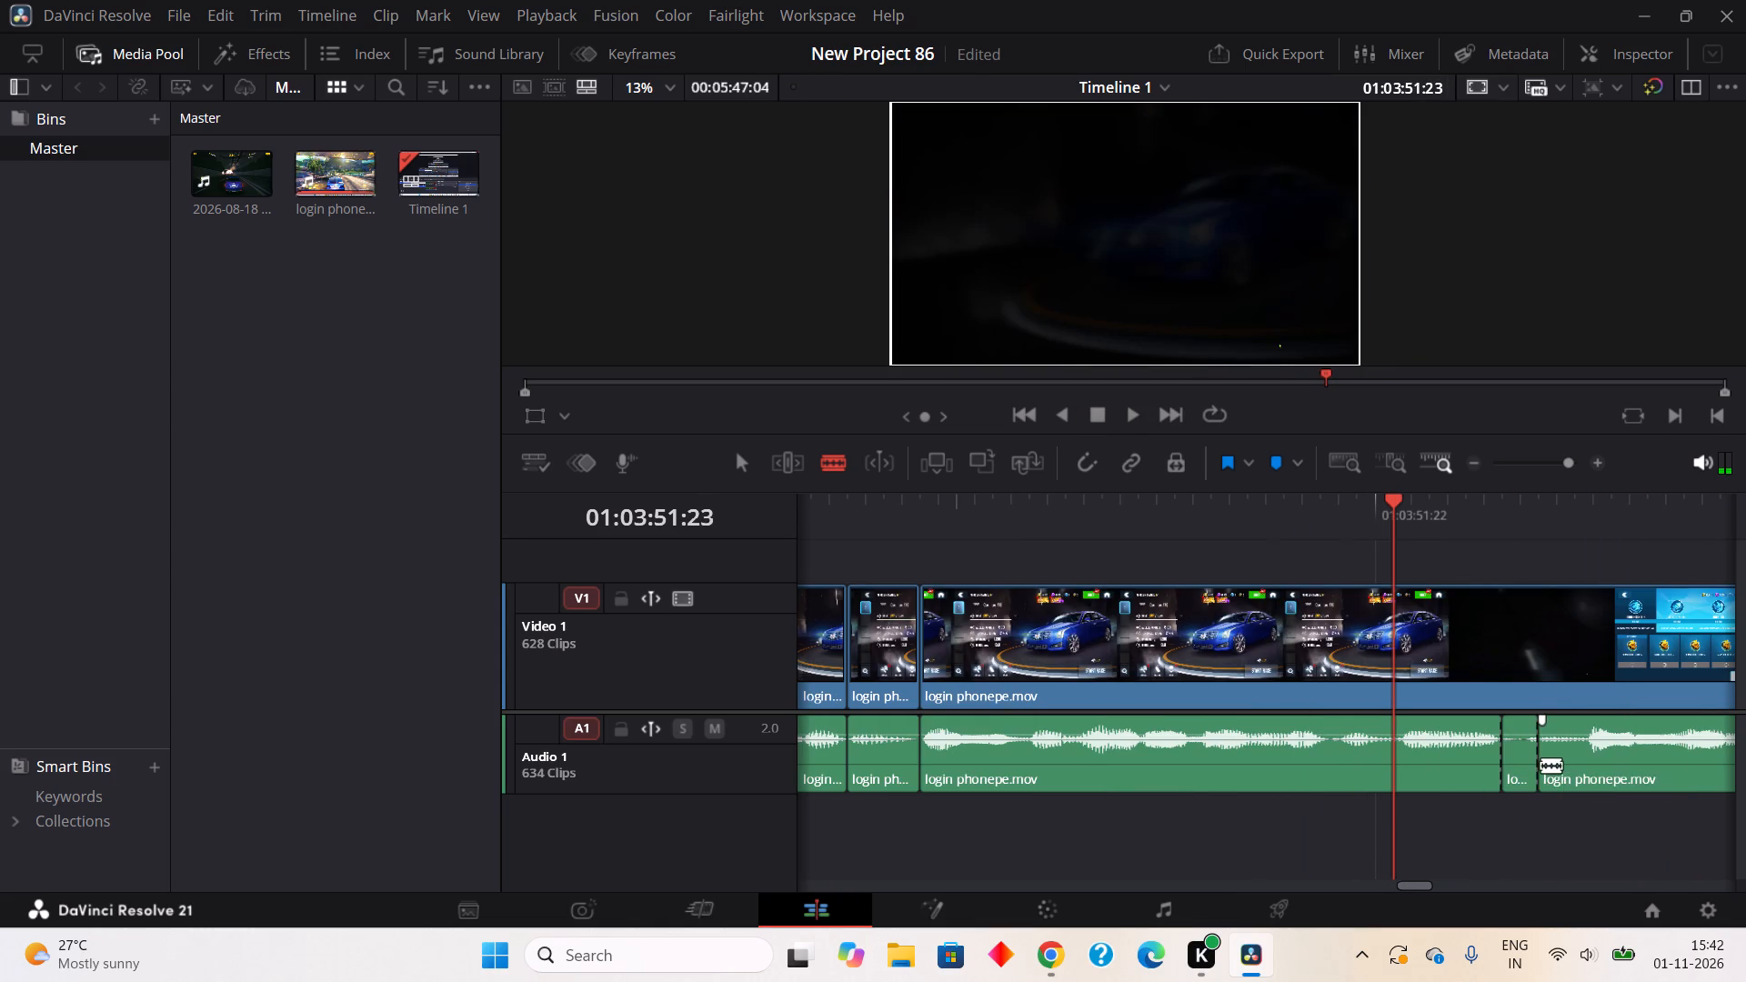
right_click(1540, 765)
right_click(1521, 744)
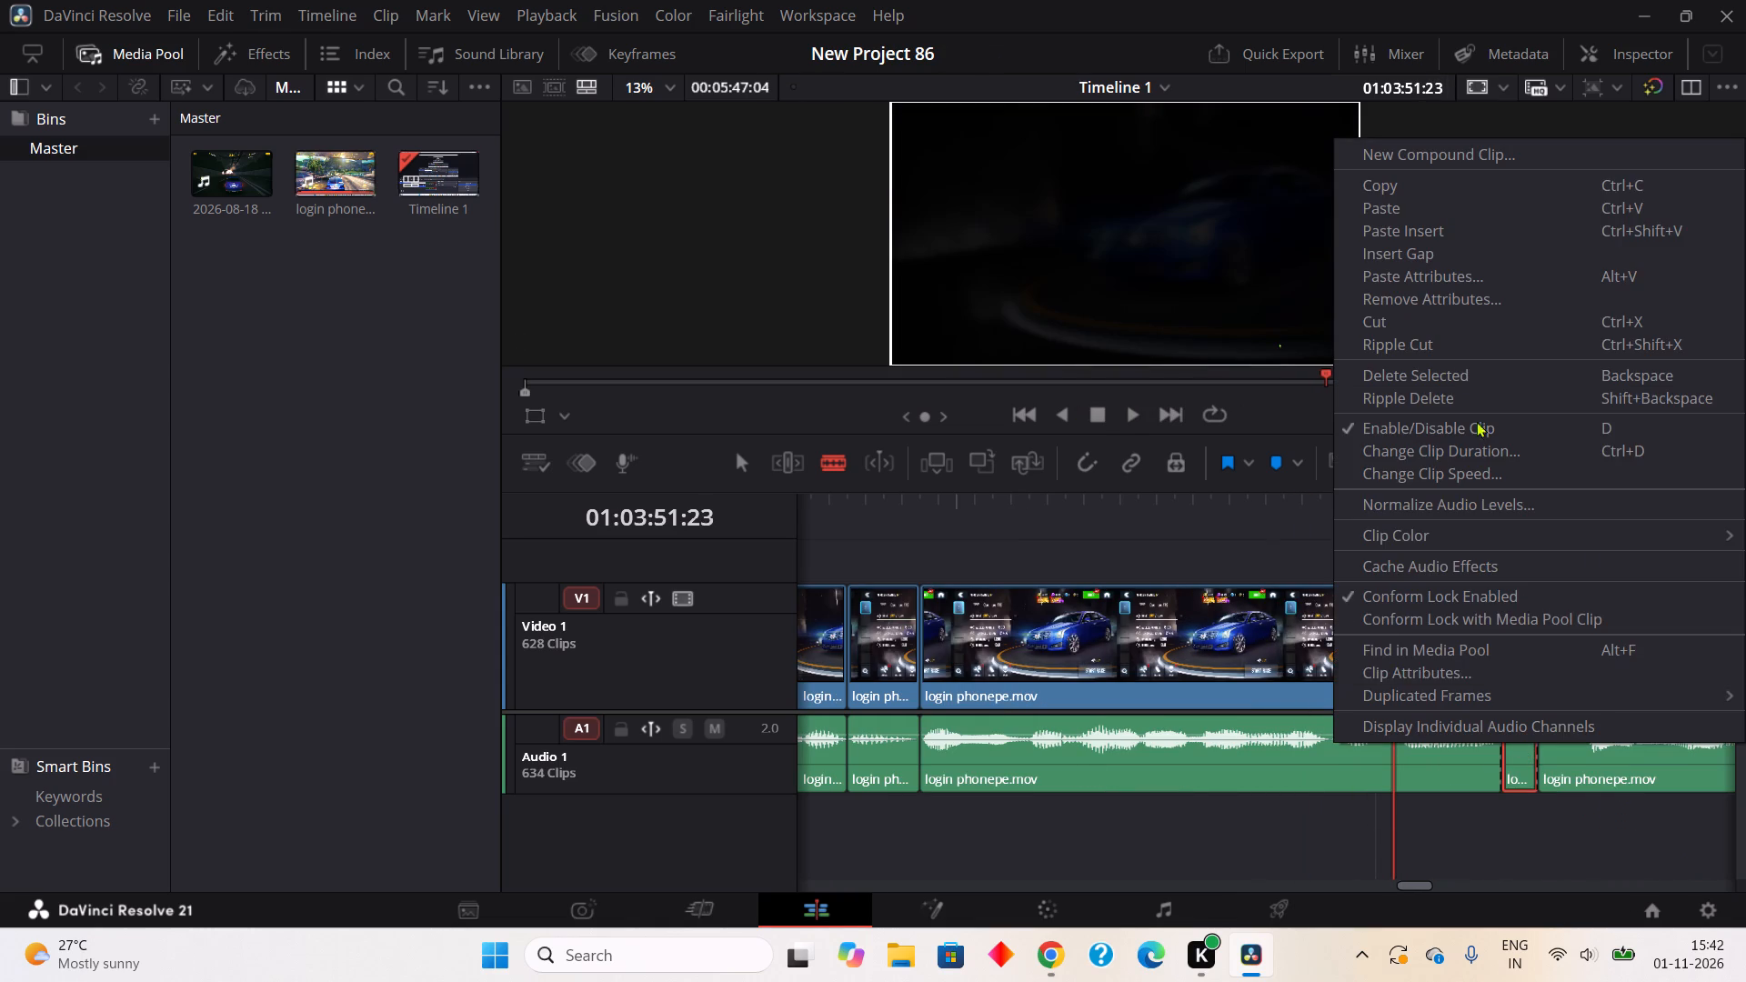
left_click(1447, 343)
Play on, split out the two-frame pause in the audio from about 01:03:52:20 to 01:03:52:22 and ripple cut it.
left_click(1121, 417)
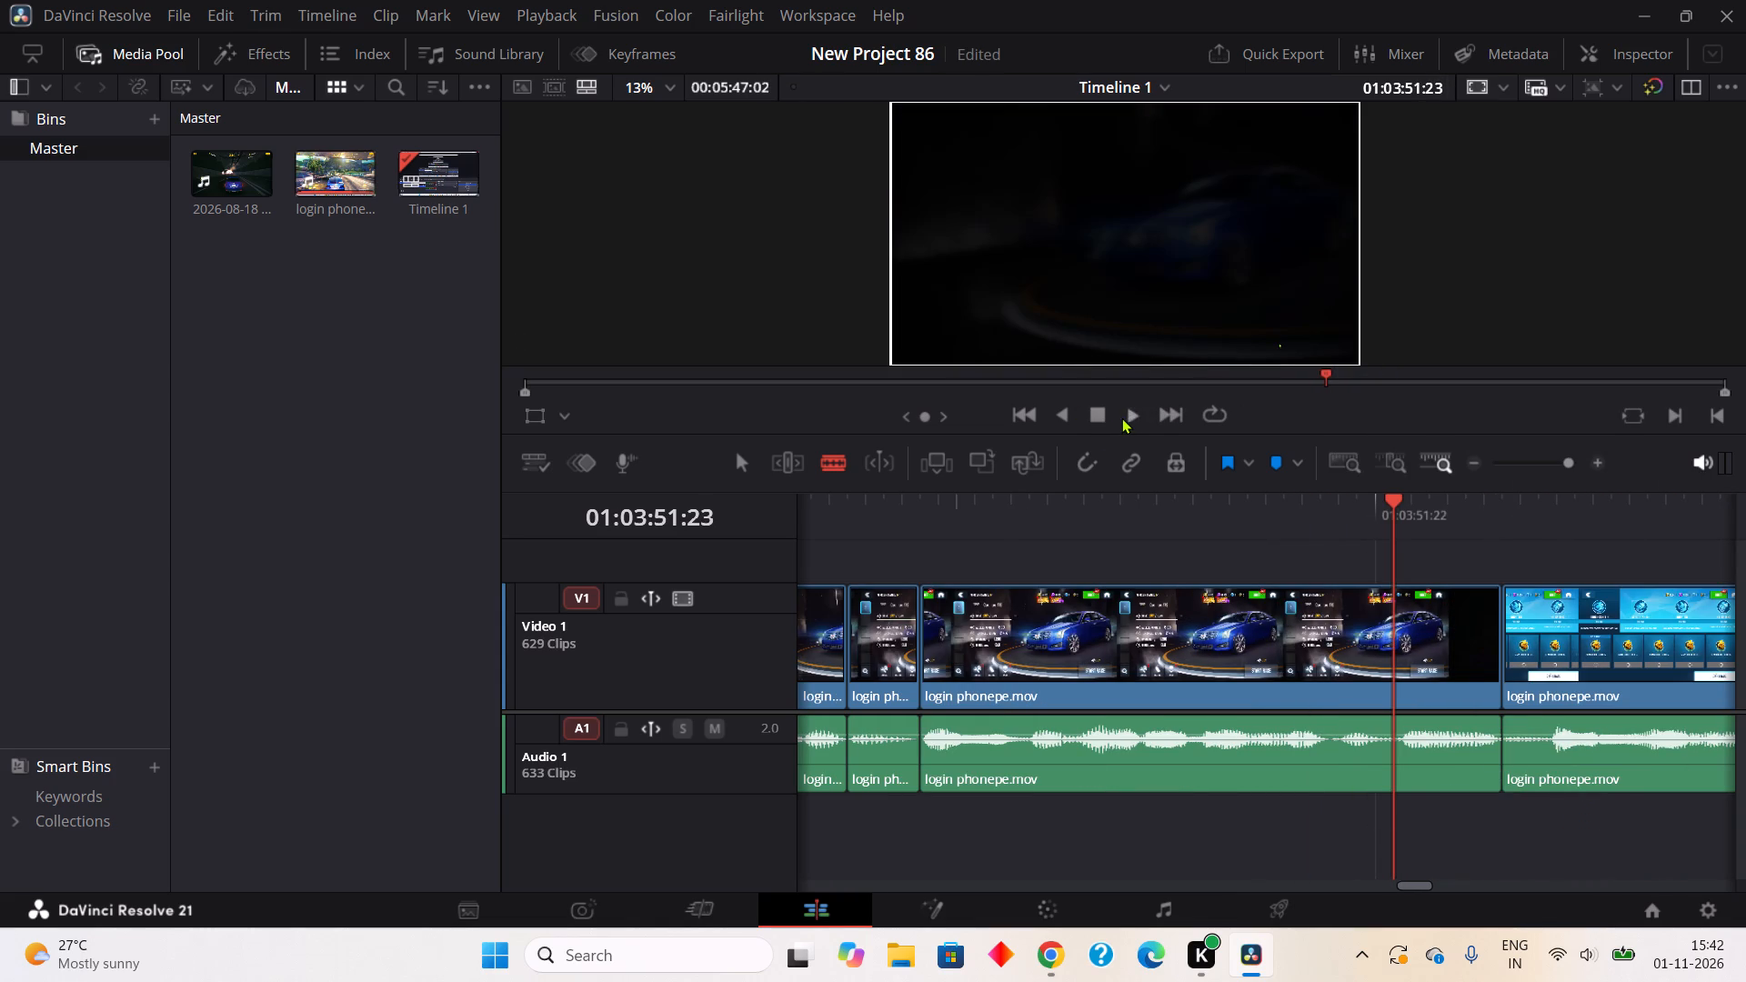
left_click(1096, 411)
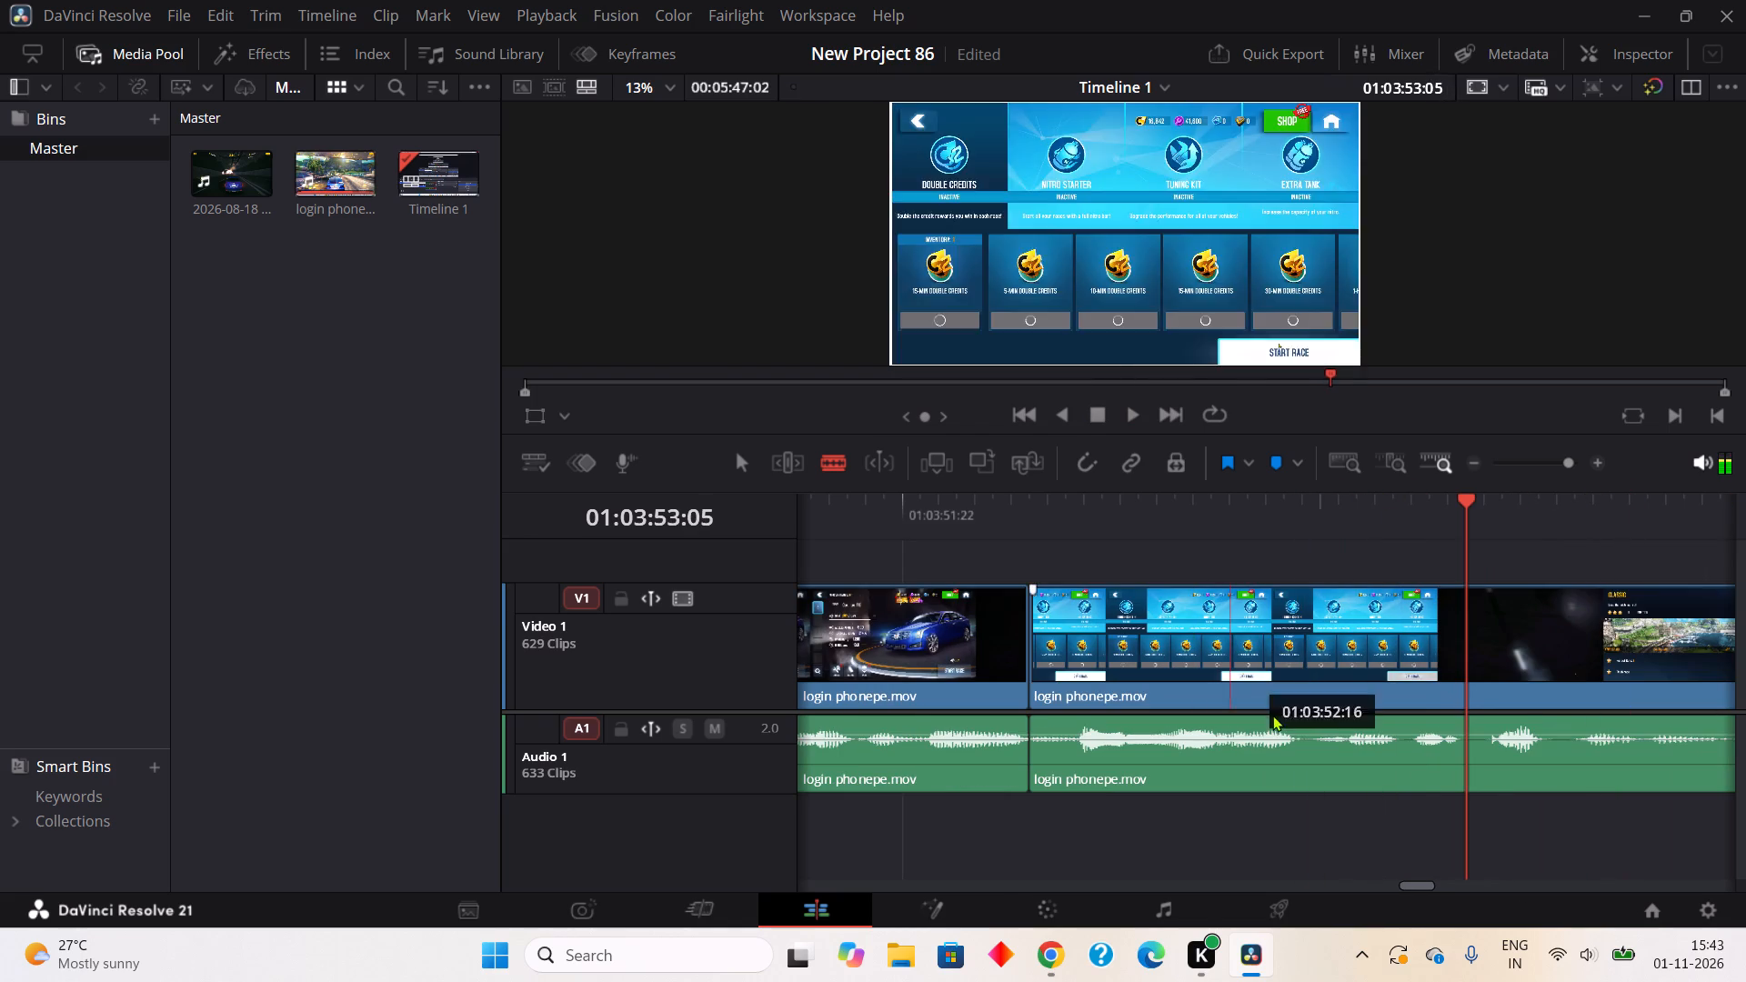
left_click(1309, 767)
left_click(1349, 768)
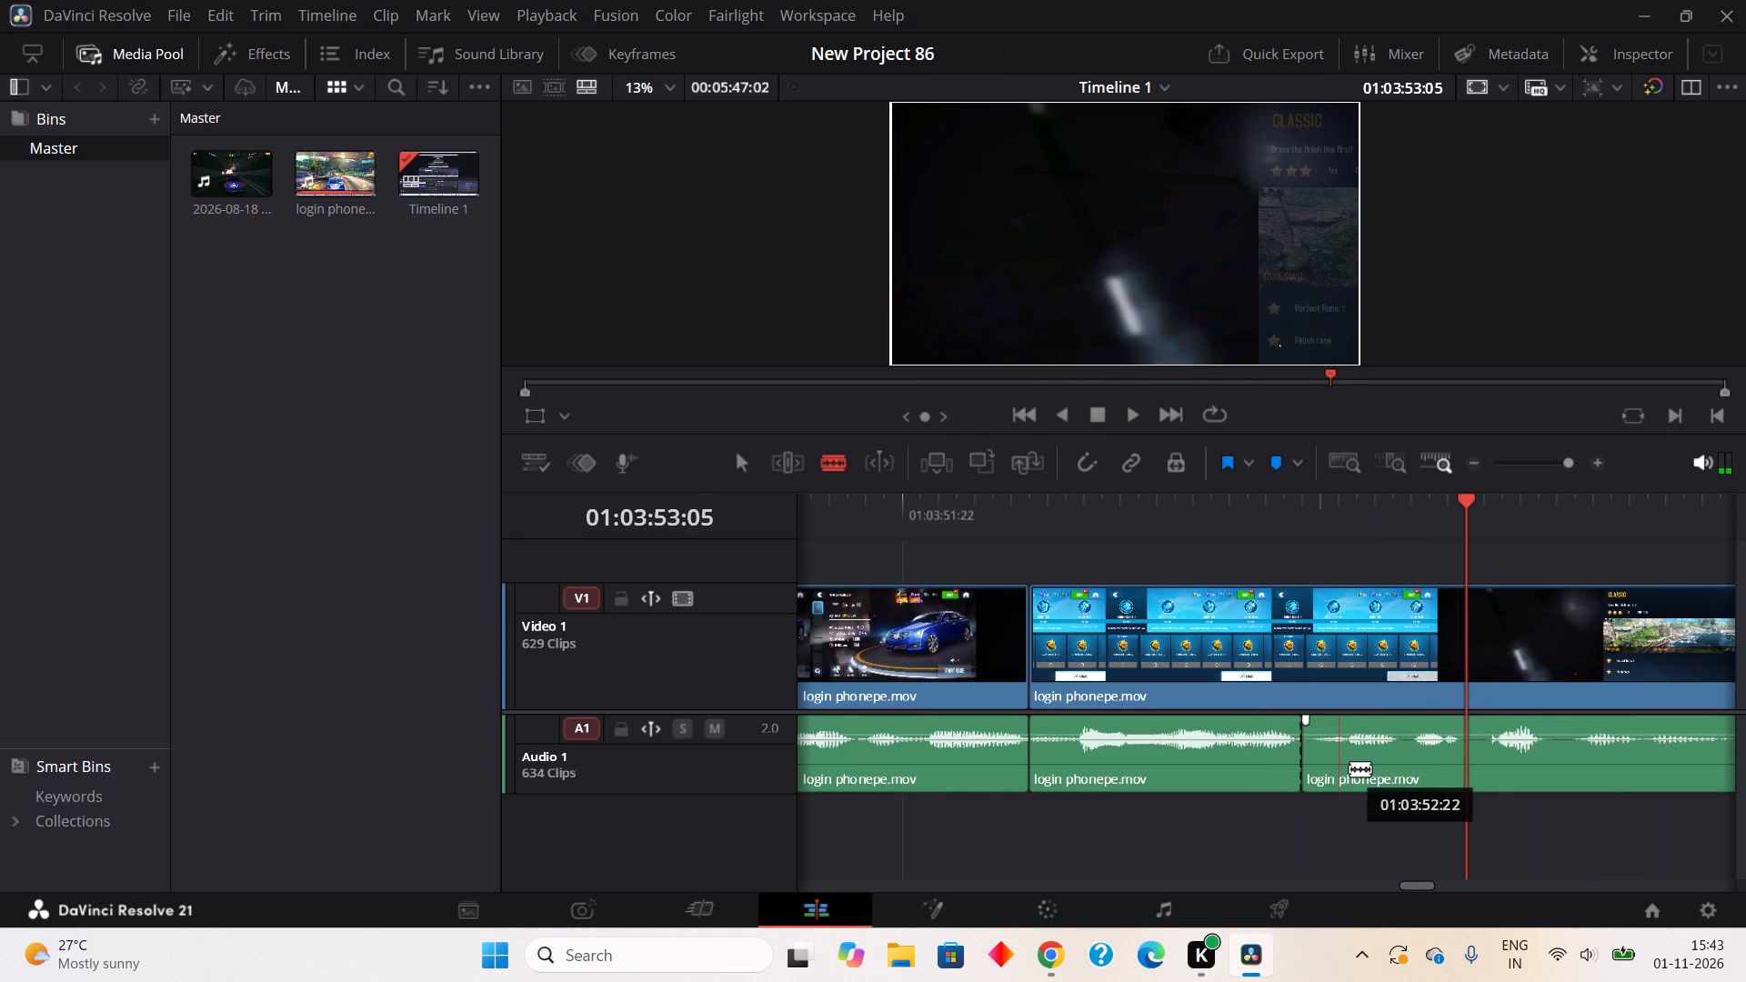
right_click(1324, 766)
left_click(1370, 338)
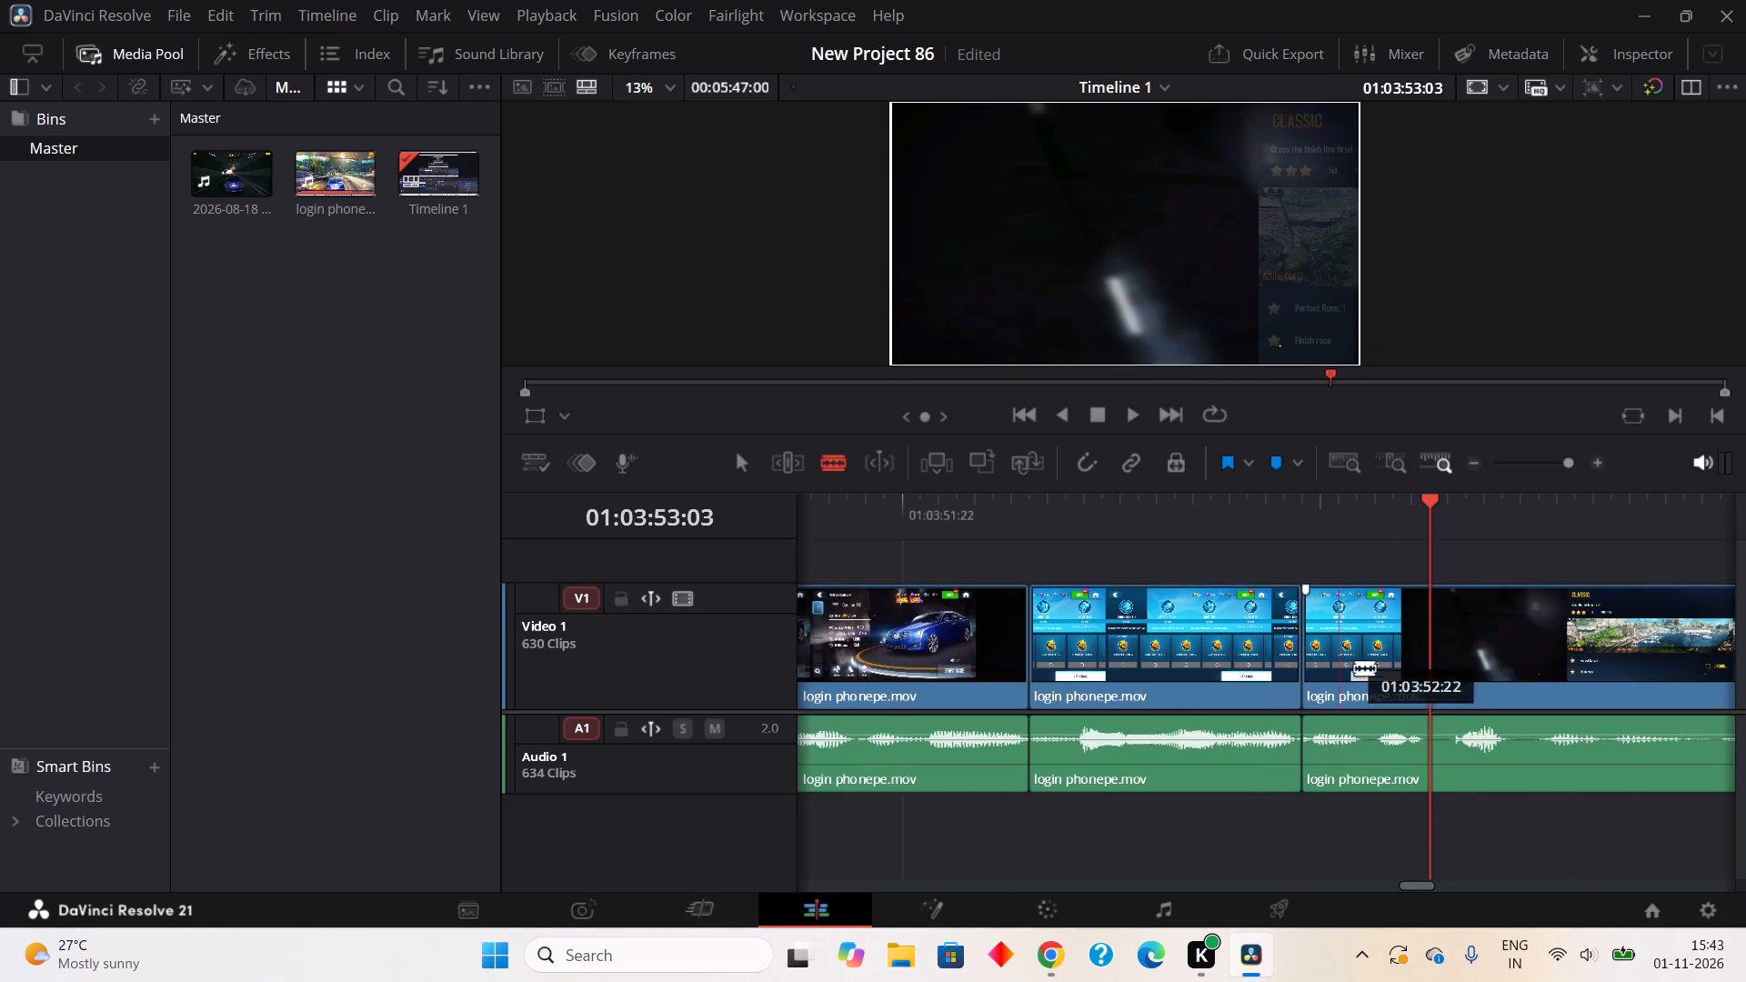
Split out the one-frame pause in the audio from about 01:03:52:23 to 01:03:53:00 and ripple cut it.
left_click(1371, 769)
left_click(1379, 767)
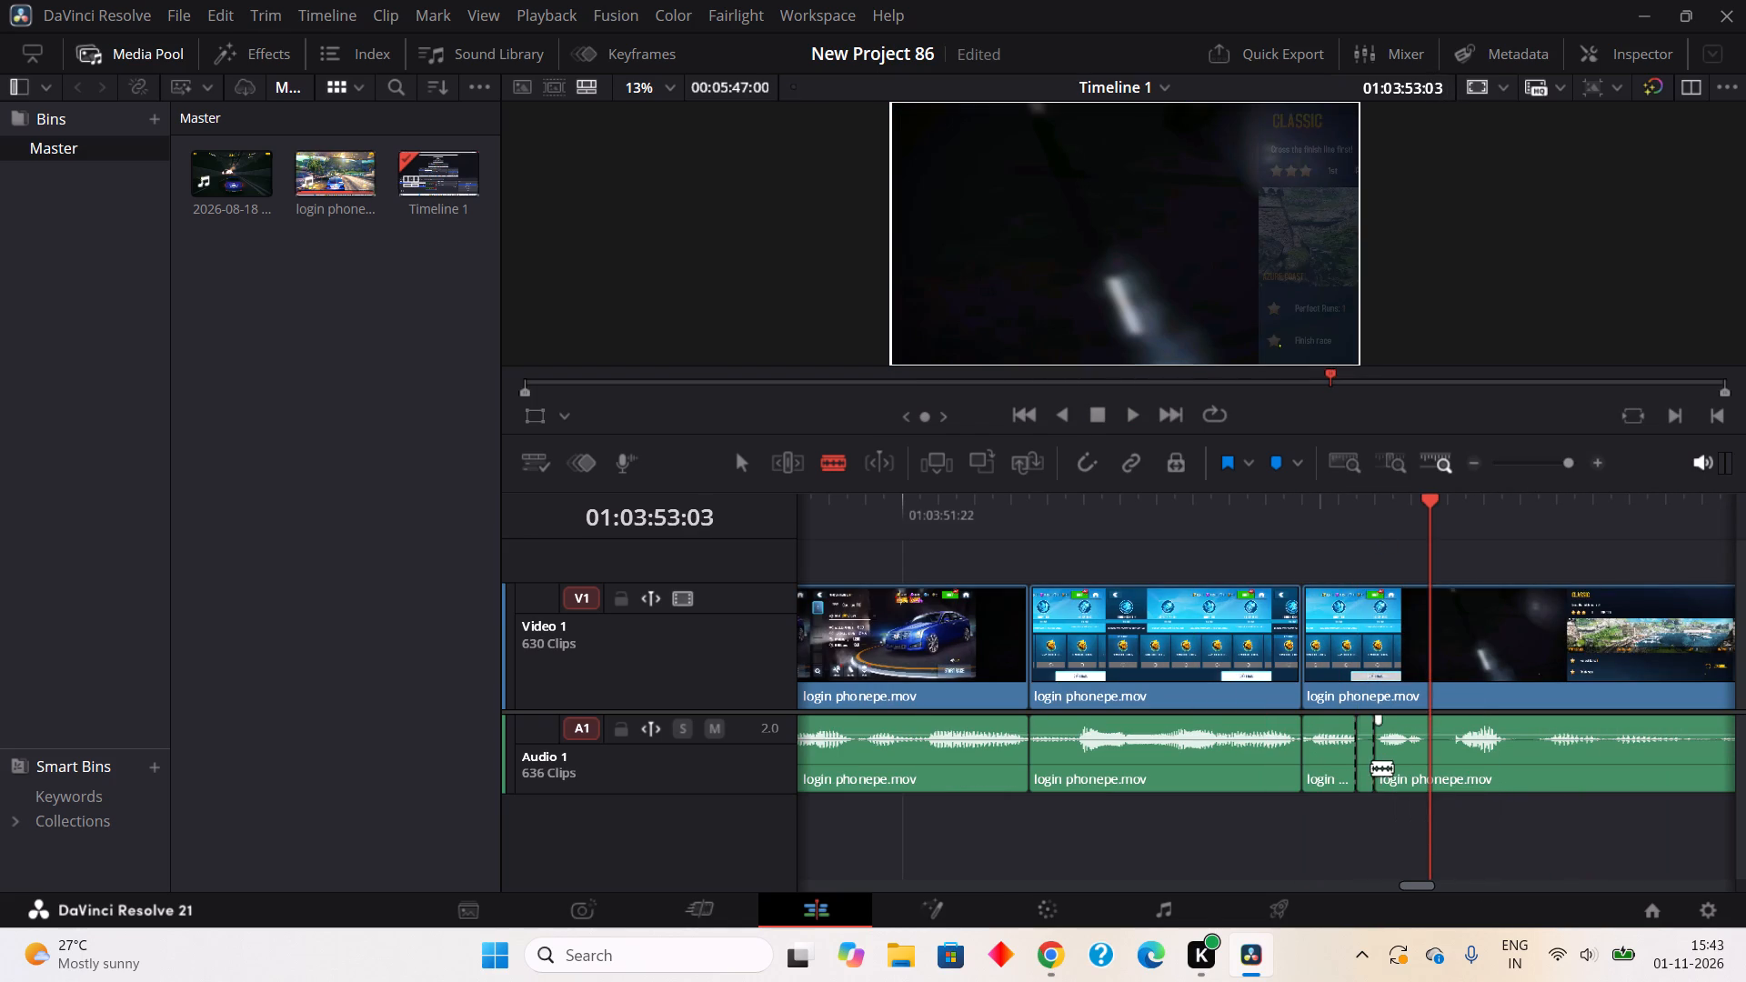
right_click(1371, 767)
left_click(1378, 364)
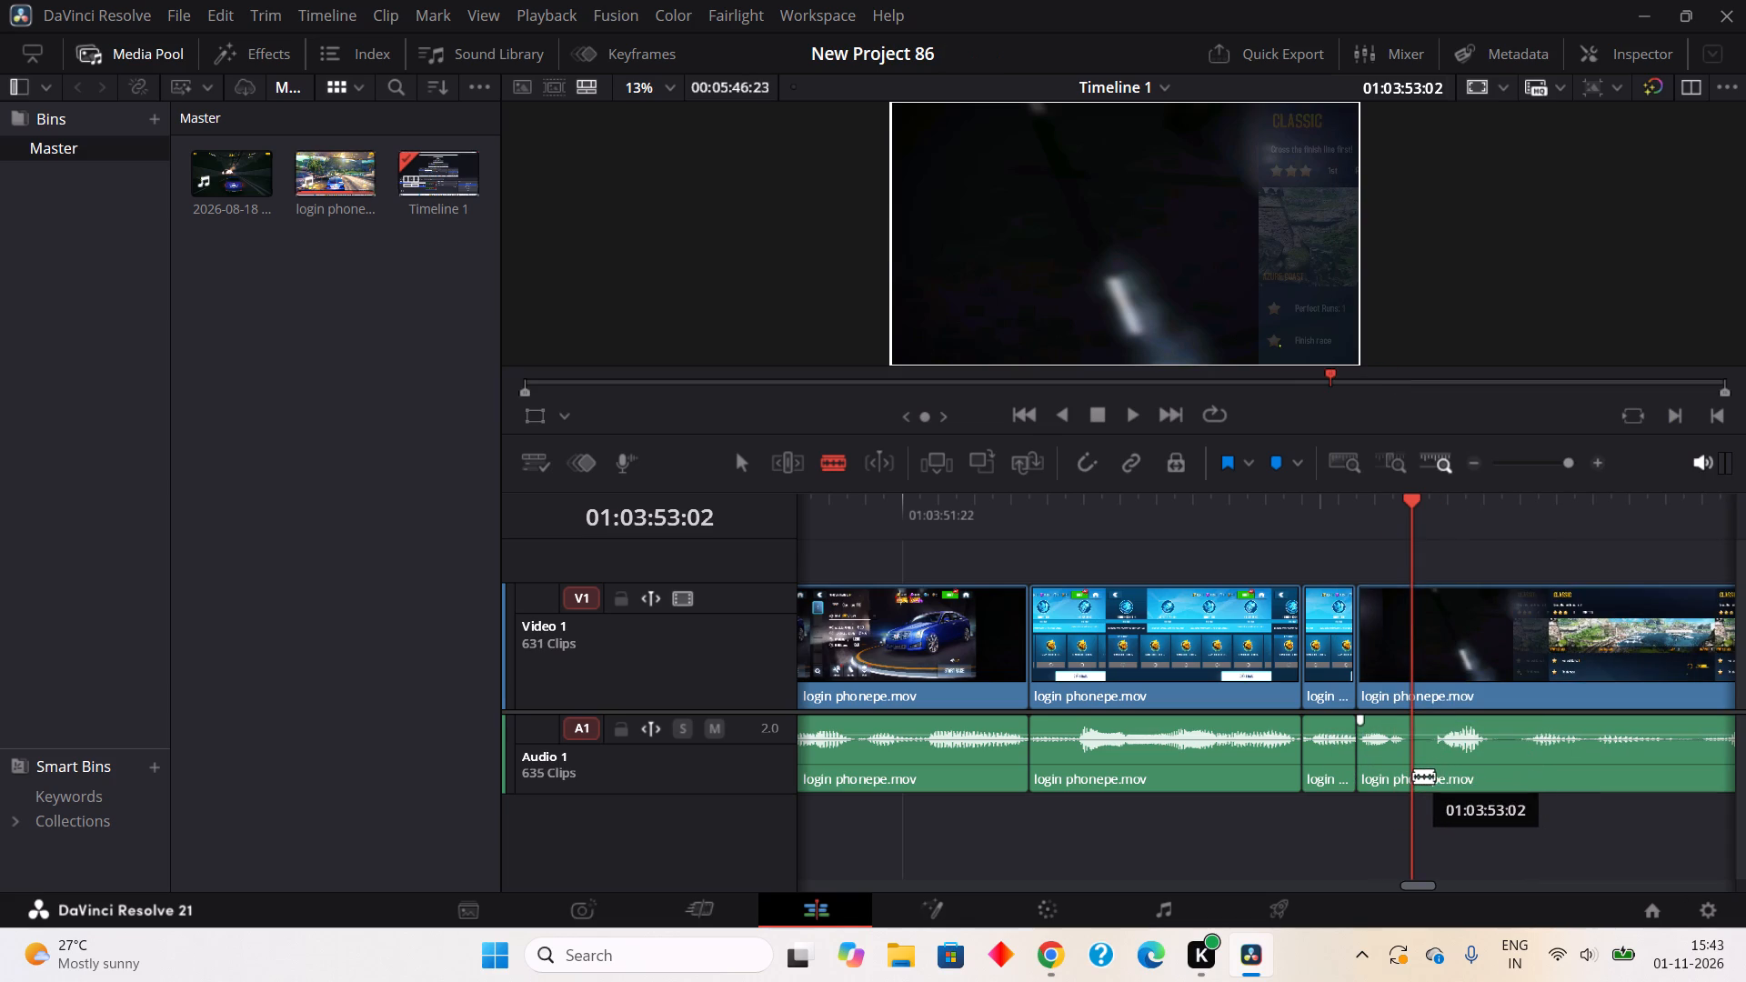
Split out the one-frame pause in the audio from about 01:03:53:02 to 01:03:53:03 and ripple cut it.
left_click(1413, 776)
left_click(1442, 775)
right_click(1415, 771)
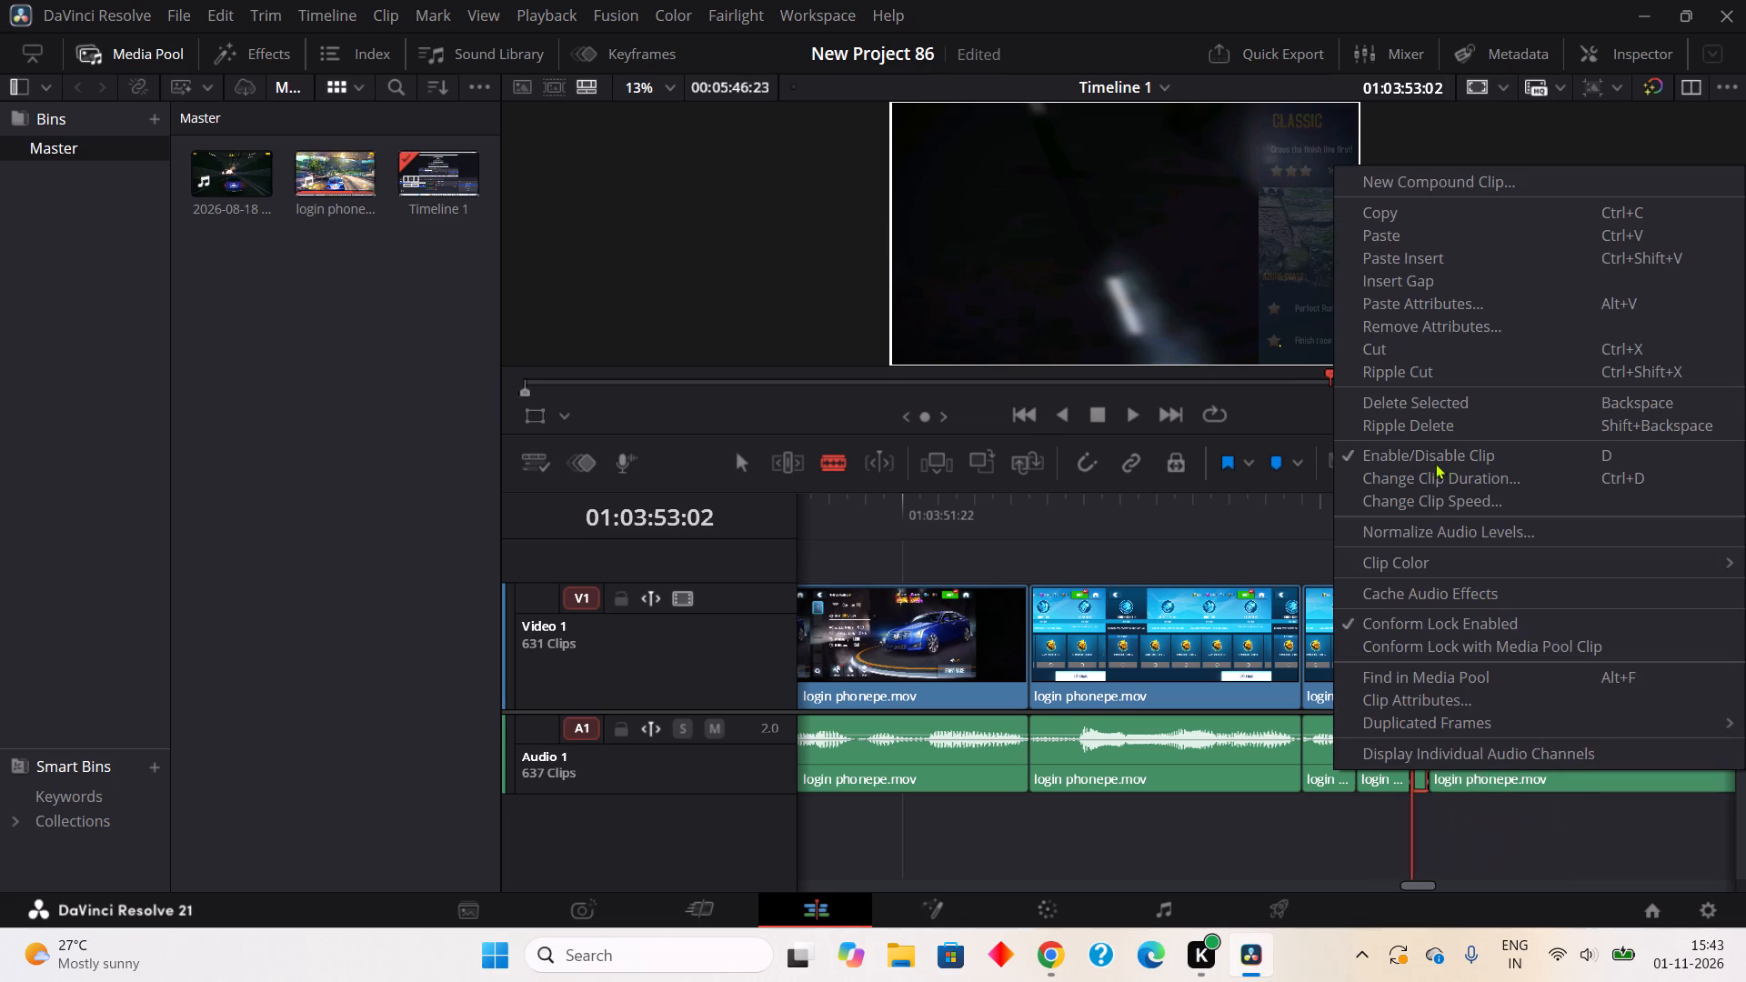
left_click(1424, 366)
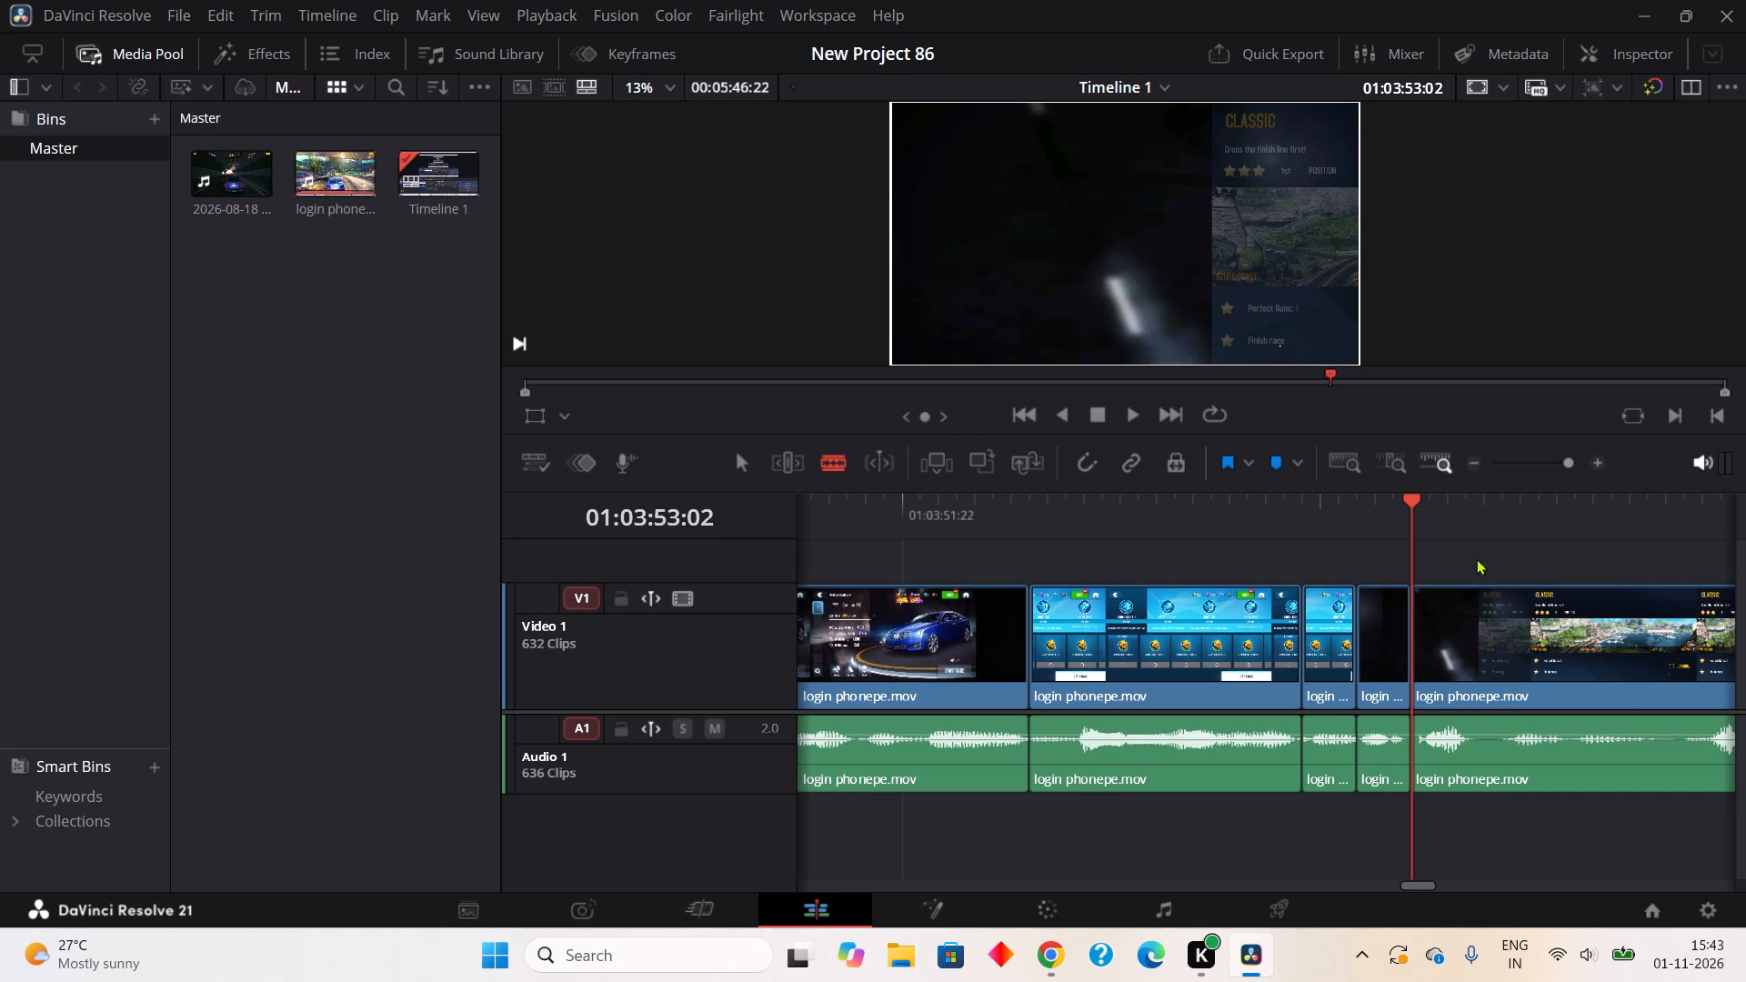
Split out the two-frame pause in the audio from about 01:03:53:05 to 01:03:53:07 and ripple cut it.
left_click(1470, 764)
left_click(1514, 767)
right_click(1479, 757)
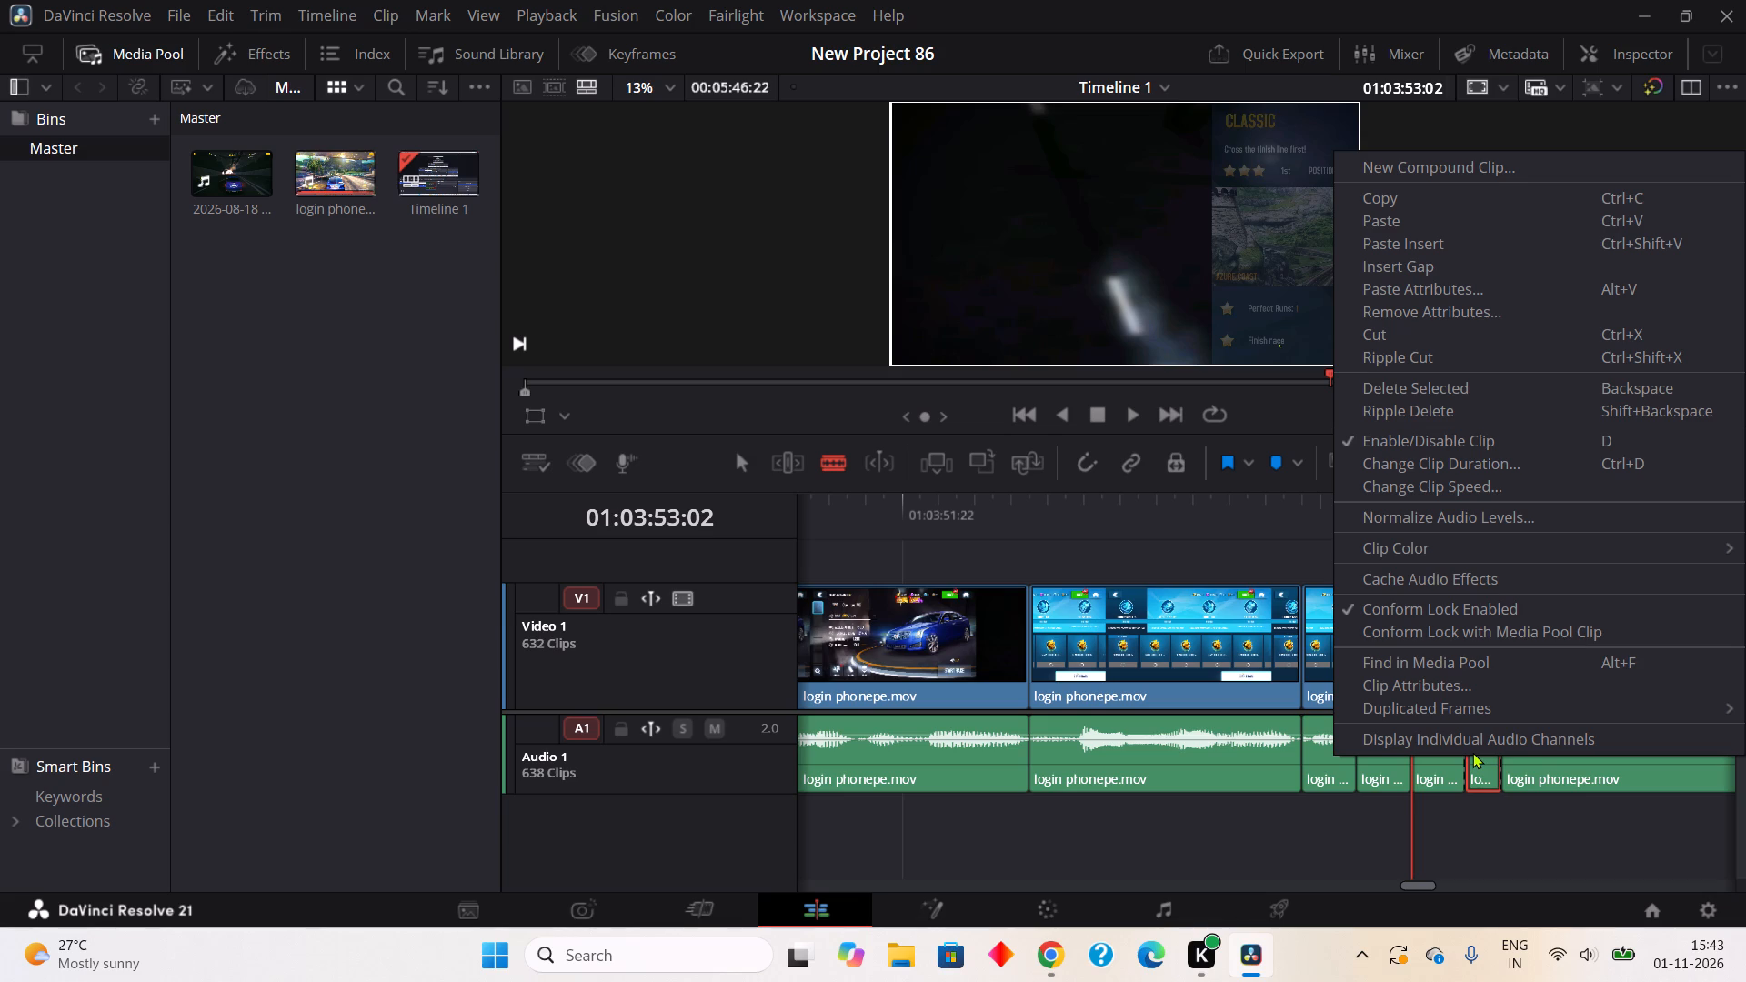
left_click(1385, 364)
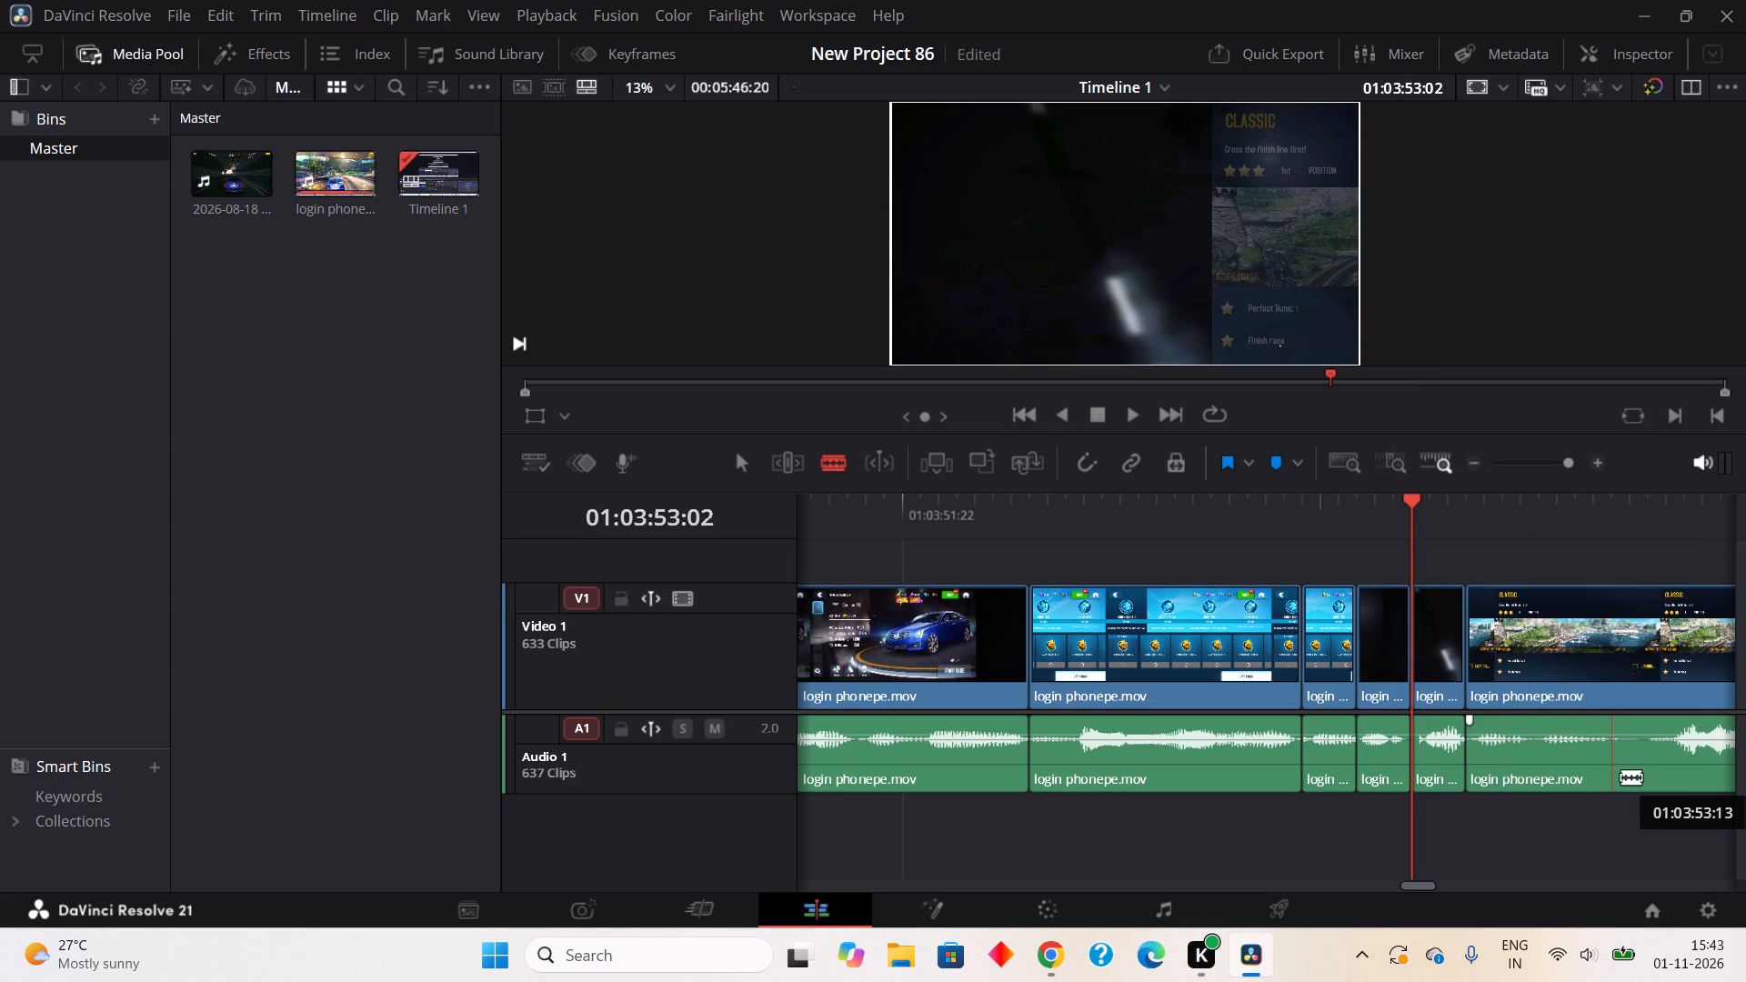
Split out the two-frame pause in the audio from about 01:03:53:13 to 01:03:53:15 and ripple cut it.
left_click(1621, 777)
left_click(1652, 760)
right_click(1640, 761)
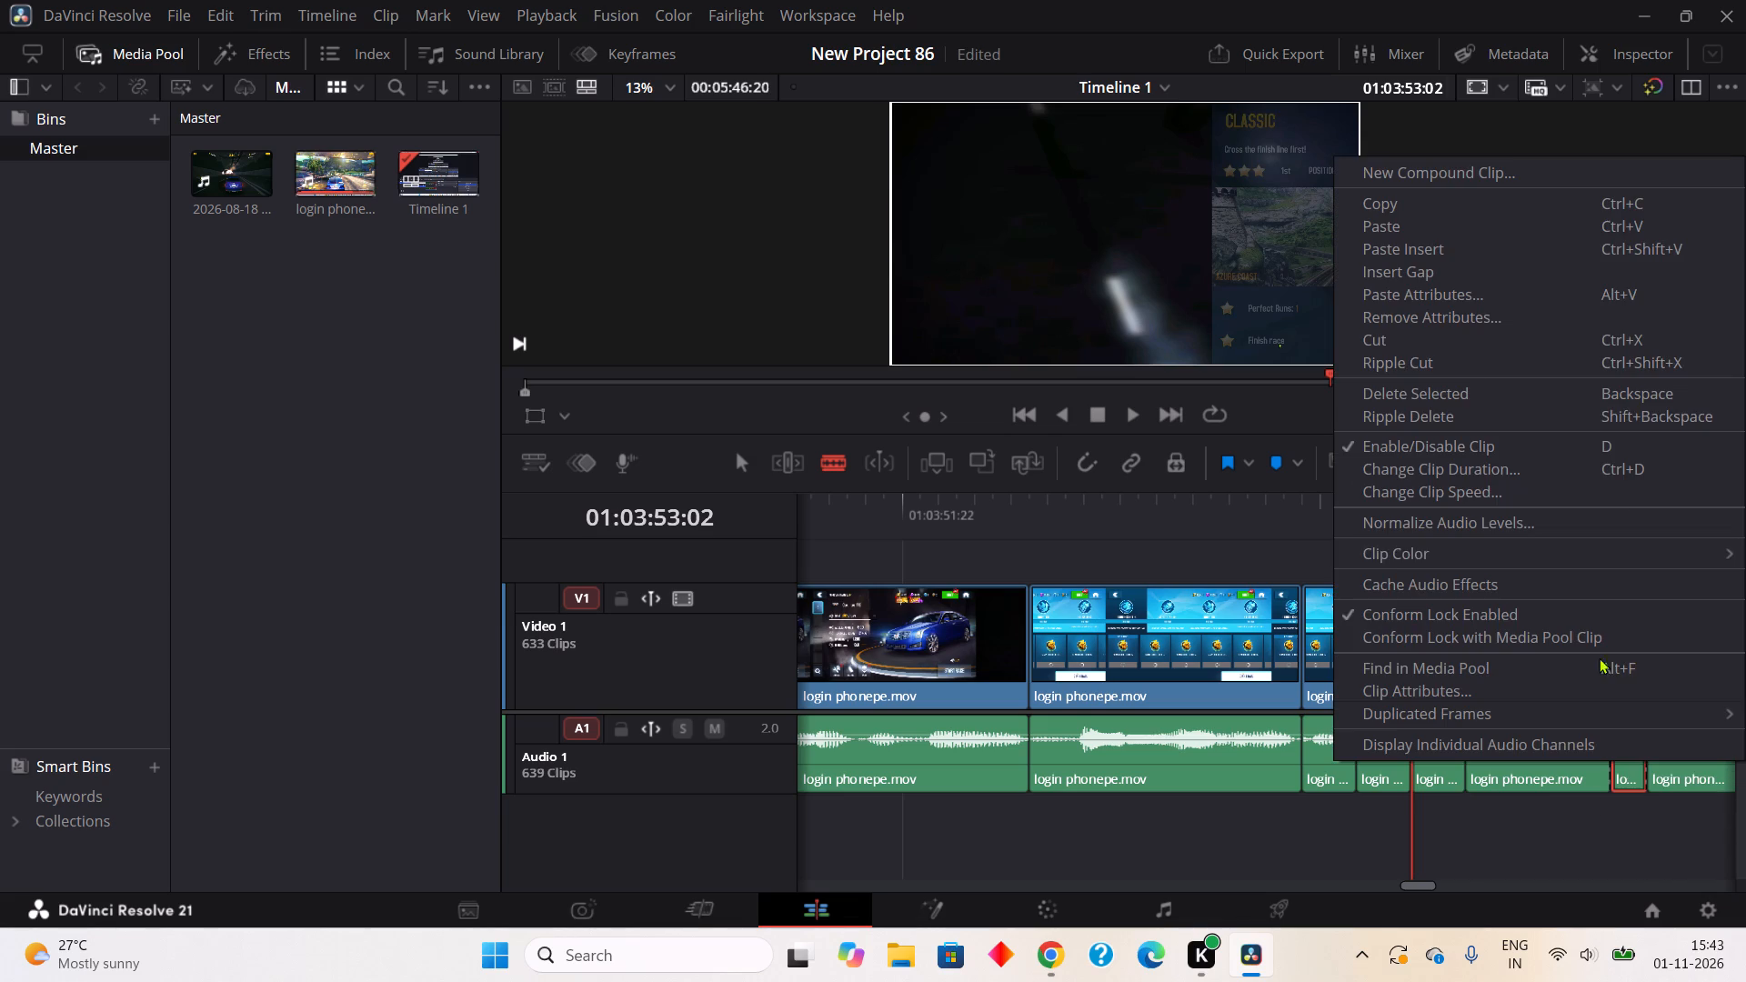
left_click(1428, 359)
Play on, split out the one-frame pause in the audio from about 01:03:54:05 to 01:03:54:06 and ripple cut it.
left_click(1135, 411)
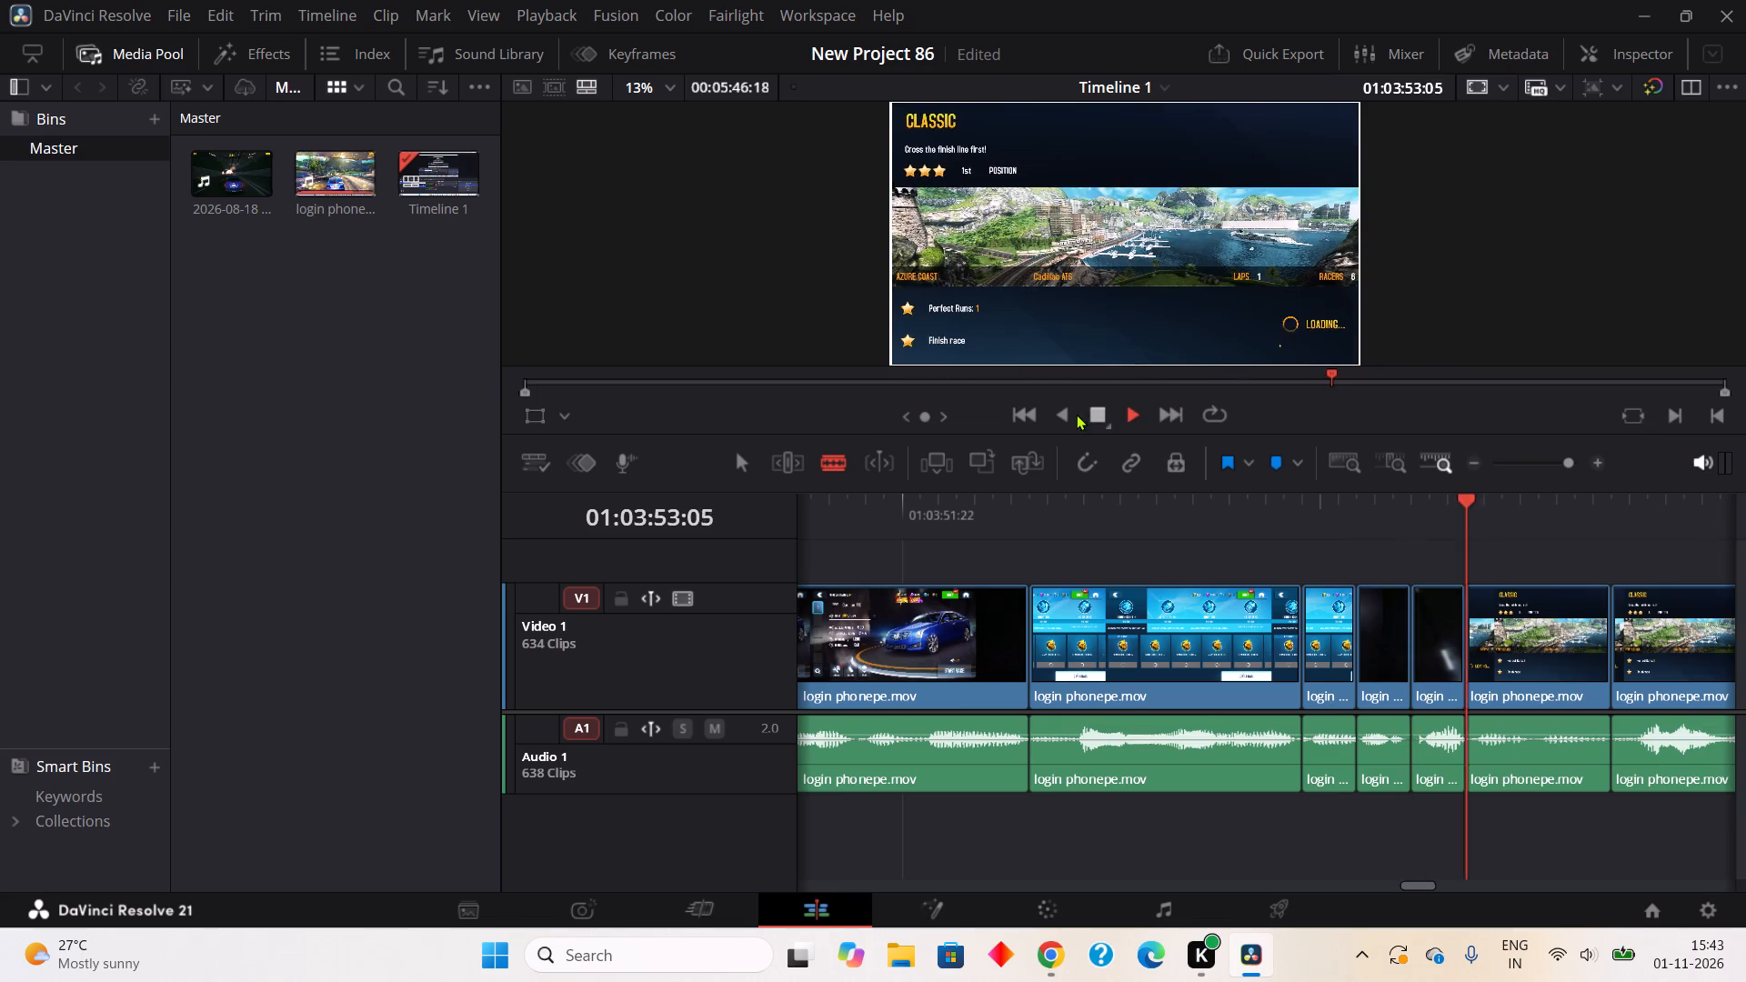
left_click(1096, 411)
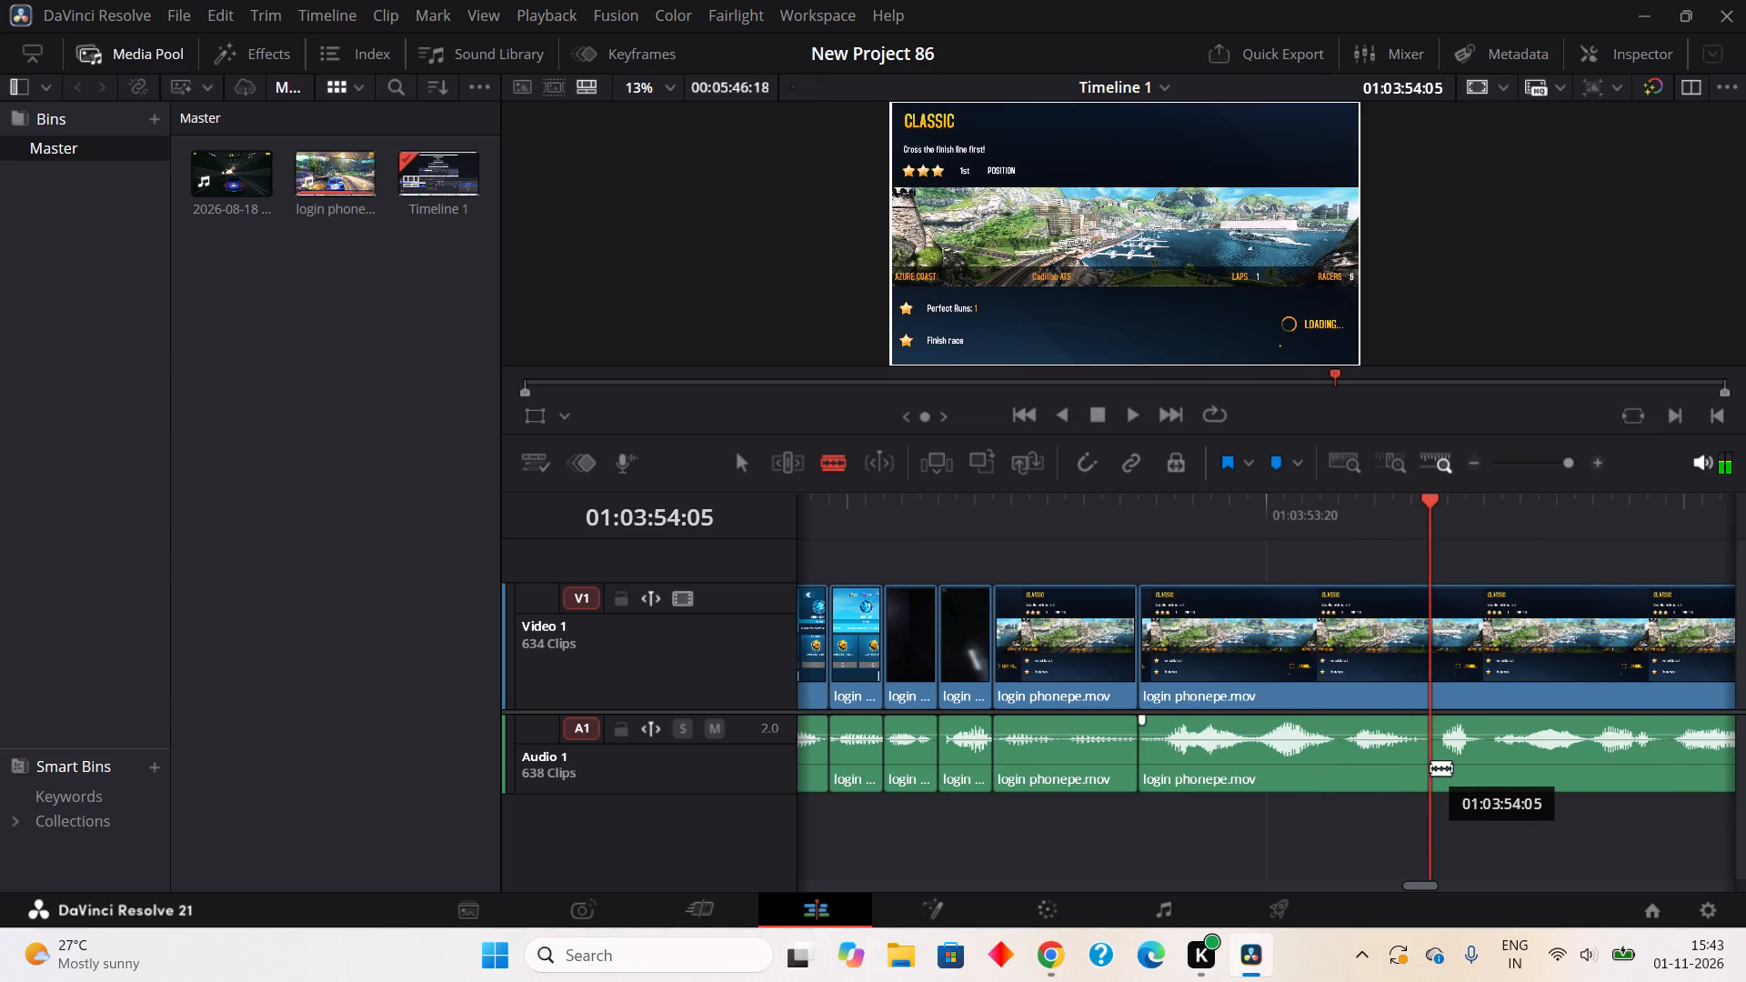
left_click(1430, 767)
left_click(1448, 767)
right_click(1433, 768)
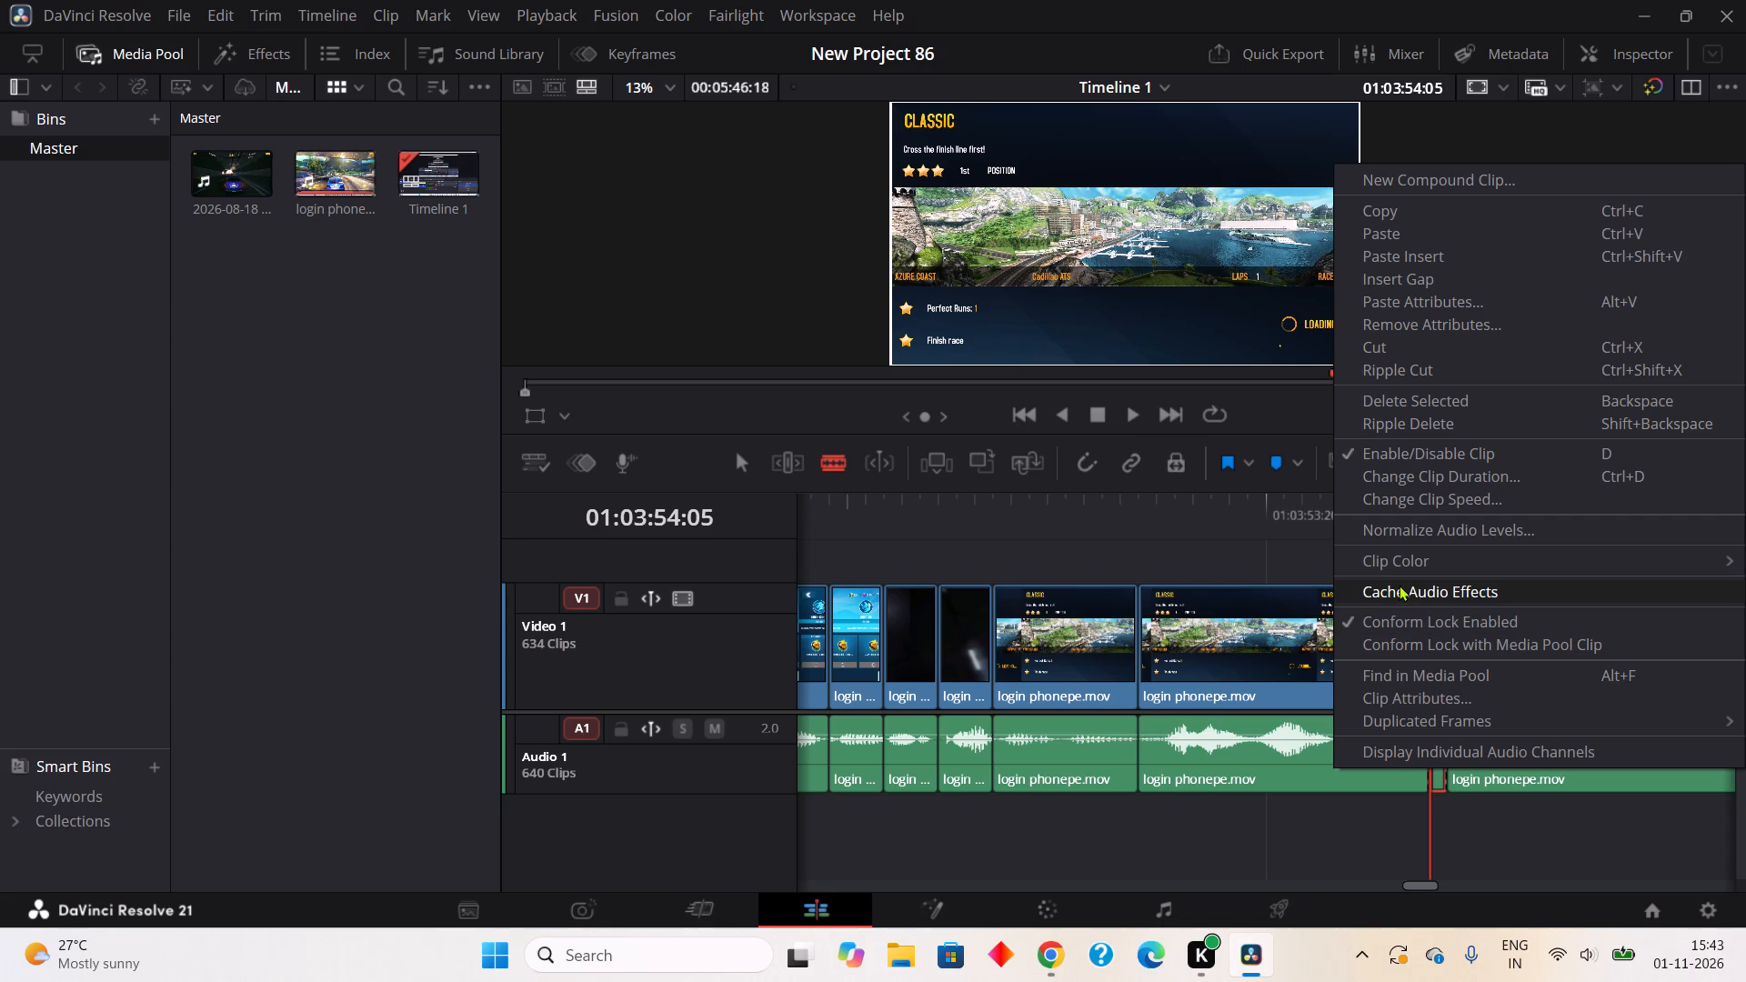
left_click(1360, 365)
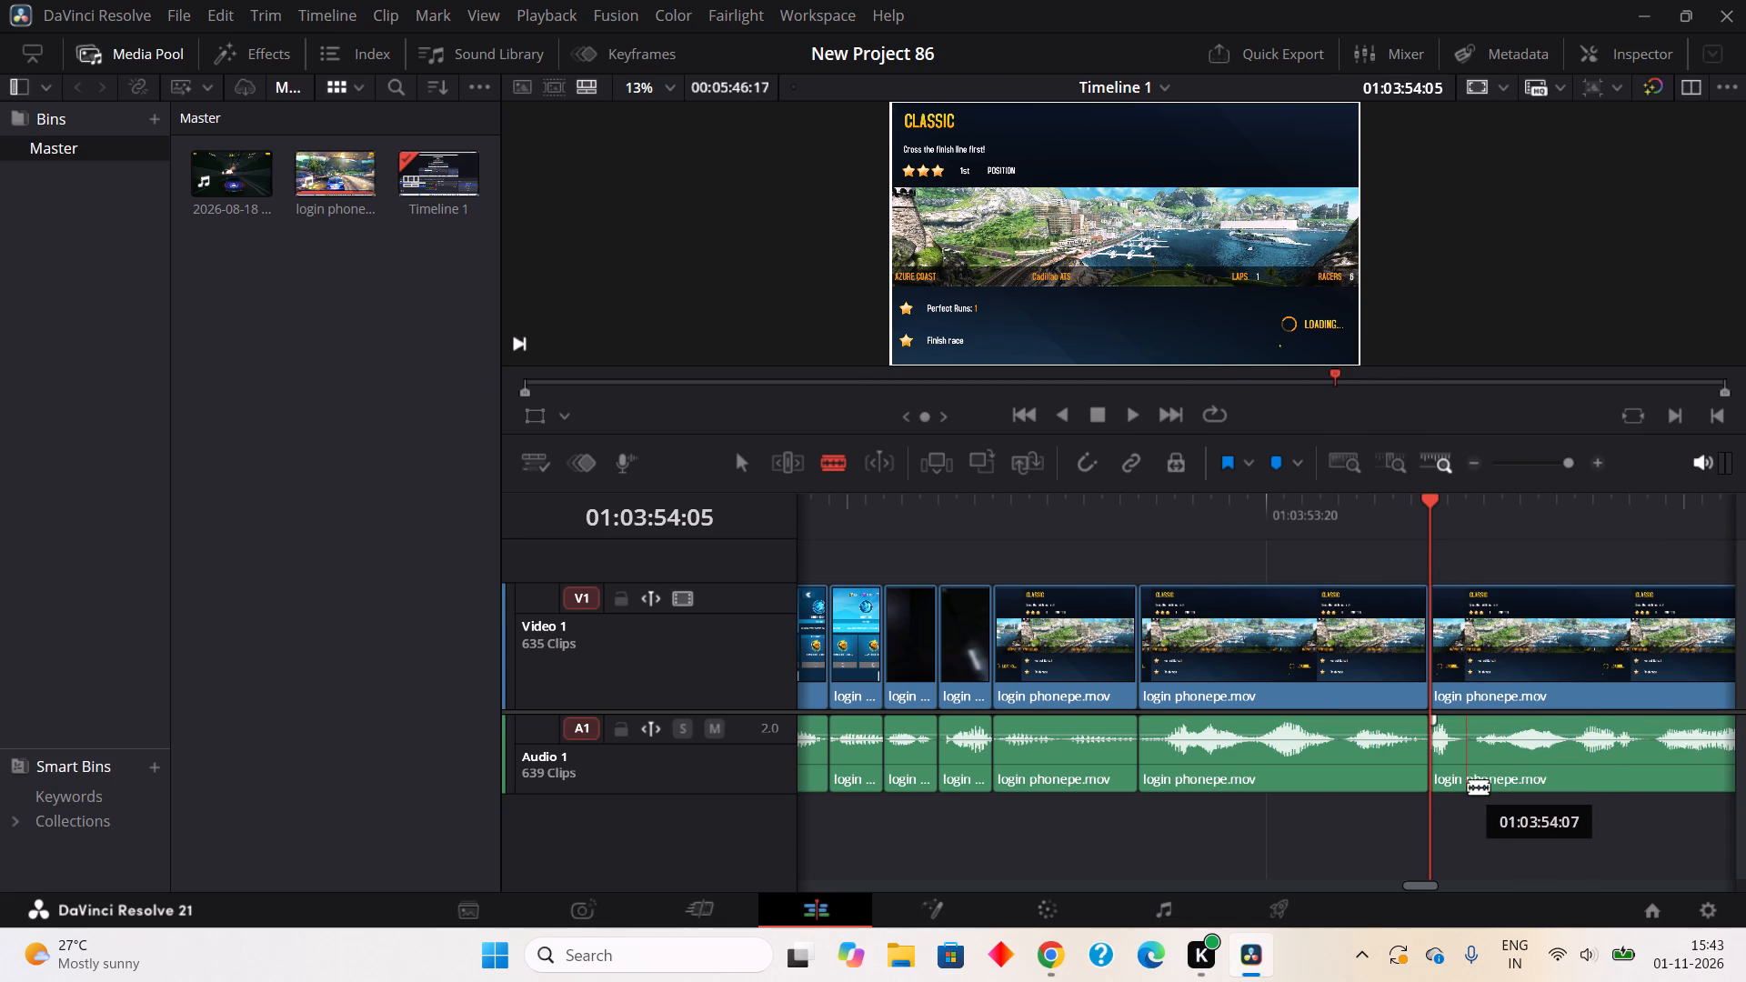
Split out the one-frame pause in the audio from about 01:03:54:07 to 01:03:54:08 and ripple cut it.
left_click(1470, 778)
left_click(1490, 764)
right_click(1480, 769)
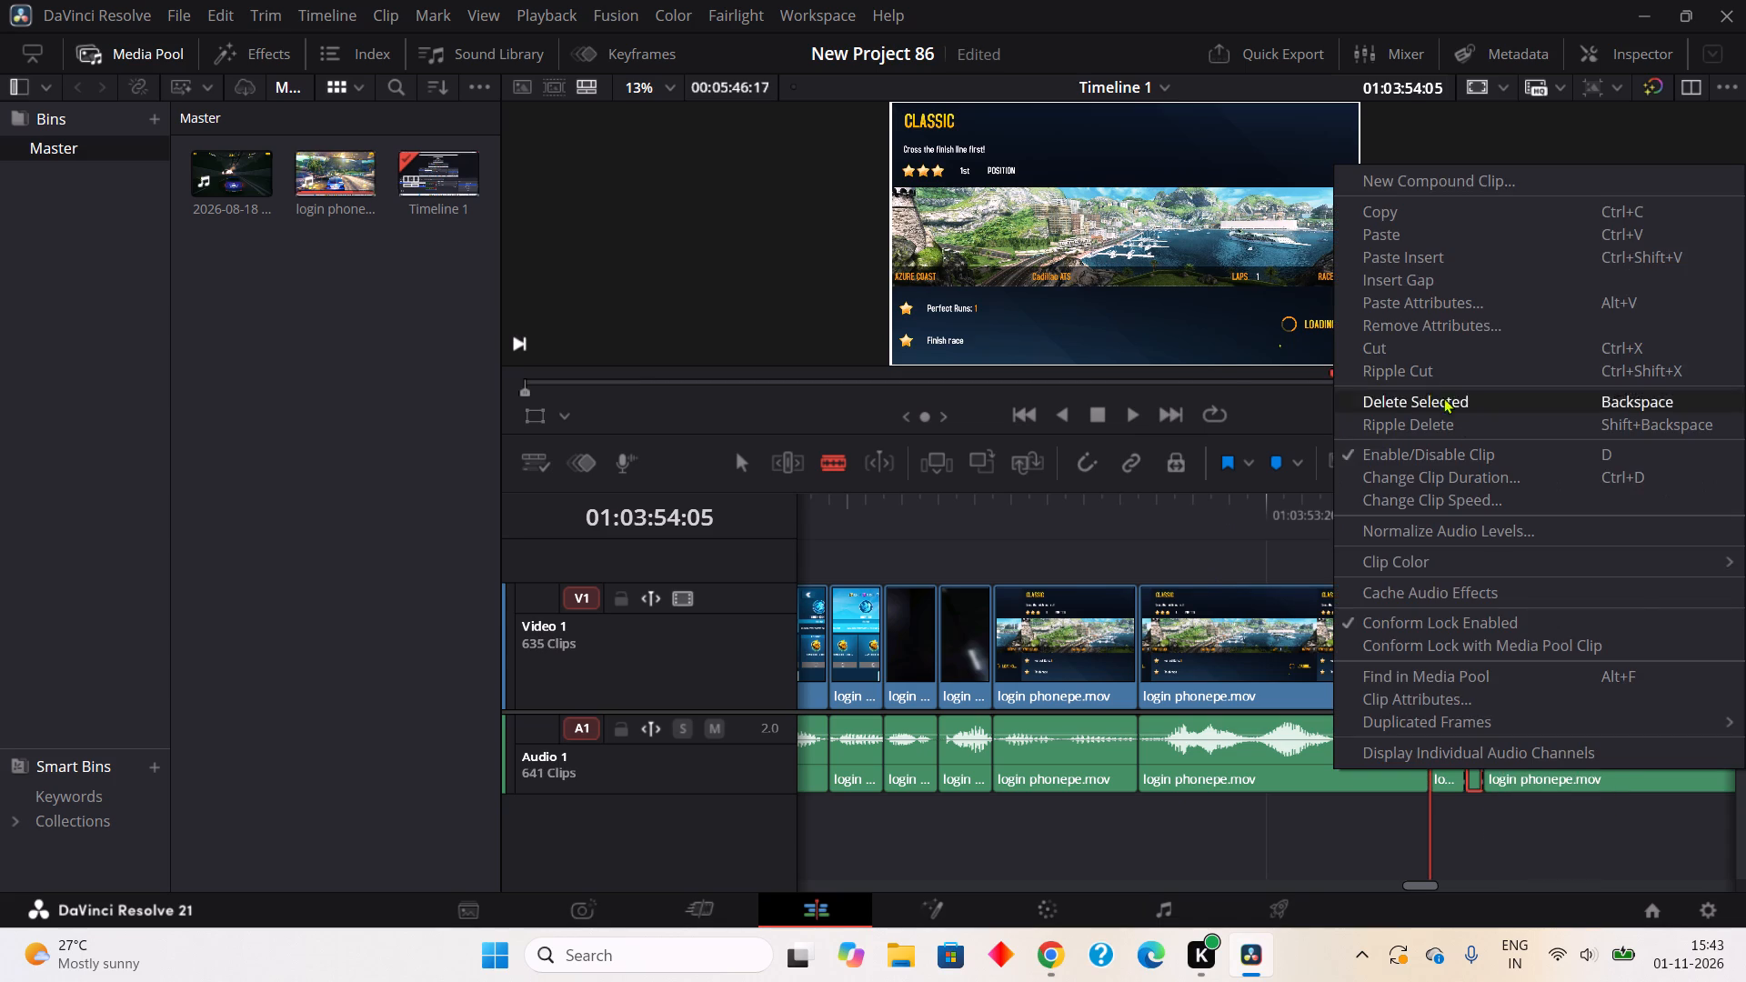
left_click(1408, 369)
Split out the one-frame pause in the audio from about 01:03:54:00 to 01:03:54:01 and ripple cut it.
left_click(1339, 779)
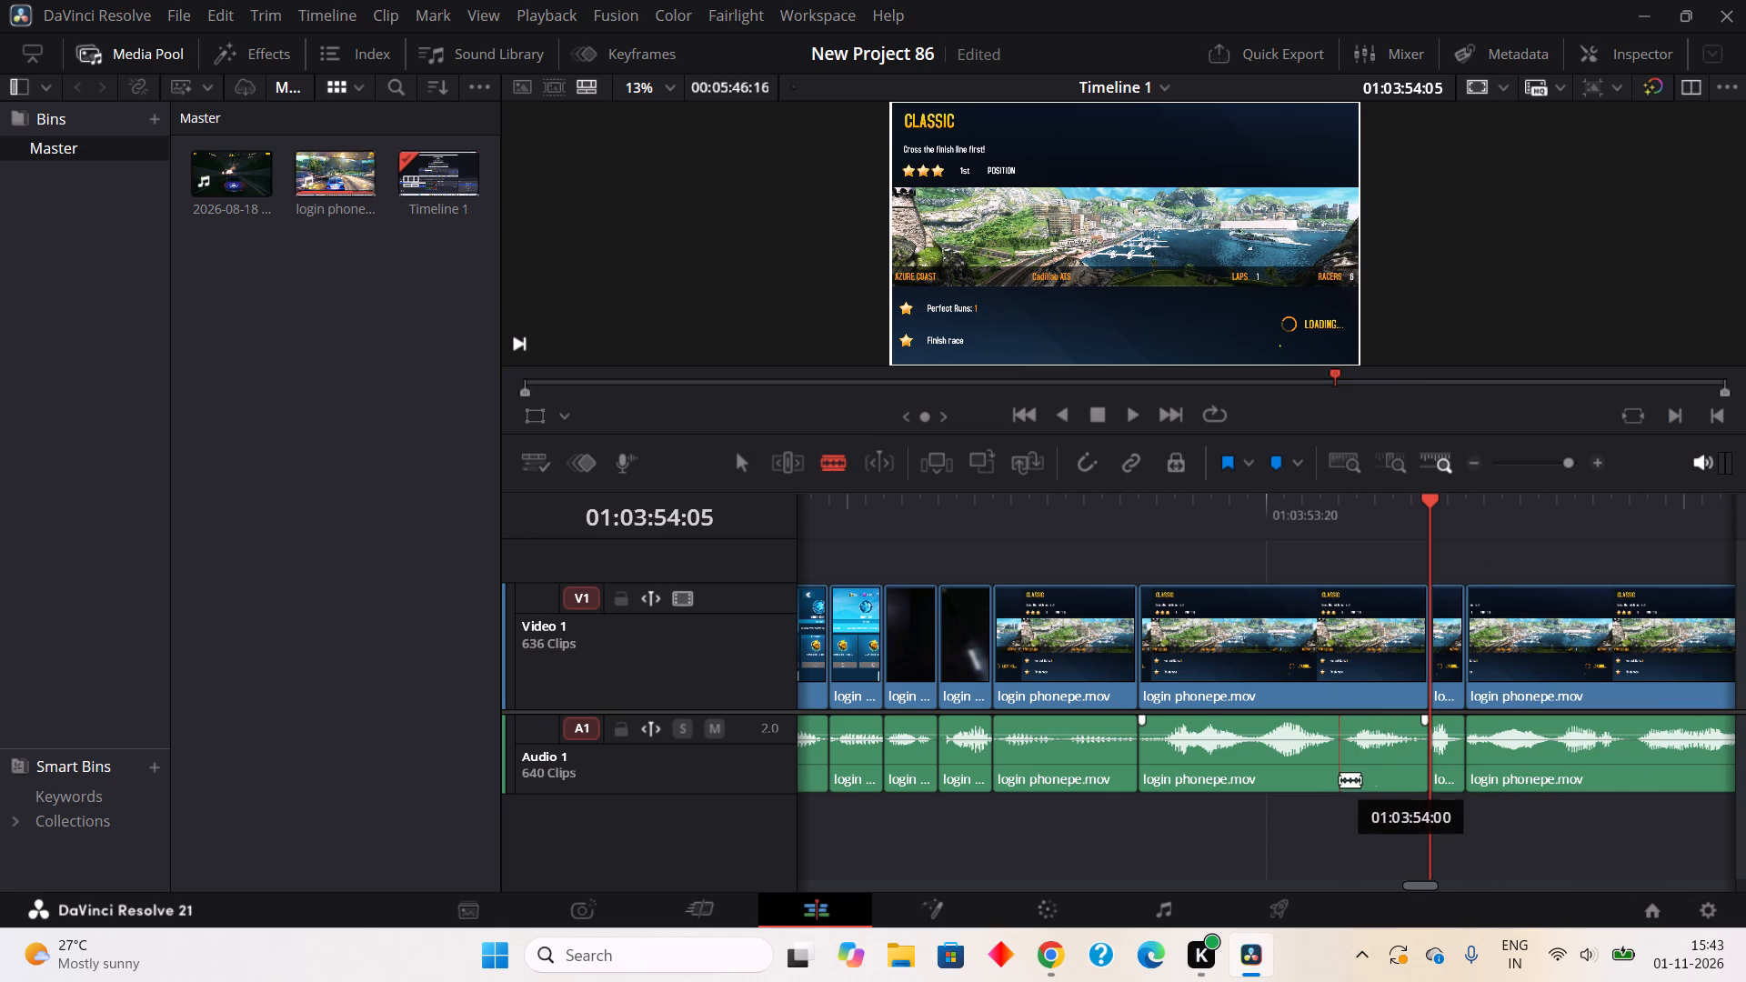
left_click(1363, 762)
right_click(1336, 770)
right_click(1353, 749)
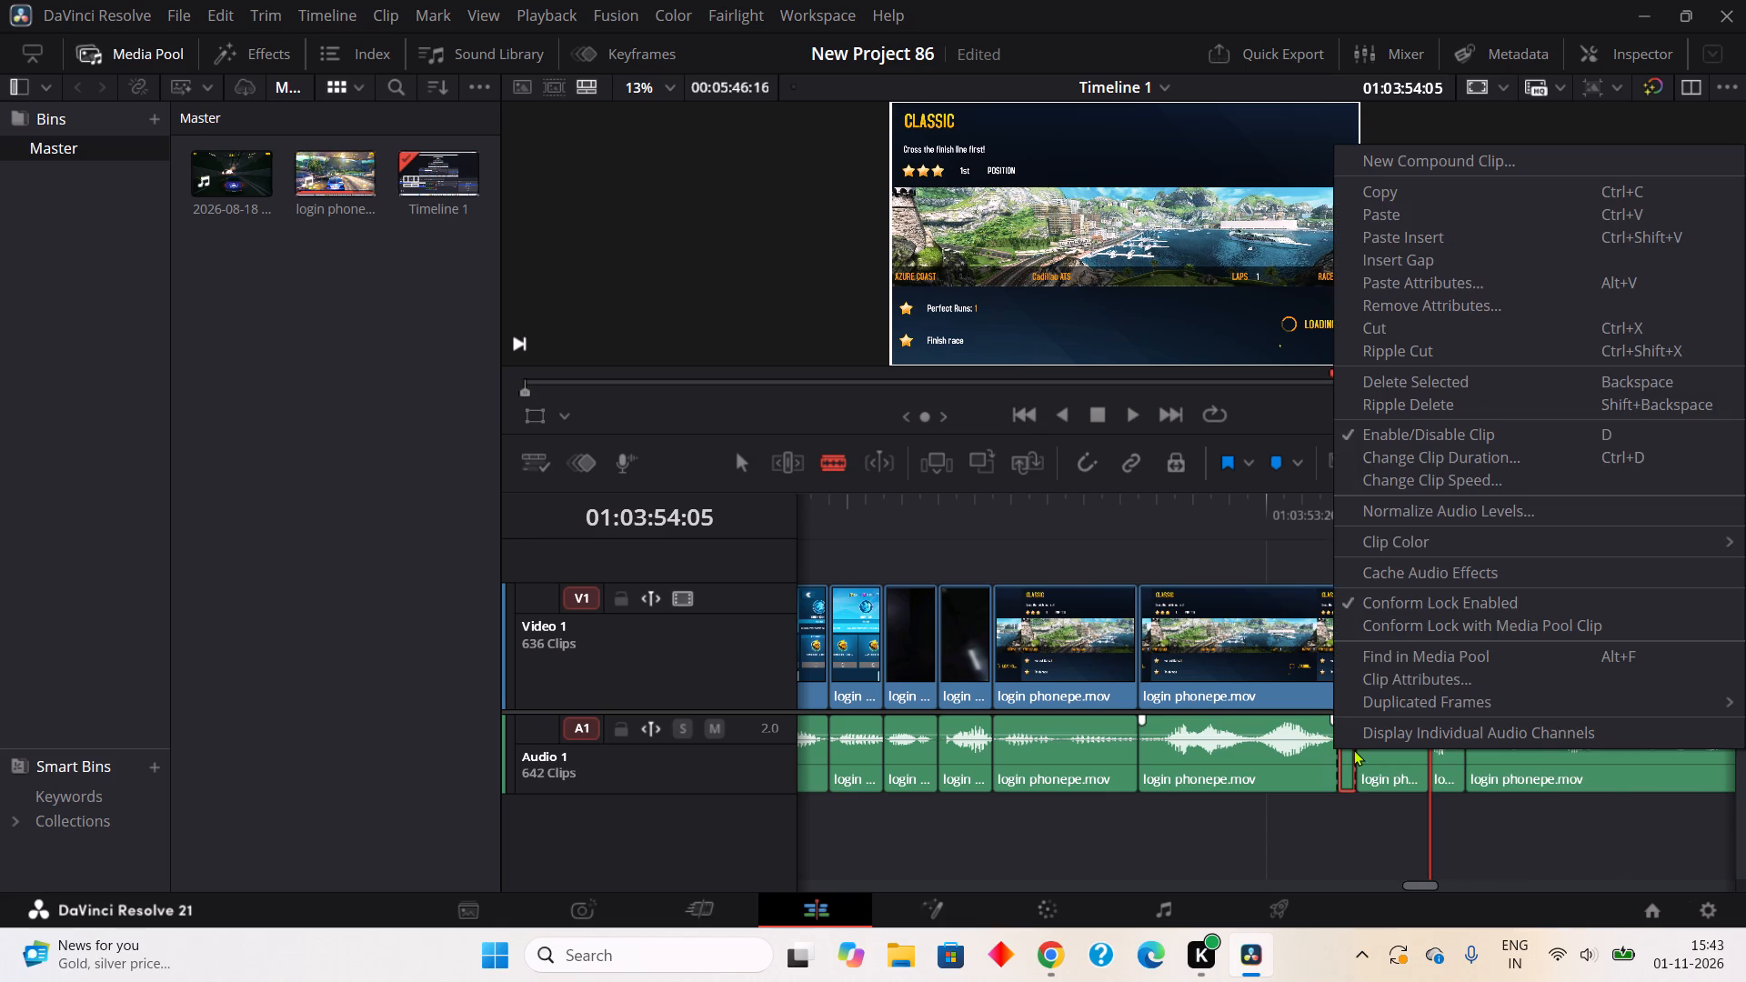
left_click(1382, 346)
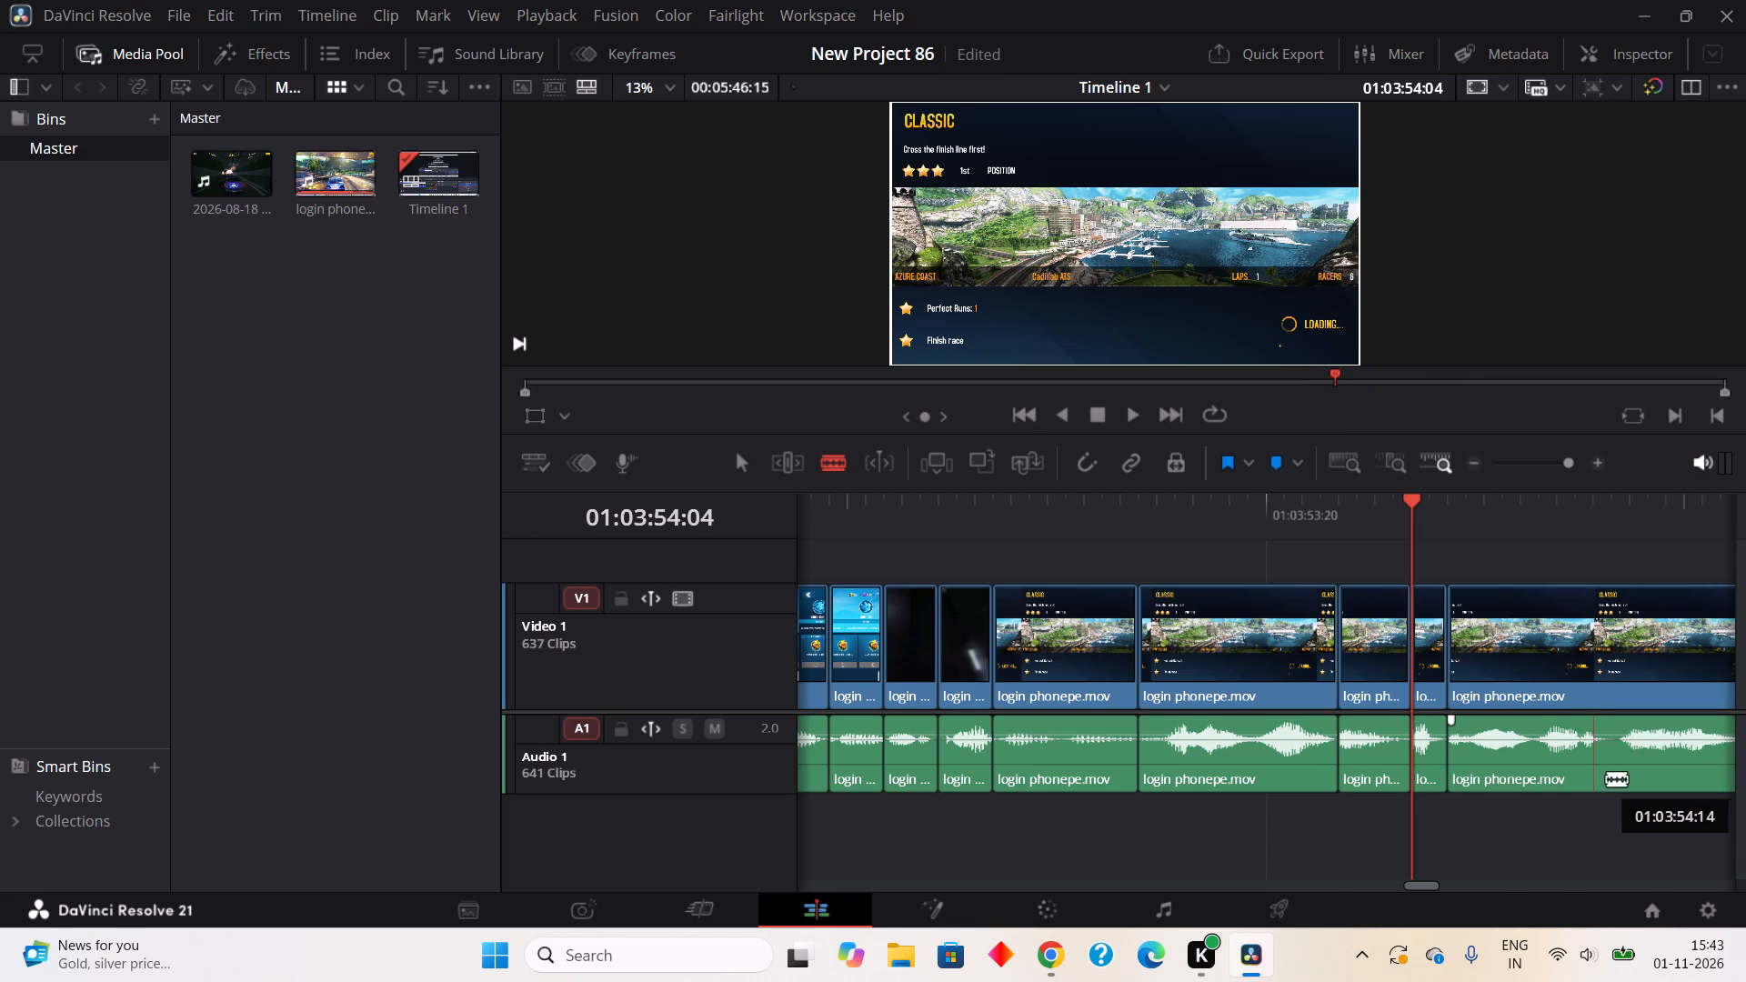
Split out the two-frame pause in the audio from about 01:03:54:14 to 01:03:54:16 and ripple cut it.
left_click(1606, 778)
left_click(1632, 767)
right_click(1615, 760)
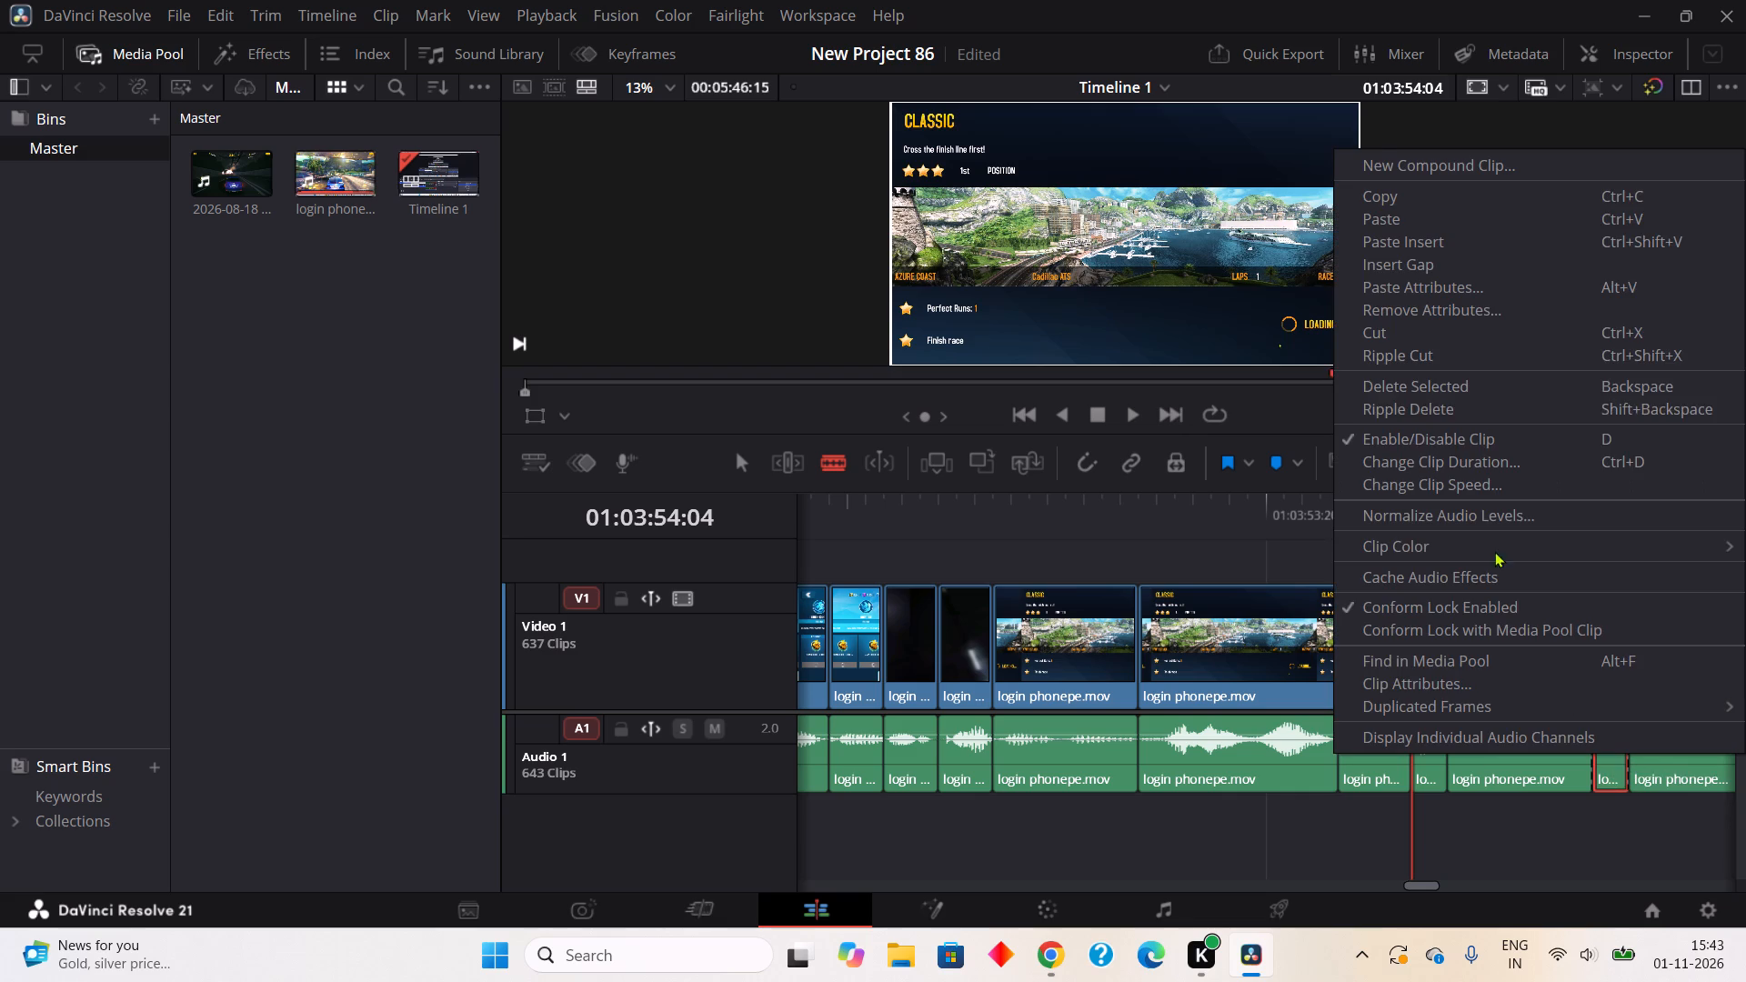
left_click(1373, 359)
Play on, split out the two-frame pause in the audio from about 01:03:54:21 to 01:03:54:23 and ripple cut it.
left_click(1132, 416)
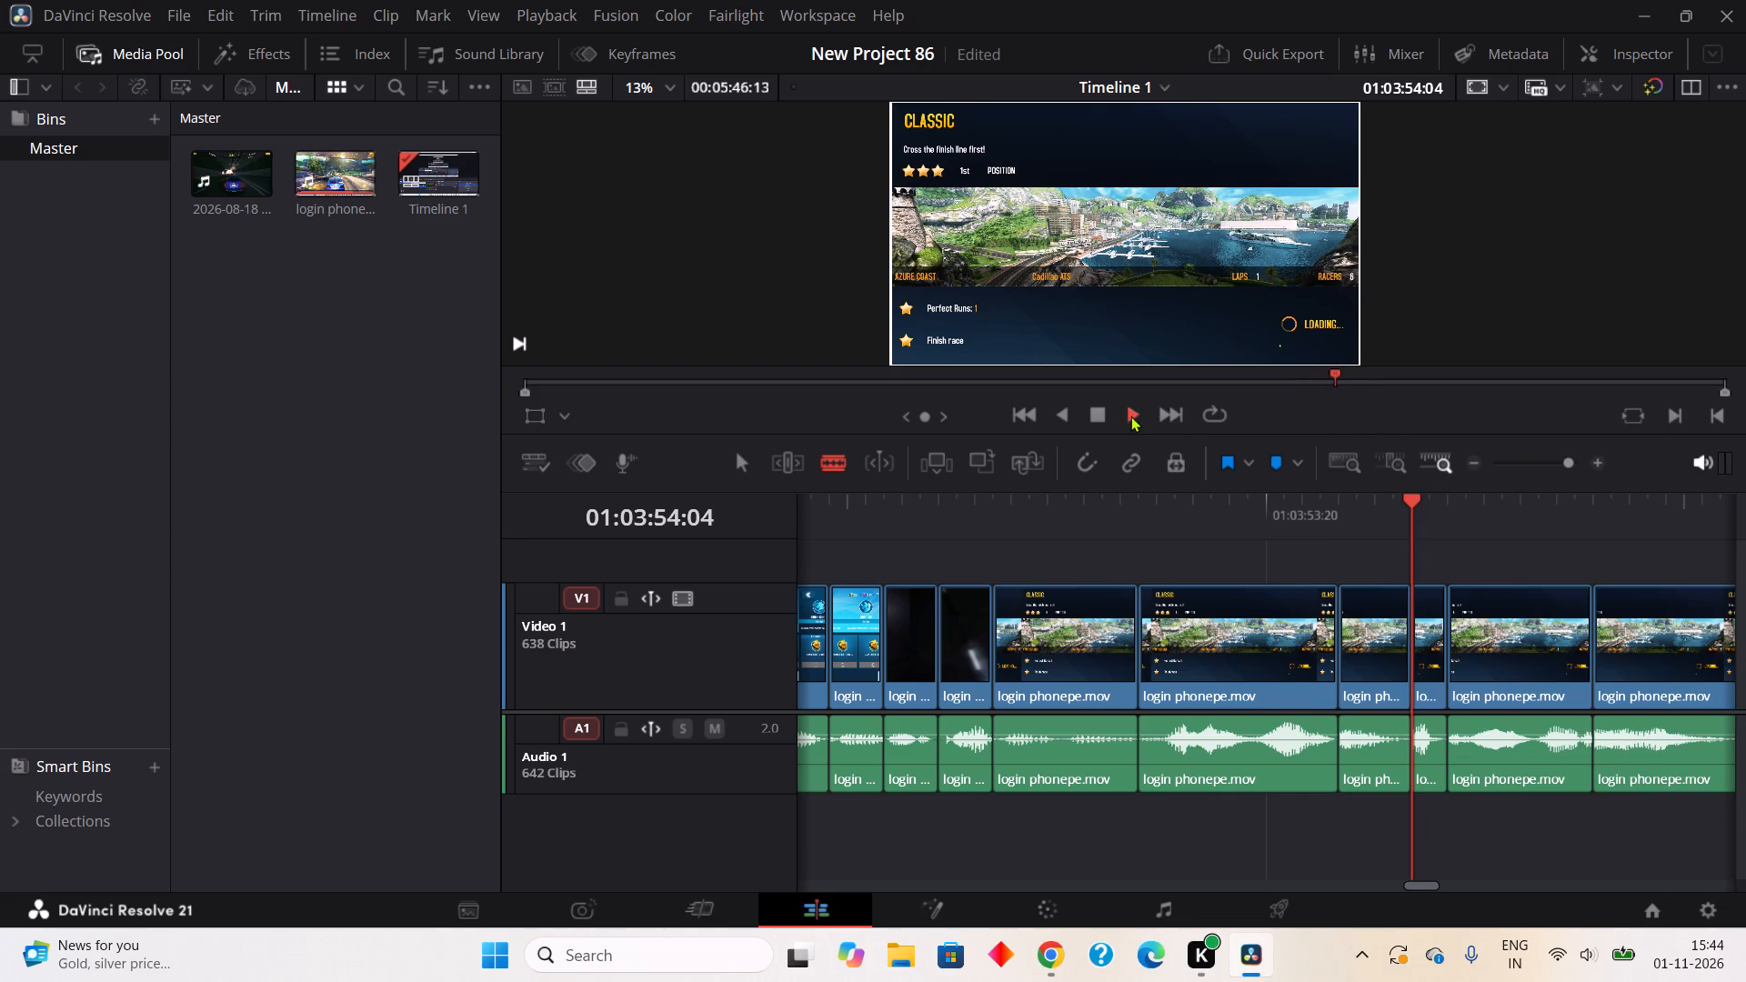
left_click(1098, 415)
left_click(1253, 766)
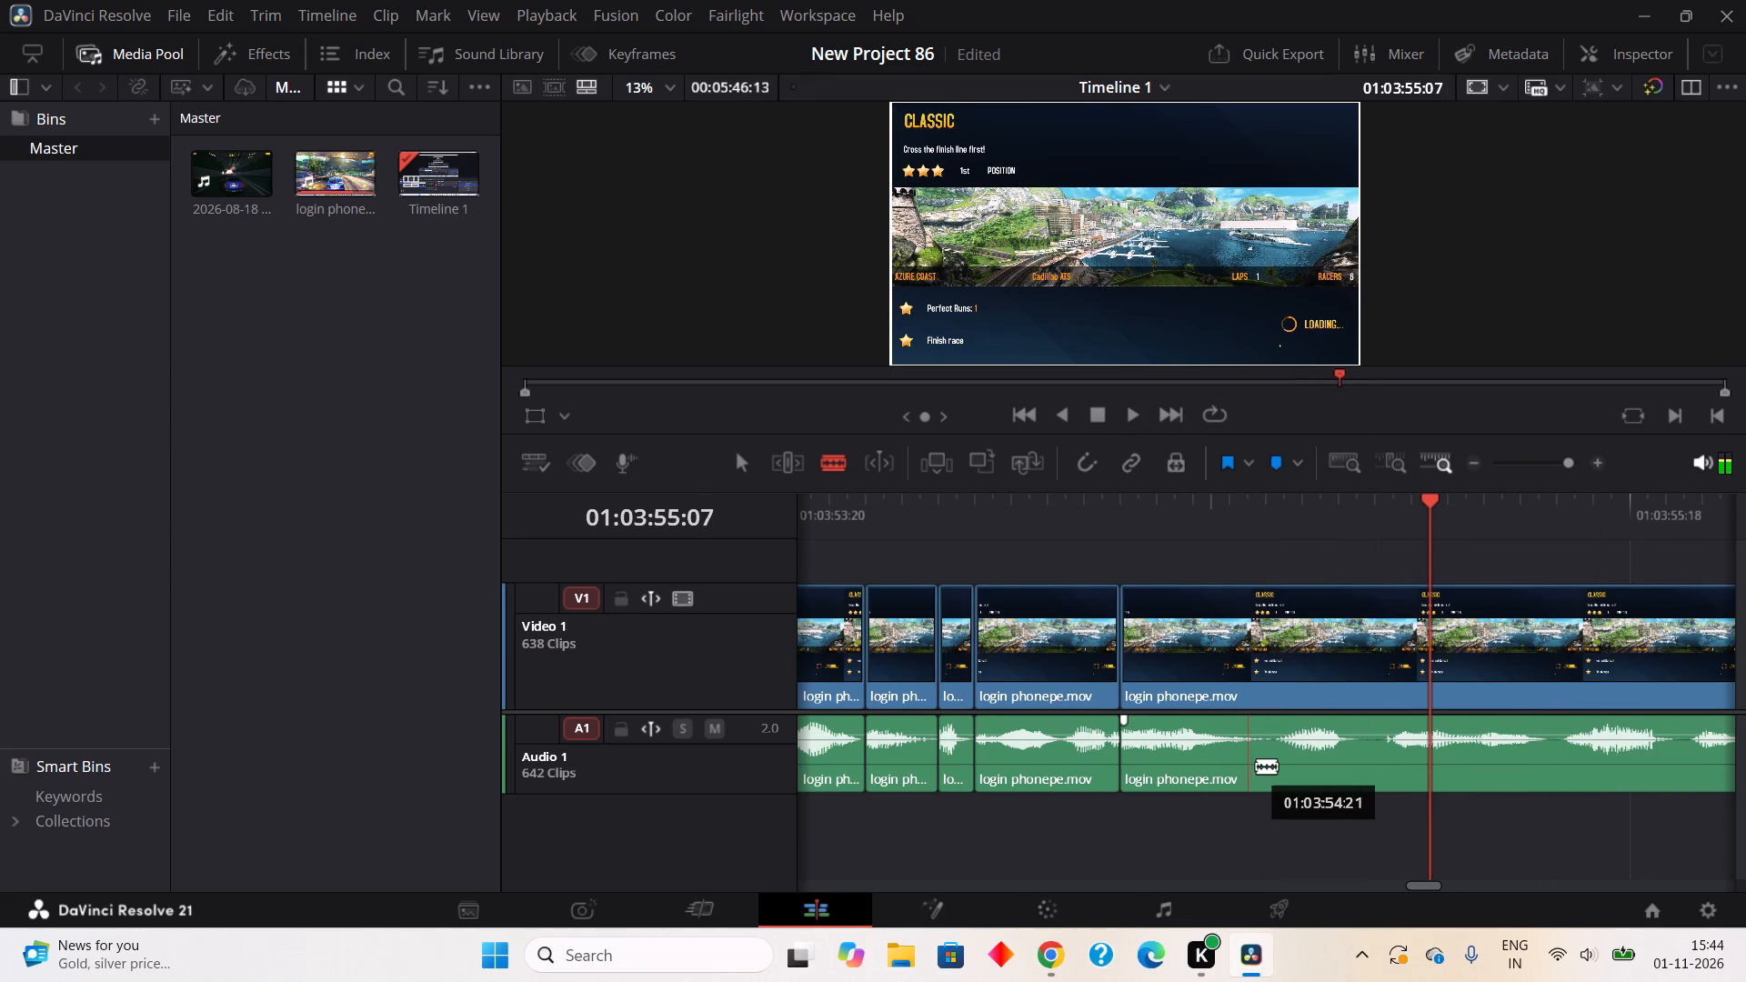
left_click(1286, 755)
right_click(1262, 767)
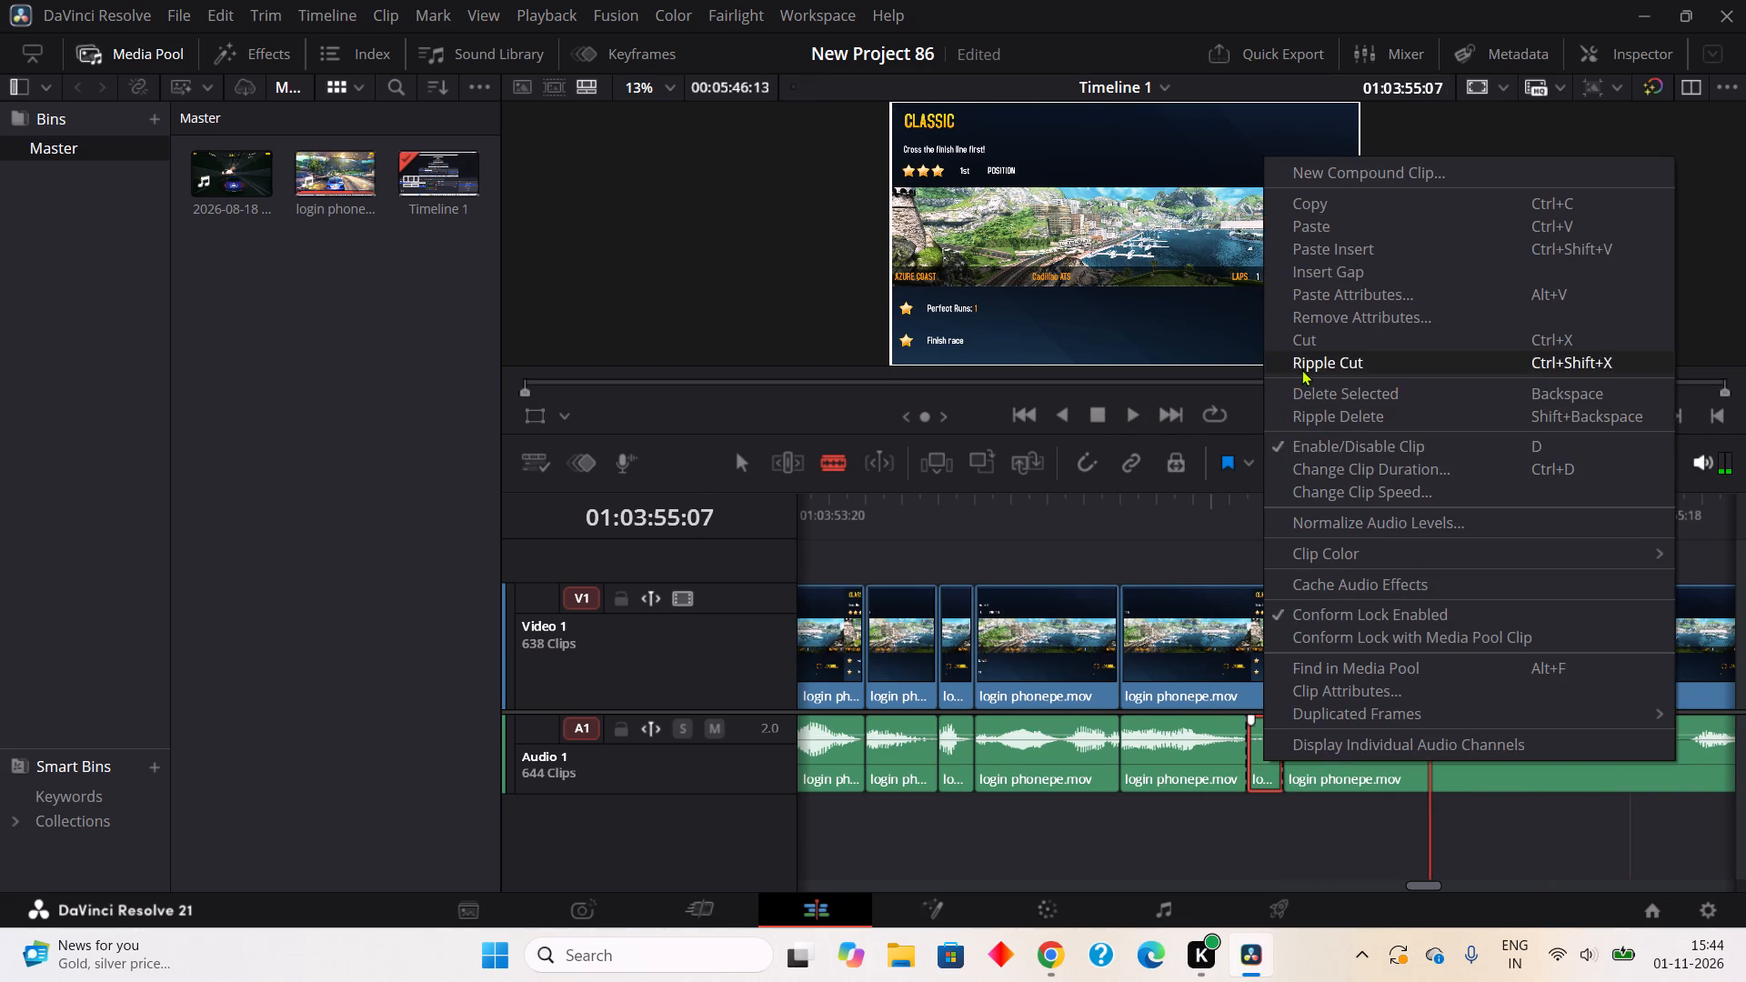
left_click(1301, 369)
Split out the three-frame pause in the audio from about 01:03:55:00 to 01:03:55:03 and ripple cut it.
left_click(1319, 782)
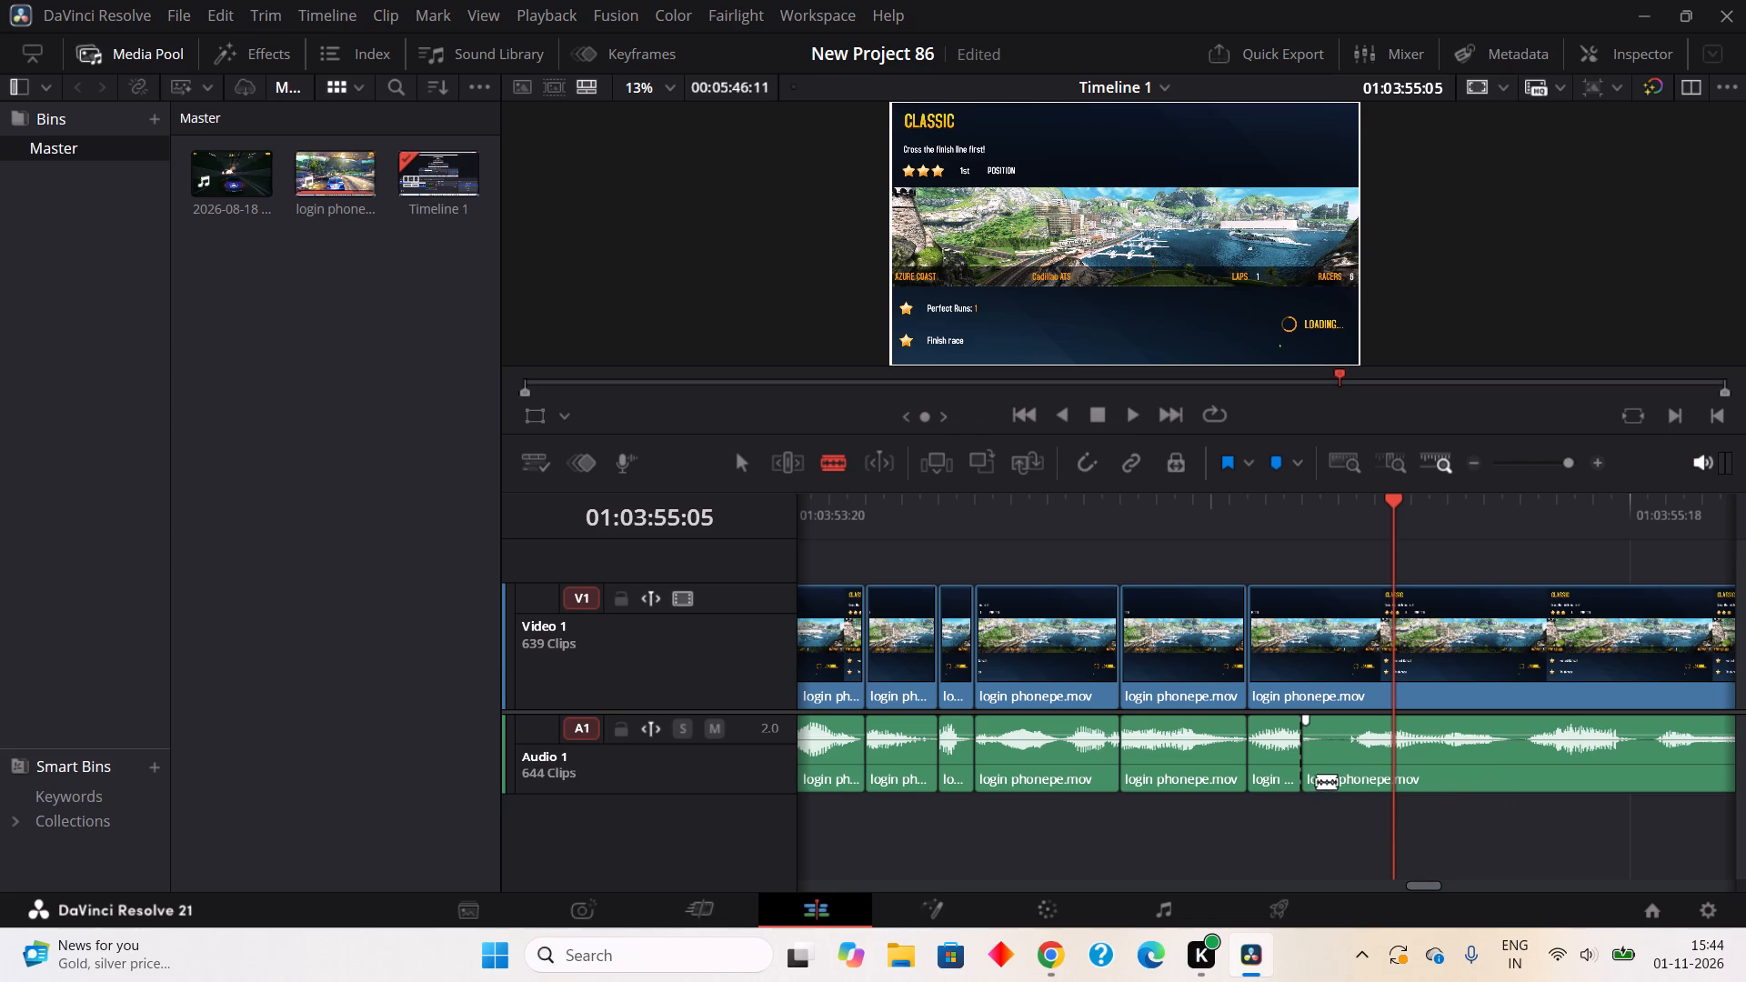
left_click(1365, 773)
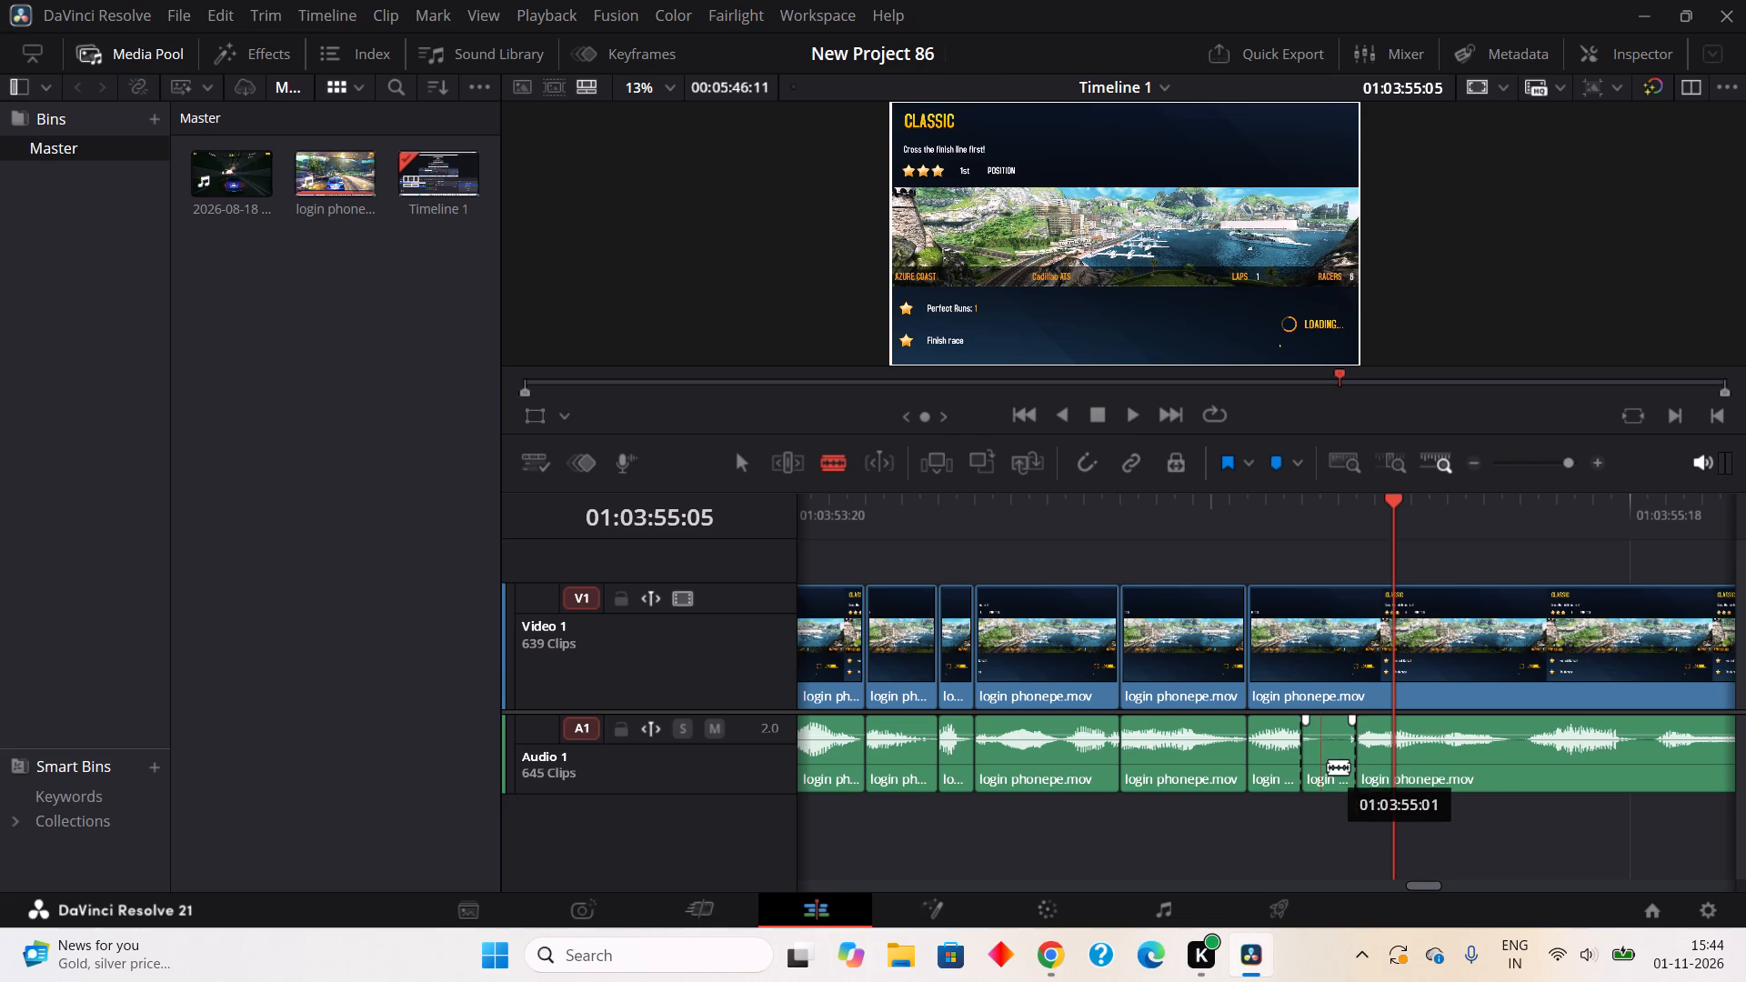
right_click(1328, 767)
left_click(1396, 360)
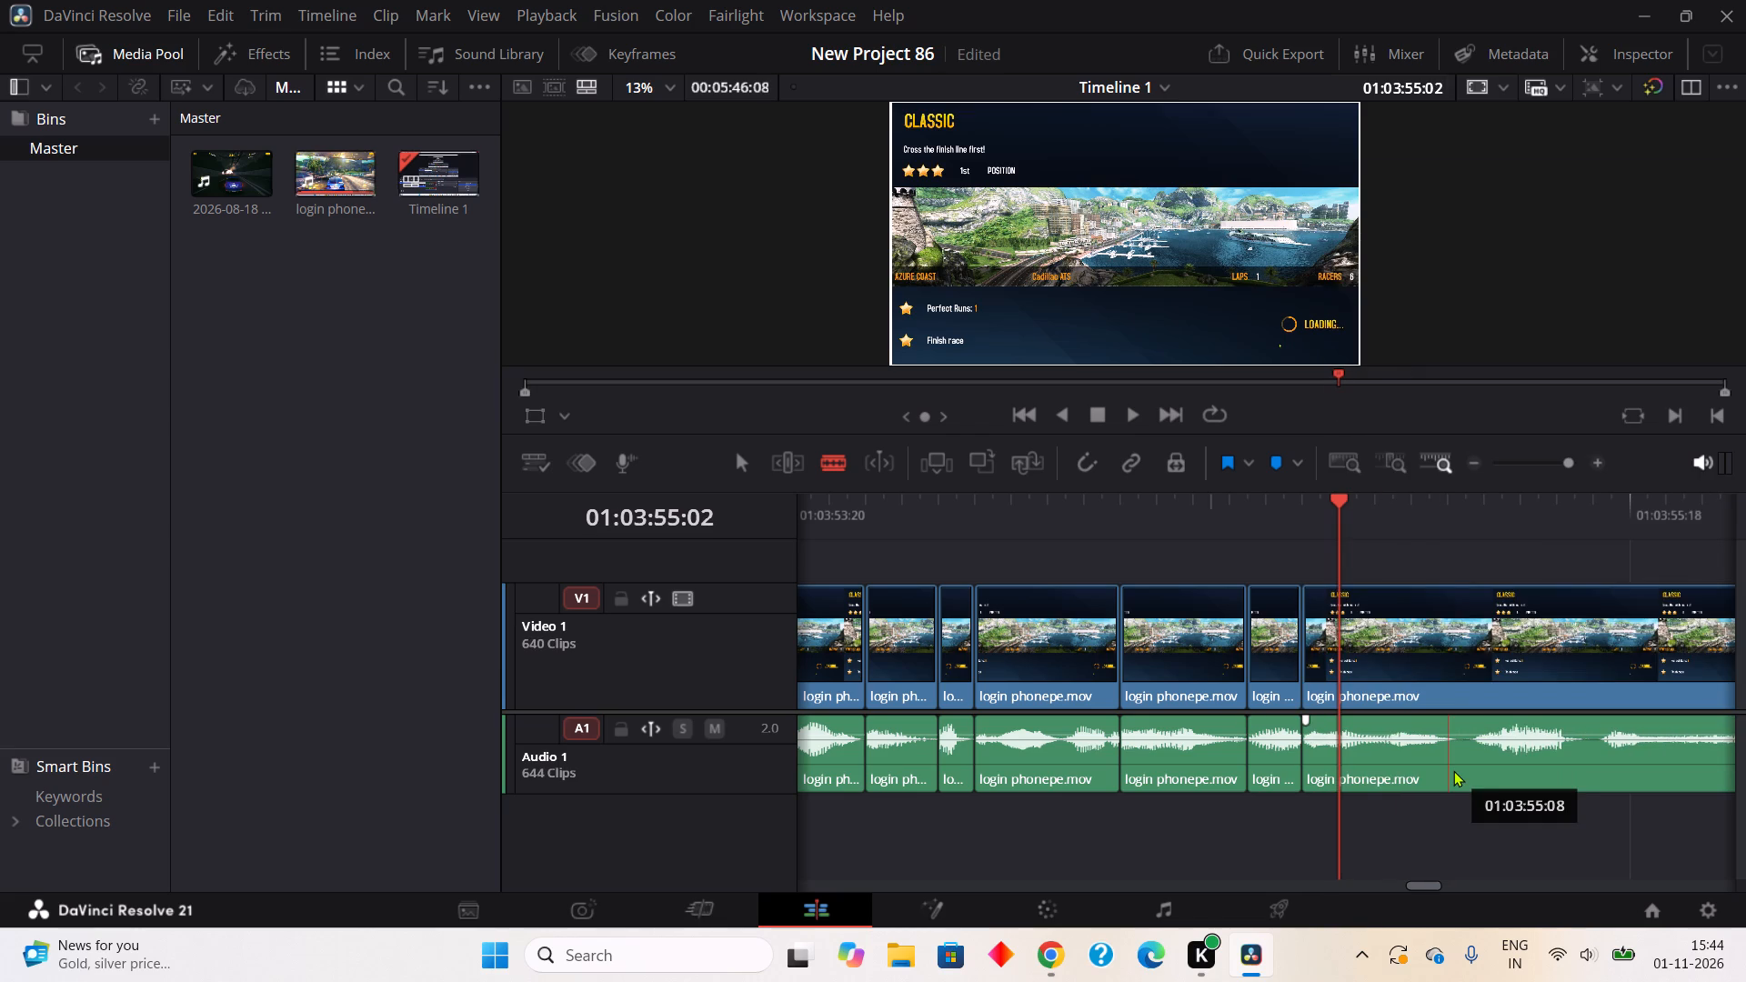
Split out the one-frame pause in the audio from about 01:03:55:08 to 01:03:55:09 and ripple cut it.
left_click(1453, 770)
left_click(1482, 751)
right_click(1483, 761)
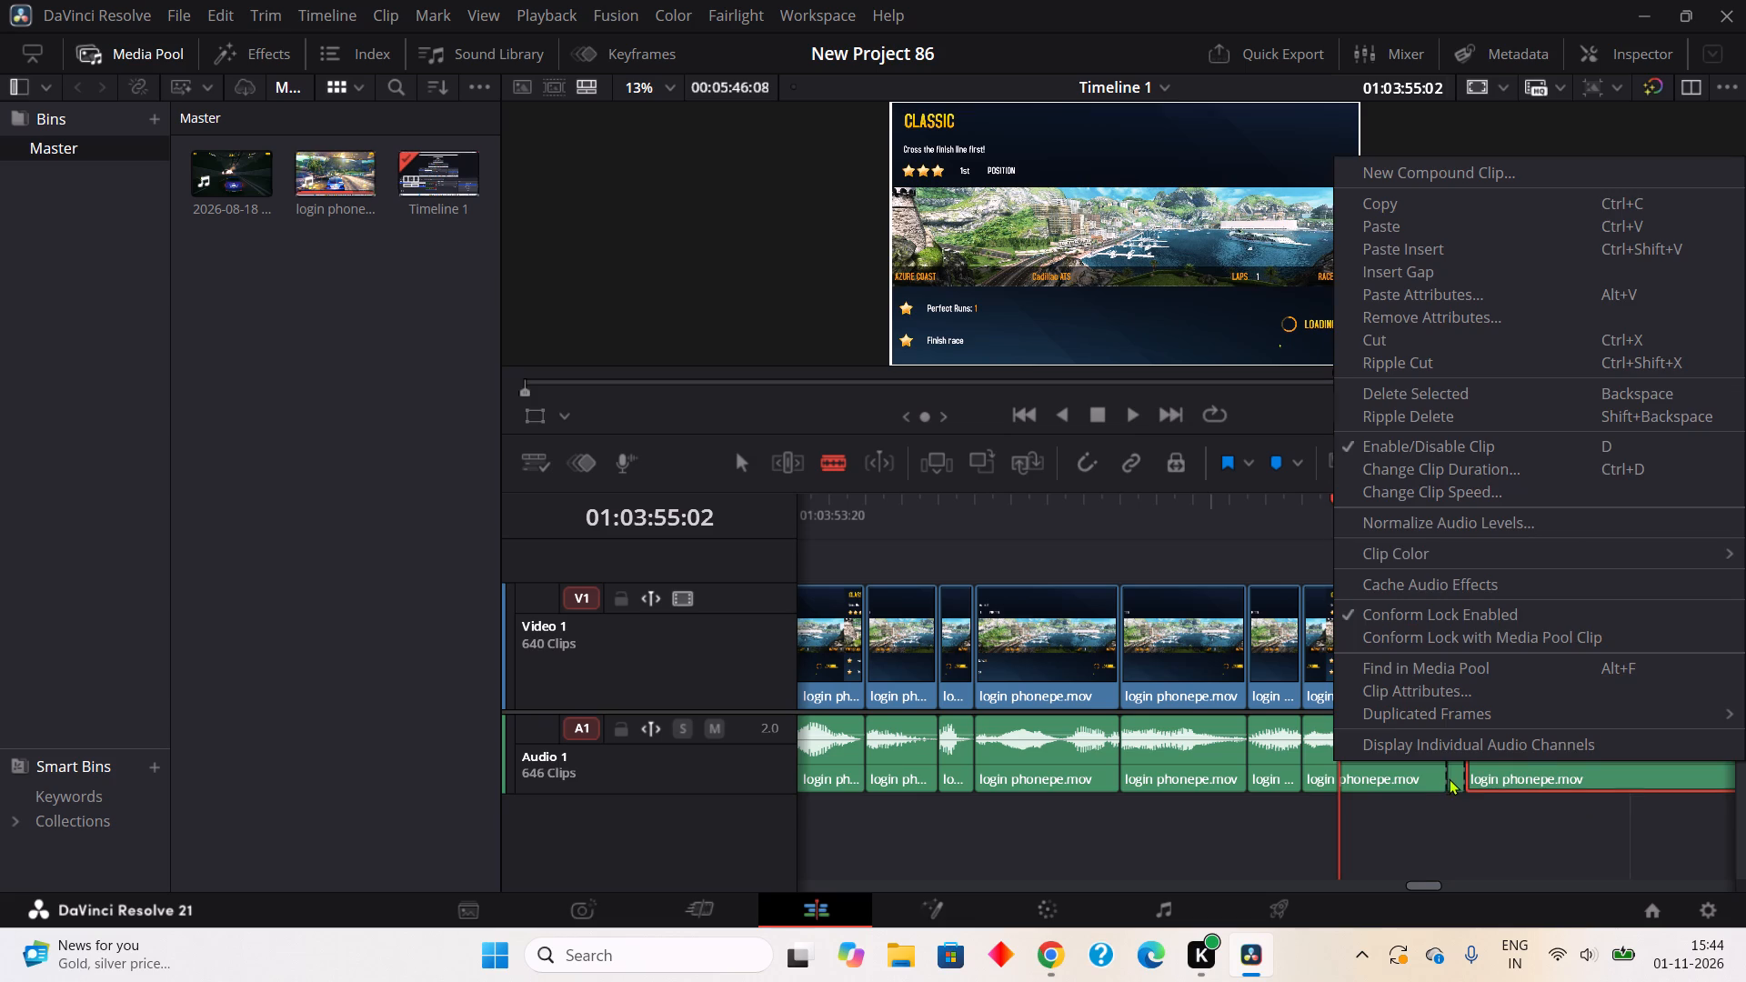
right_click(1449, 778)
left_click(1409, 375)
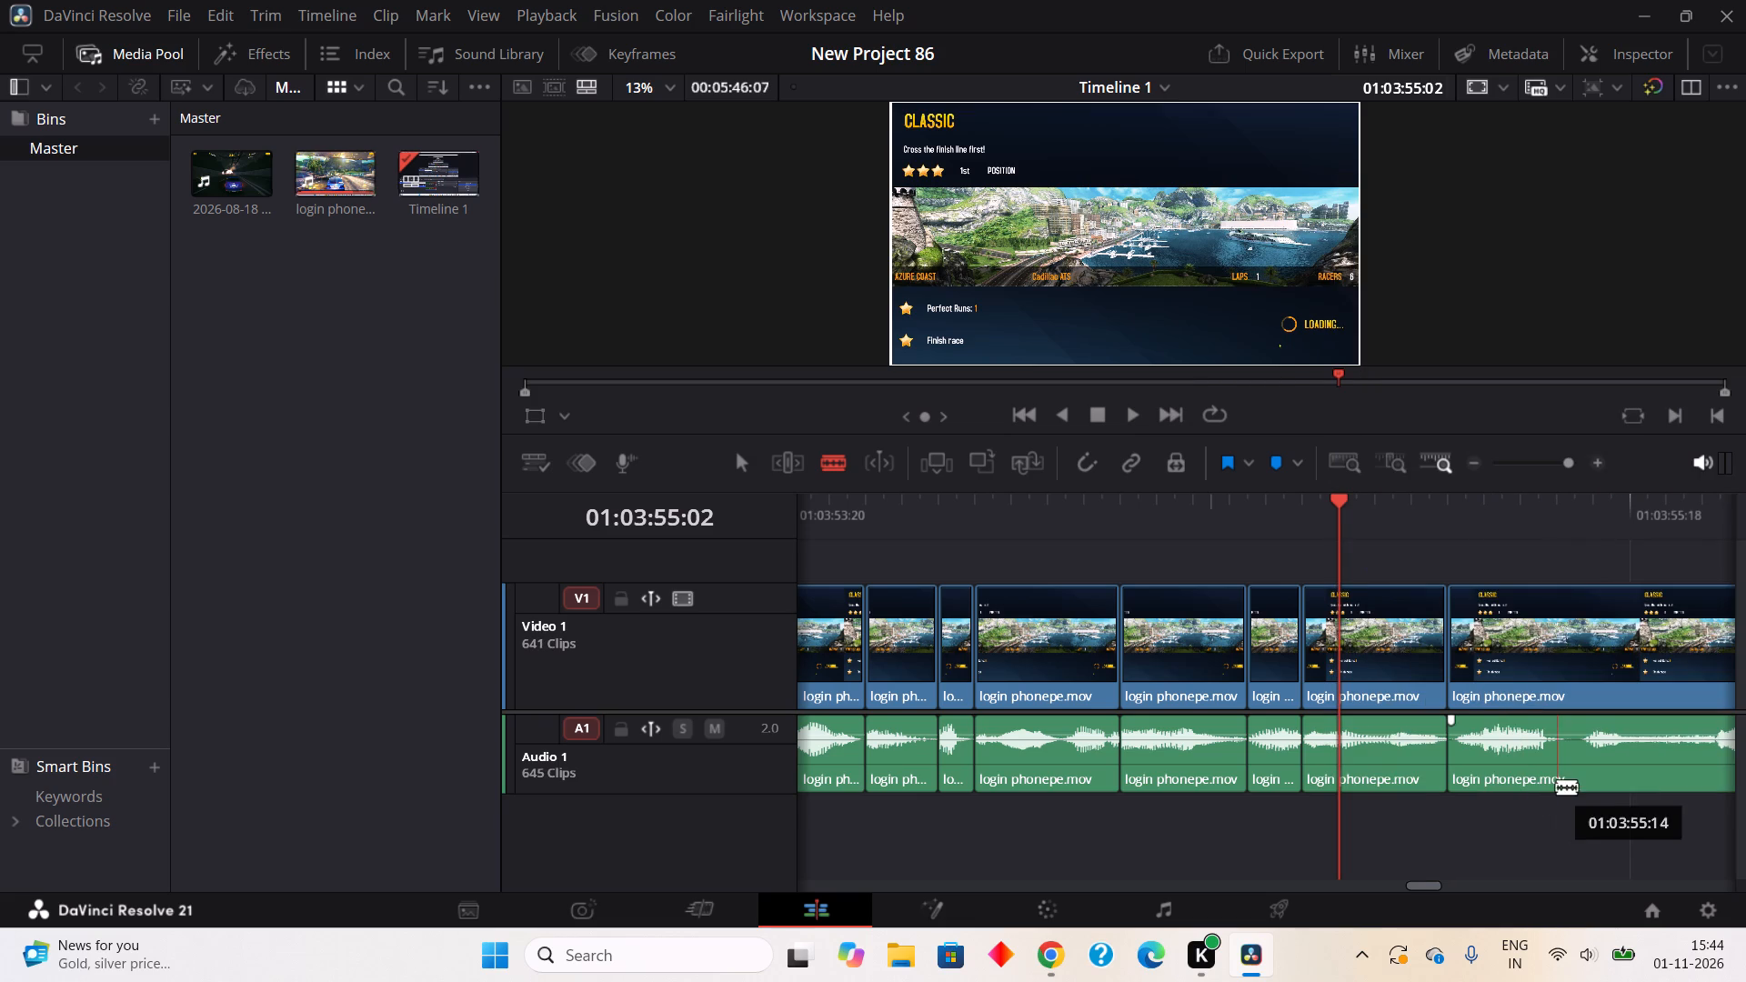
Split out the two-frame pause in the audio from about 01:03:55:14 to 01:03:55:16 and ripple cut it.
left_click(1561, 778)
left_click(1593, 754)
right_click(1581, 758)
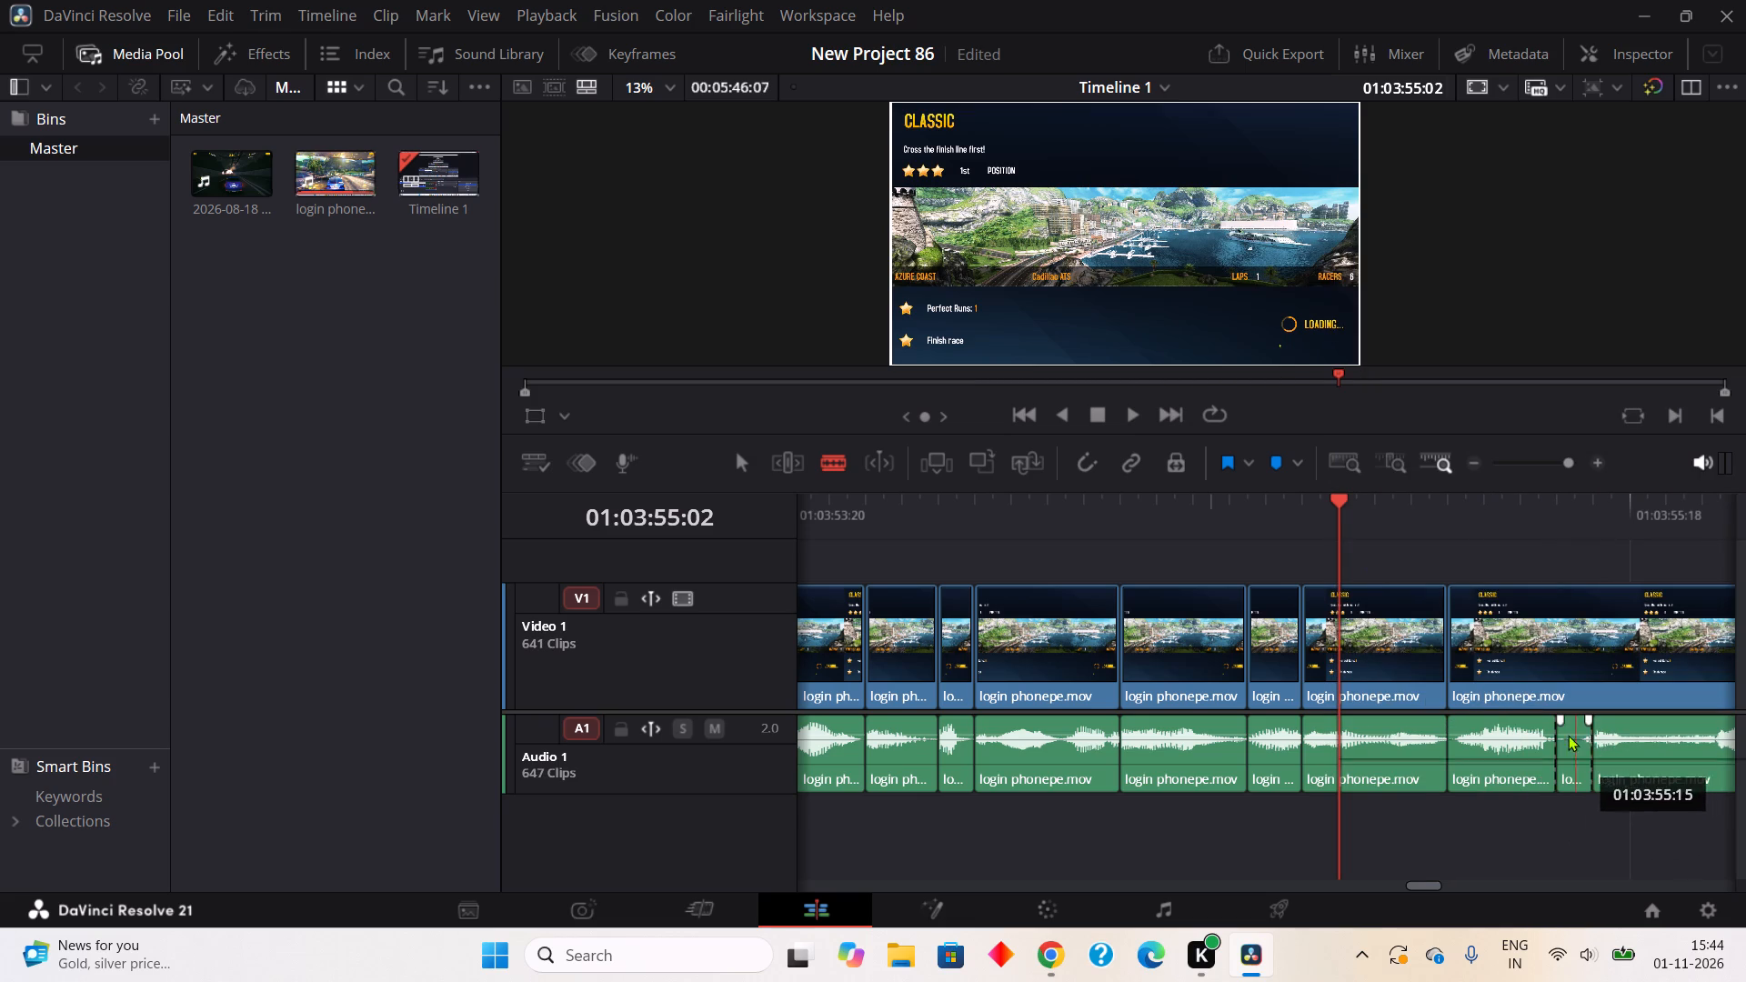
left_click(1410, 356)
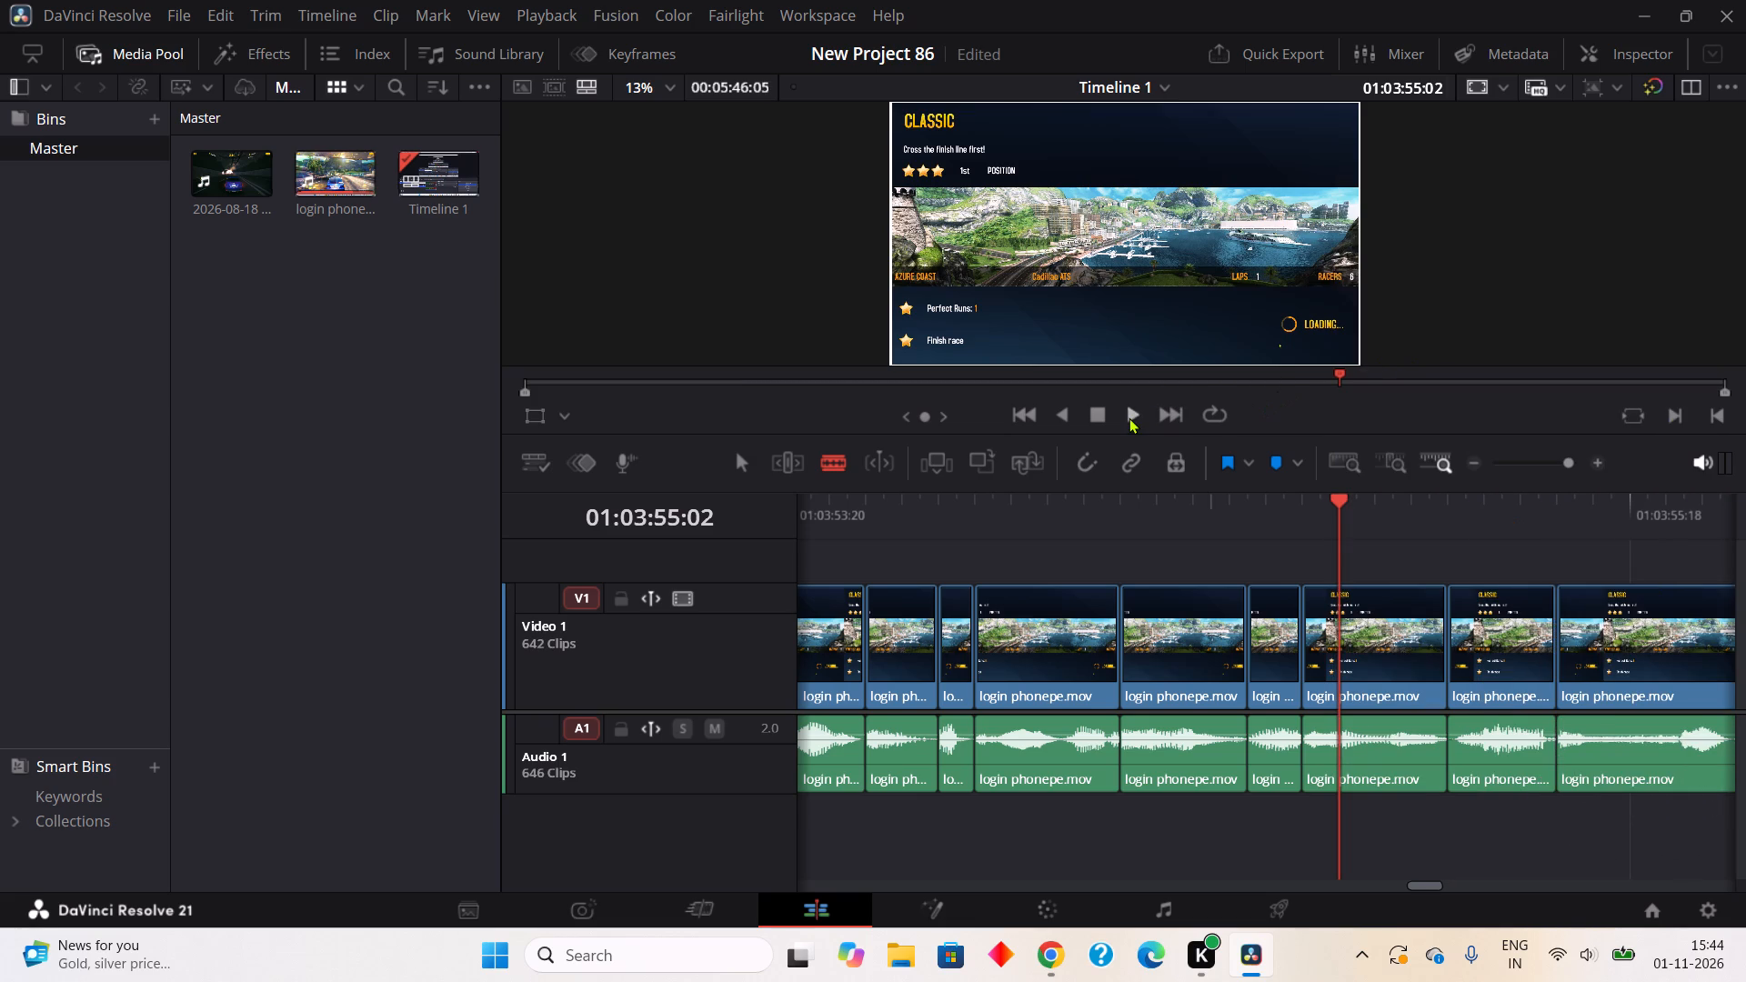
Play on, split out the two-frame pause in the audio from about 01:03:56:09 to 01:03:56:11 and ripple cut it.
left_click(1129, 417)
left_click(1101, 417)
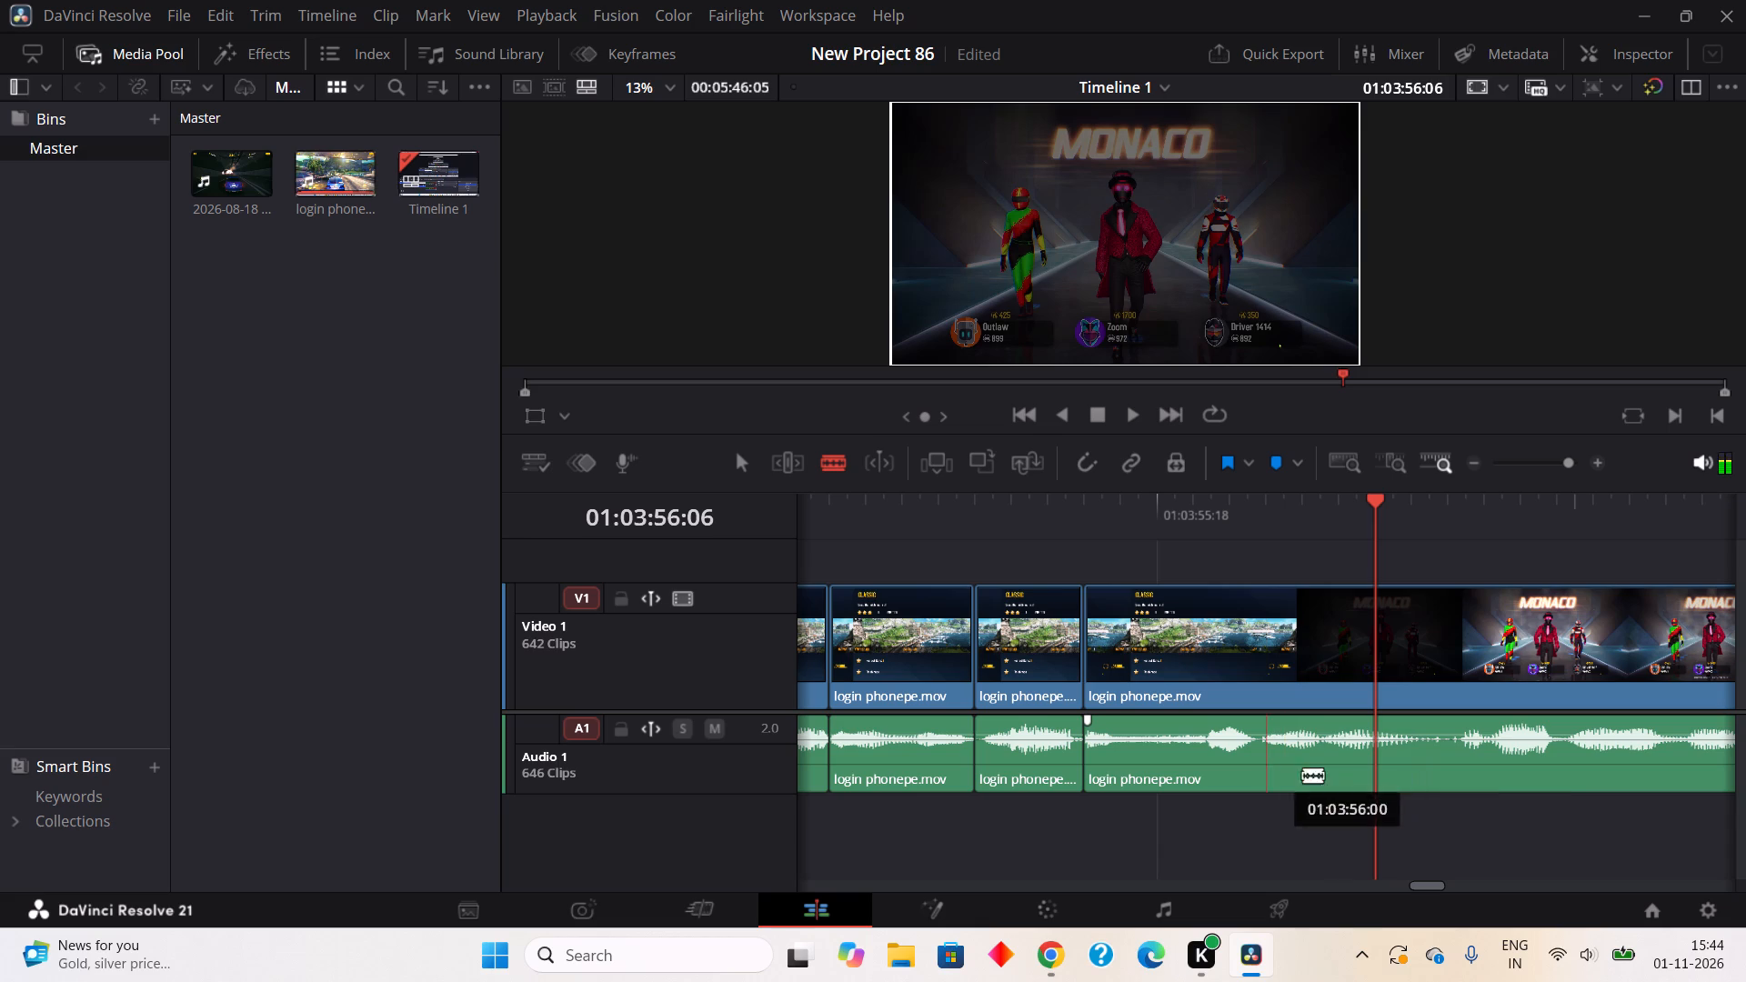
left_click(1440, 765)
left_click(1468, 771)
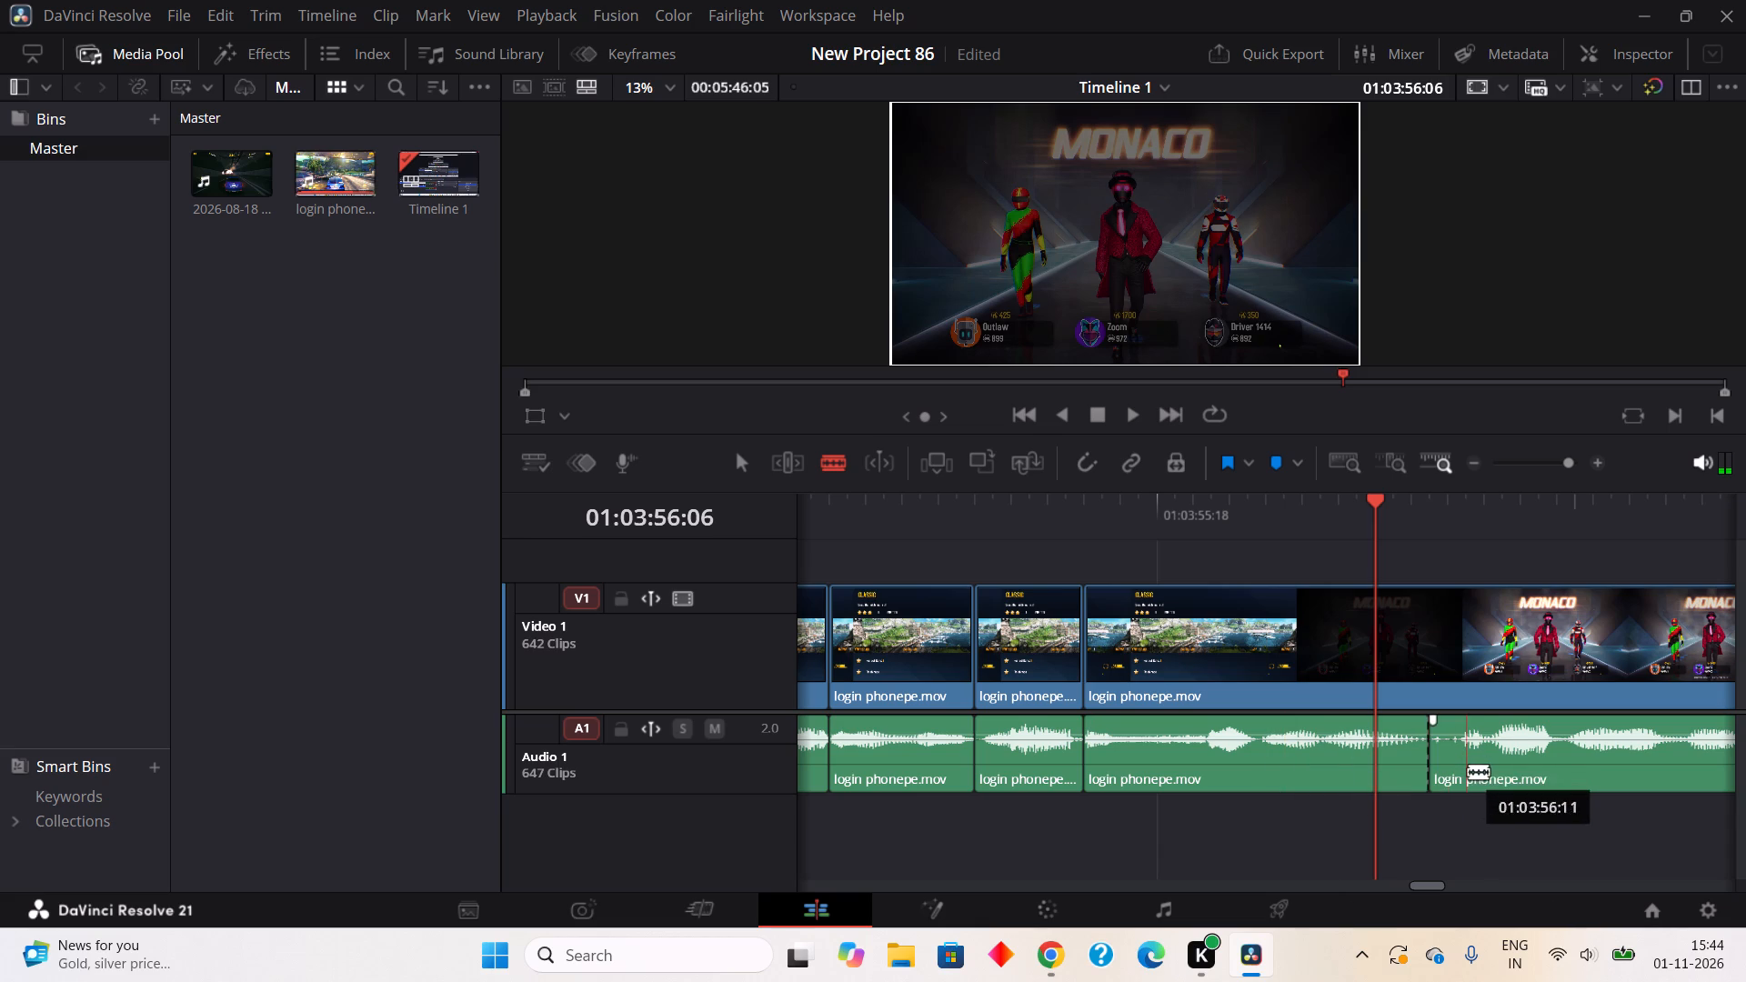
right_click(1443, 758)
left_click(1397, 350)
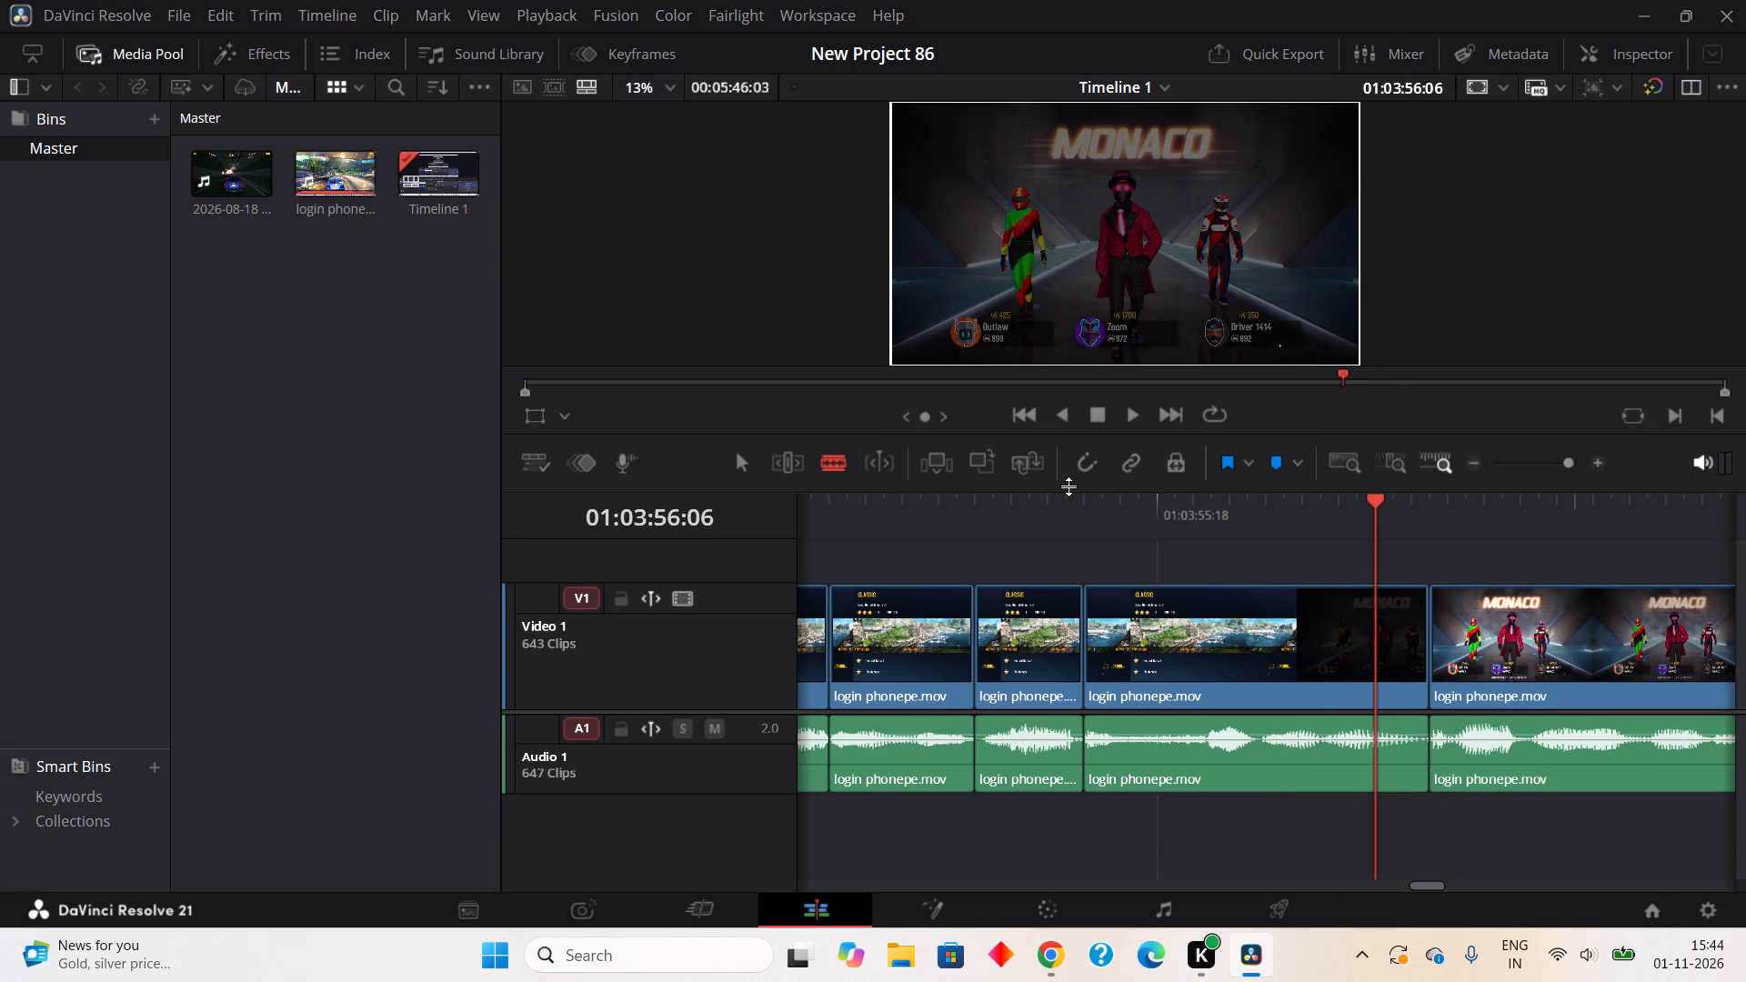
Play on, split out the one-frame pause in the audio from about 01:03:57:04 to 01:03:57:05 and ripple cut it.
left_click(1127, 412)
left_click(1101, 416)
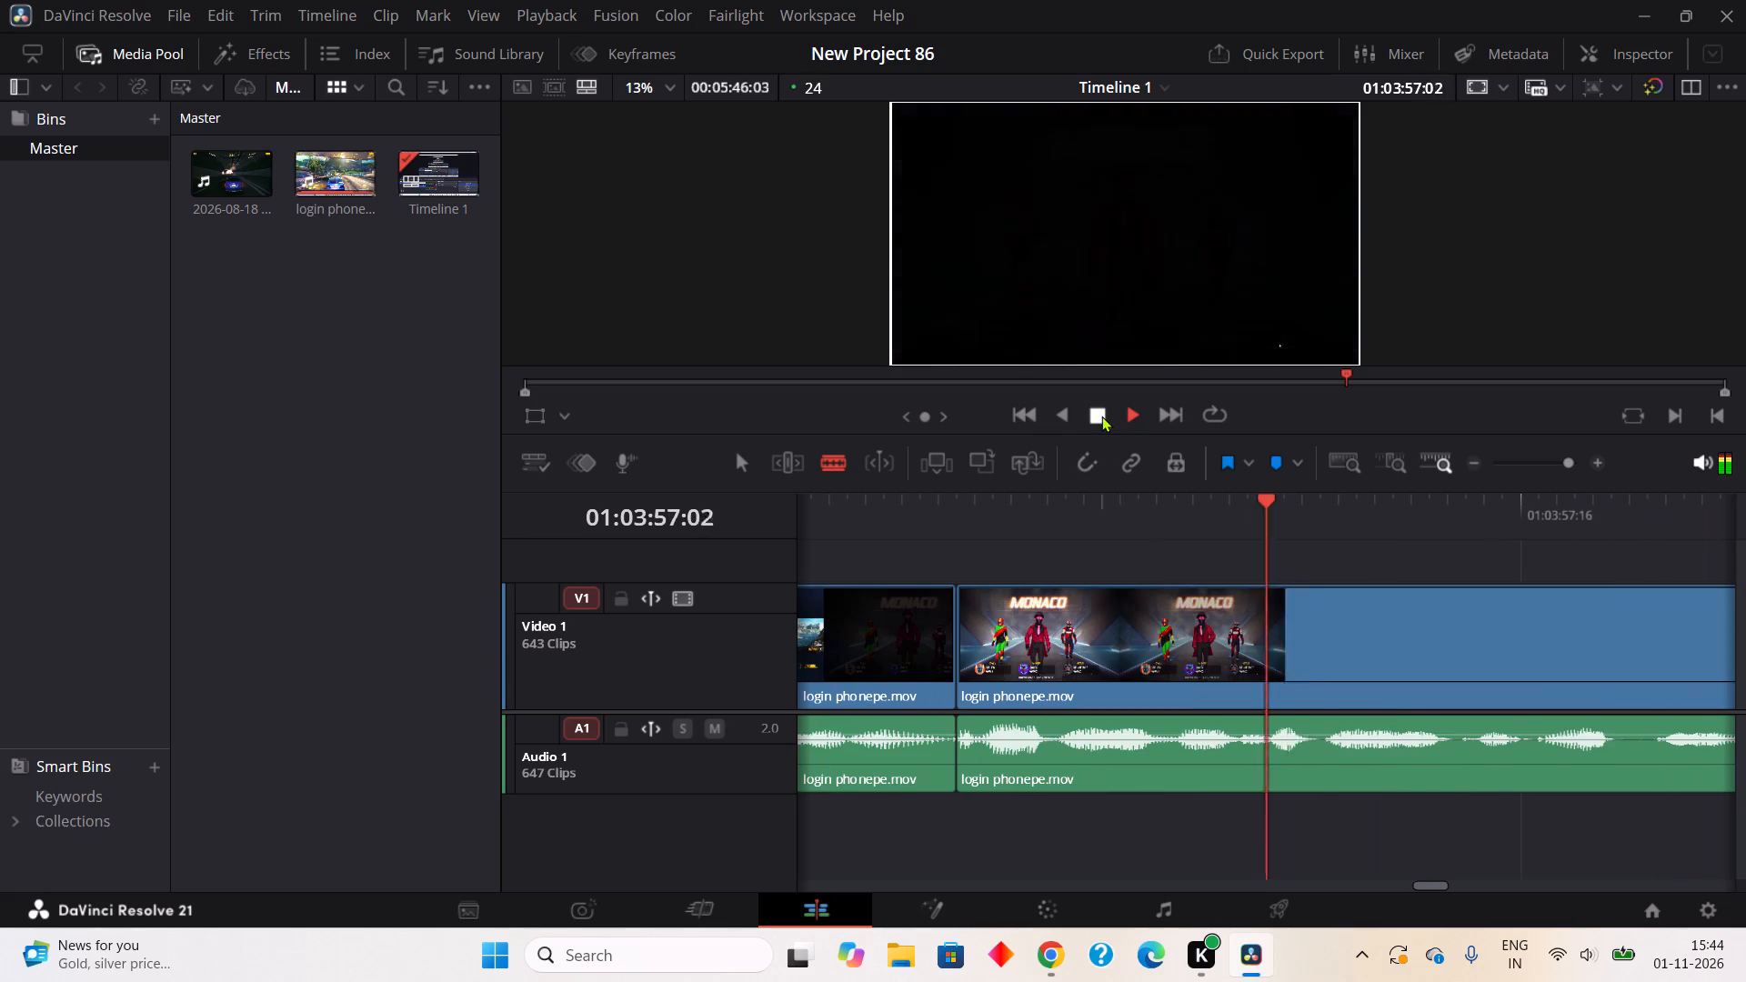
left_click(1316, 764)
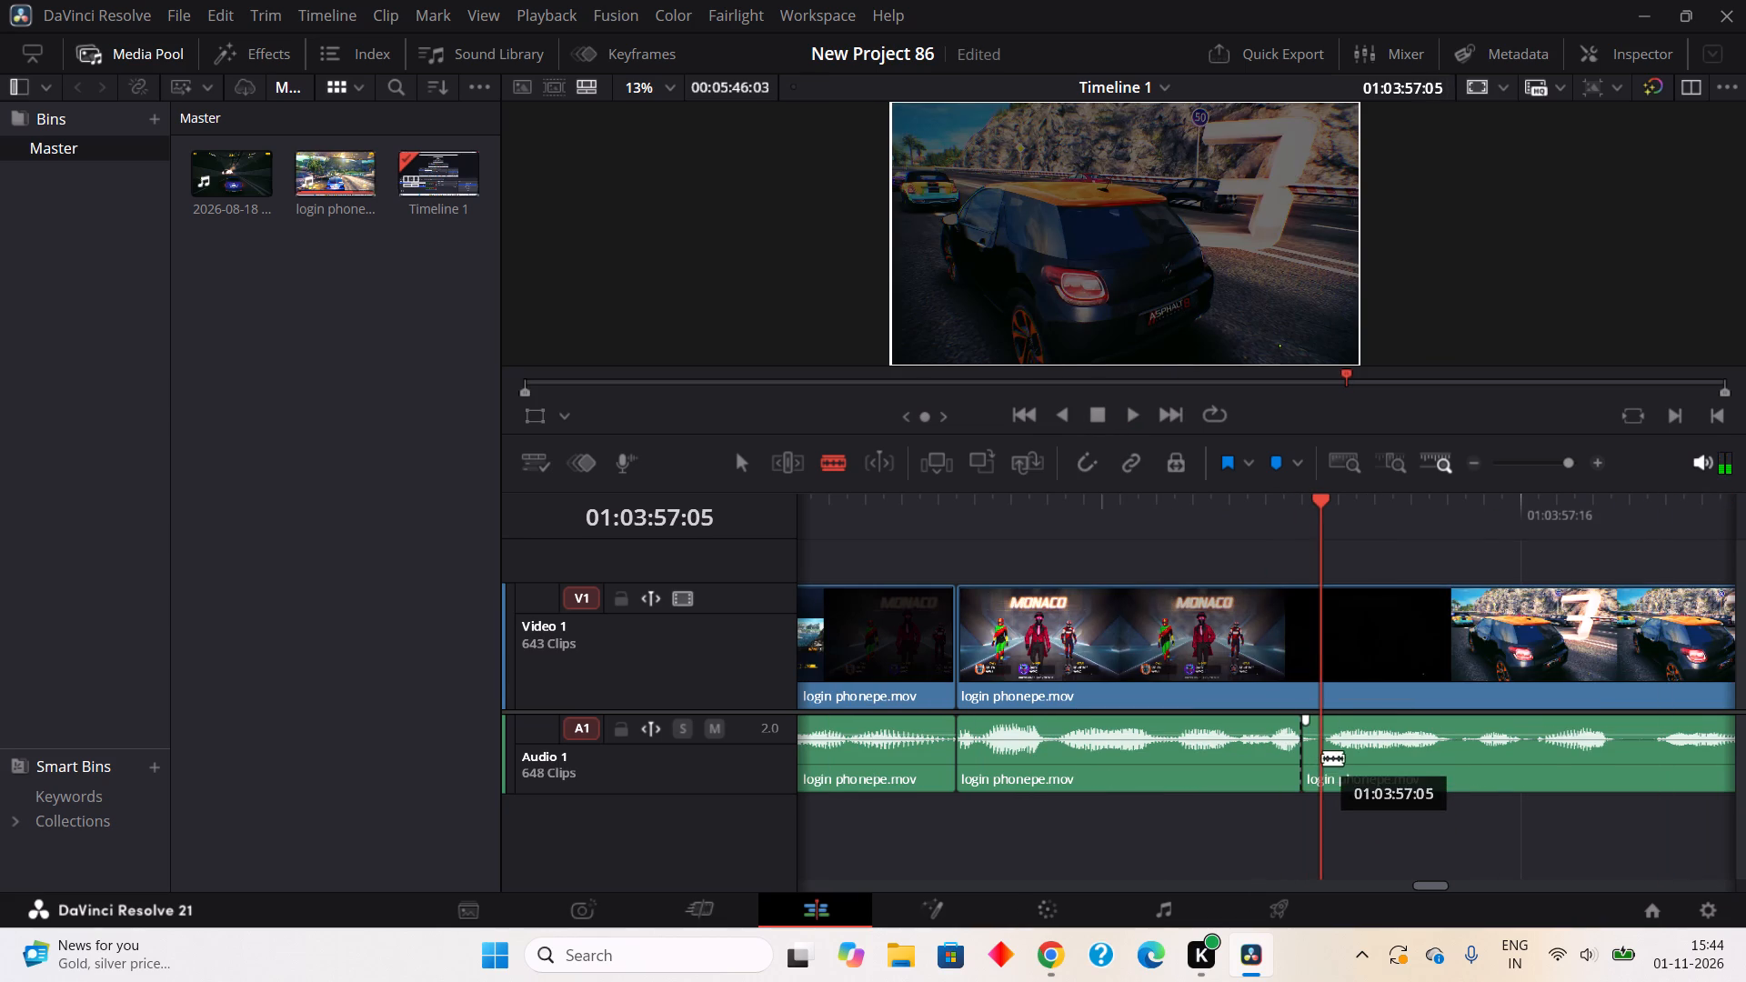
left_click(1330, 769)
right_click(1309, 763)
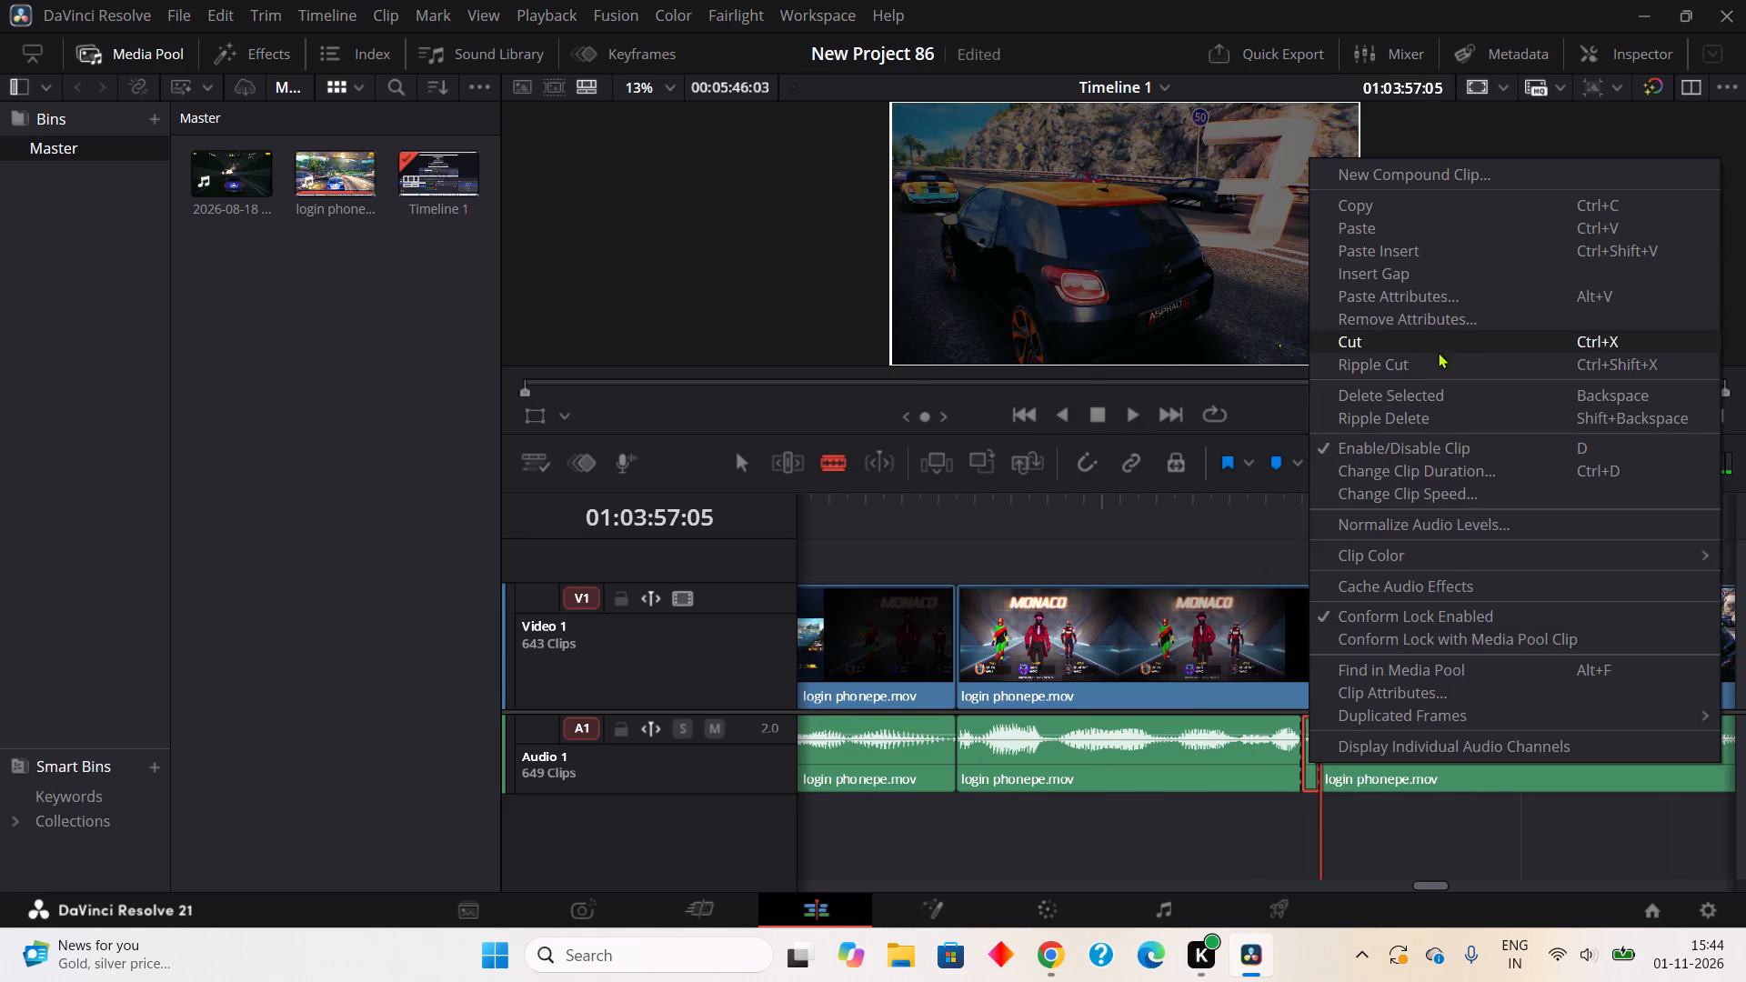
left_click(1430, 367)
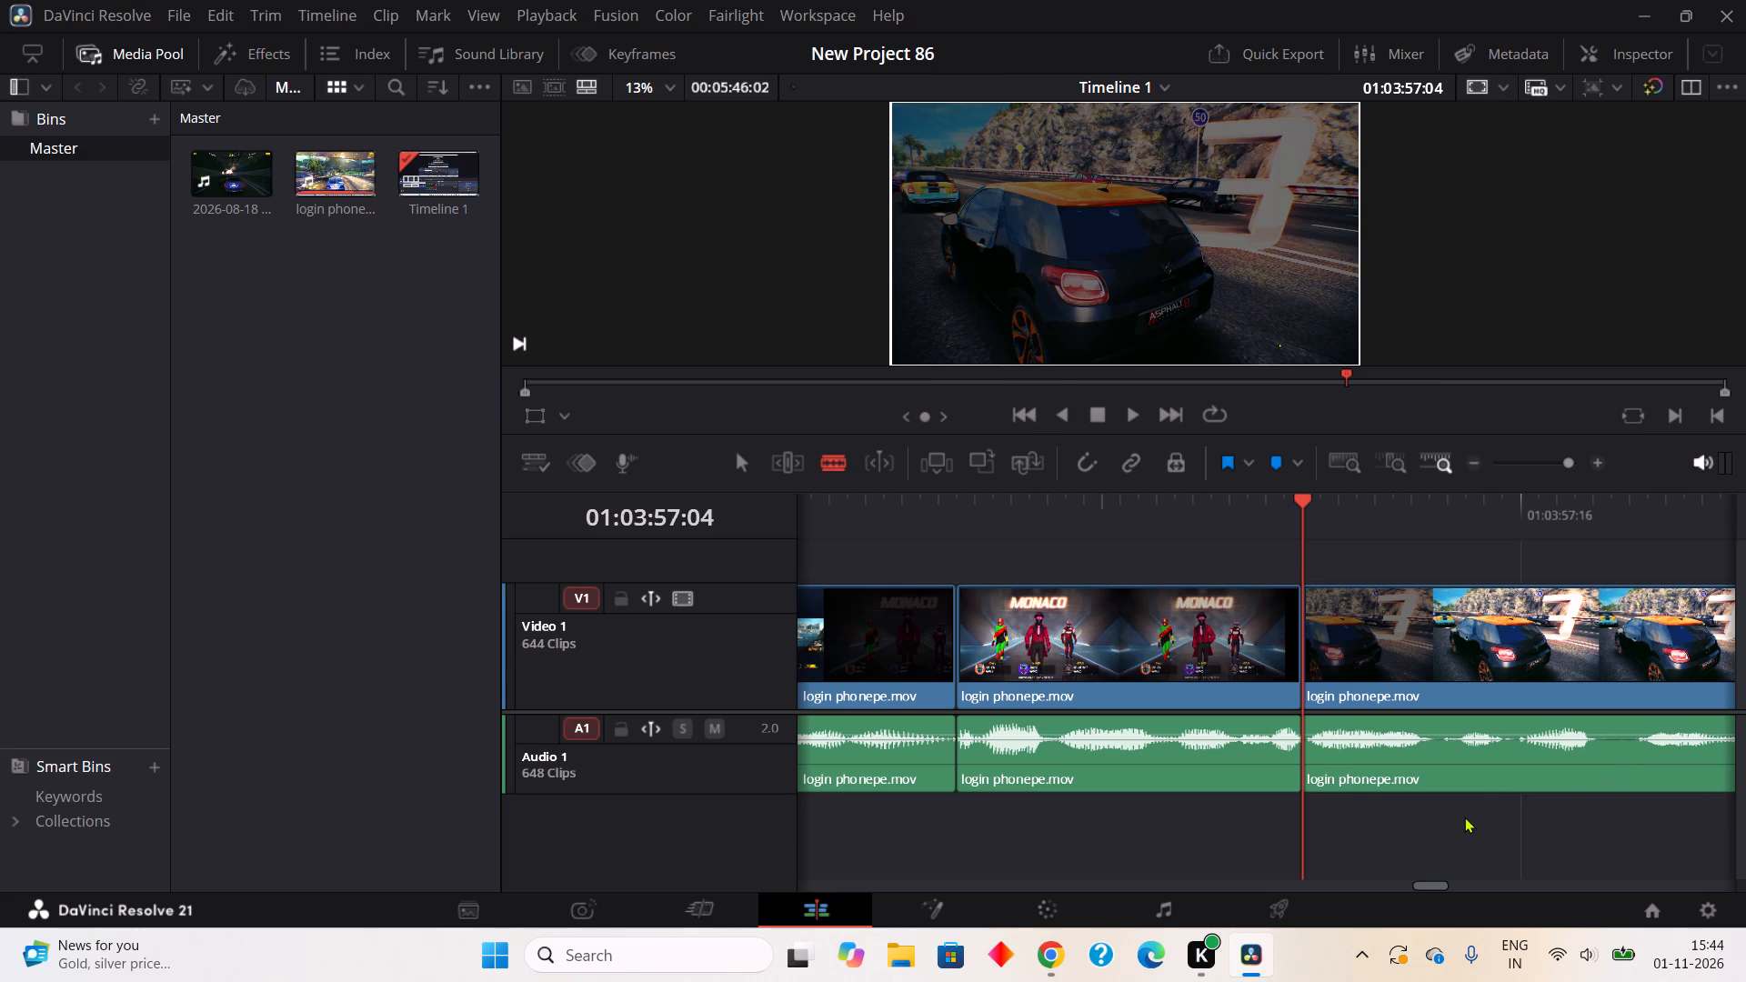
Split out the one-frame pause in the audio from about 01:03:57:11 to 01:03:57:12 and ripple cut it.
left_click(1438, 758)
left_click(1459, 747)
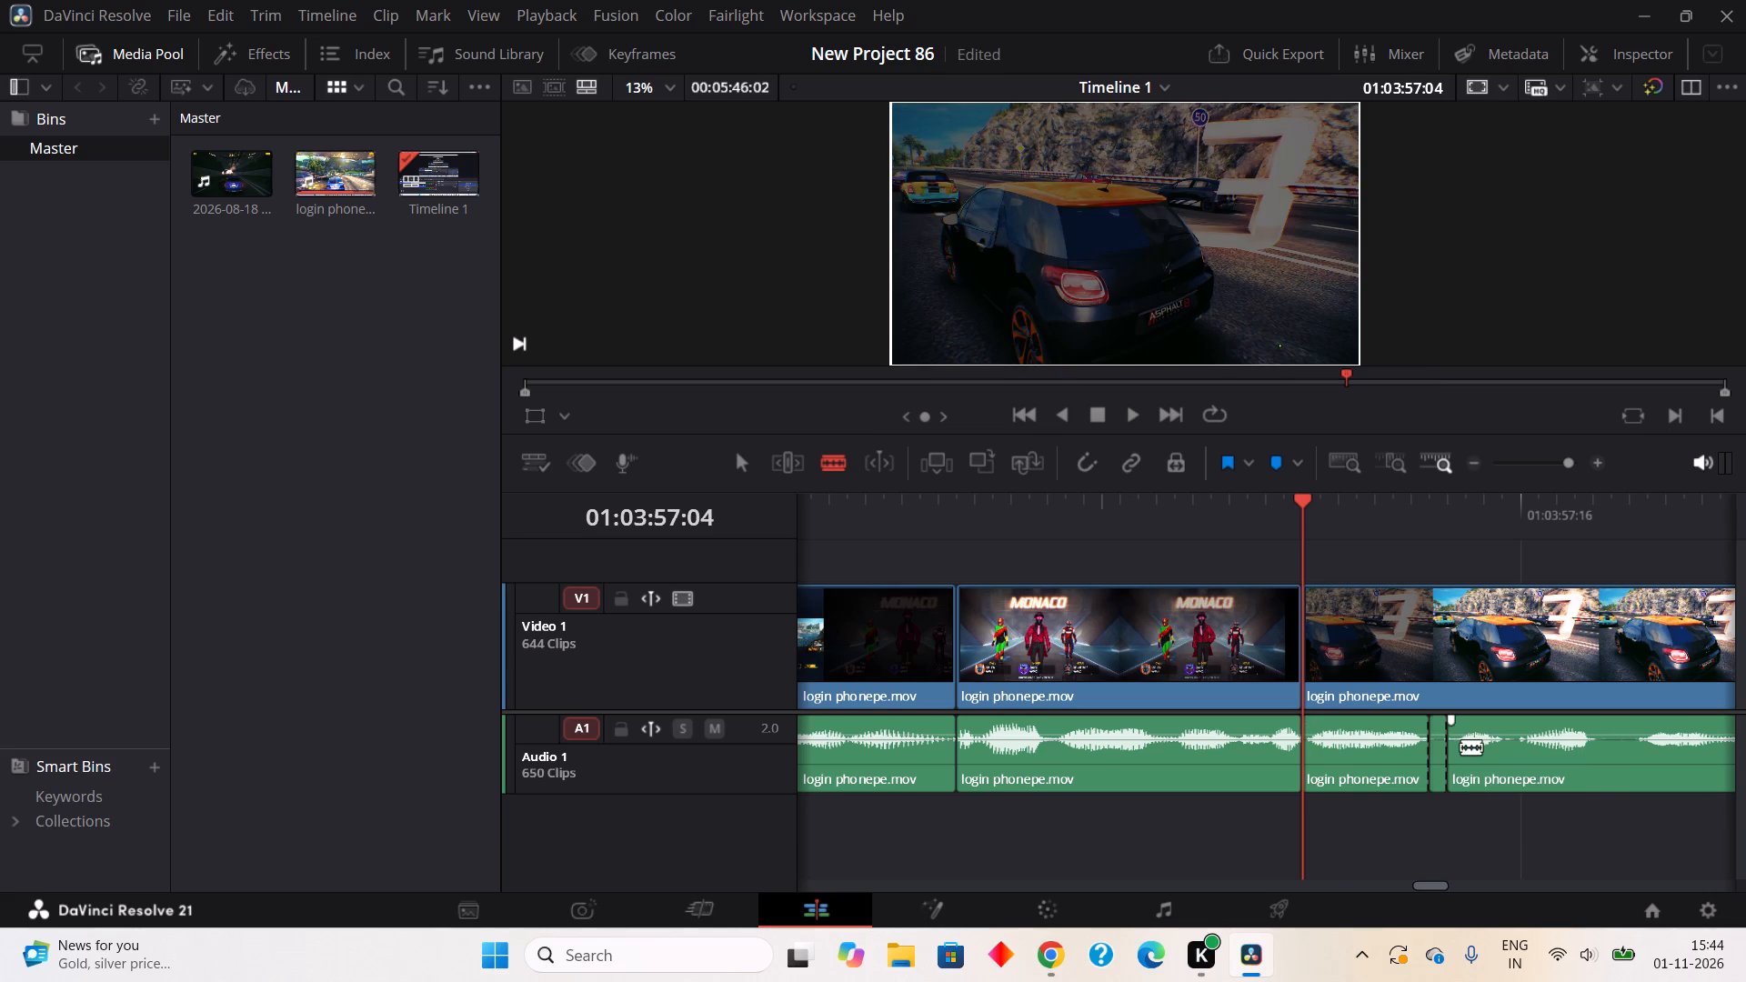
right_click(1442, 778)
left_click(1425, 386)
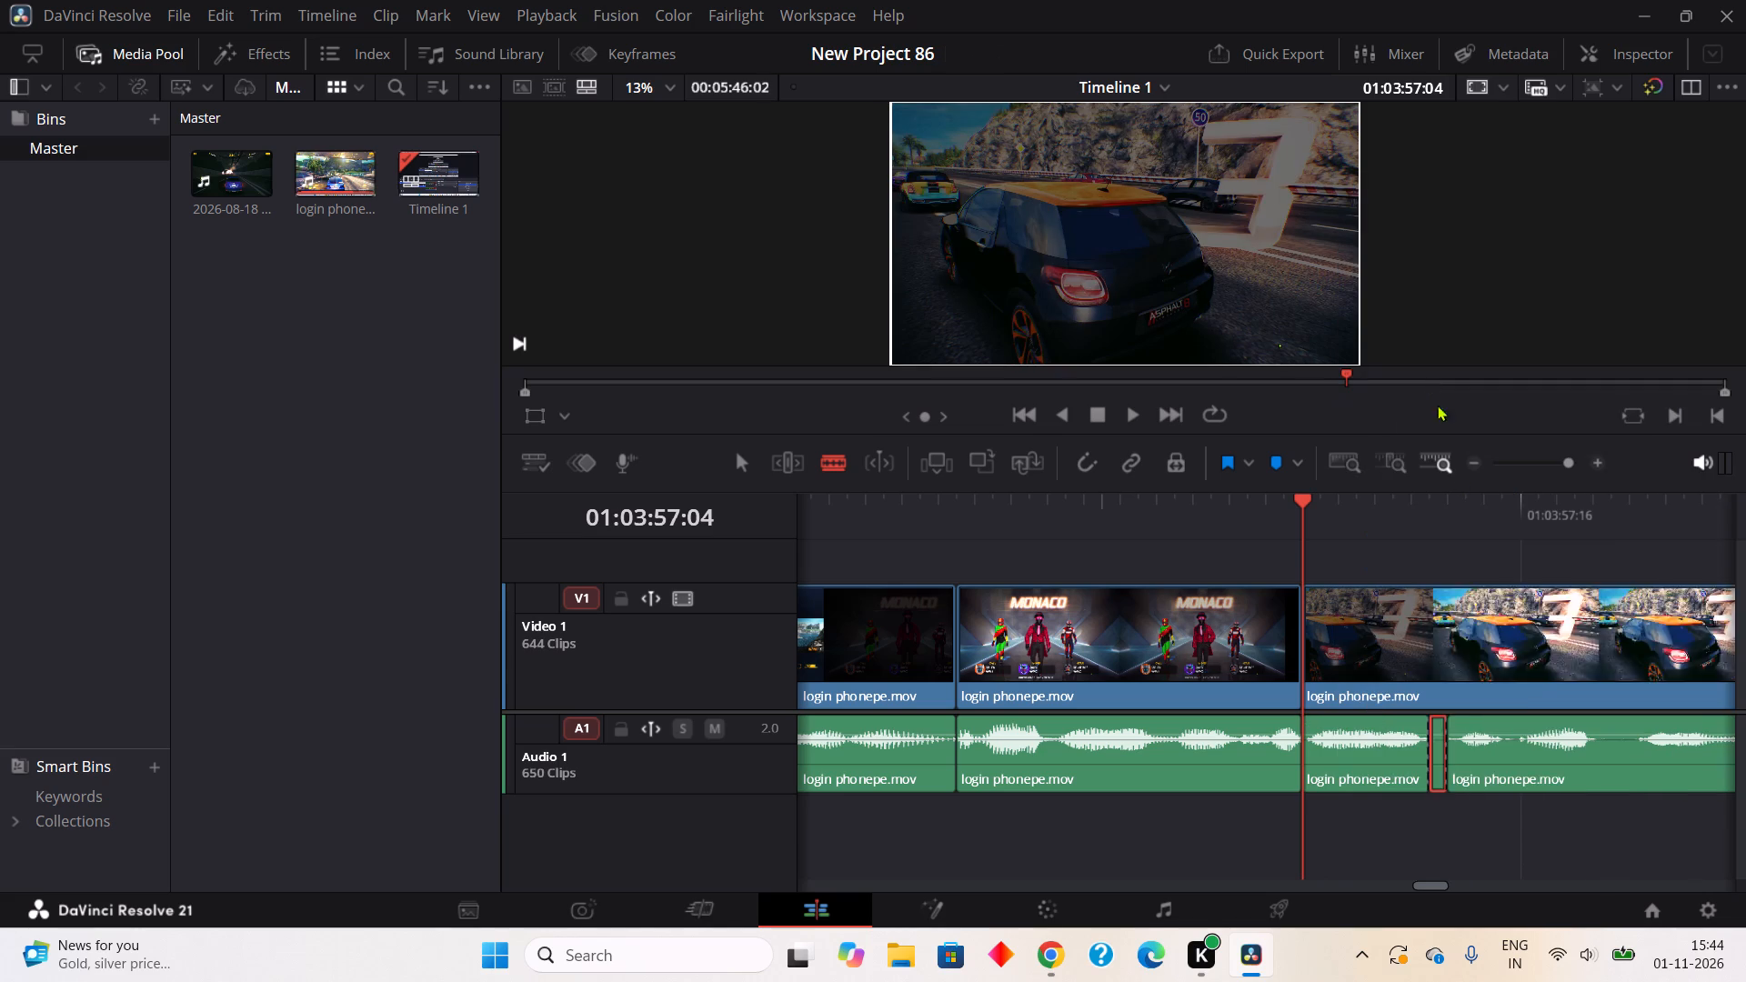
Split out the one-frame pause in the audio from about 01:03:57:14 to 01:03:57:15 and ripple cut it.
left_click(1495, 767)
left_click(1510, 757)
right_click(1499, 767)
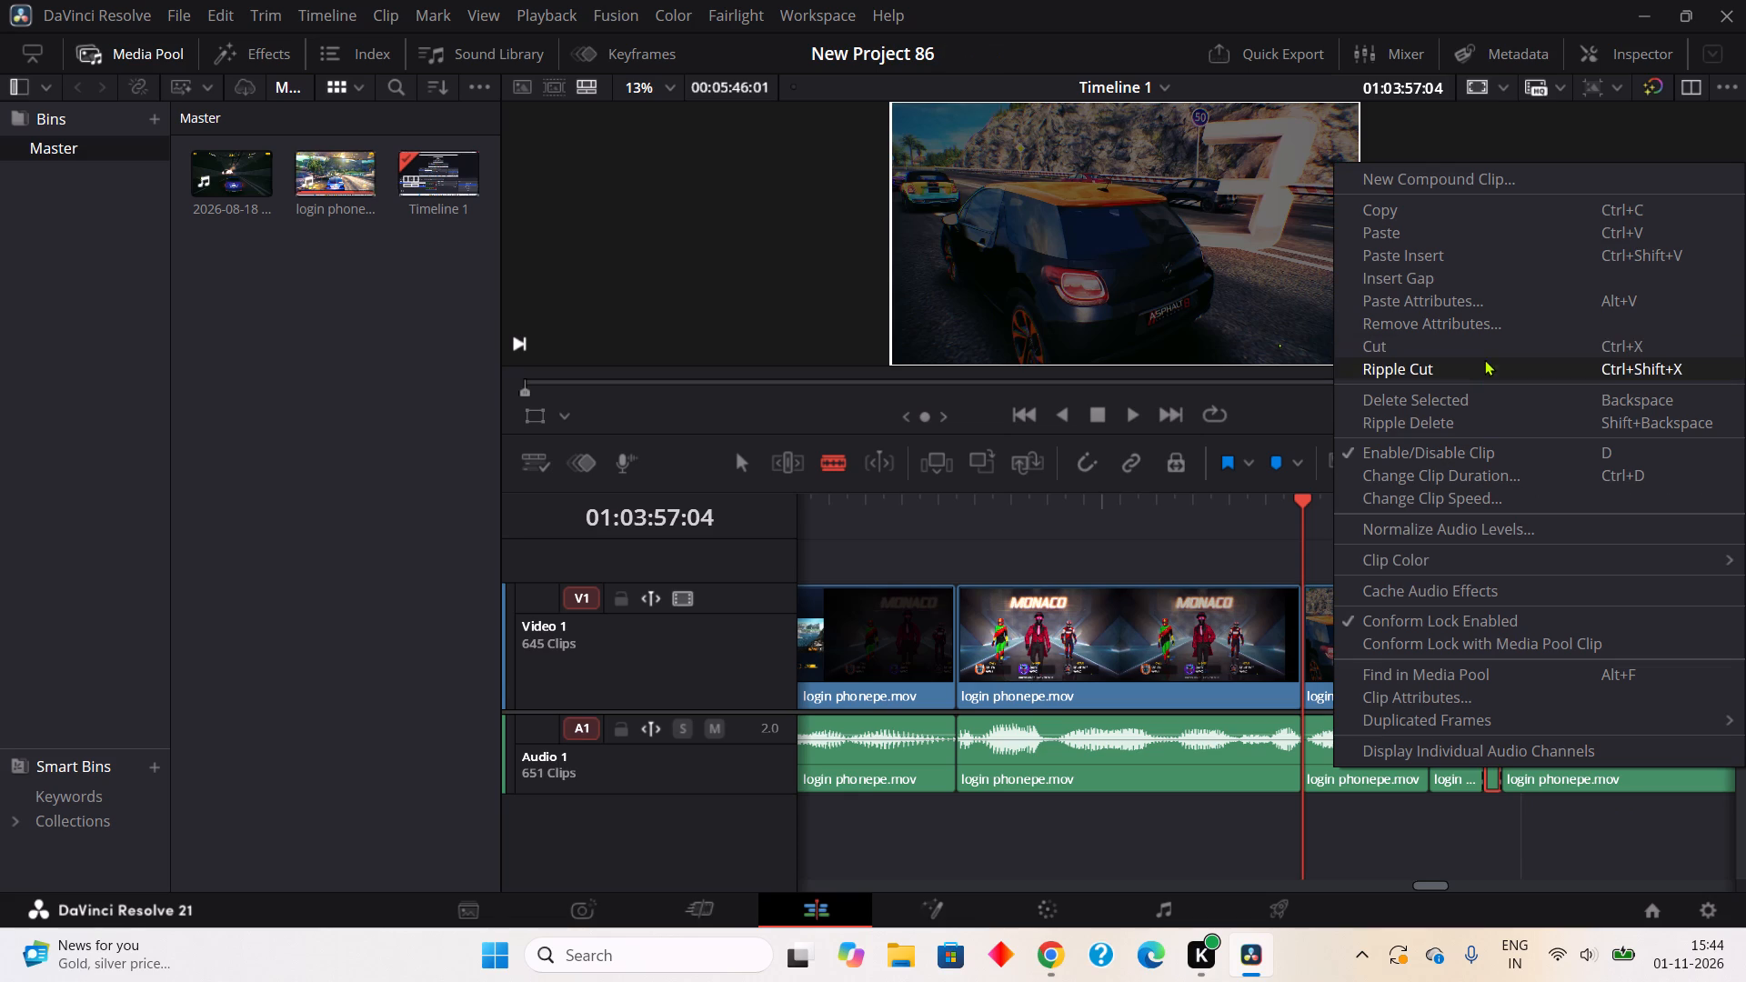
left_click(1480, 367)
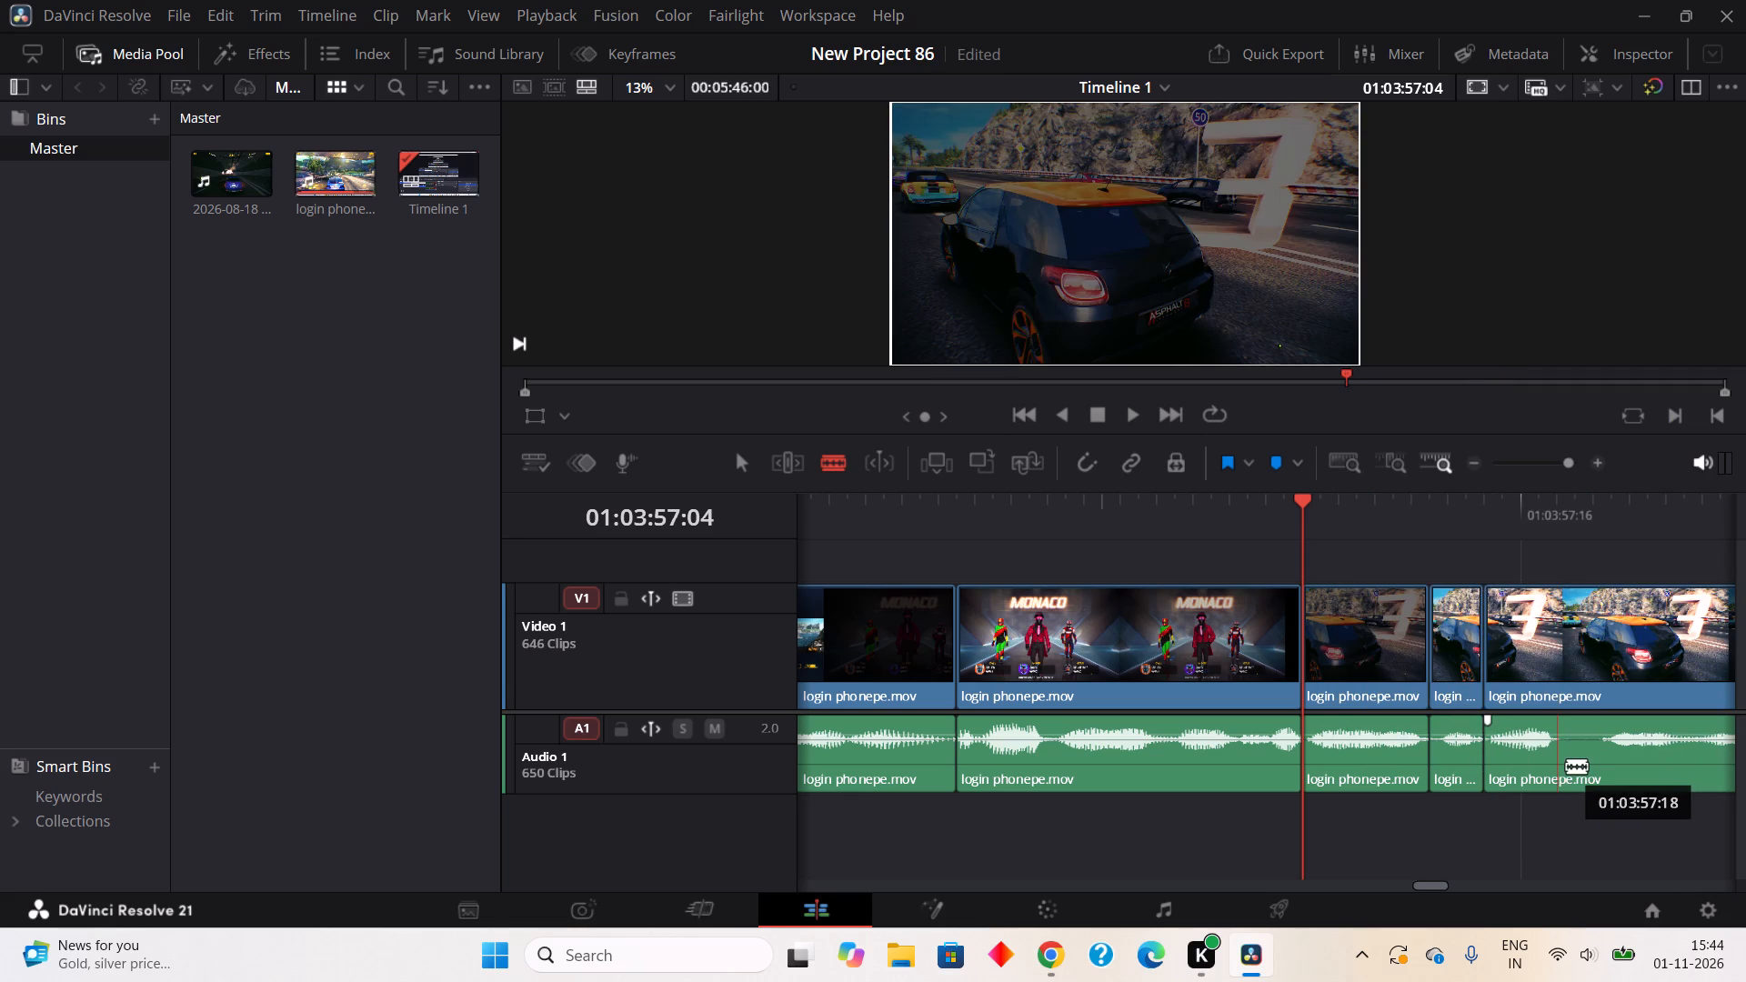
Split out the three-frame pause in the audio from about 01:03:57:18 to 01:03:57:21 and ripple cut it.
left_click(1566, 766)
left_click(1615, 757)
right_click(1593, 763)
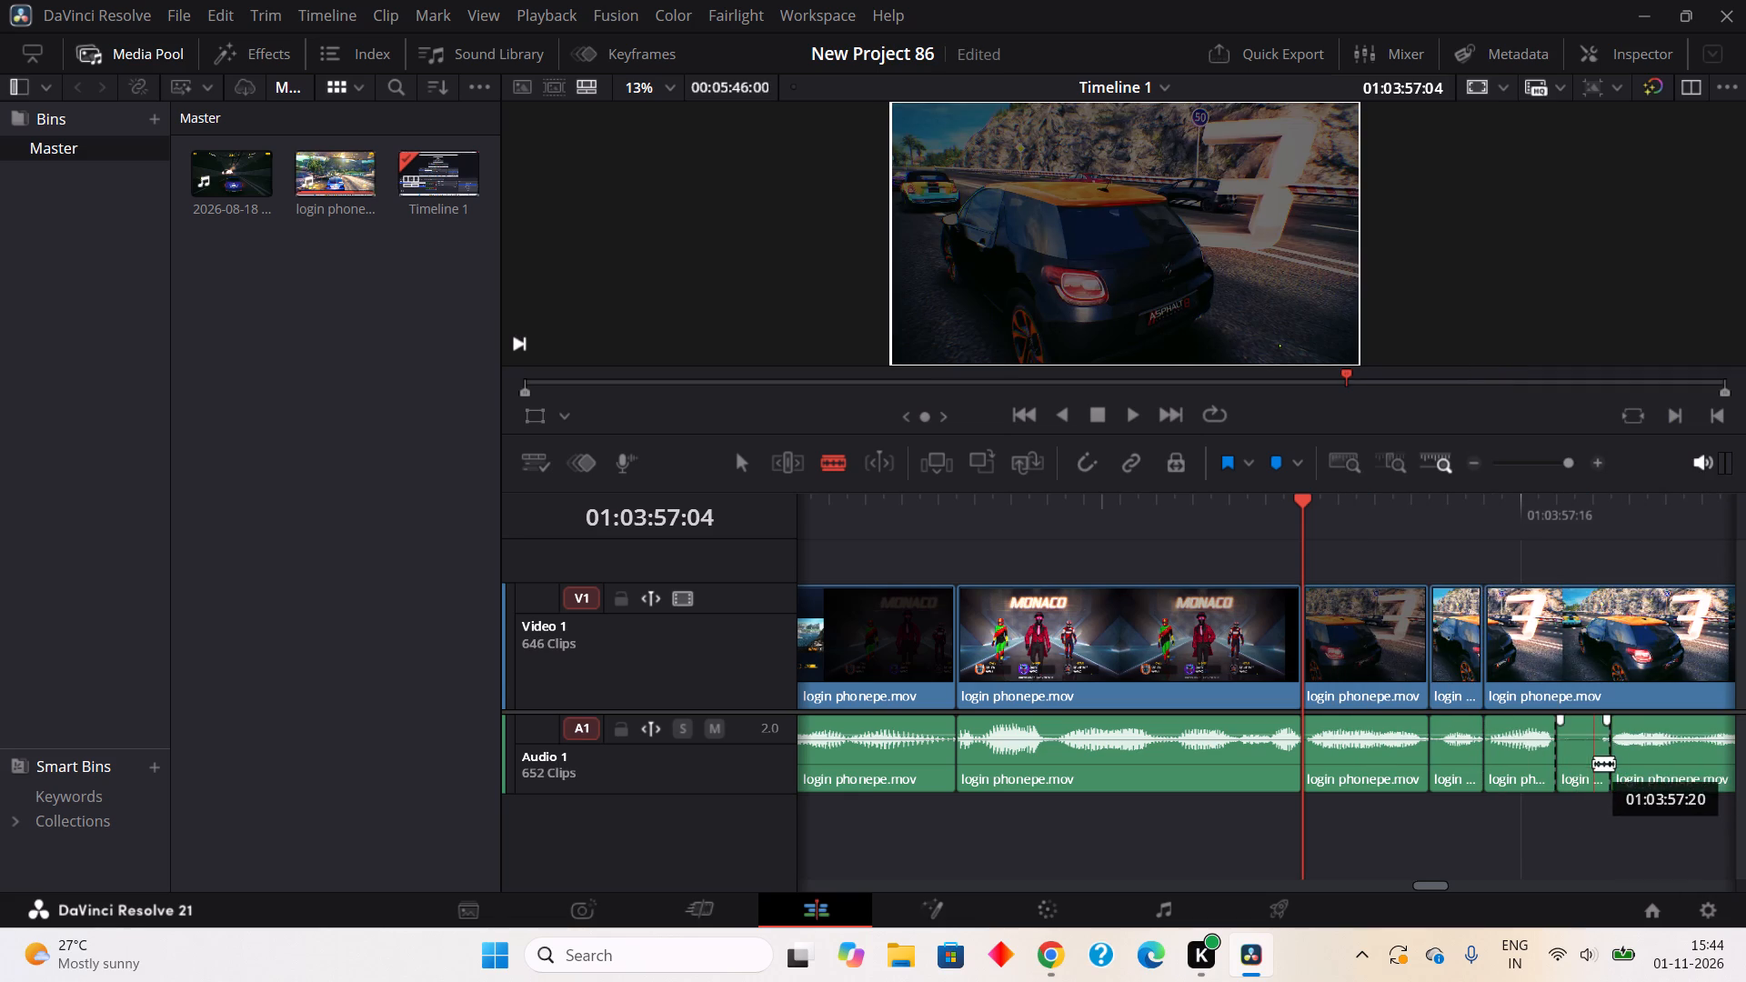
left_click(1448, 360)
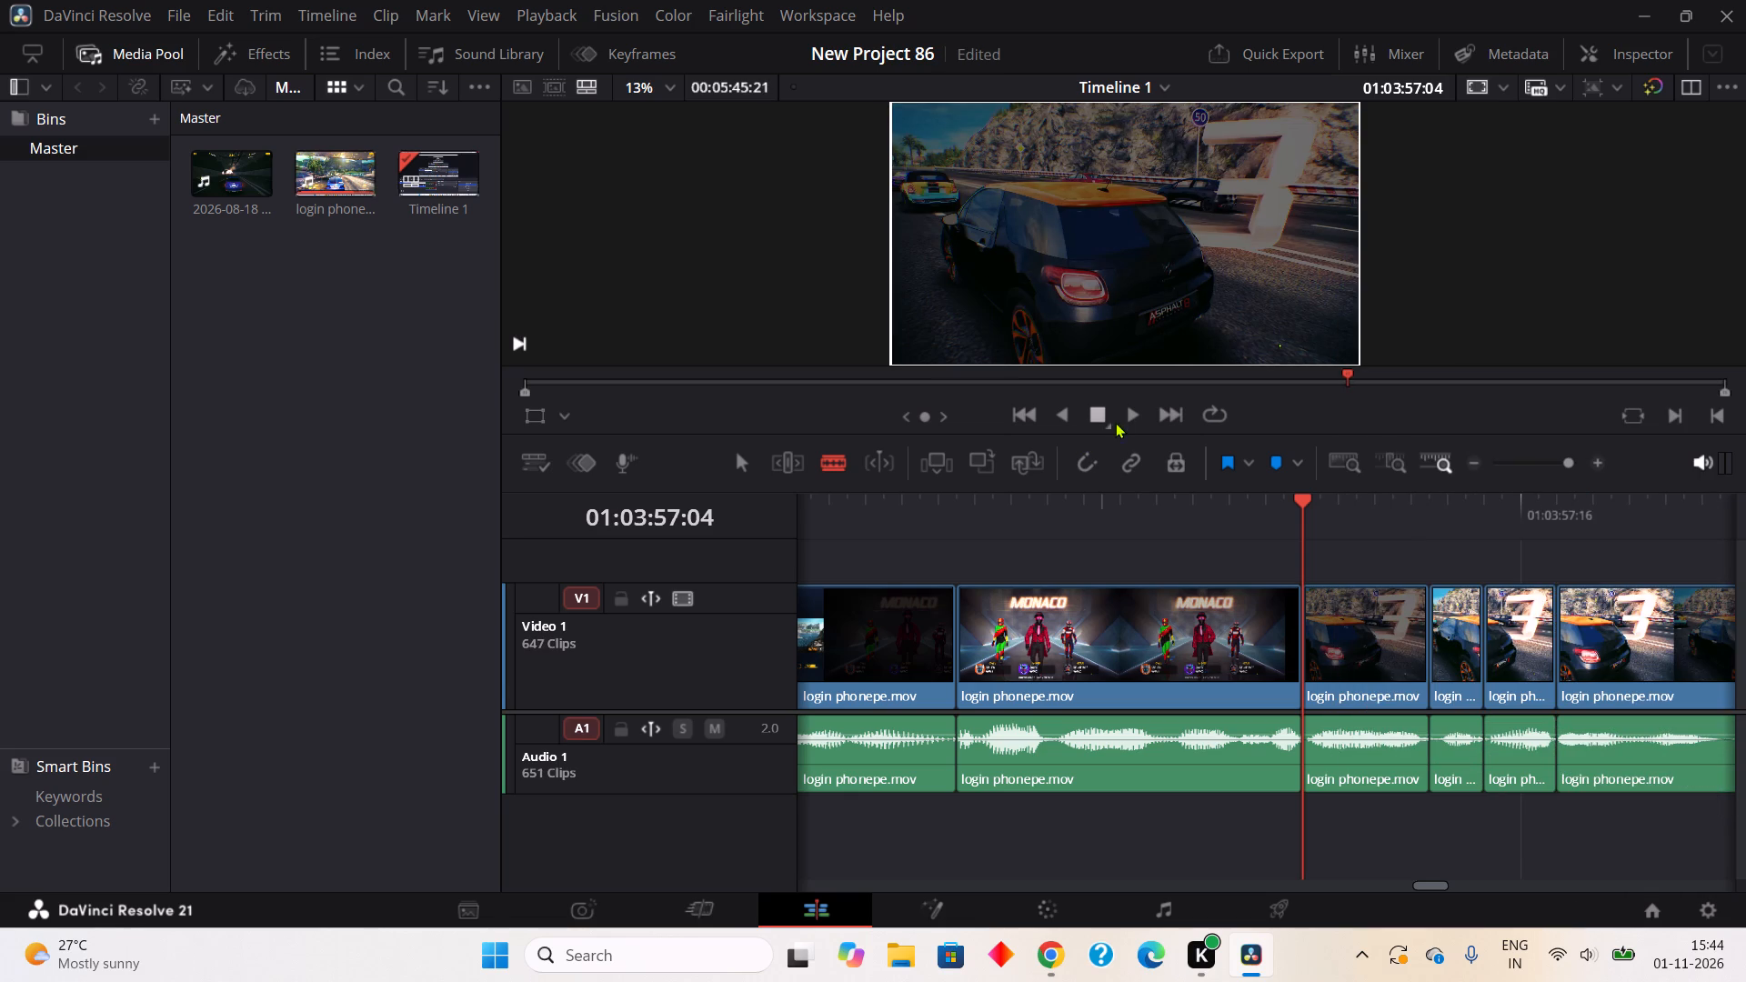
Play on, split out the one-frame pause in the audio from about 01:03:58:03 to 01:03:58:04 and ripple cut it.
left_click(1121, 406)
left_click(1097, 407)
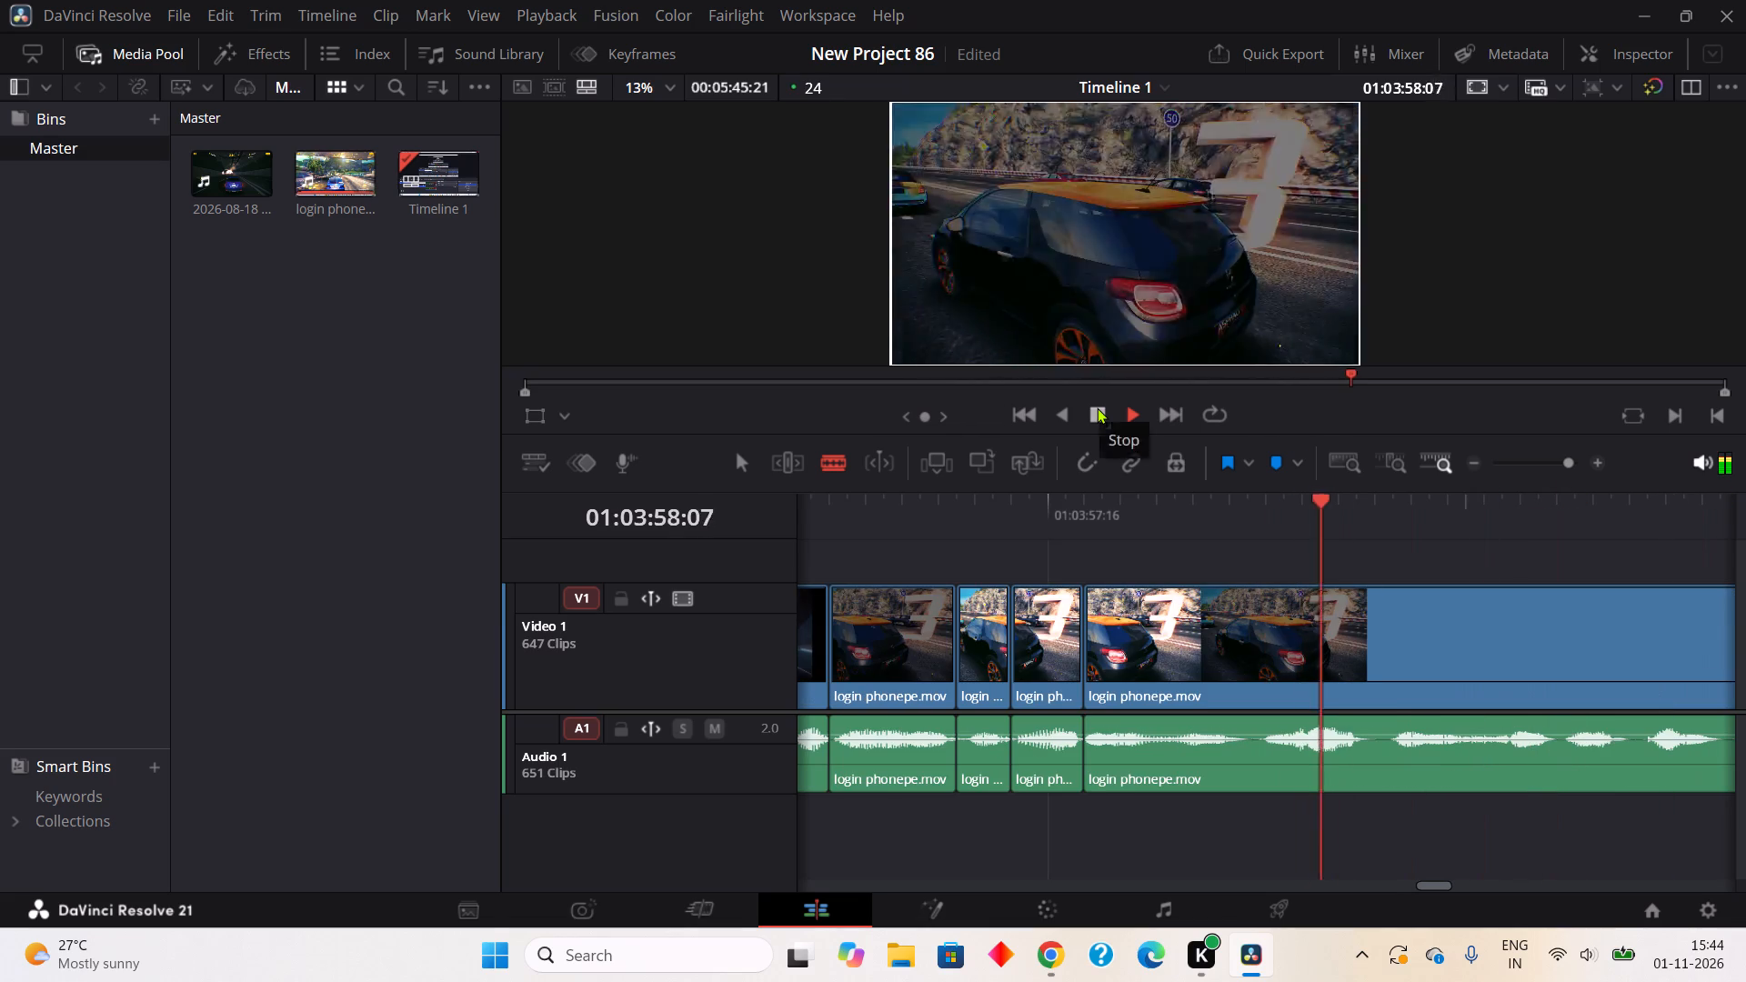
left_click(1249, 776)
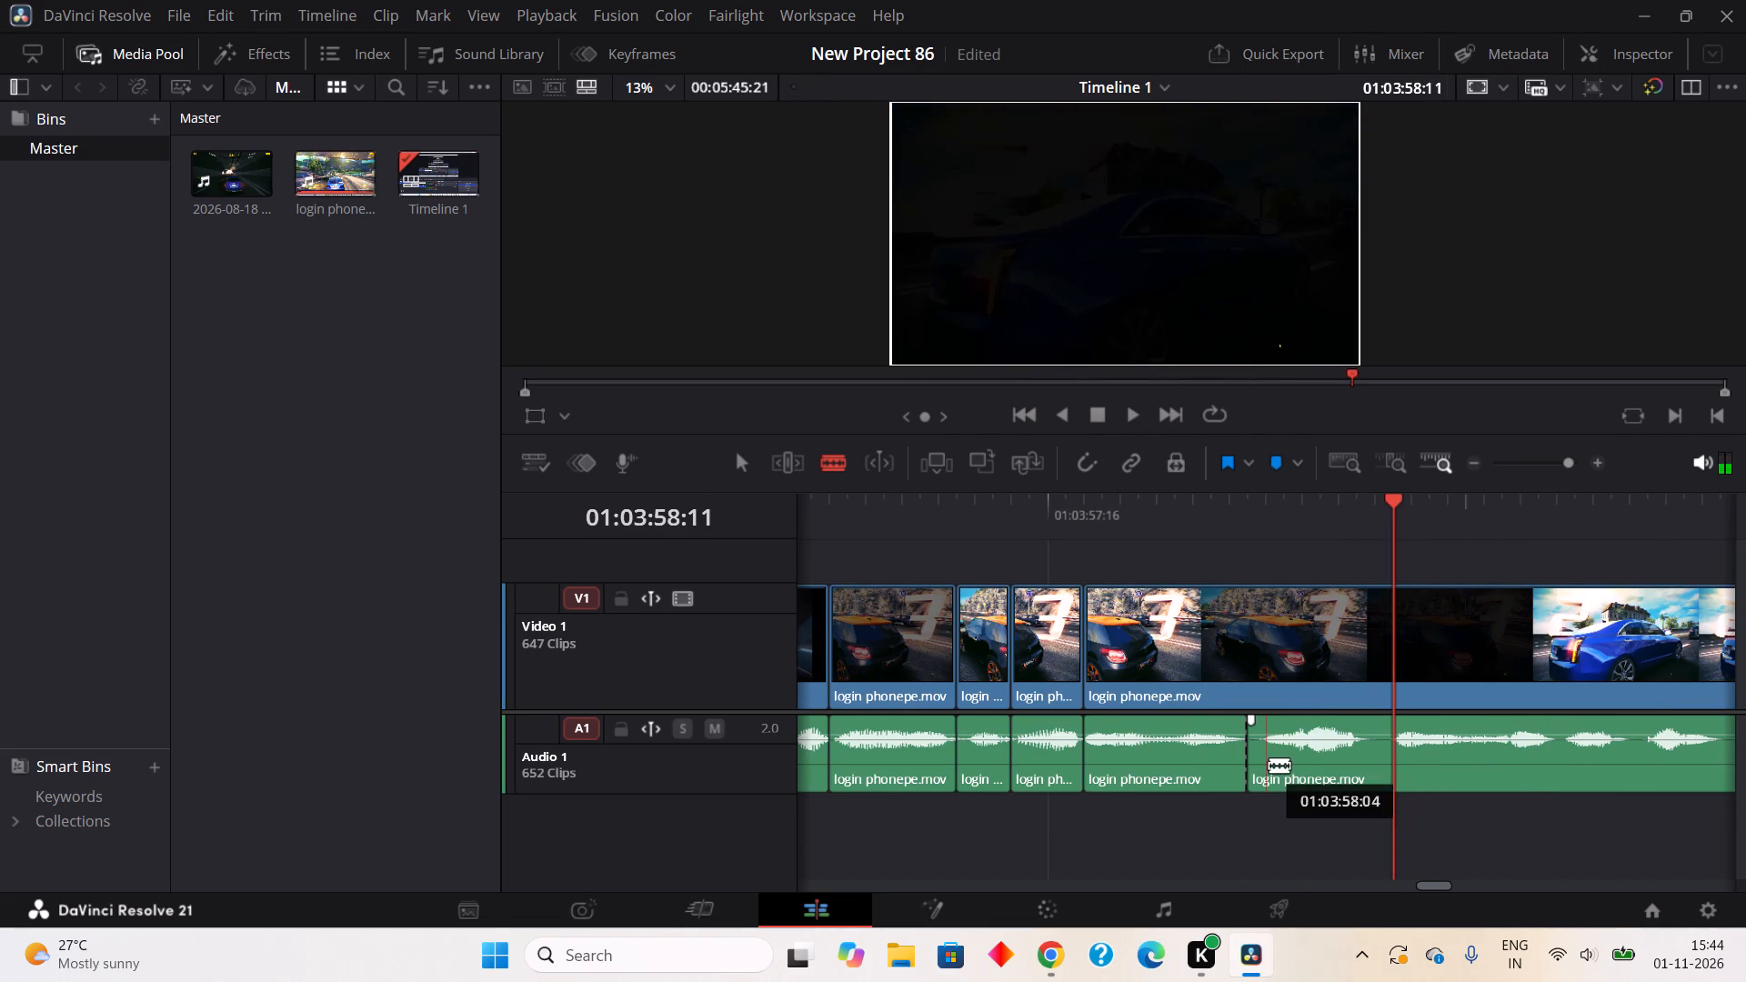
left_click(1270, 765)
right_click(1258, 772)
left_click(1369, 371)
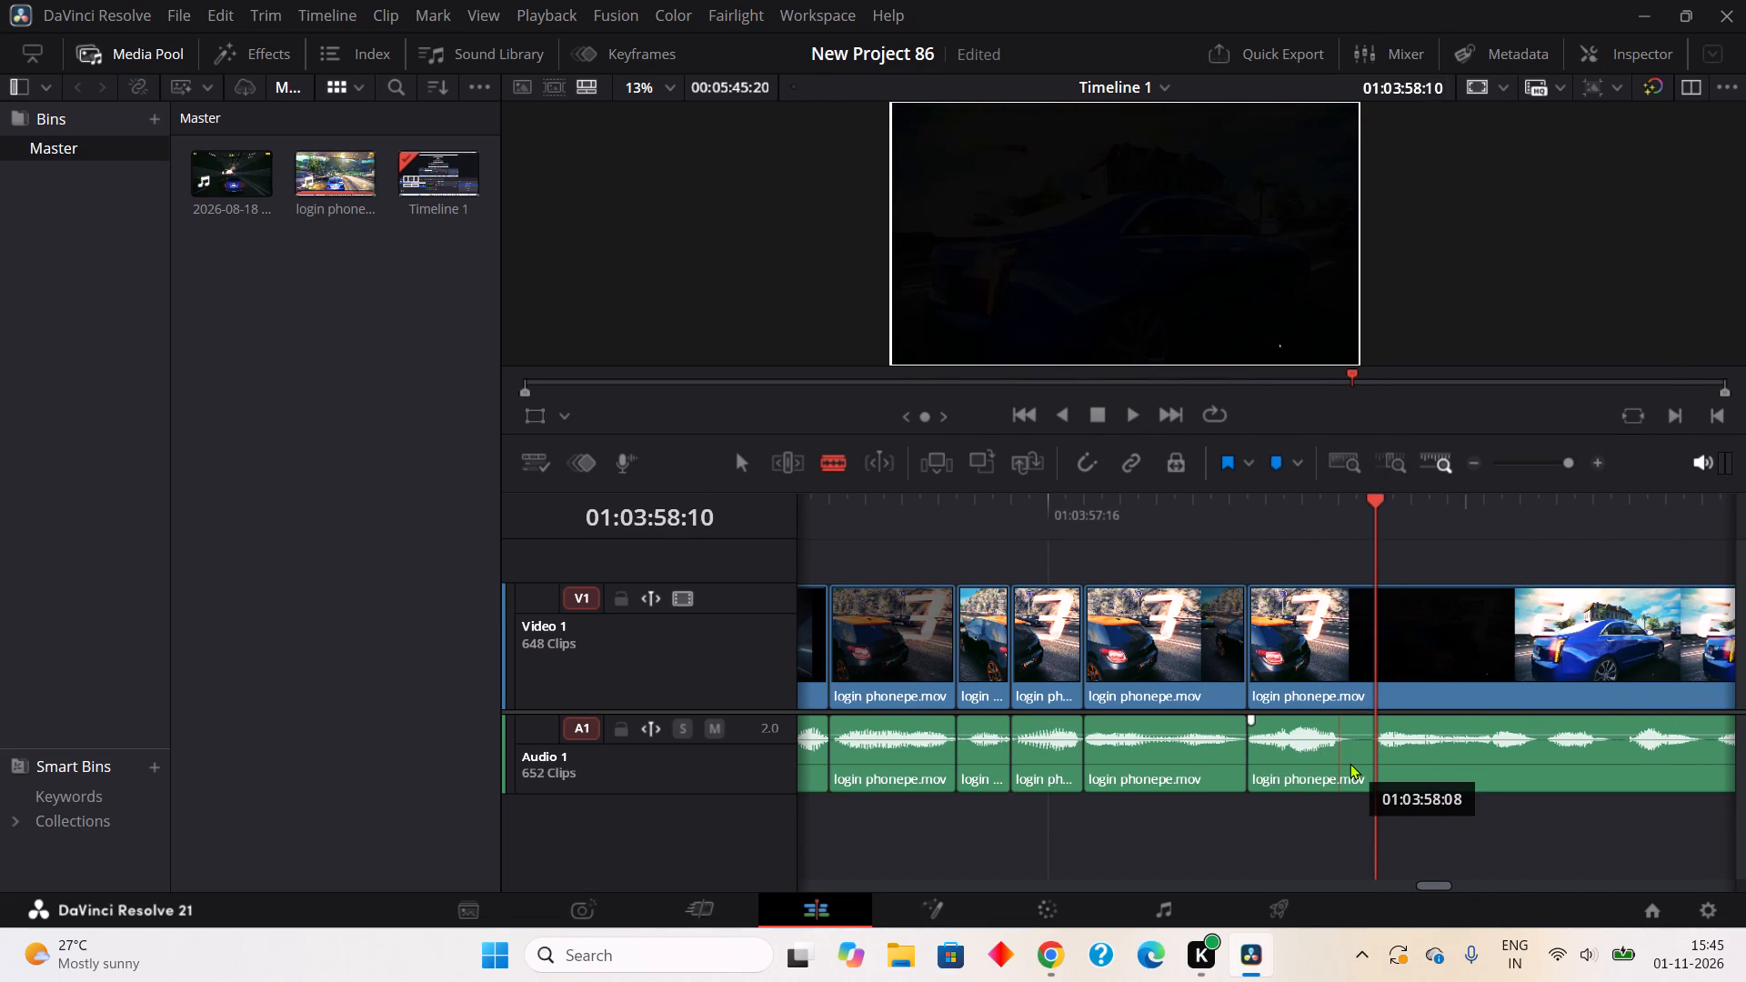
Split out the two-frame pause in the audio from about 01:03:58:08 to 01:03:58:10 and ripple cut it.
left_click(1350, 763)
left_click(1381, 767)
right_click(1364, 771)
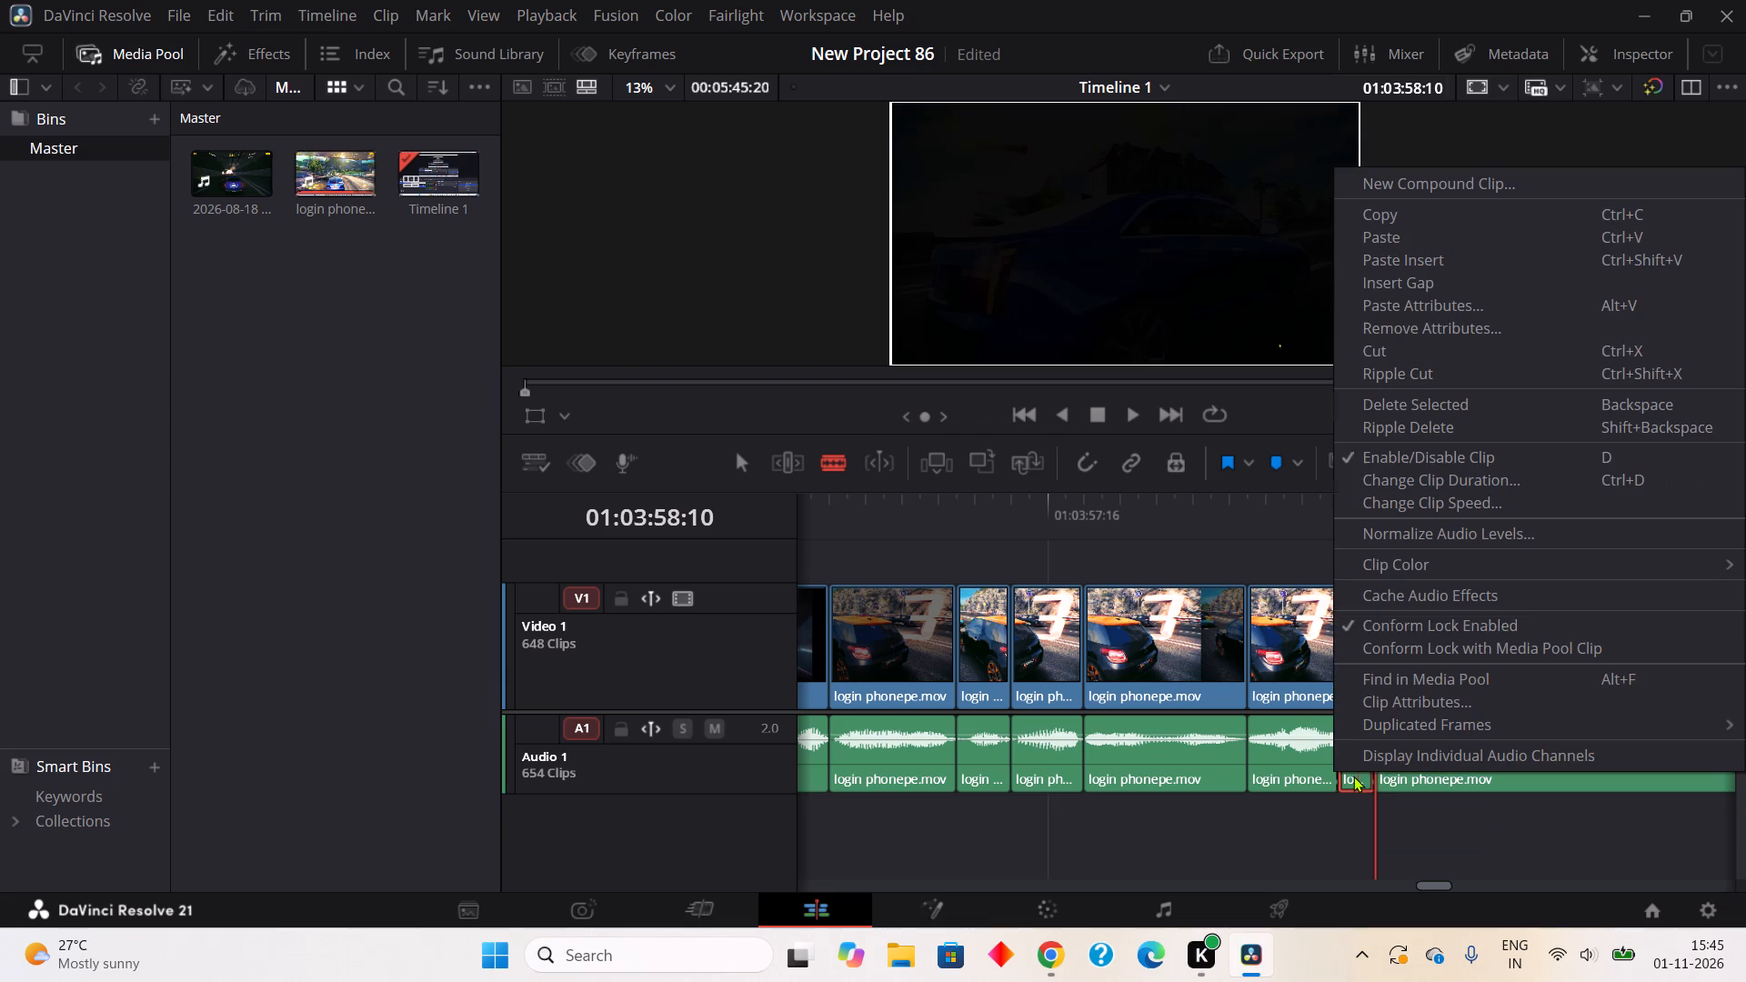
left_click(1442, 366)
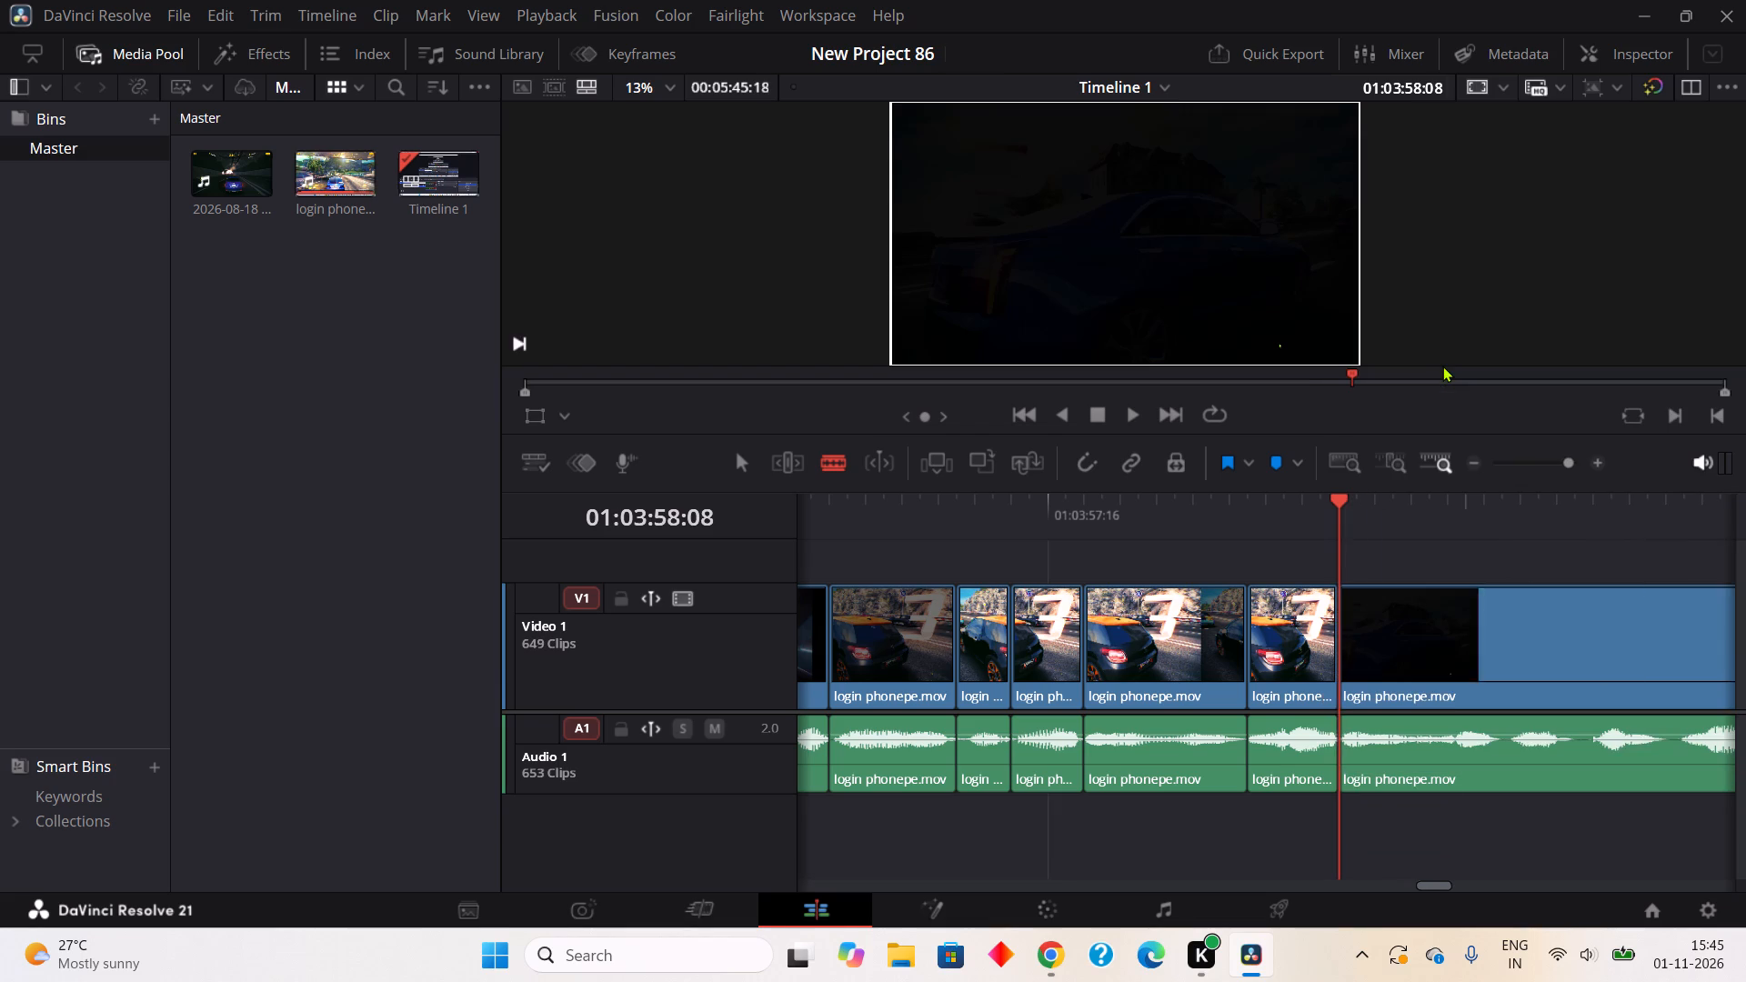
Split out the one-frame pause in the audio from about 01:03:58:17 to 01:03:58:18 and ripple cut it.
left_click(1510, 780)
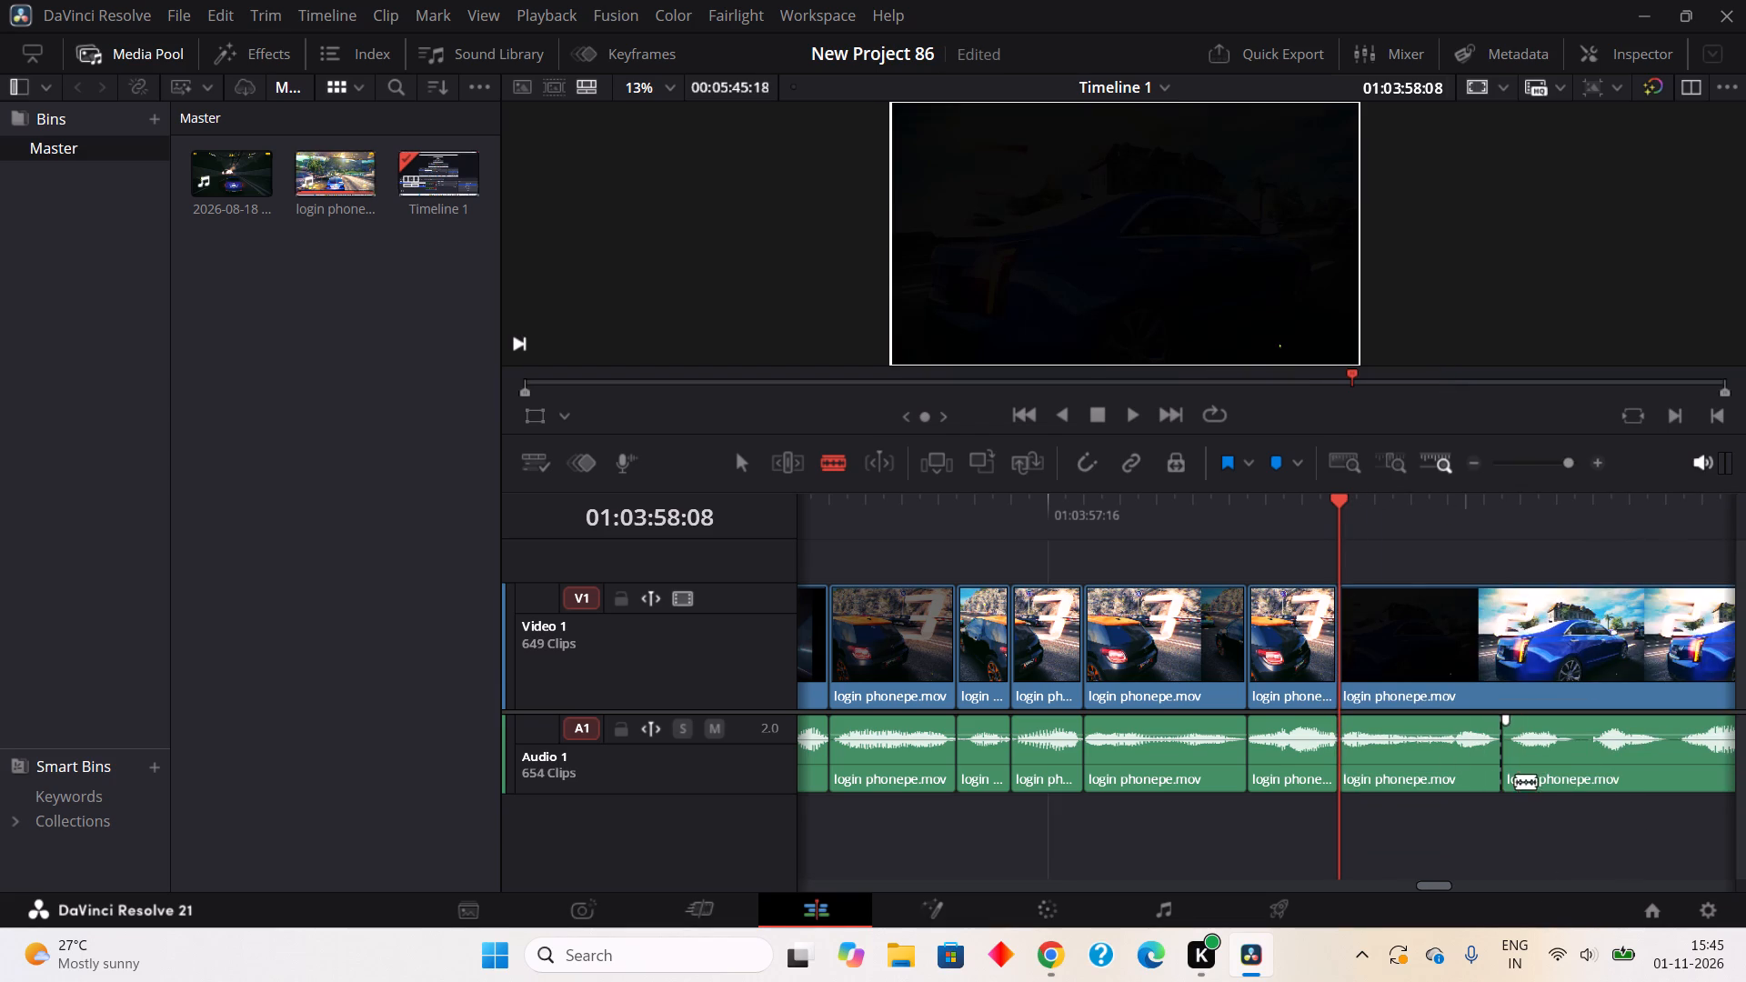
left_click(1523, 767)
right_click(1508, 768)
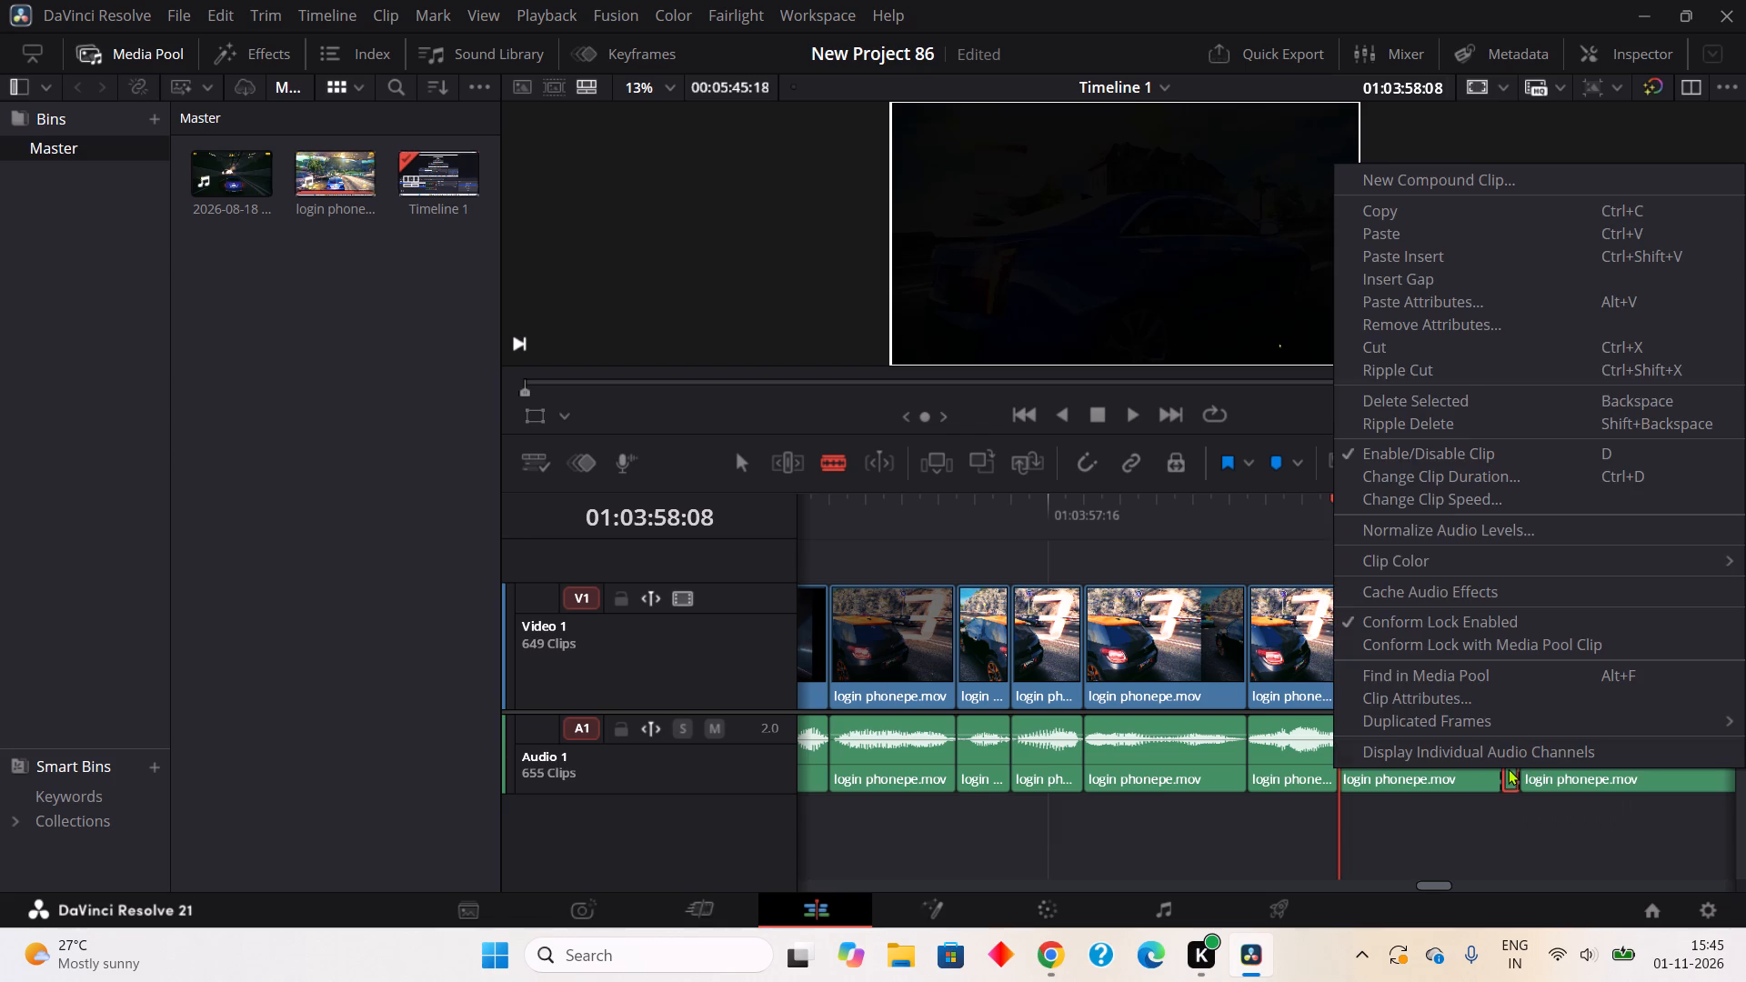
left_click(1456, 376)
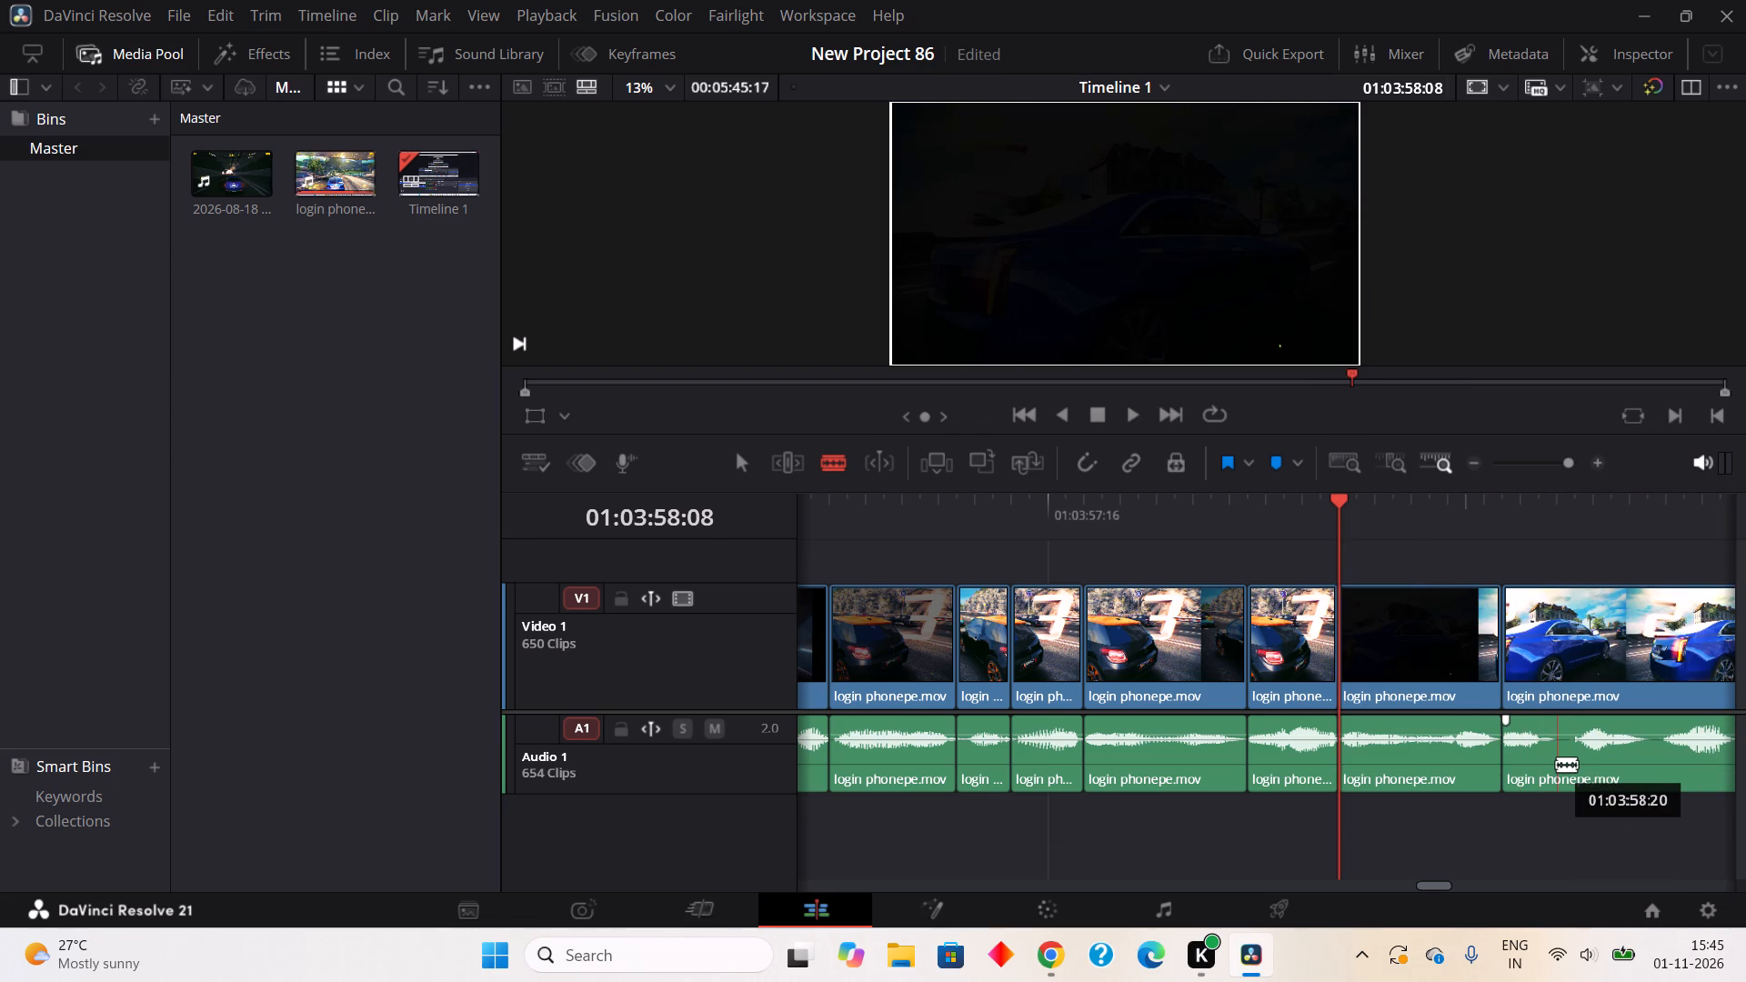
Split out the one-frame pause in the audio from about 01:03:58:20 to 01:03:58:21 and ripple cut it.
left_click(1556, 764)
left_click(1584, 763)
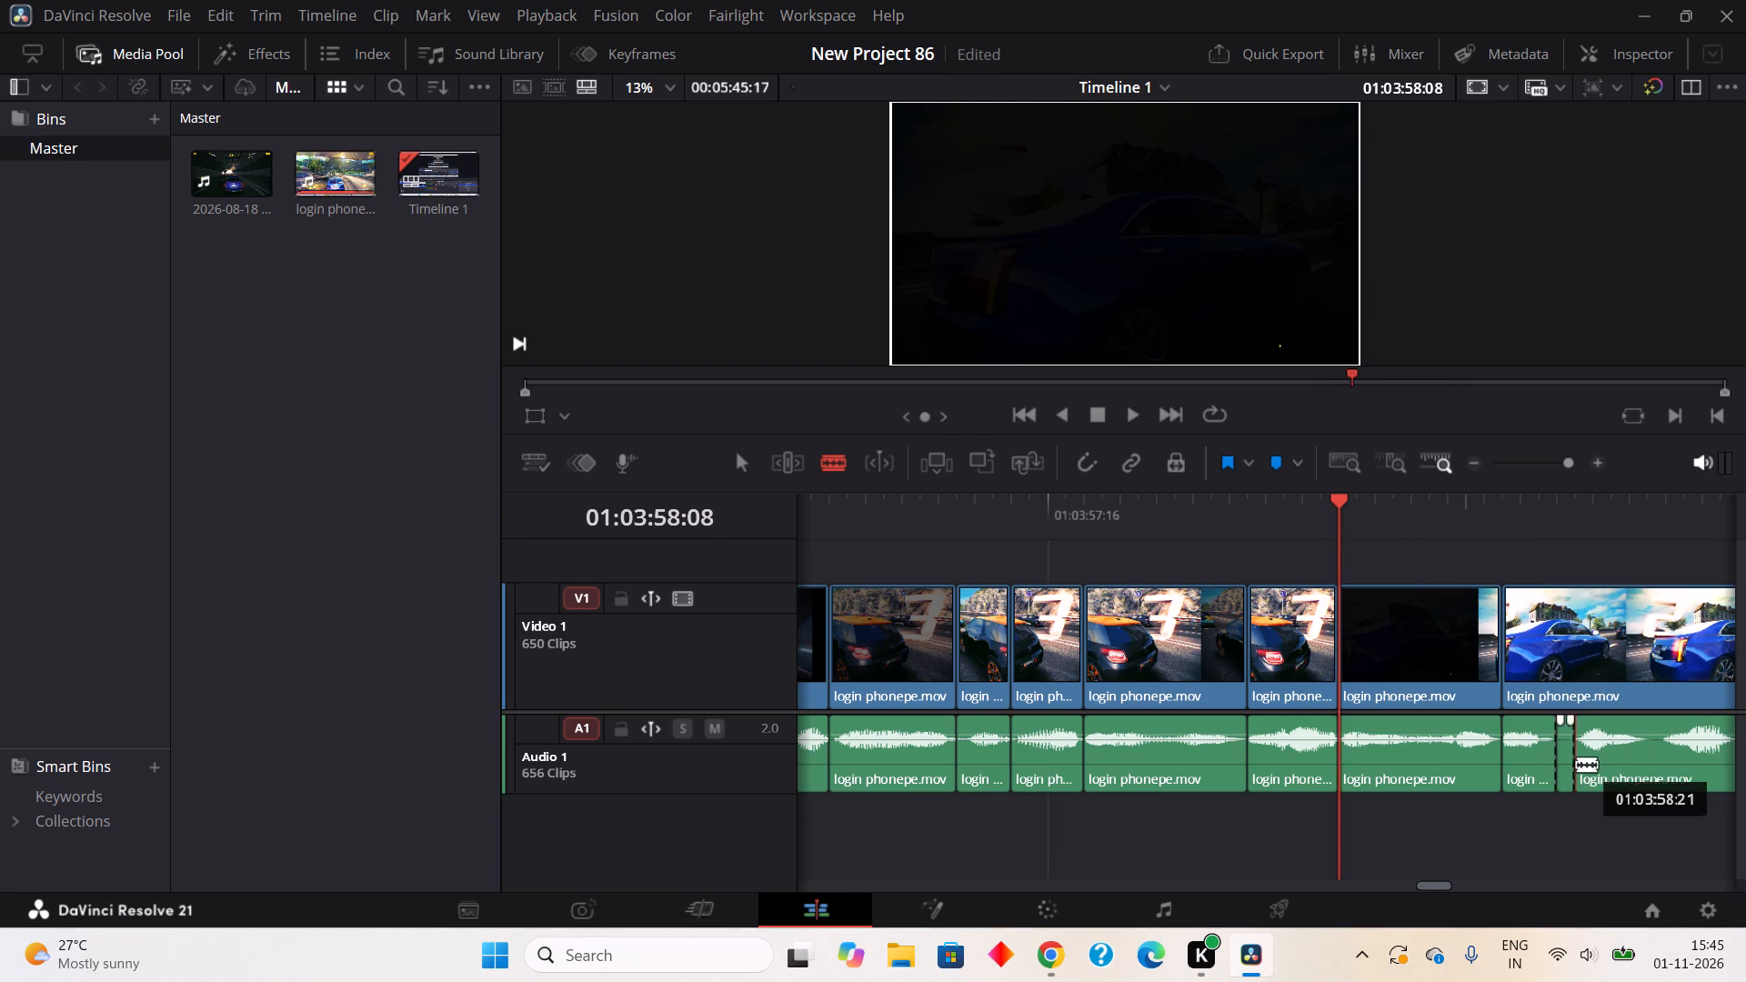
right_click(1564, 768)
left_click(1419, 384)
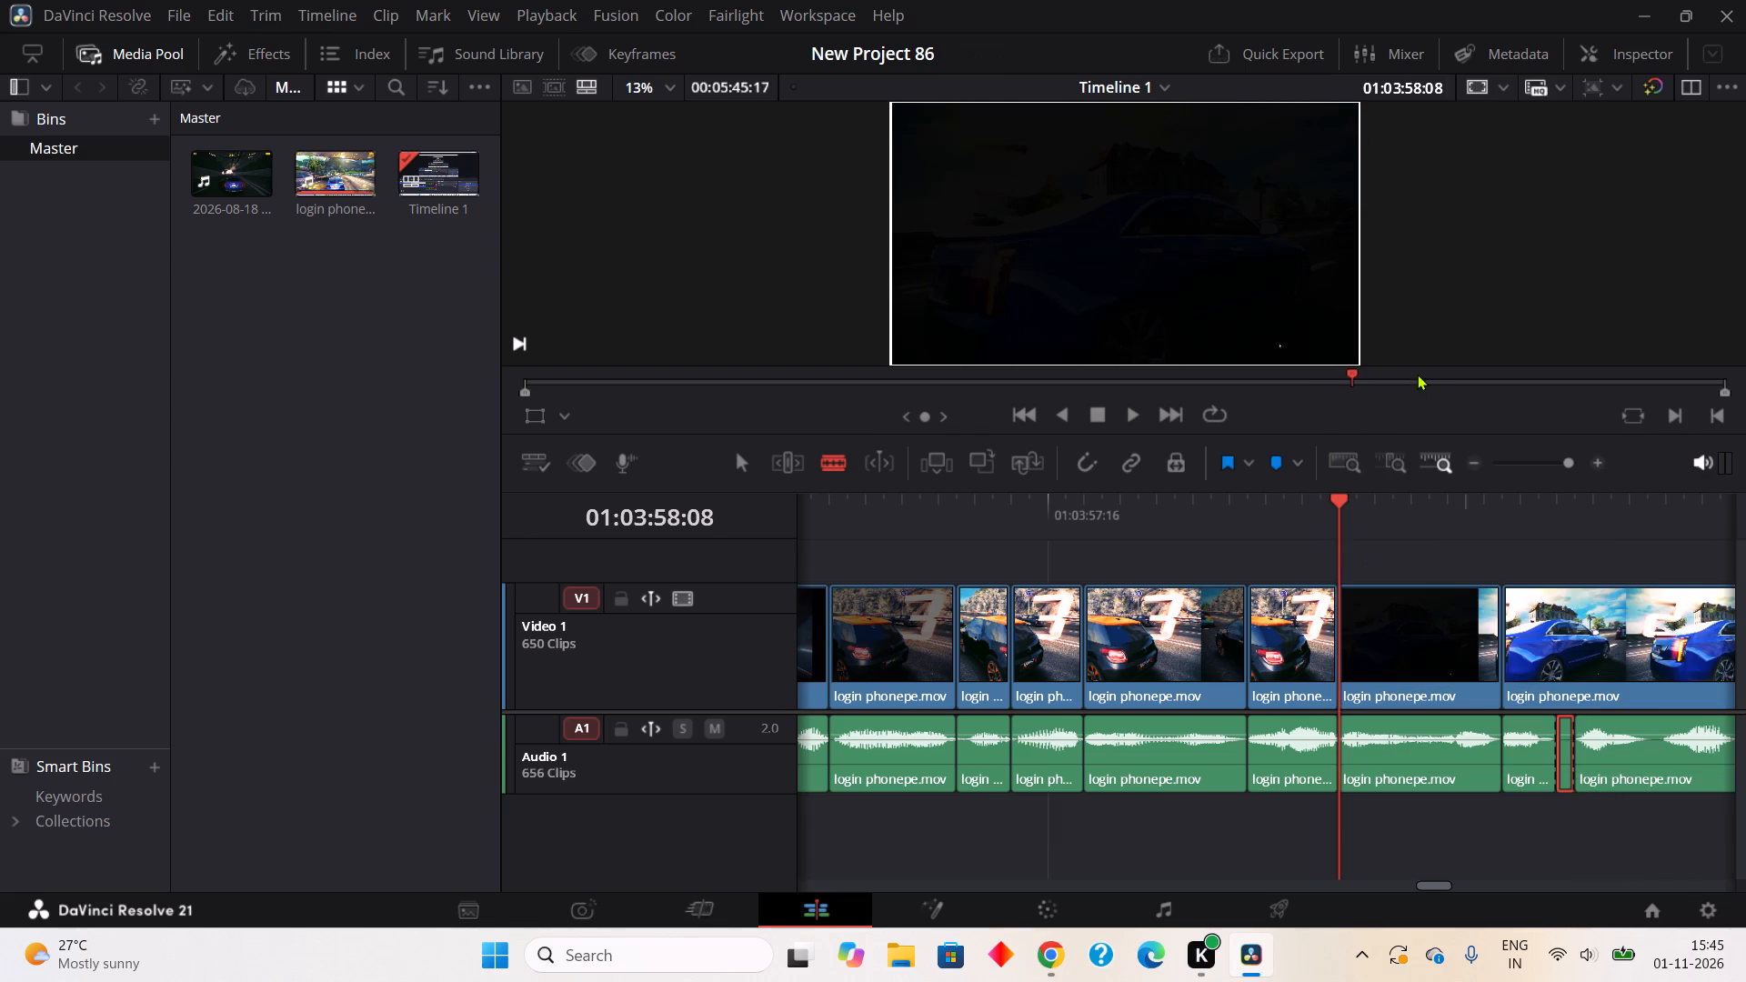
right_click(1574, 760)
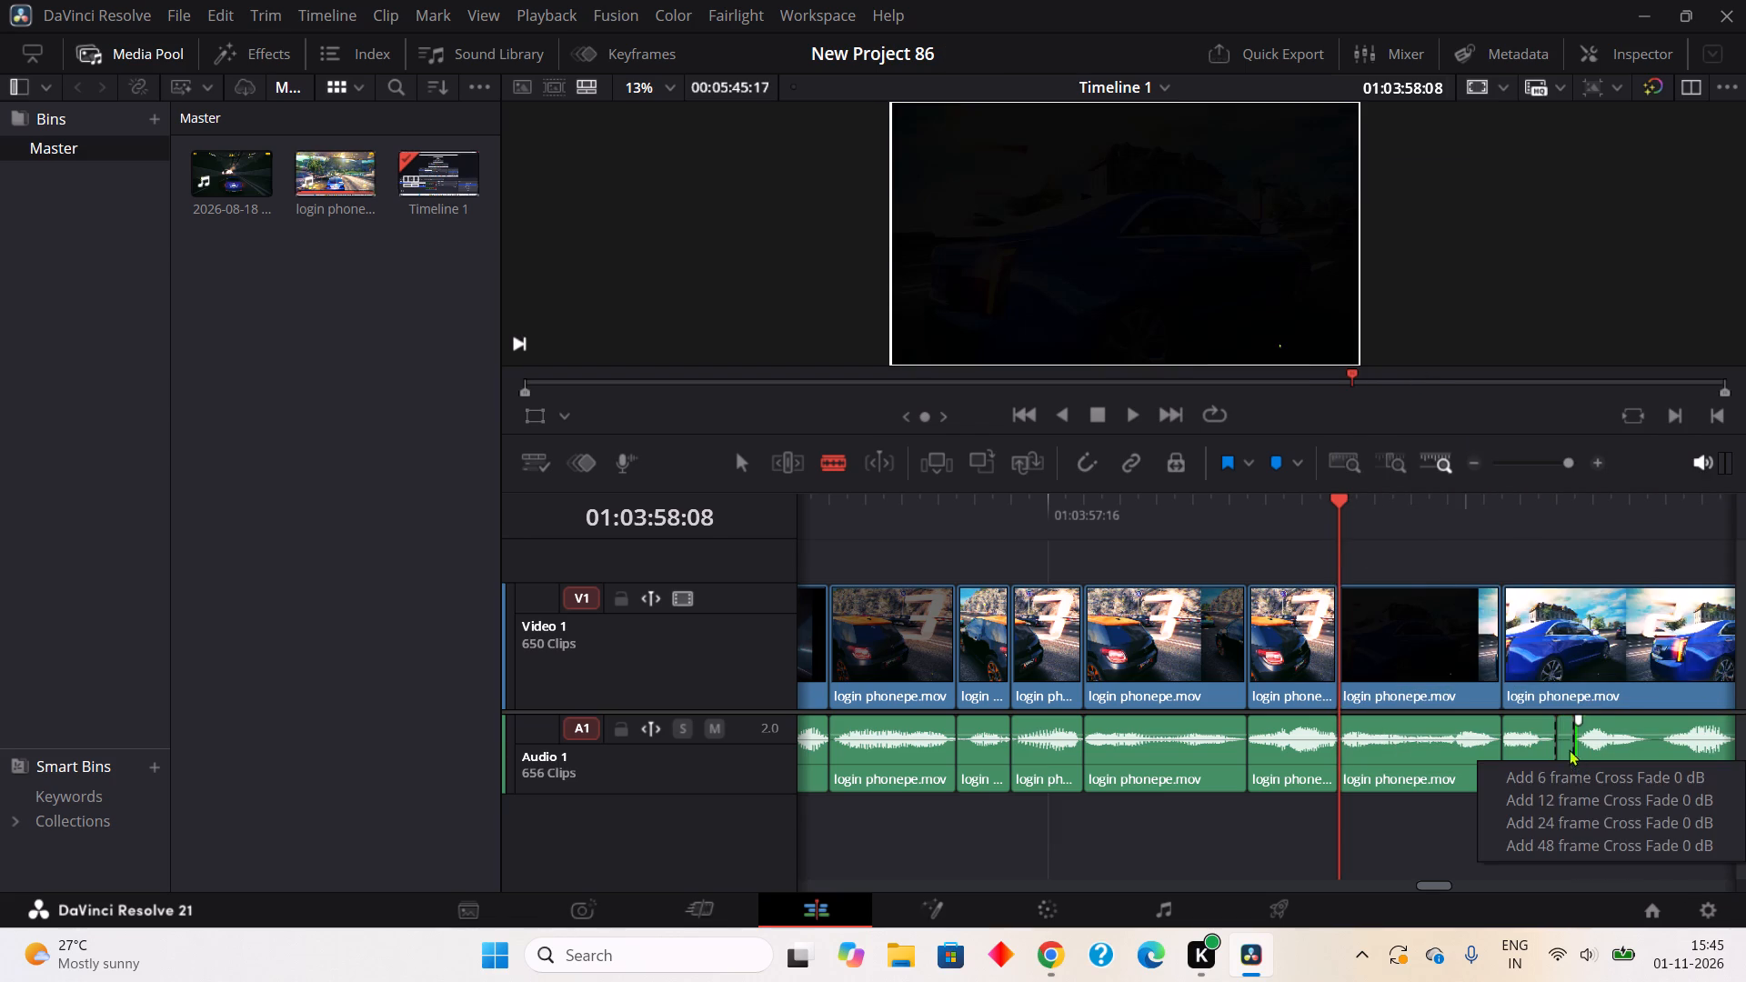
right_click(1567, 748)
left_click(1435, 345)
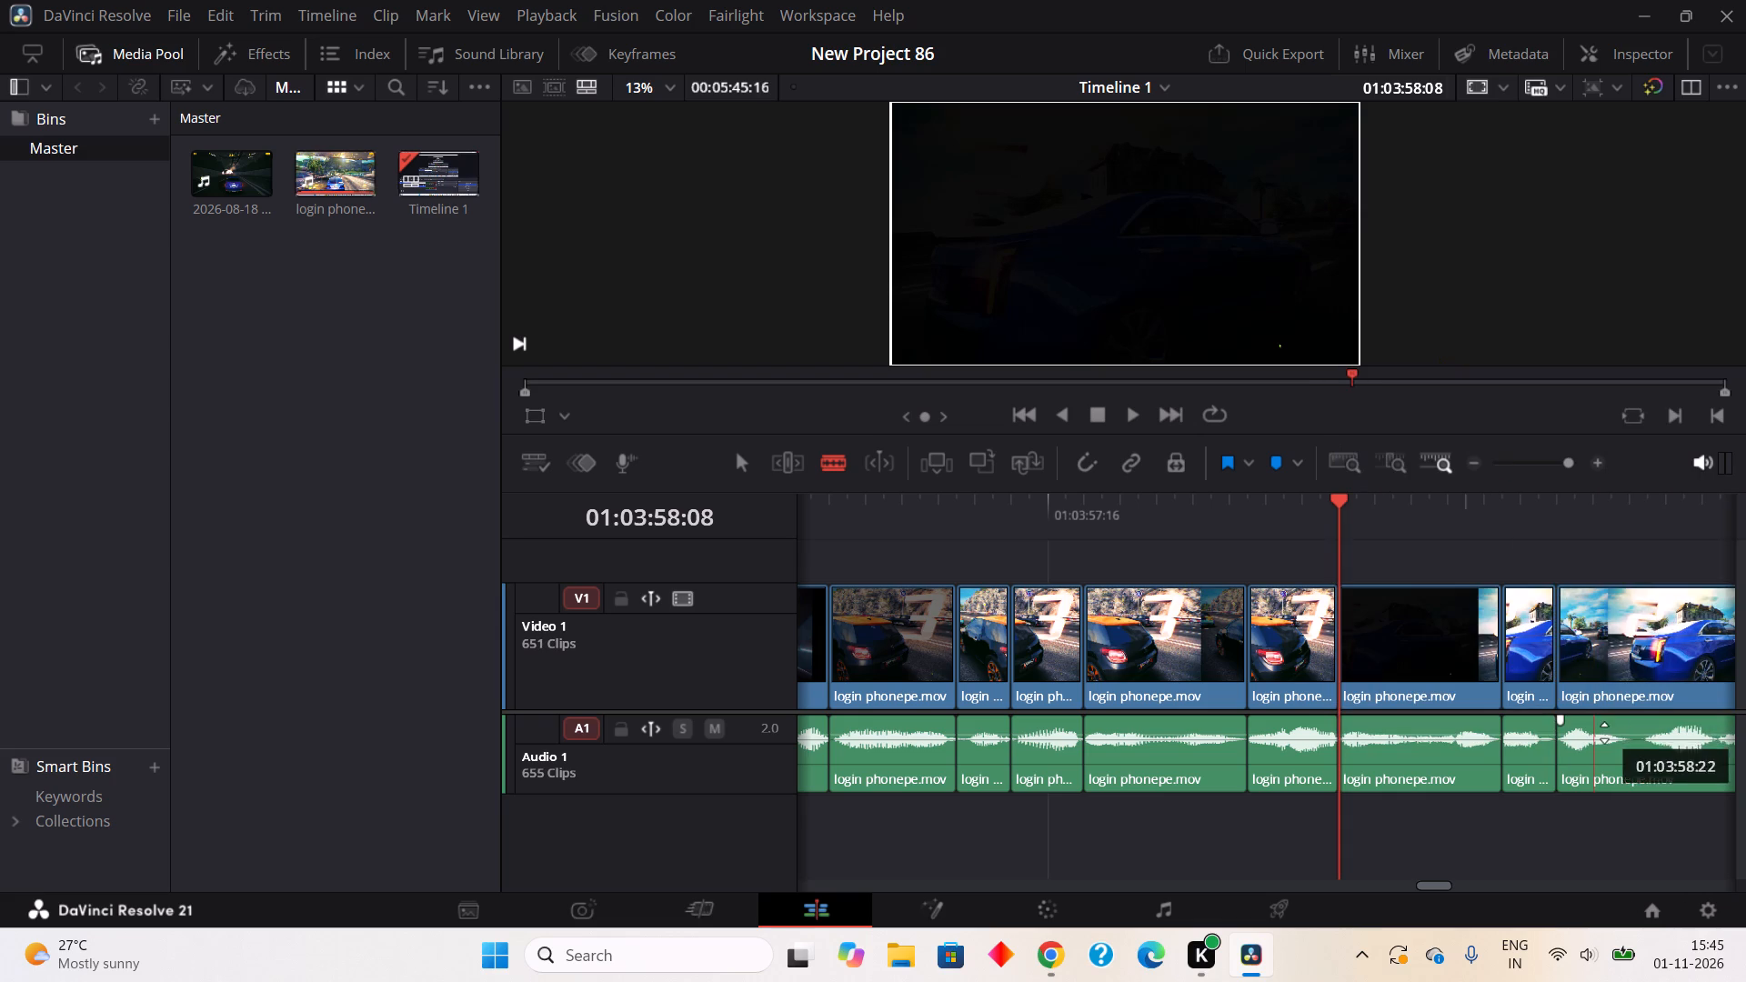
Split out the one-frame pause in the audio from about 01:03:59:00 to 01:03:59:01 and ripple cut it.
left_click(1631, 756)
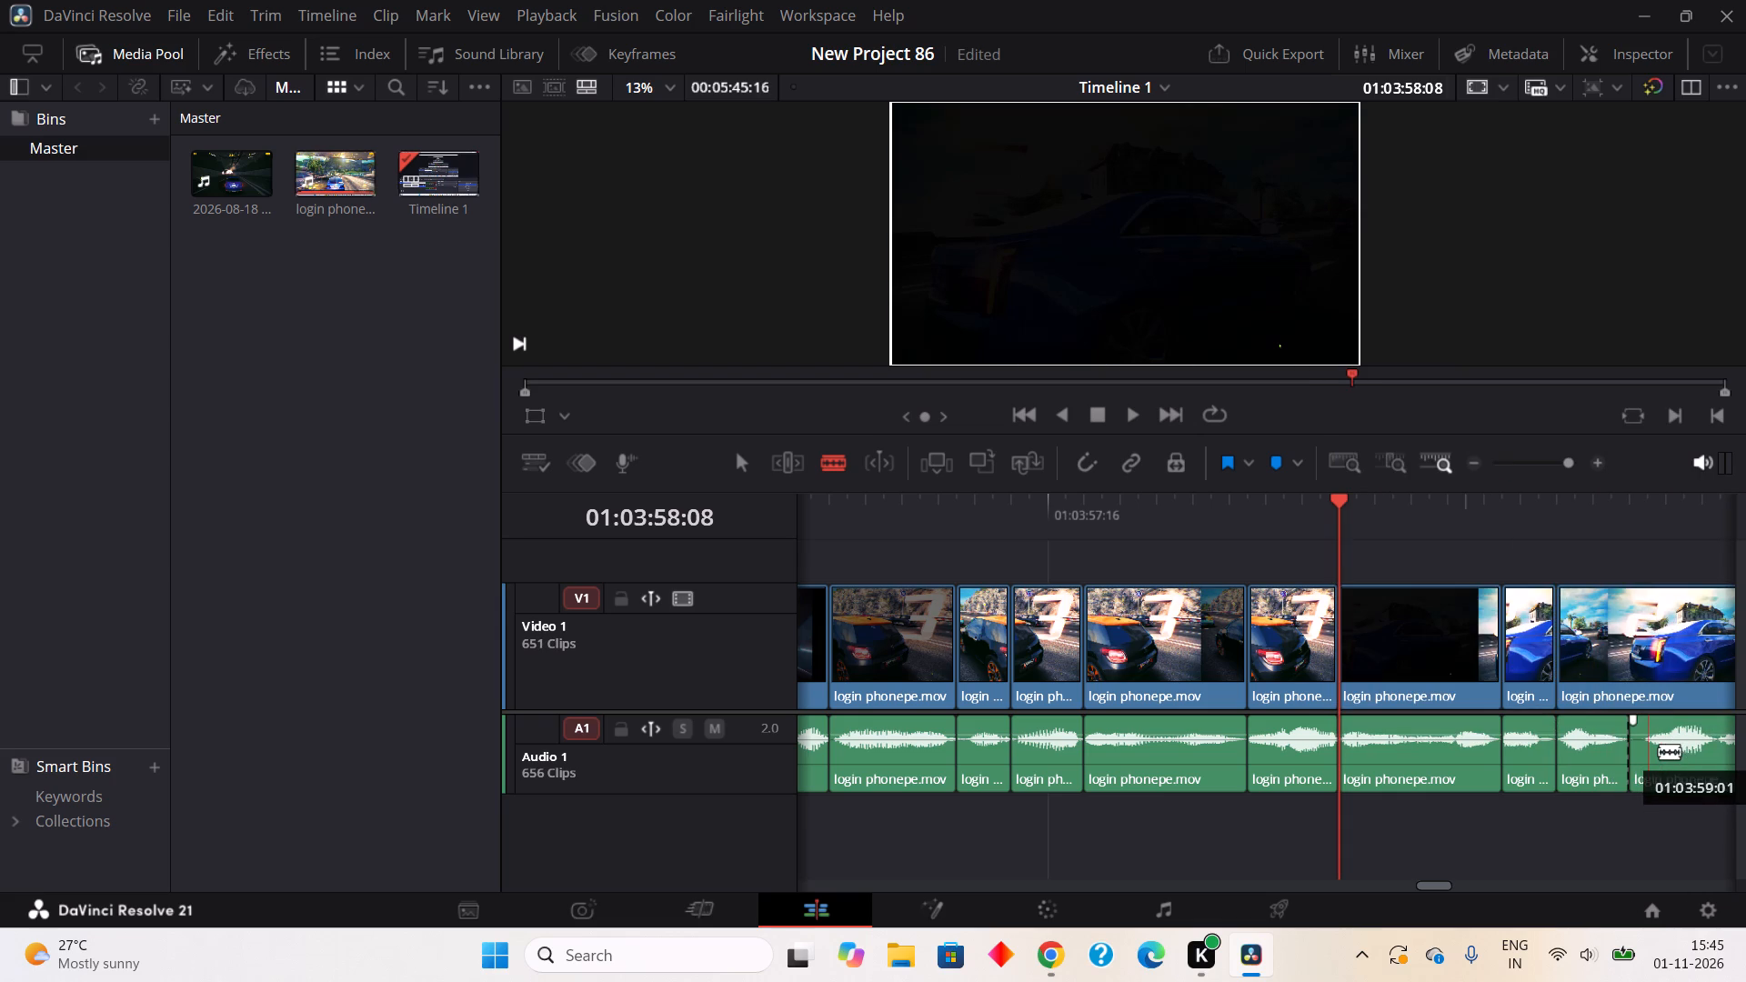
left_click(1659, 751)
right_click(1646, 761)
left_click(1465, 365)
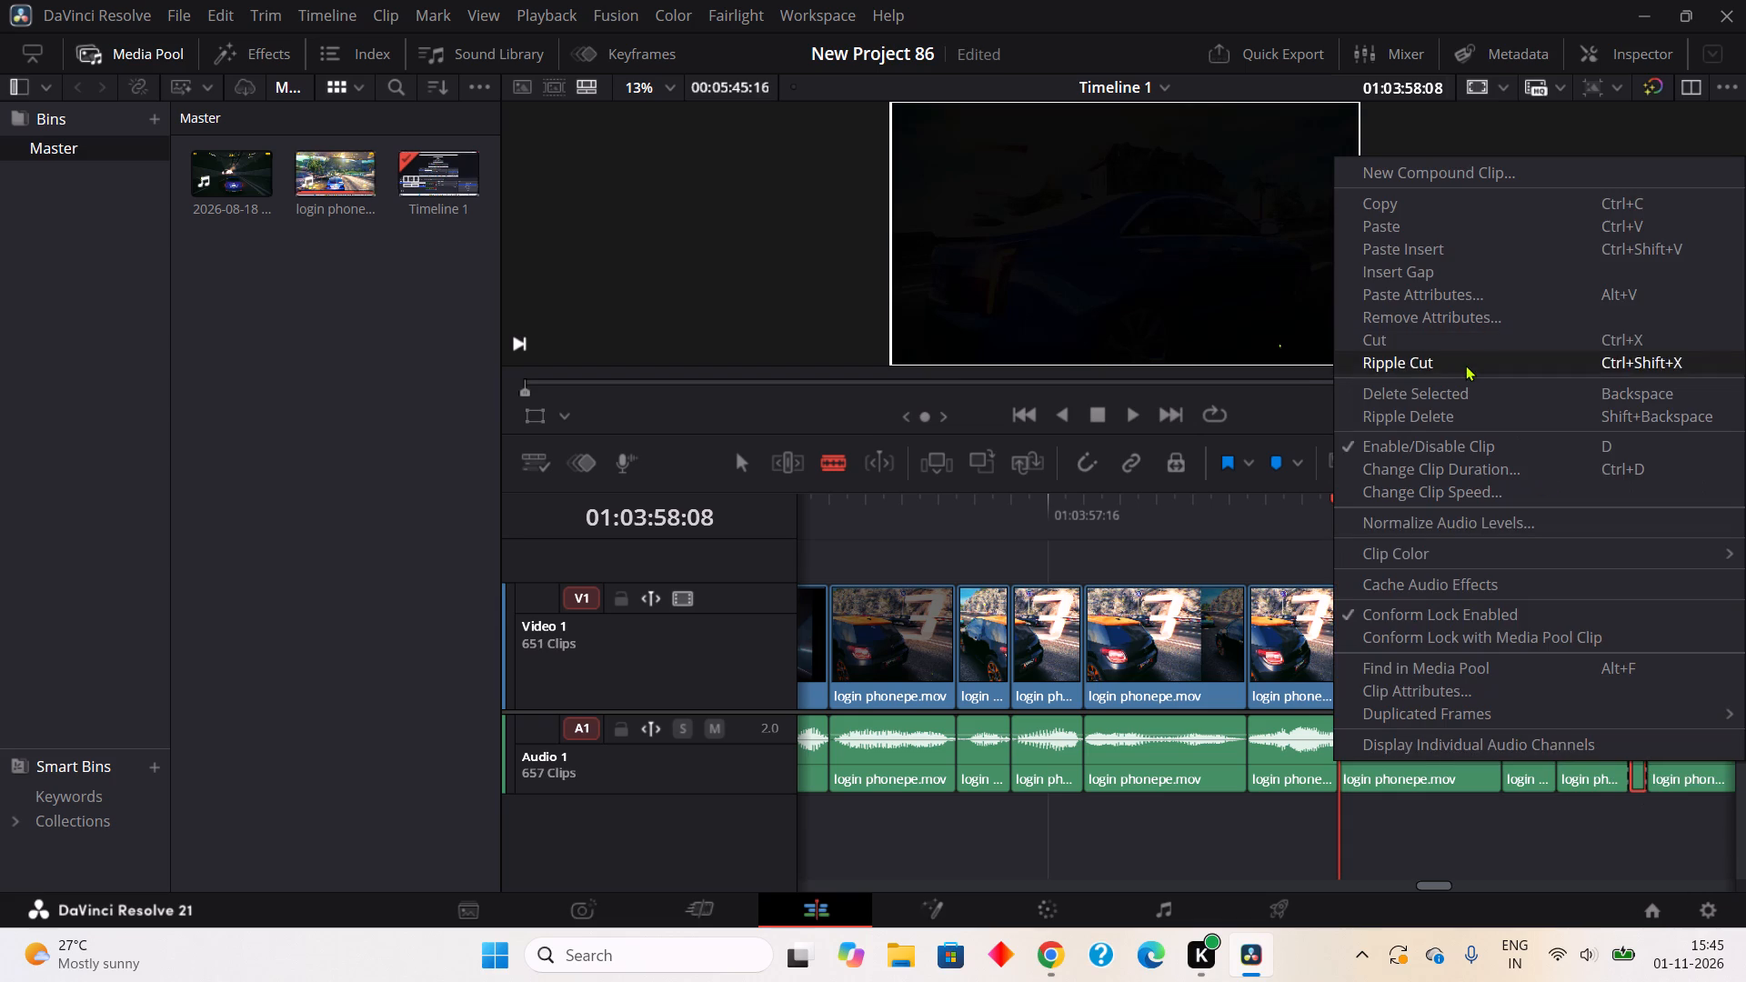
Split out the one-frame pause in the audio from about 01:03:59:10 to 01:03:59:11 and ripple cut it.
left_click(1129, 411)
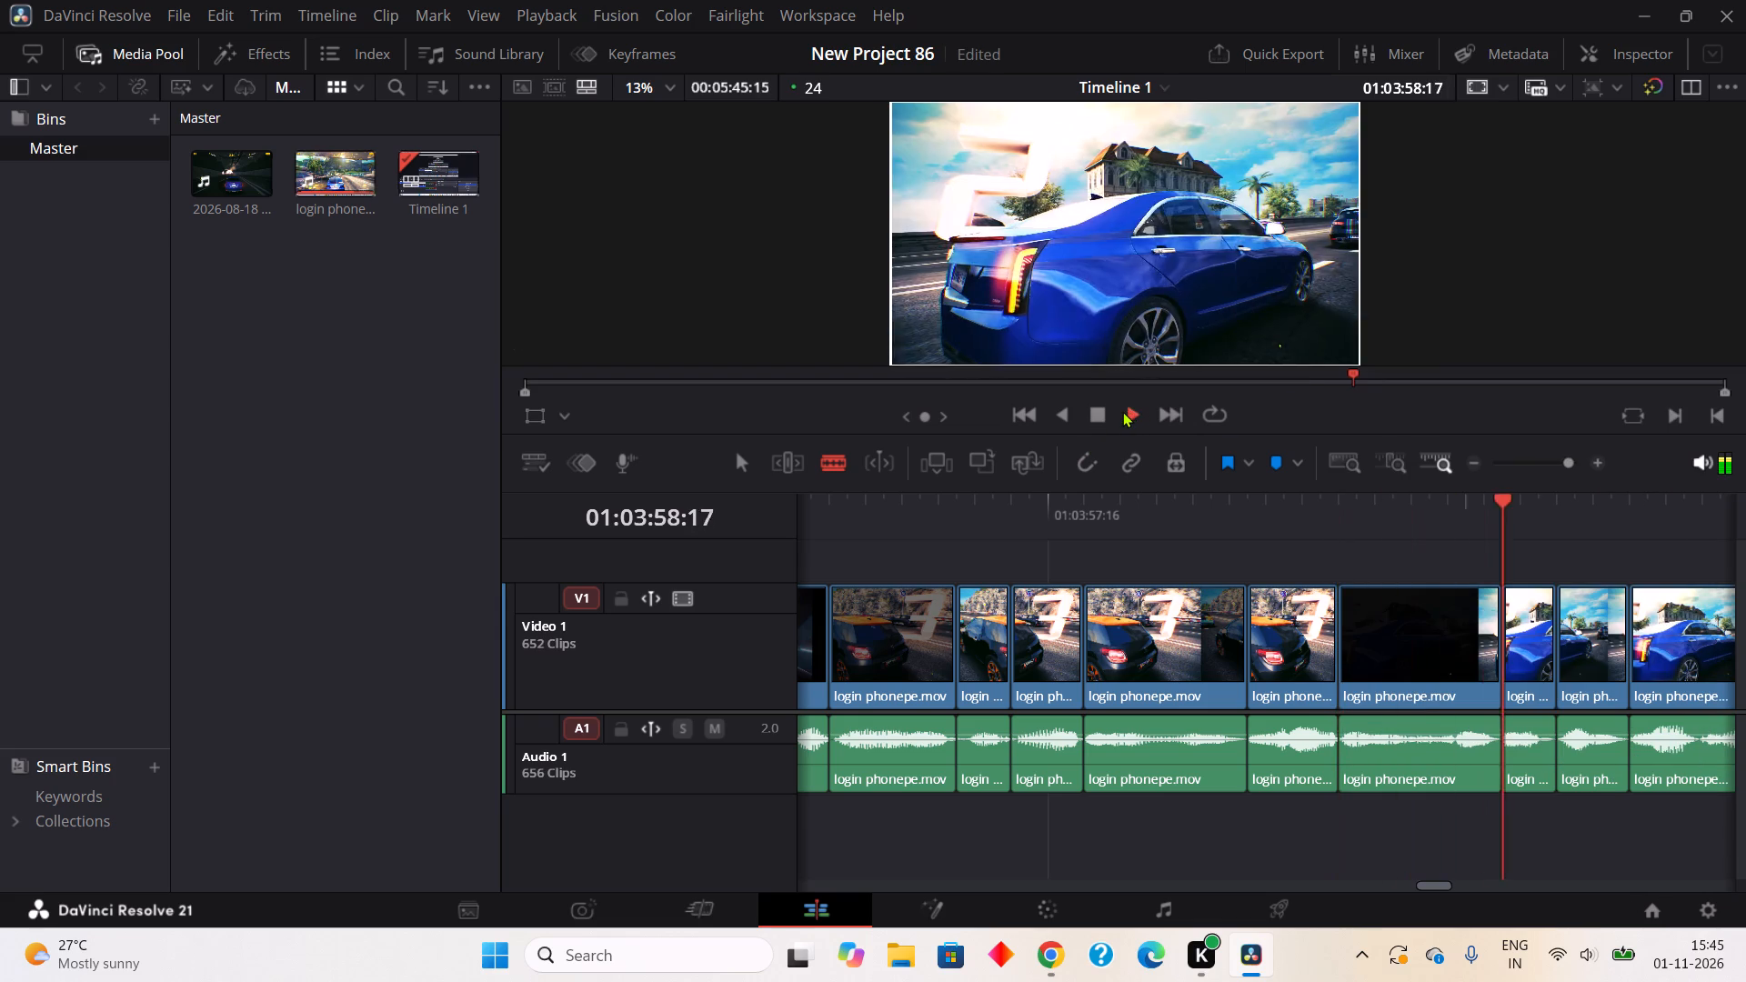
left_click(1108, 416)
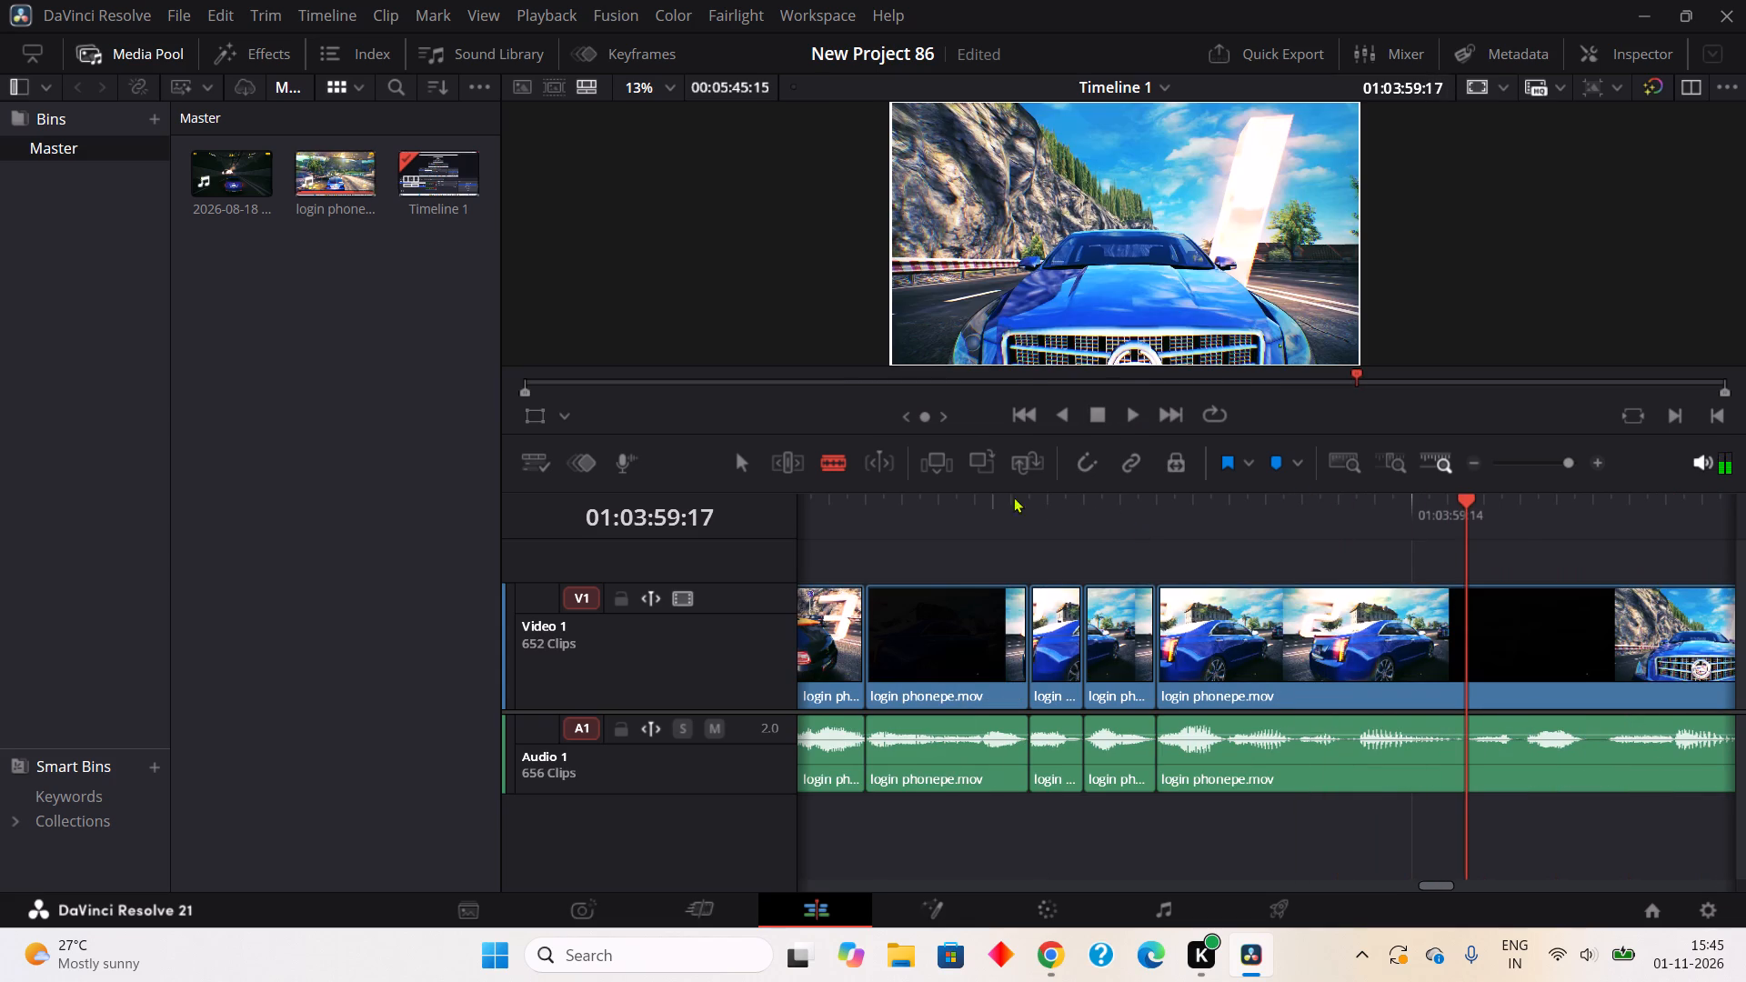
left_click(1338, 779)
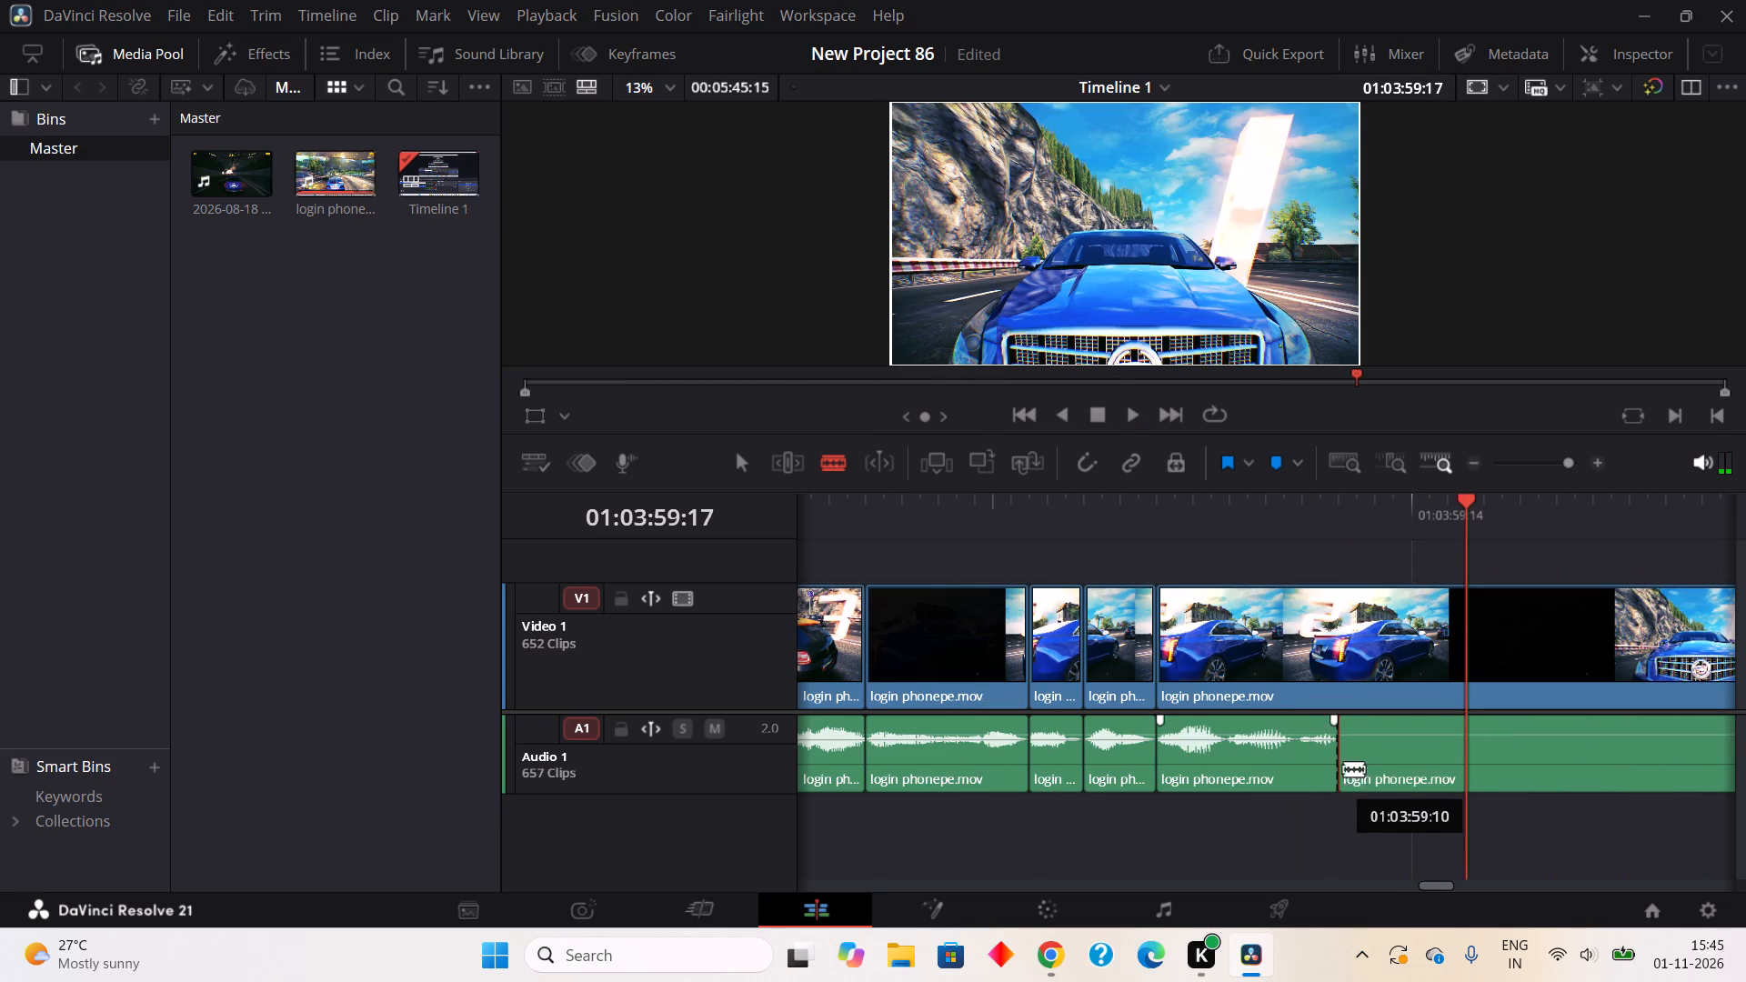
left_click(1362, 761)
right_click(1342, 774)
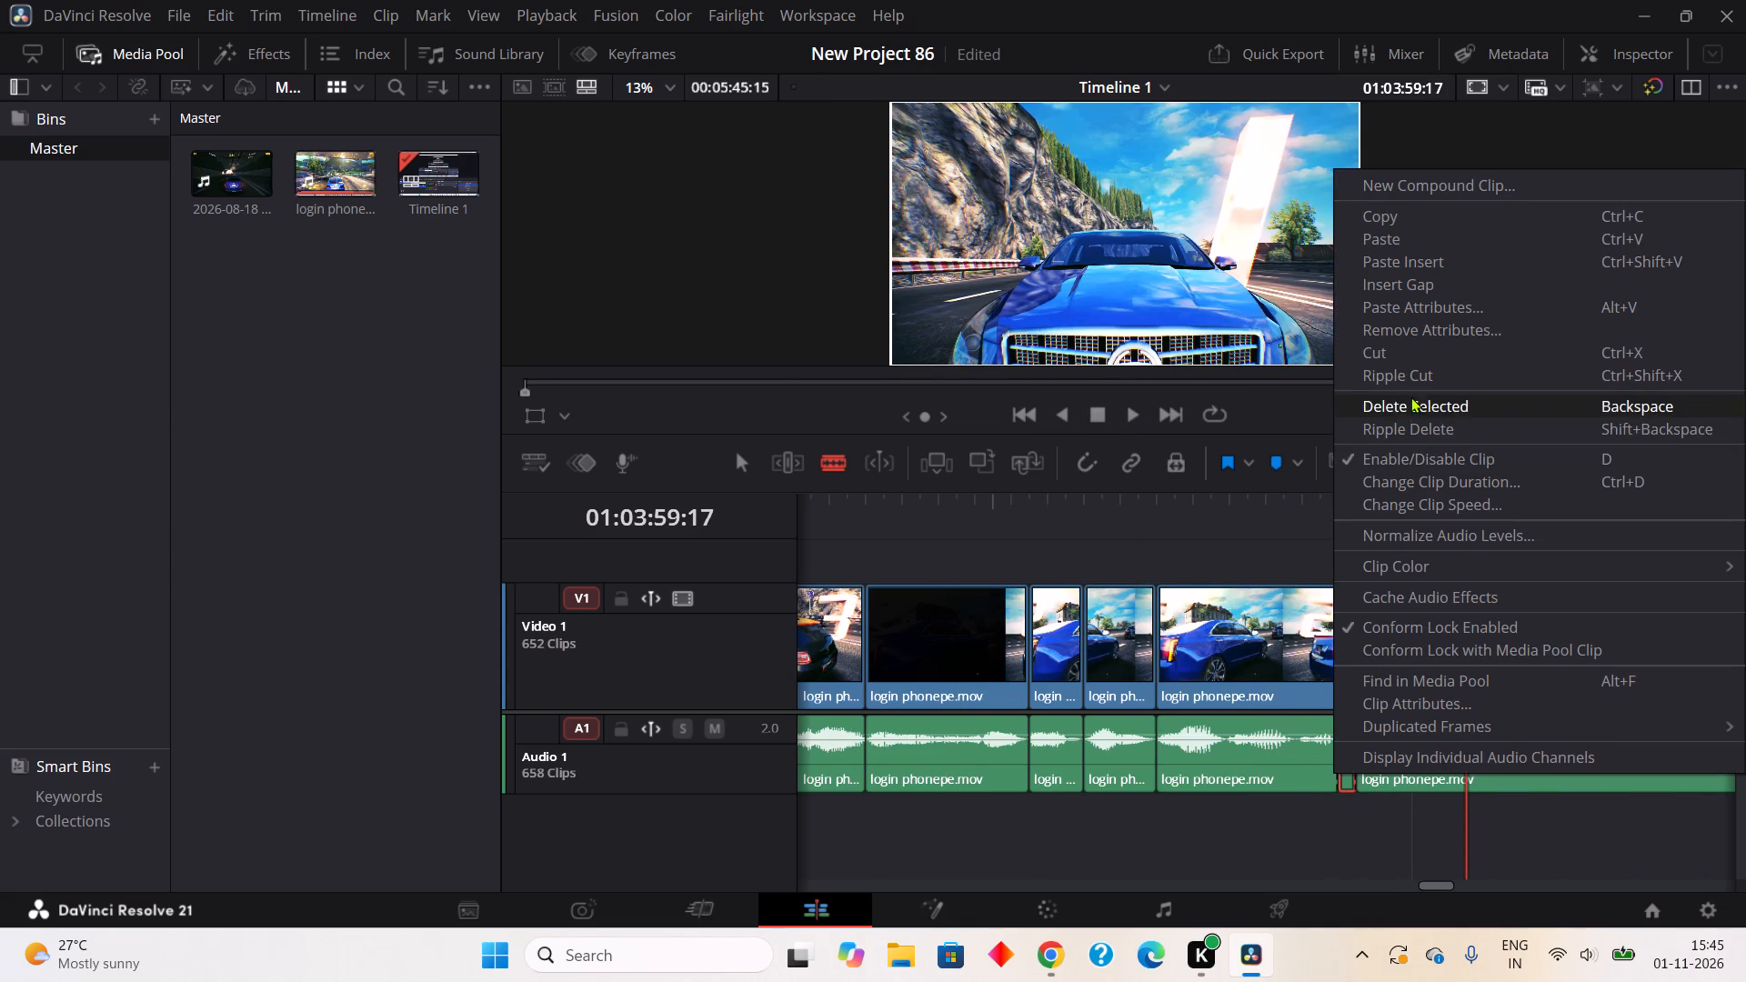
left_click(1400, 381)
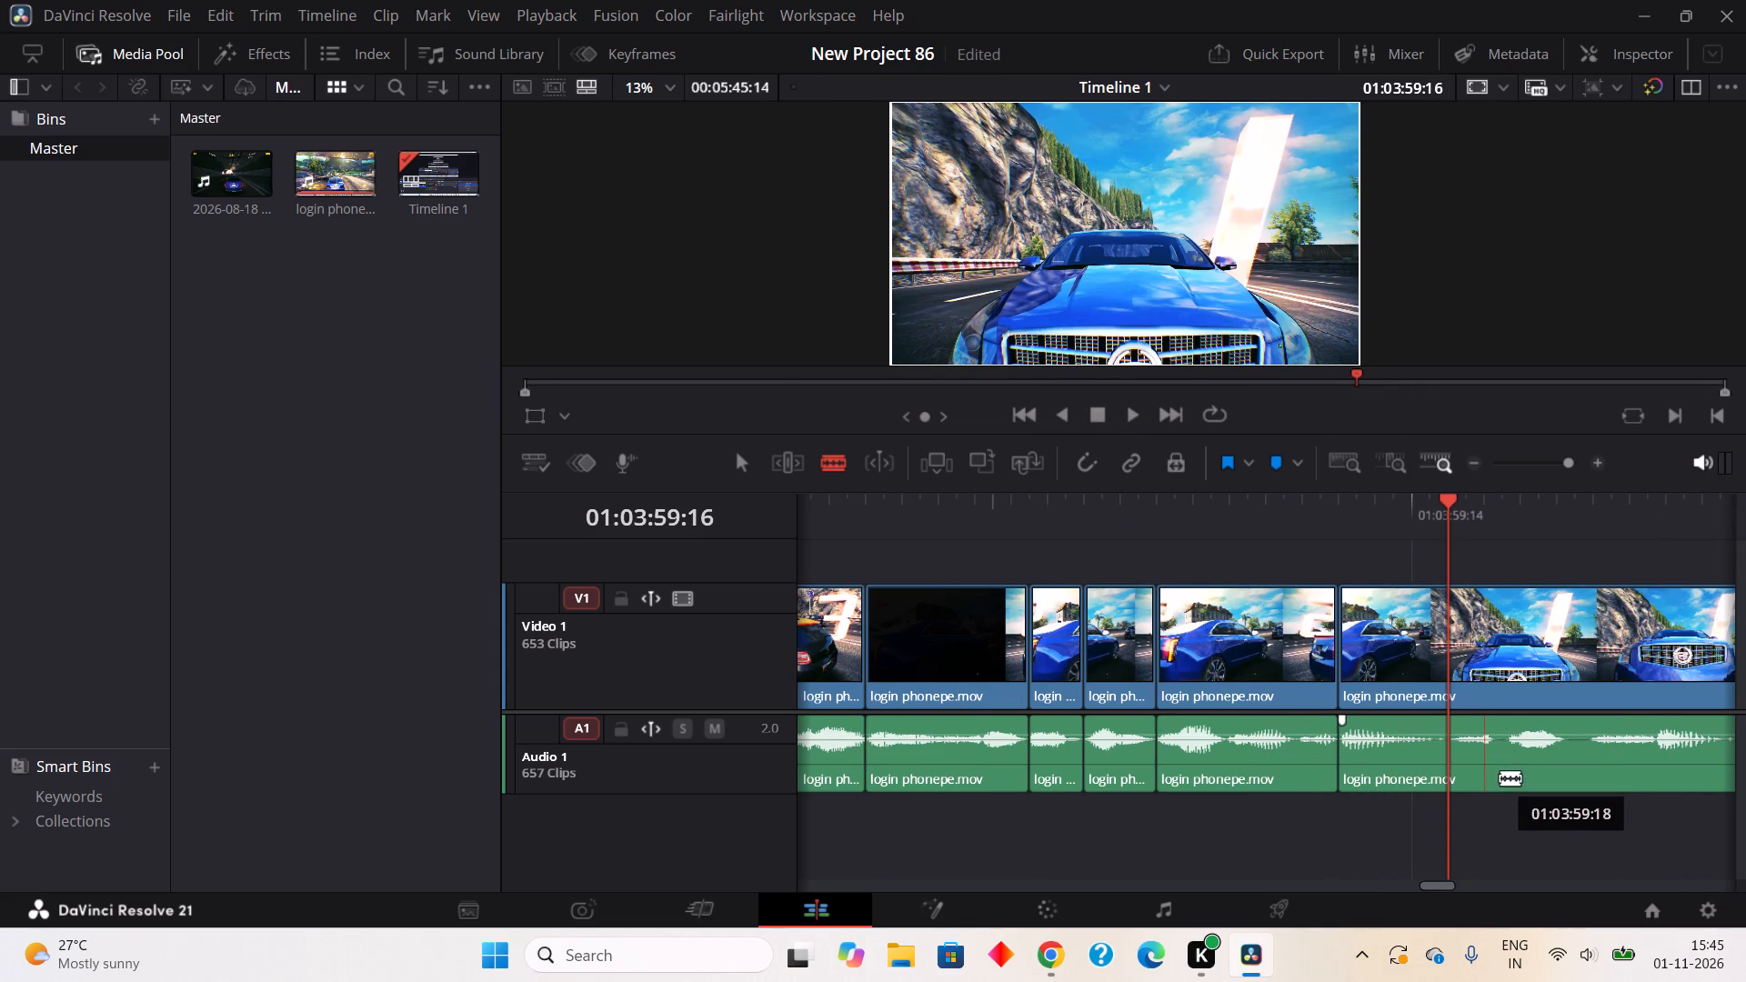
Split out the one-frame pause in the audio from about 01:03:59:18 to 01:03:59:19 and ripple cut it.
left_click(1503, 759)
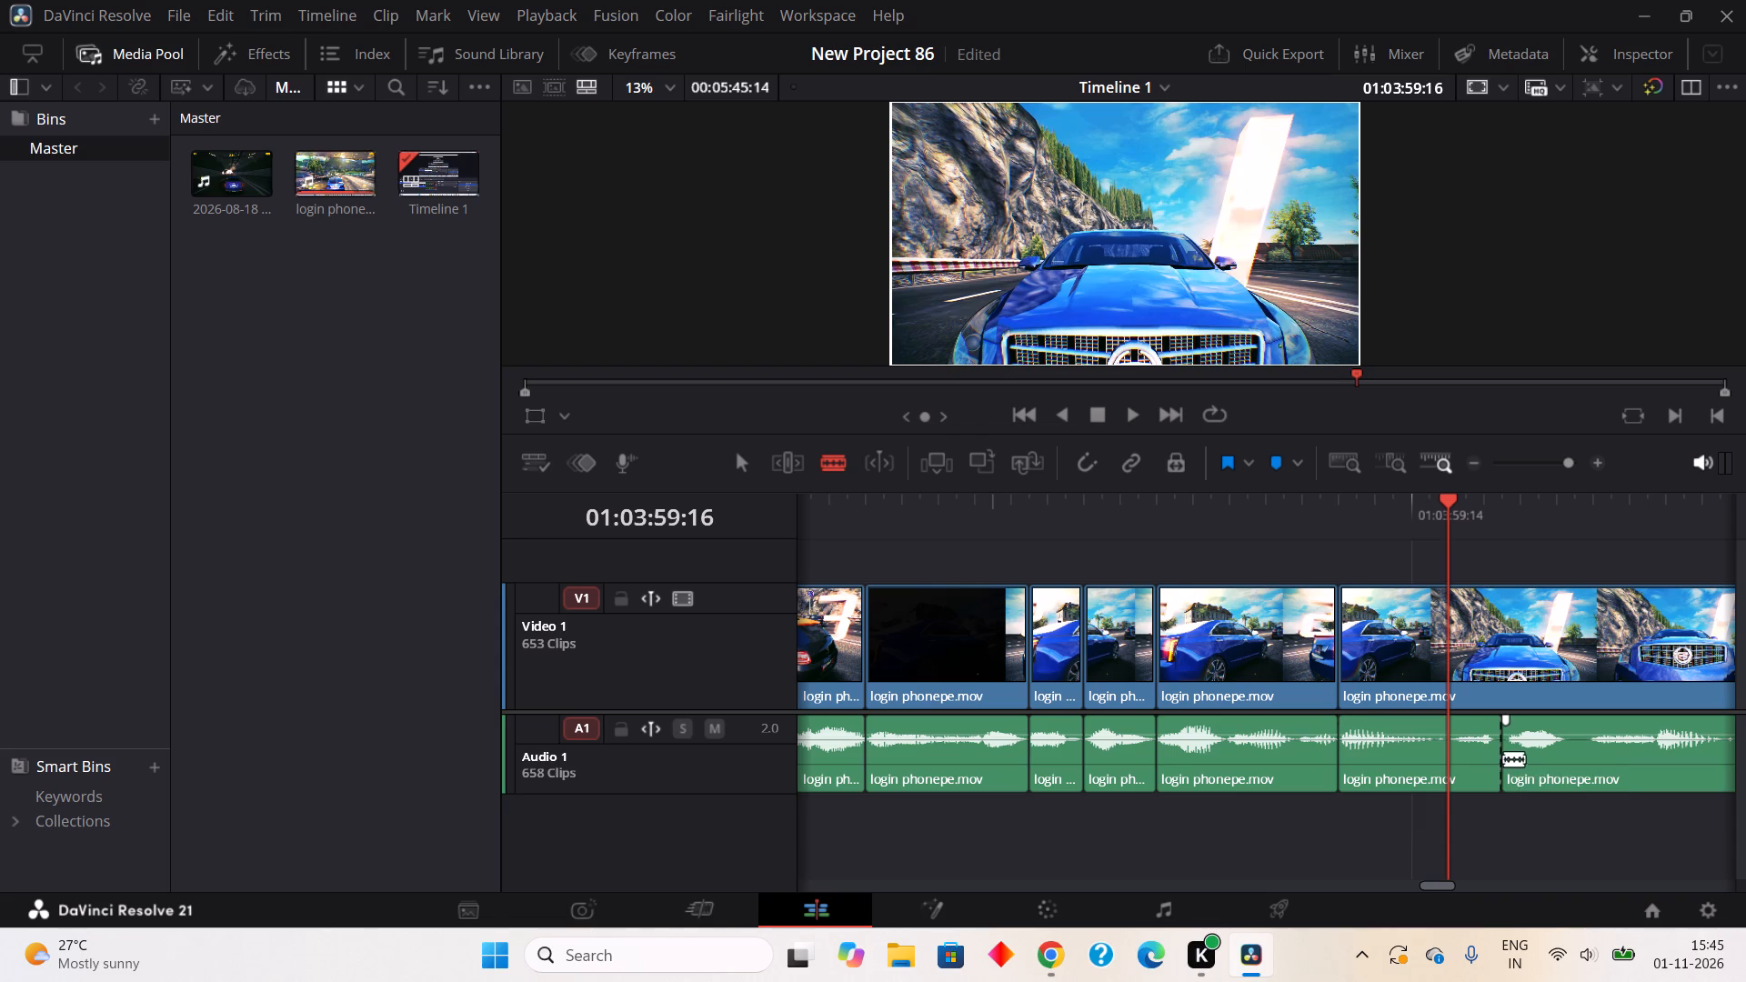
left_click(1497, 765)
right_click(1497, 765)
left_click(1437, 366)
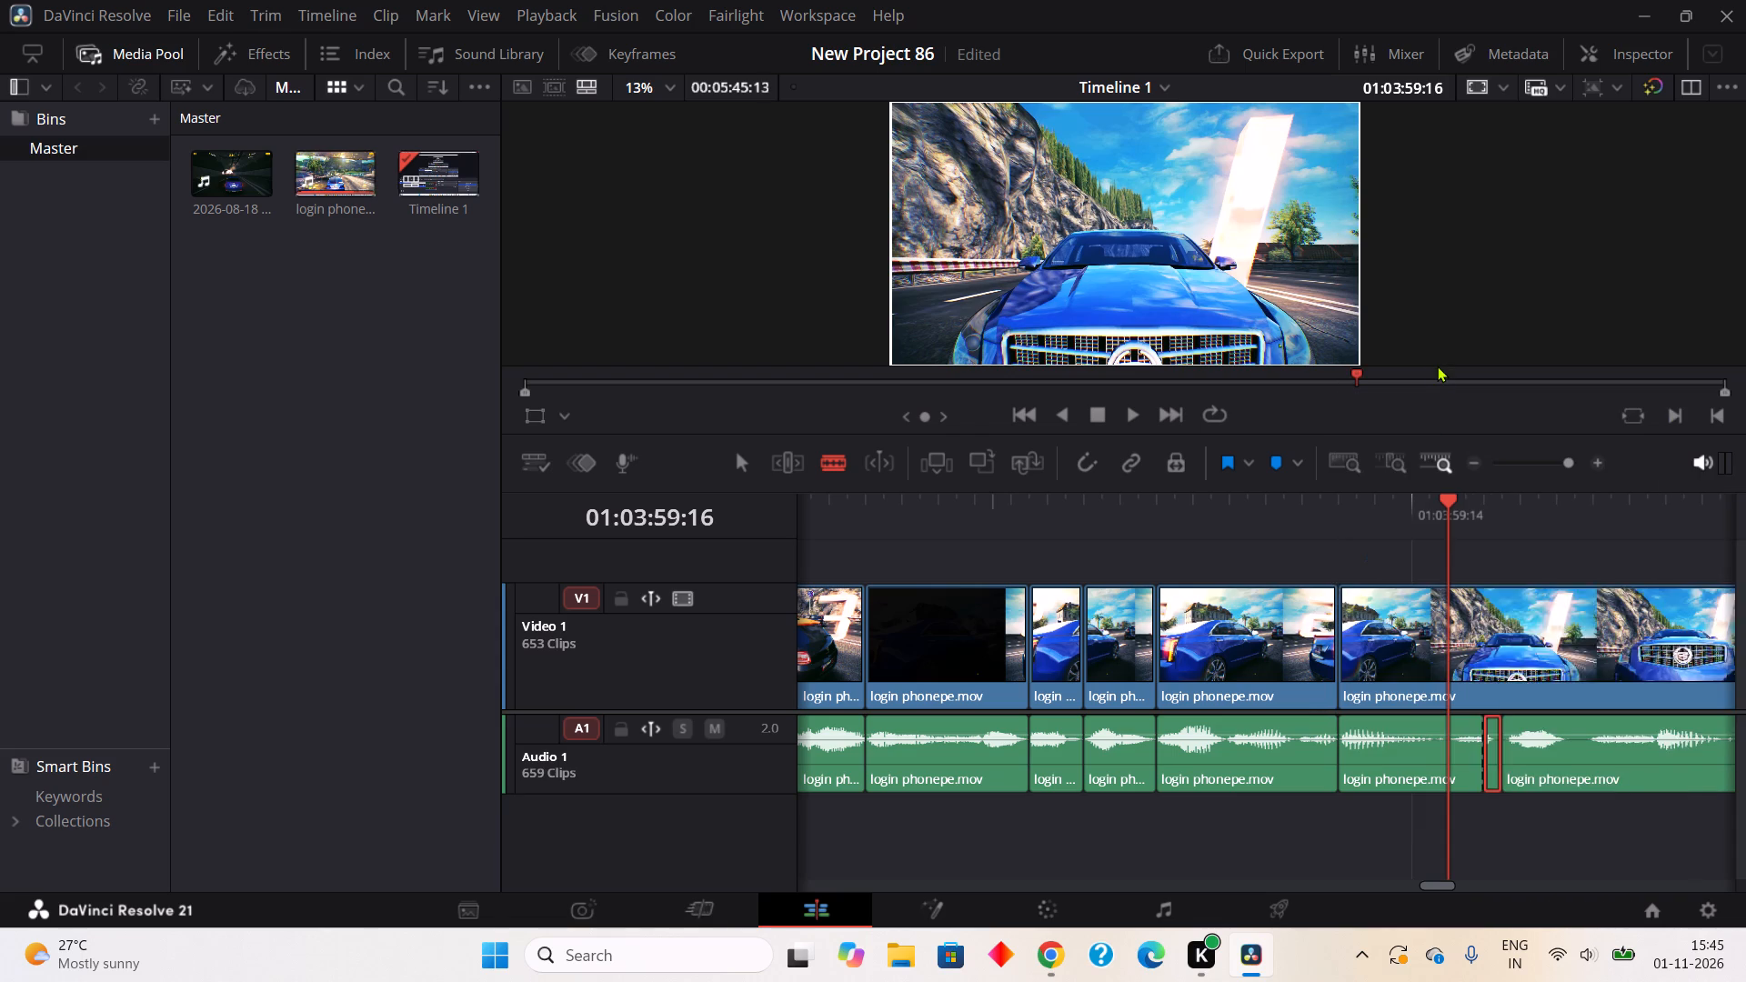
Split out the two-frame pause in the audio from about 01:03:59:21 to 01:03:59:23 and ripple cut it.
left_click(1553, 770)
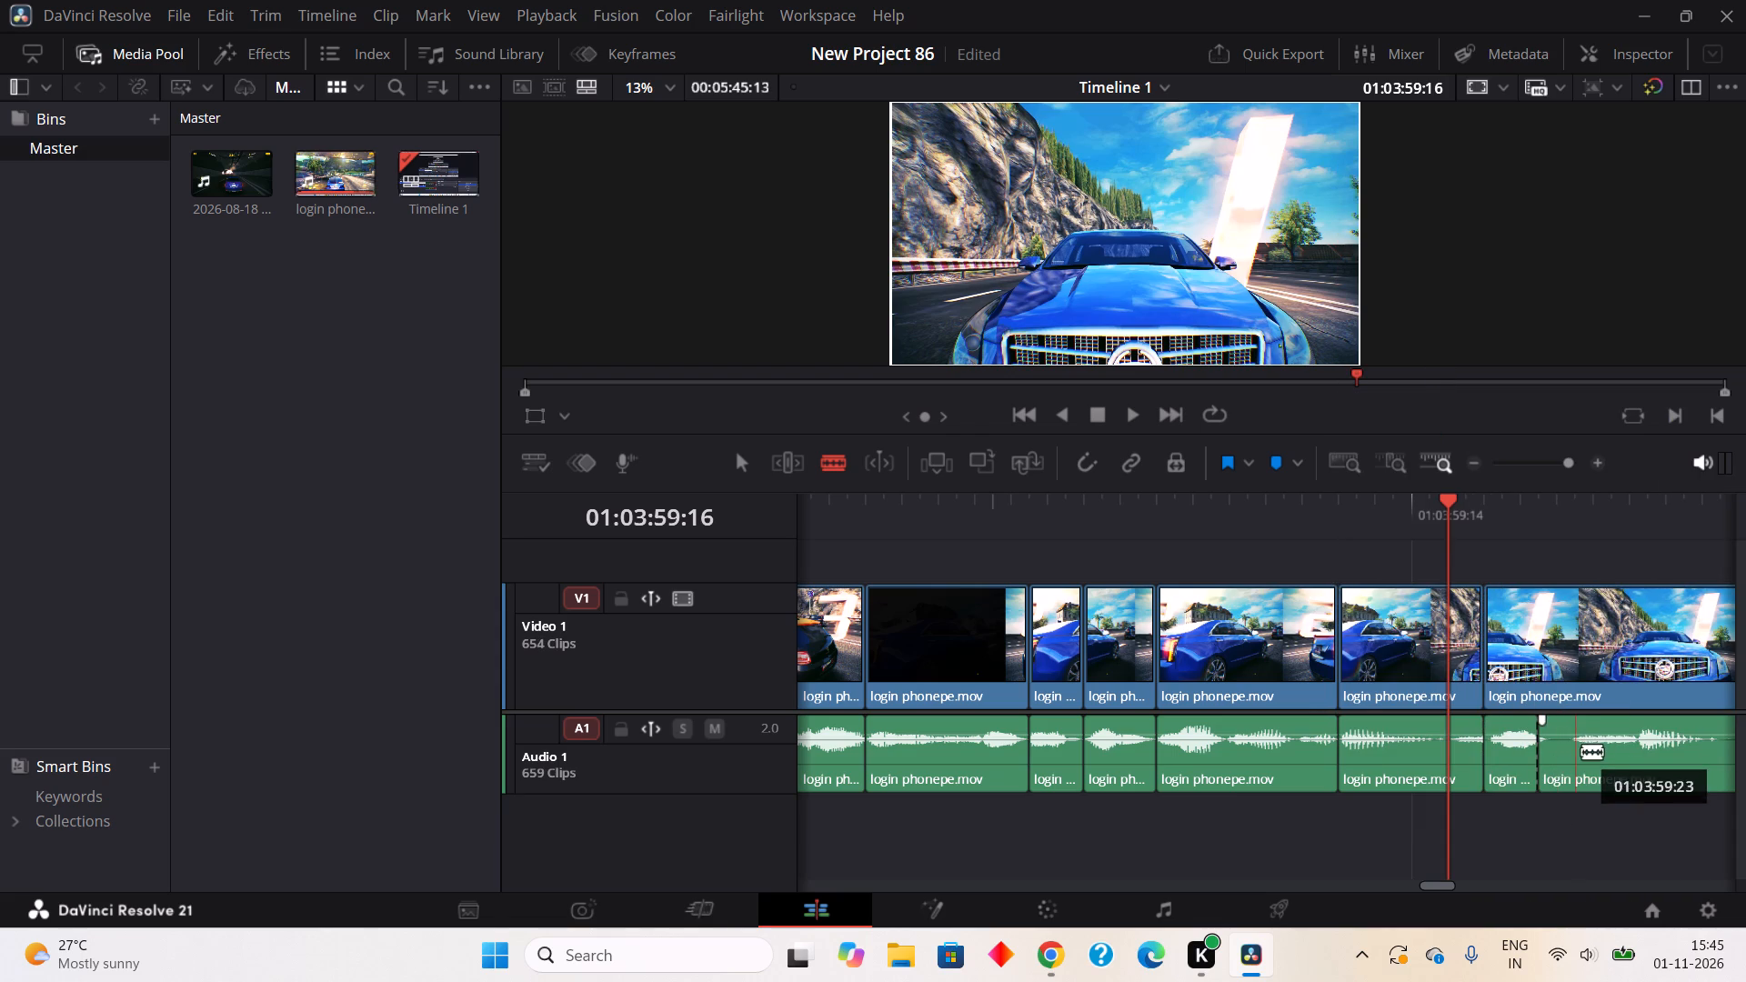
left_click(1581, 752)
right_click(1558, 770)
left_click(1405, 369)
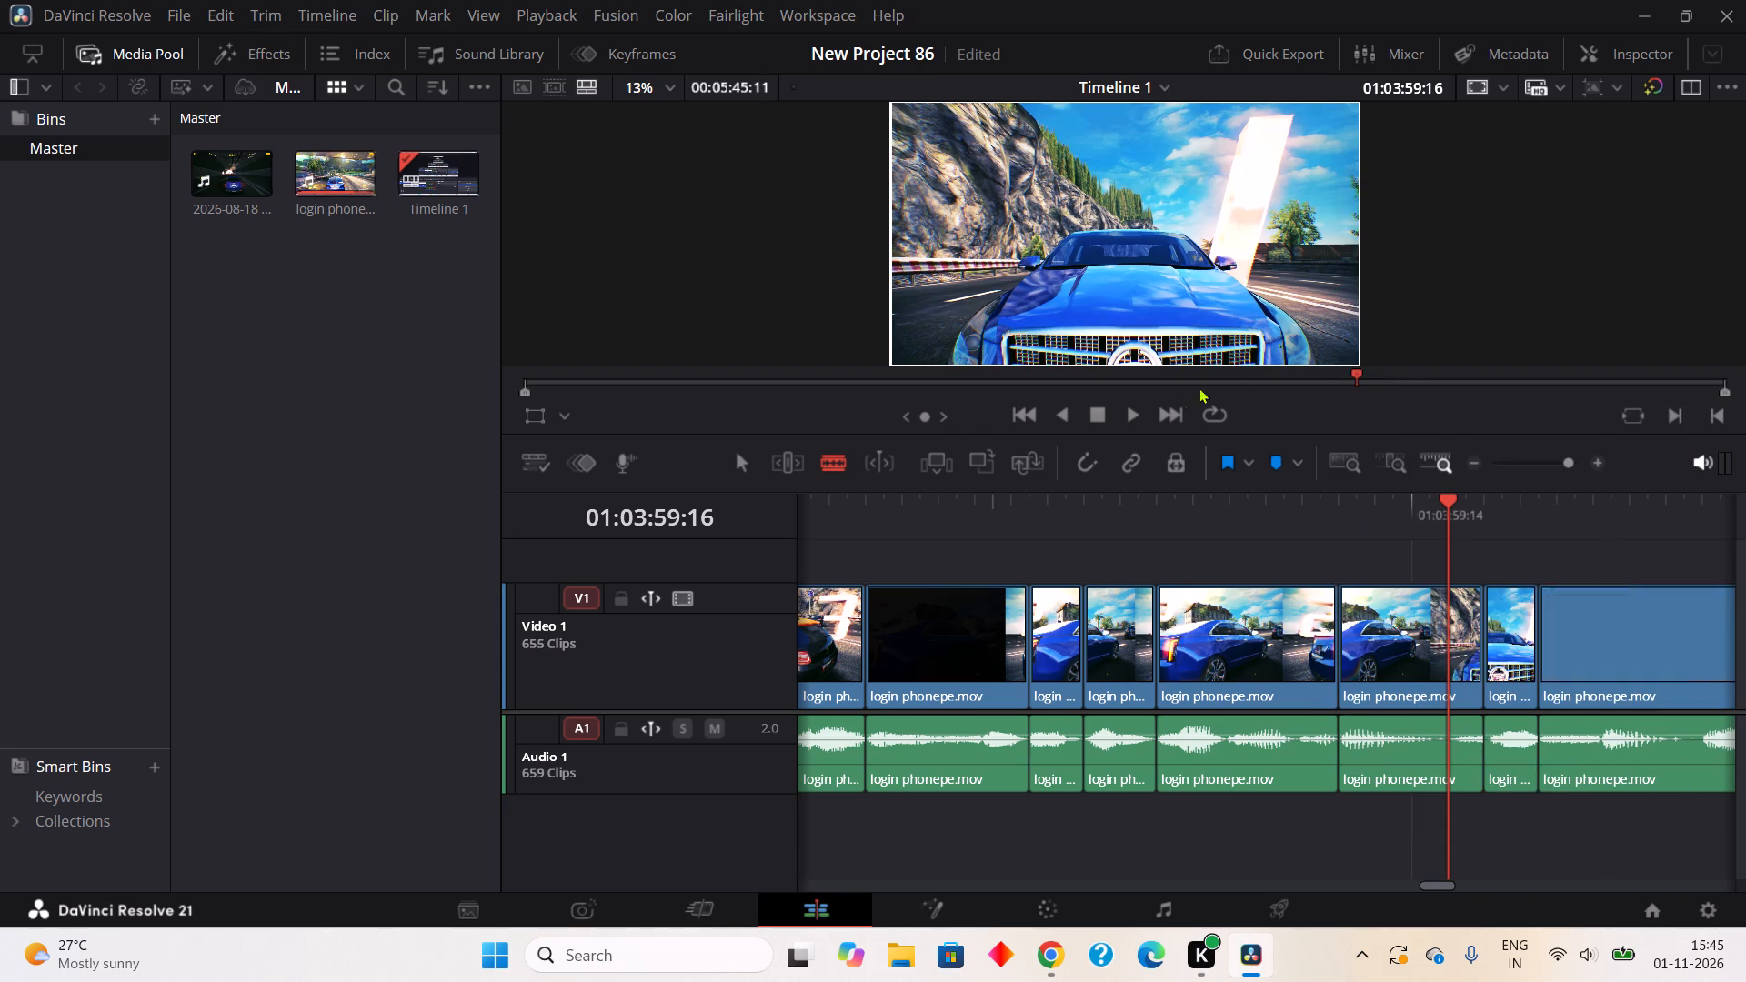
Split out the two-frame pause in the audio from about 01:04:00:04 to 01:04:00:06 and ripple cut it.
left_click(1125, 422)
left_click(1097, 411)
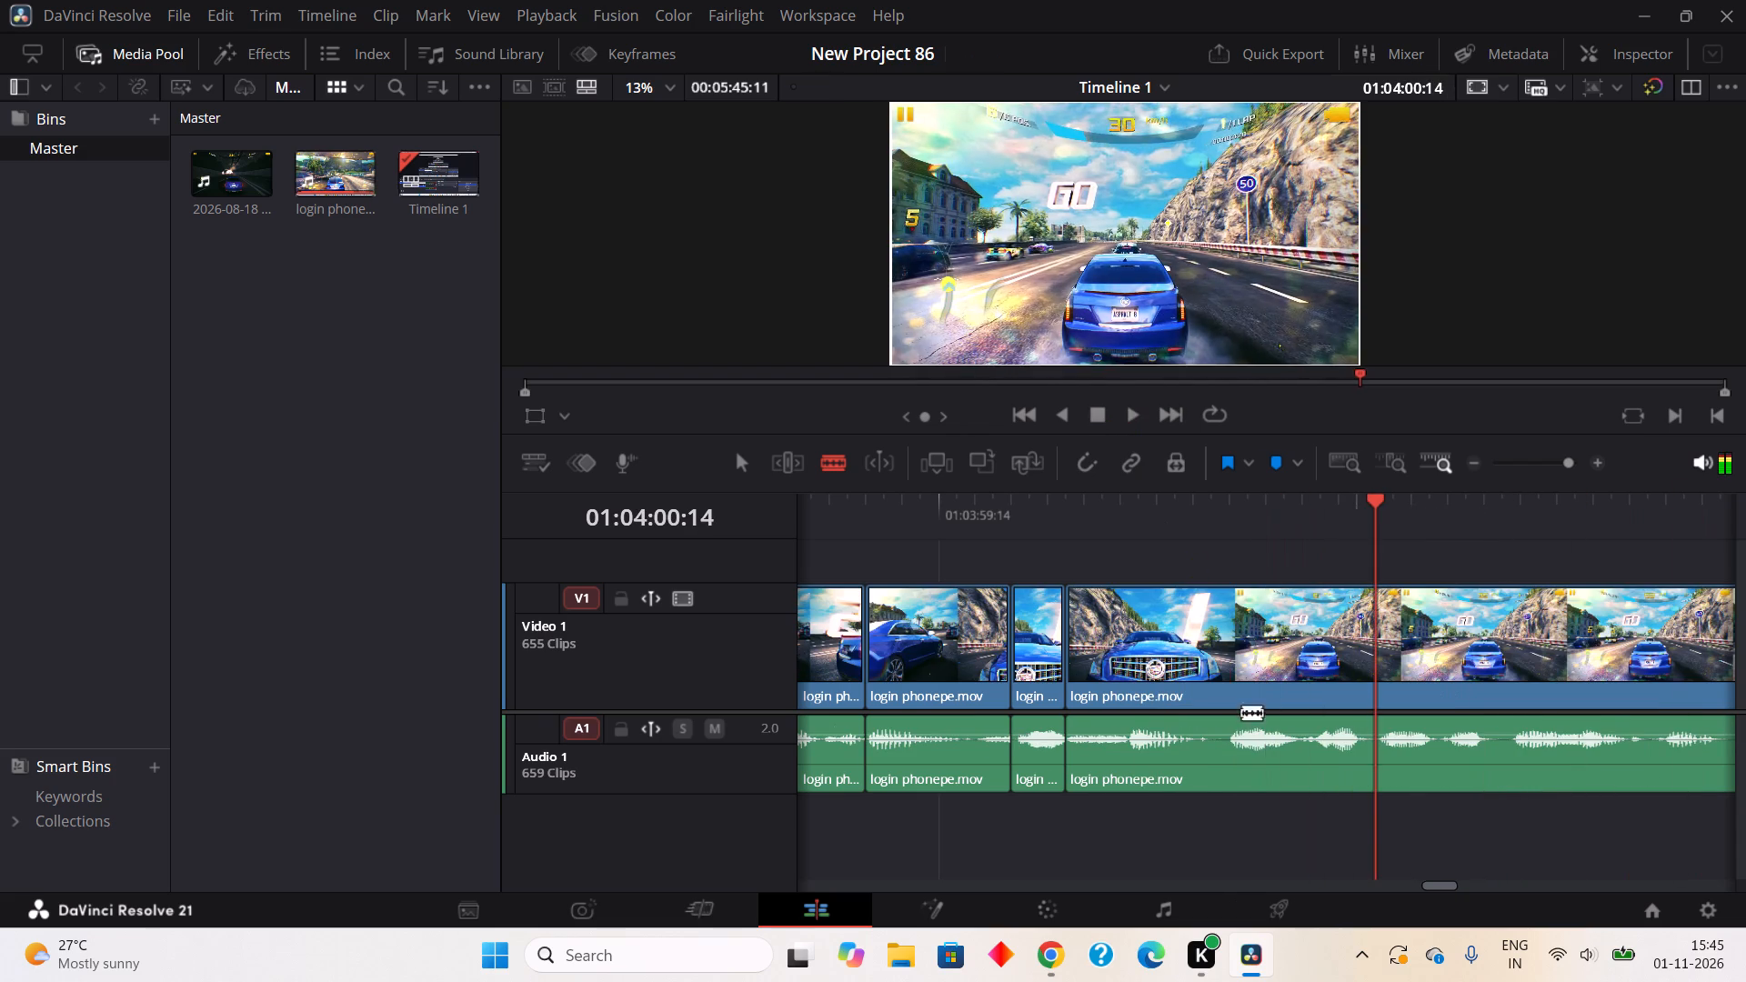
left_click(1196, 779)
left_click(1229, 759)
right_click(1219, 762)
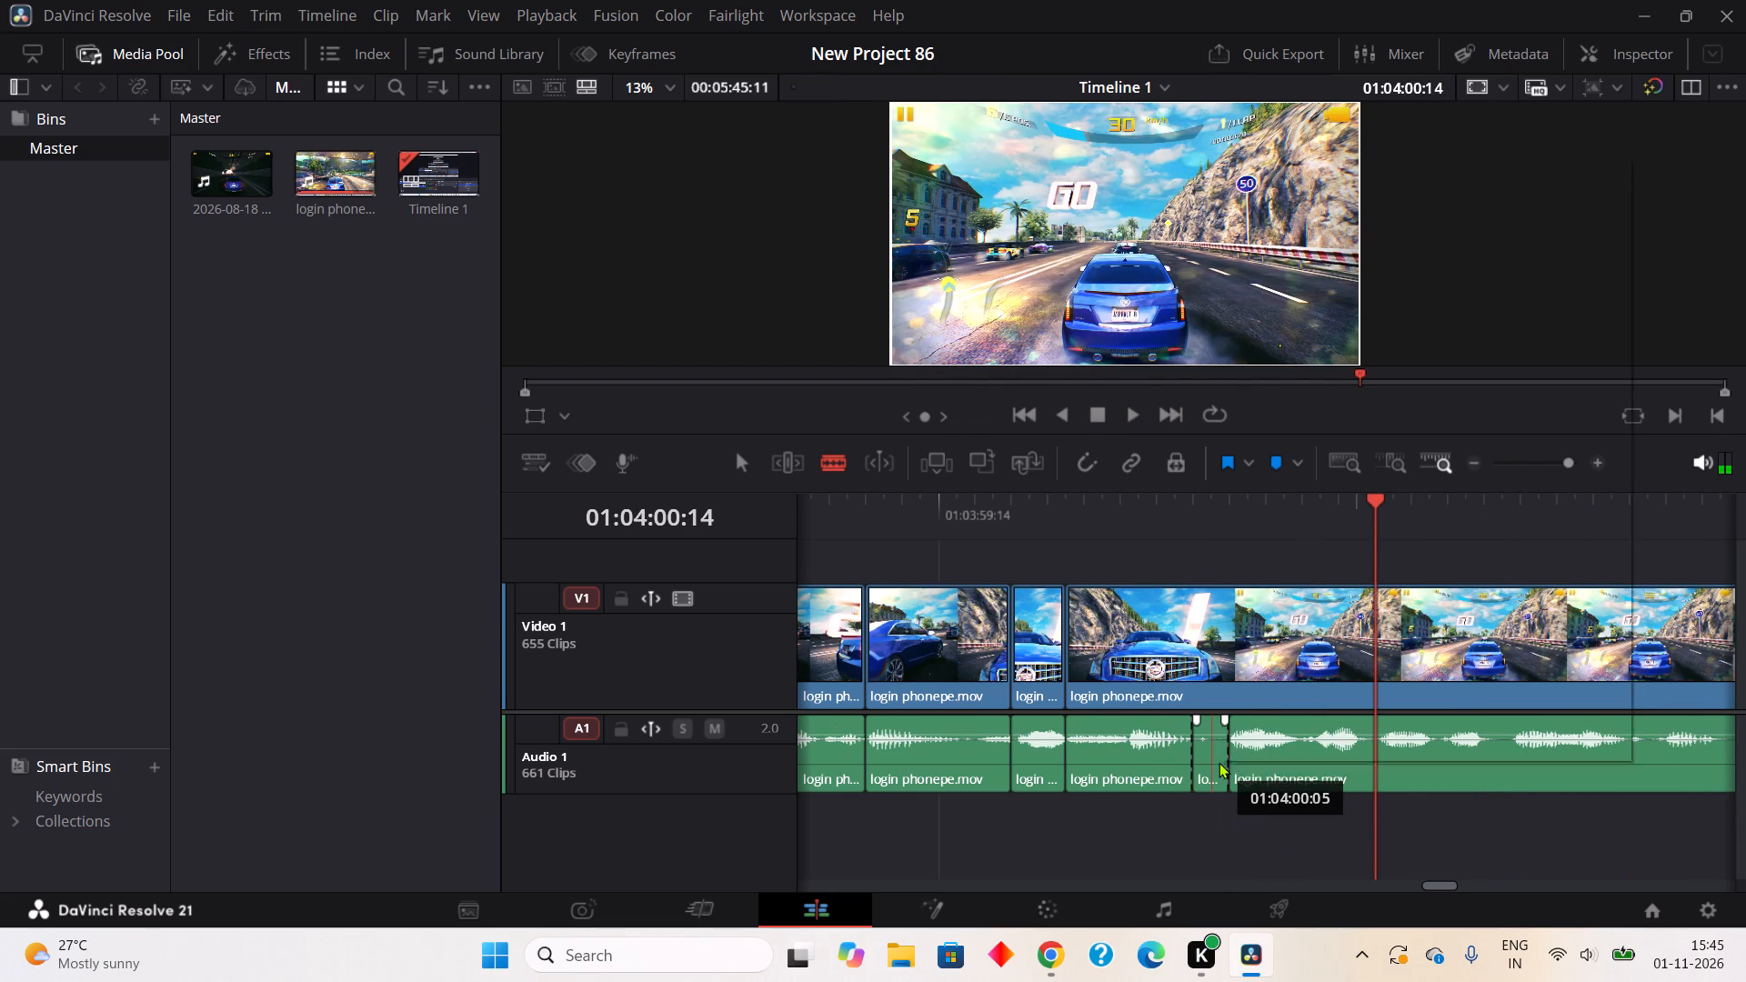
left_click(1332, 353)
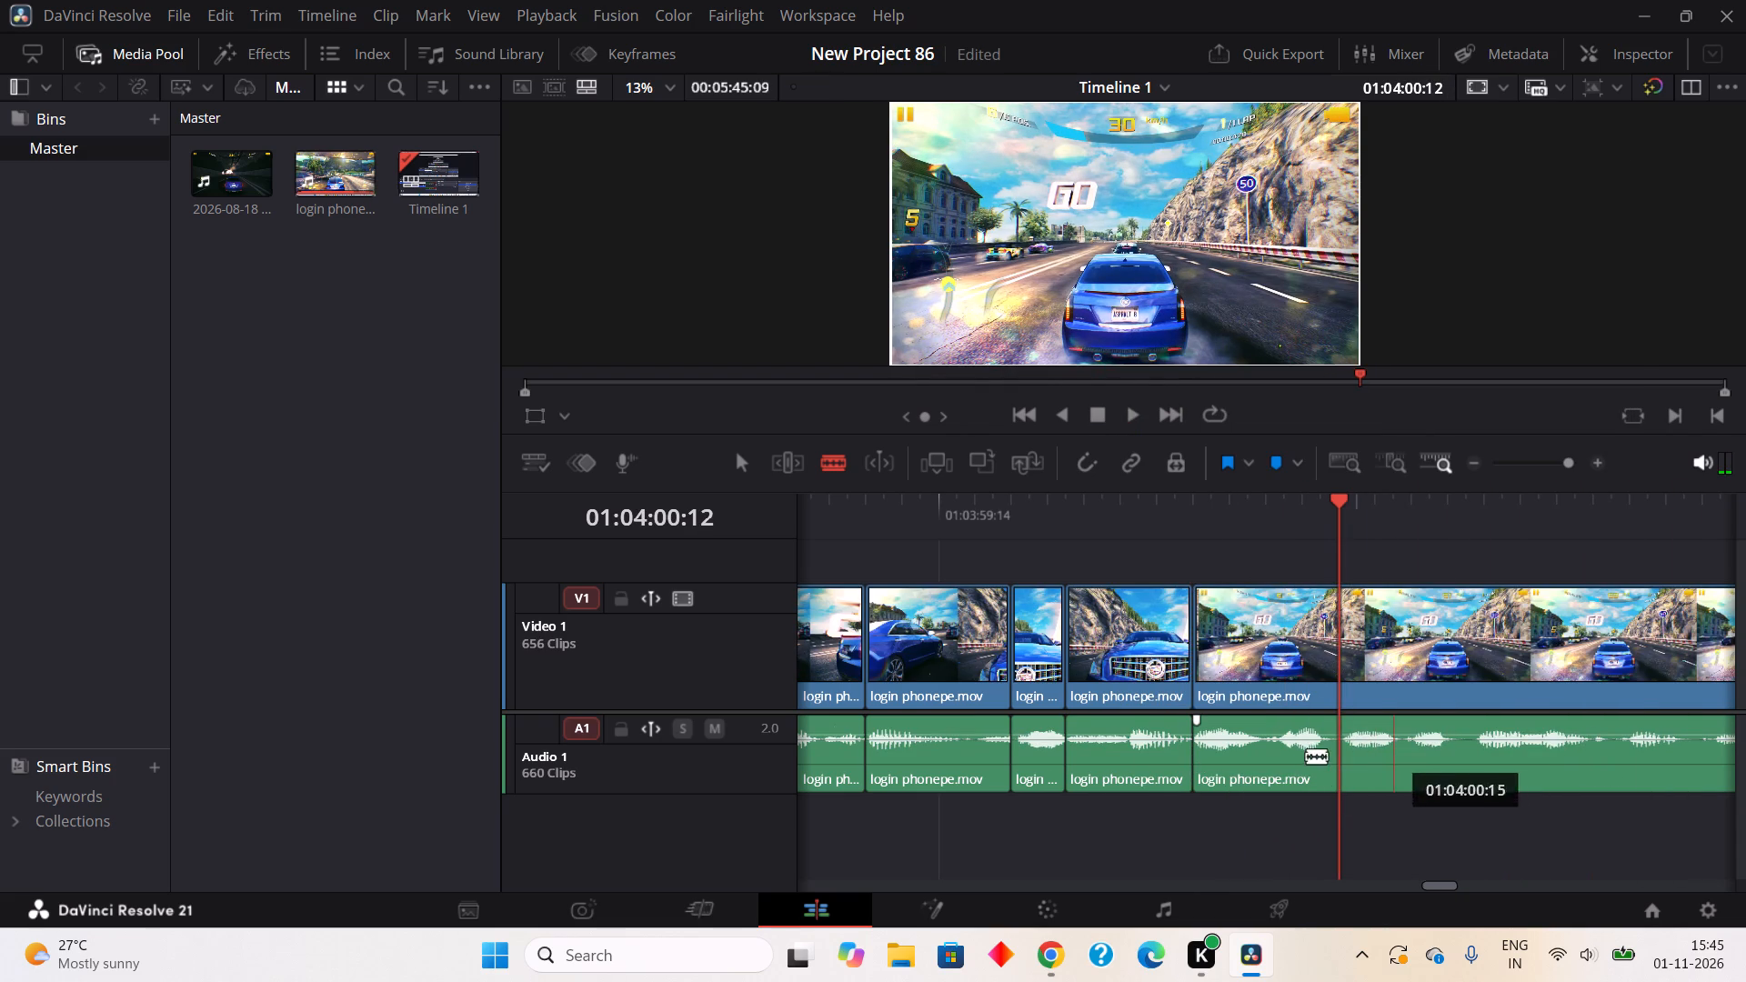
Split out the one-frame pause in the audio from about 01:04:00:11 to 01:04:00:12 and ripple cut it.
left_click(1331, 757)
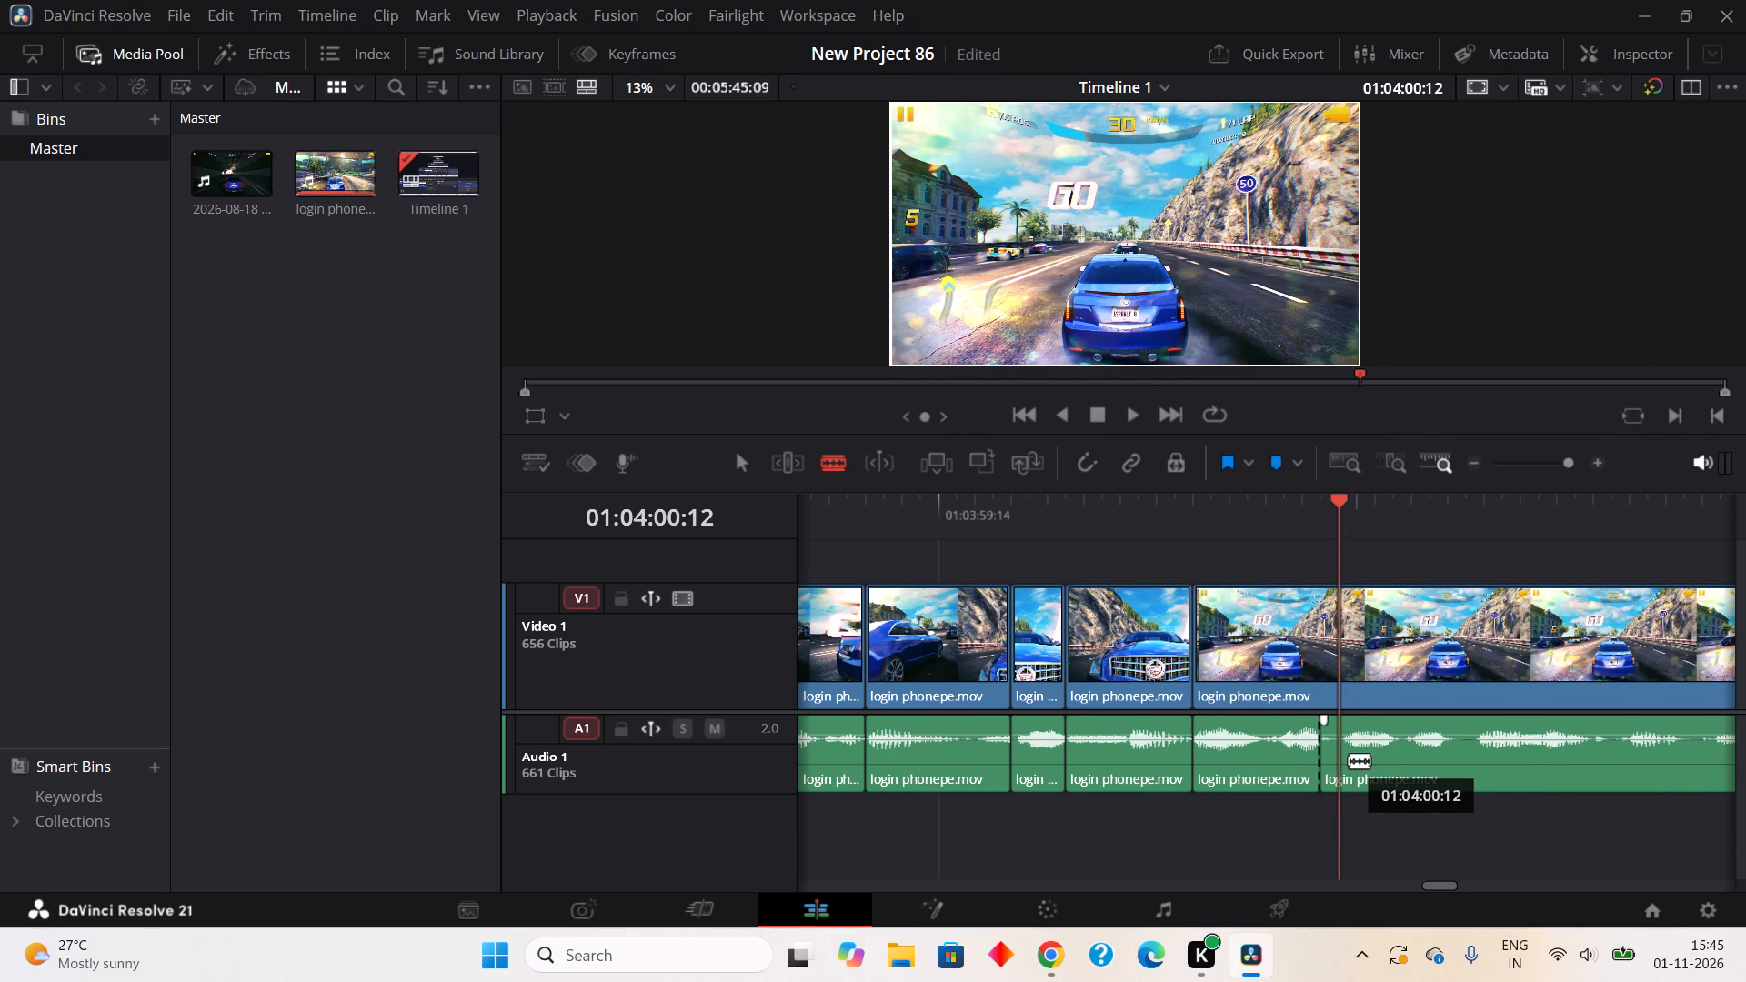
left_click(1349, 760)
right_click(1327, 767)
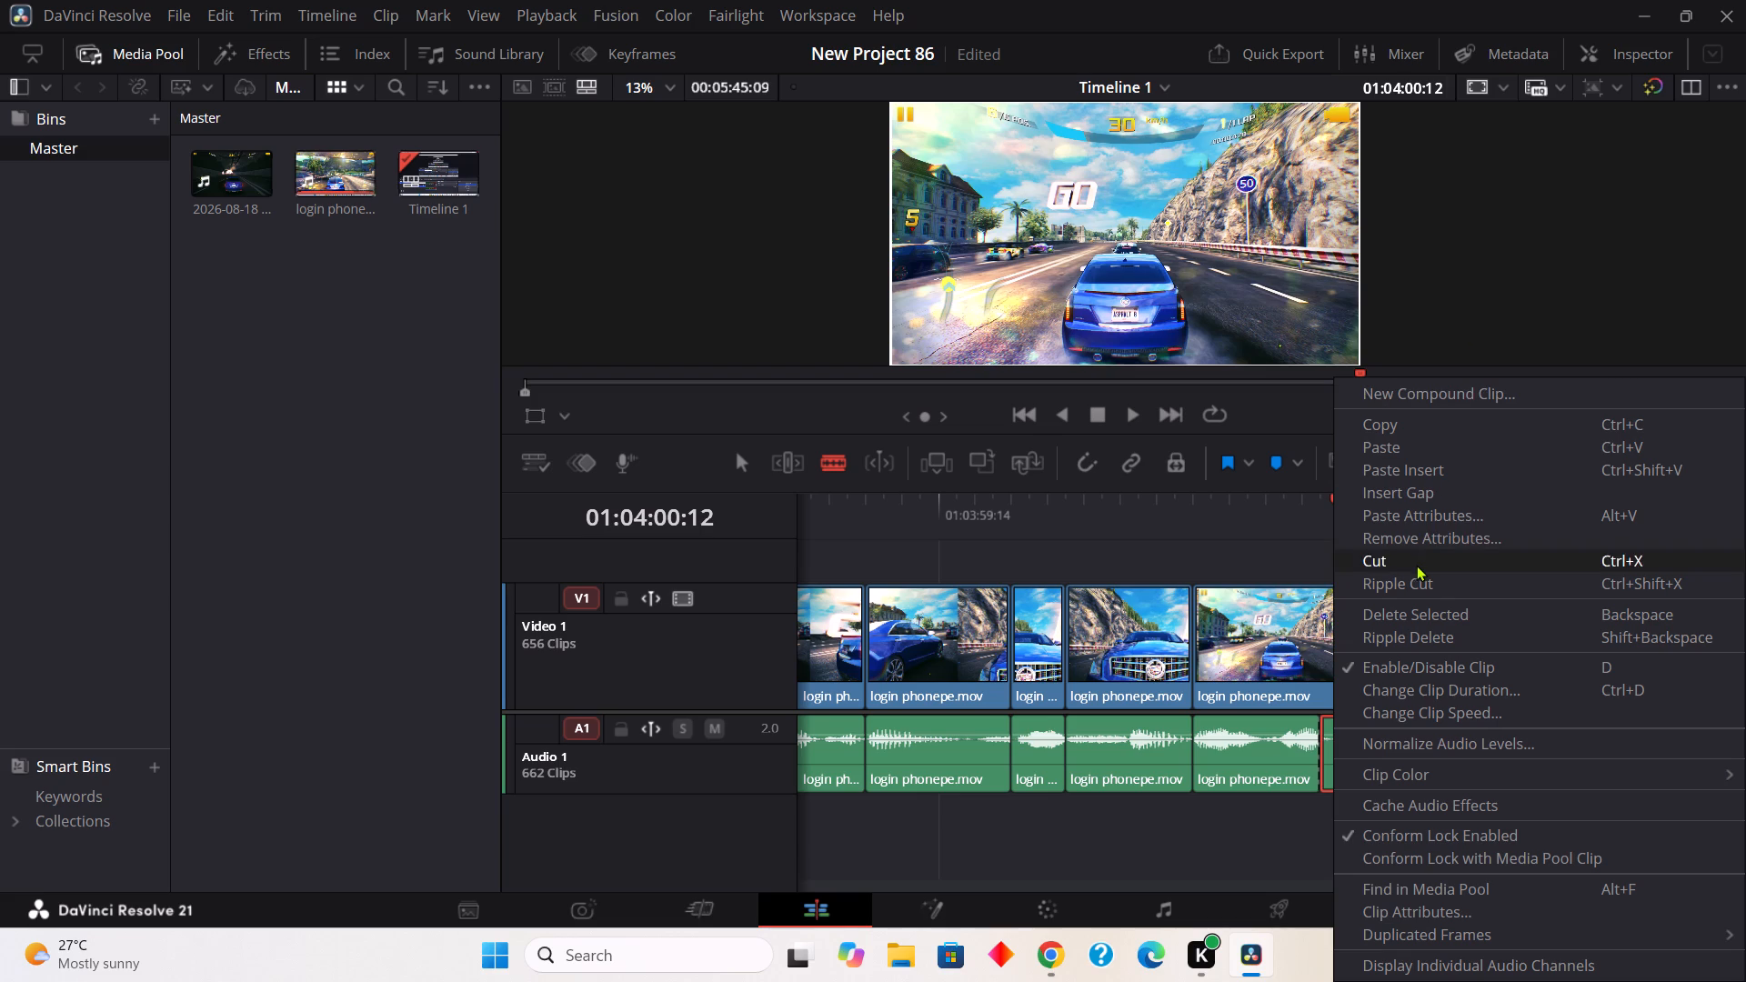
left_click(1420, 582)
Split out the one-frame pause in the audio from about 01:04:00:14 to 01:04:00:15 and ripple cut it.
left_click(1375, 755)
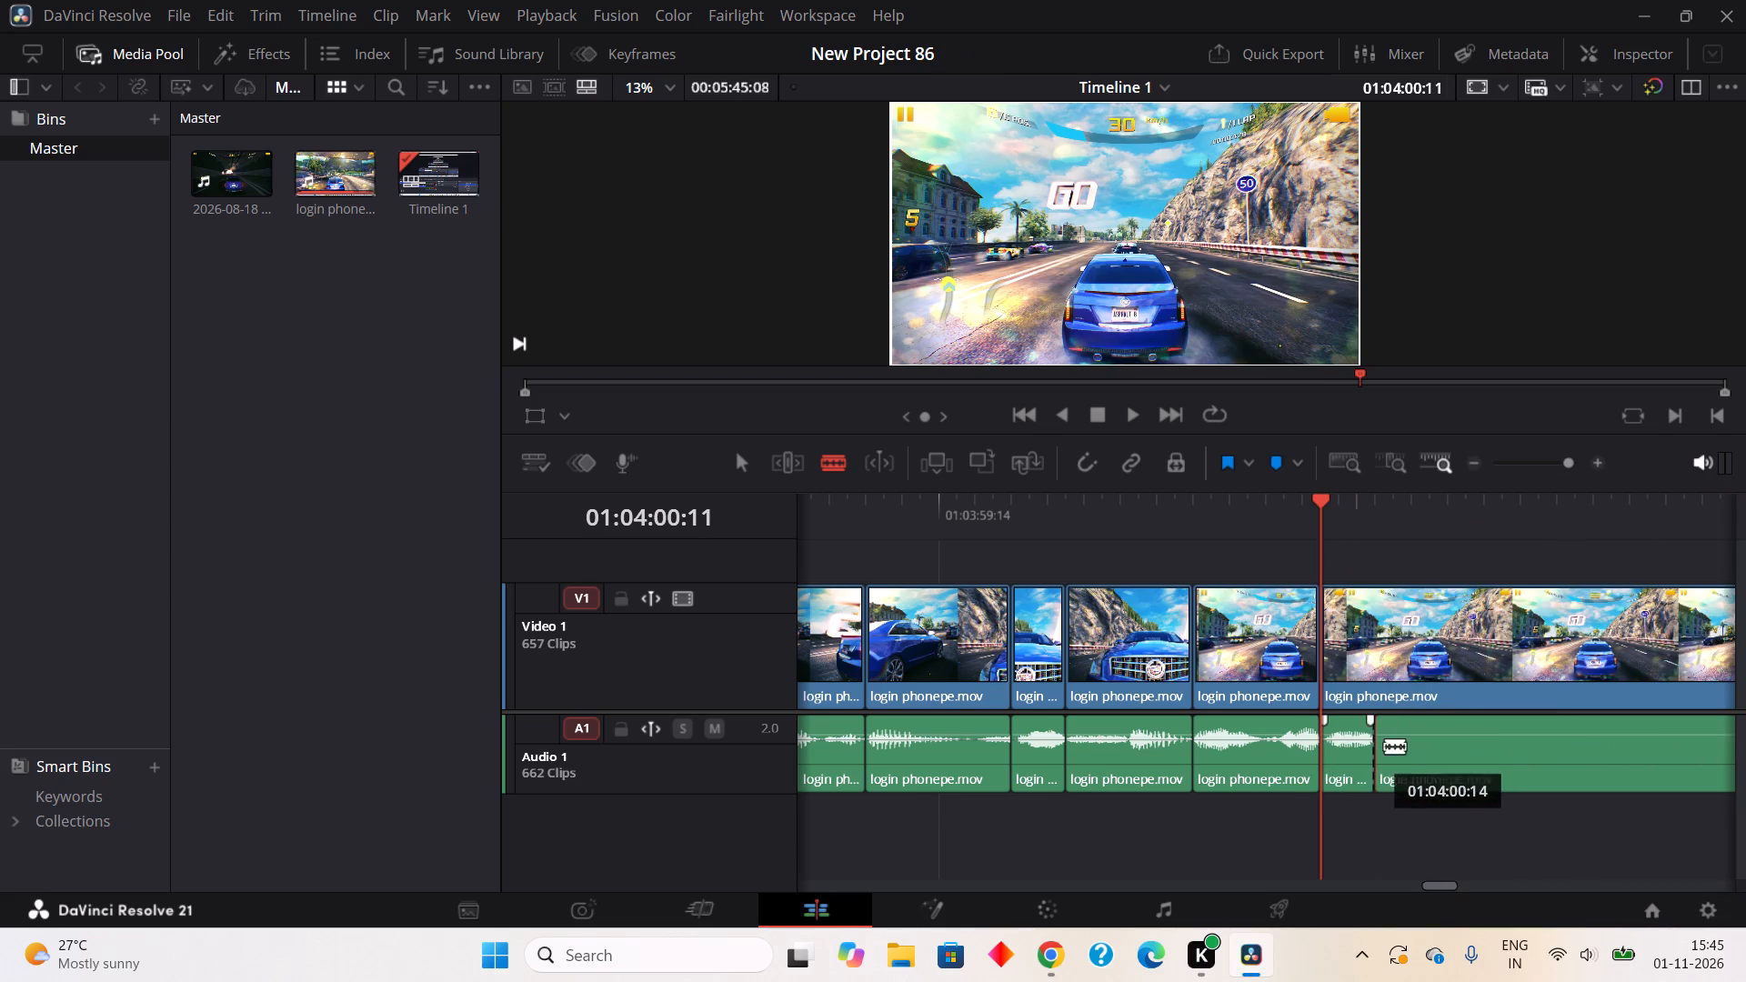
left_click(1395, 749)
right_click(1389, 763)
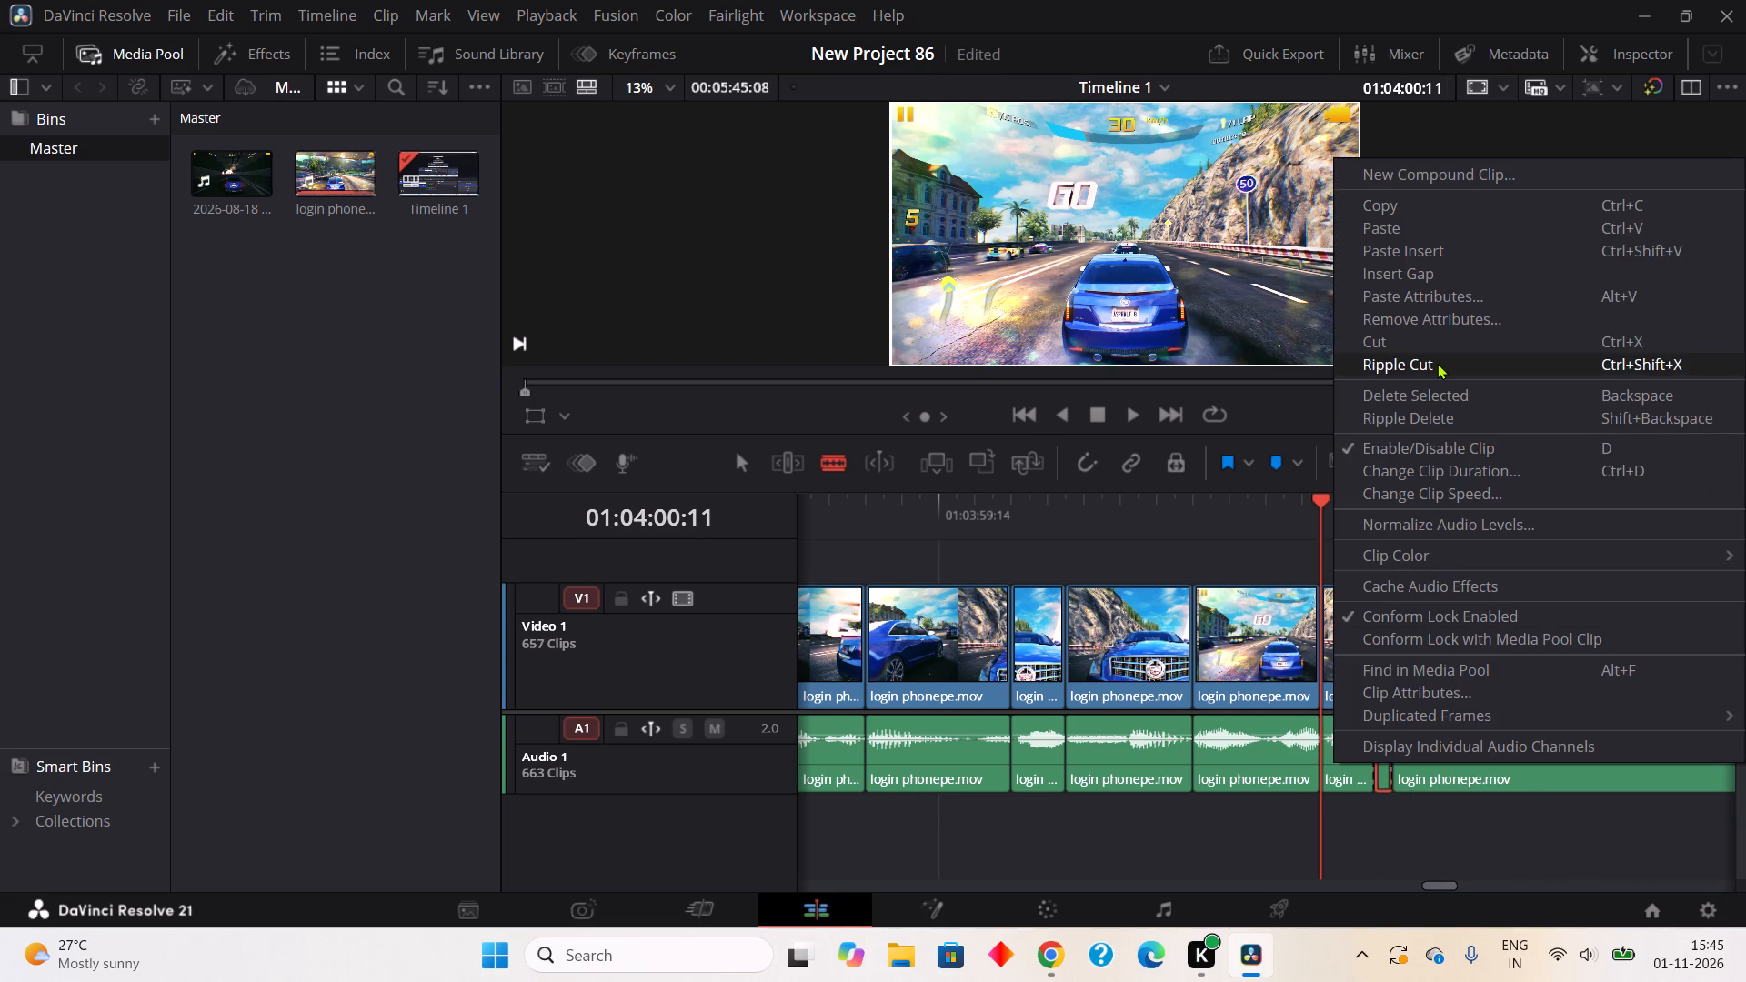
left_click(1437, 363)
Split out the two-frame pause in the audio from about 01:04:00:16 to 01:04:00:18 and ripple cut it.
left_click(1423, 777)
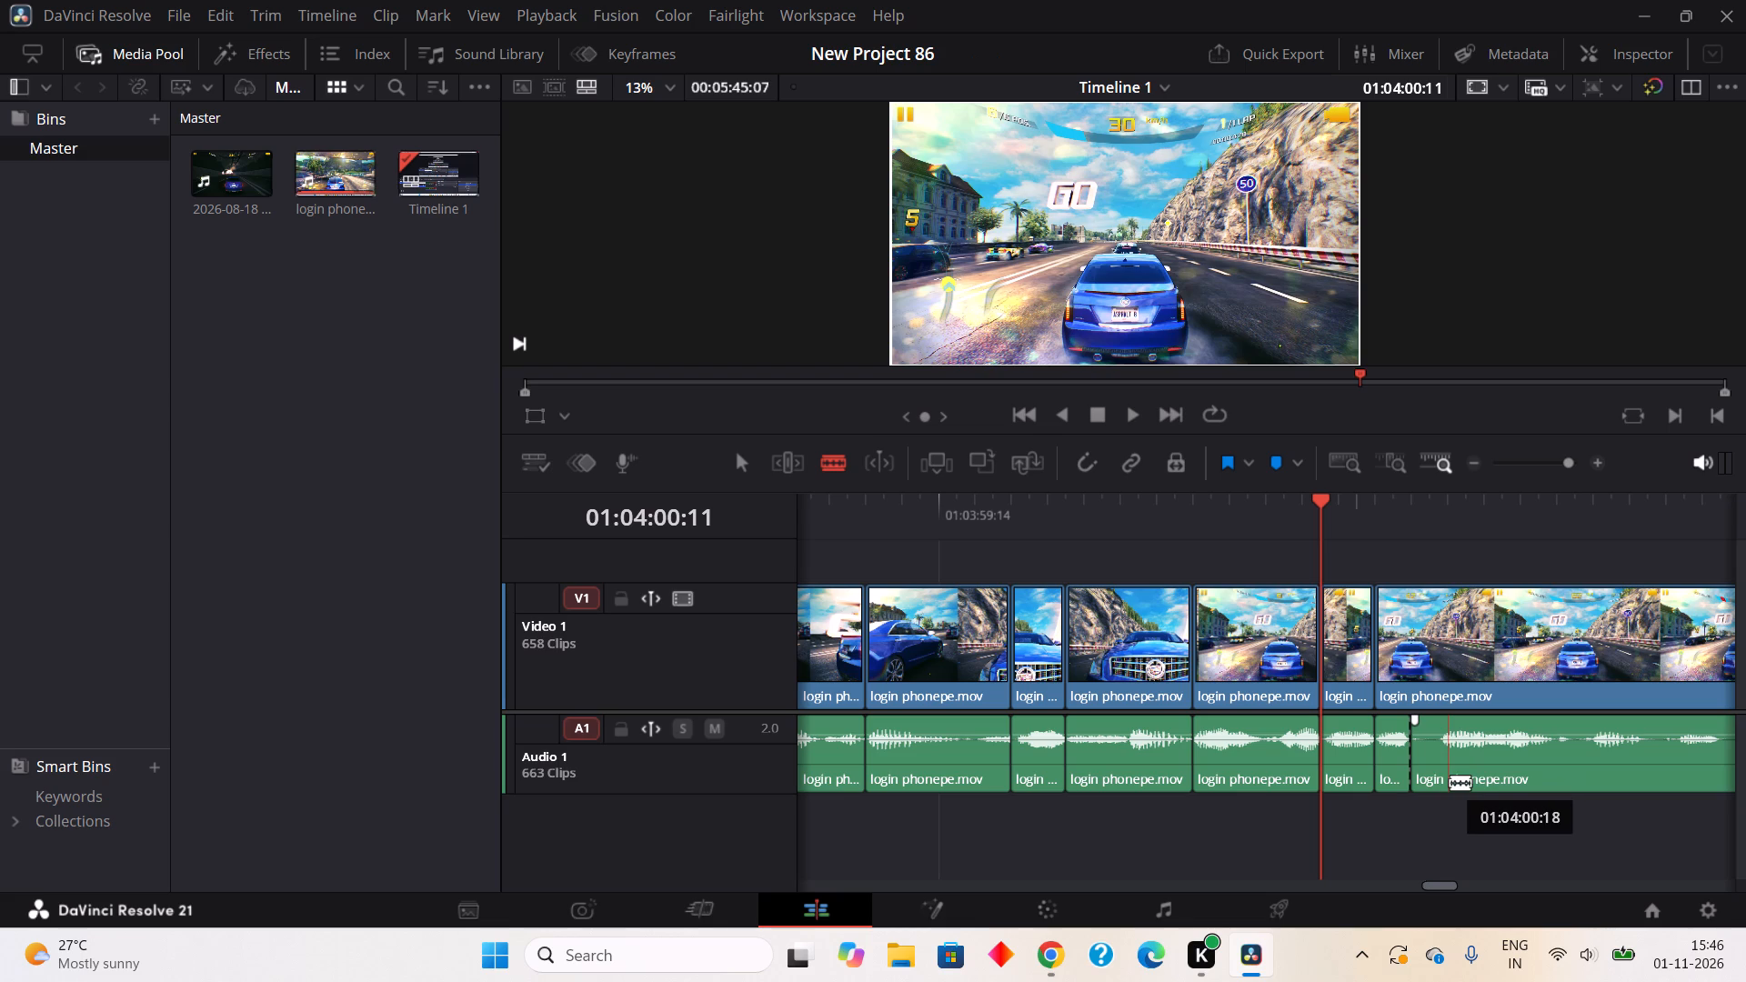
left_click(1450, 782)
right_click(1431, 767)
left_click(1434, 353)
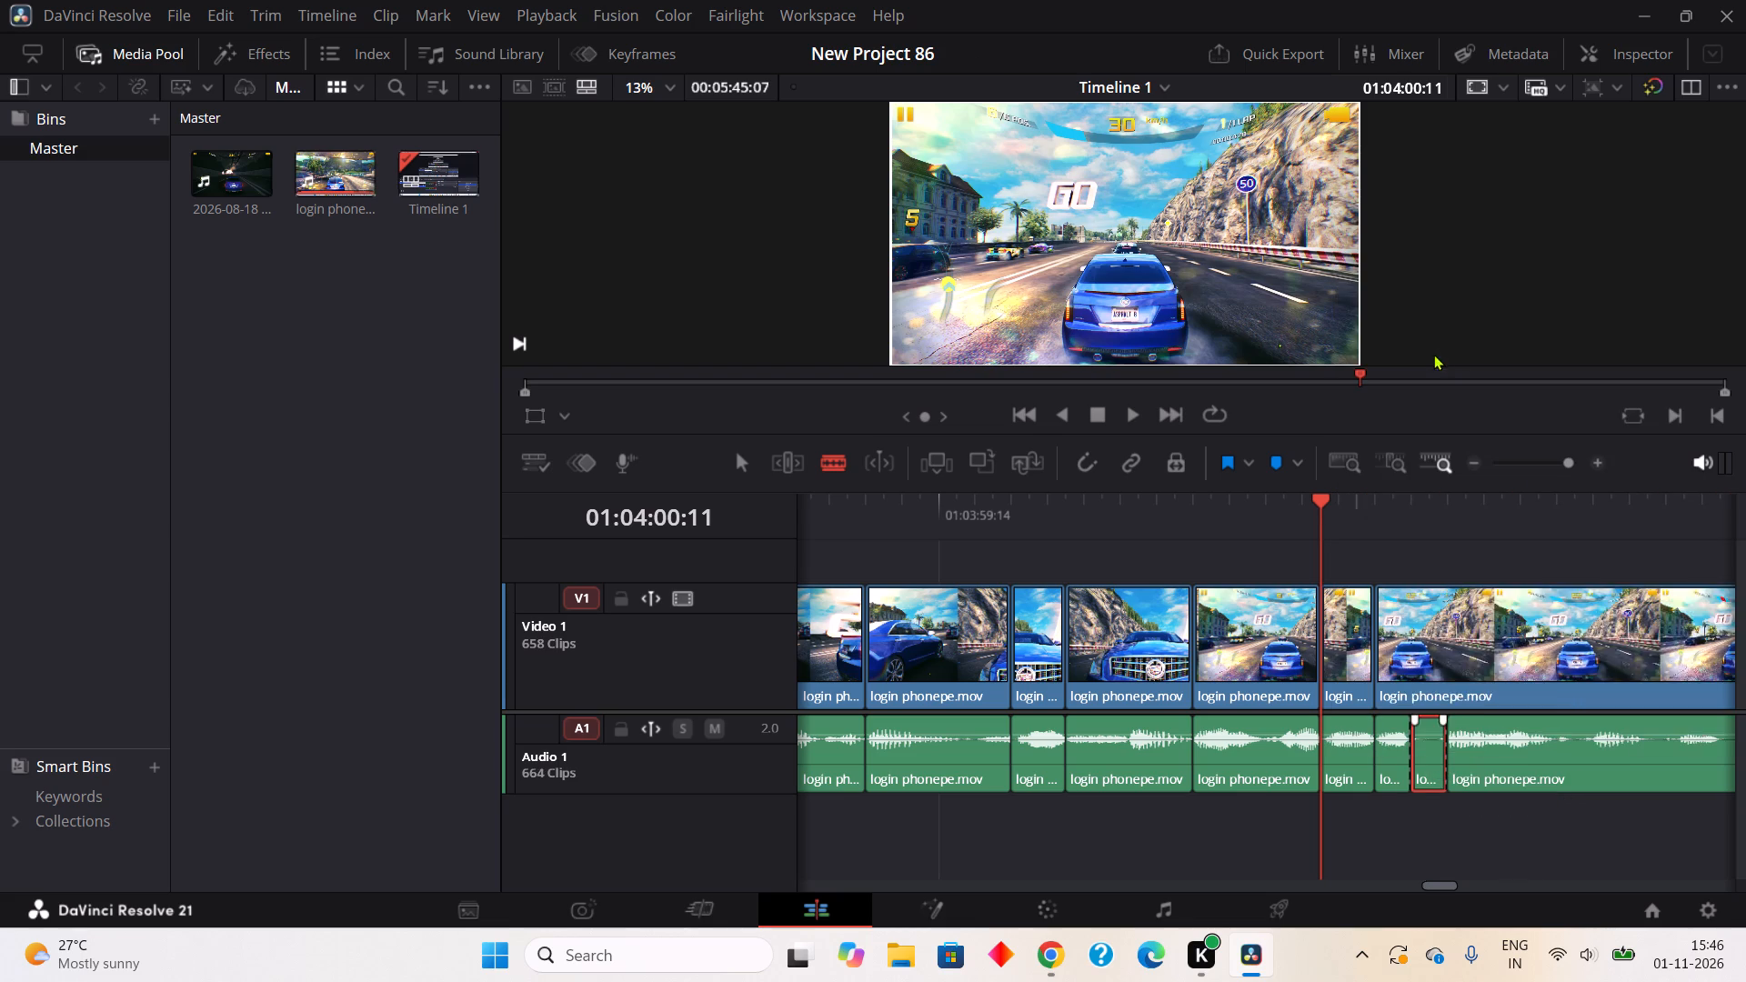
Split out the two-frame pause in the audio from about 01:04:00:22 to 01:04:01:00 and ripple cut it.
left_click(1532, 777)
left_click(1563, 750)
right_click(1549, 772)
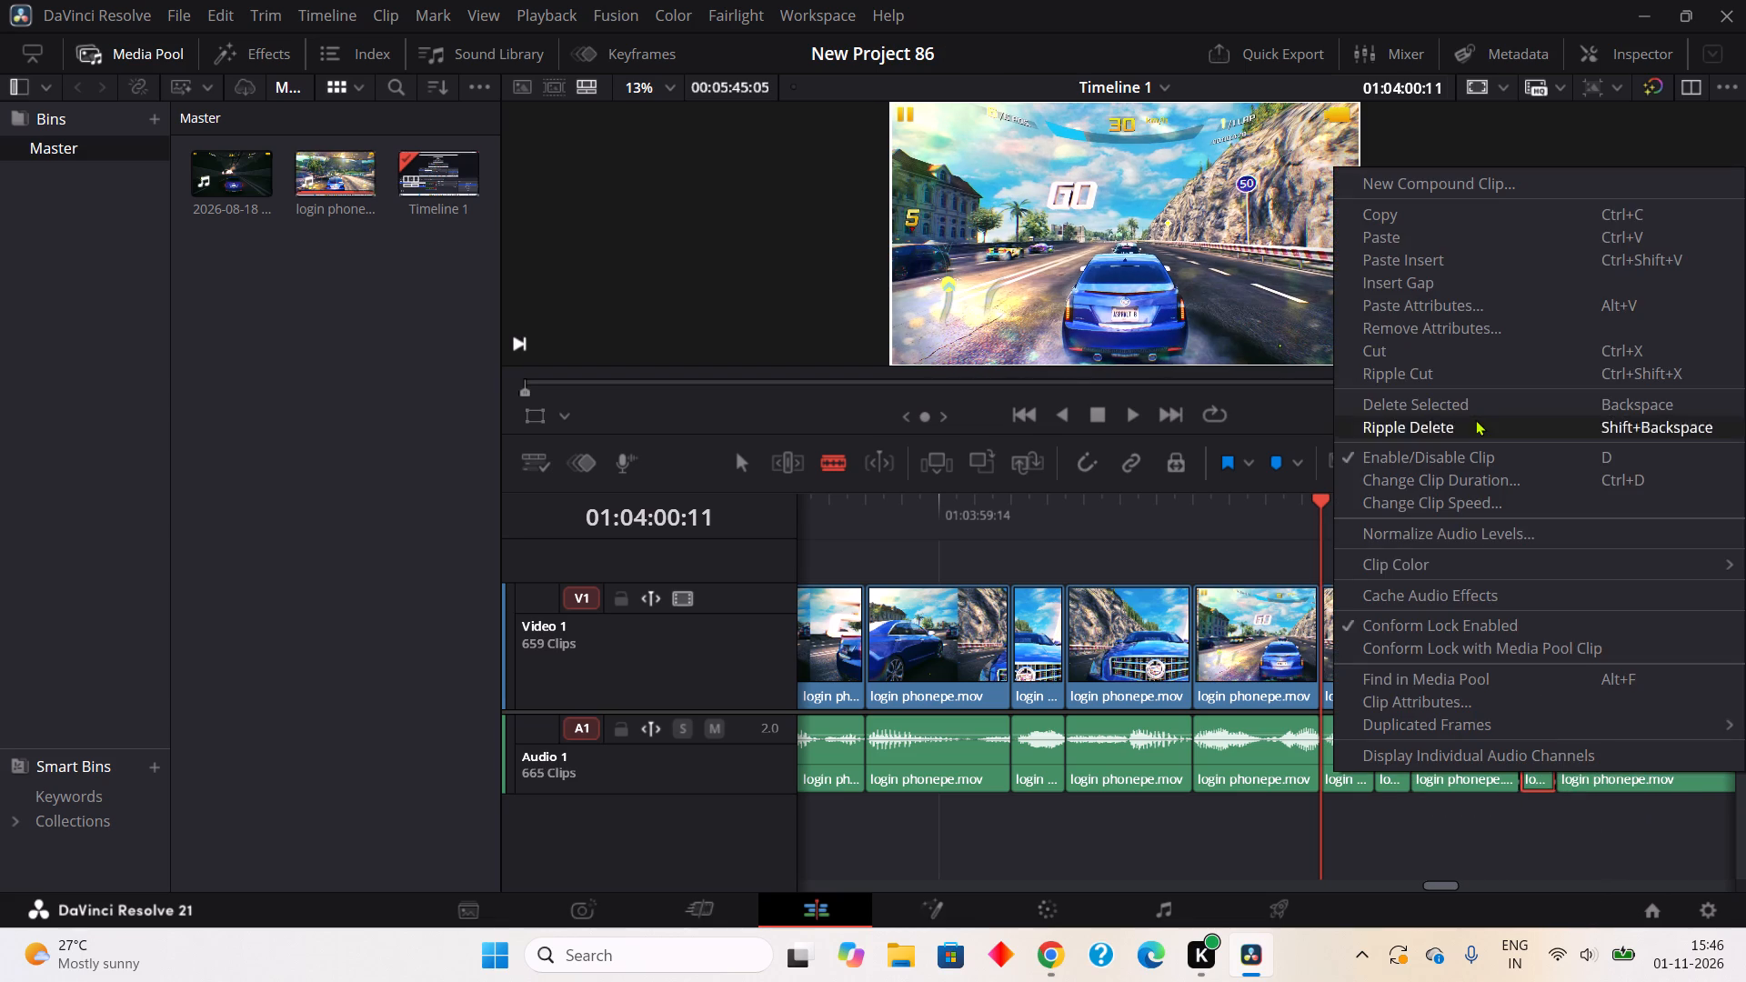
left_click(1430, 363)
Split out the two-frame pause in the audio from about 01:04:01:01 to 01:04:01:03 and ripple cut it.
left_click(1573, 780)
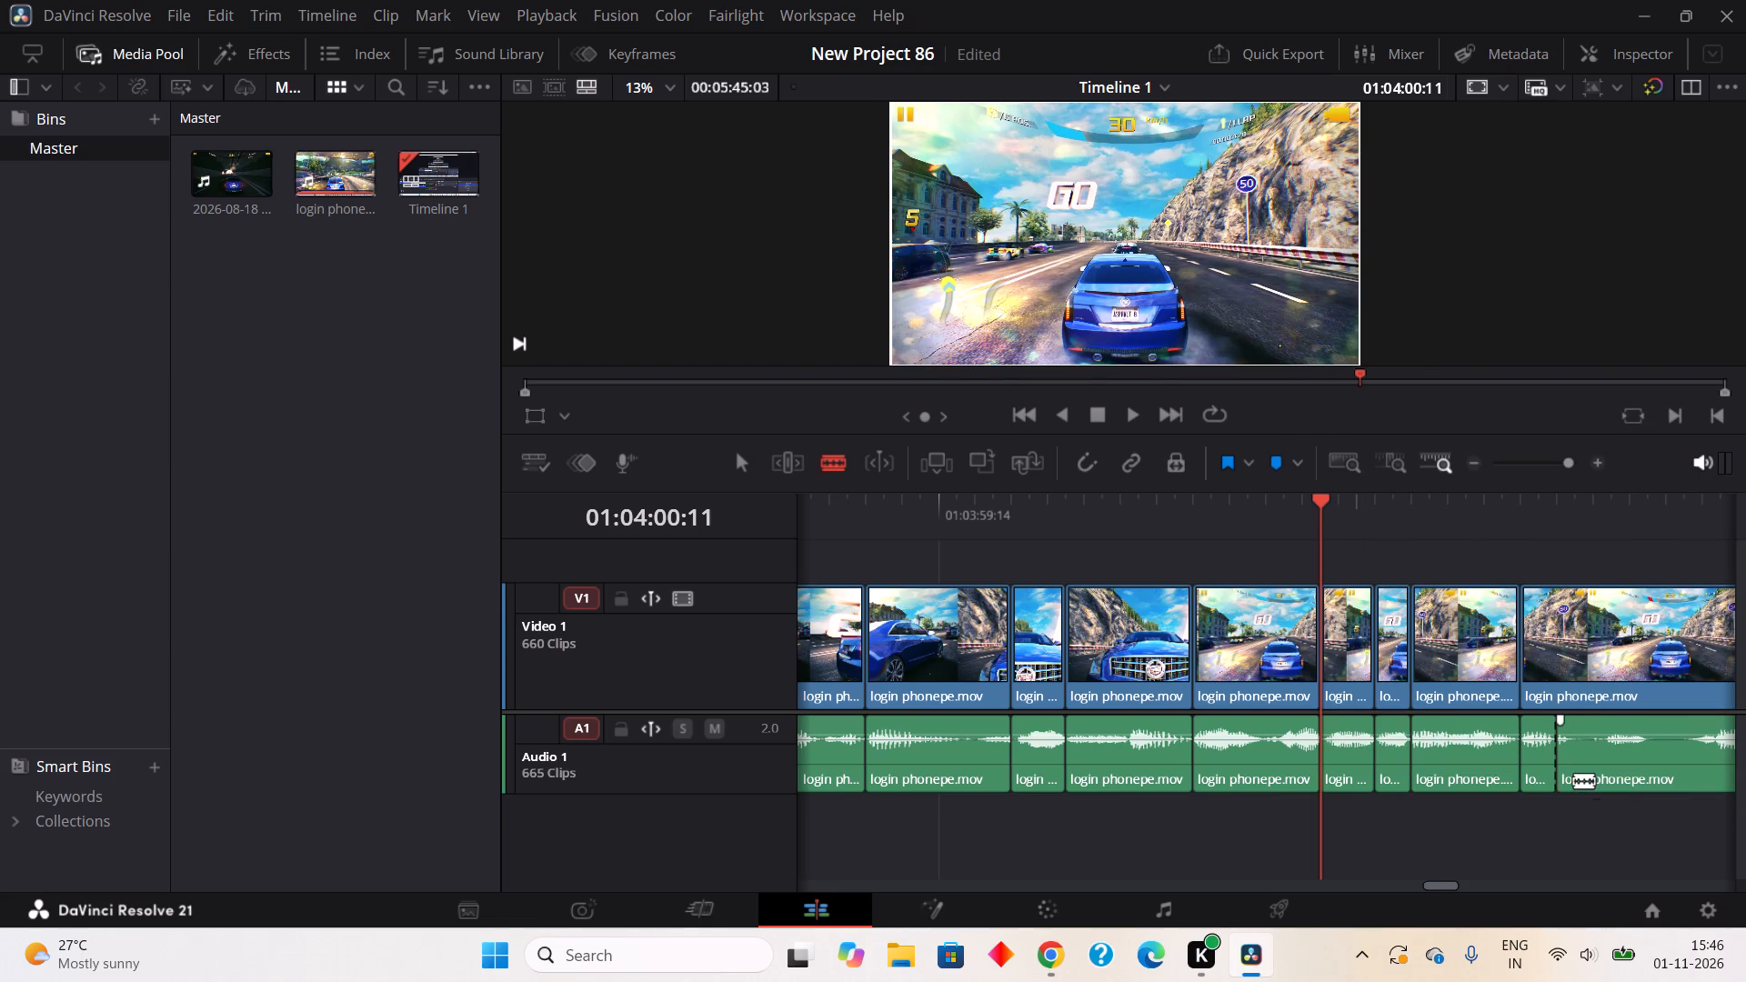
key("ctrl+z")
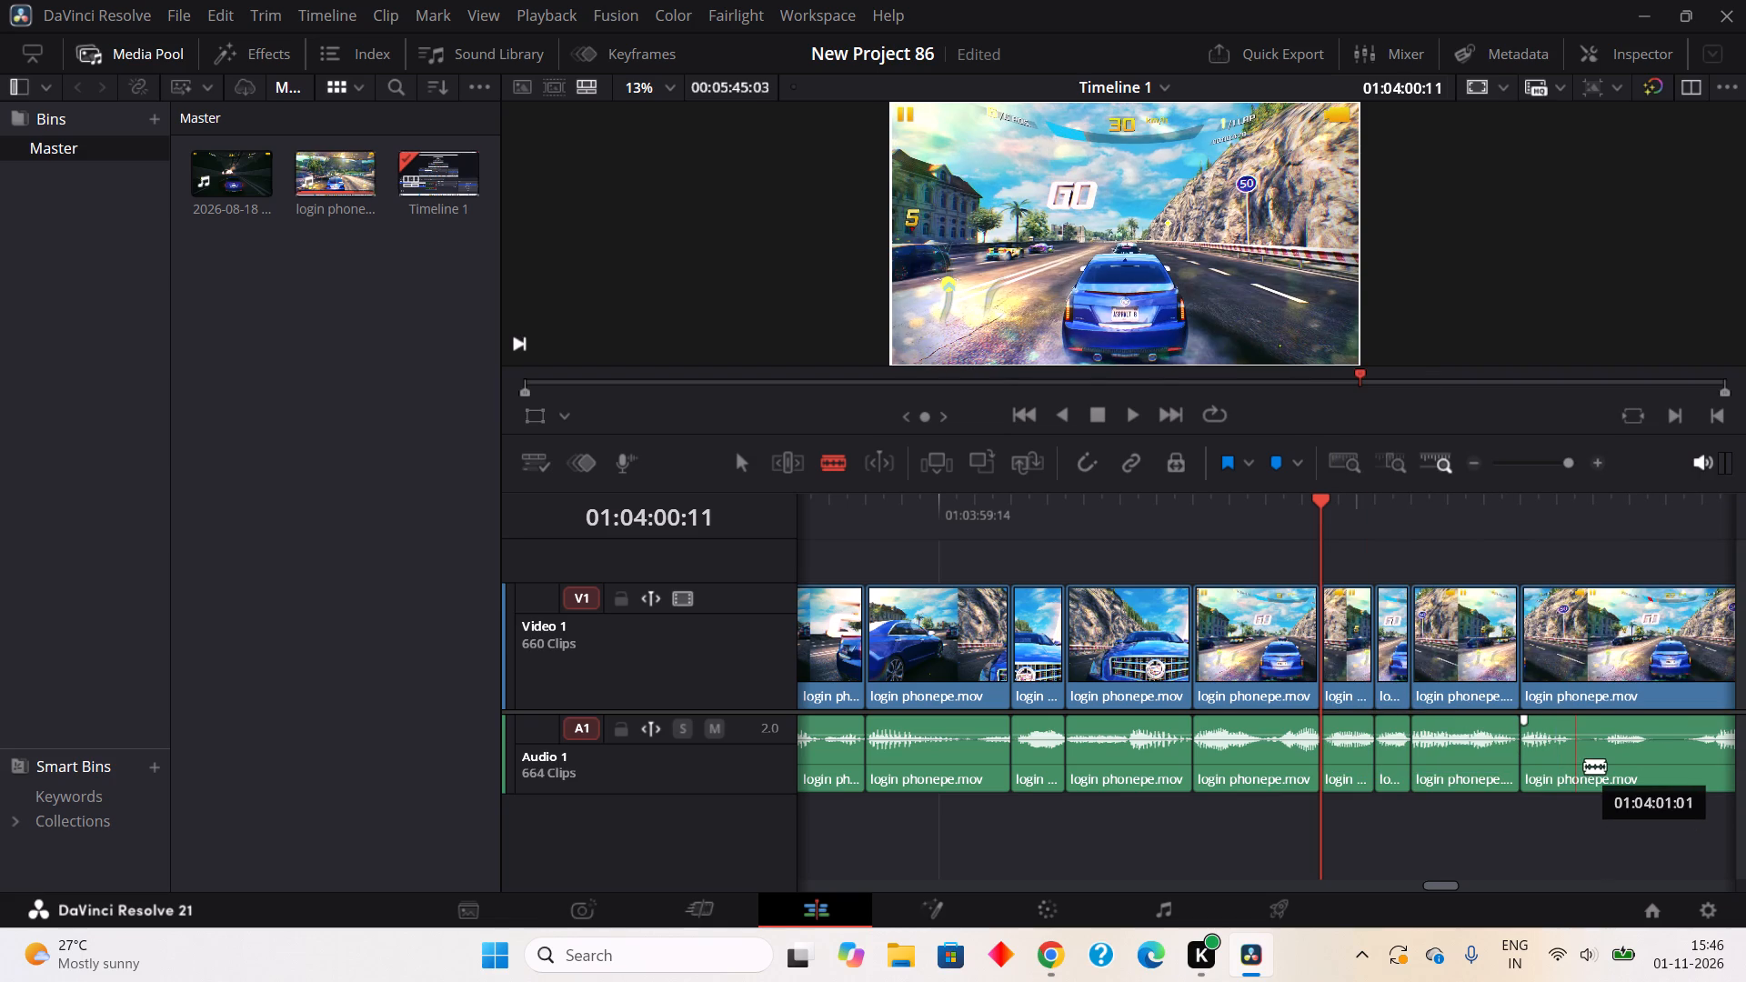
left_click(1584, 766)
left_click(1614, 757)
right_click(1597, 760)
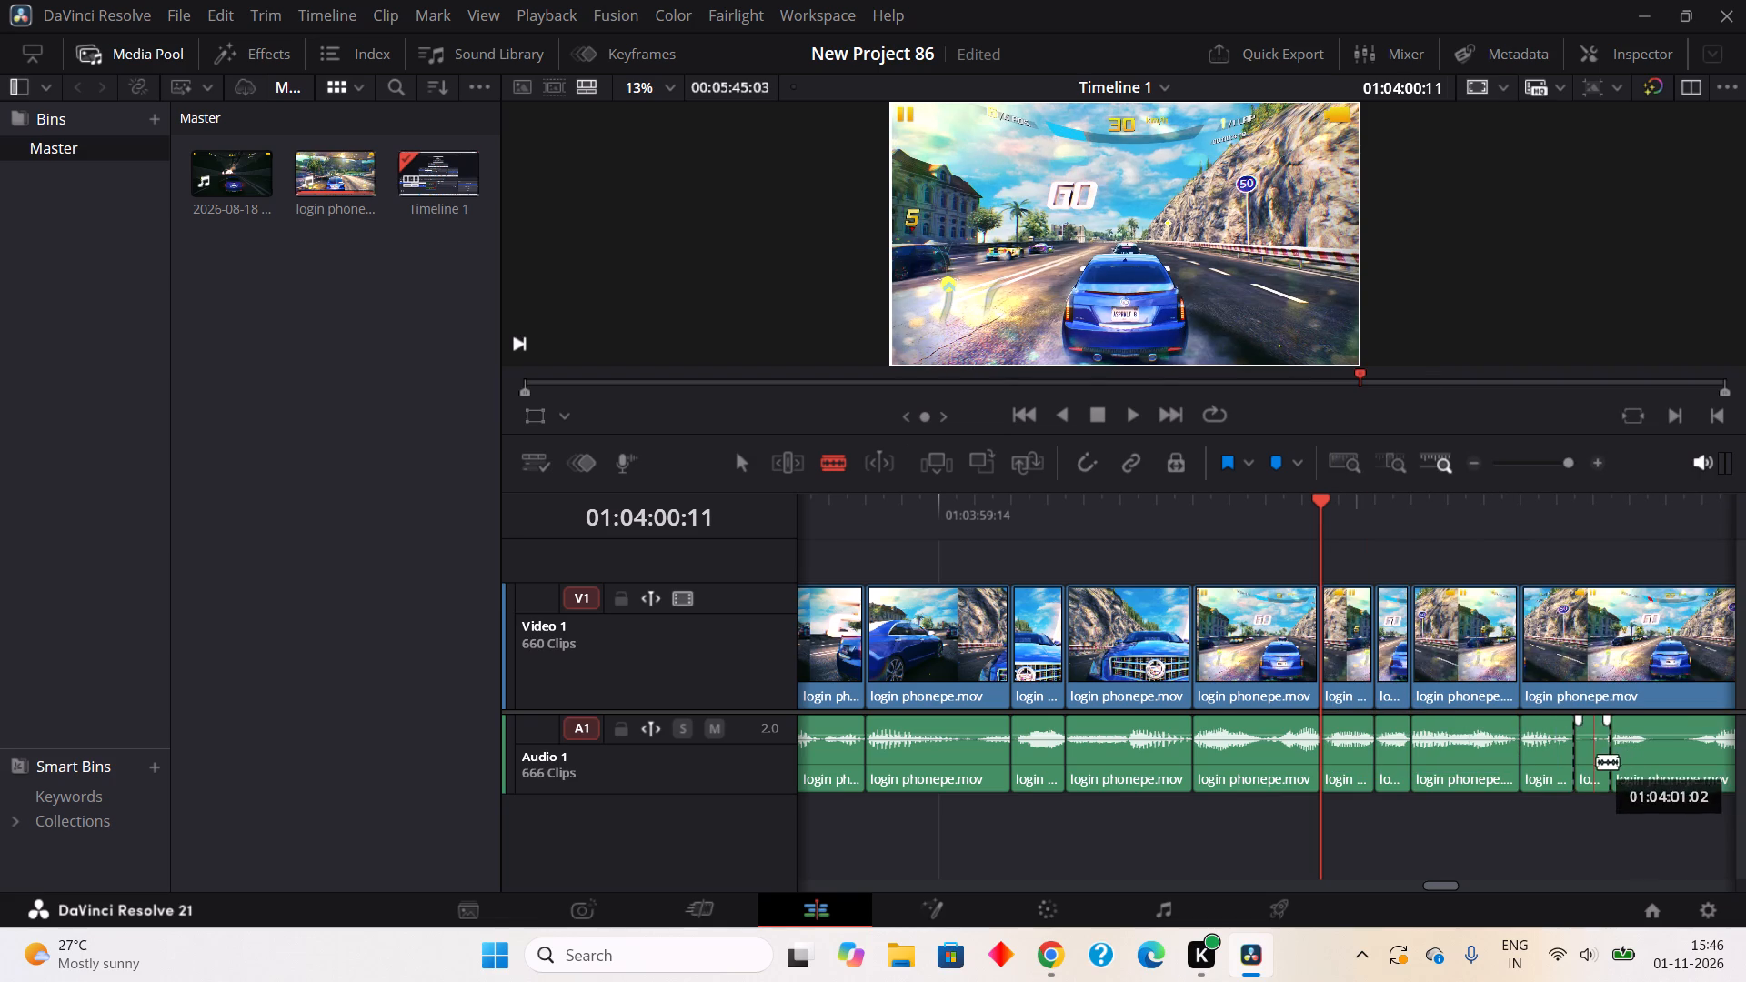
left_click(1439, 364)
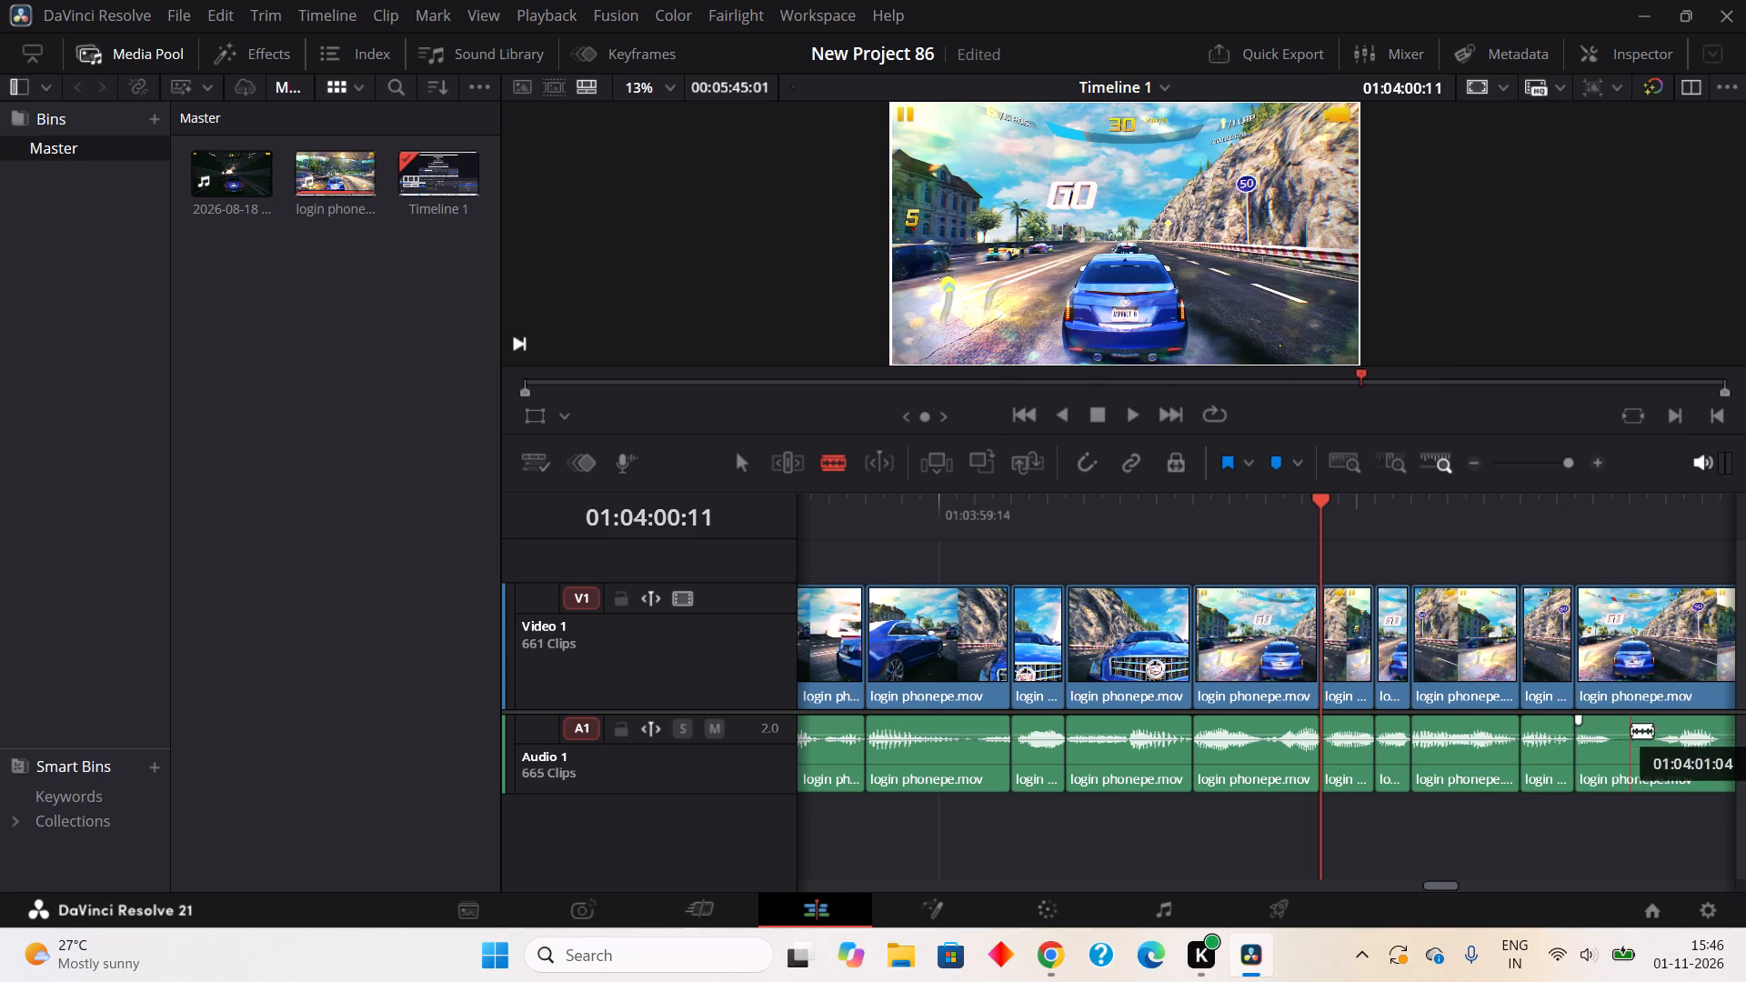
Split out the two-frame pause in the audio from about 01:04:01:03 to 01:04:01:05 and ripple cut it.
left_click(1621, 755)
left_click(1664, 772)
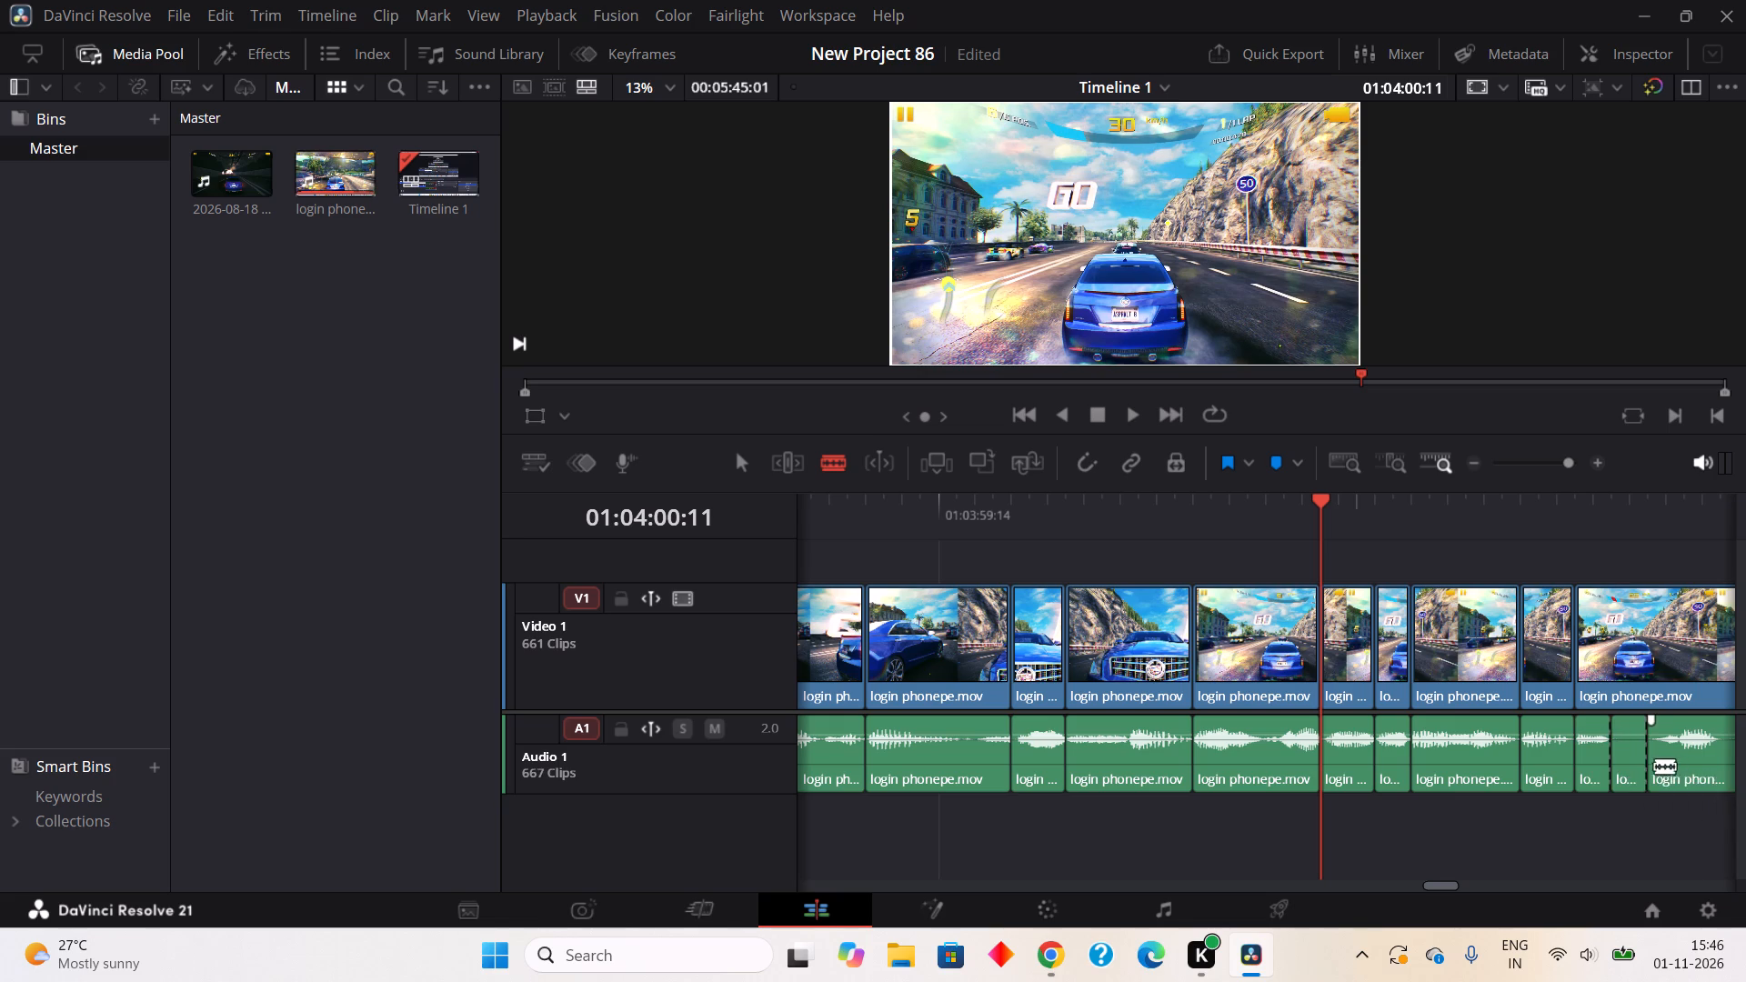
right_click(1638, 763)
left_click(1395, 362)
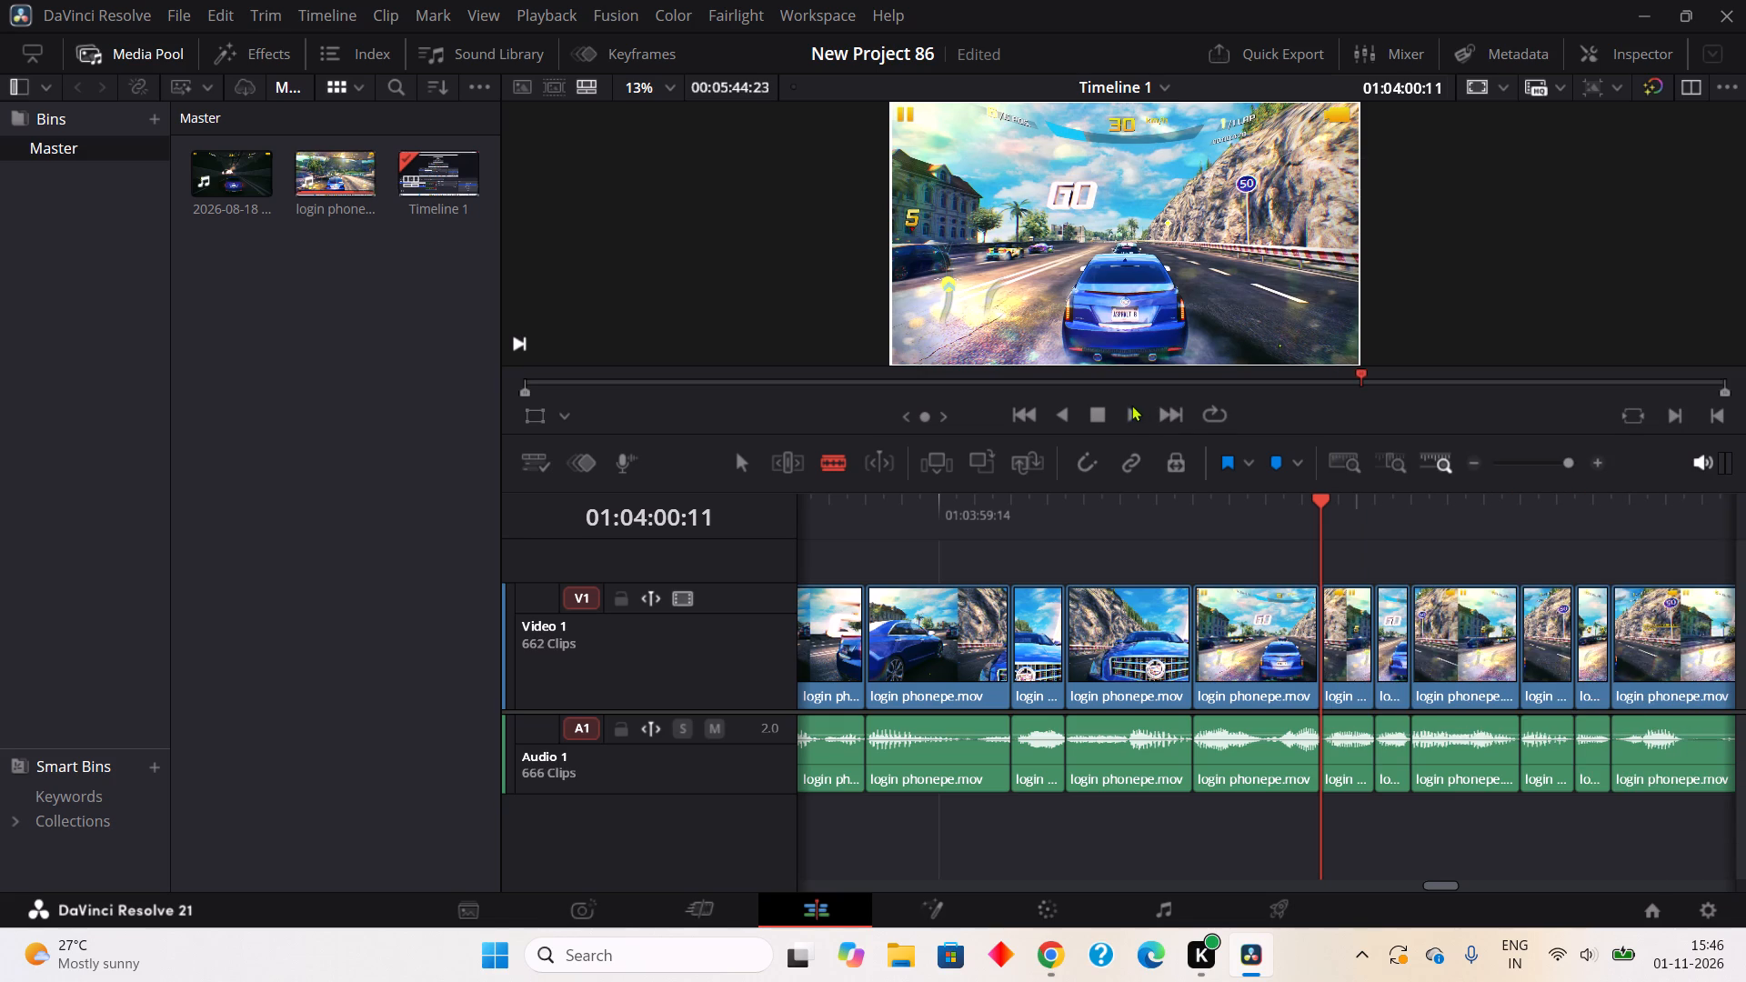
Split out the three-frame pause in the audio from about 01:04:01:07 to 01:04:01:10 and ripple cut it.
left_click(1130, 403)
left_click(1100, 416)
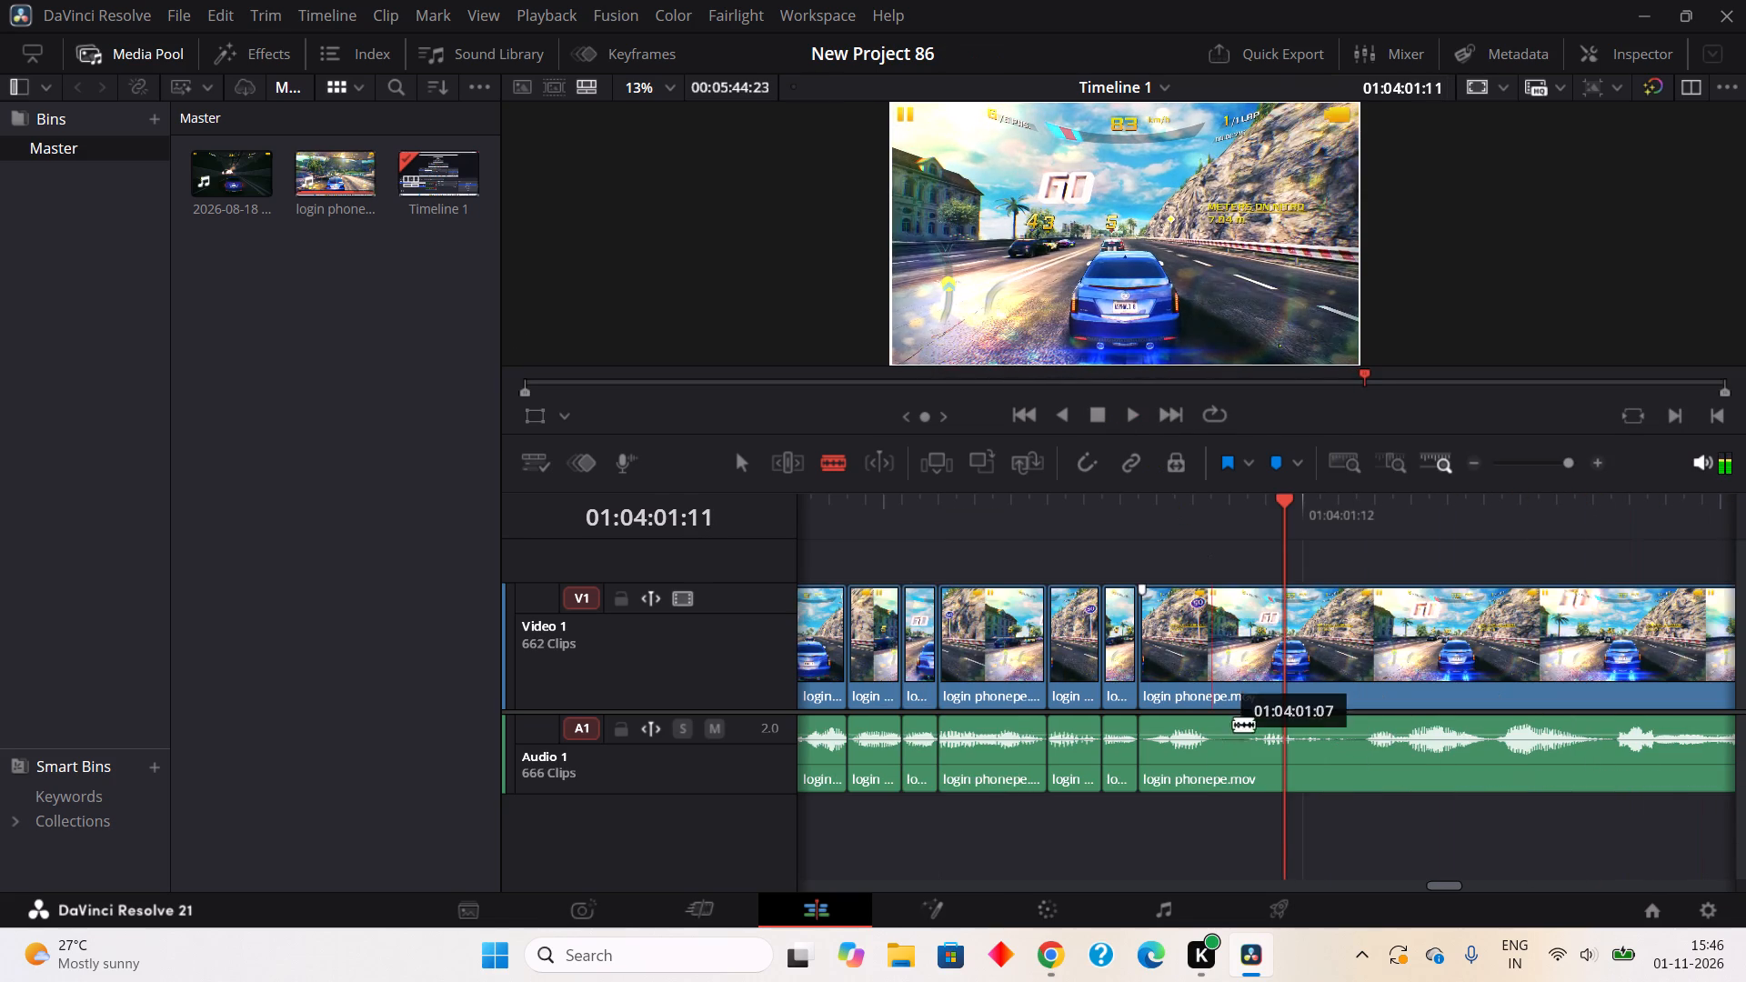
left_click(1214, 767)
left_click(1271, 763)
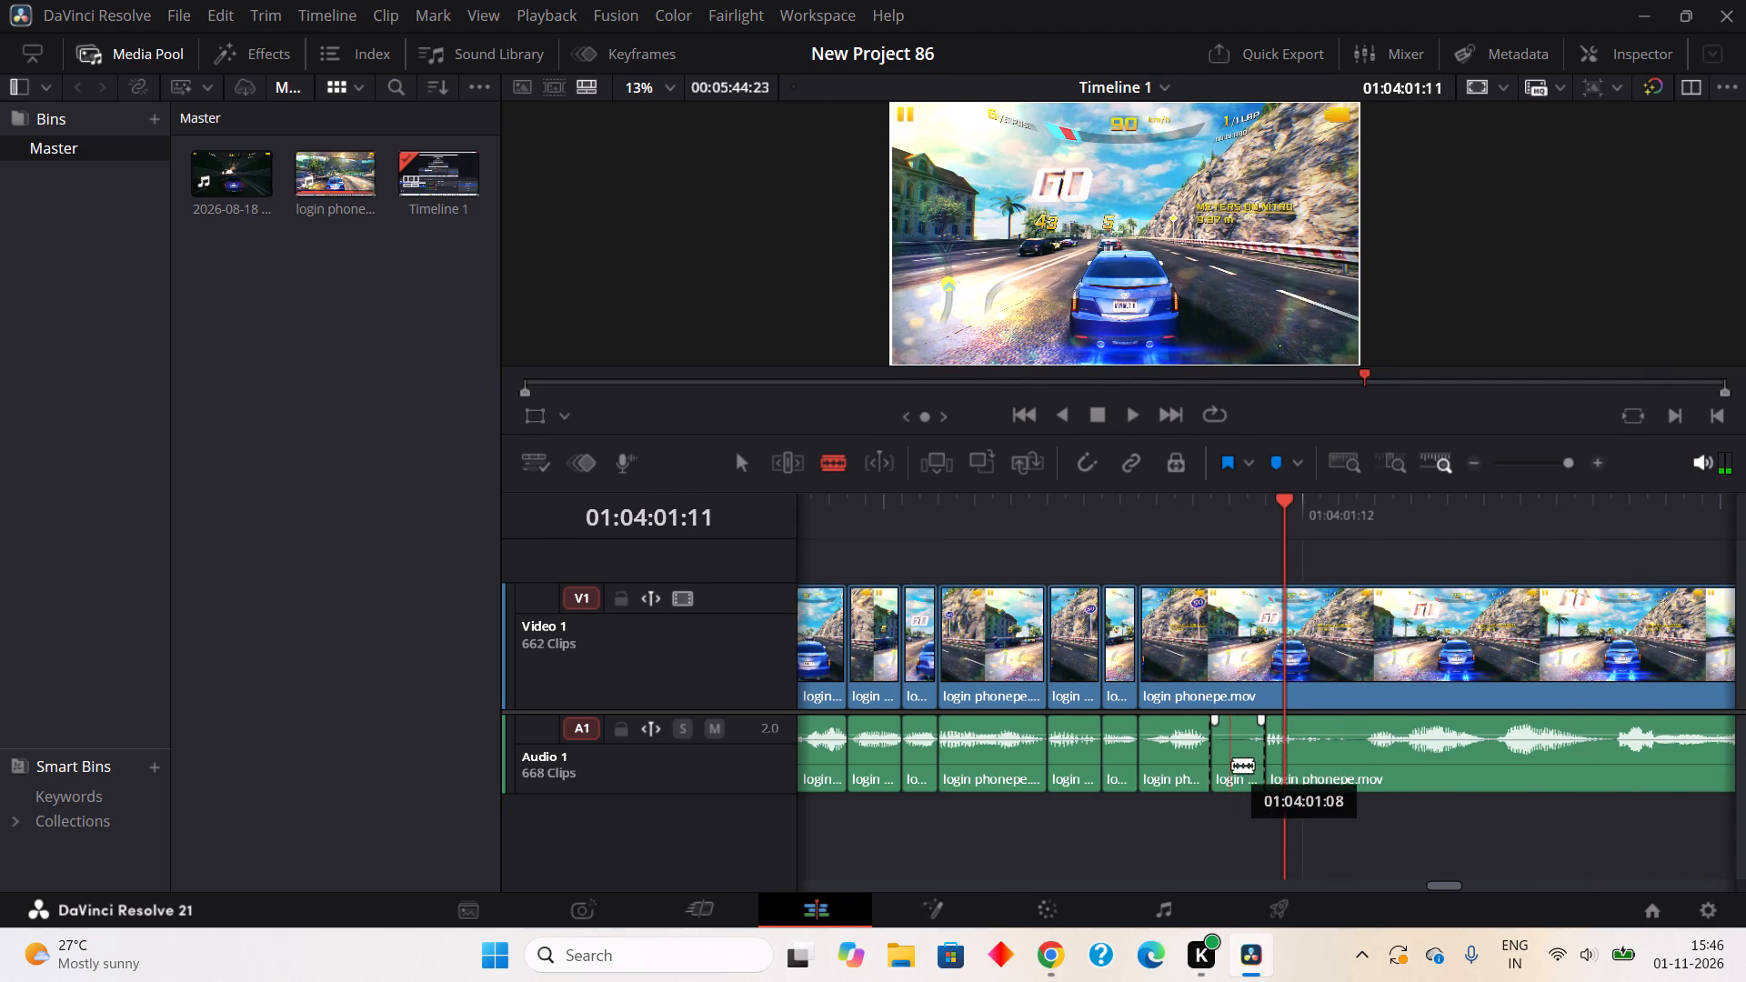
right_click(1232, 765)
left_click(1341, 366)
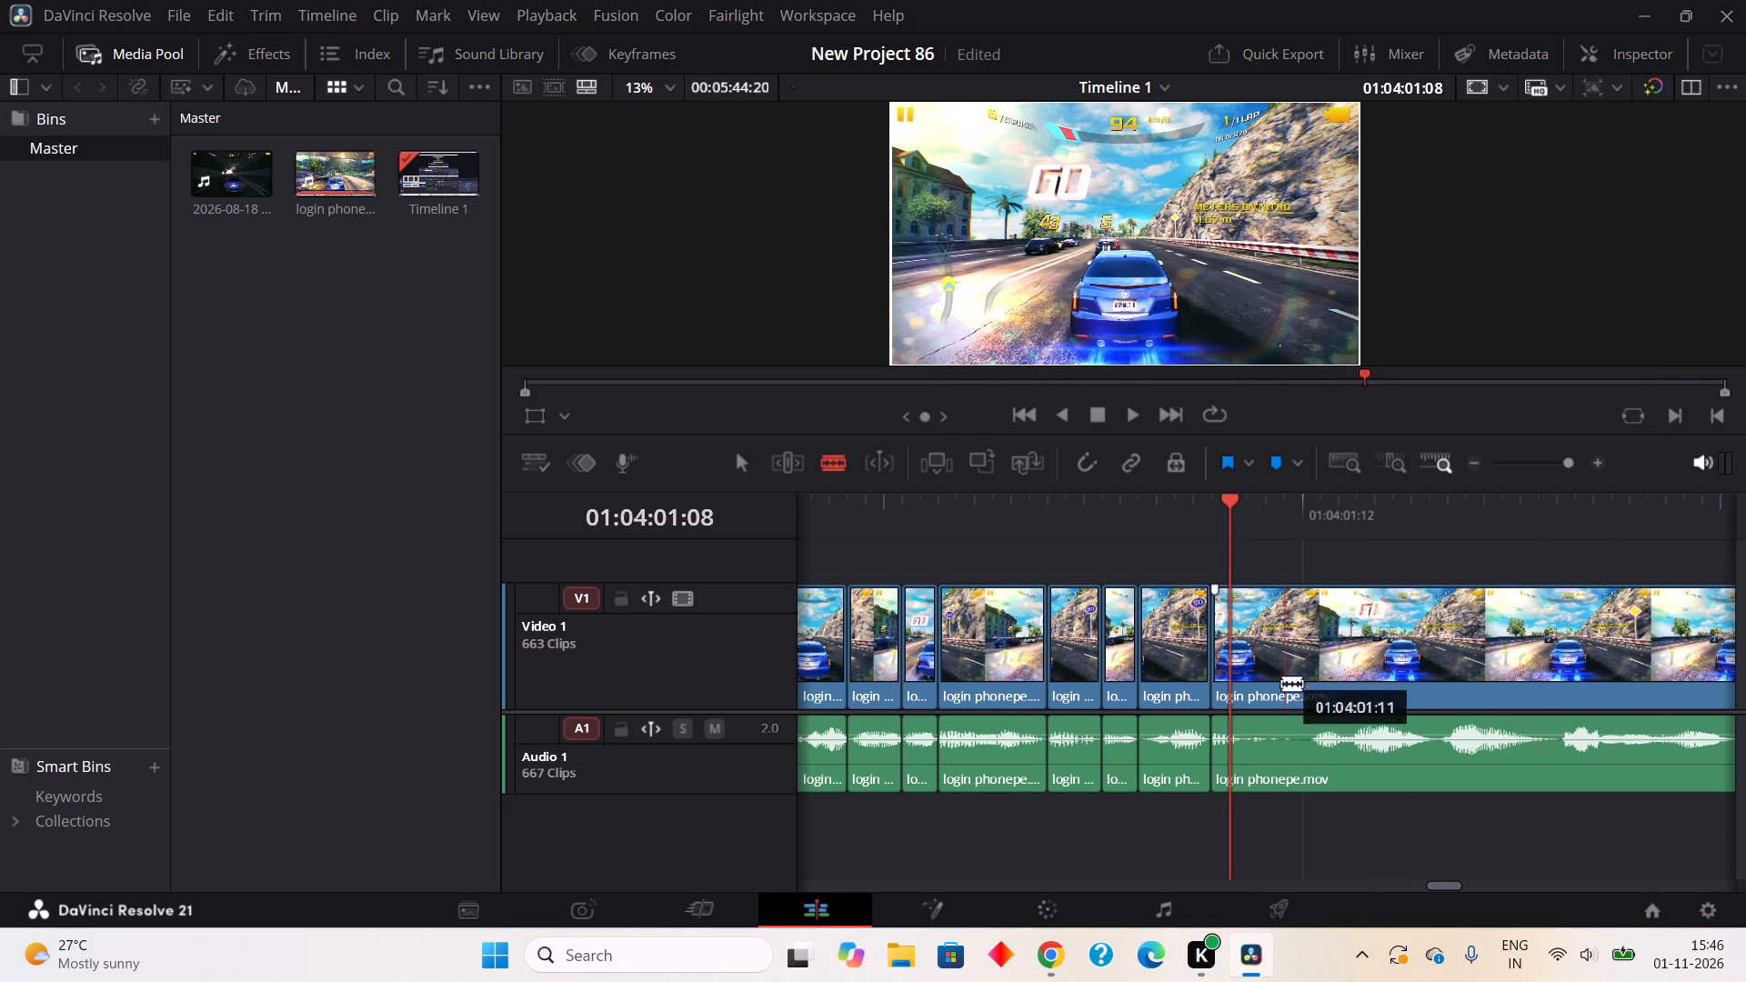
Split out the two-frame pause in the audio from about 01:04:01:10 to 01:04:01:12 and ripple cut it.
left_click(1282, 748)
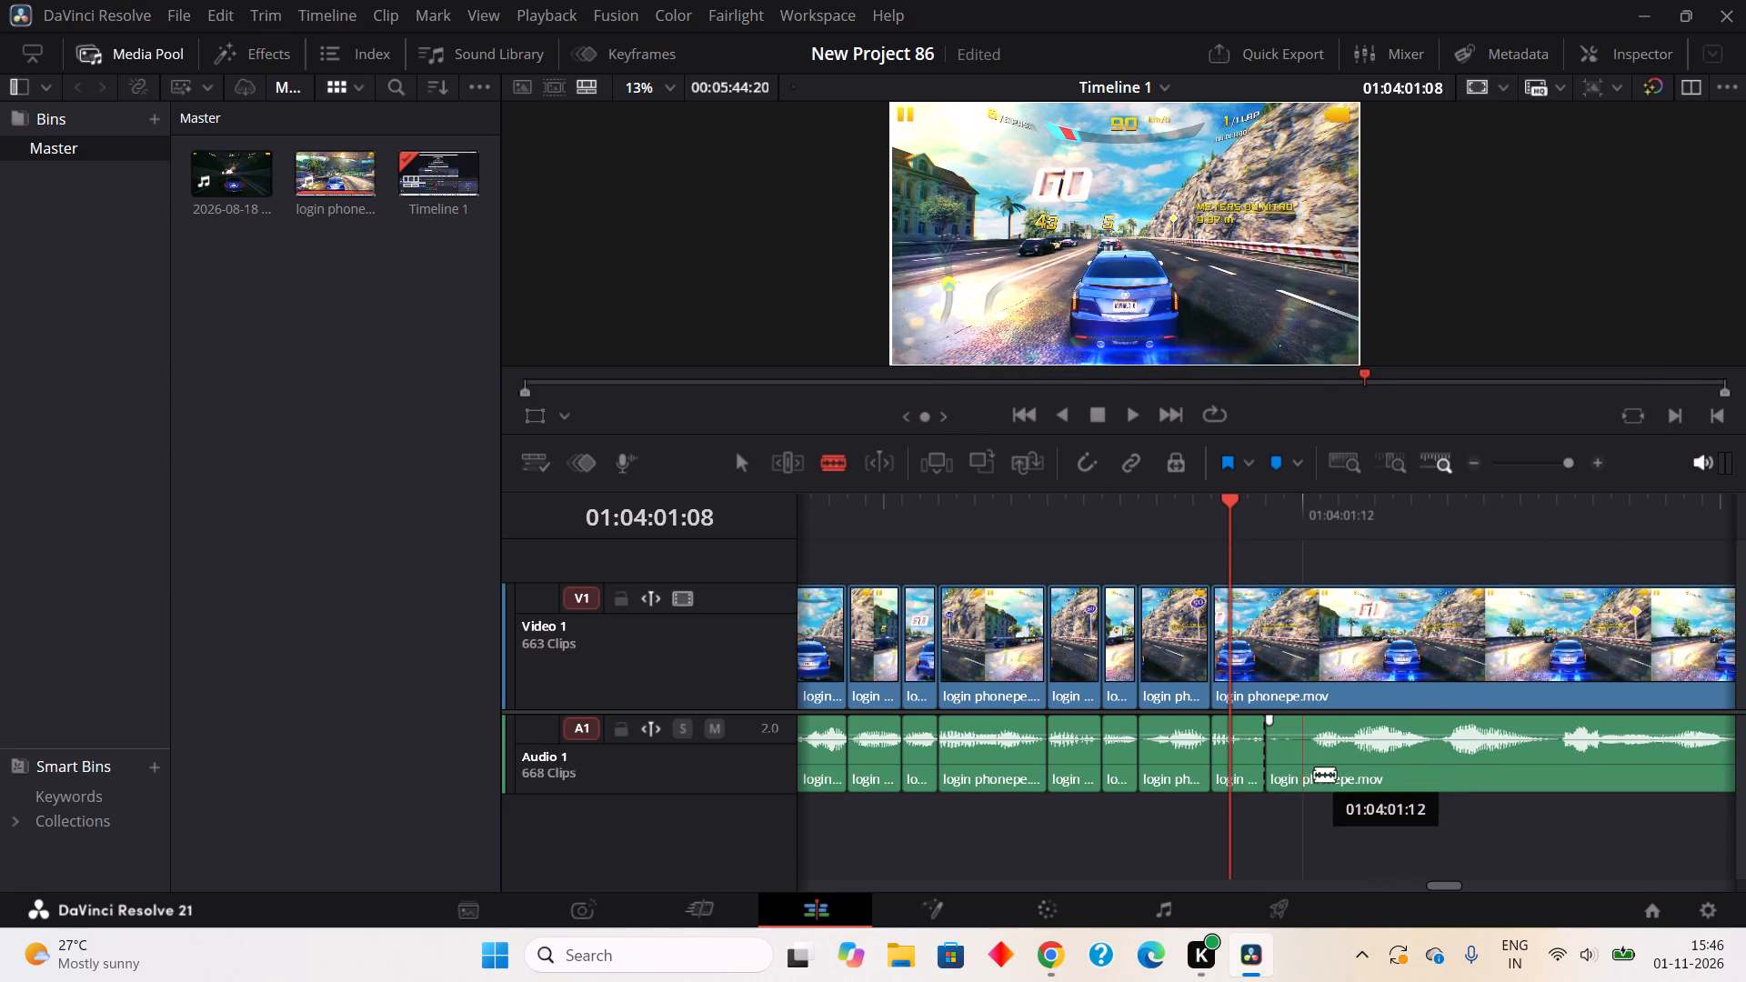
left_click(1314, 774)
right_click(1284, 762)
left_click(1393, 370)
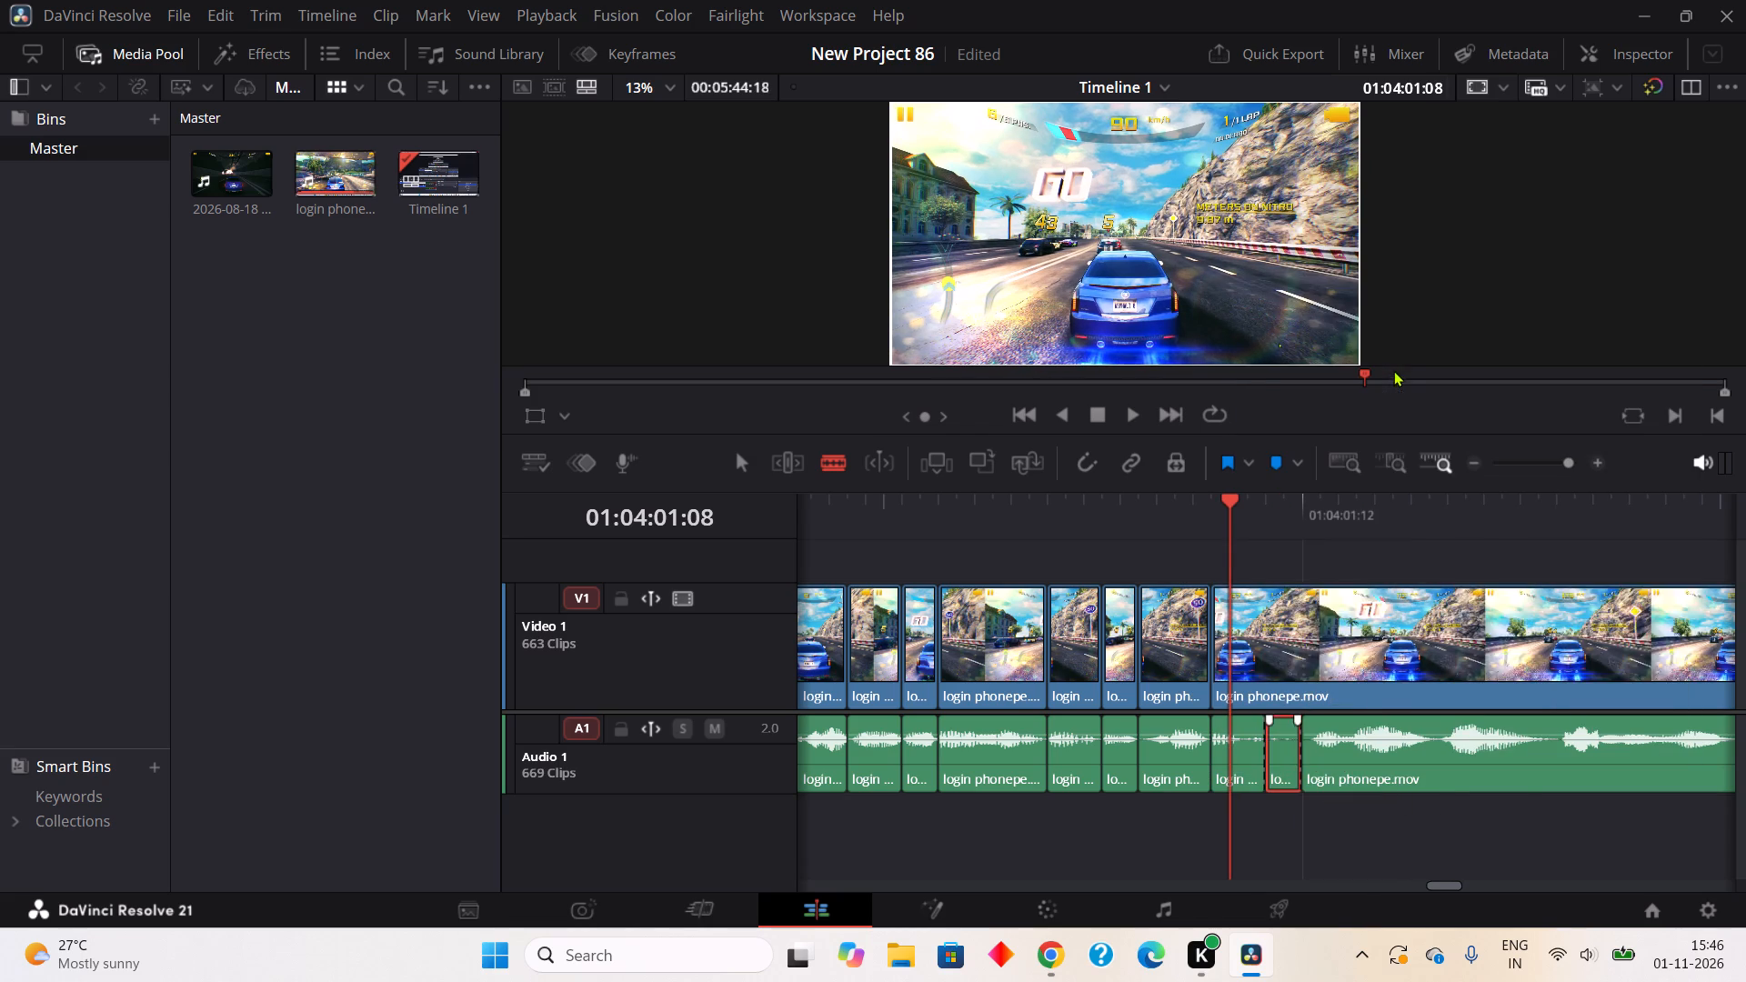
Split out the one-frame pause in the audio from about 01:04:01:23 to 01:04:02:00 and ripple cut it.
left_click(1505, 763)
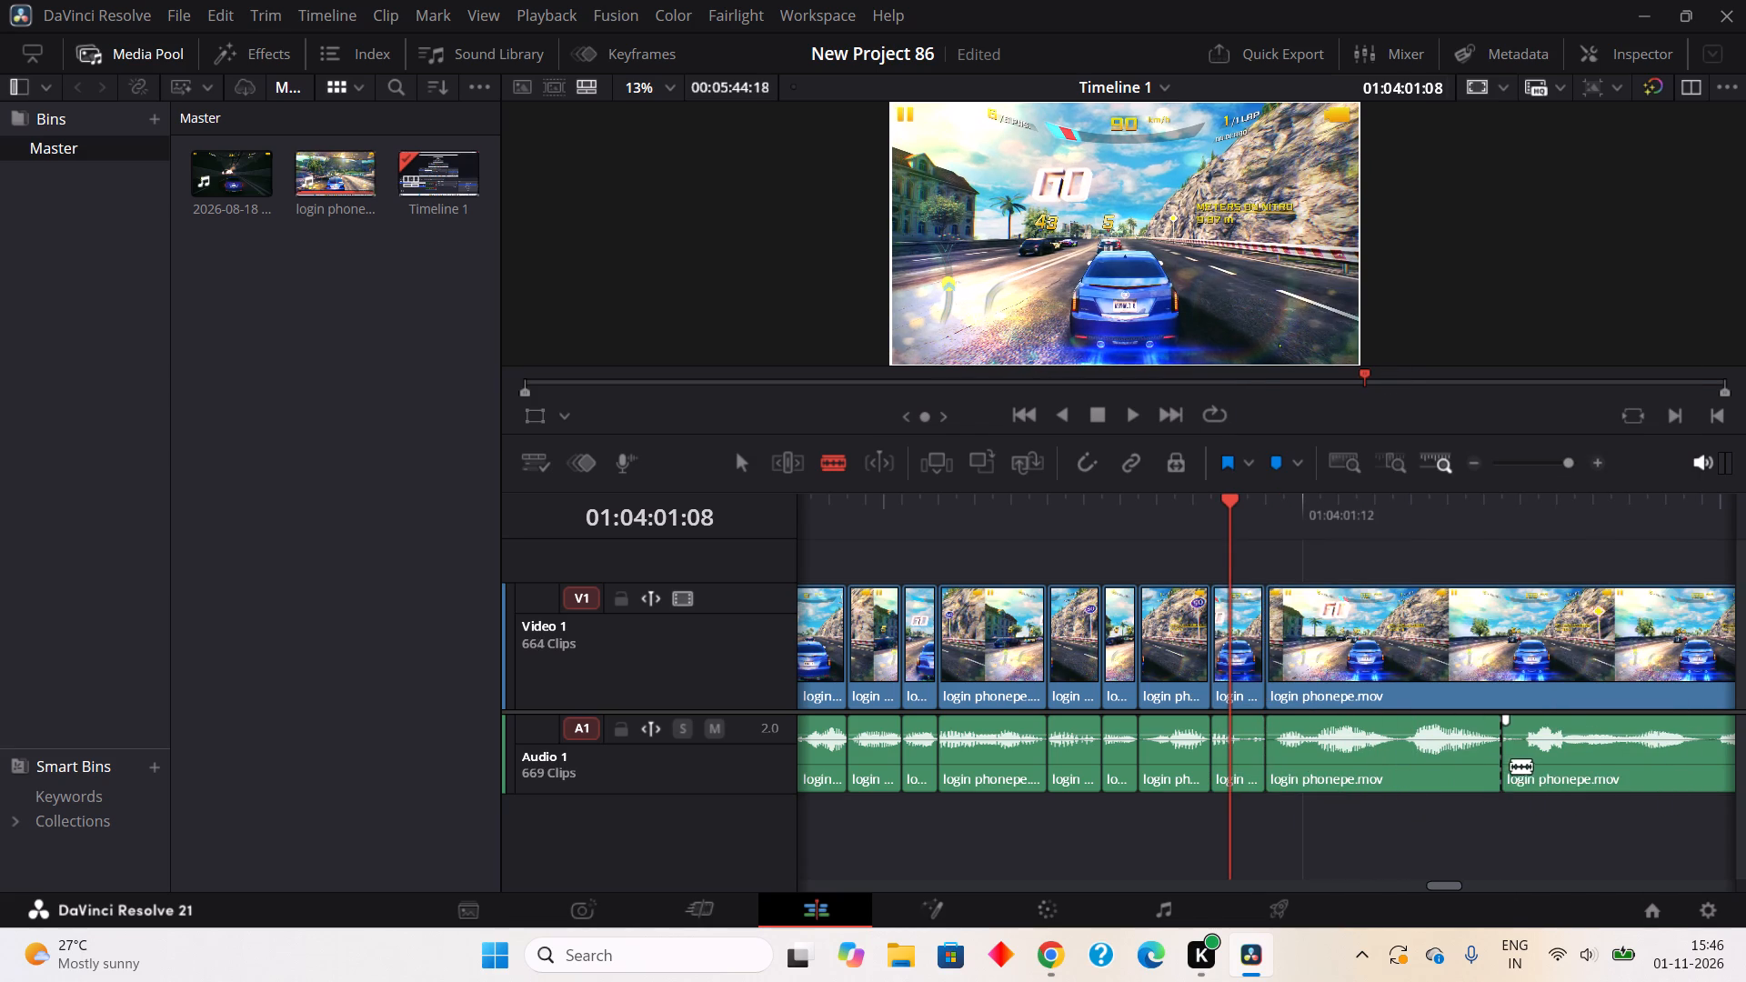
left_click(1531, 774)
right_click(1511, 772)
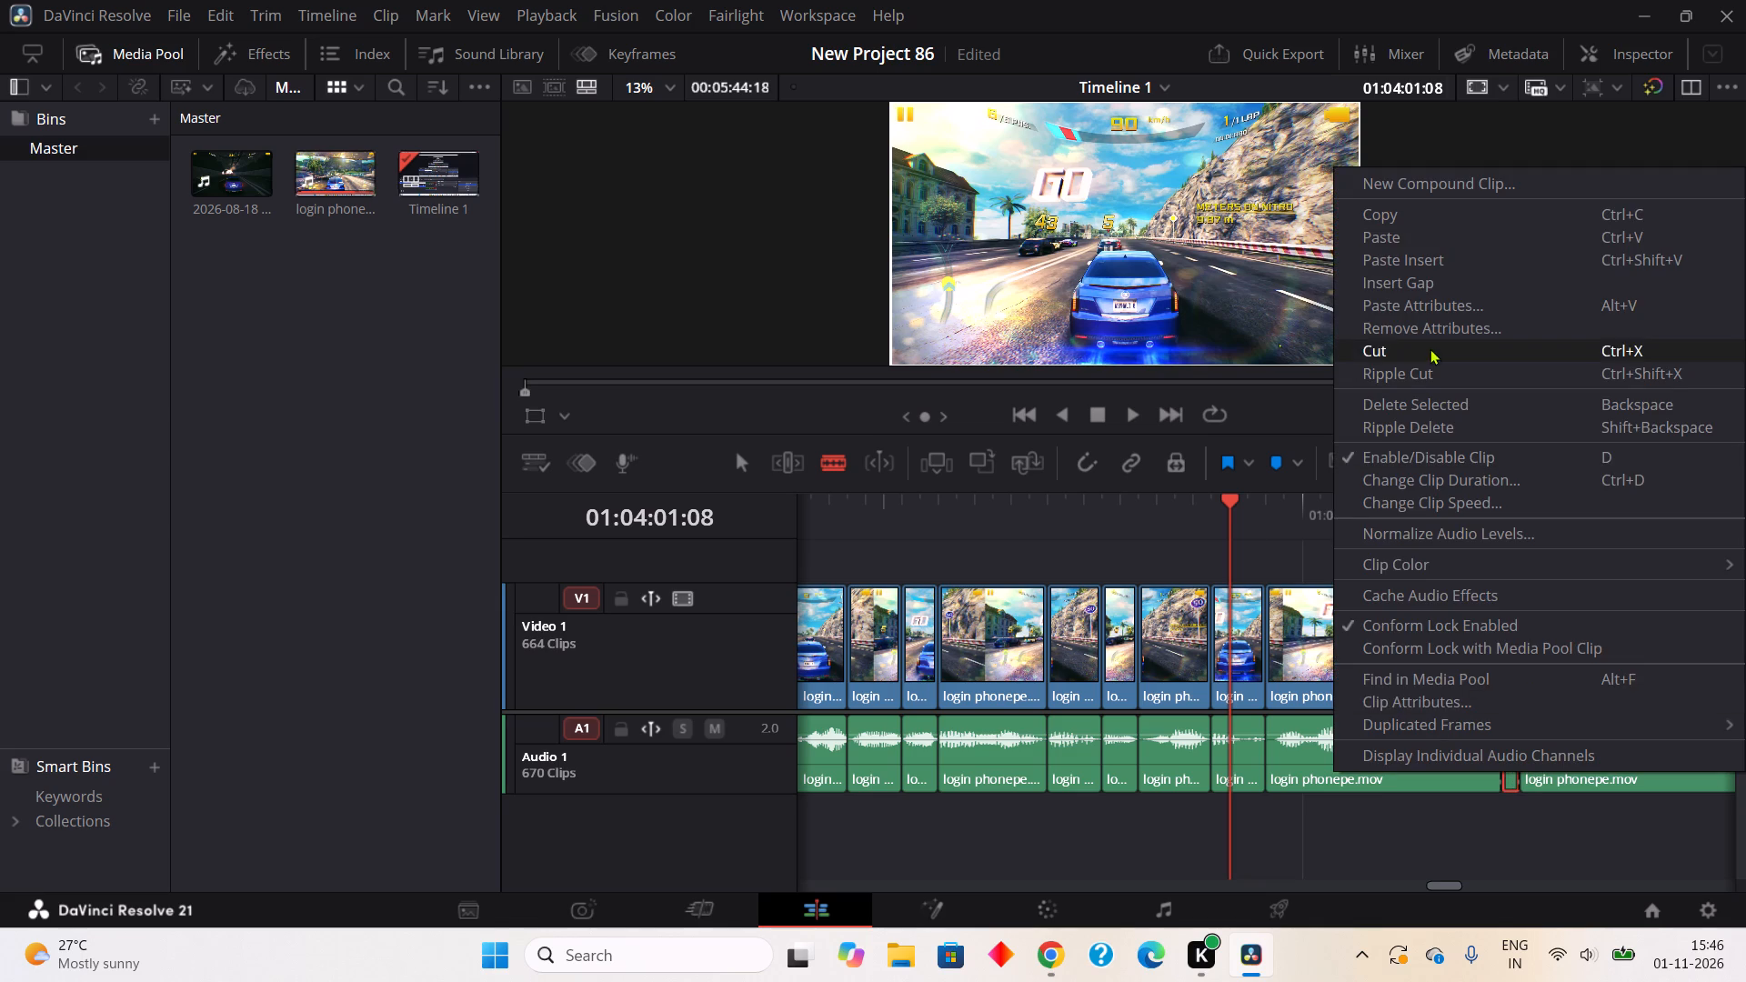
left_click(1421, 370)
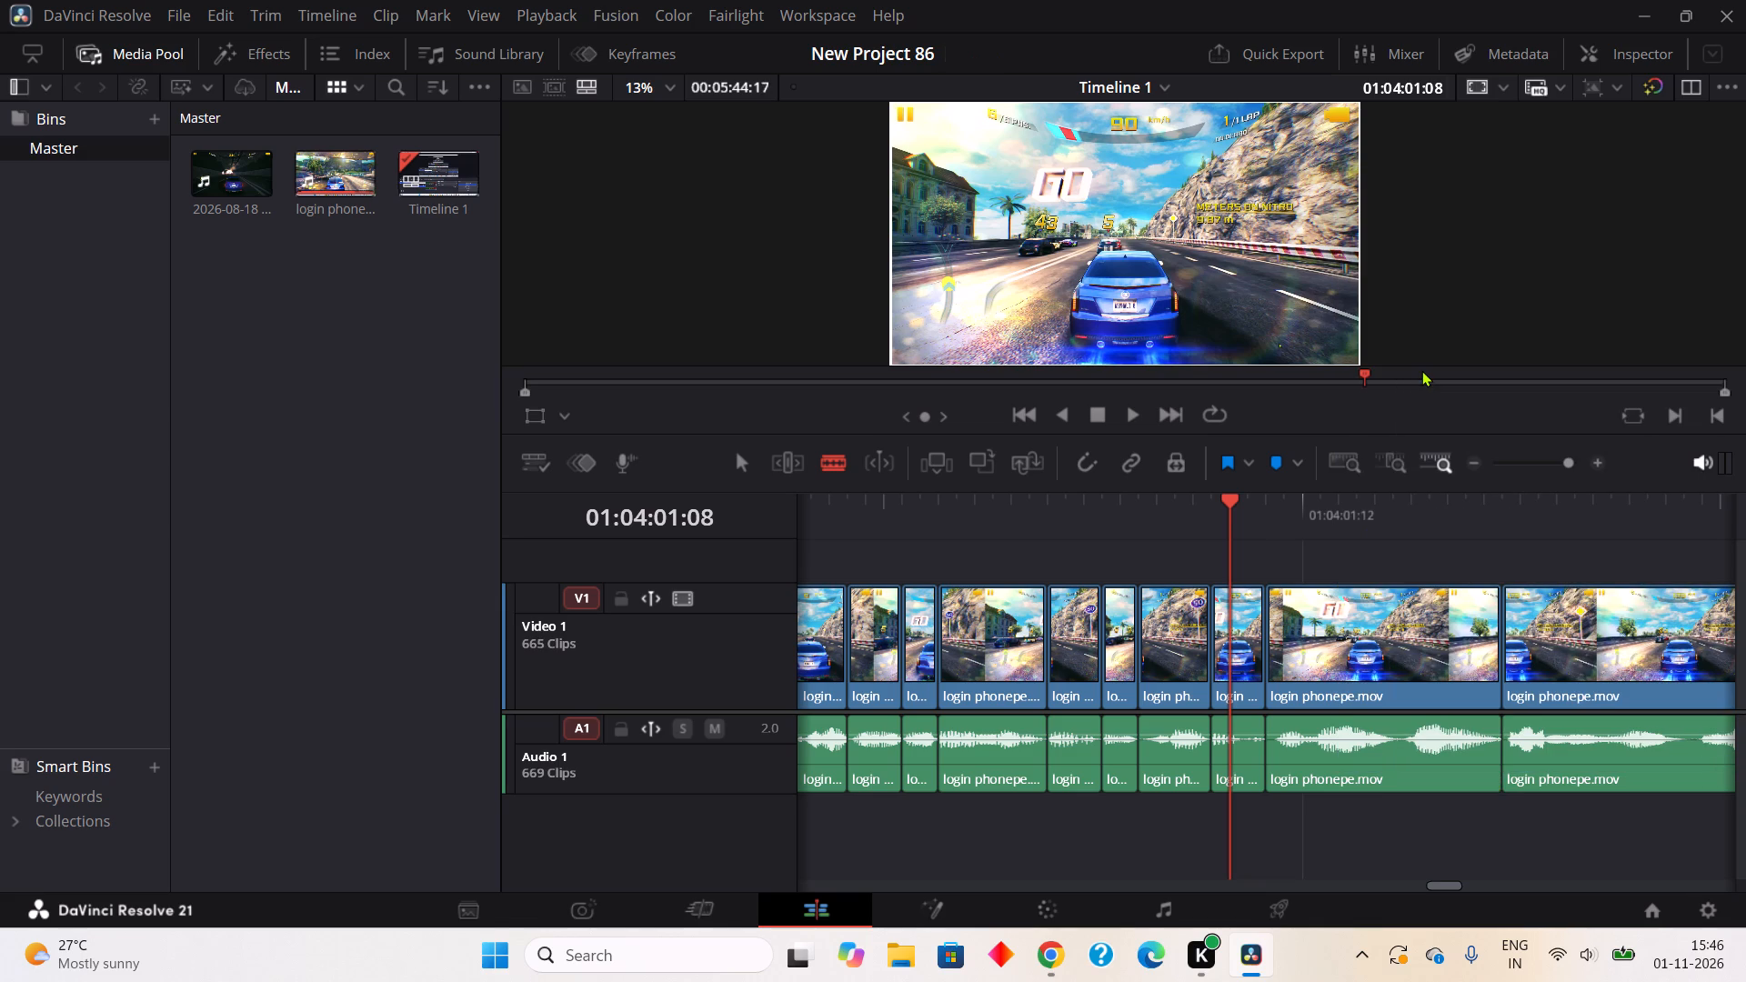
Split out the one-frame pause in the audio from about 01:04:02:09 to 01:04:02:10 and ripple cut it.
left_click(1688, 757)
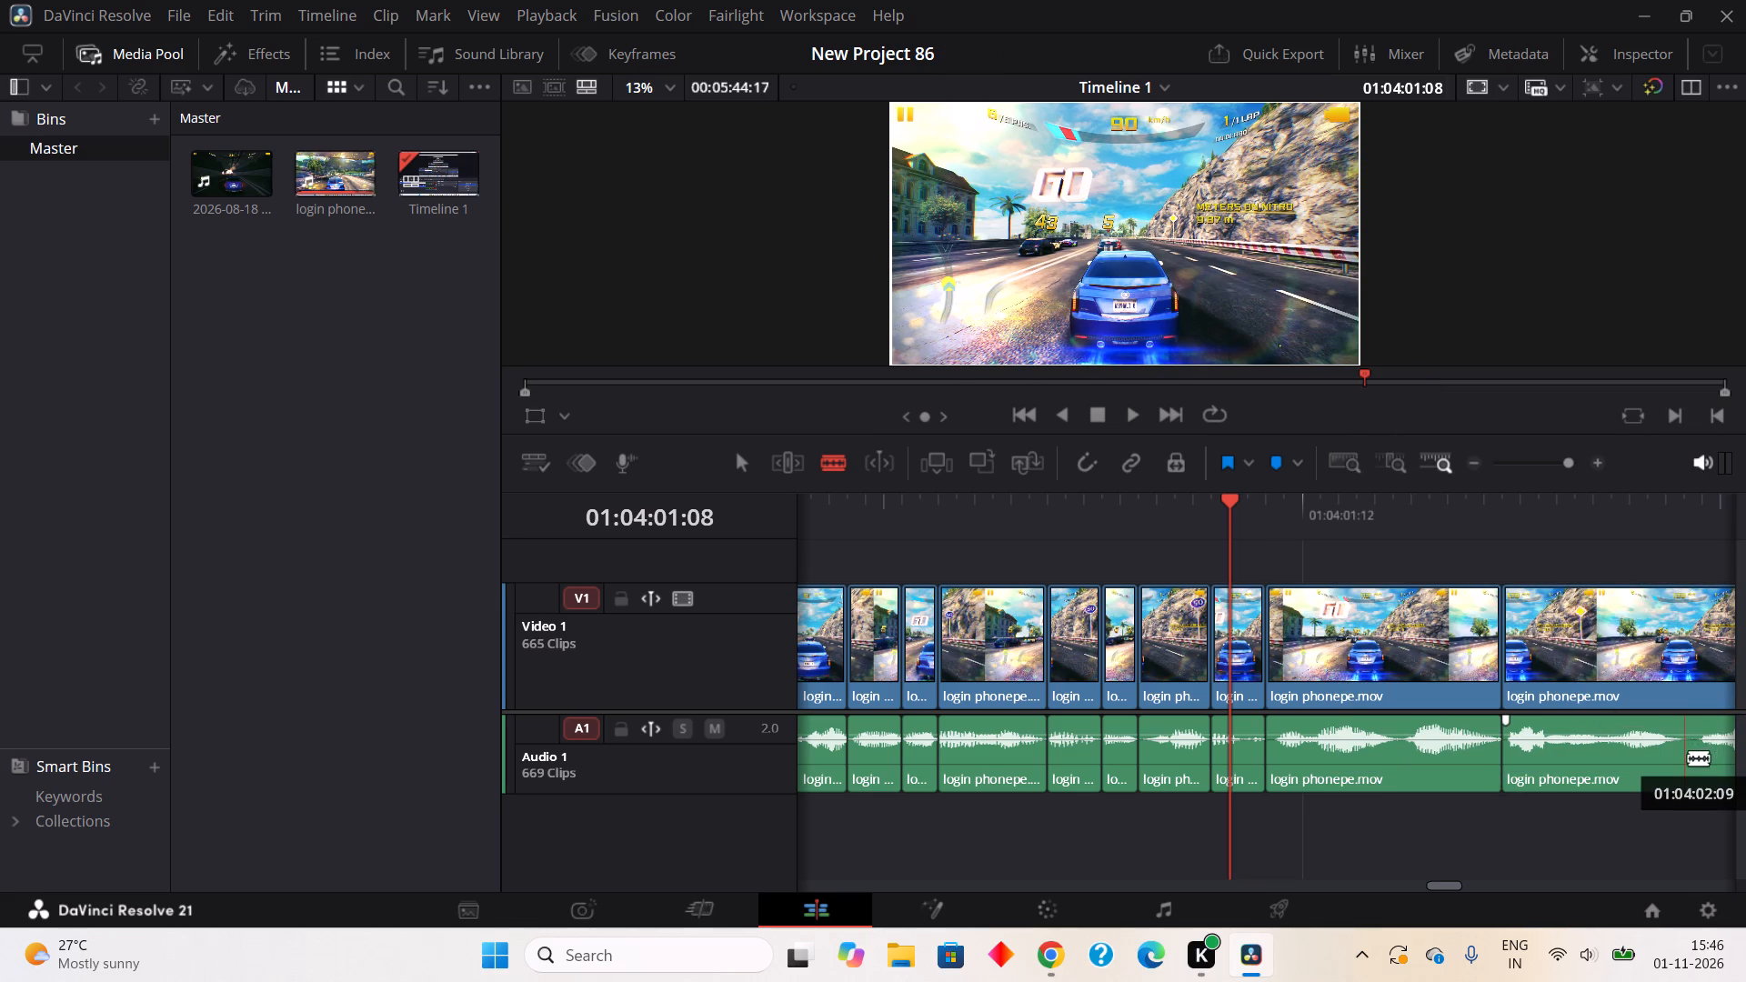
left_click(1709, 757)
right_click(1690, 767)
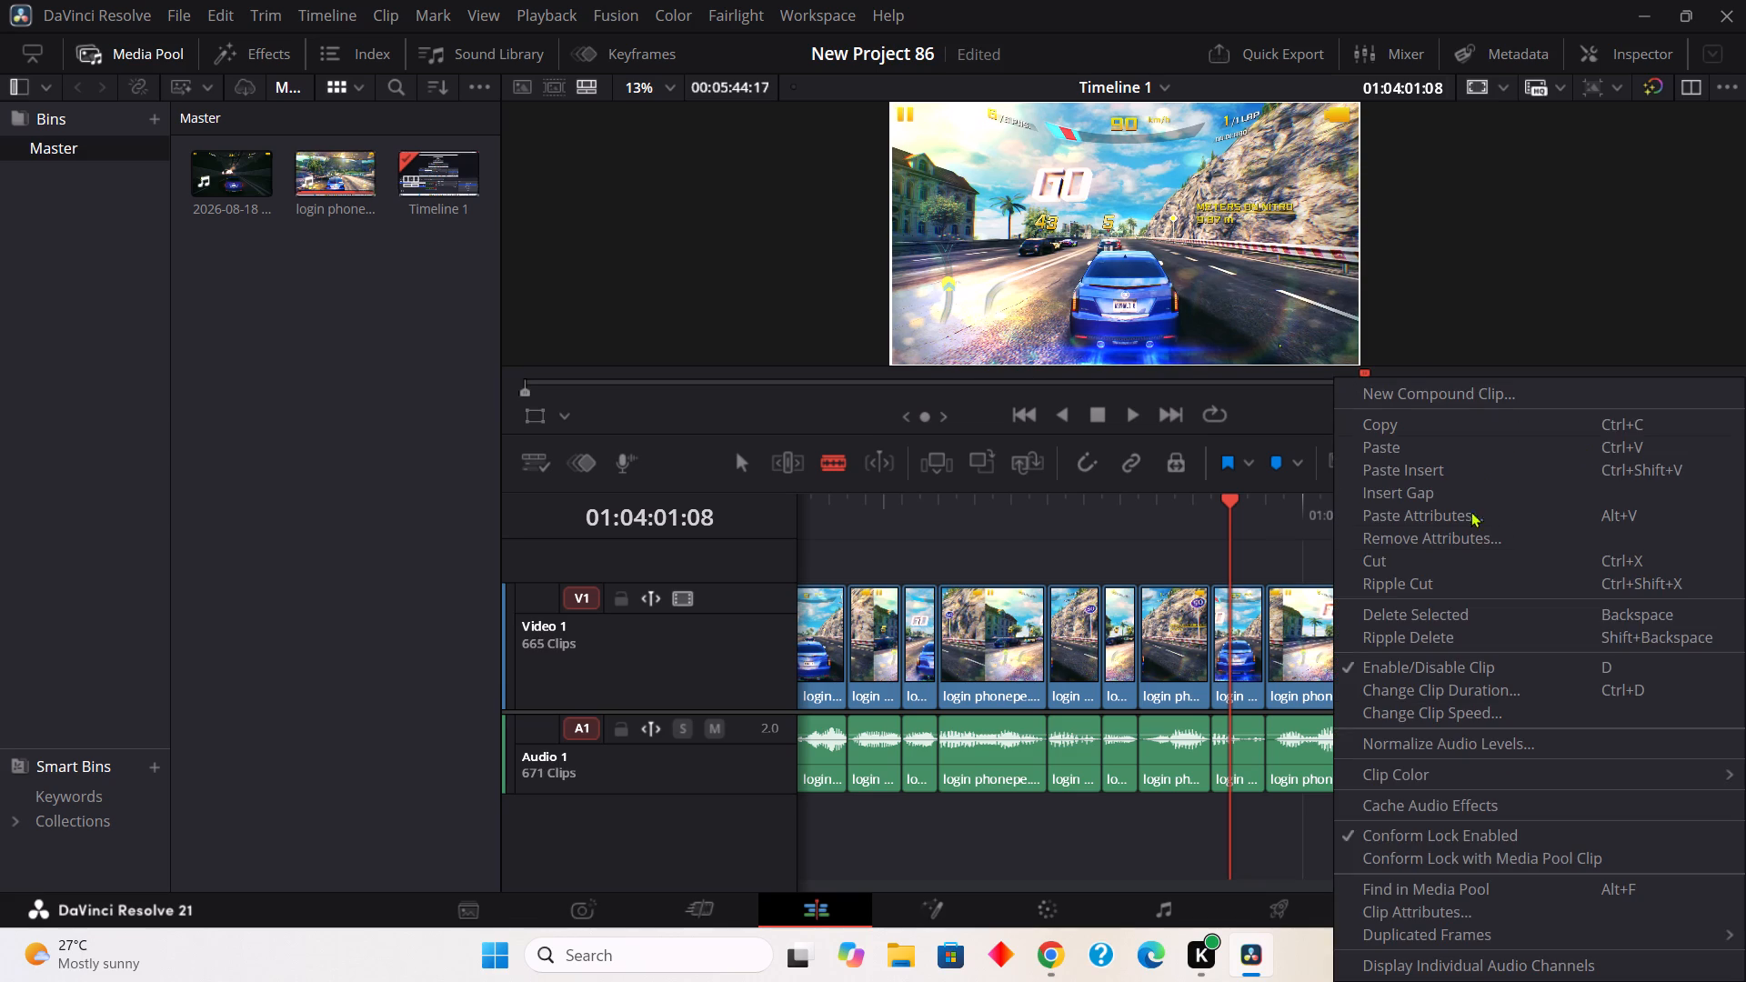
left_click(1430, 580)
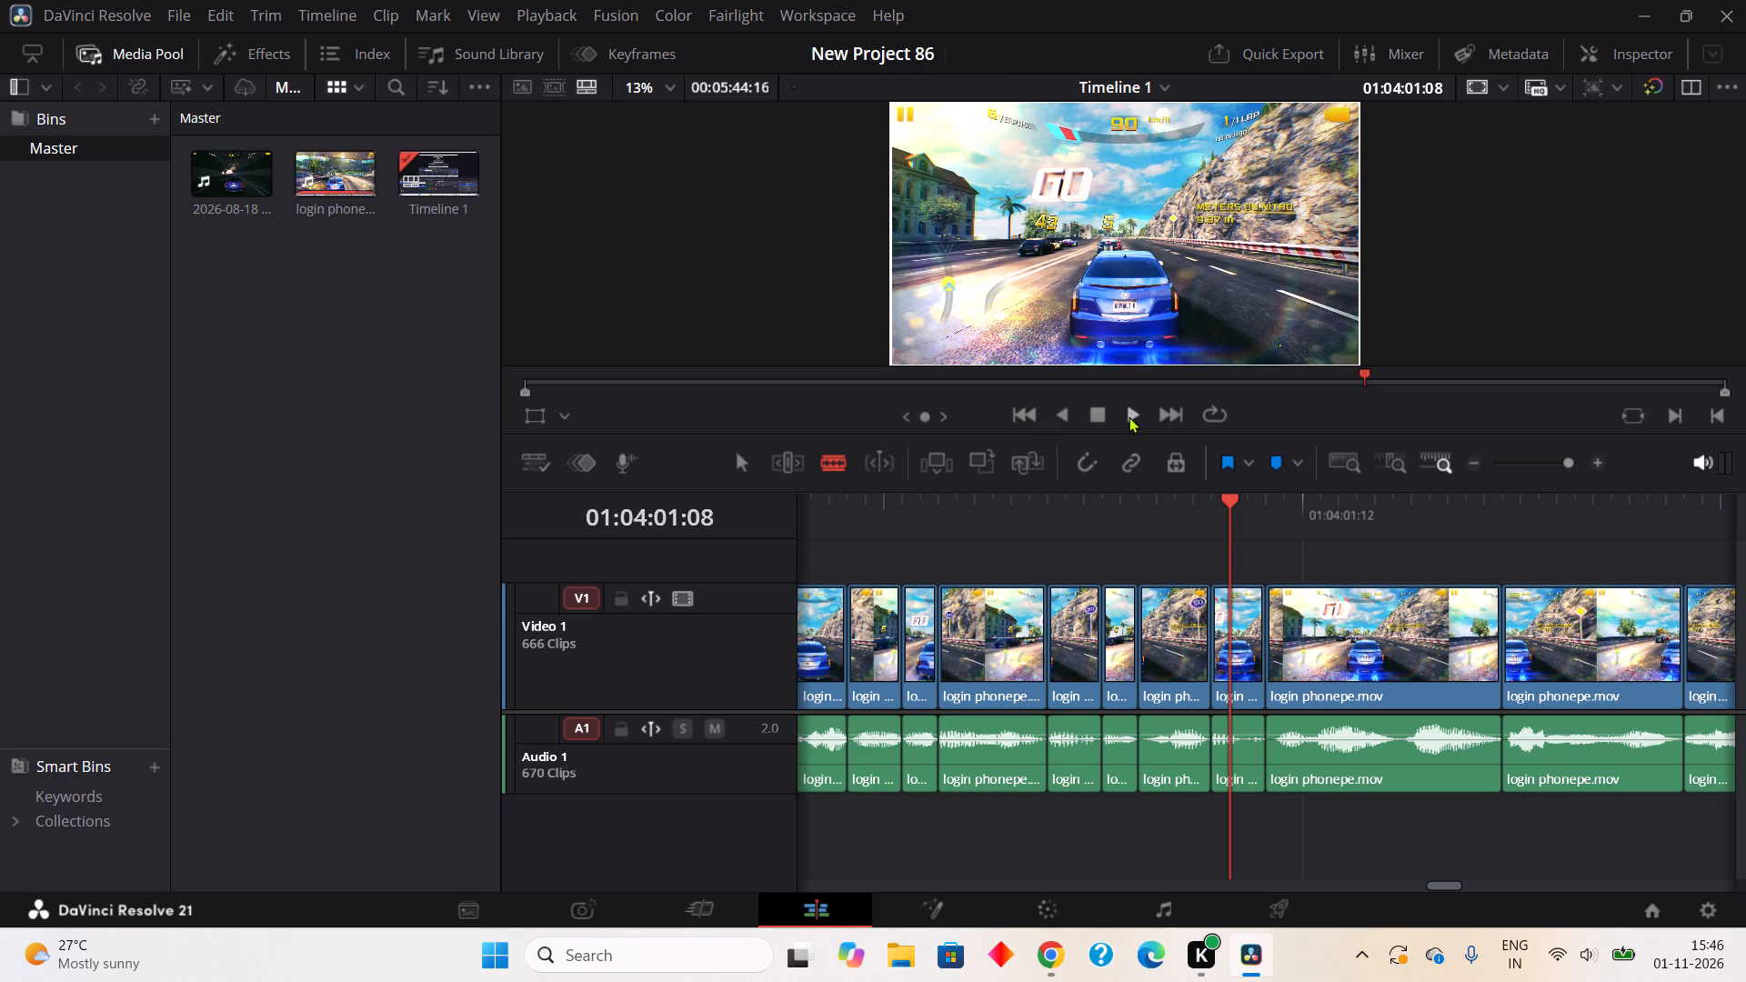
Play on past the last cut, split out the one-frame audio pause from about 01:04:02:14 to 01:04:02:15 and ripple cut it.
left_click(1129, 416)
left_click(1102, 409)
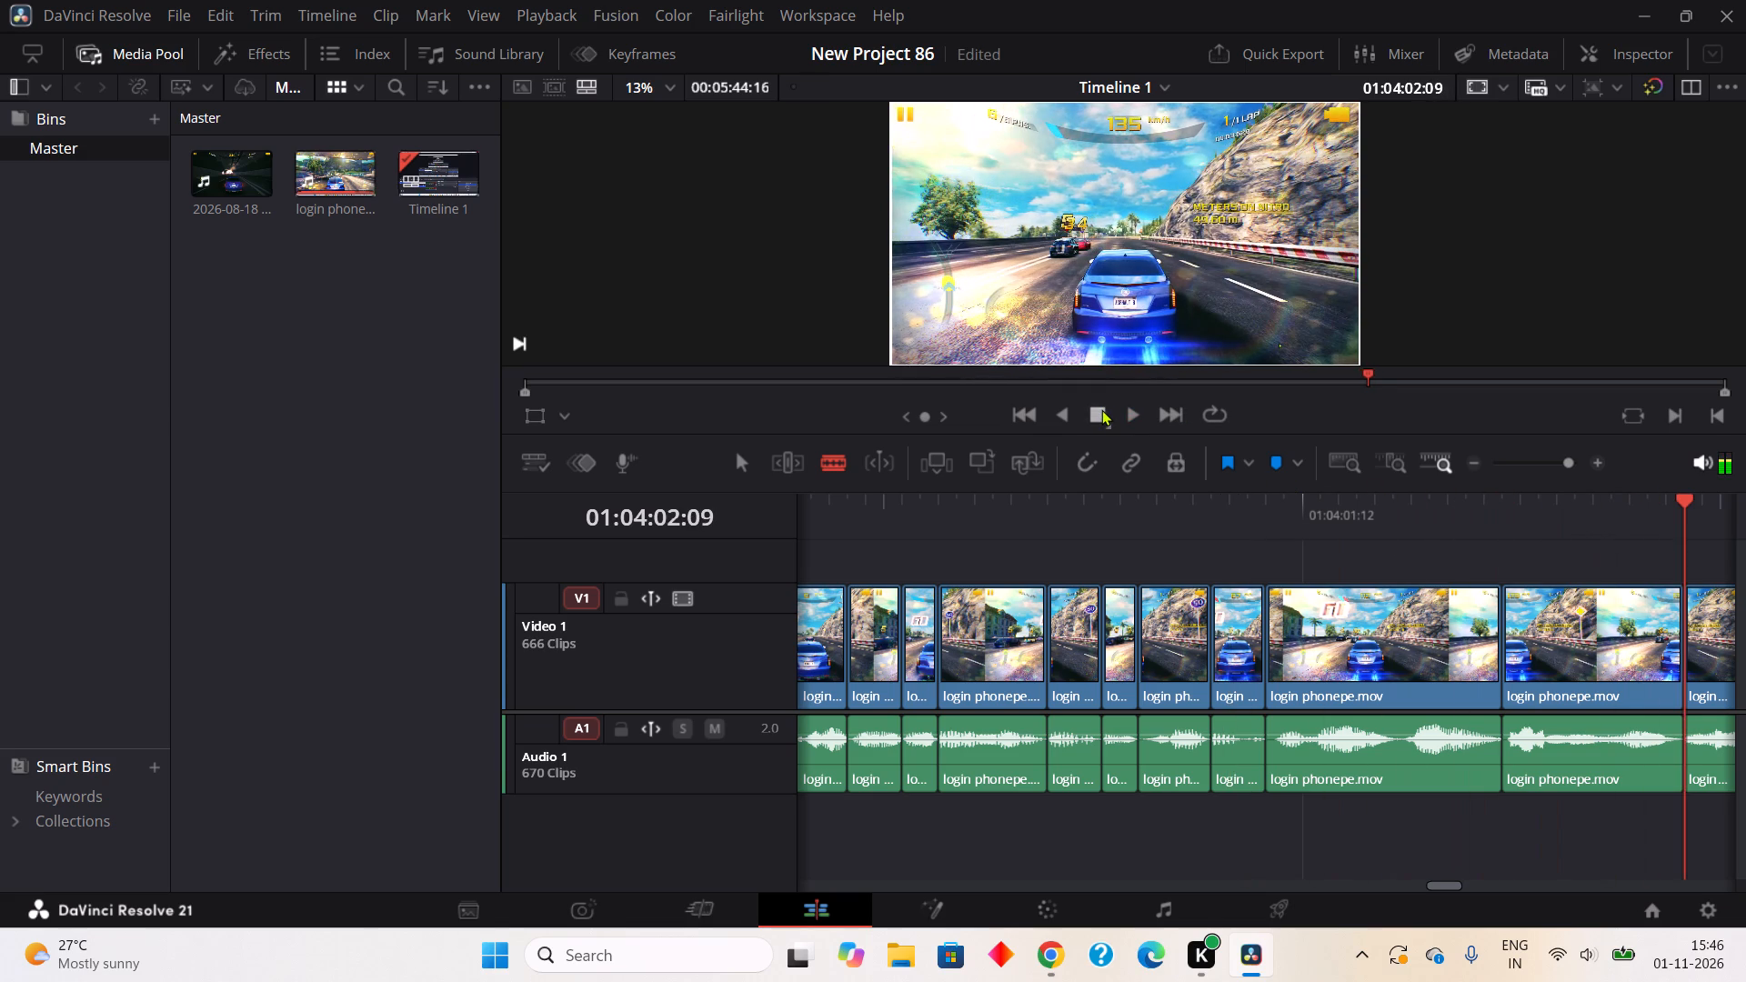
left_click(1125, 411)
left_click(1098, 412)
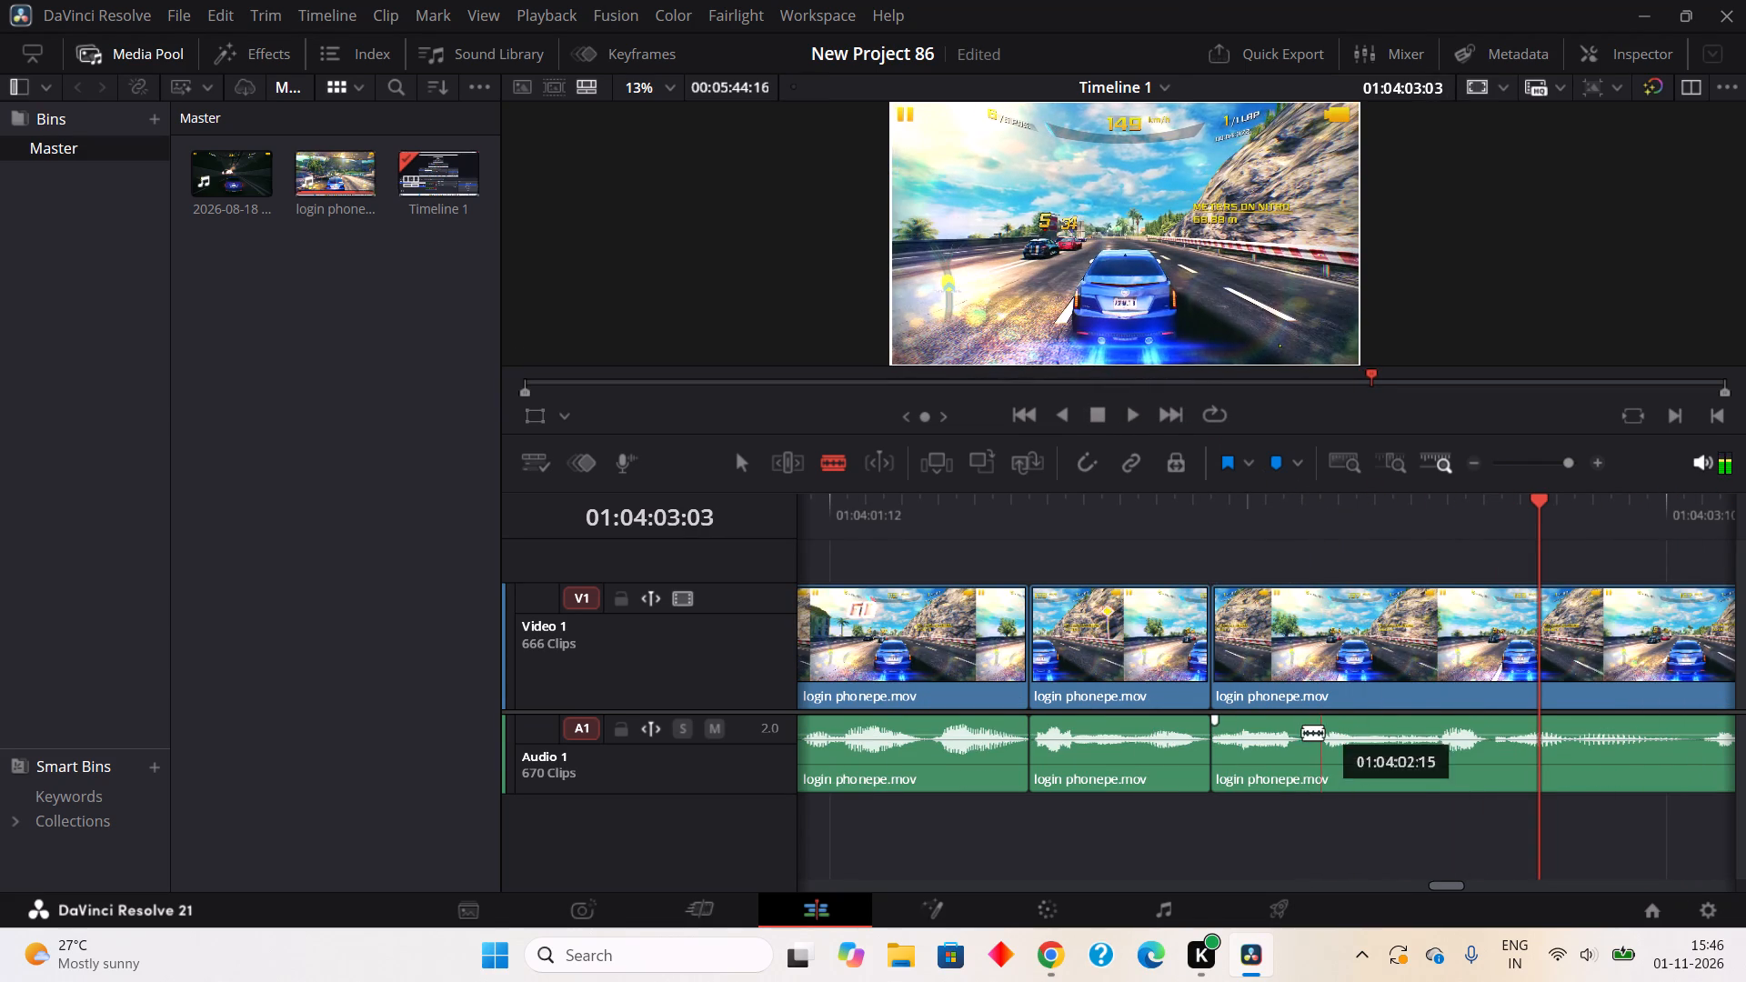
left_click(1306, 757)
left_click(1329, 756)
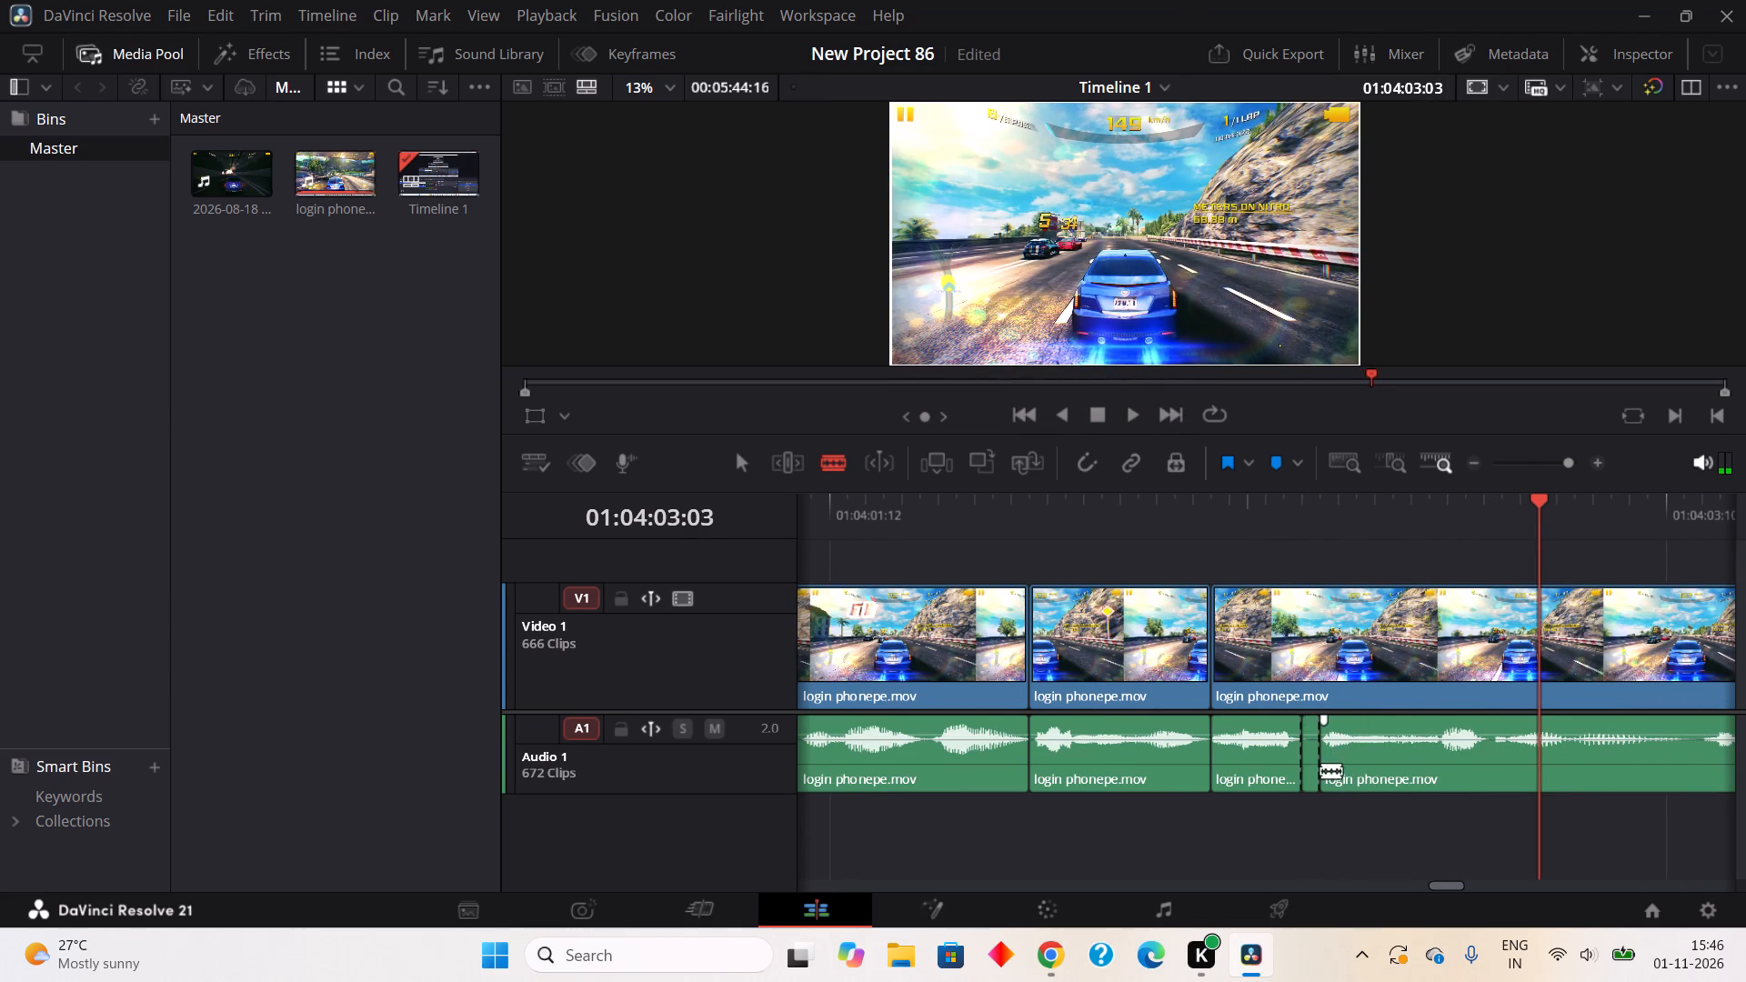
right_click(1313, 778)
left_click(1433, 369)
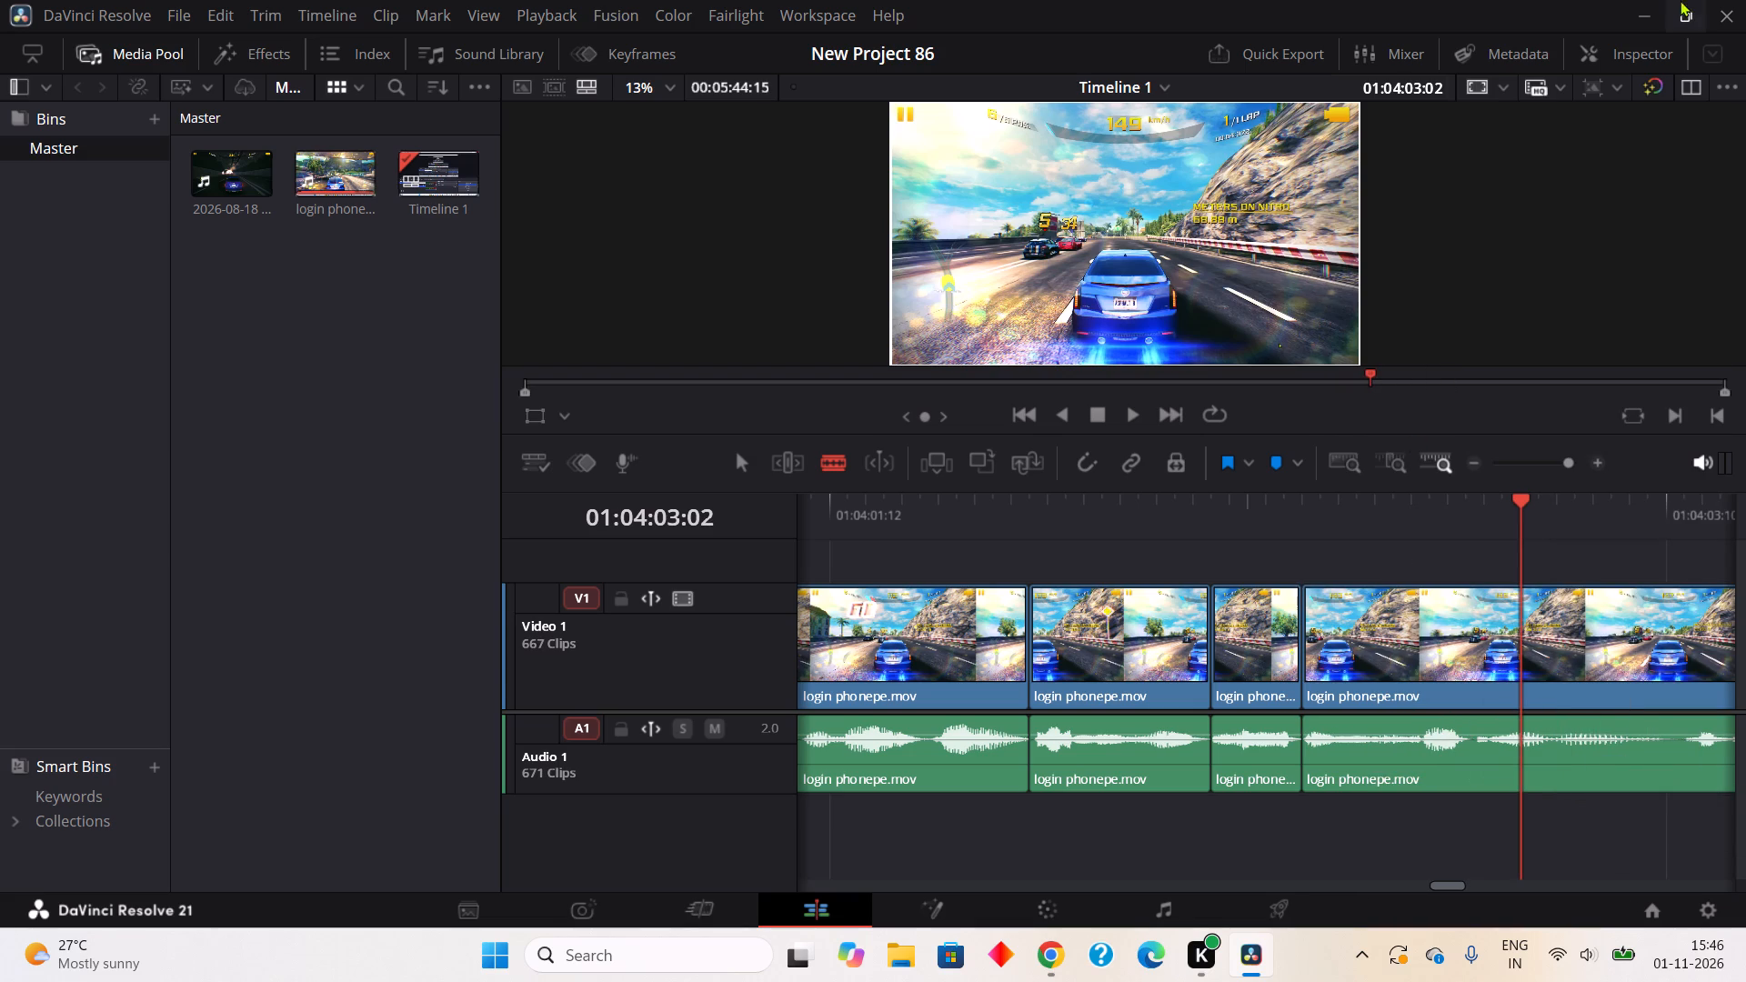
Split out the one-frame pause in the audio from about 01:04:02:23 to 01:04:03:00 and ripple cut it.
left_click(1475, 769)
left_click(1481, 767)
right_click(1469, 777)
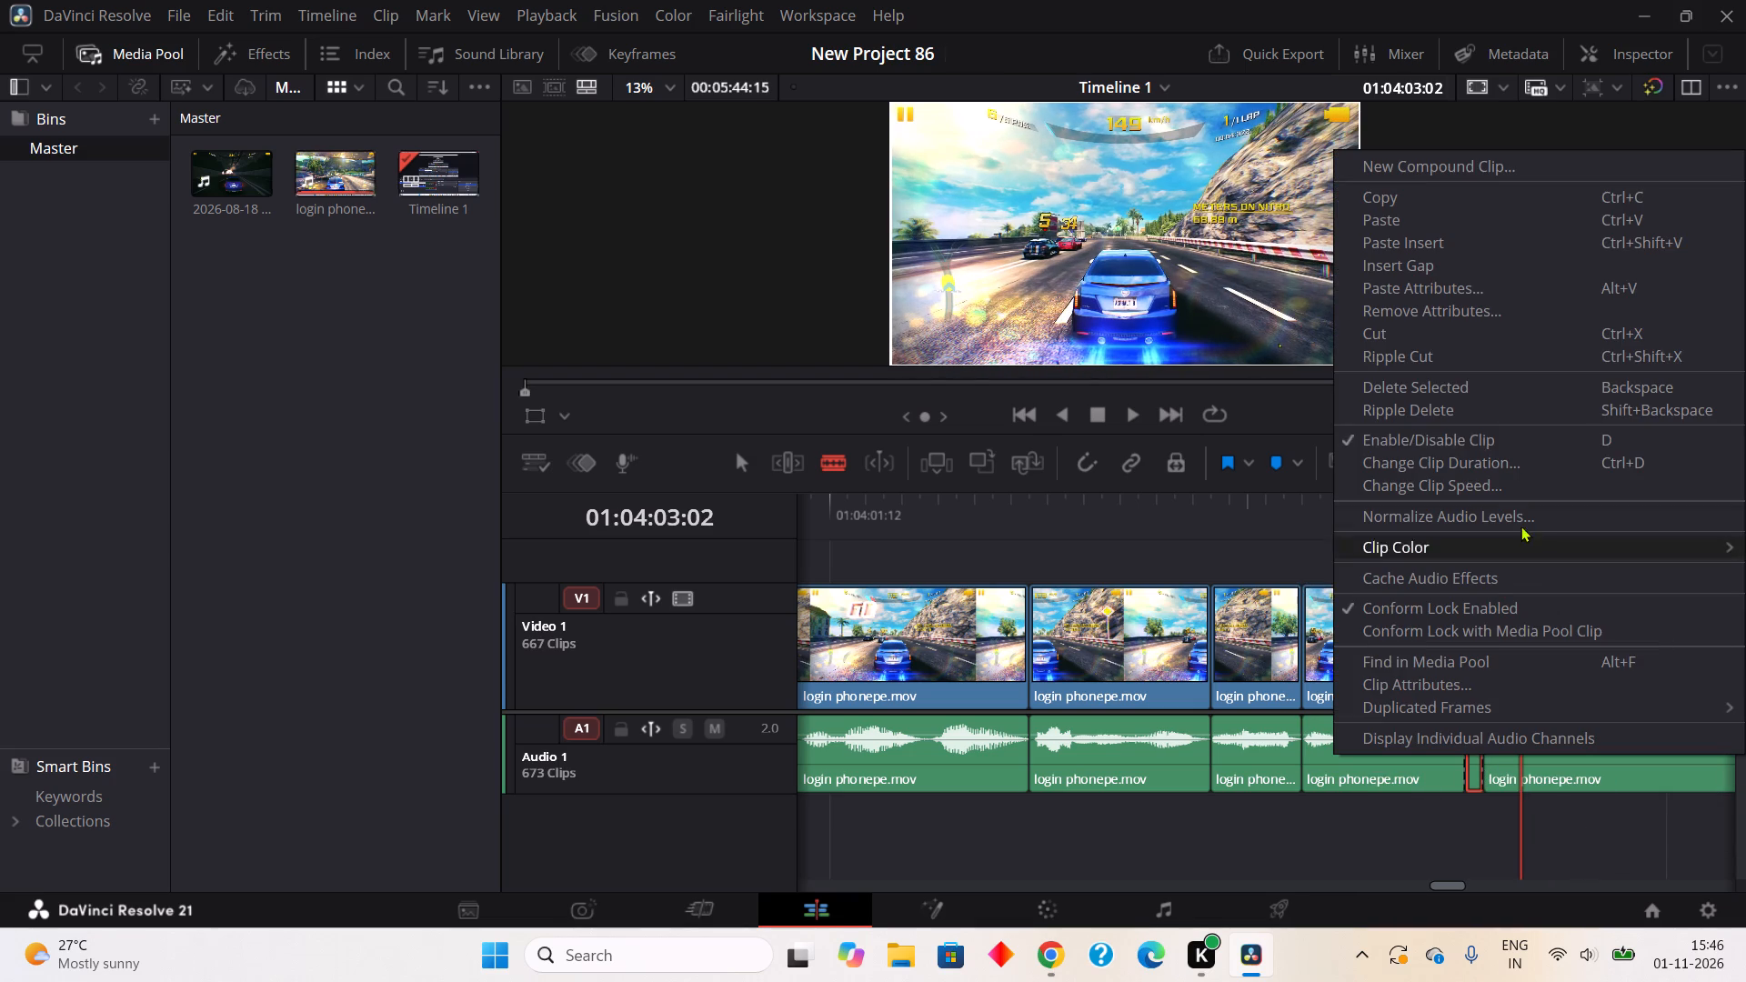
left_click(1404, 346)
Split out the one-frame pause in the audio from about 01:04:03:09 to 01:04:03:10 and ripple cut it.
left_click(1647, 770)
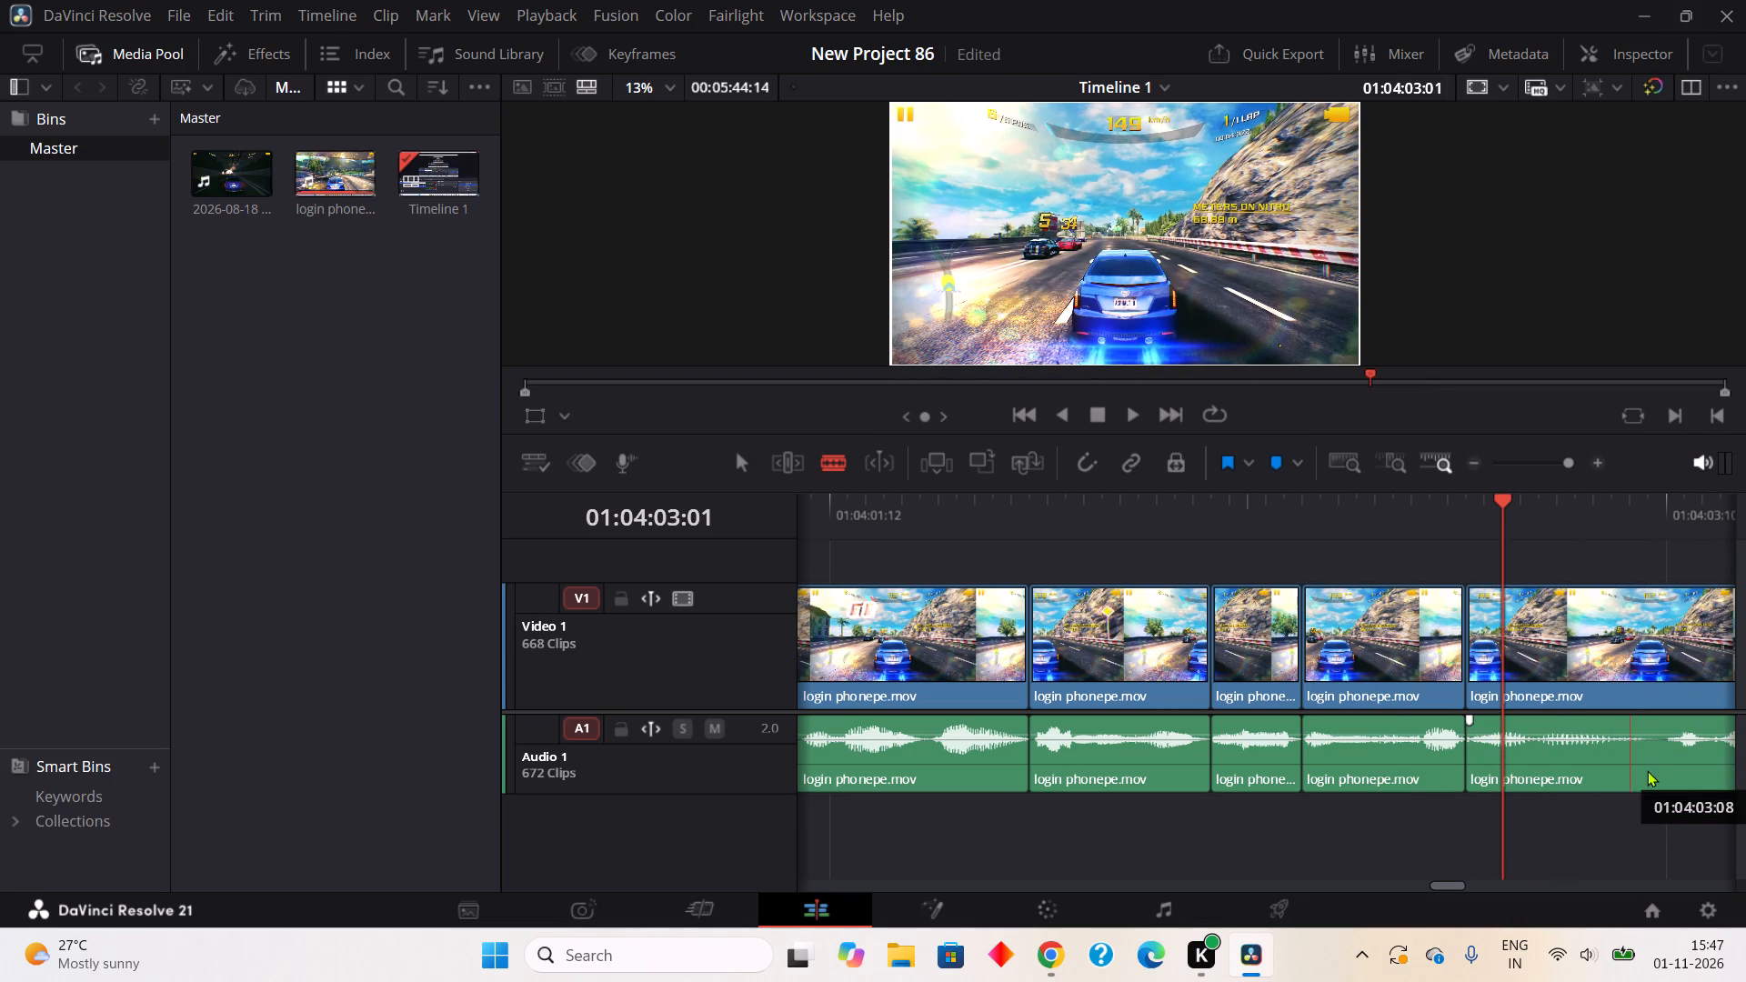
left_click(1671, 757)
right_click(1661, 771)
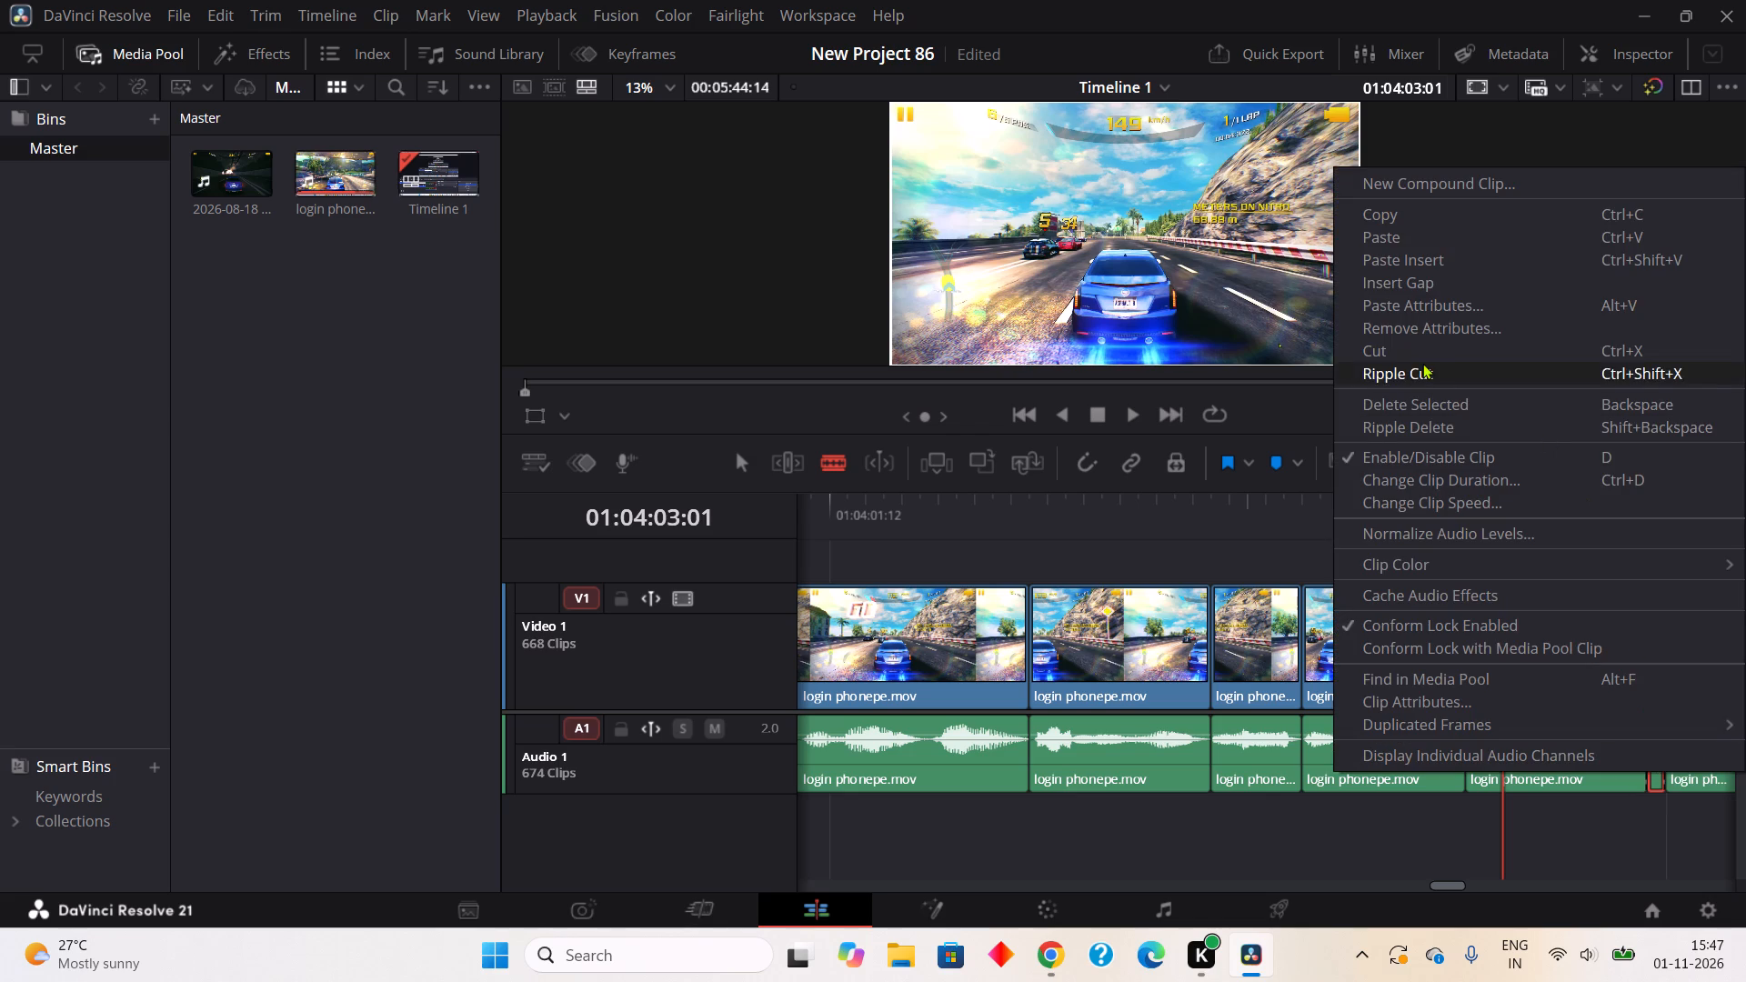
left_click(1422, 363)
Split out the one-frame pause in the audio from about 01:04:03:16 to 01:04:03:17 and ripple cut it.
left_click(1129, 410)
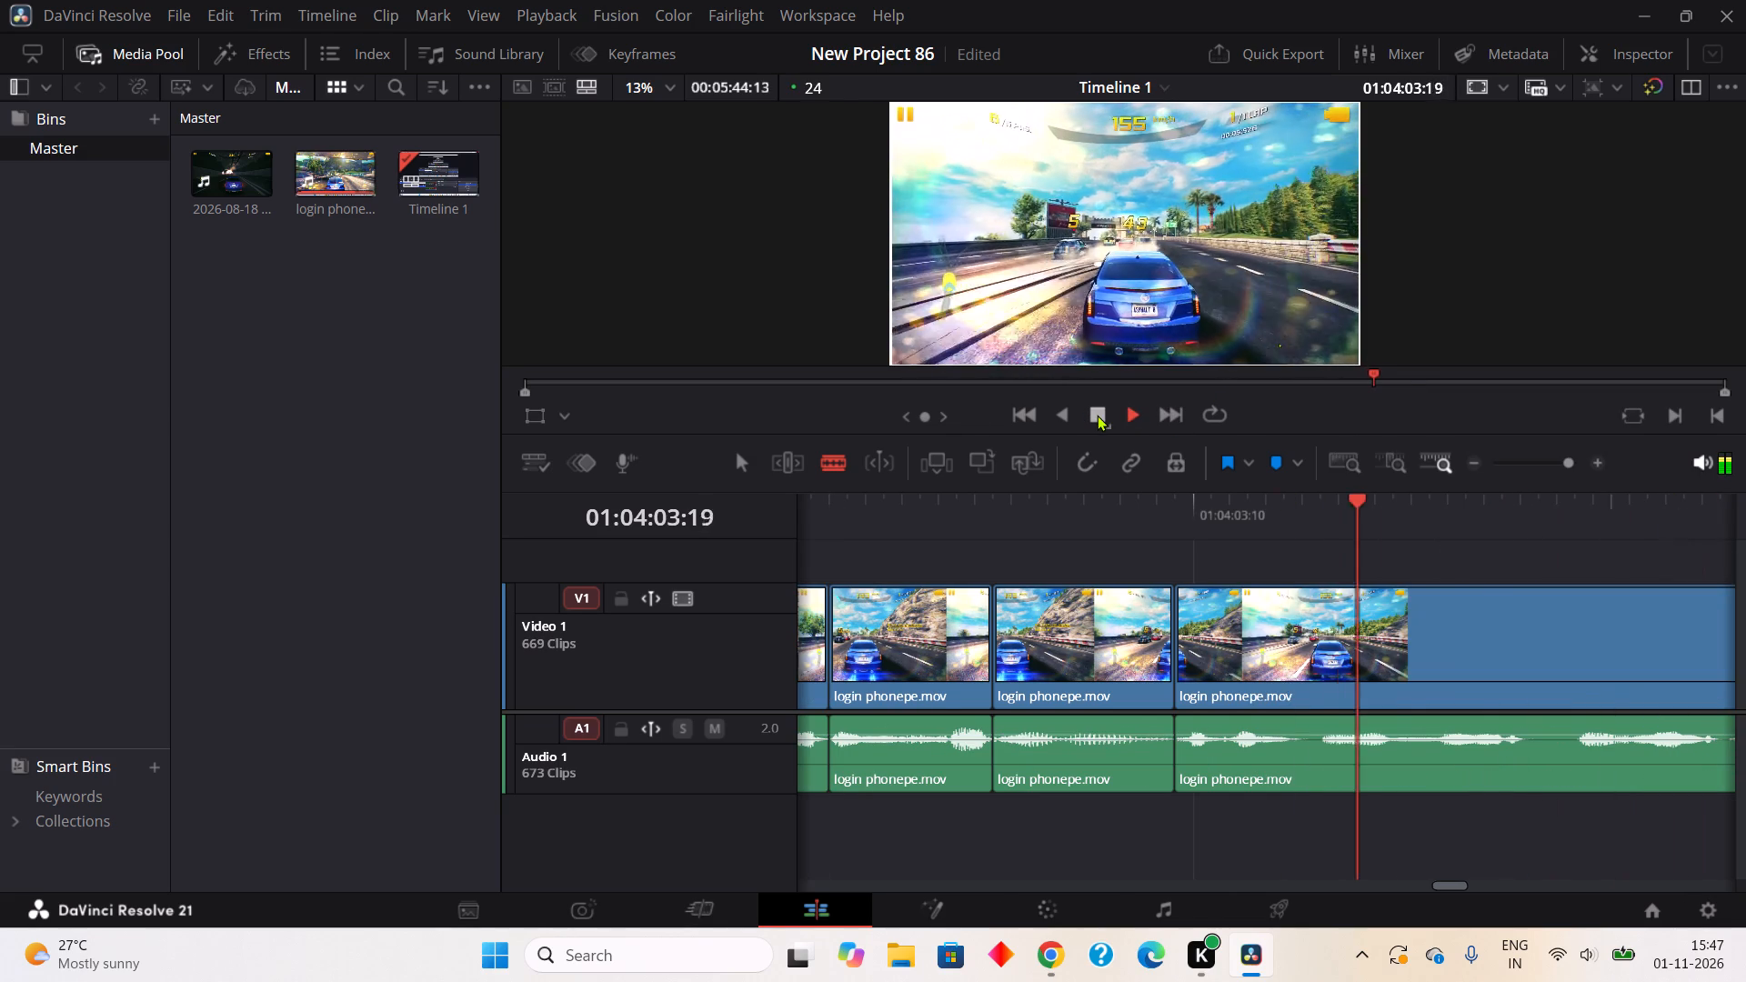
left_click(1097, 415)
left_click(1304, 771)
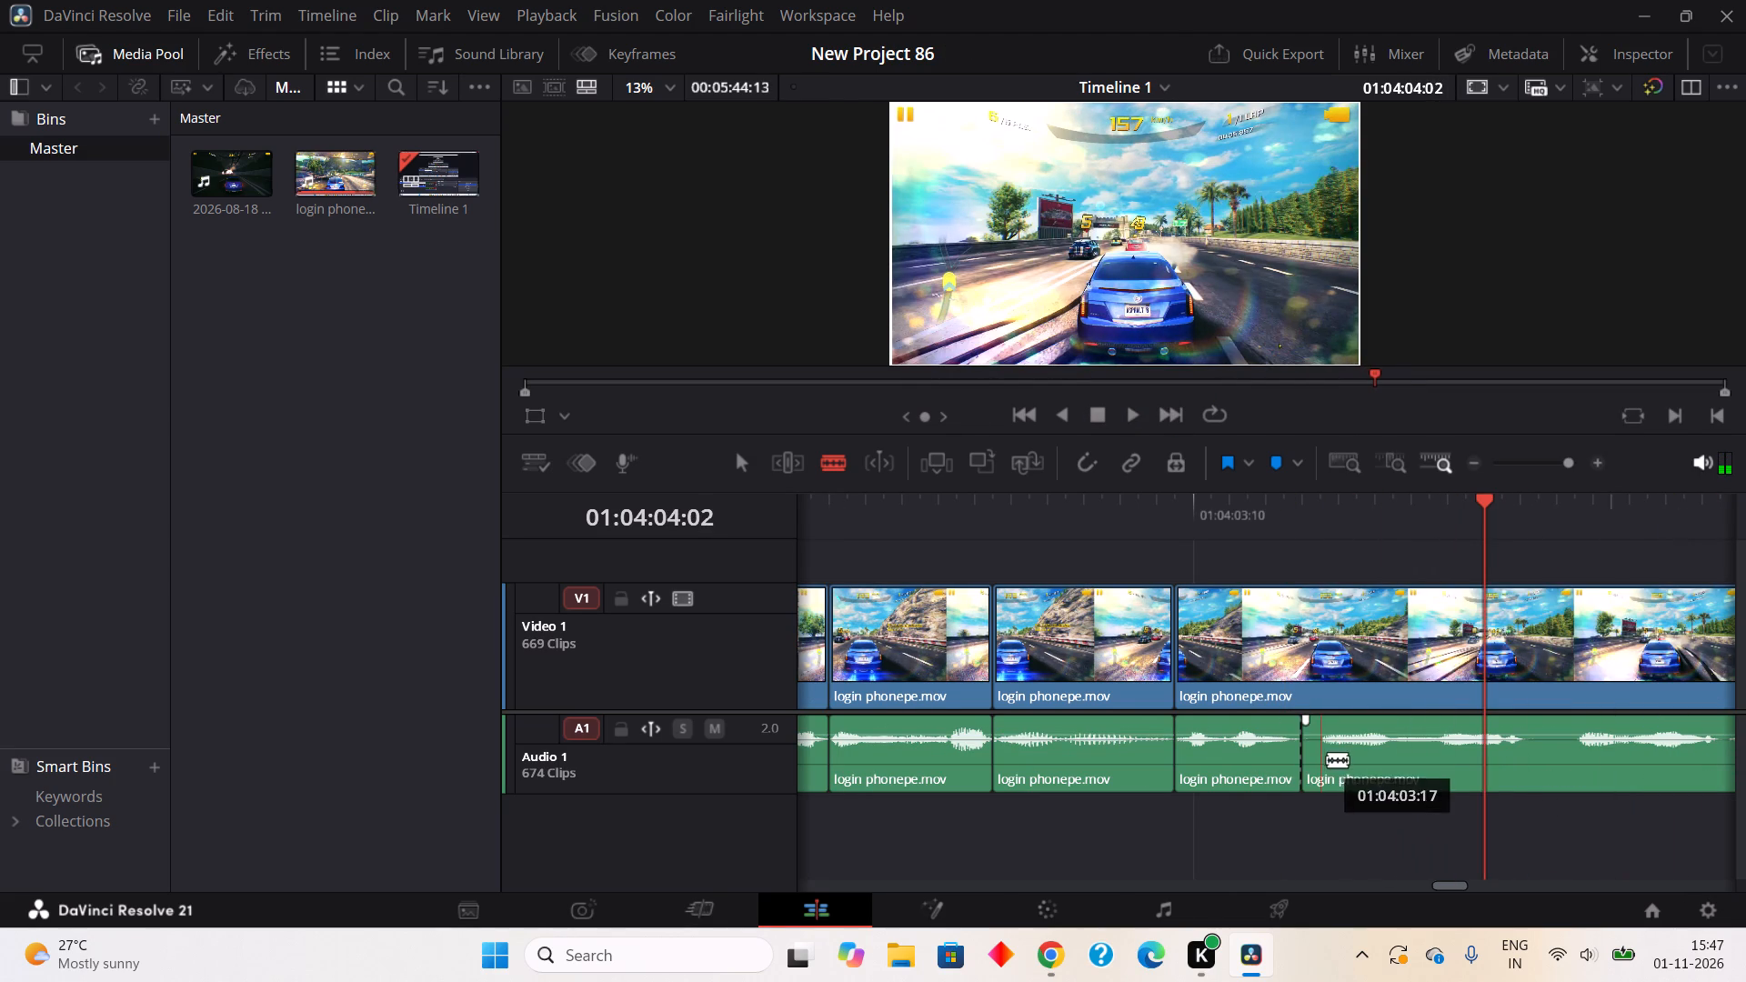
left_click(1327, 759)
right_click(1307, 773)
left_click(1398, 379)
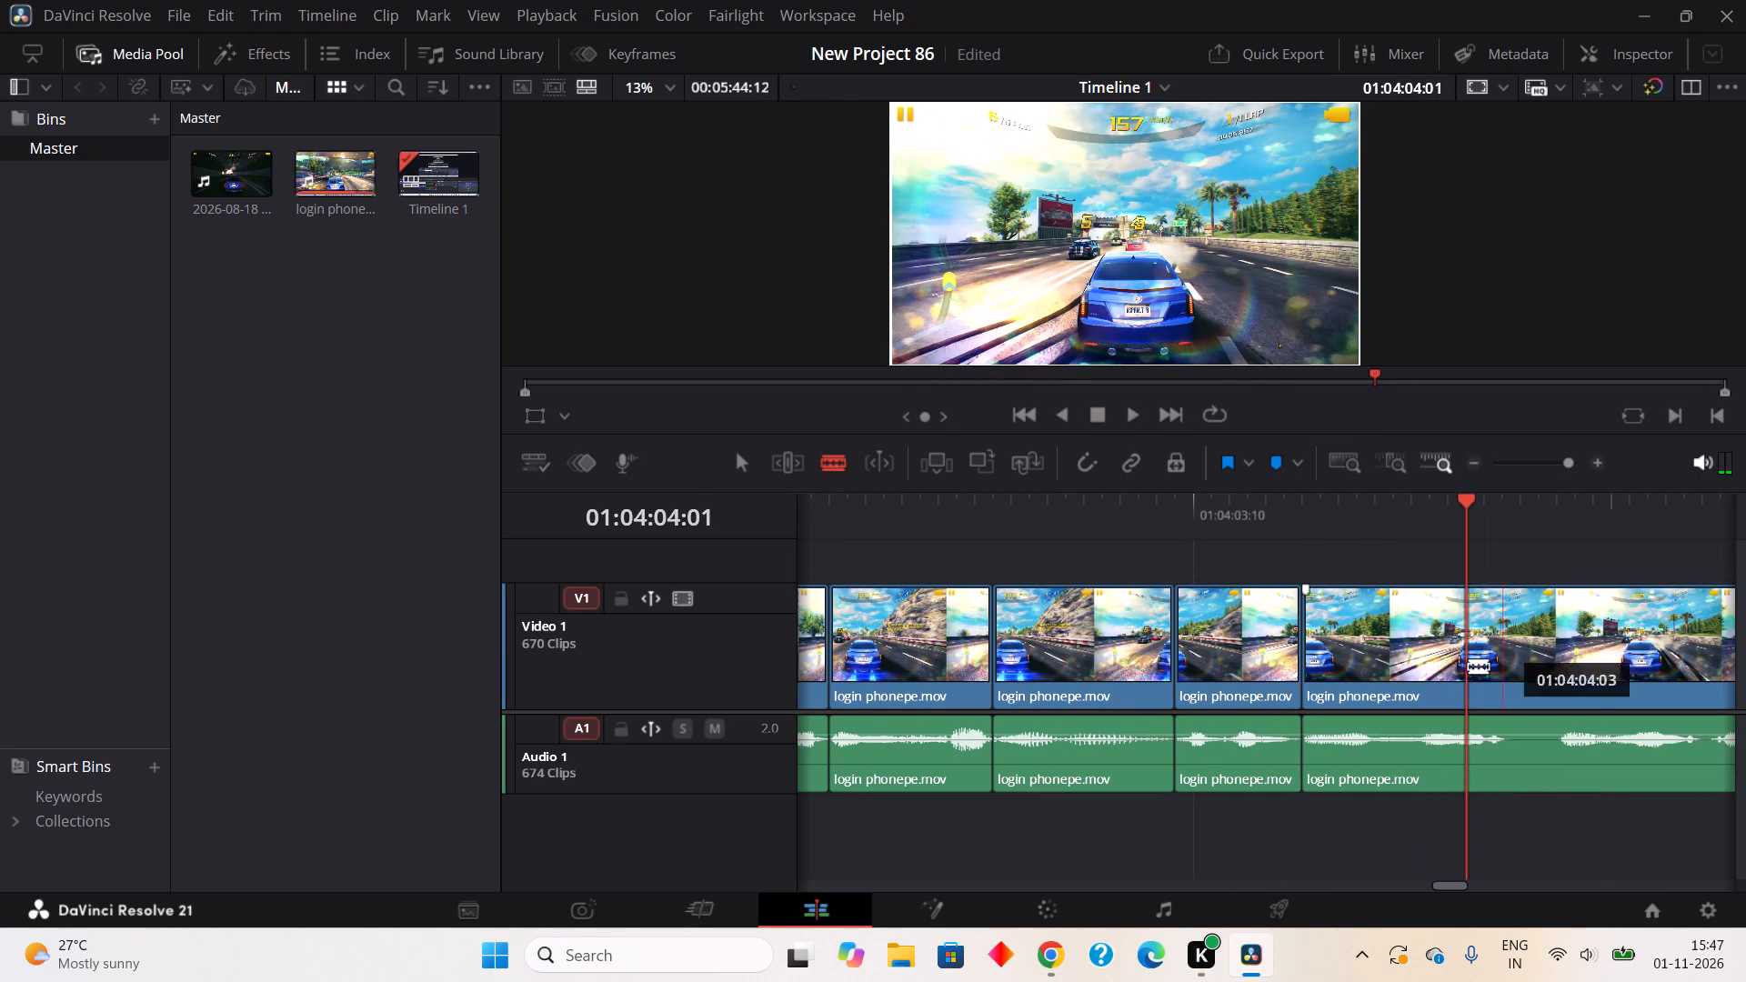
Split out the three-frame pause in the audio from about 01:04:04:03 to 01:04:04:06 and ripple cut it.
left_click(1506, 767)
left_click(1563, 775)
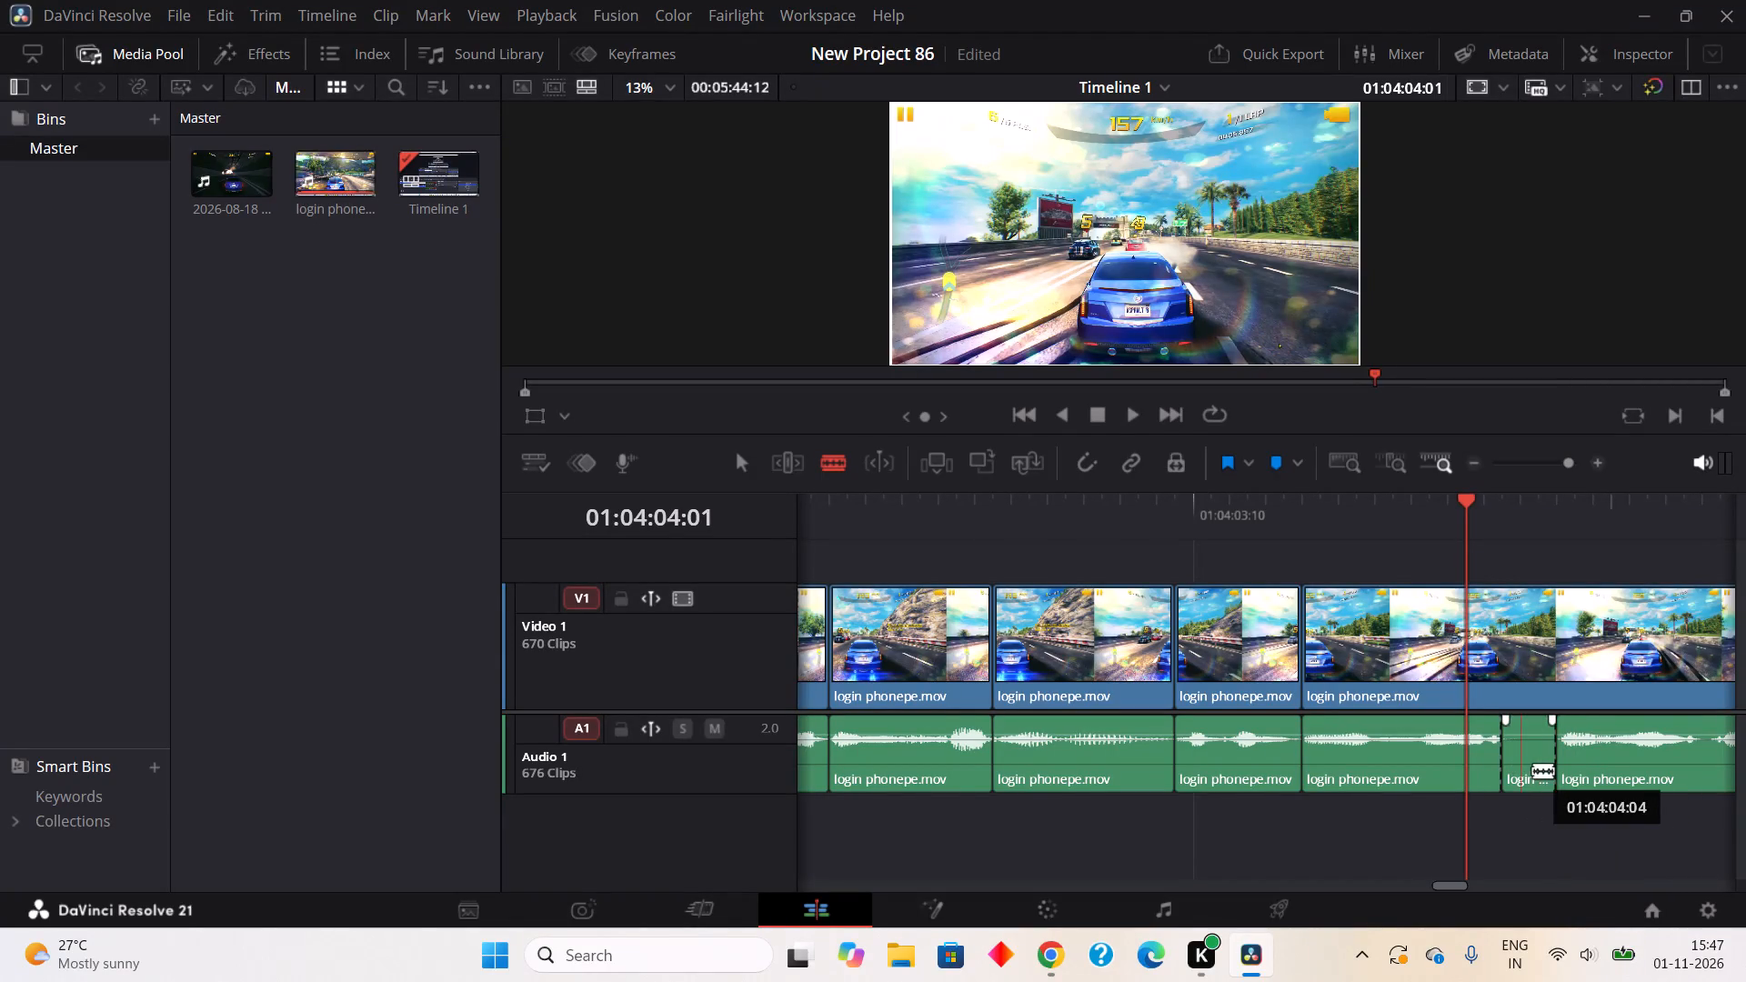
right_click(1532, 770)
left_click(1395, 365)
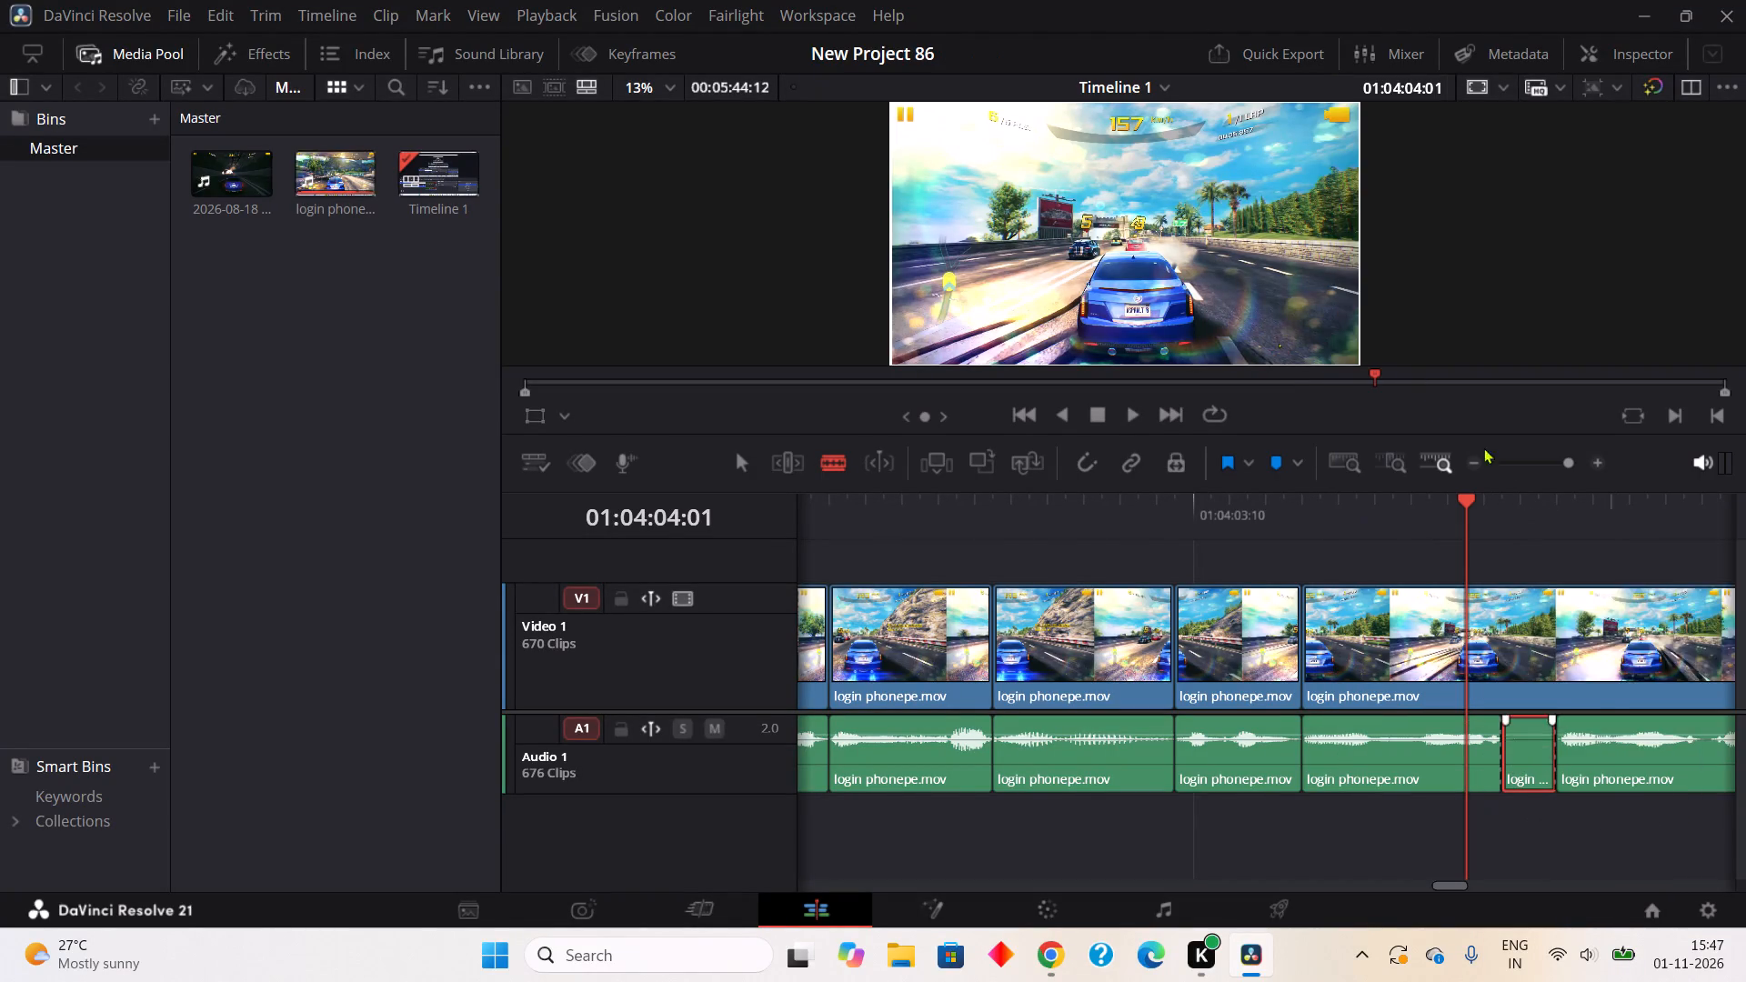
Split out the one-frame pause in the audio from about 01:04:04:11 to 01:04:04:12 and ripple cut it.
left_click(1655, 783)
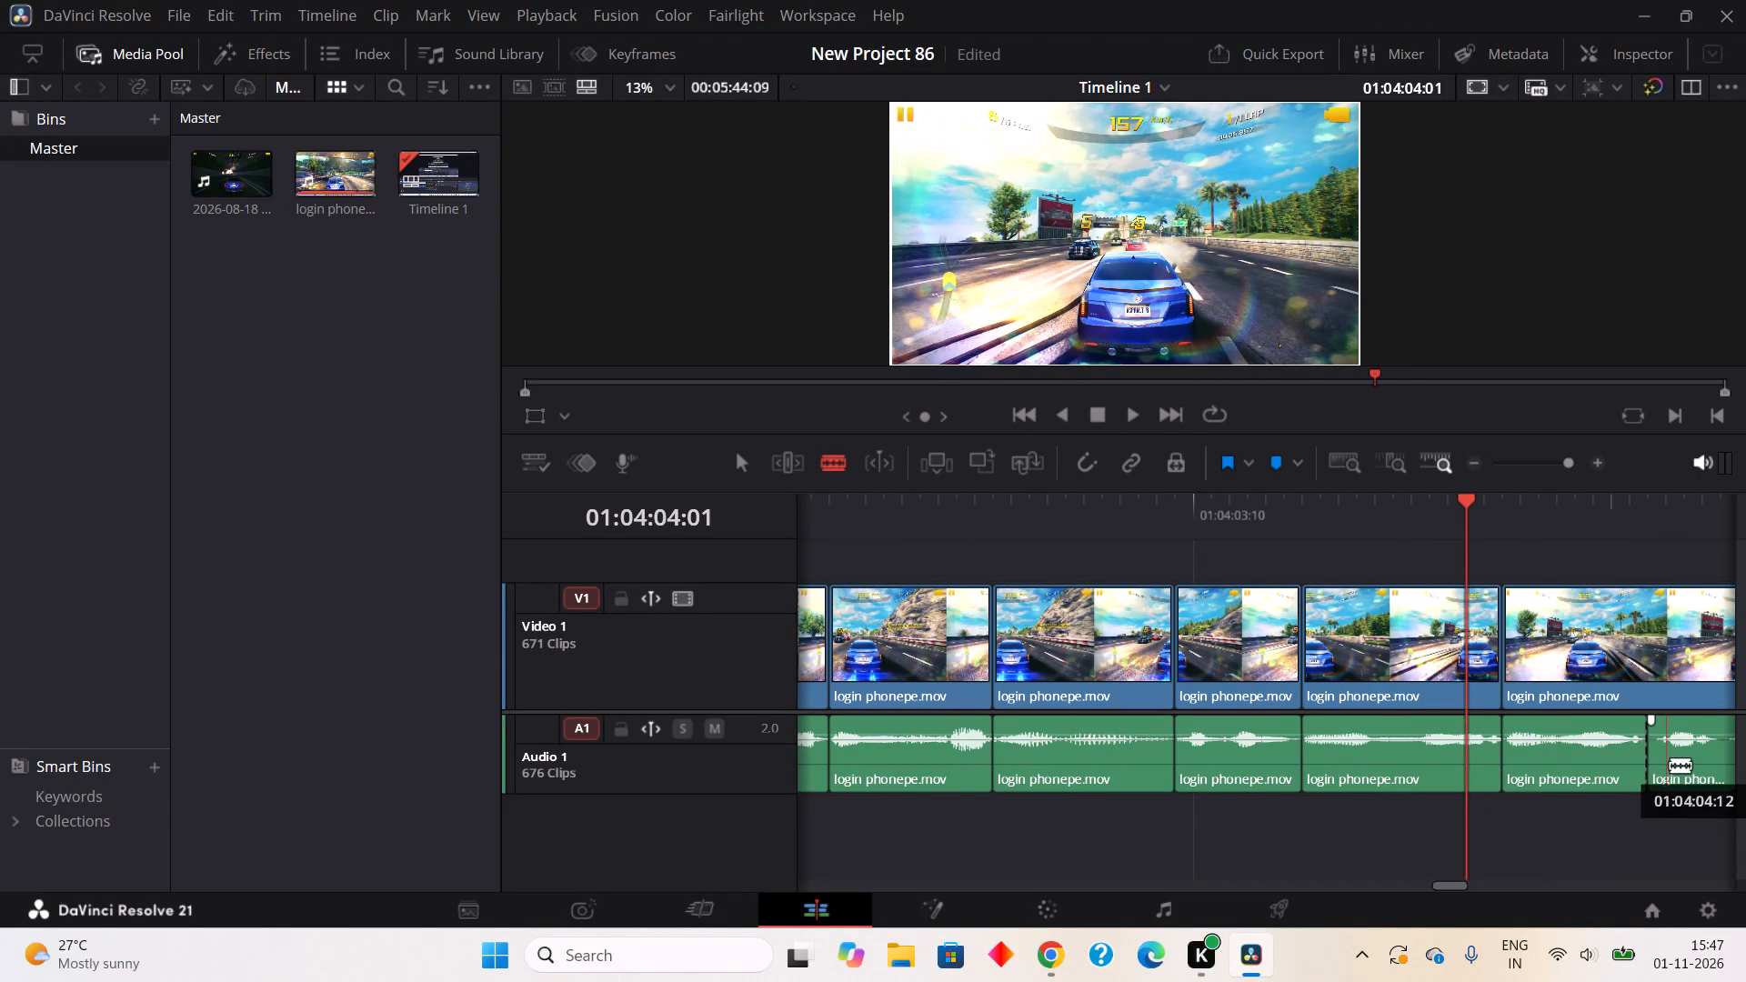
left_click(1670, 765)
right_click(1663, 767)
left_click(1397, 368)
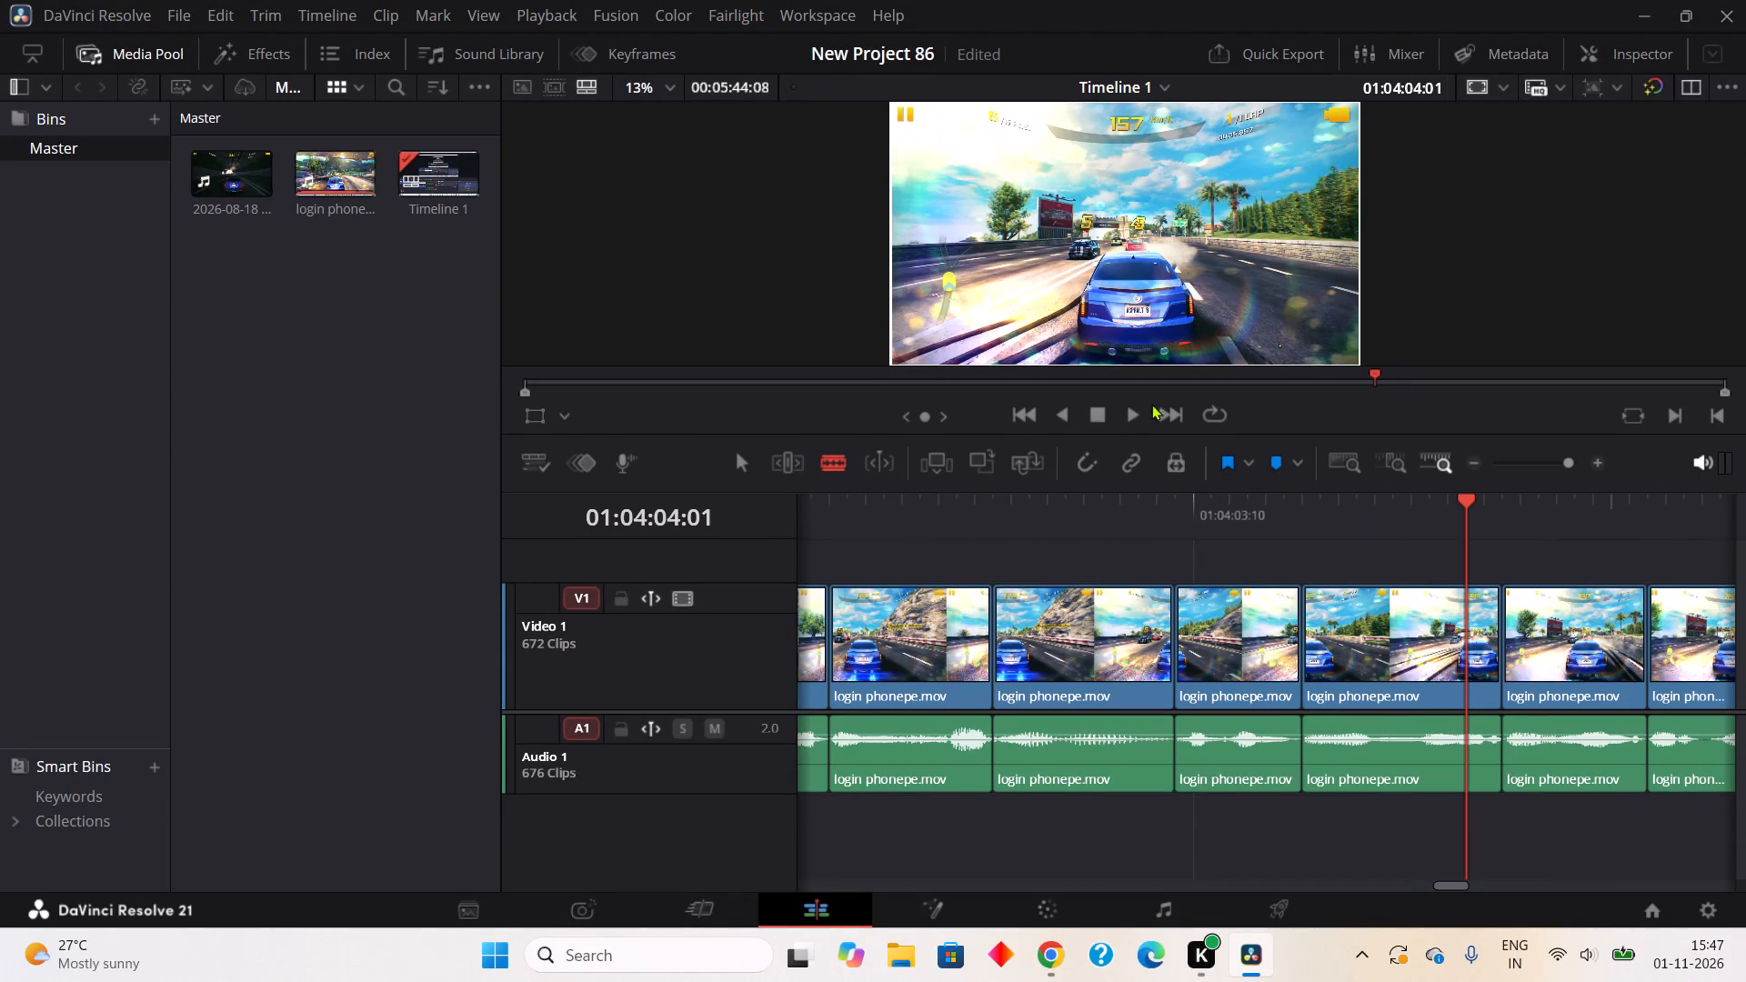
Split out the one-frame pause in the audio from about 01:04:04:14 to 01:04:04:15 and ripple cut it.
left_click(1704, 764)
left_click(1718, 767)
right_click(1715, 767)
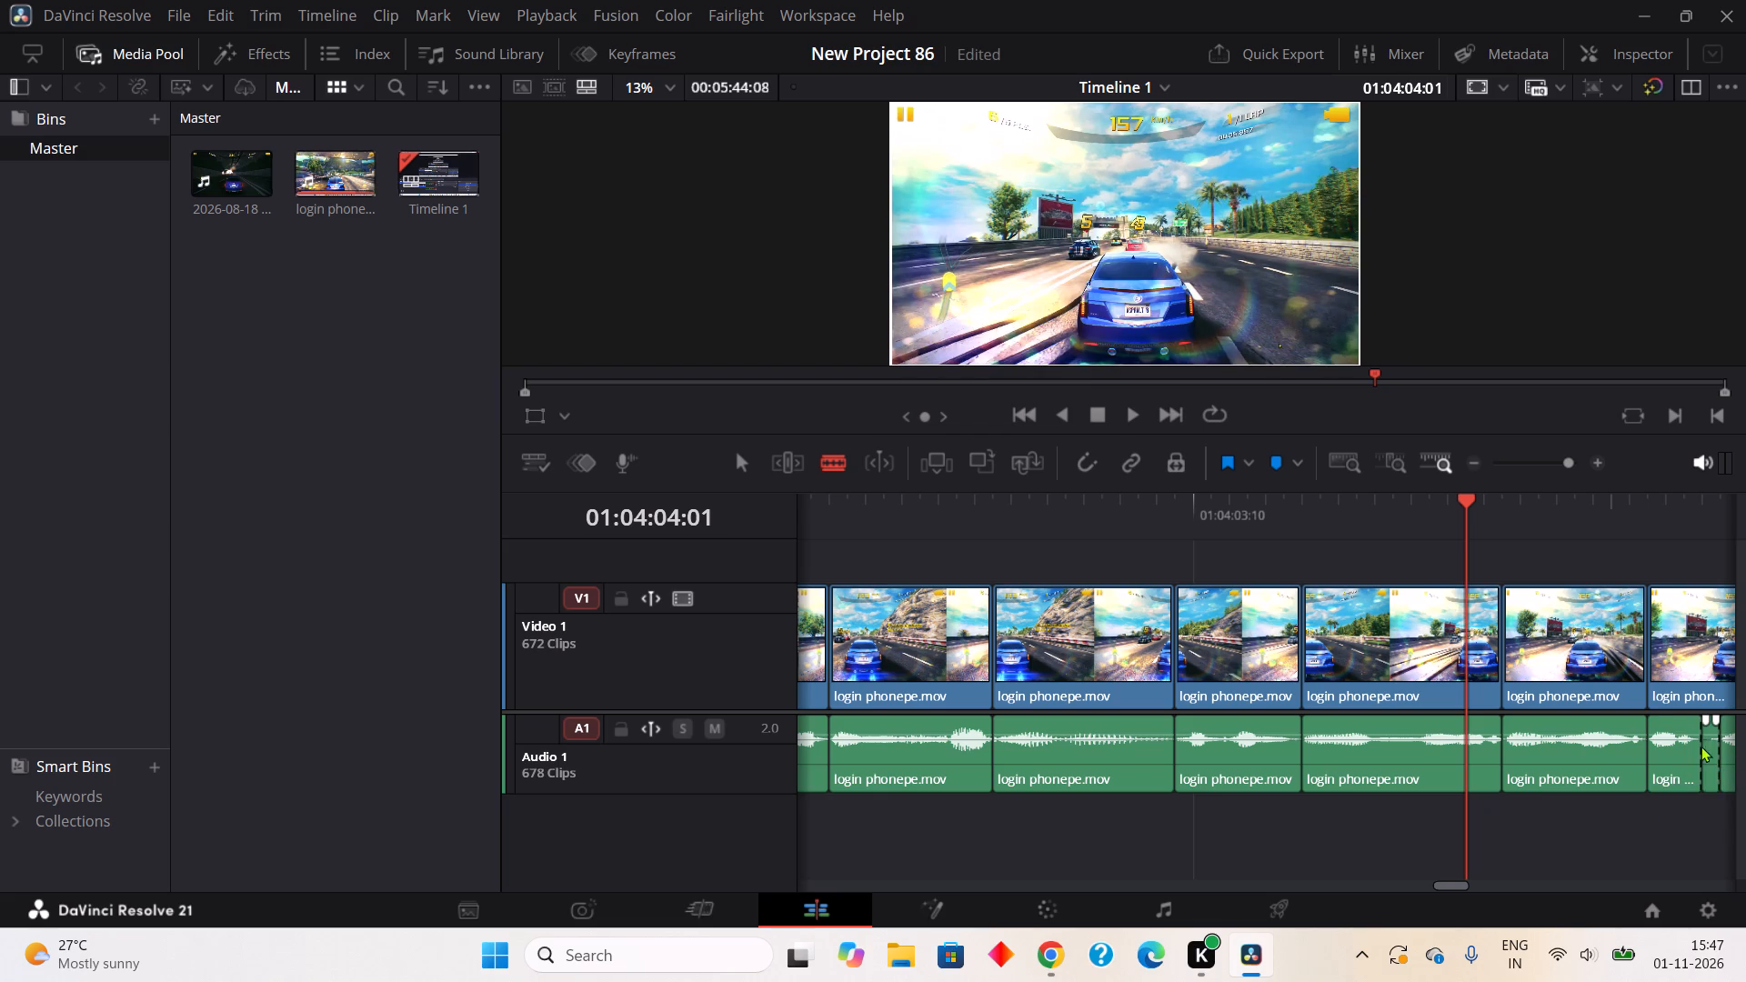
left_click(1460, 362)
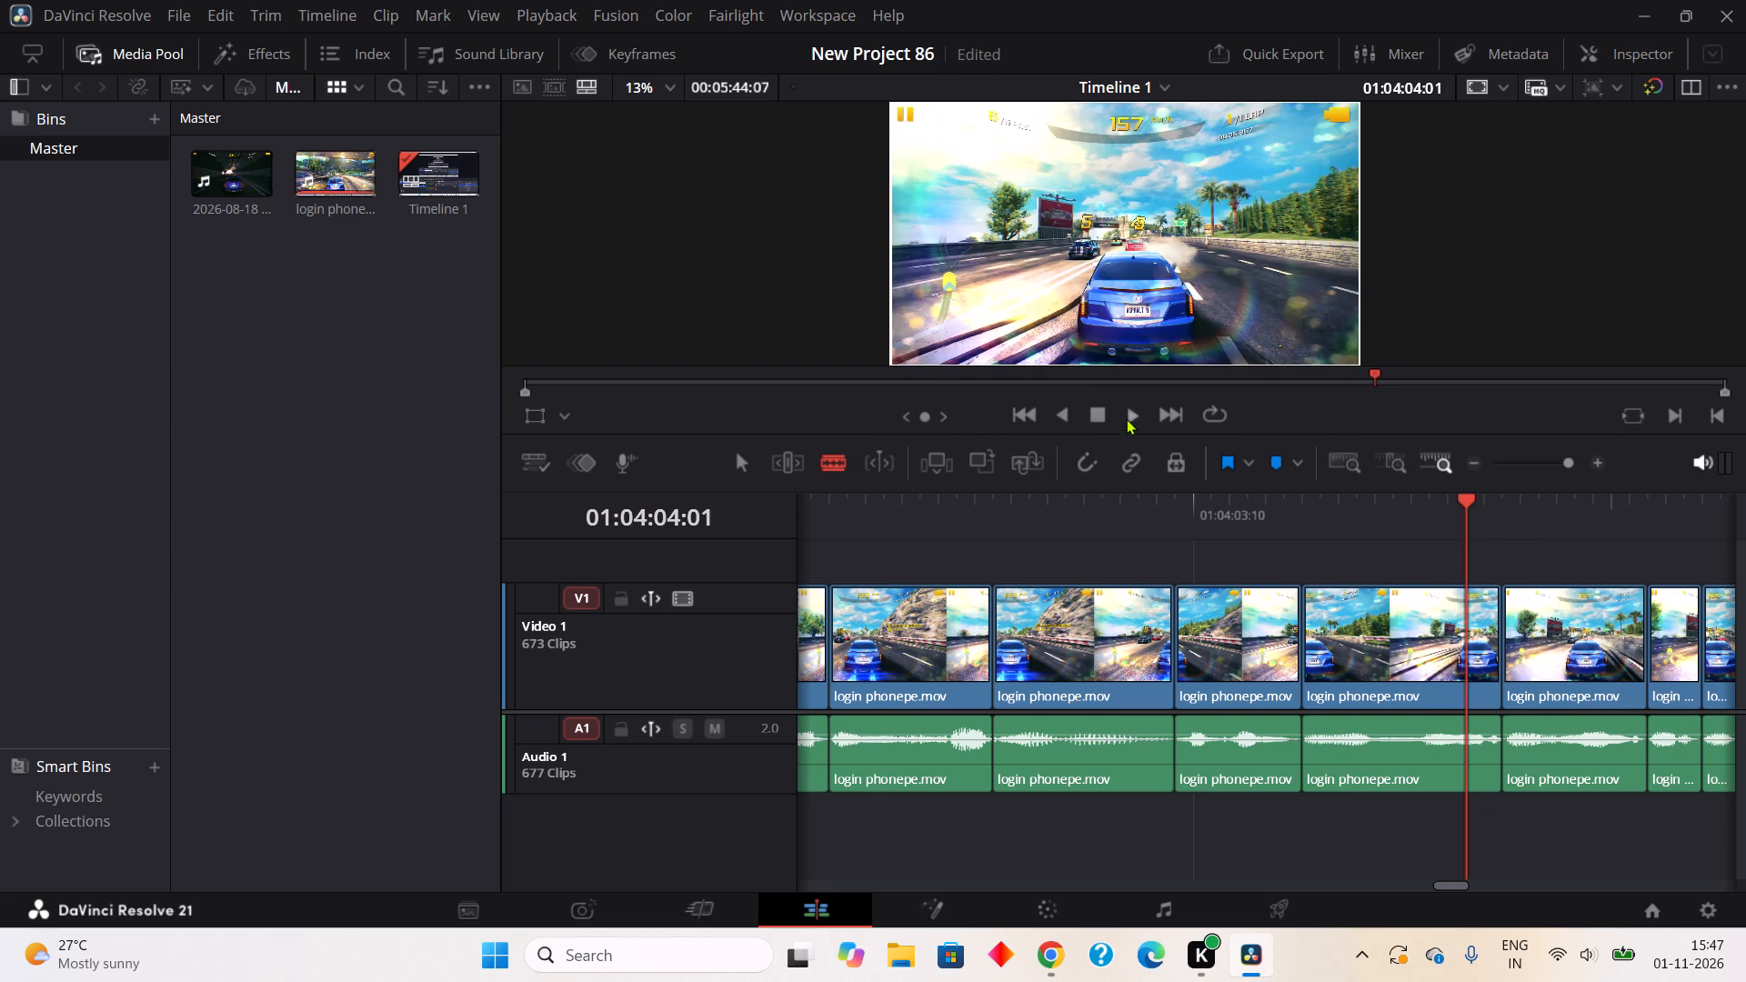
Split out the one-frame pause in the audio from about 01:04:04:16 to 01:04:04:17 and ripple cut it.
left_click(1126, 418)
left_click(1094, 414)
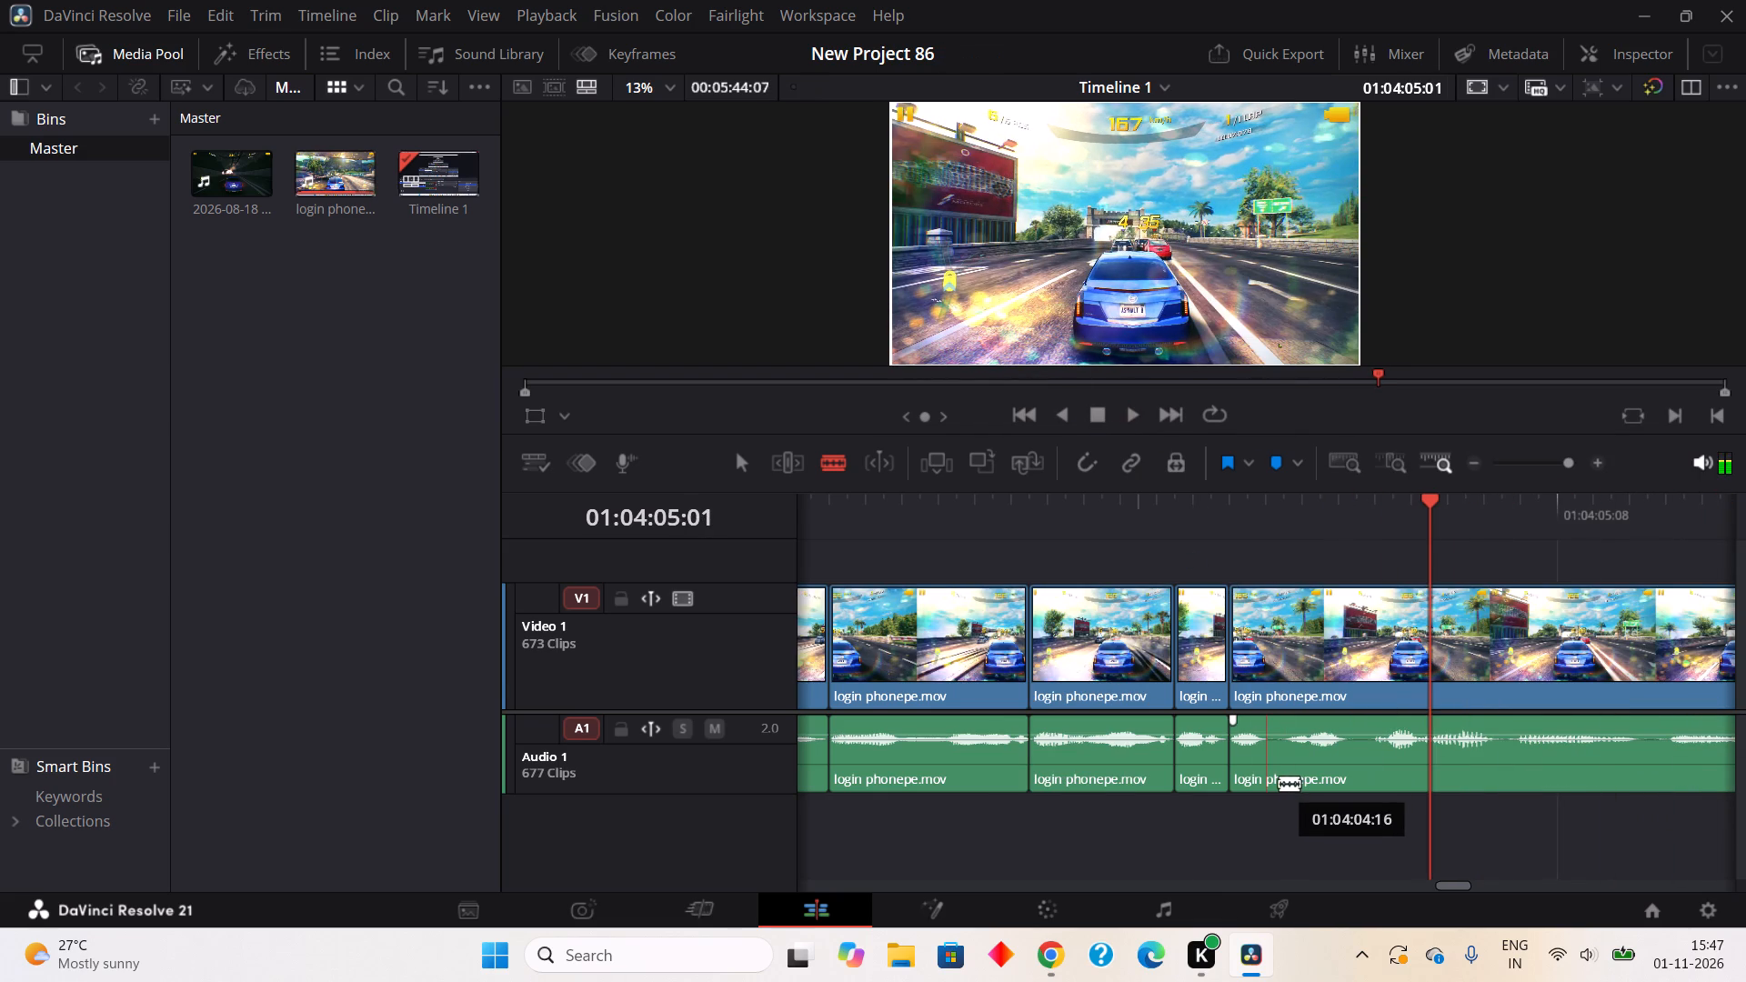
left_click(1279, 783)
left_click(1294, 757)
right_click(1279, 771)
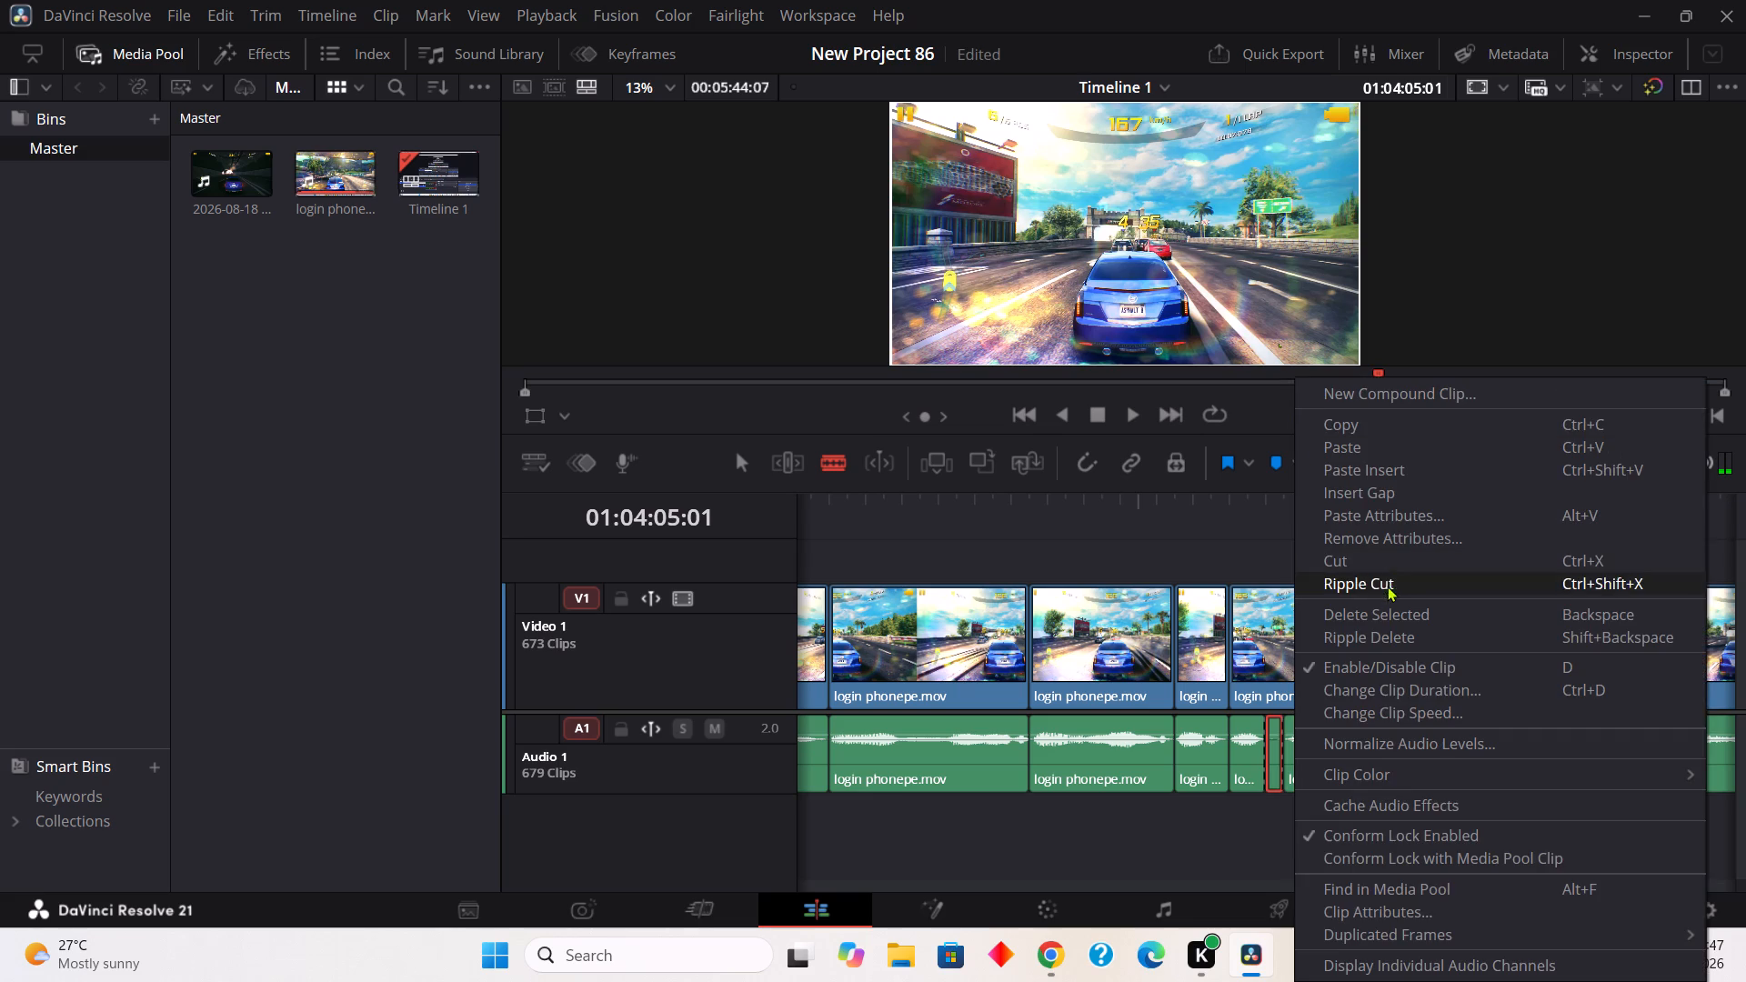
left_click(1389, 586)
Split out the two-frame pause in the audio from about 01:04:04:19 to 01:04:04:21 and ripple cut it.
left_click(1335, 744)
left_click(1367, 765)
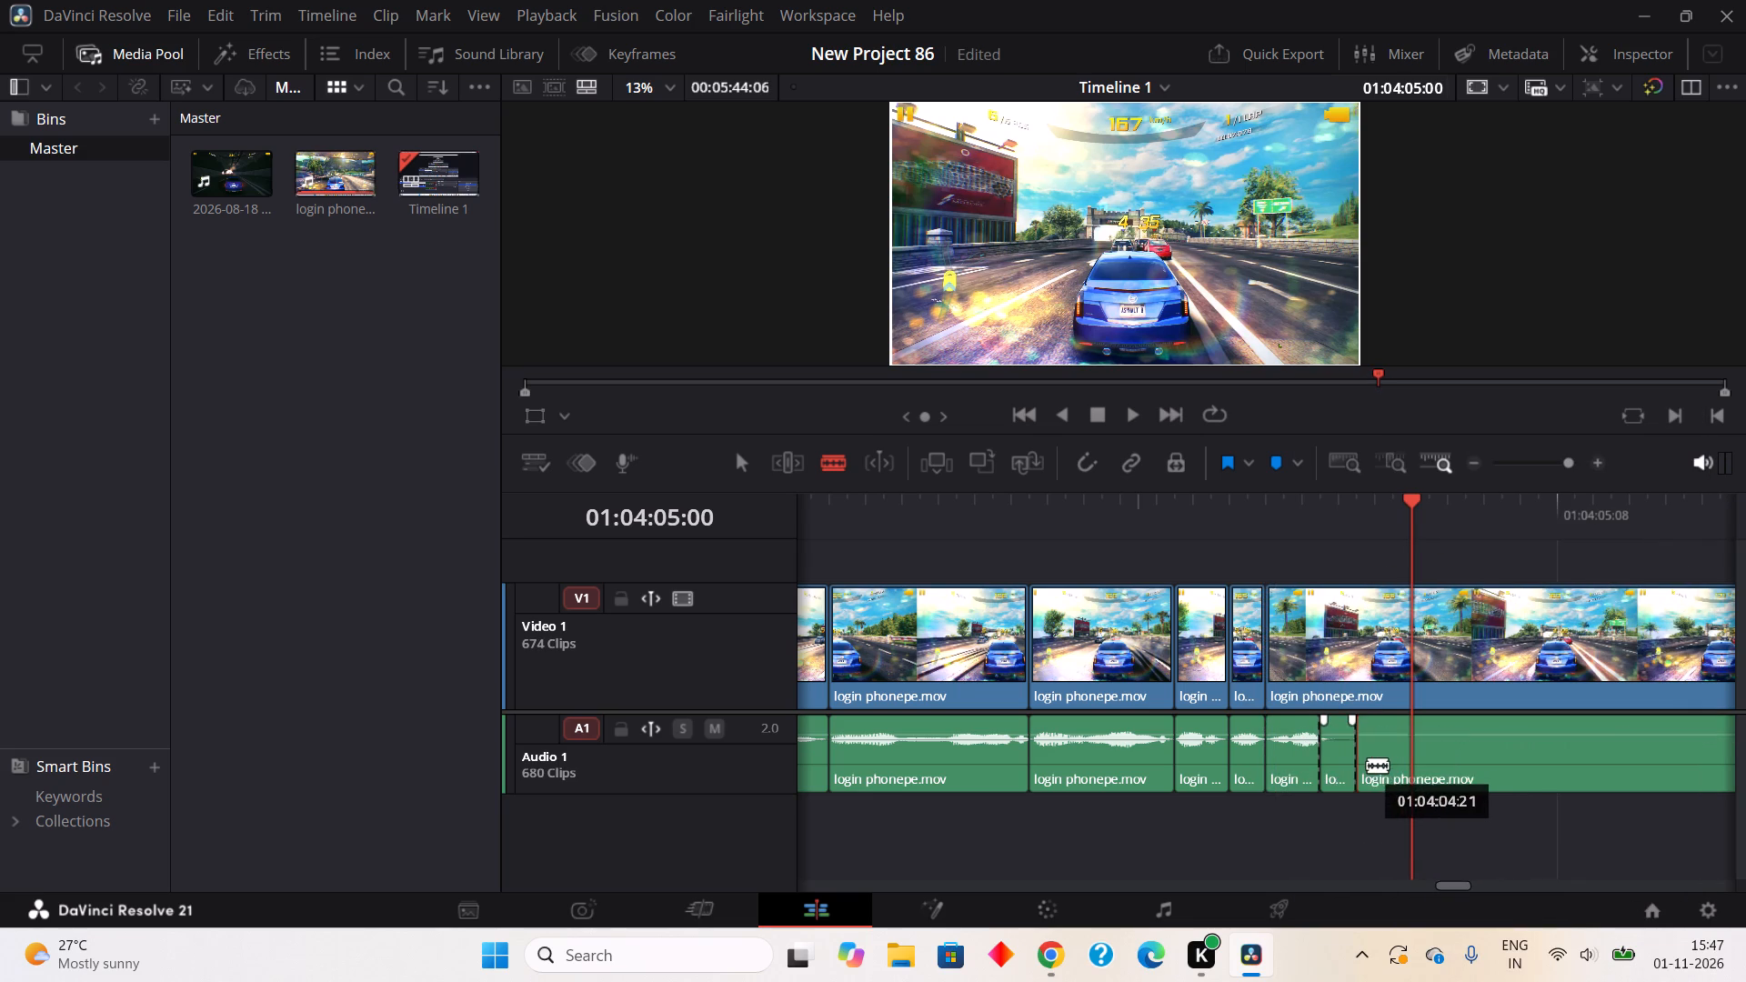
right_click(1358, 763)
right_click(1344, 759)
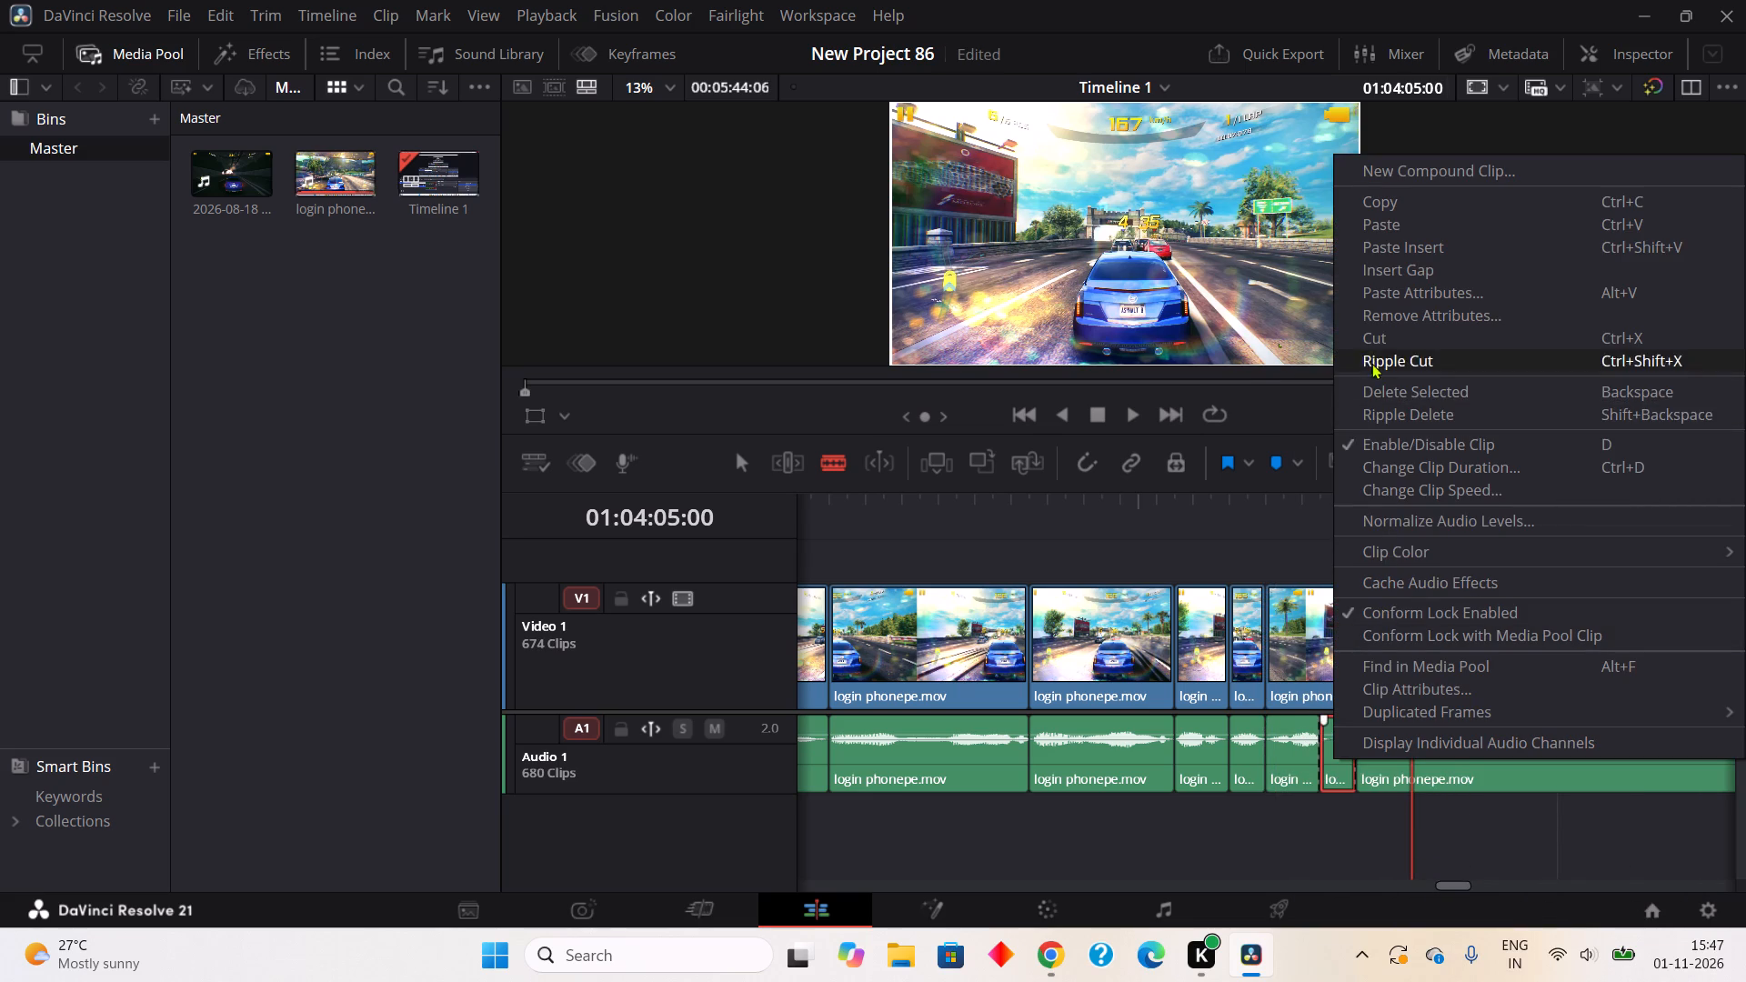
left_click(1371, 363)
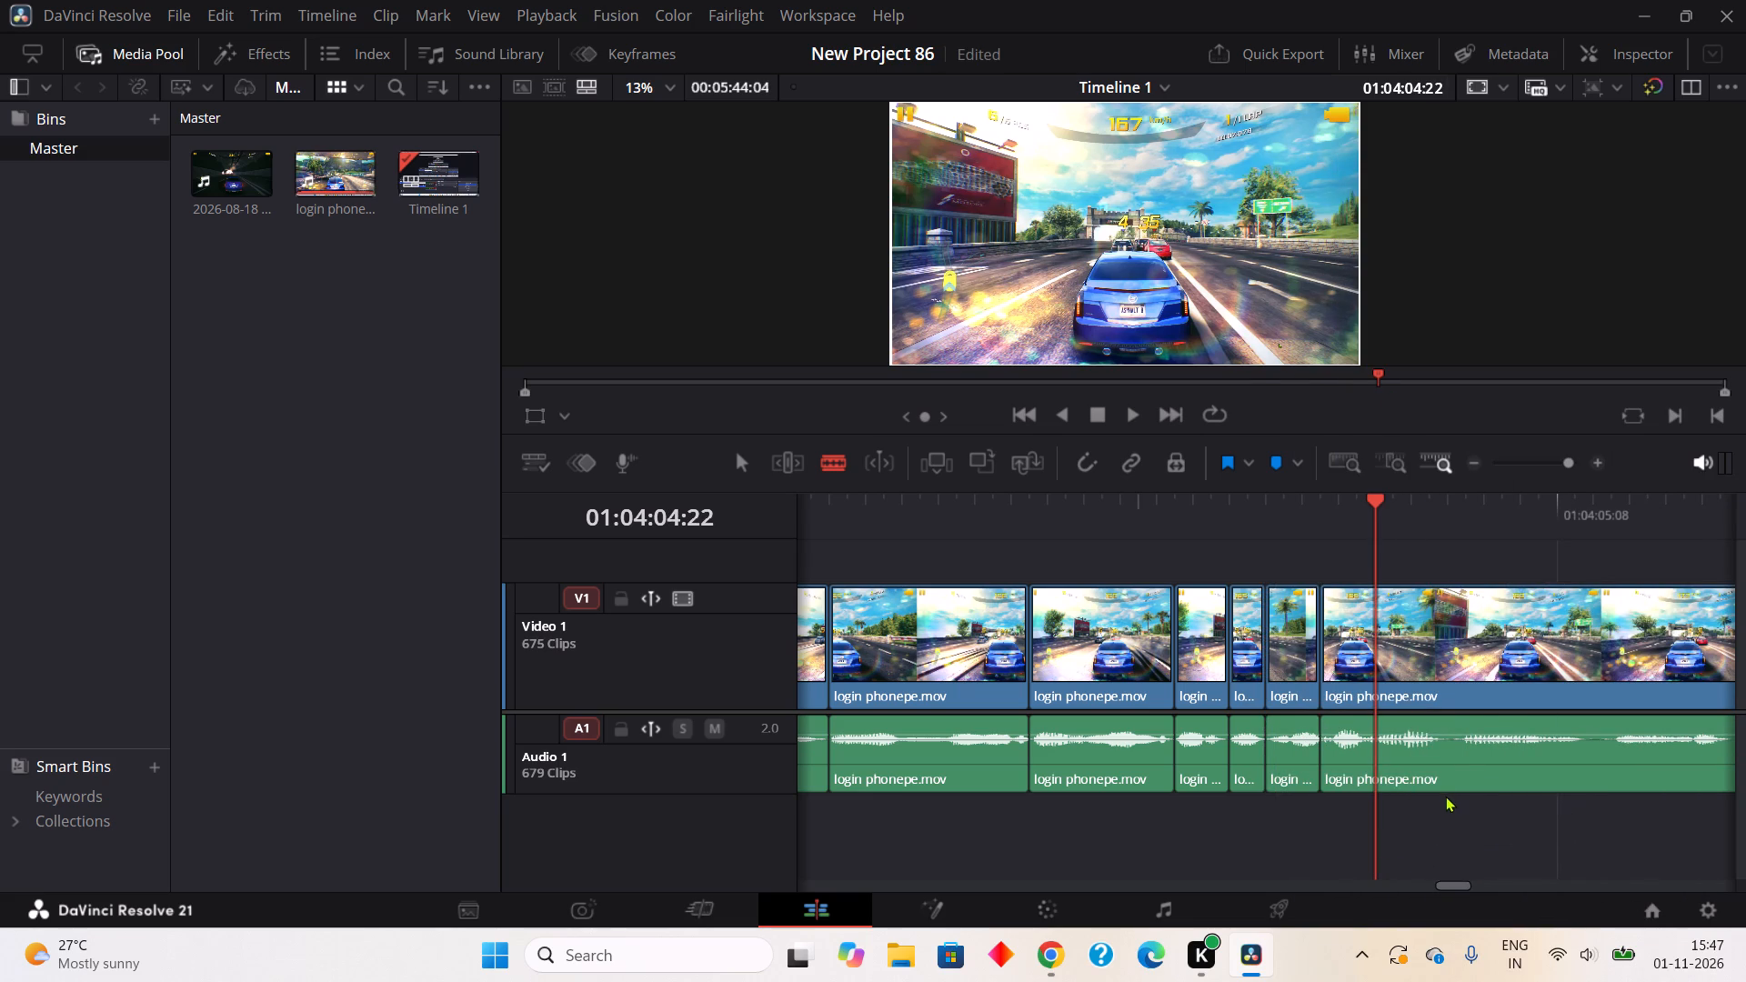
Split out the one-frame pause in the audio from about 01:04:05:02 to 01:04:05:03 and ripple cut it.
left_click(1450, 754)
left_click(1470, 760)
right_click(1470, 760)
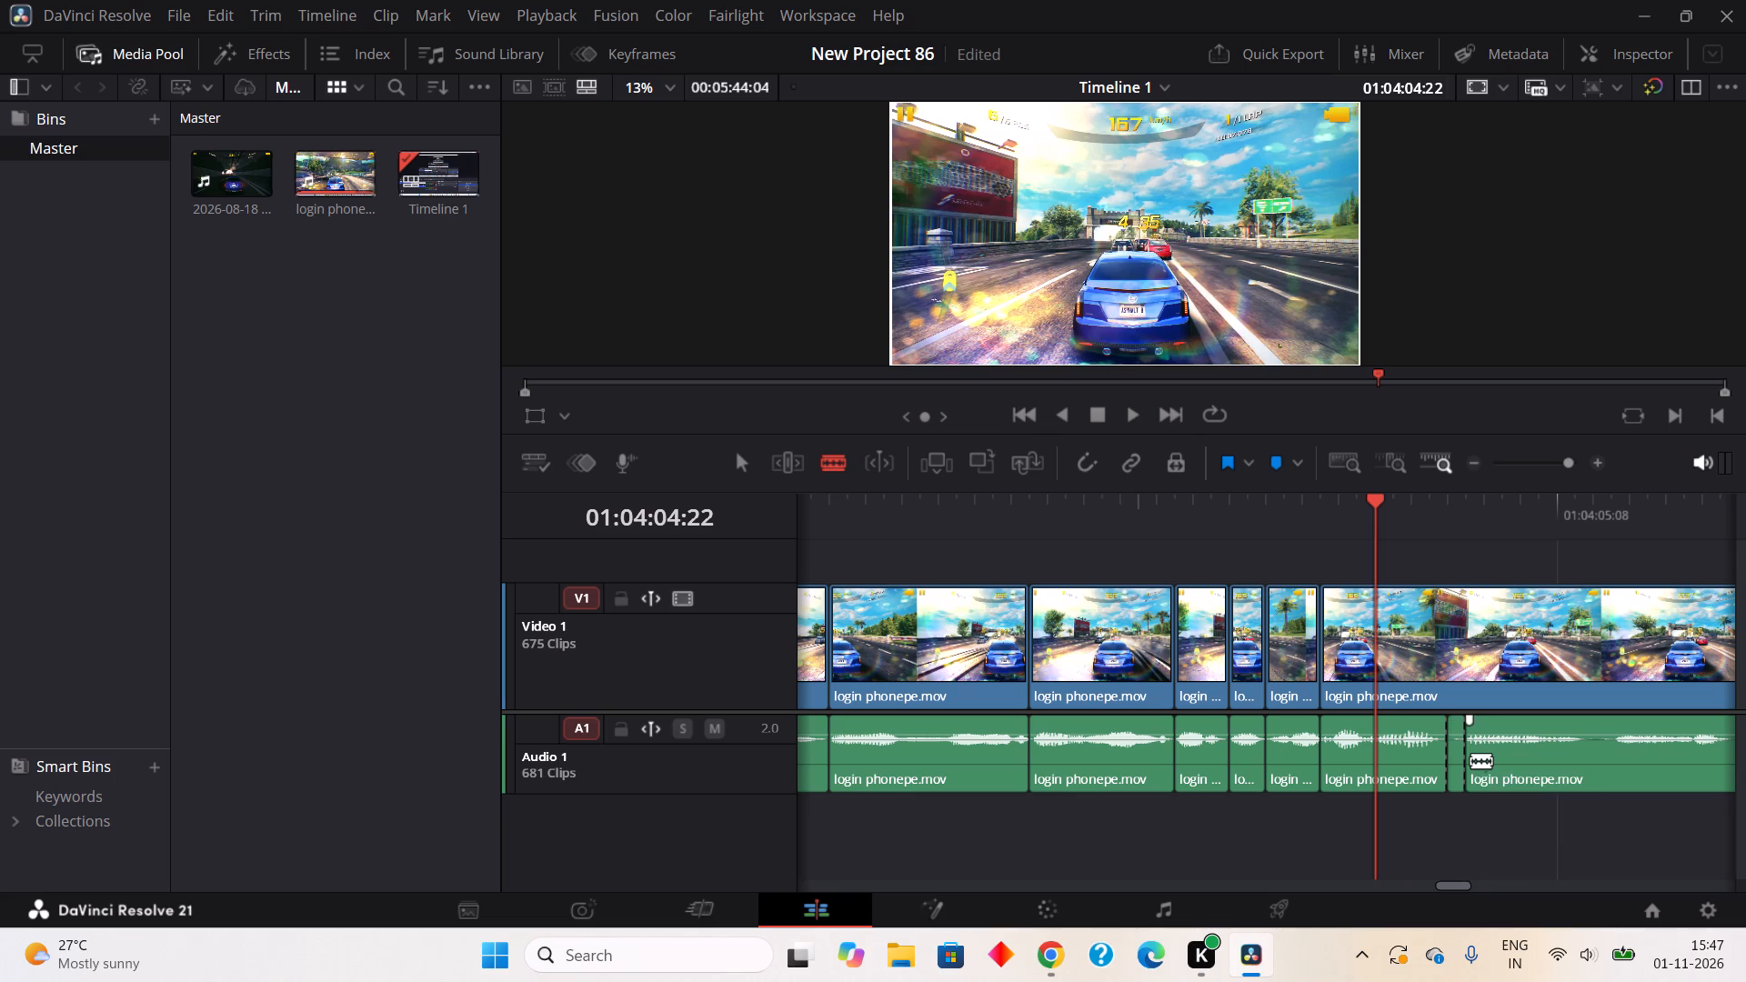
right_click(1452, 767)
left_click(1397, 363)
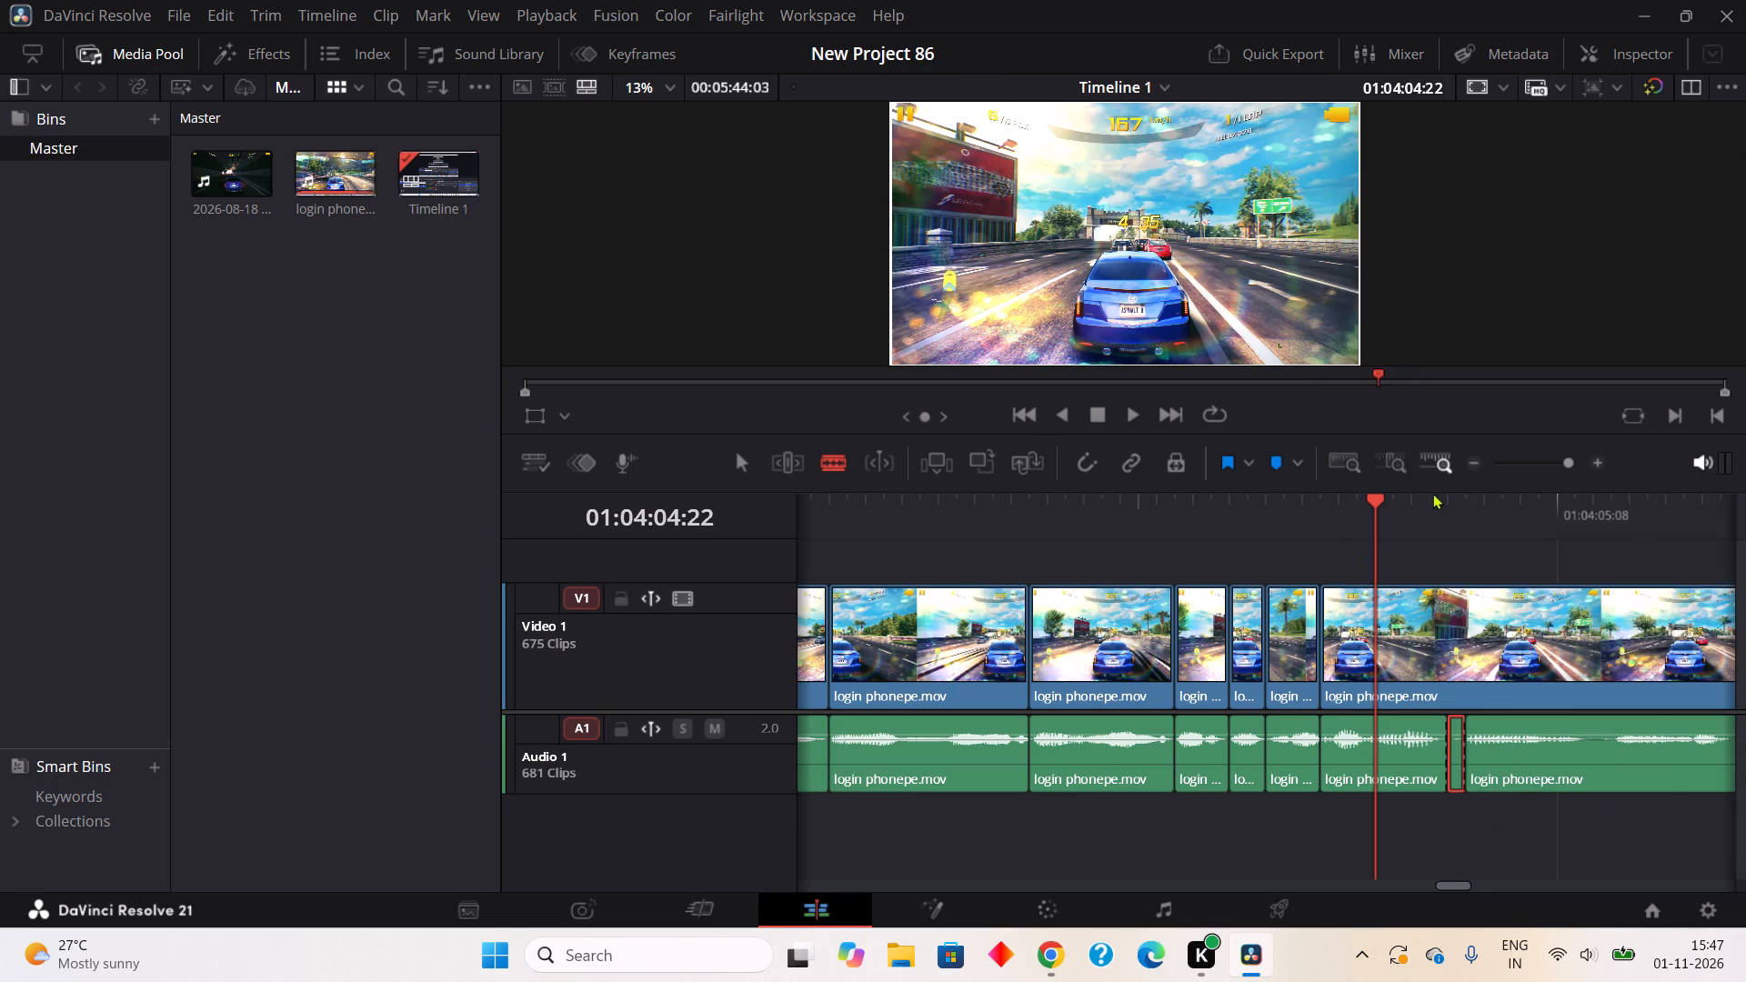
Split out the two-frame pause in the audio from about 01:04:05:08 to 01:04:05:10 and ripple cut it.
left_click(1568, 761)
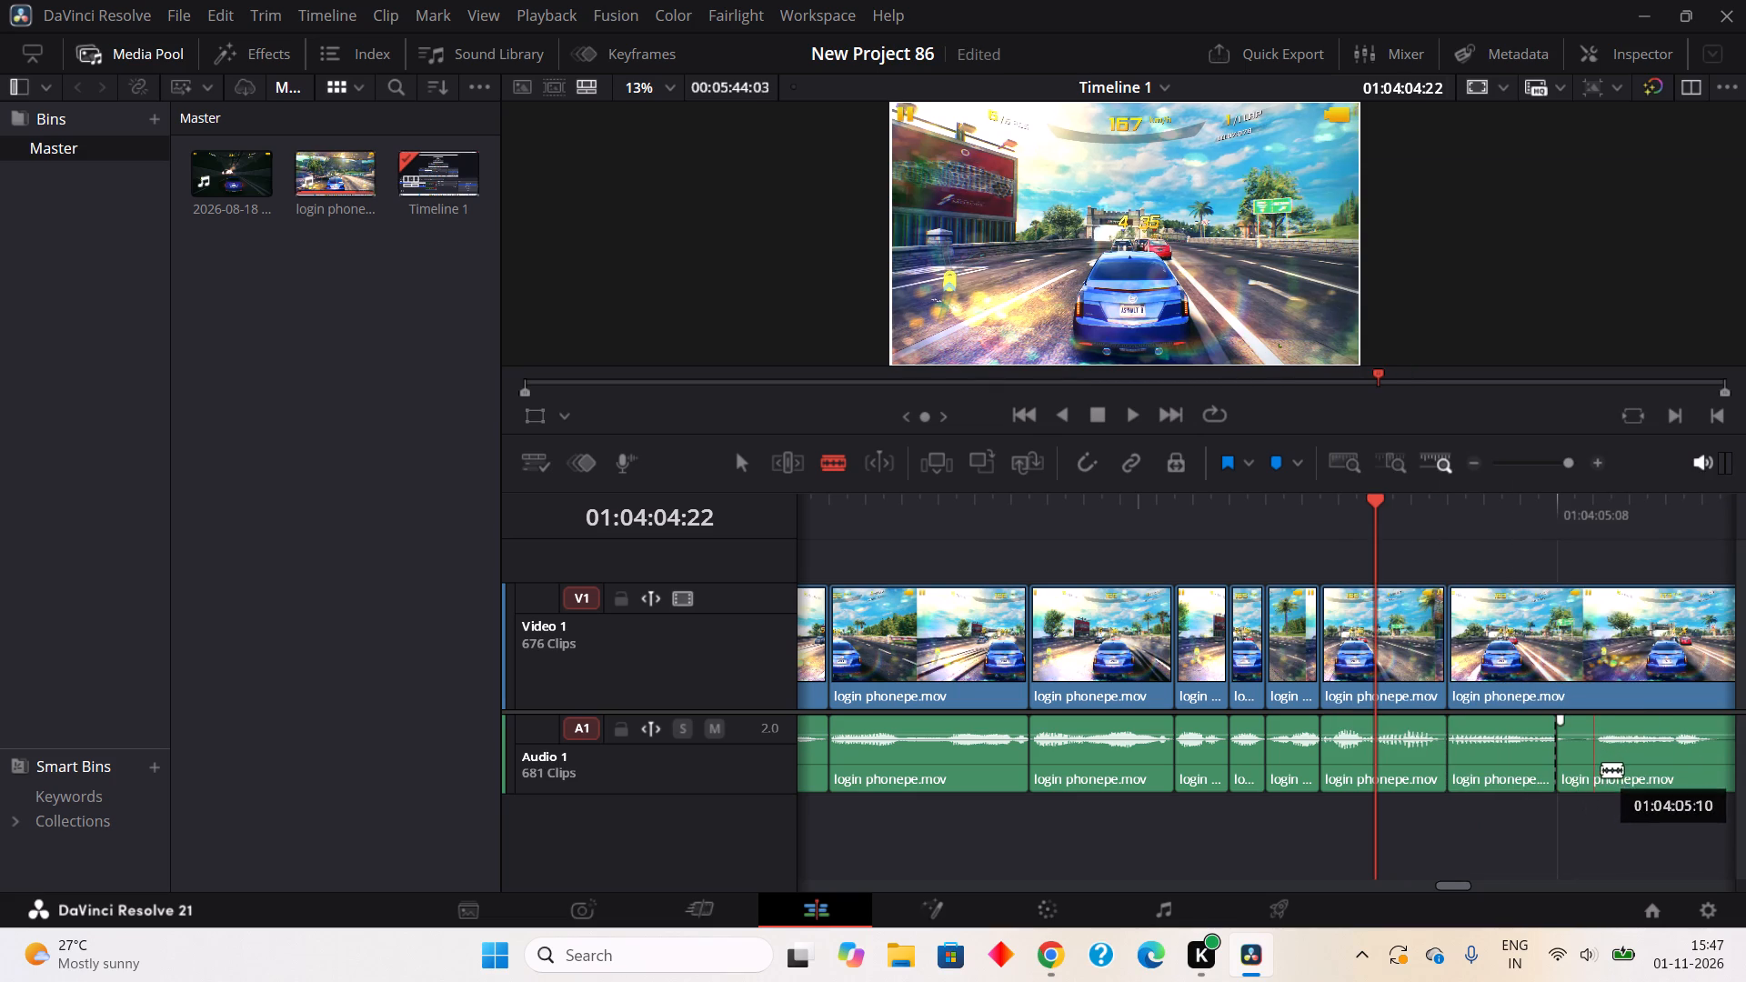
left_click(1601, 769)
right_click(1589, 768)
right_click(1576, 741)
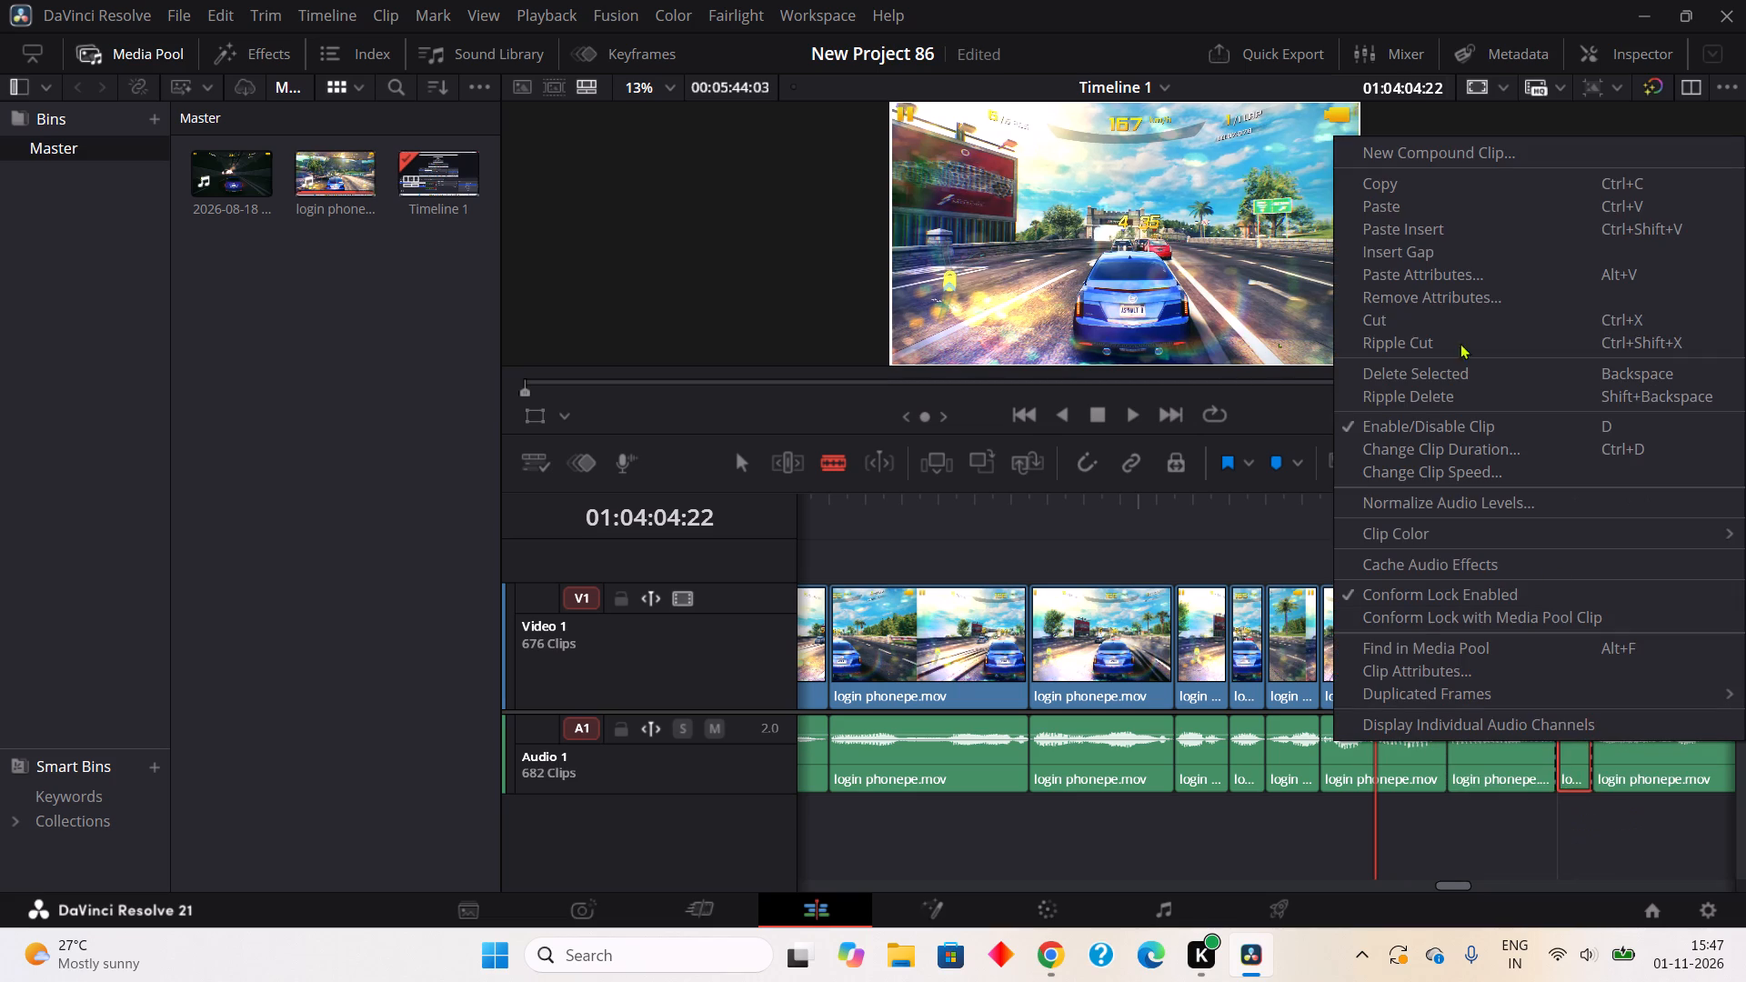
left_click(1437, 343)
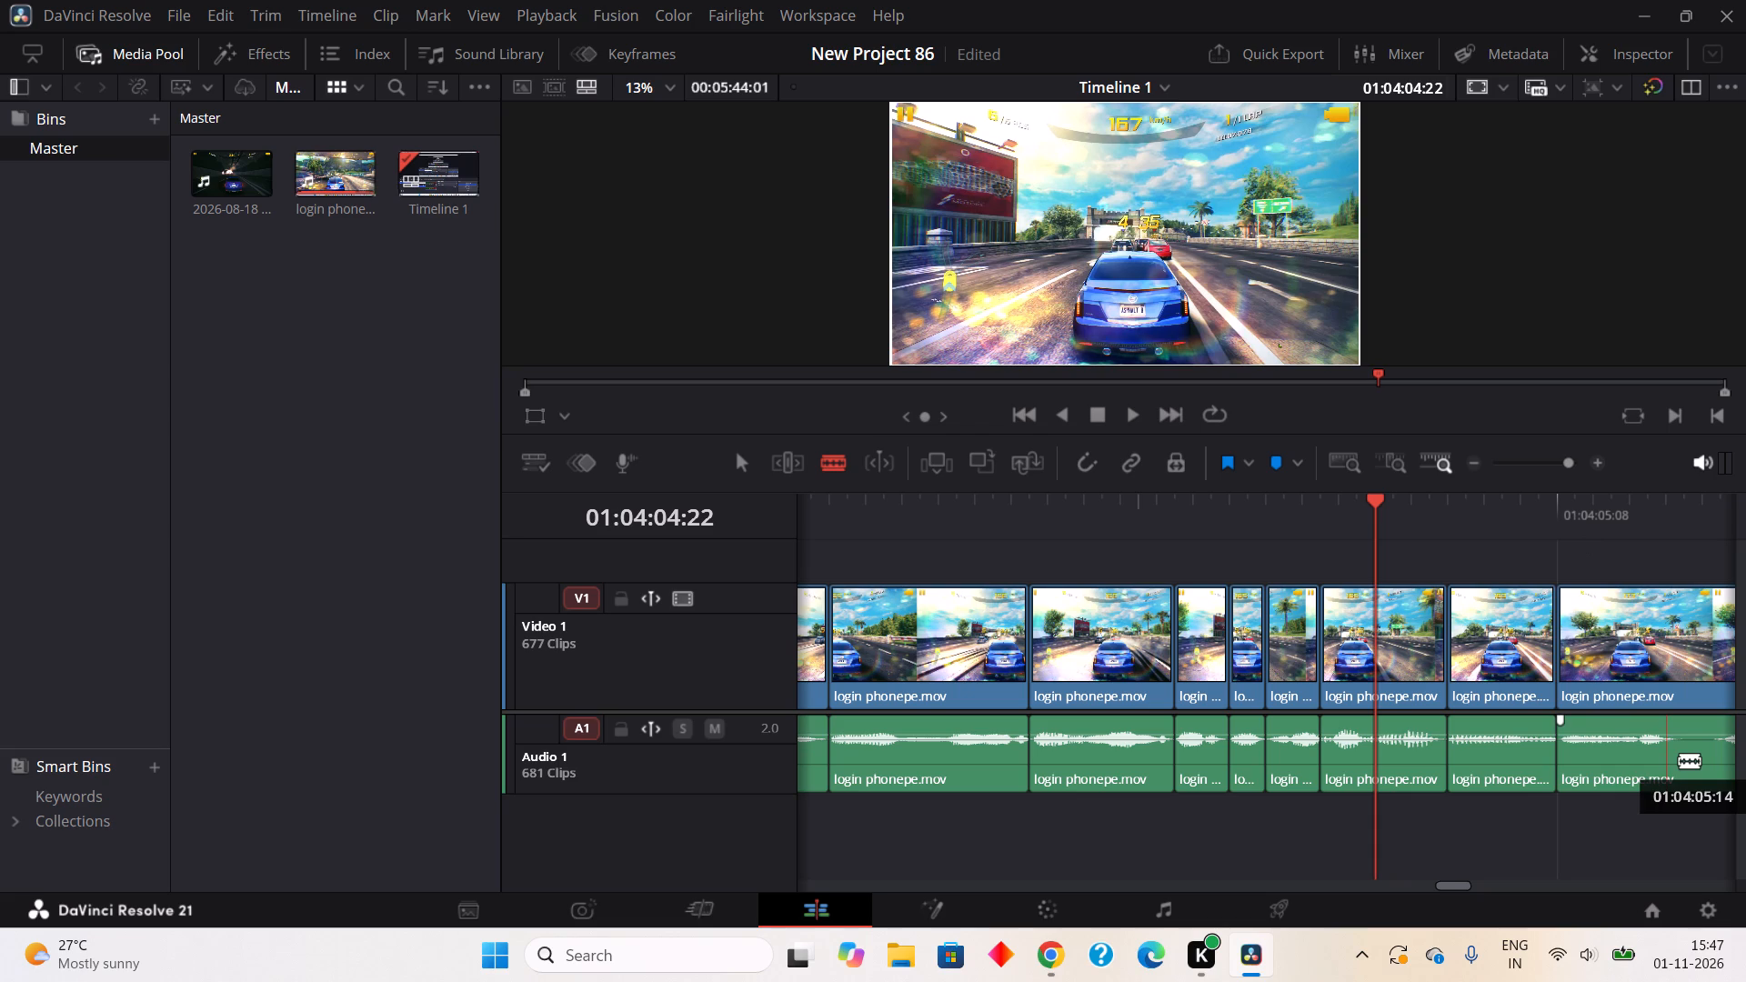
Split out the three-frame pause in the audio from about 01:04:05:14 to 01:04:05:17 and ripple cut it.
left_click(1680, 760)
left_click(1728, 760)
right_click(1683, 764)
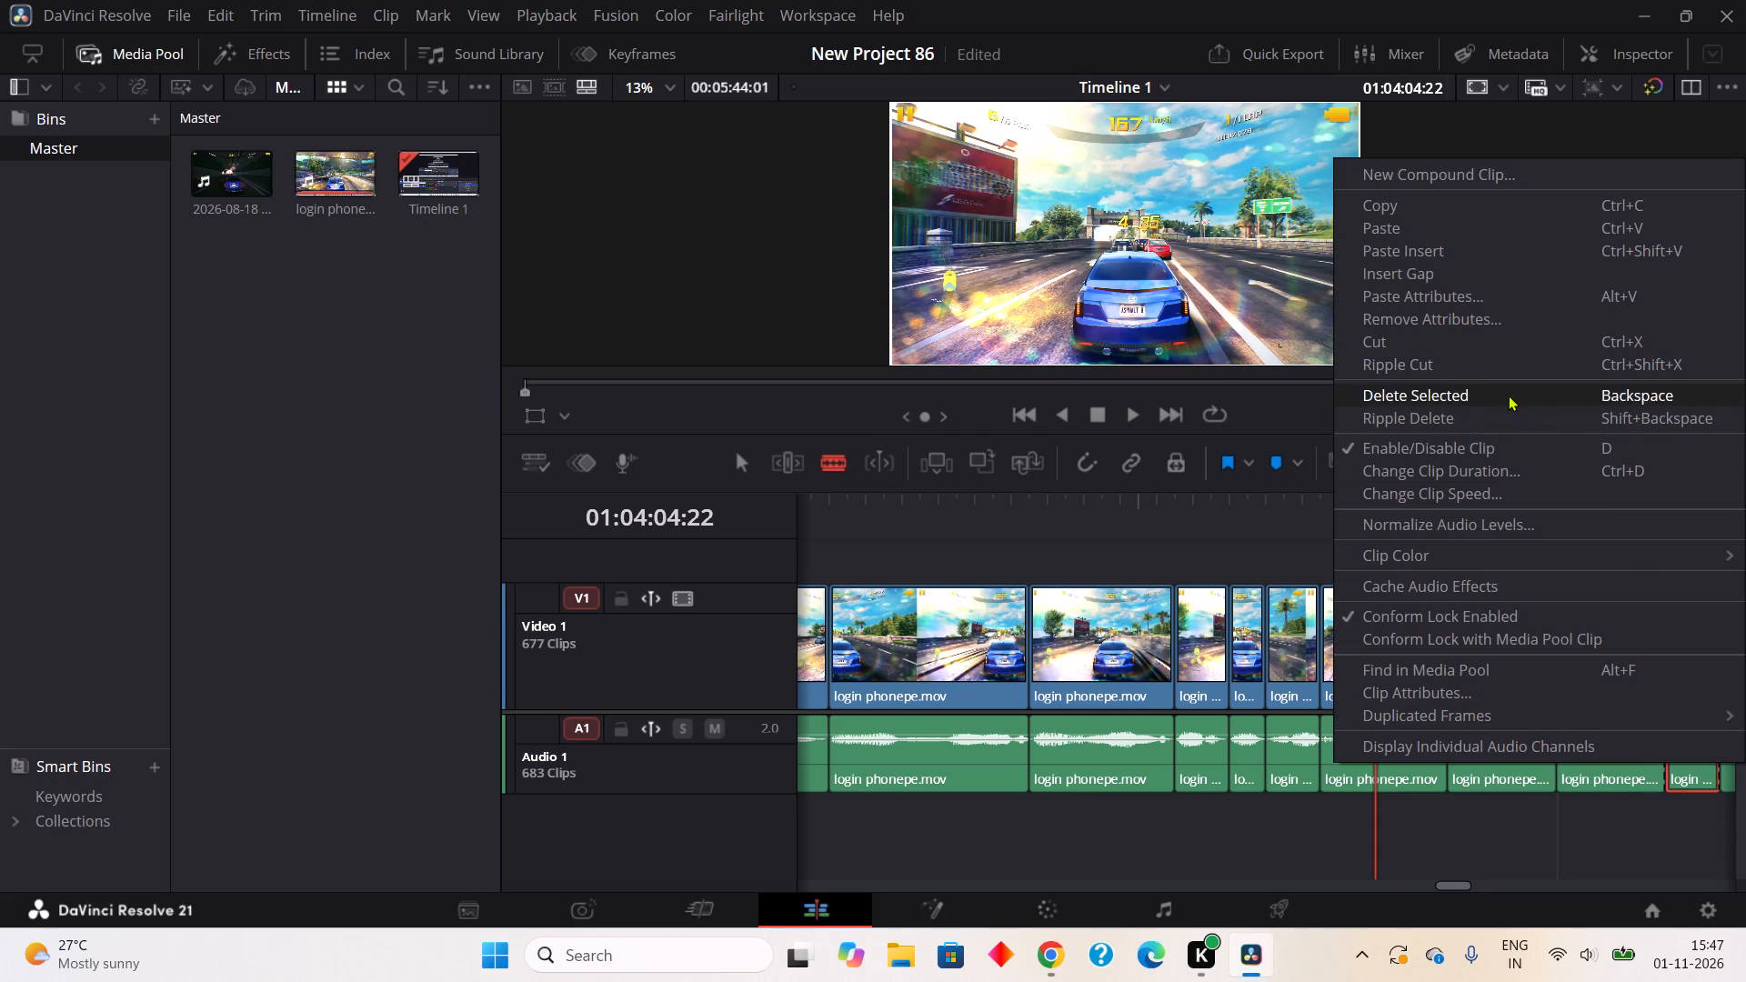
left_click(1450, 363)
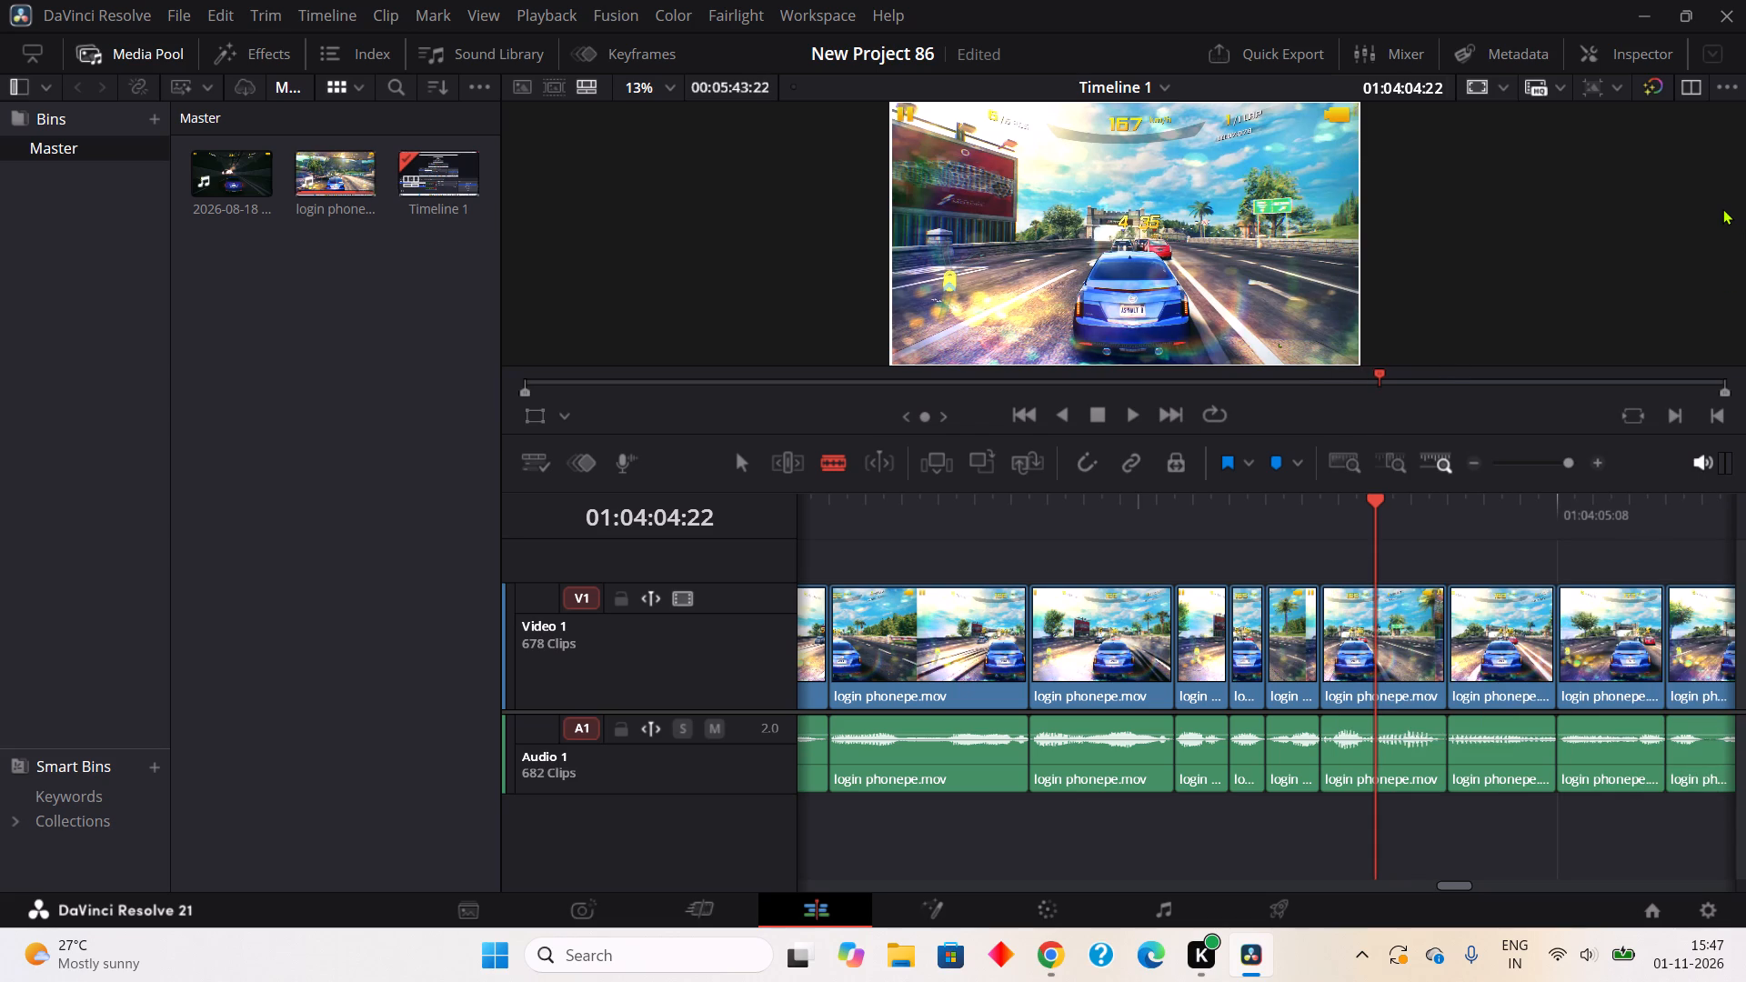
Split out the one-frame pause in the audio from about 01:04:05:16 to 01:04:05:17 and ripple cut it.
left_click(1129, 414)
left_click(1100, 408)
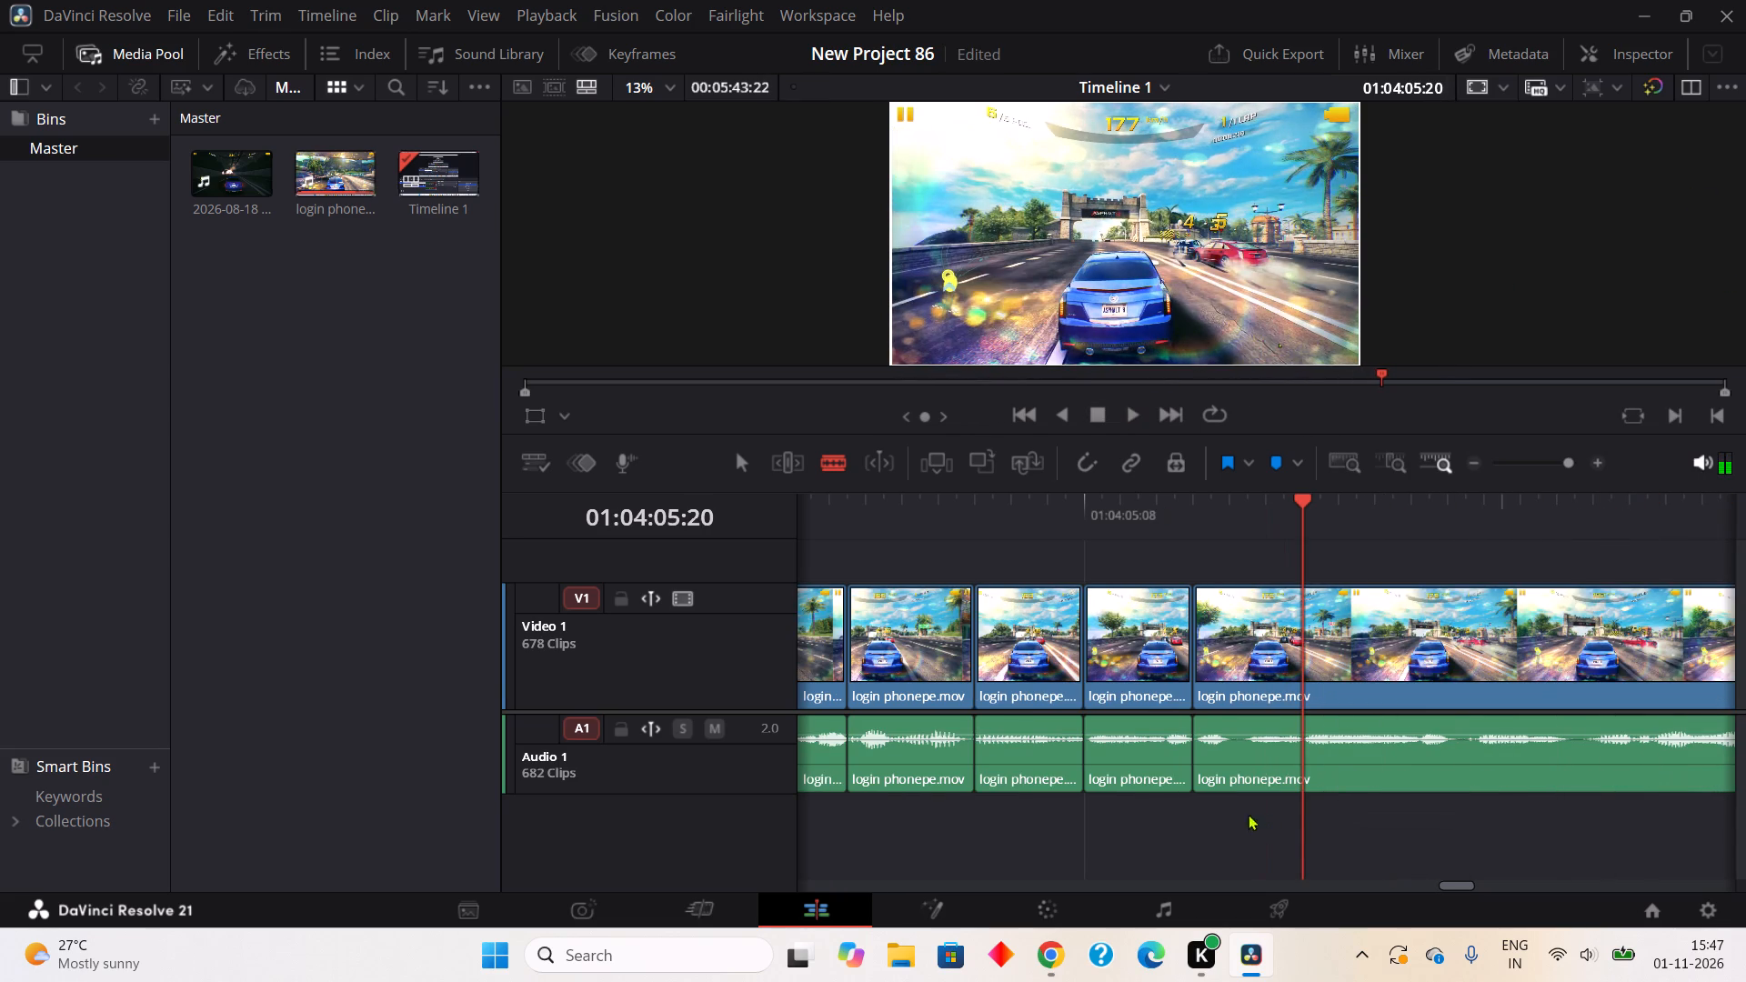
left_click(1232, 775)
left_click(1248, 762)
right_click(1233, 767)
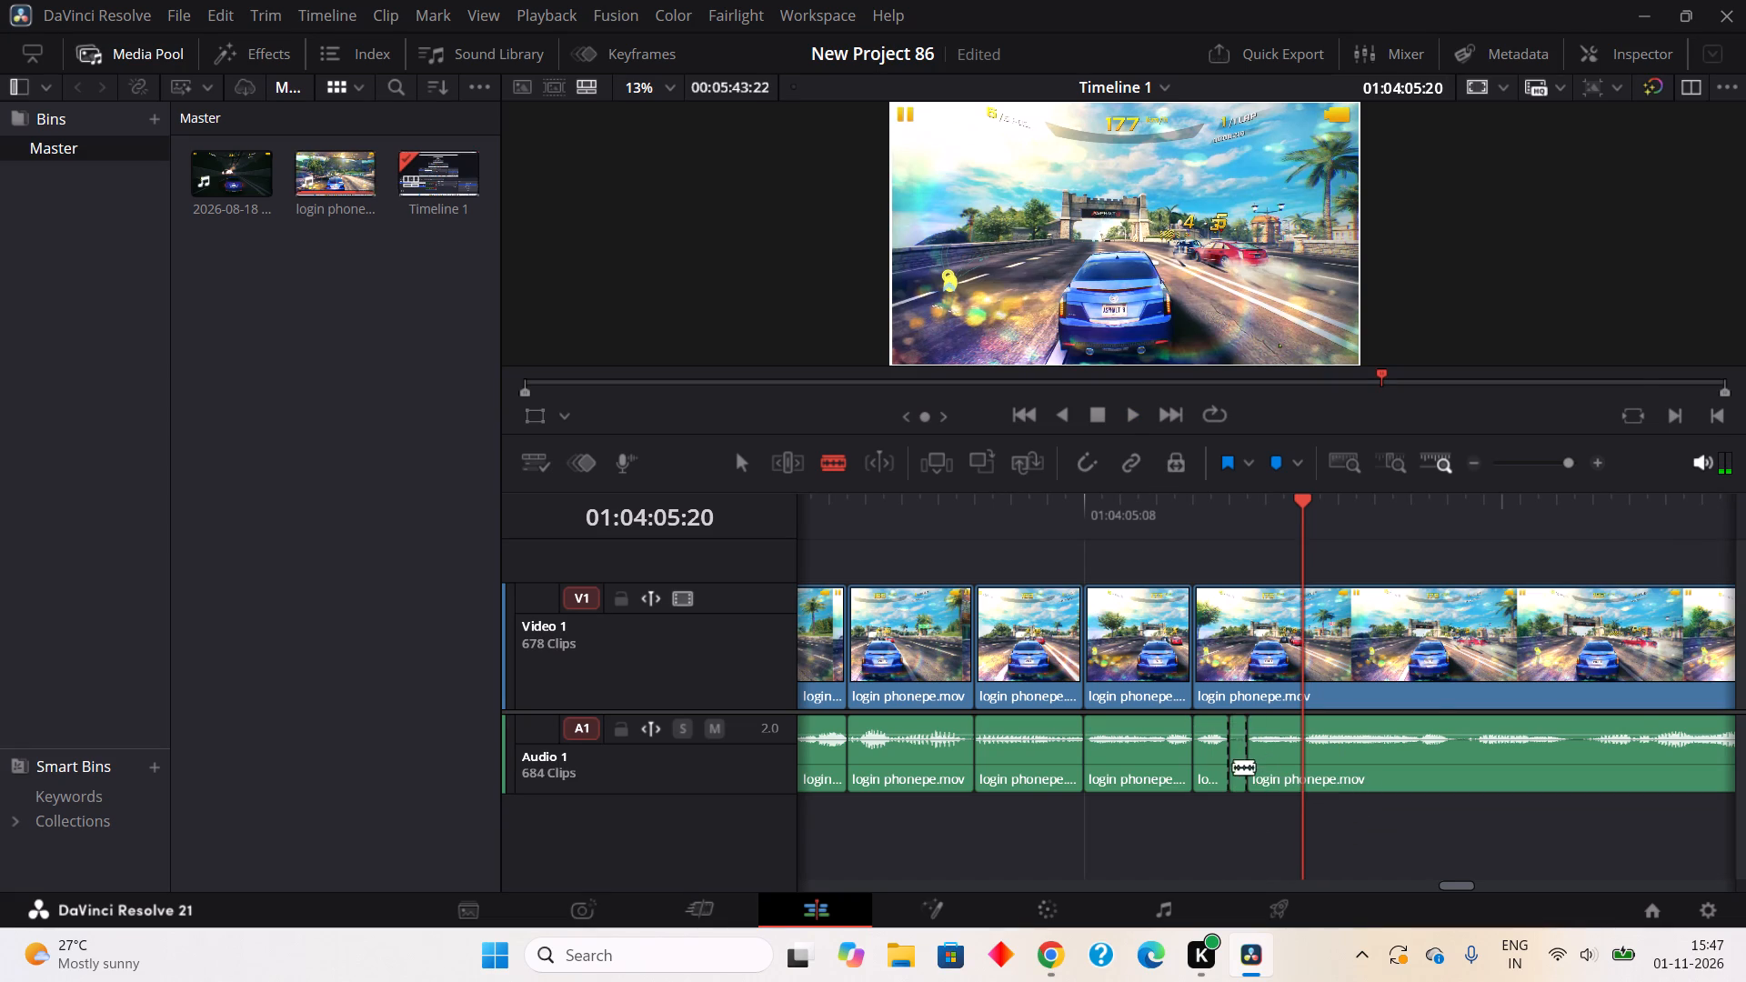
left_click(1367, 365)
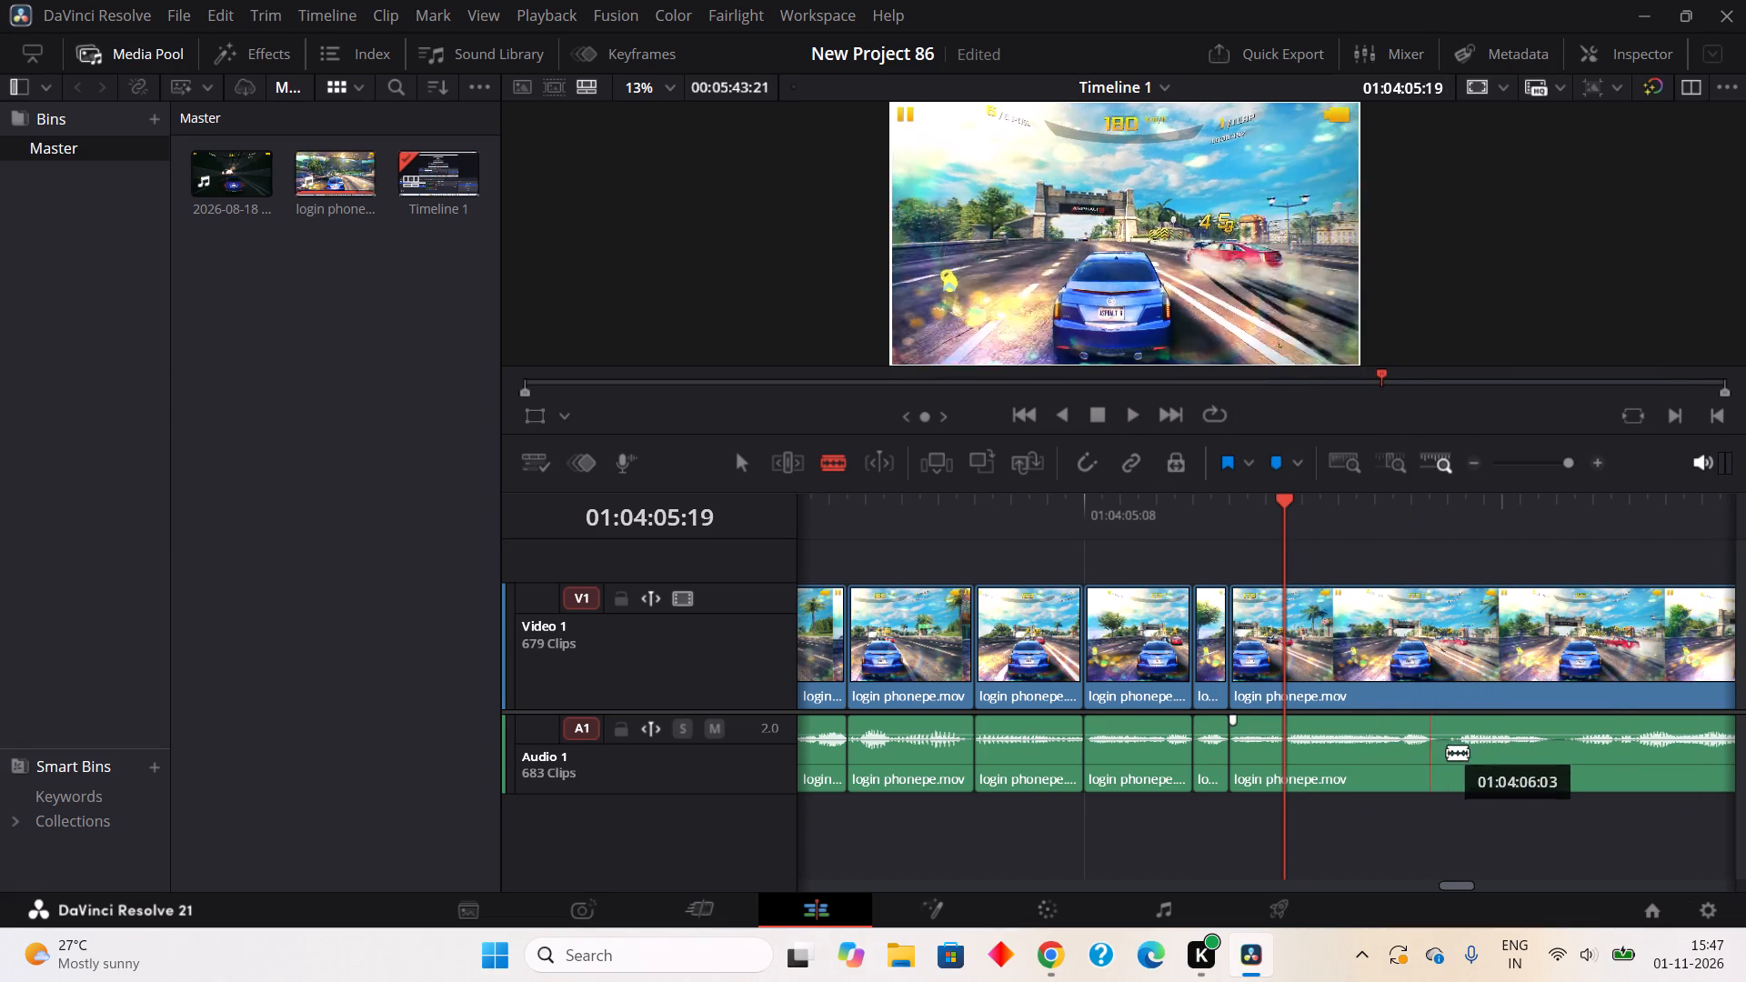
Split out the two-frame pause in the audio from about 01:04:06:03 to 01:04:06:05 and ripple cut it.
left_click(1442, 773)
left_click_drag(1472, 755, 1466, 766)
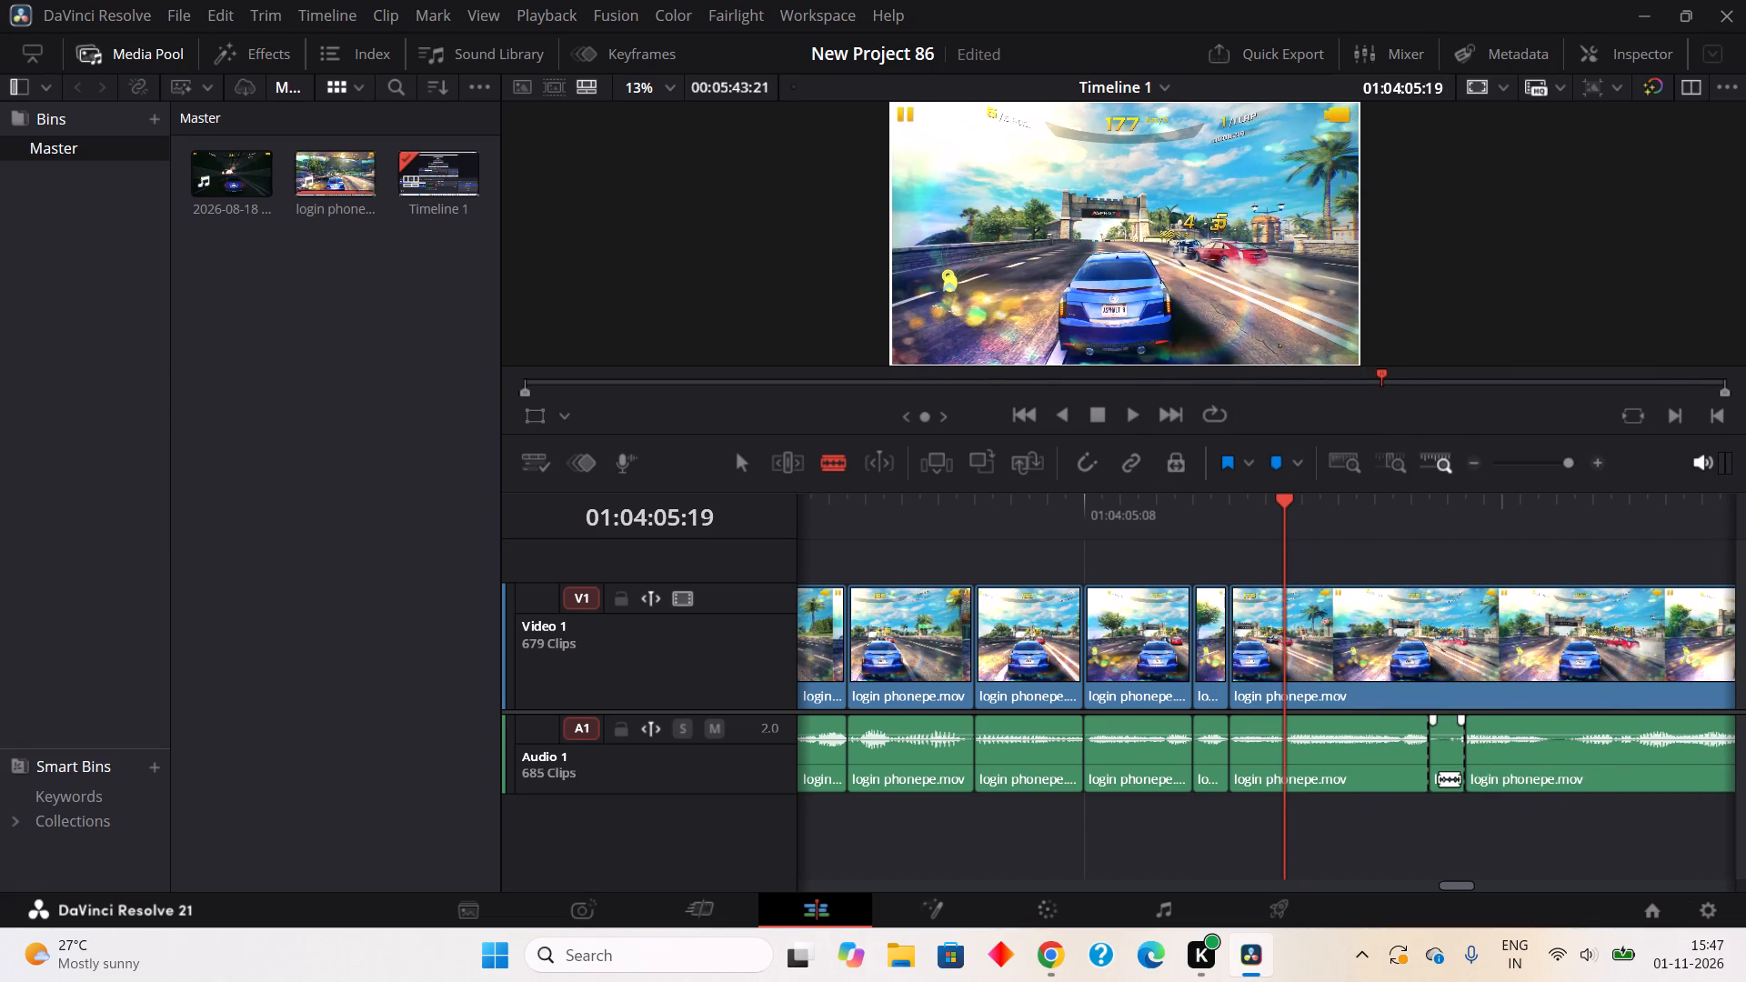
right_click(1439, 778)
left_click(1410, 577)
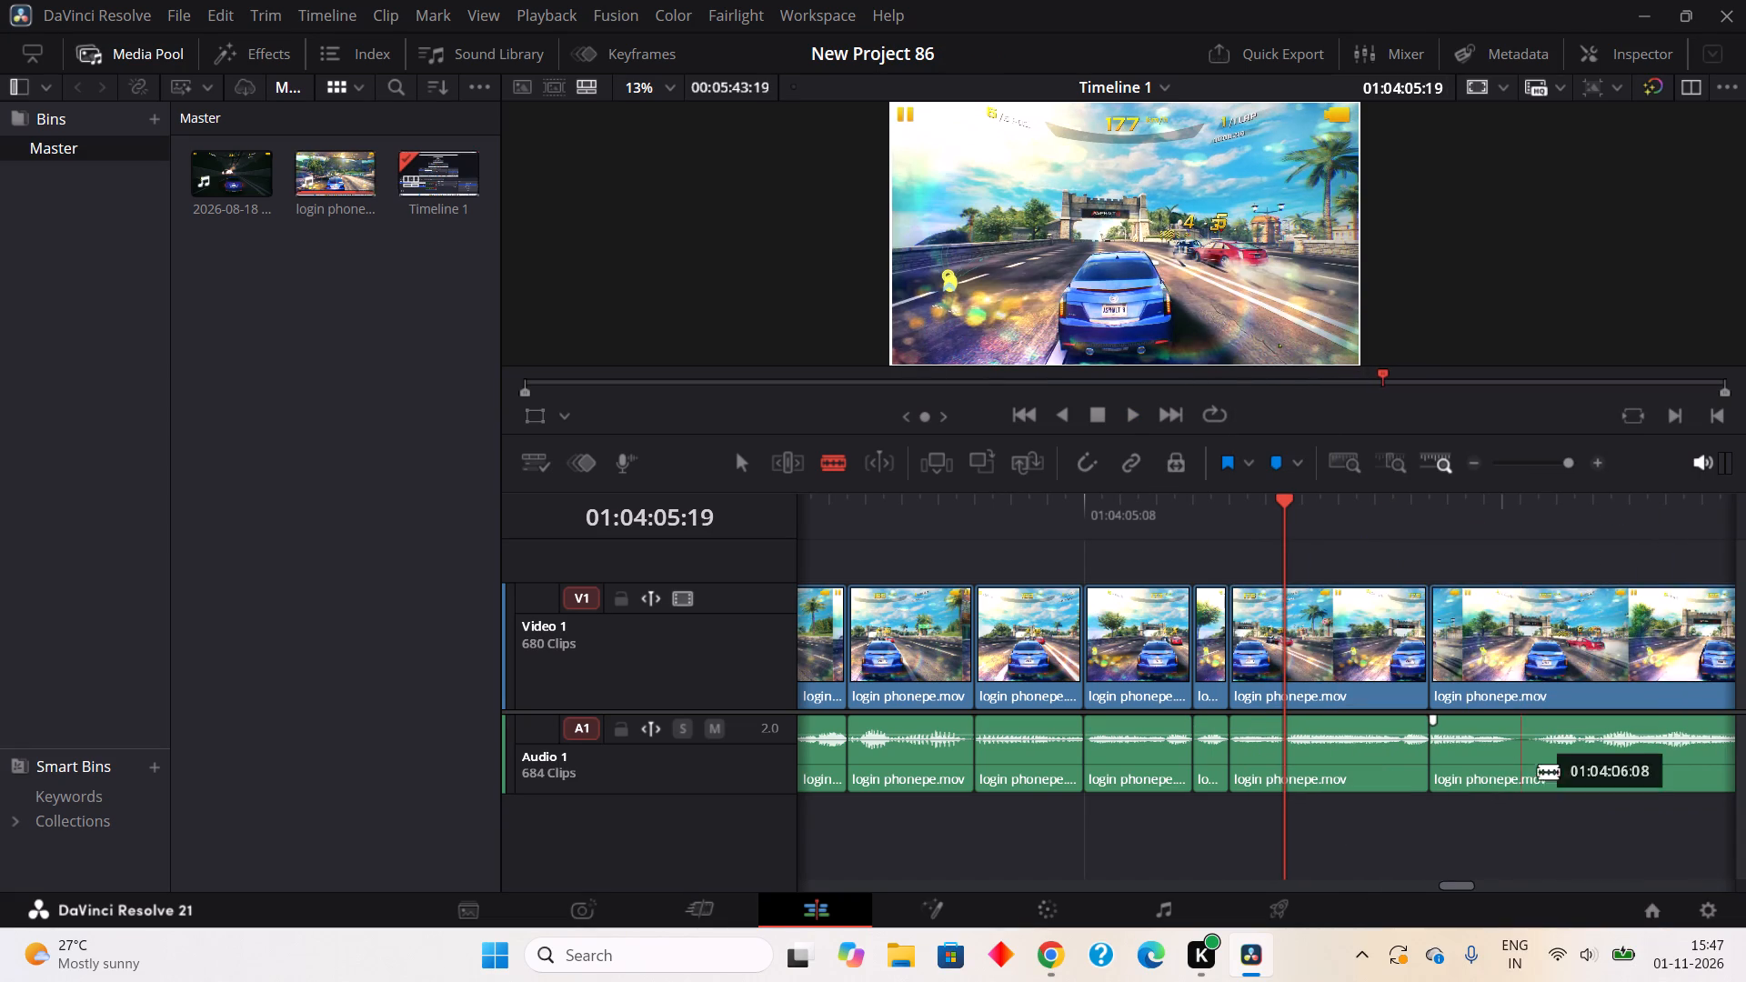
Split out the two-frame pause in the audio from about 01:04:06:07 to 01:04:06:09 and ripple cut it.
left_click(1515, 767)
left_click(1549, 757)
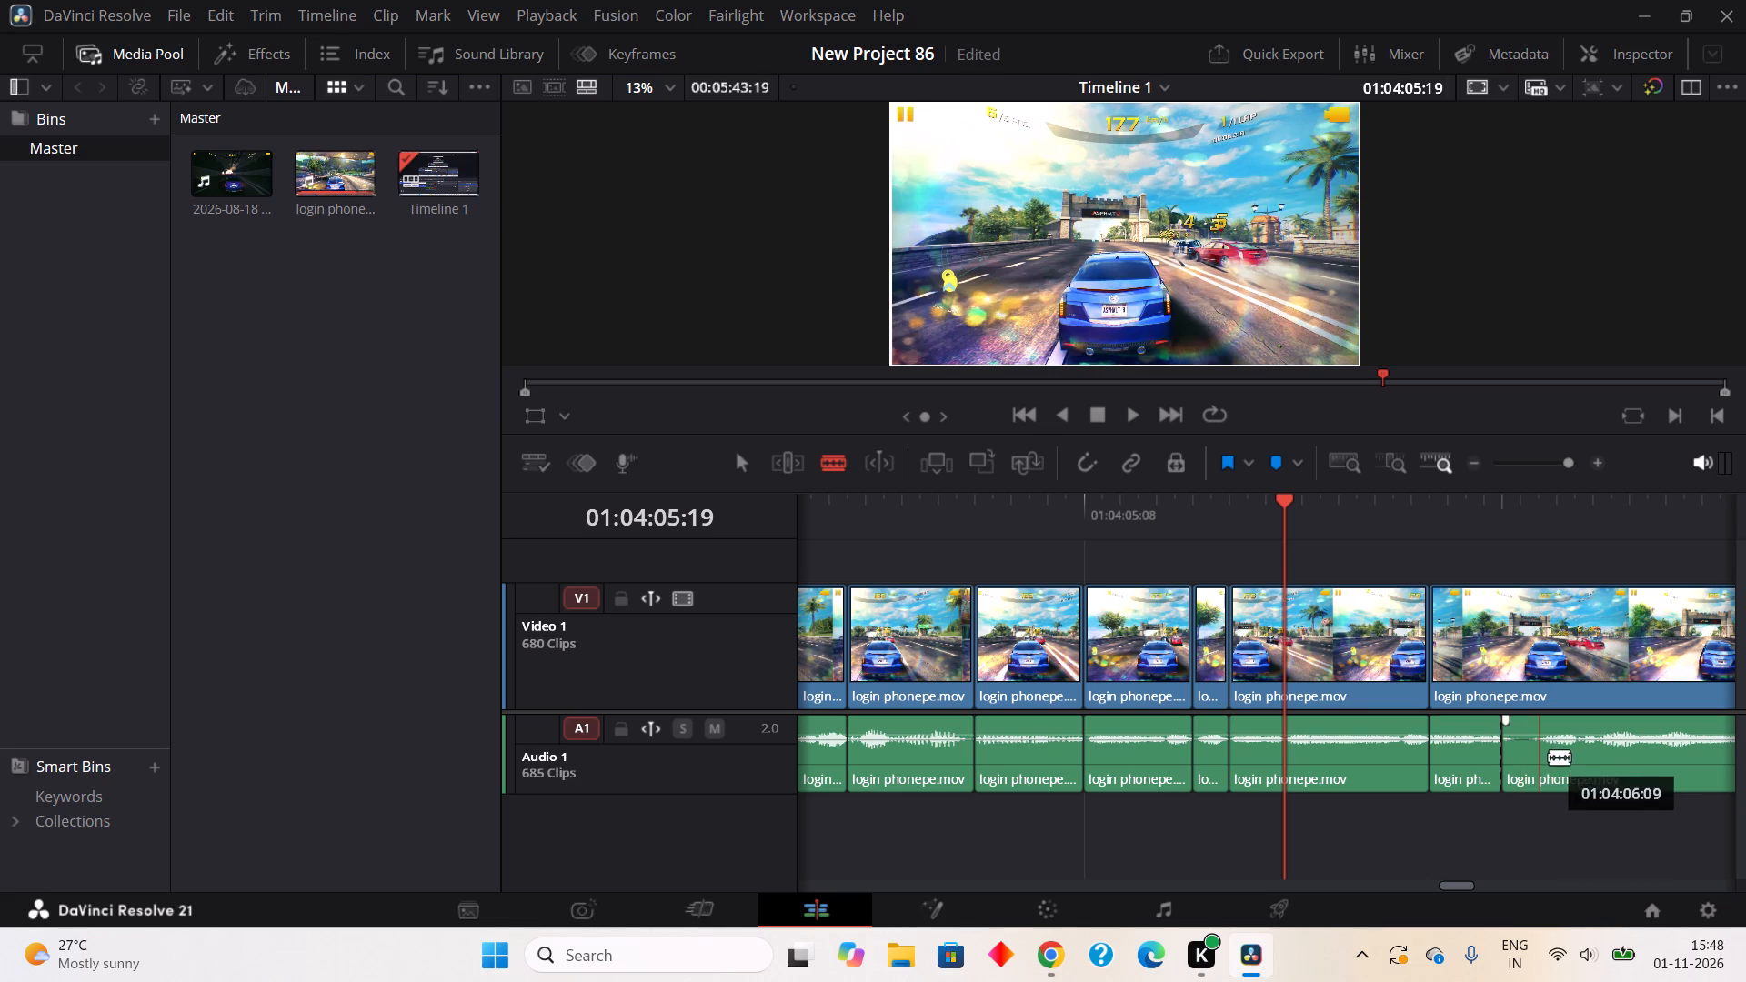
right_click(1518, 767)
left_click(1430, 376)
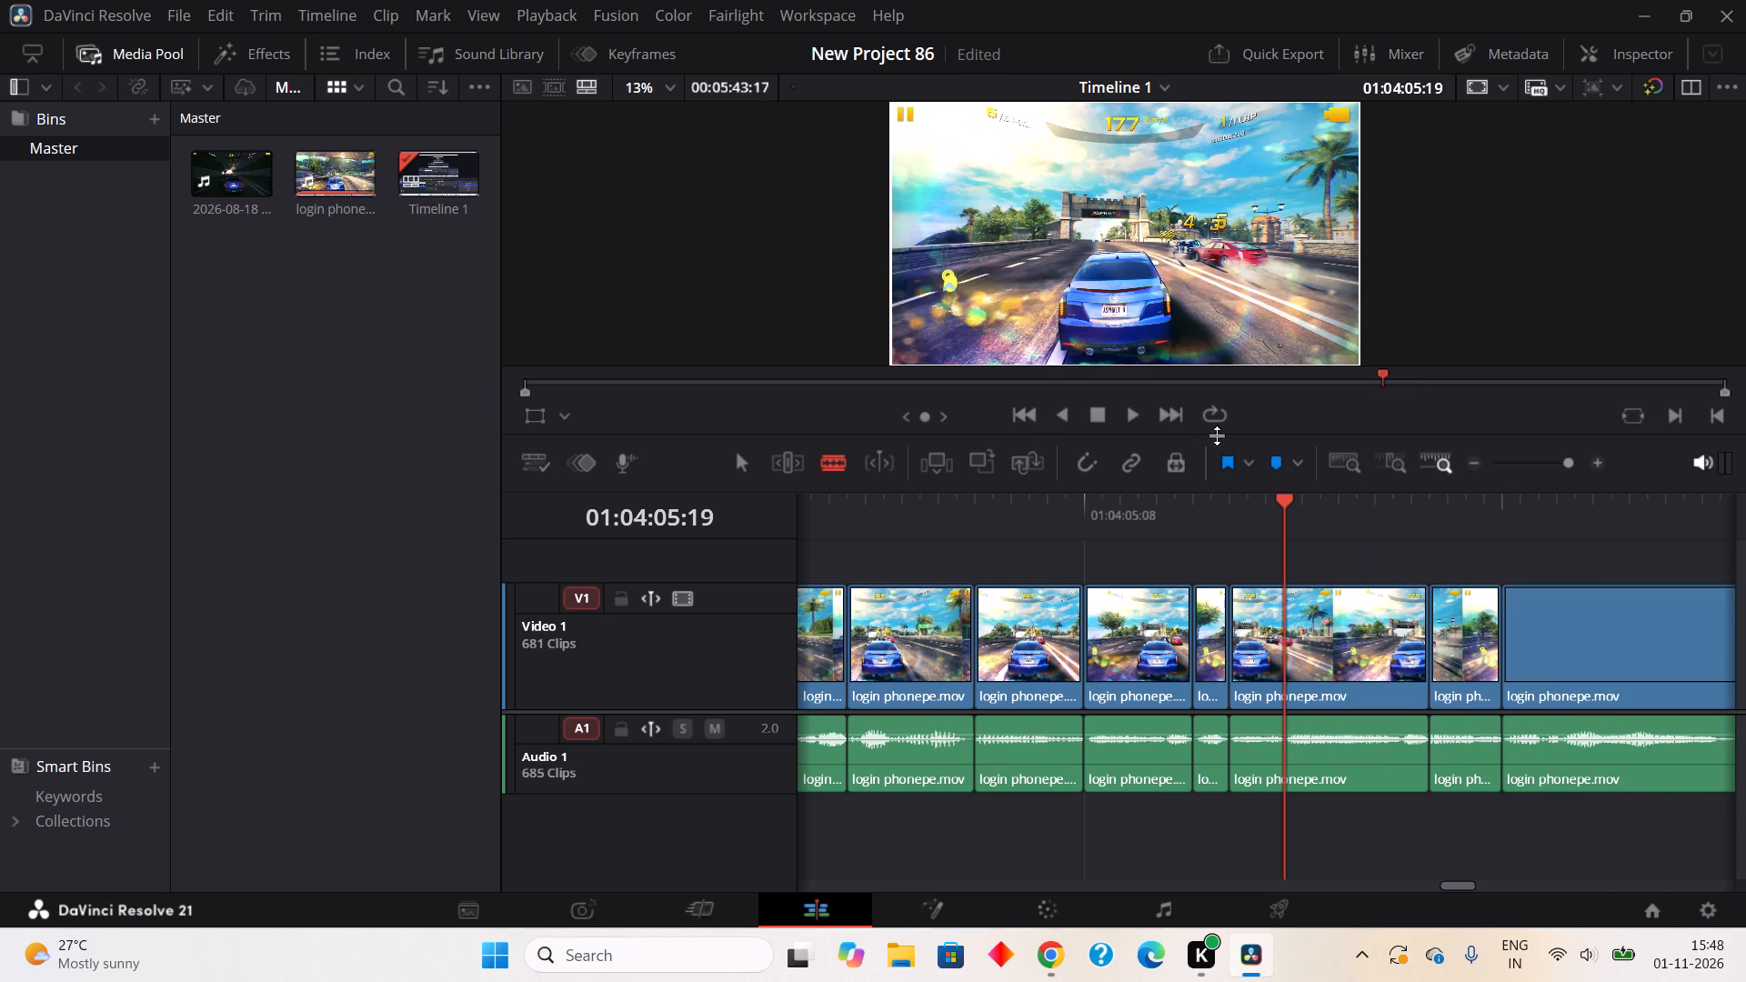
Play on to the next pause, split out three frames of audio from about 01:04:06:19 to 01:04:06:22 and ripple cut them.
left_click(1127, 406)
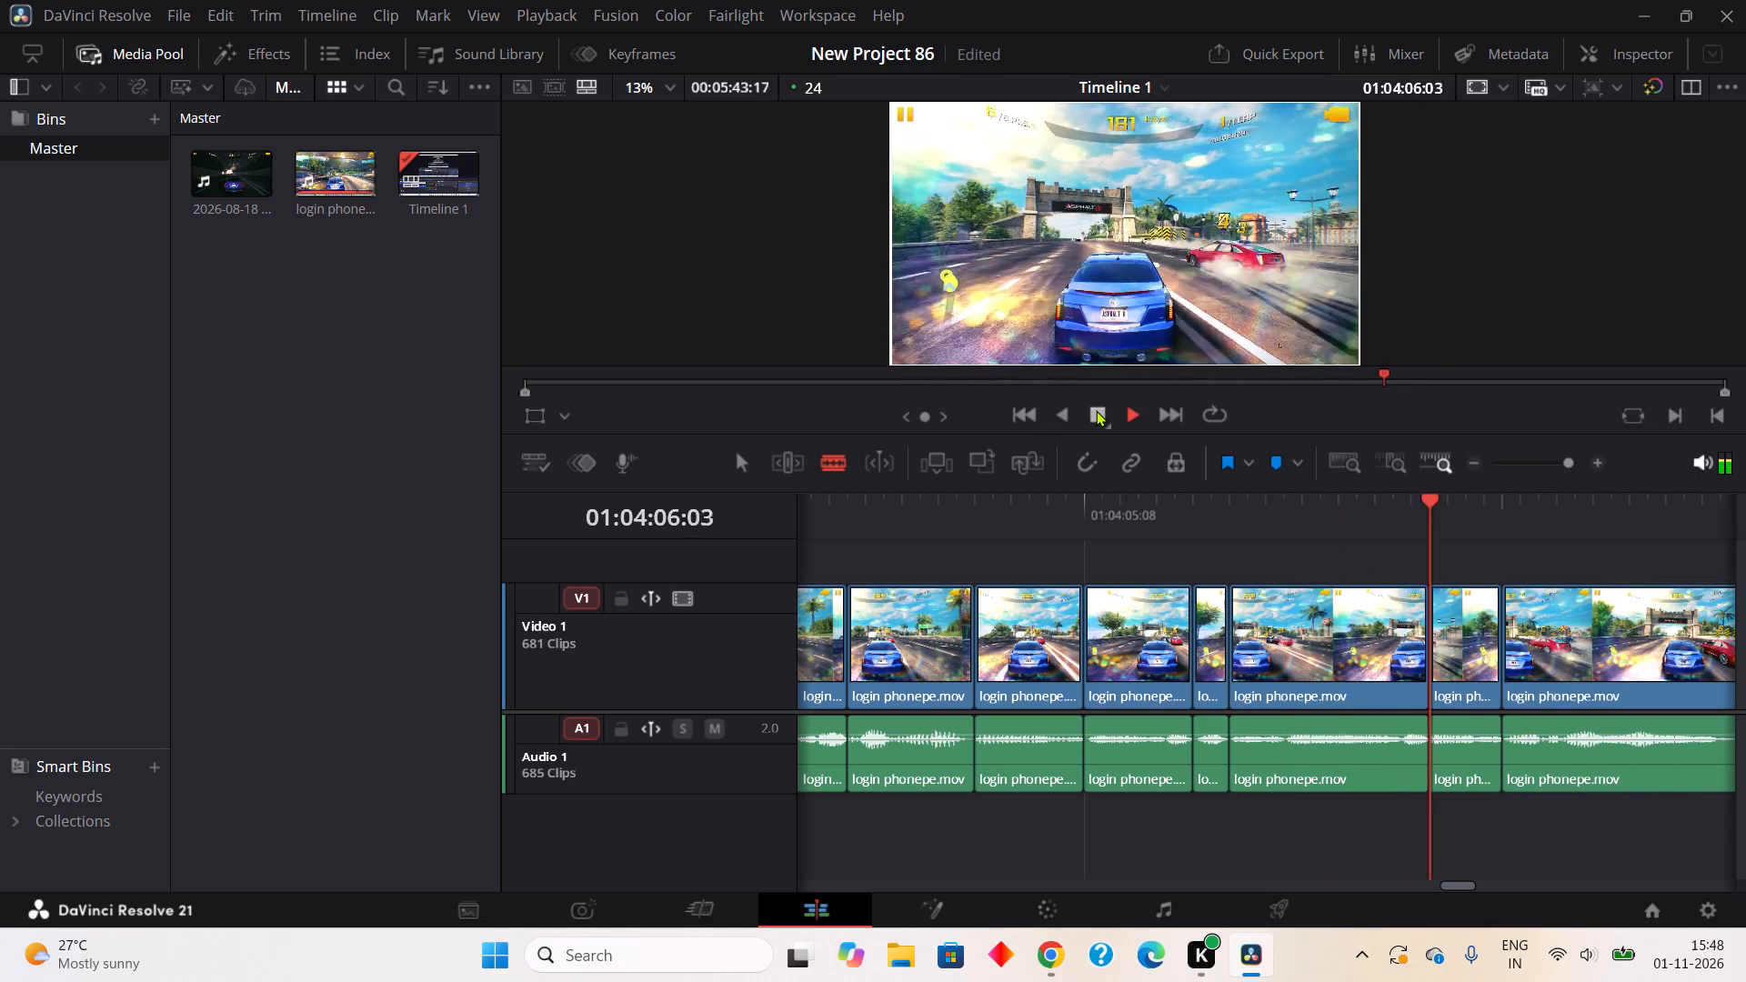
left_click(1096, 410)
left_click(1129, 418)
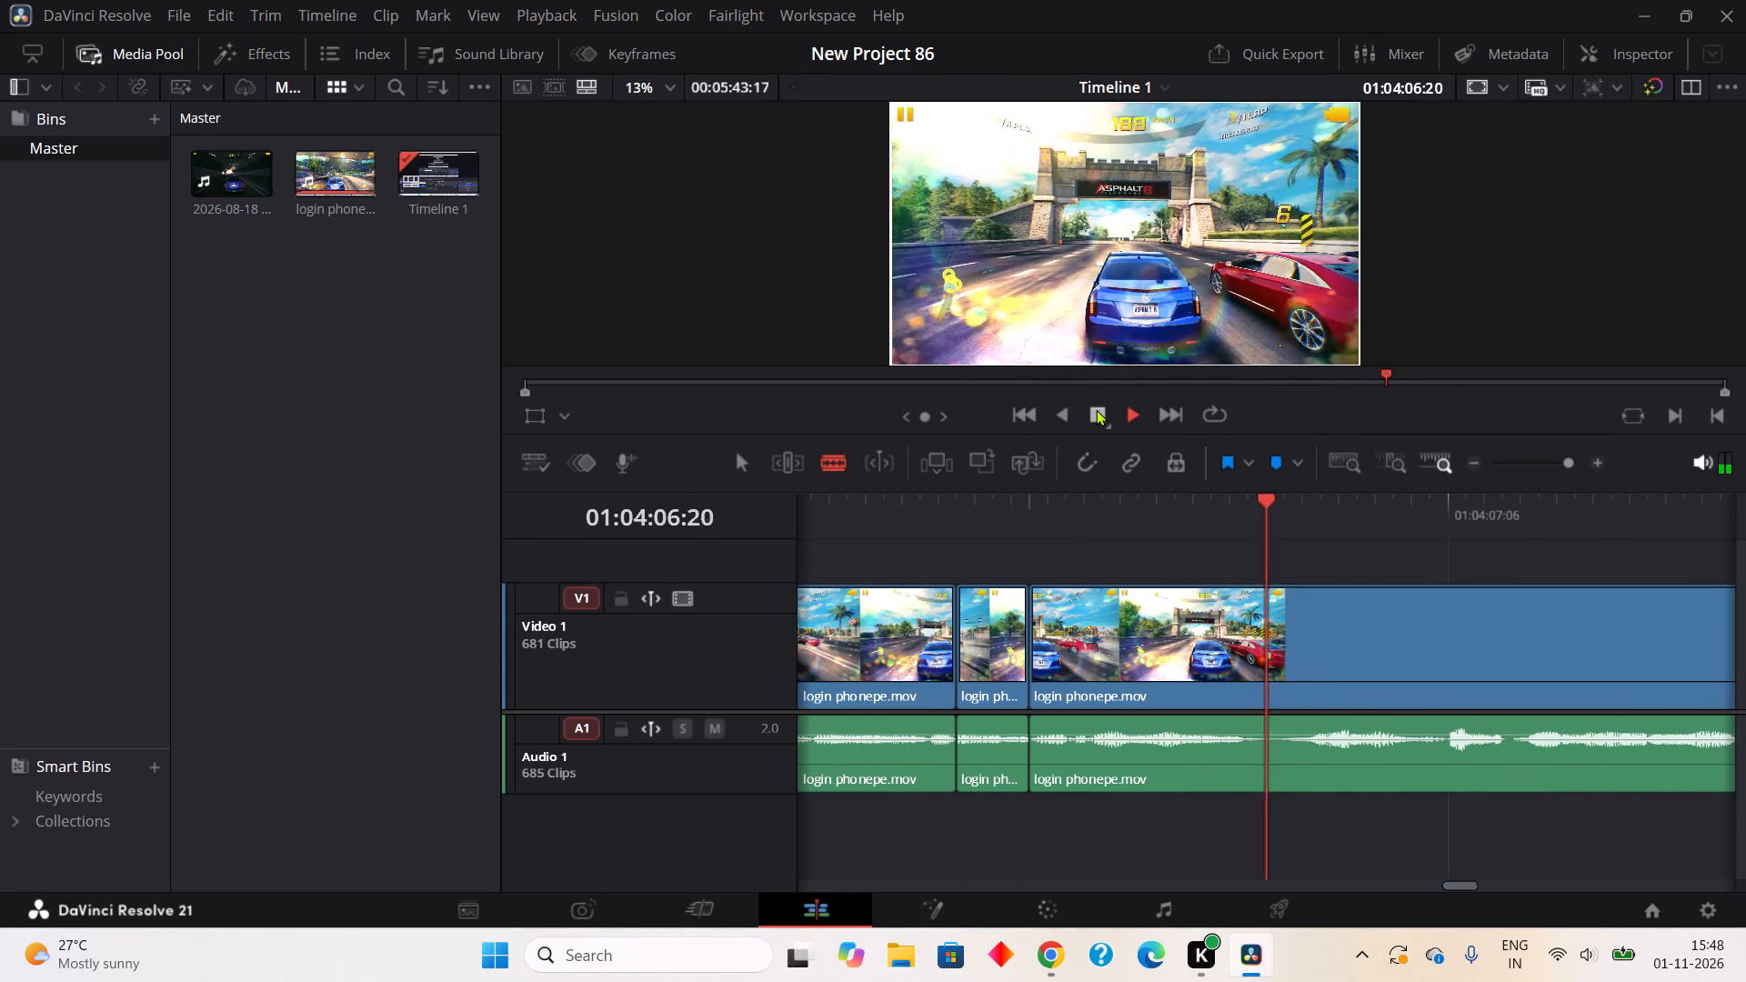
left_click(1096, 408)
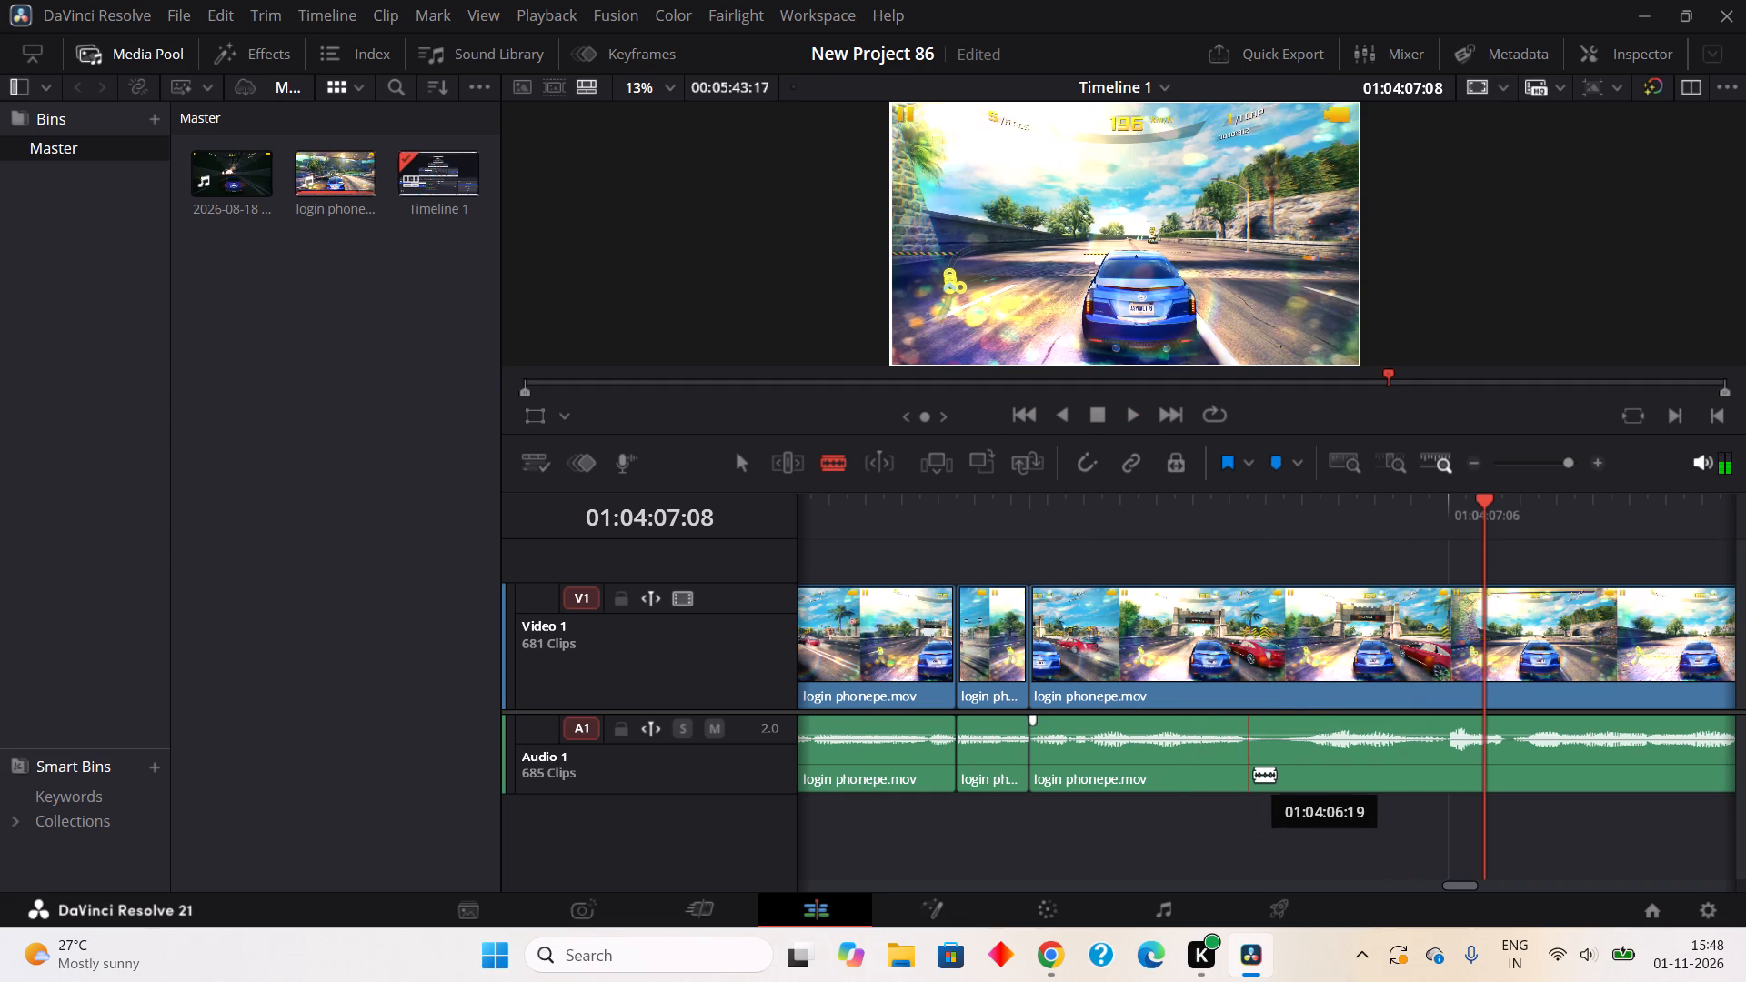
left_click(1255, 773)
left_click(1313, 752)
right_click(1285, 770)
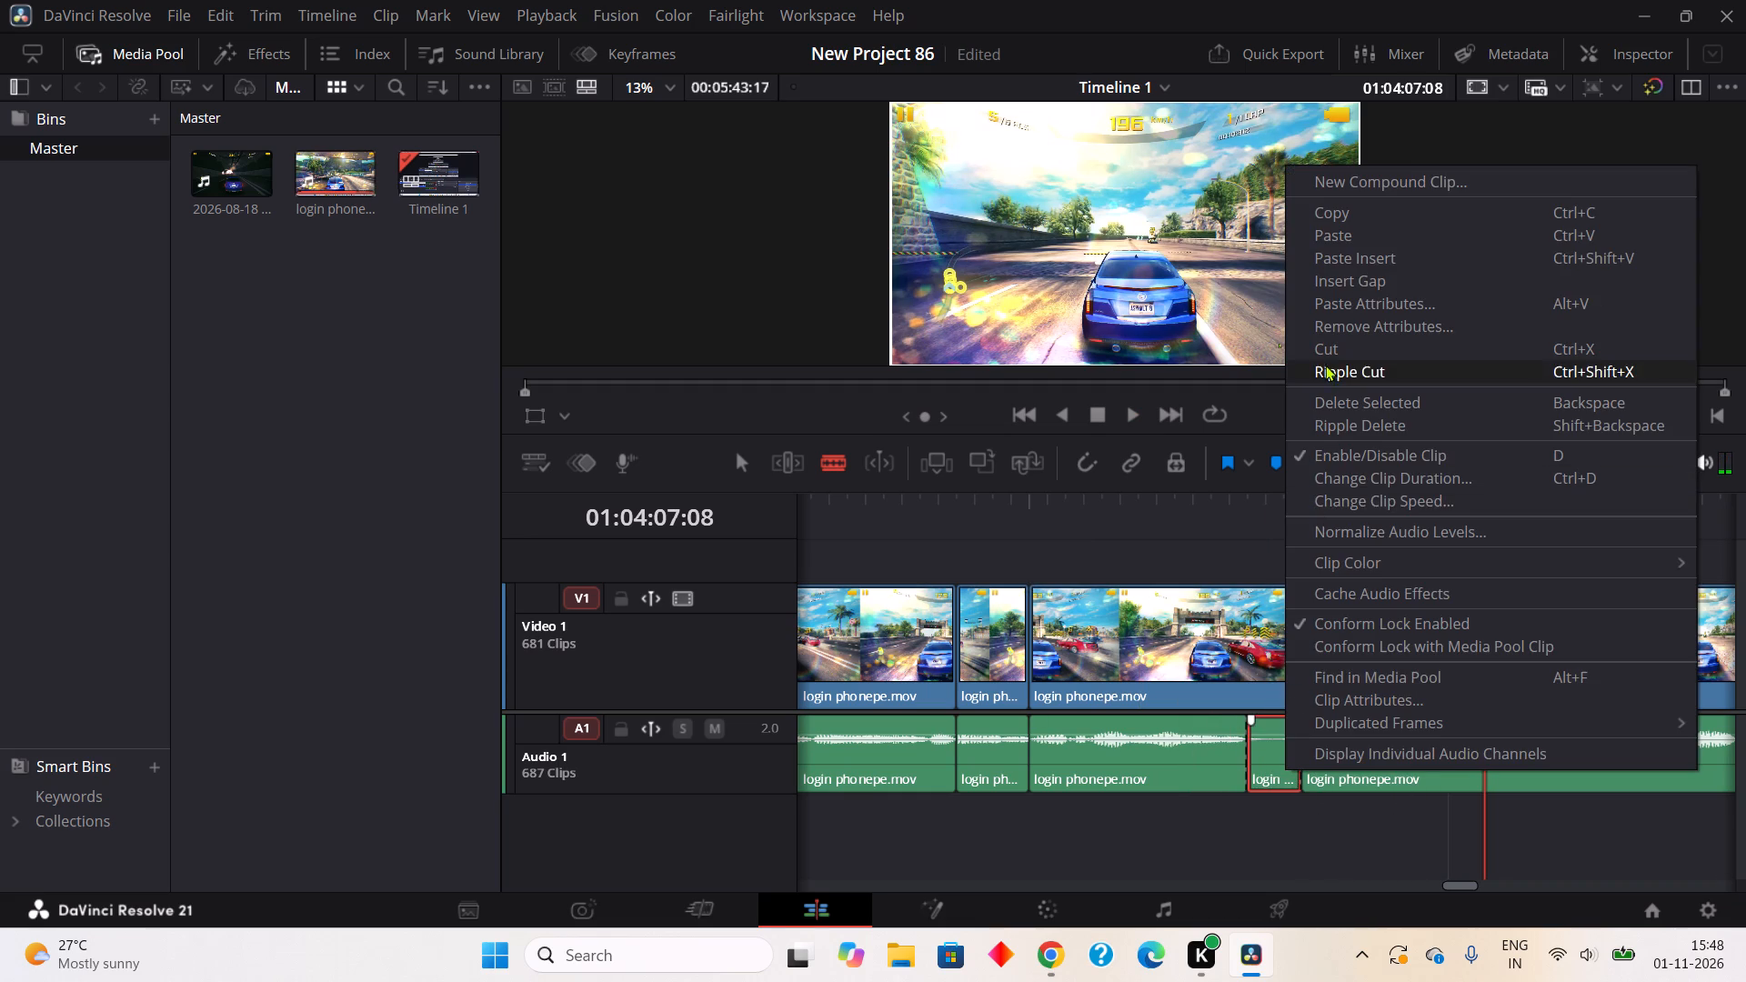
left_click(1325, 364)
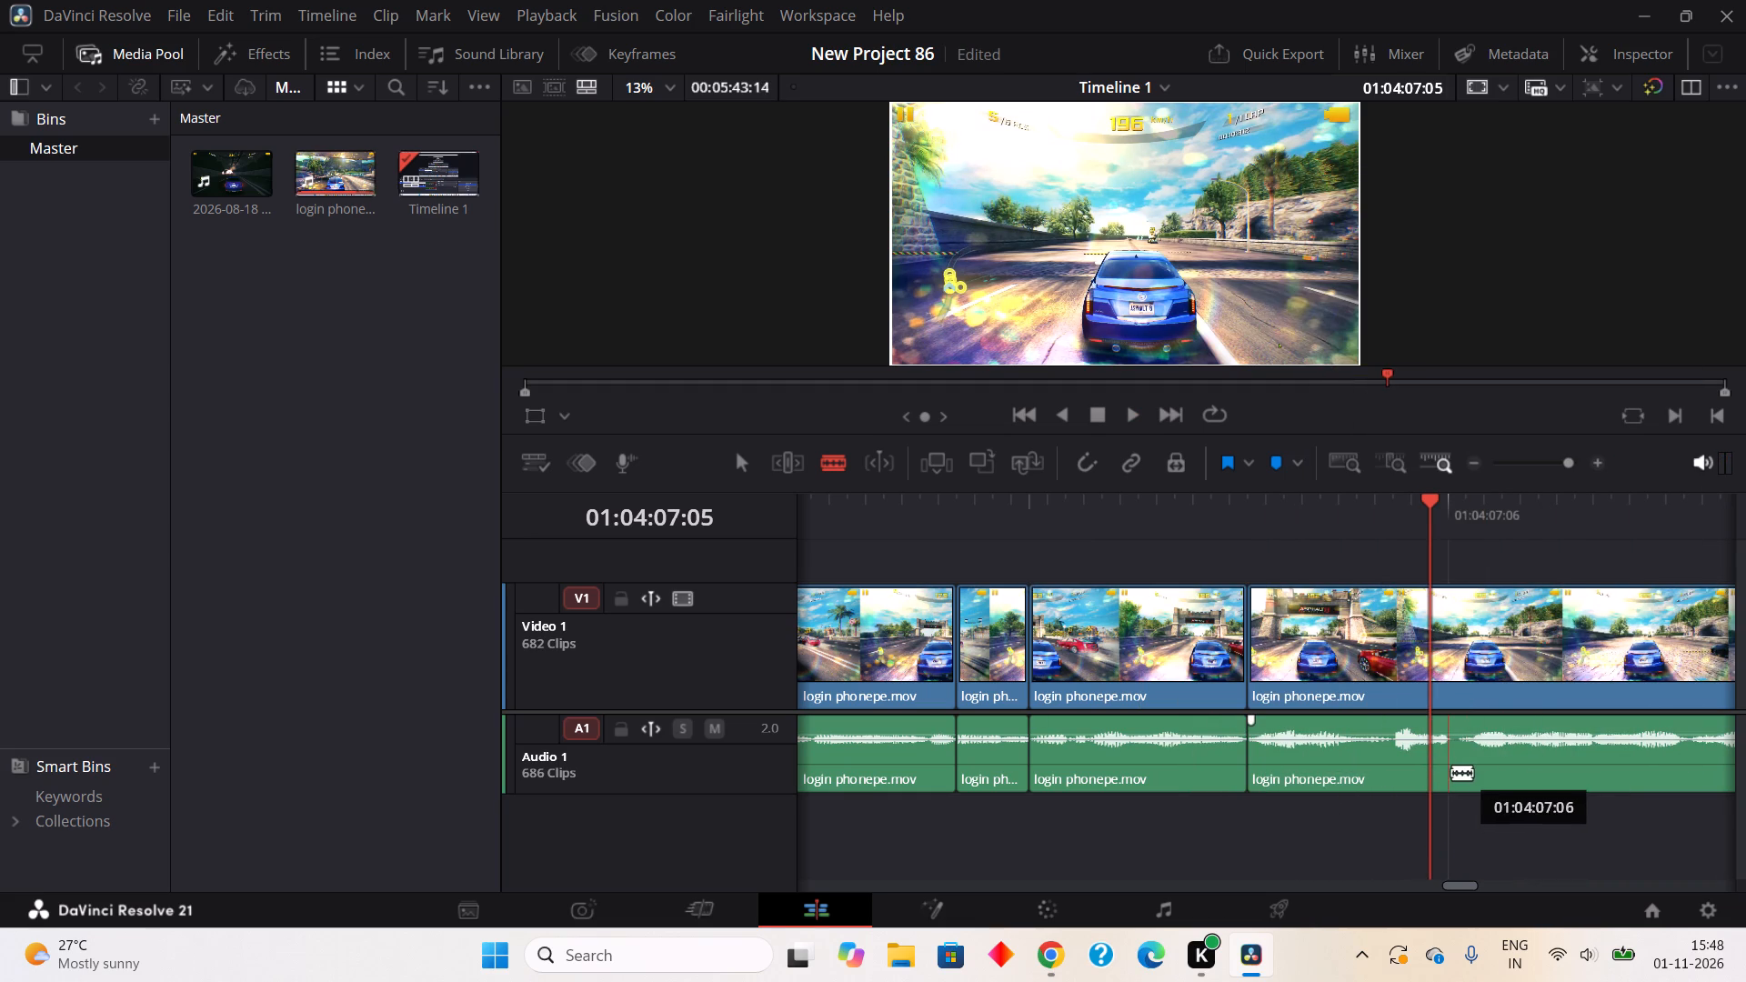
Split out the one-frame pause in the audio from about 01:04:07:06 to 01:04:07:07 and ripple cut it.
left_click(1450, 773)
left_click(1467, 758)
right_click(1464, 760)
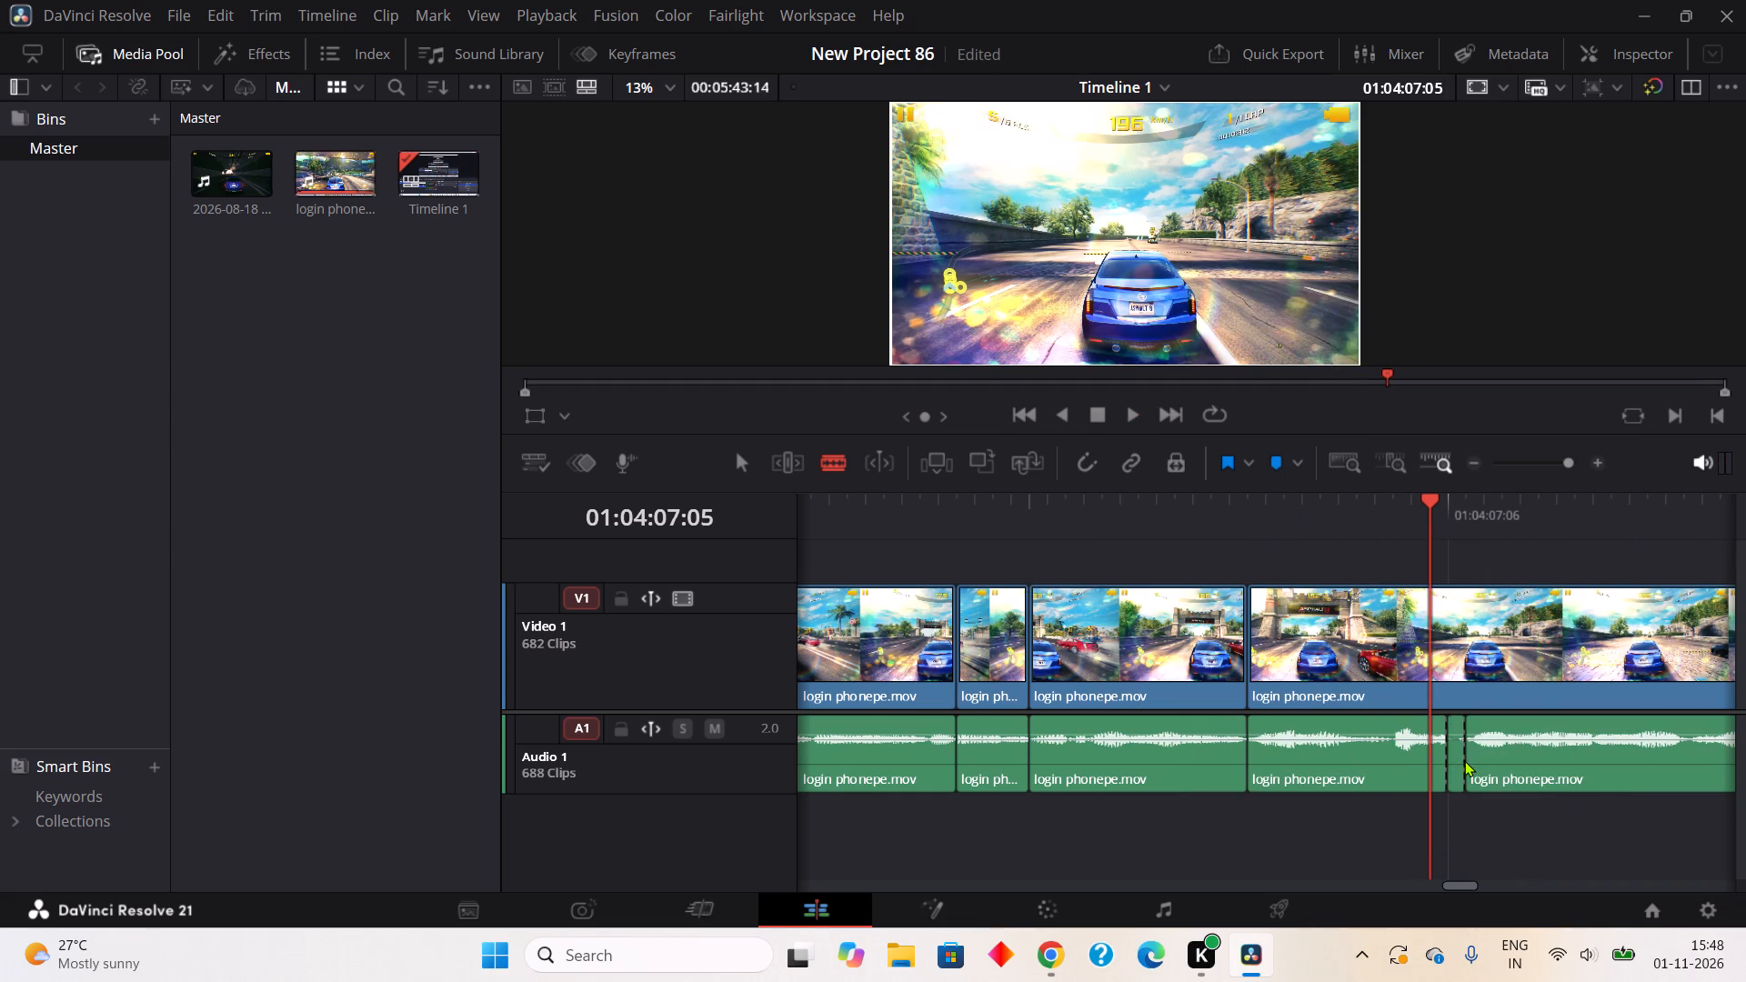
left_click(1399, 366)
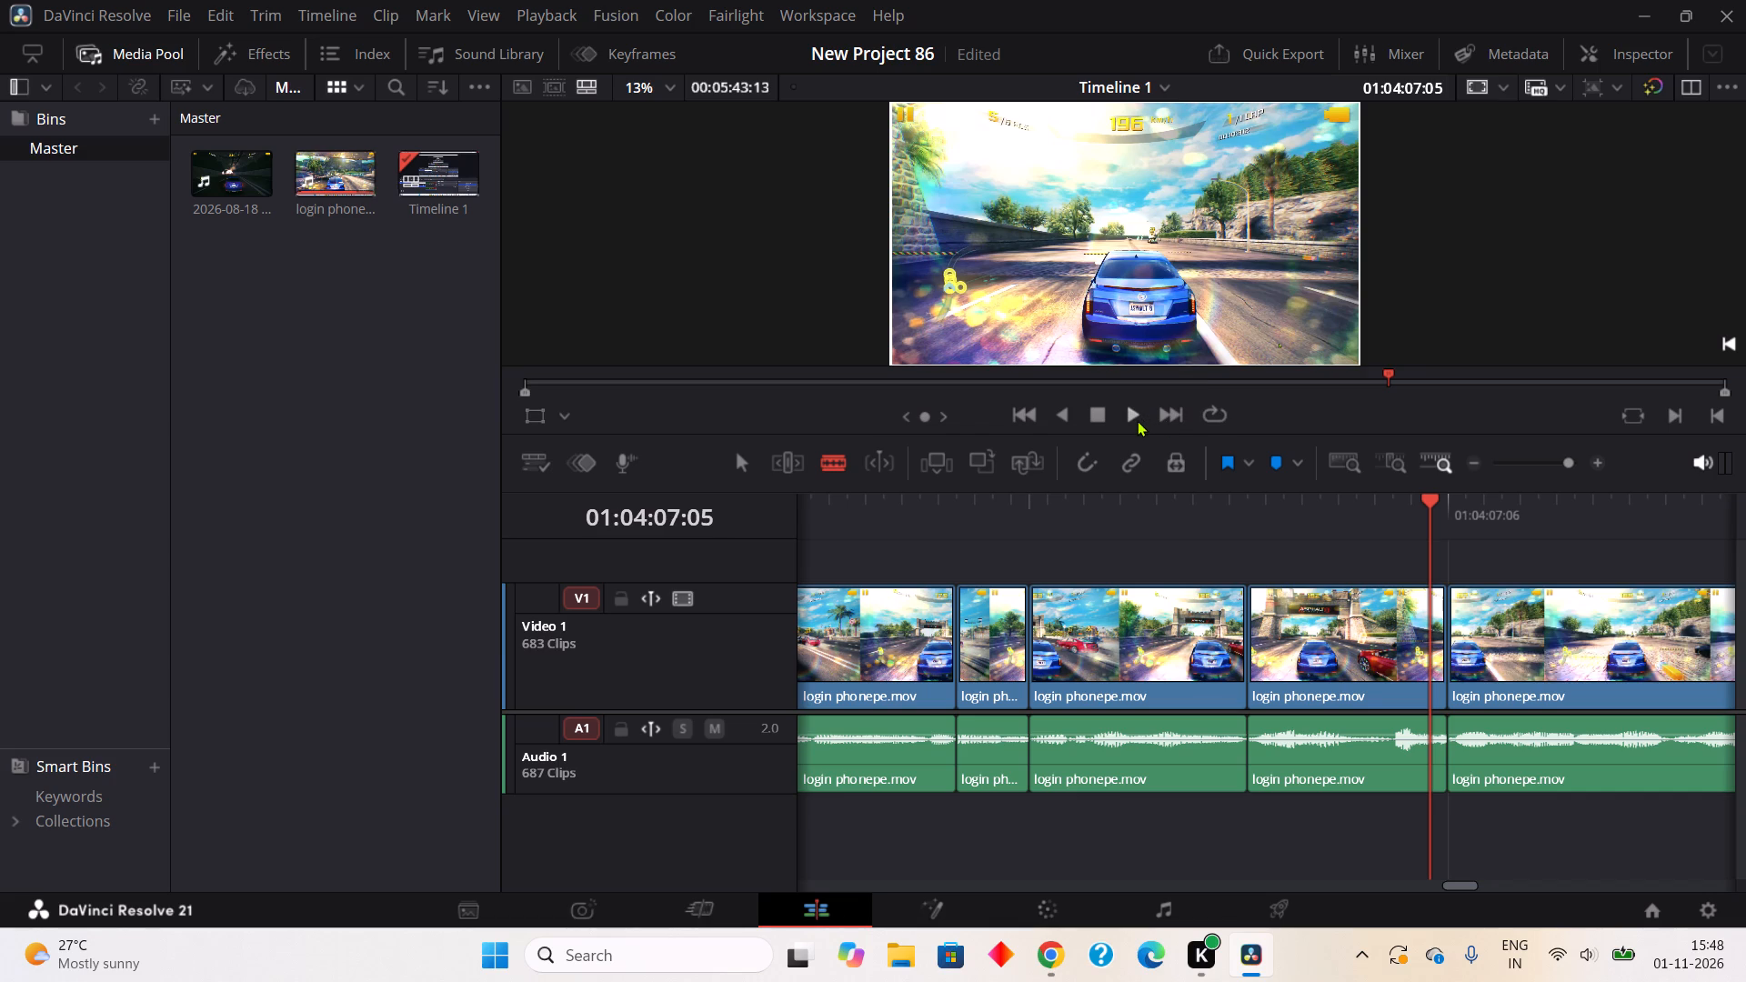
Play on to the next pause, split out three frames of audio from about 01:04:08:01 to 01:04:08:04 and ripple cut them.
left_click(1134, 420)
left_click(1097, 412)
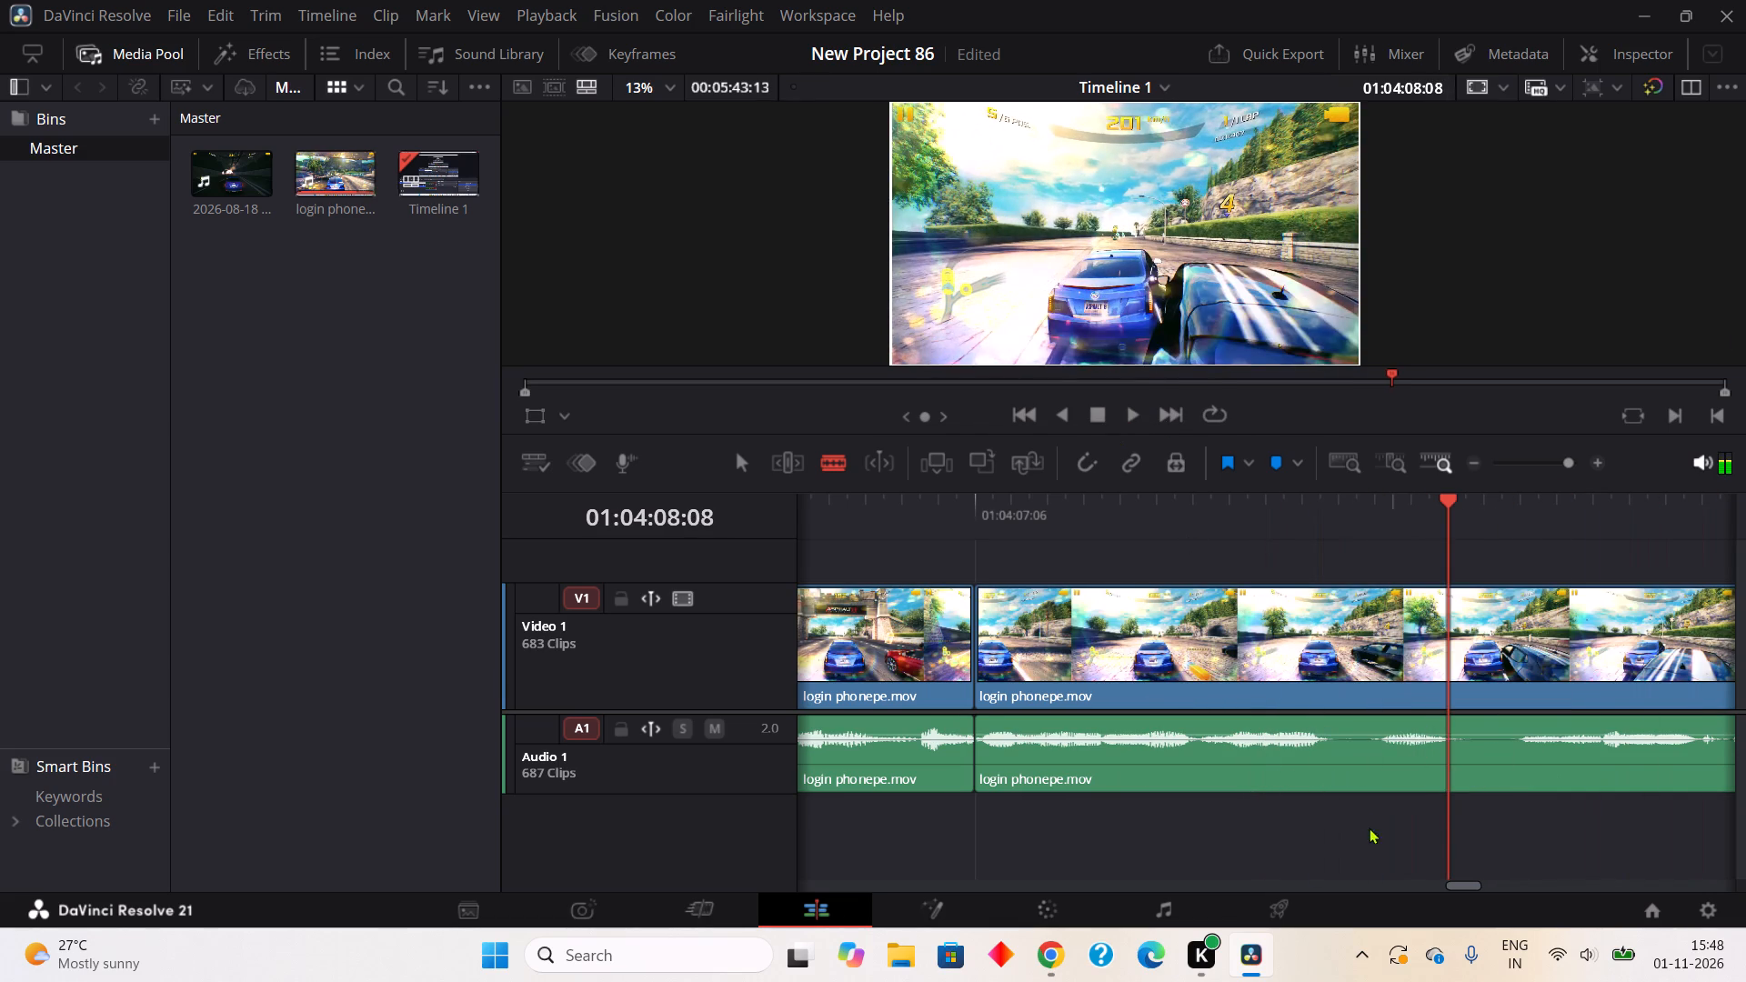
left_click(1334, 768)
left_click(1384, 763)
right_click(1353, 766)
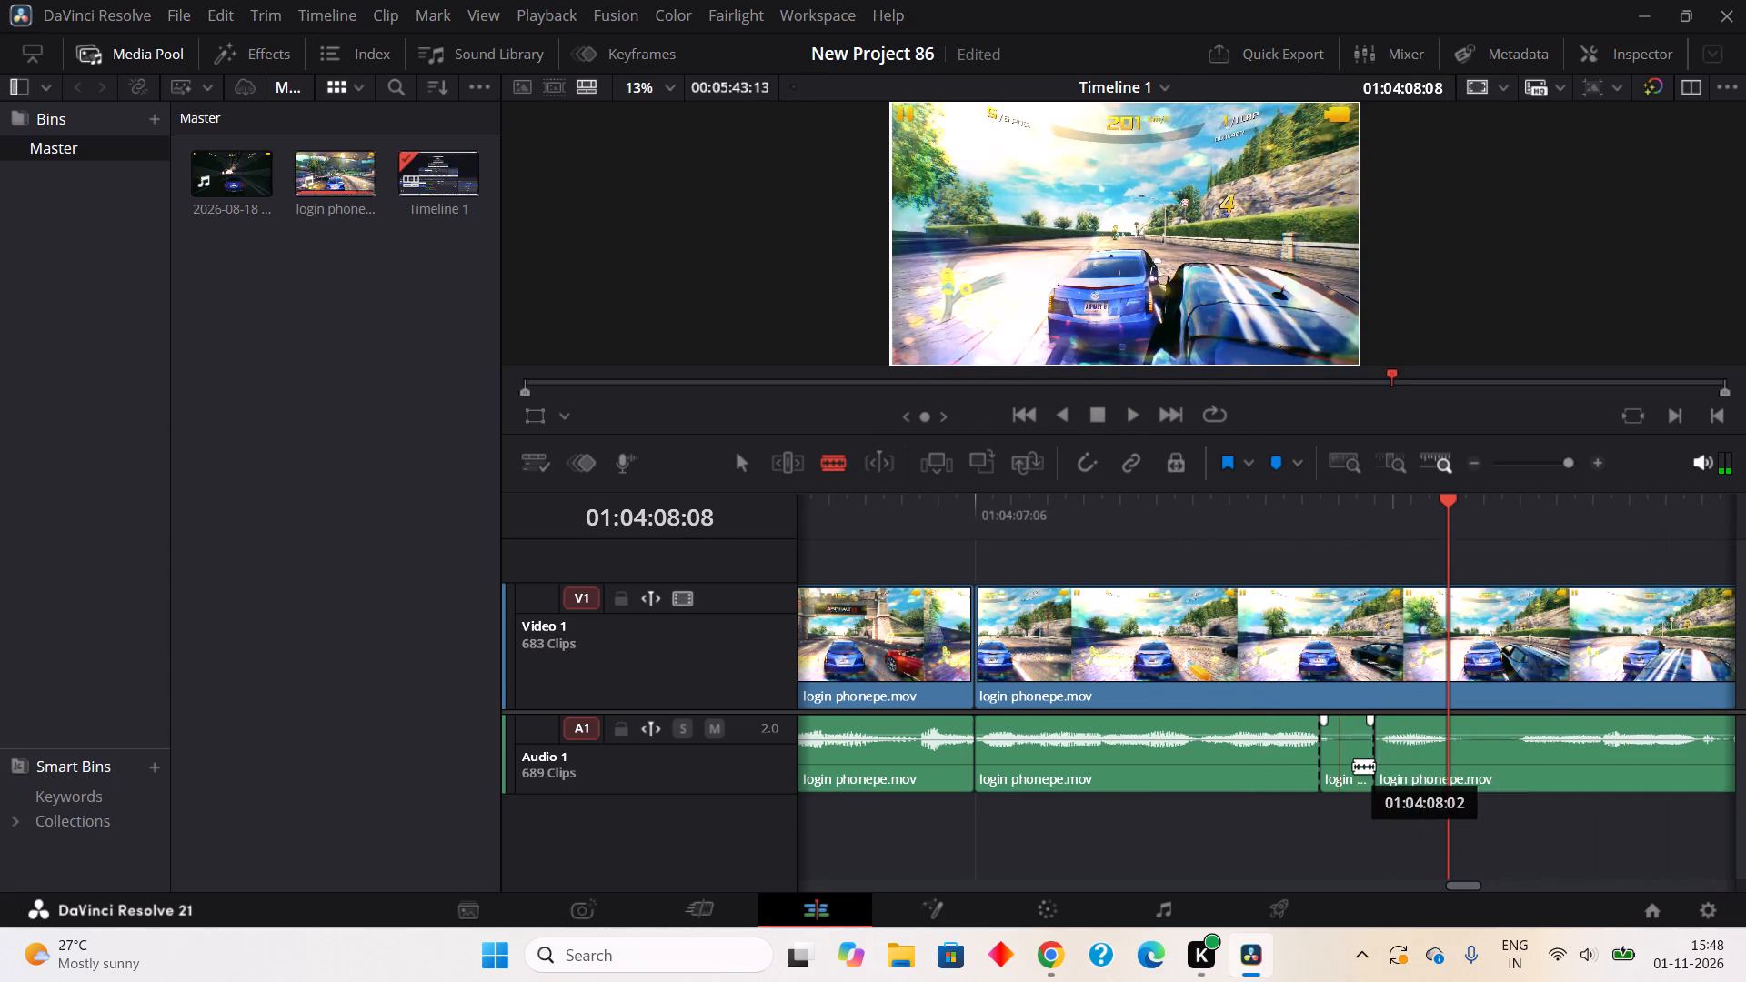
left_click(1390, 376)
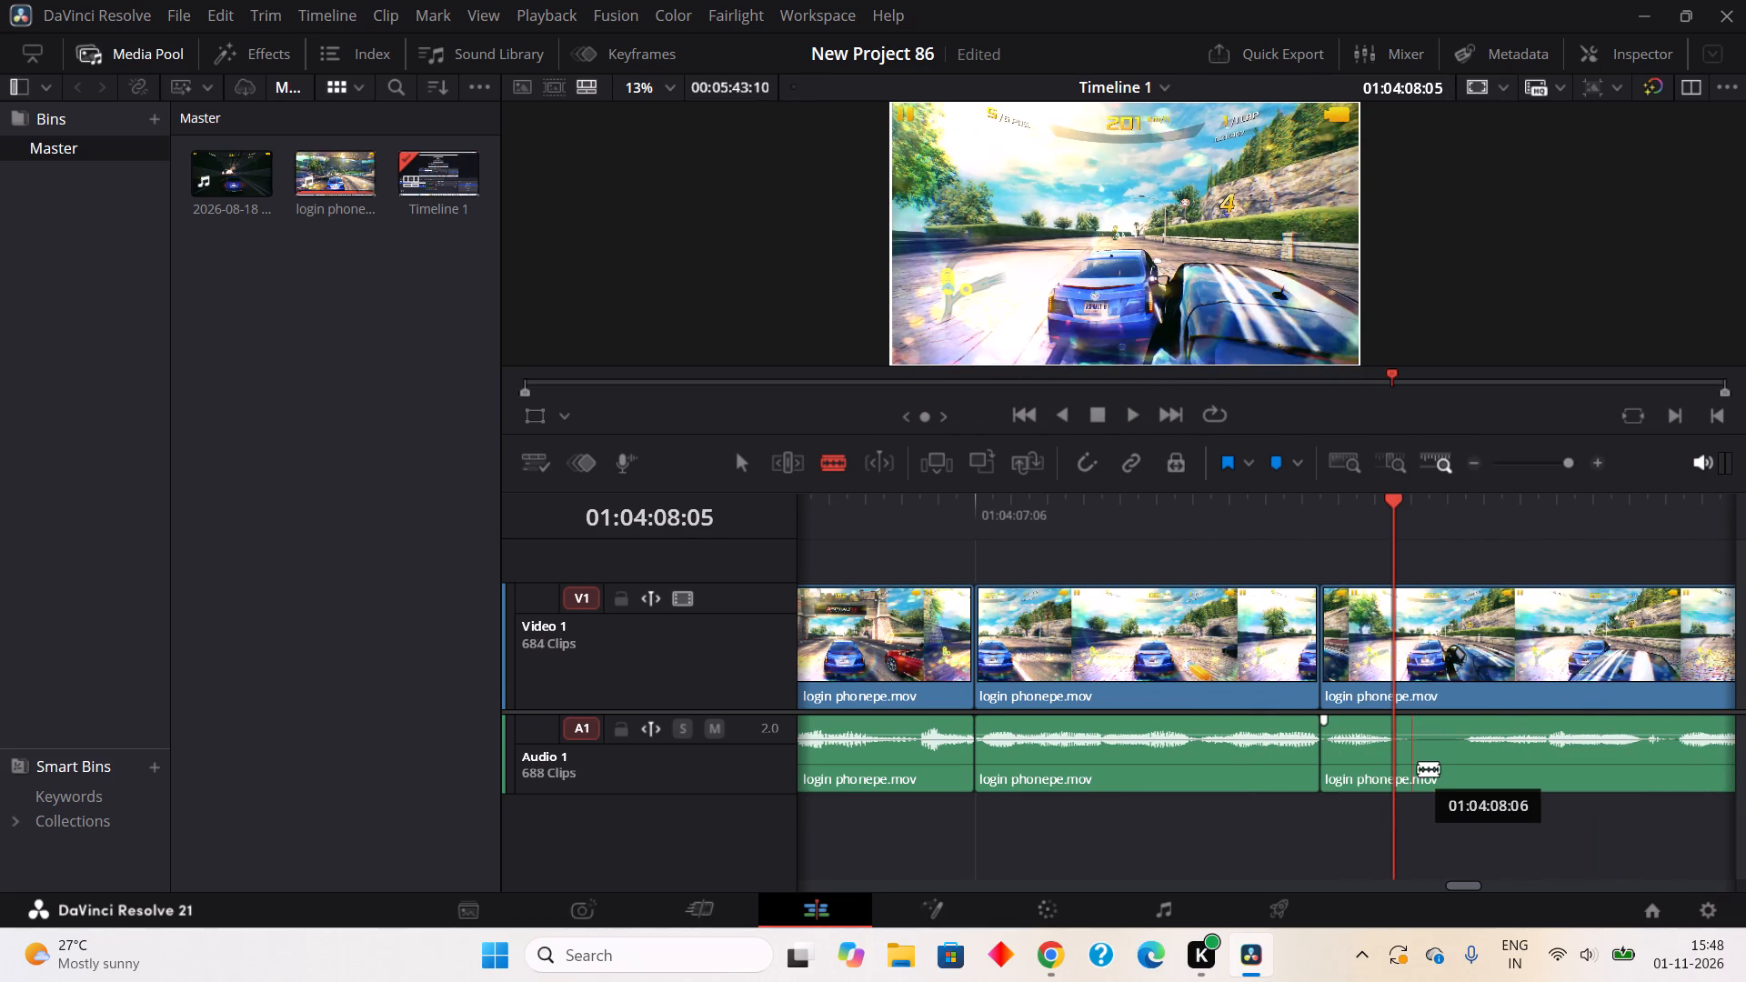
Split out the four-frame pause in the audio from about 01:04:08:05 to 01:04:08:09 and ripple cut it.
left_click(1393, 774)
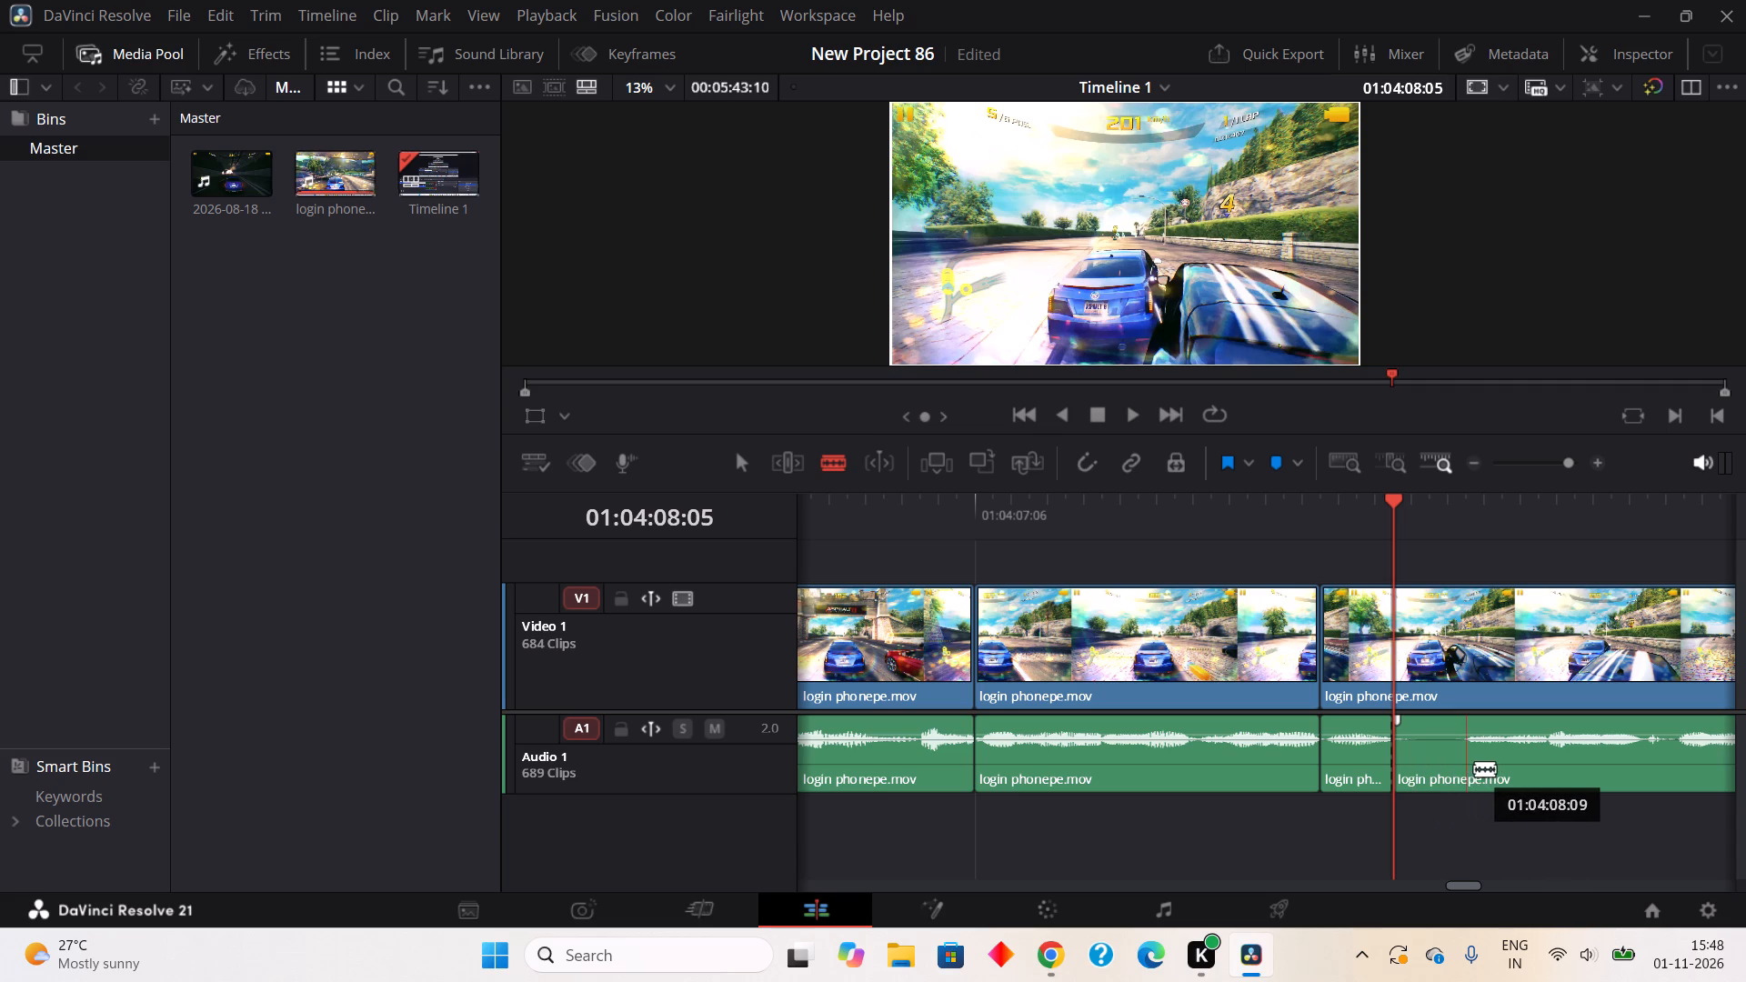
left_click(1474, 768)
right_click(1428, 769)
left_click(1452, 371)
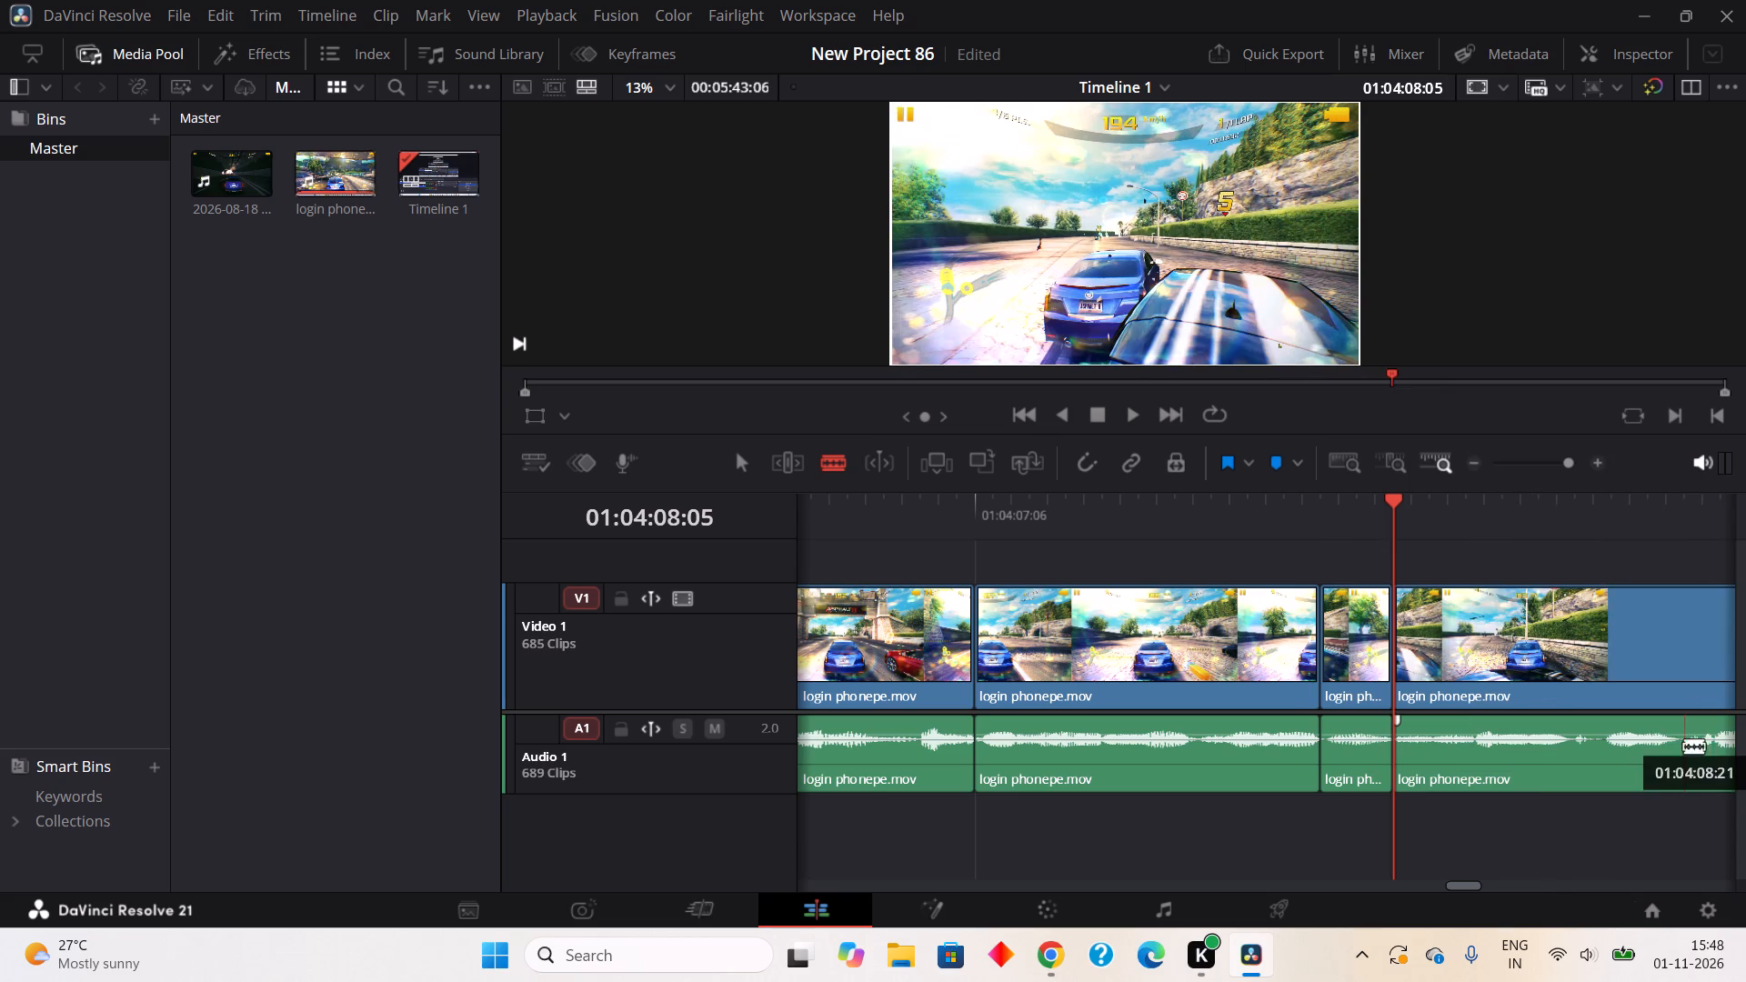
Split out the one-frame pause in the audio from about 01:04:08:16 to 01:04:08:17 and ripple cut it.
left_click(1599, 772)
left_click(1611, 752)
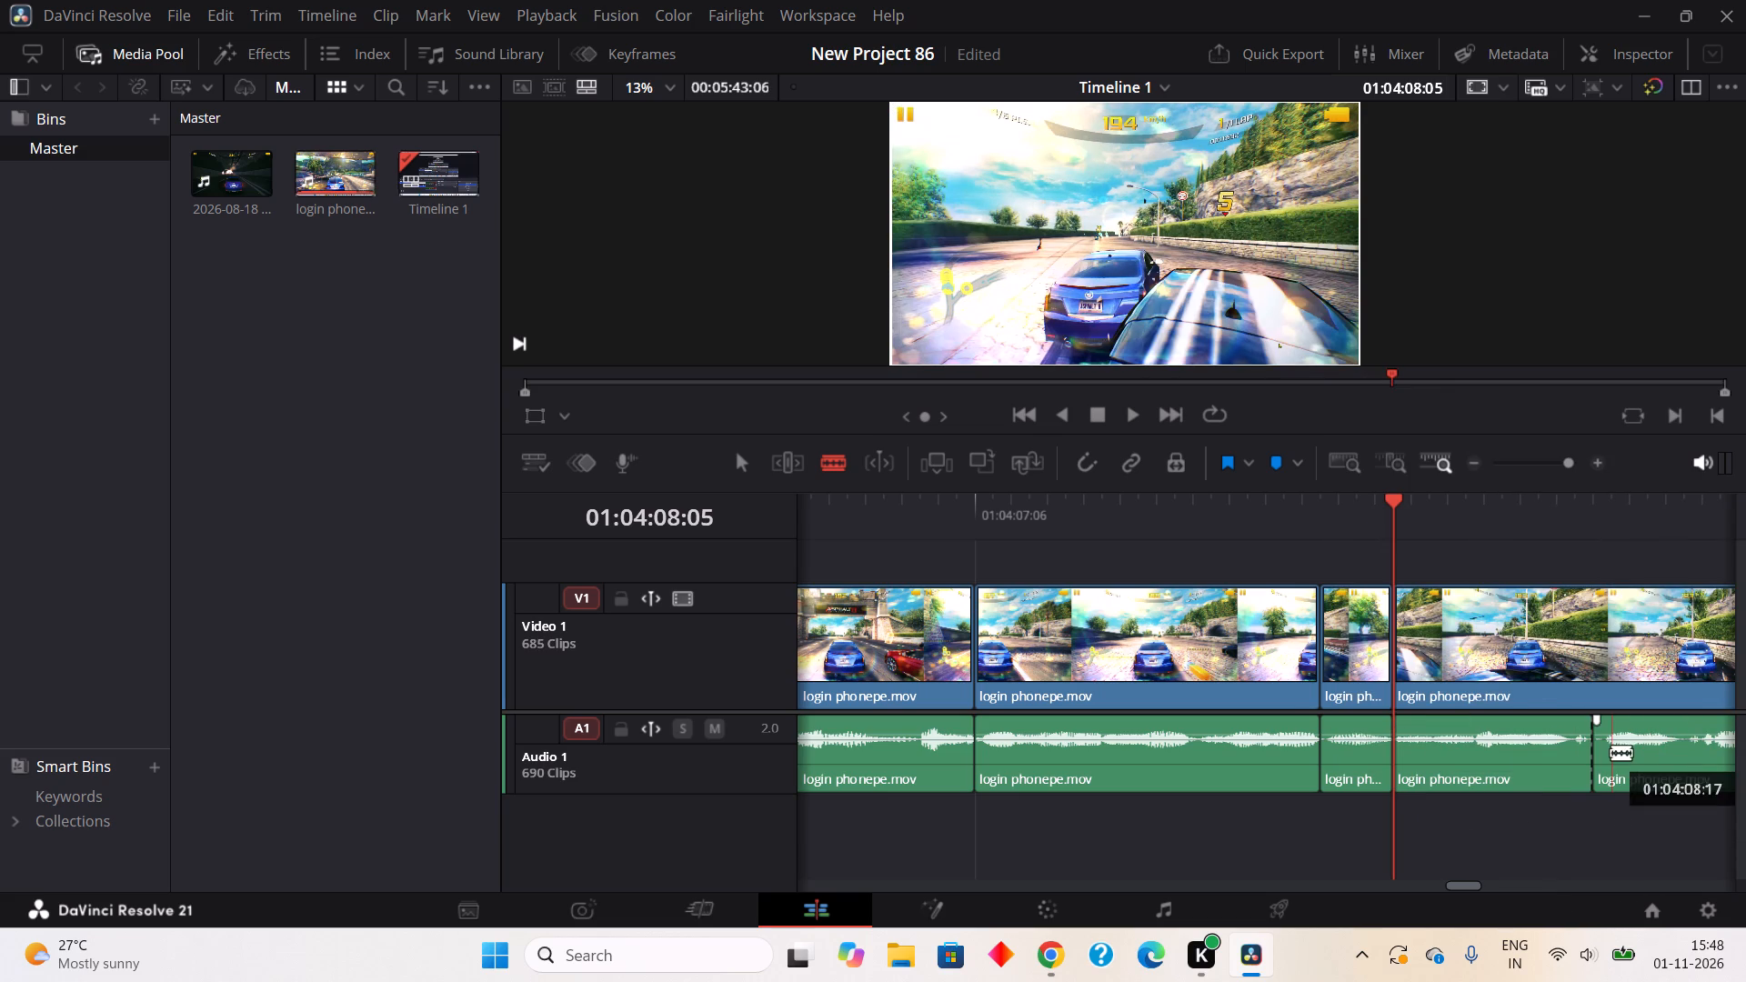
right_click(1604, 758)
left_click(1460, 359)
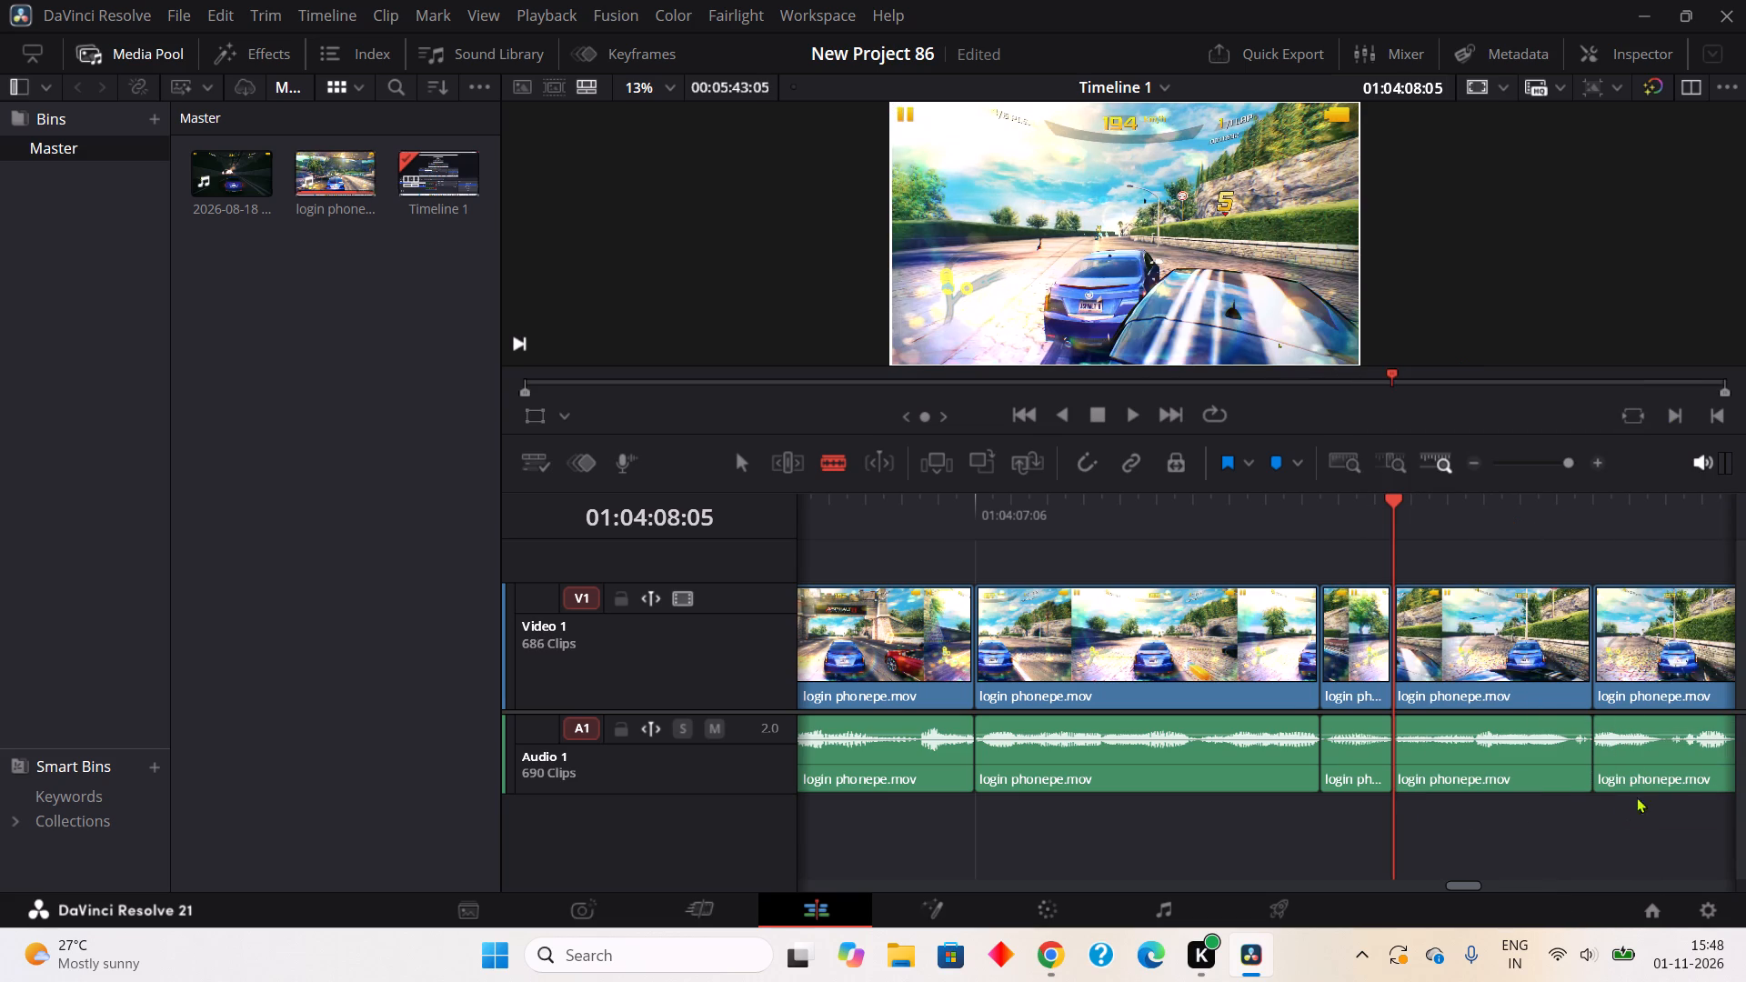
Split out the one-frame pause in the audio from about 01:04:08:19 to 01:04:08:20 and ripple cut it.
left_click(1653, 760)
left_click(1671, 760)
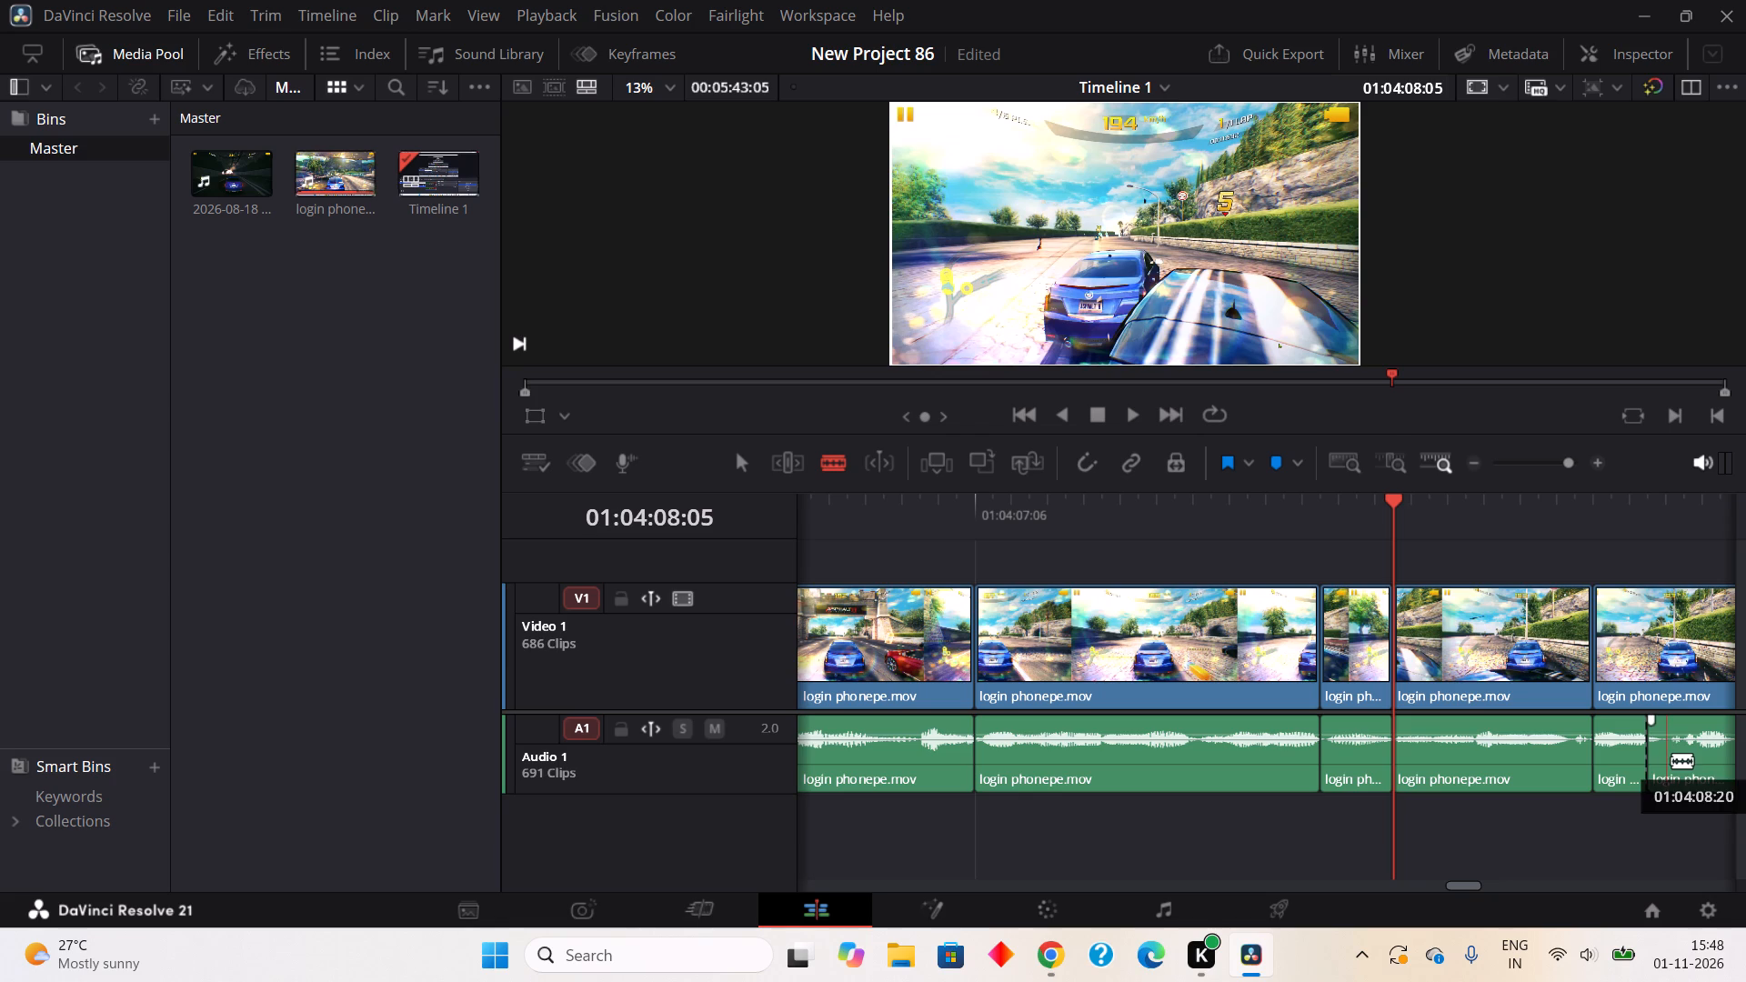
right_click(1664, 760)
left_click(1411, 365)
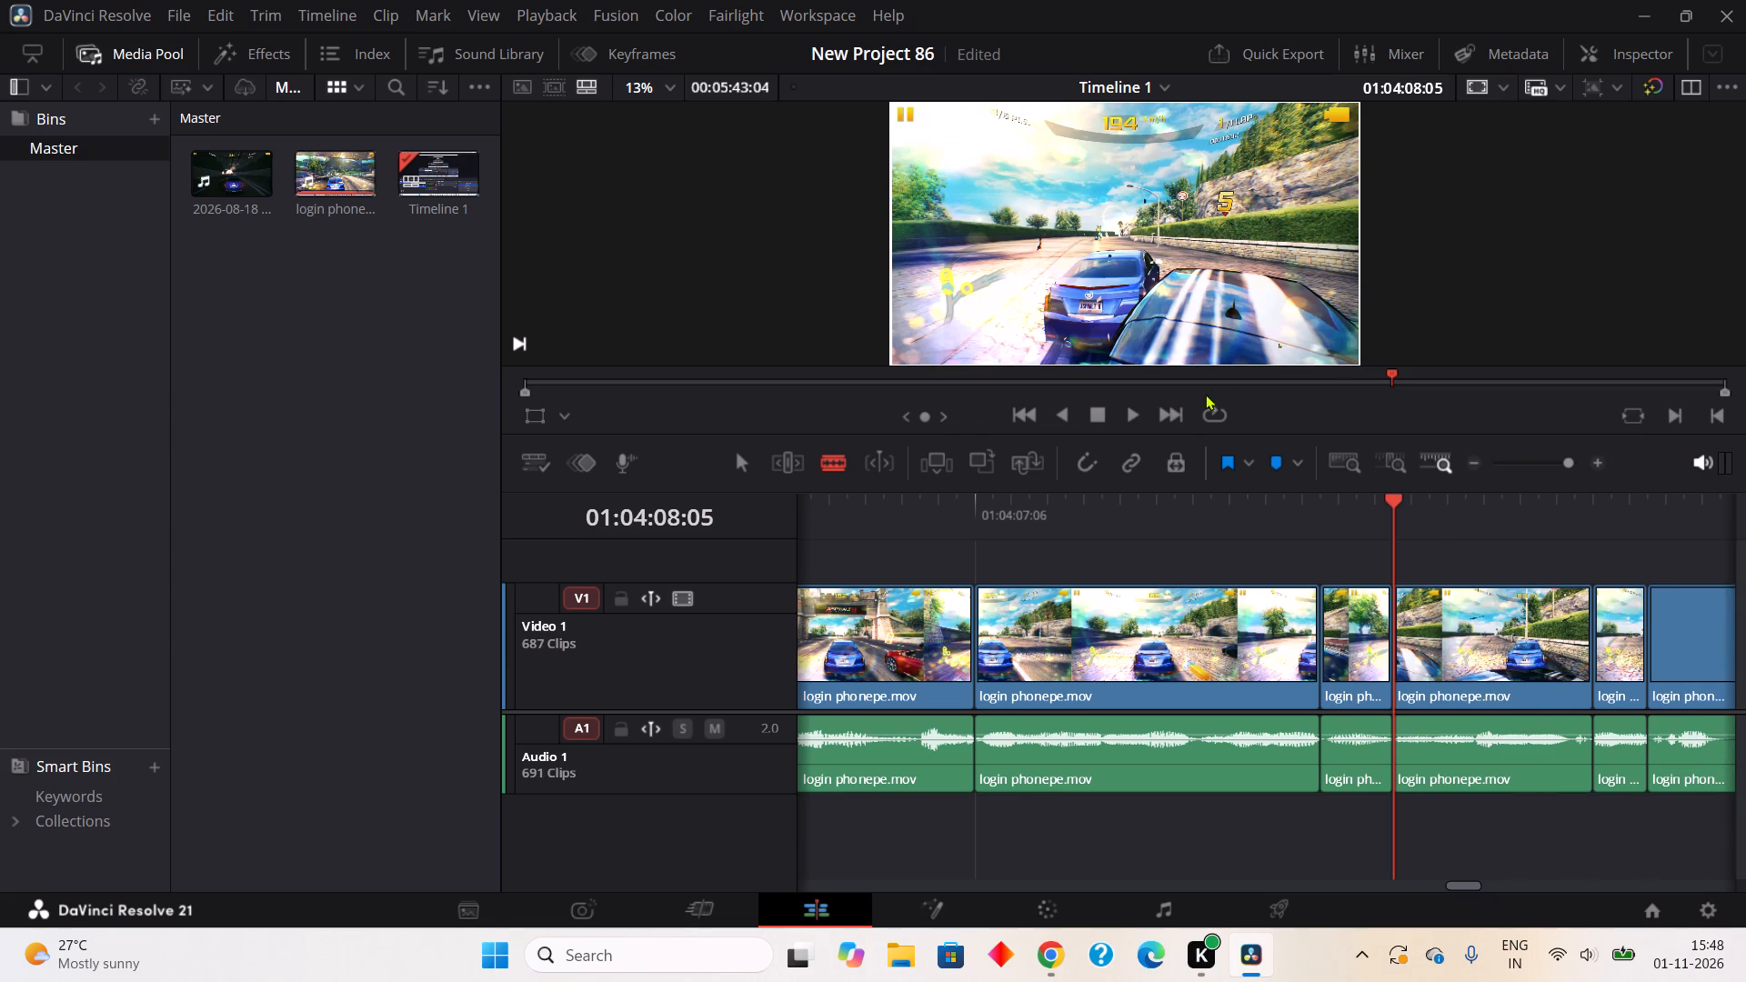
Play on to the next pause, split out one frame of audio from about 01:04:08:23 to 01:04:09:00 and ripple cut it.
left_click(1136, 424)
left_click(1096, 415)
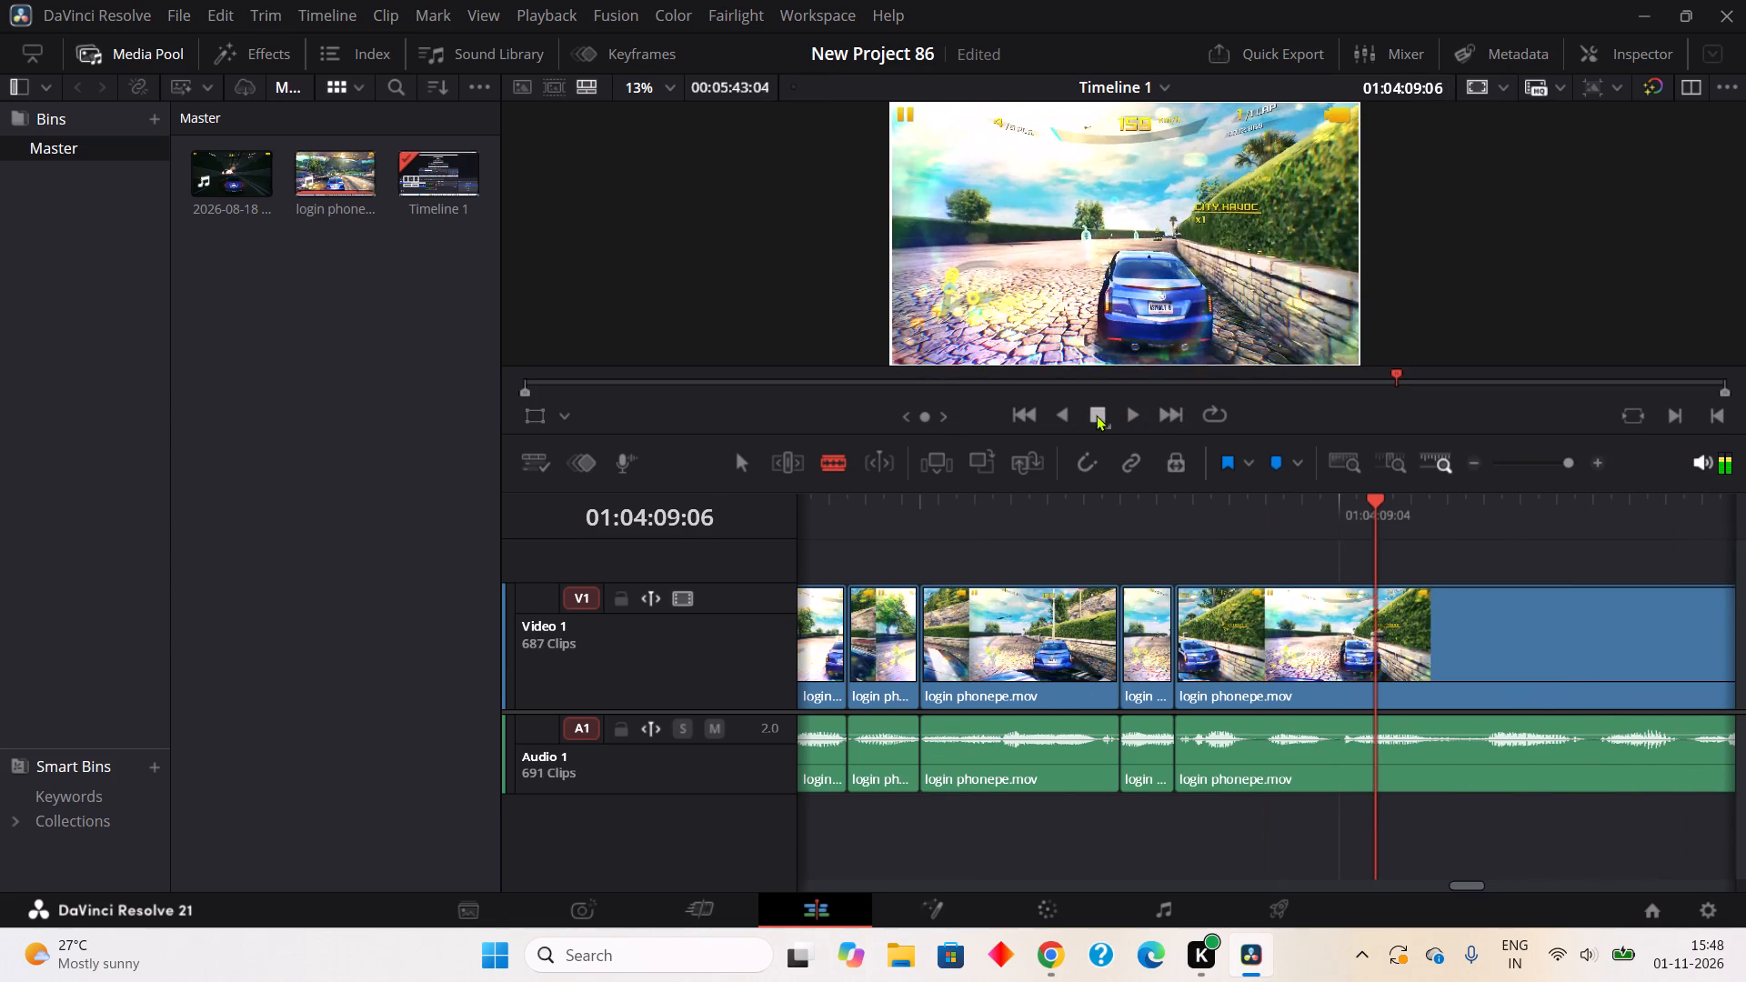
left_click(1255, 776)
left_click(1277, 772)
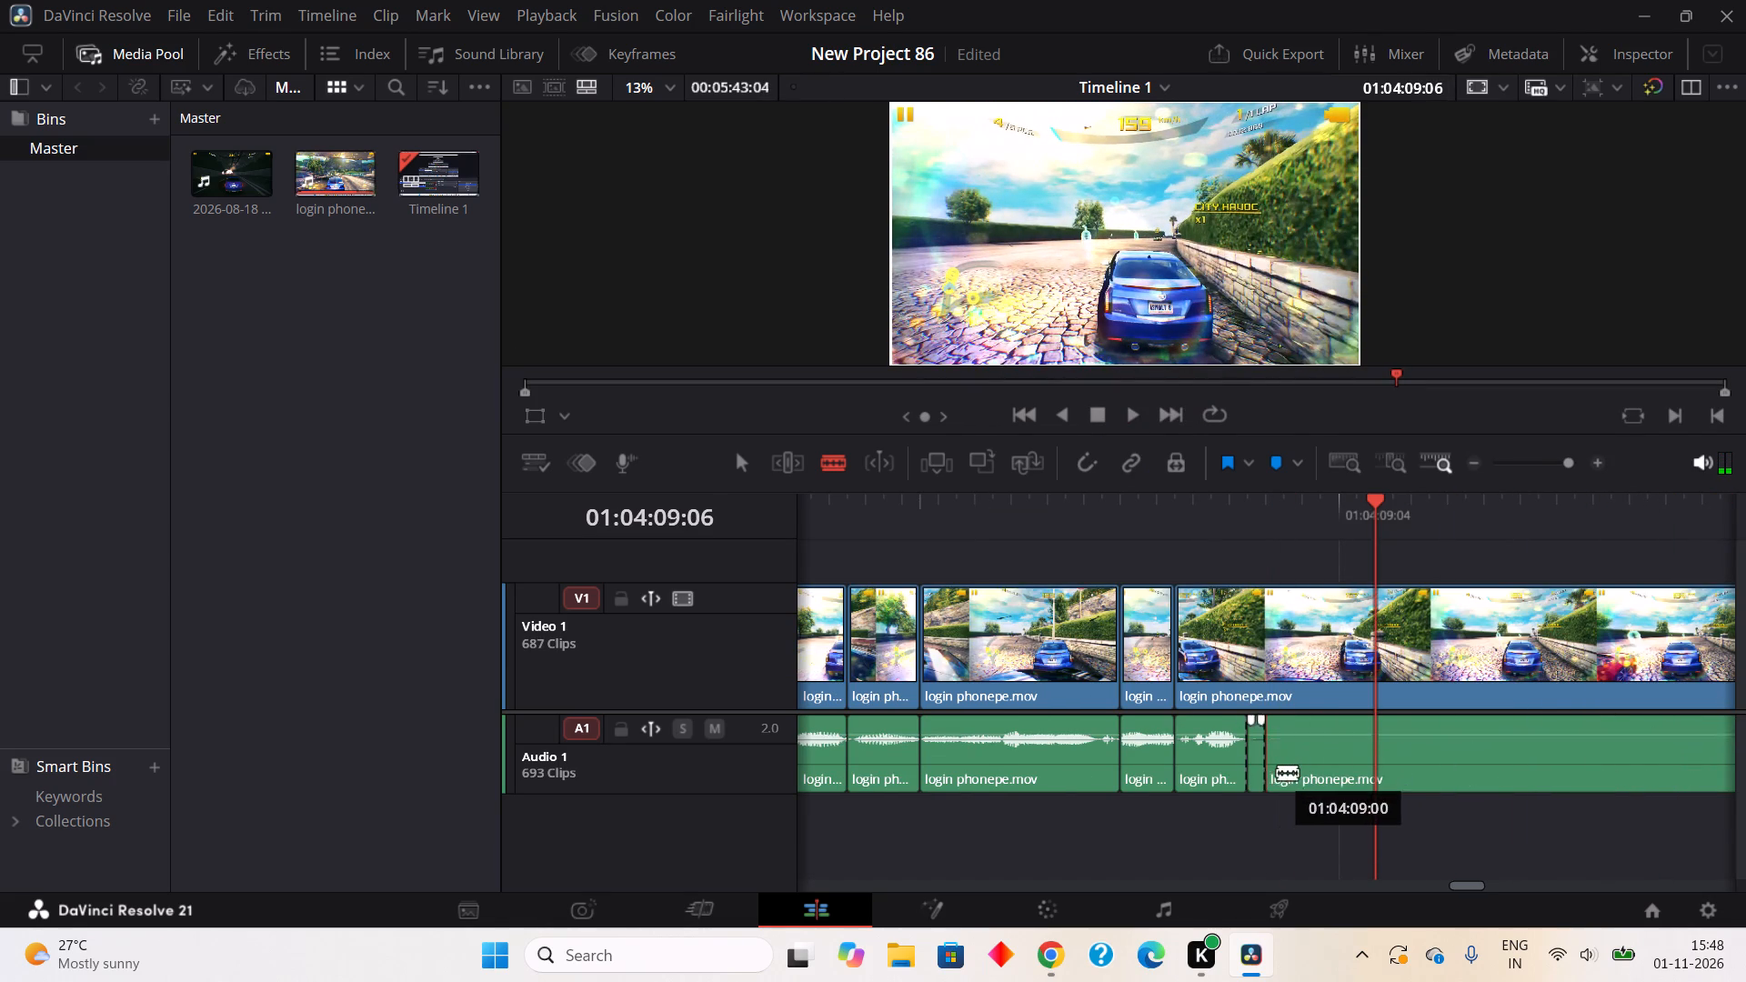
right_click(1259, 771)
left_click(1374, 372)
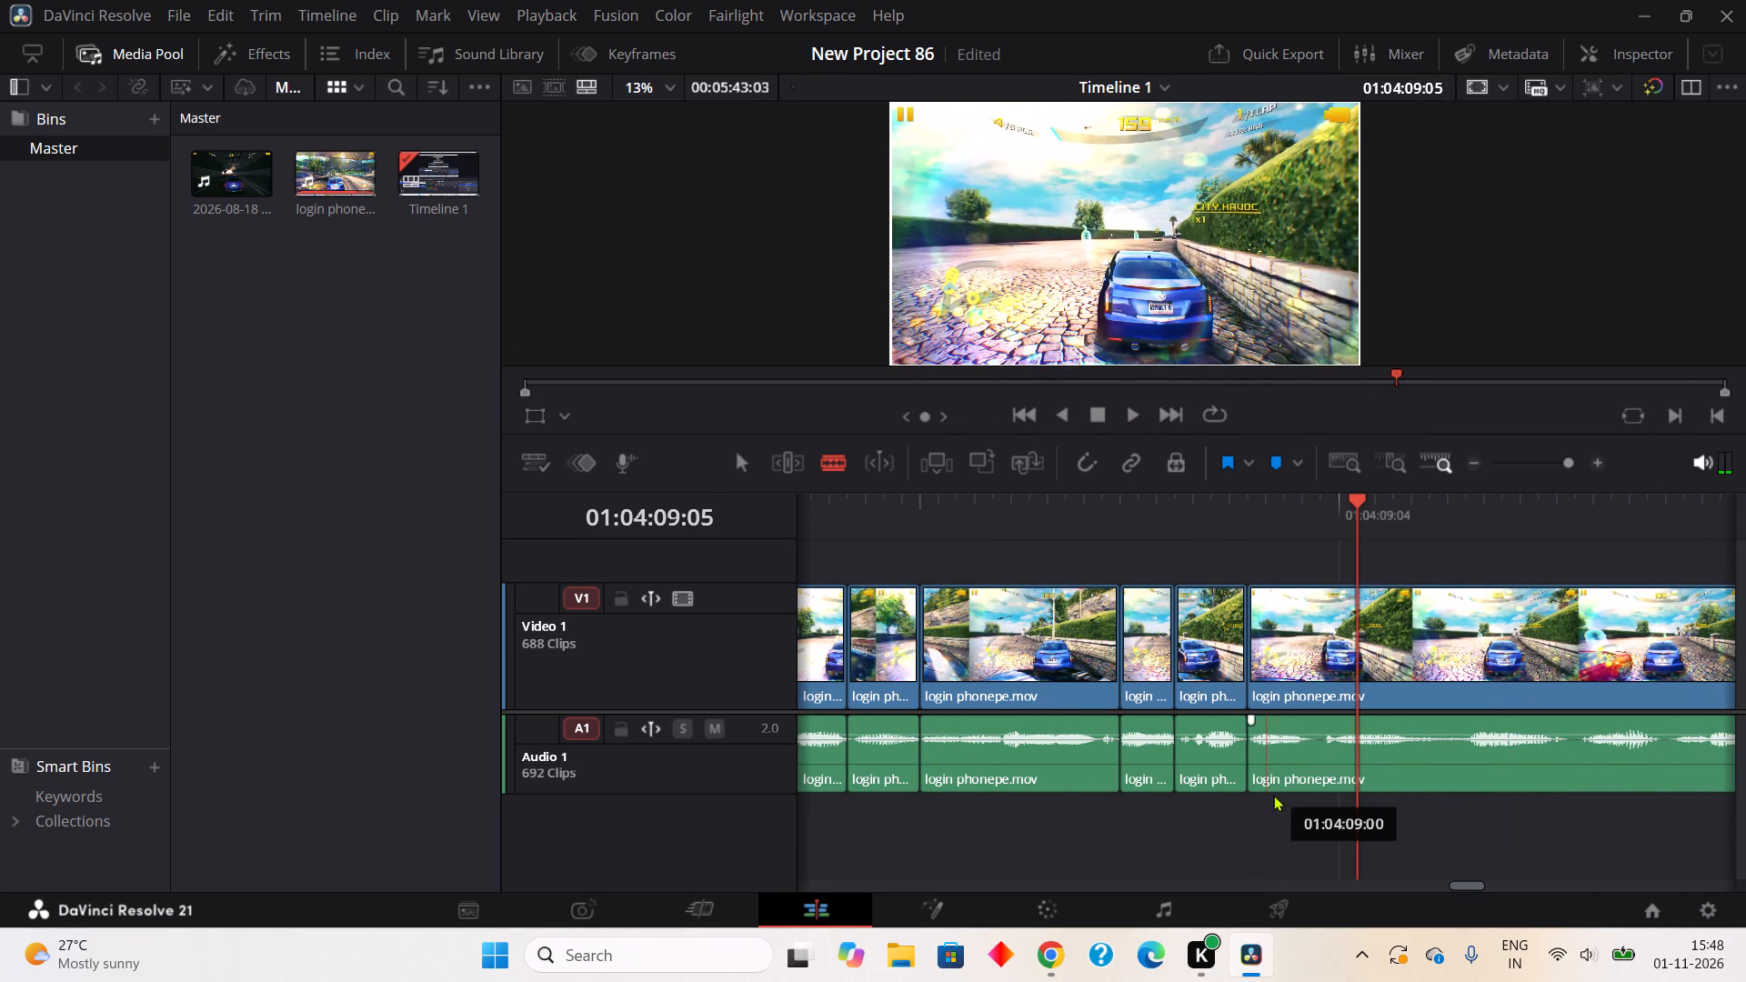
Split out the one-frame pause in the audio from about 01:04:09:02 to 01:04:09:03 and ripple cut it.
left_click(1309, 758)
left_click(1330, 761)
right_click(1310, 762)
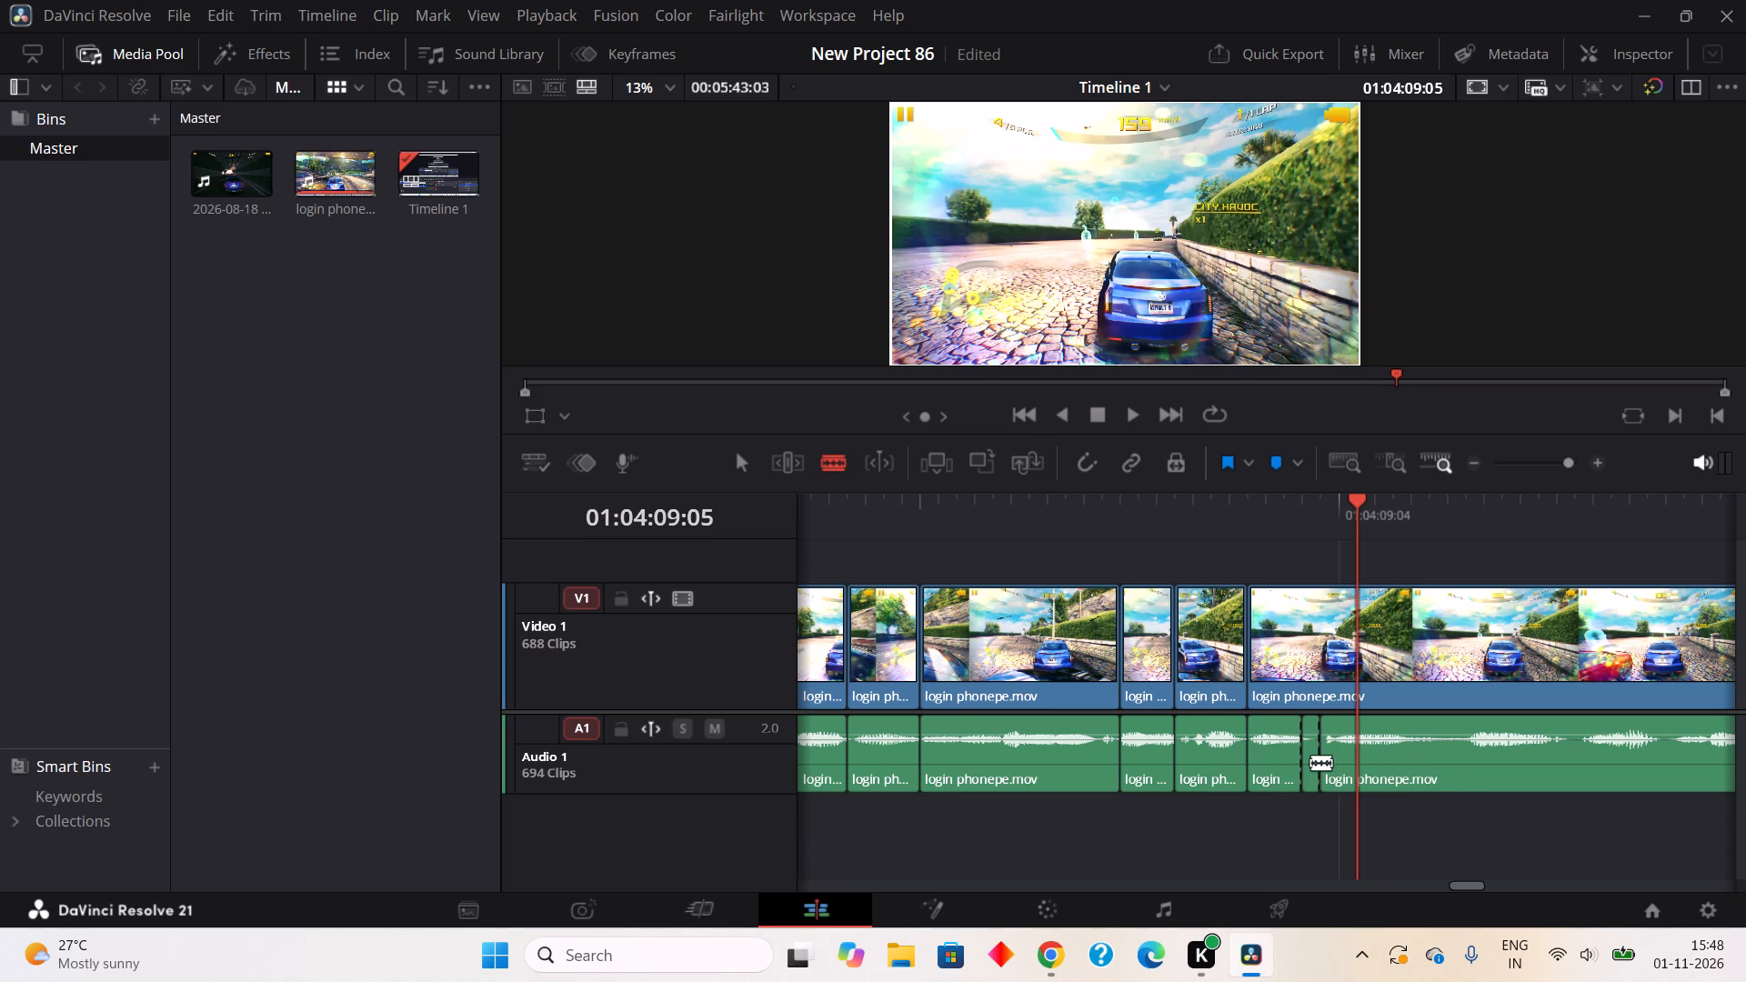
left_click(1407, 581)
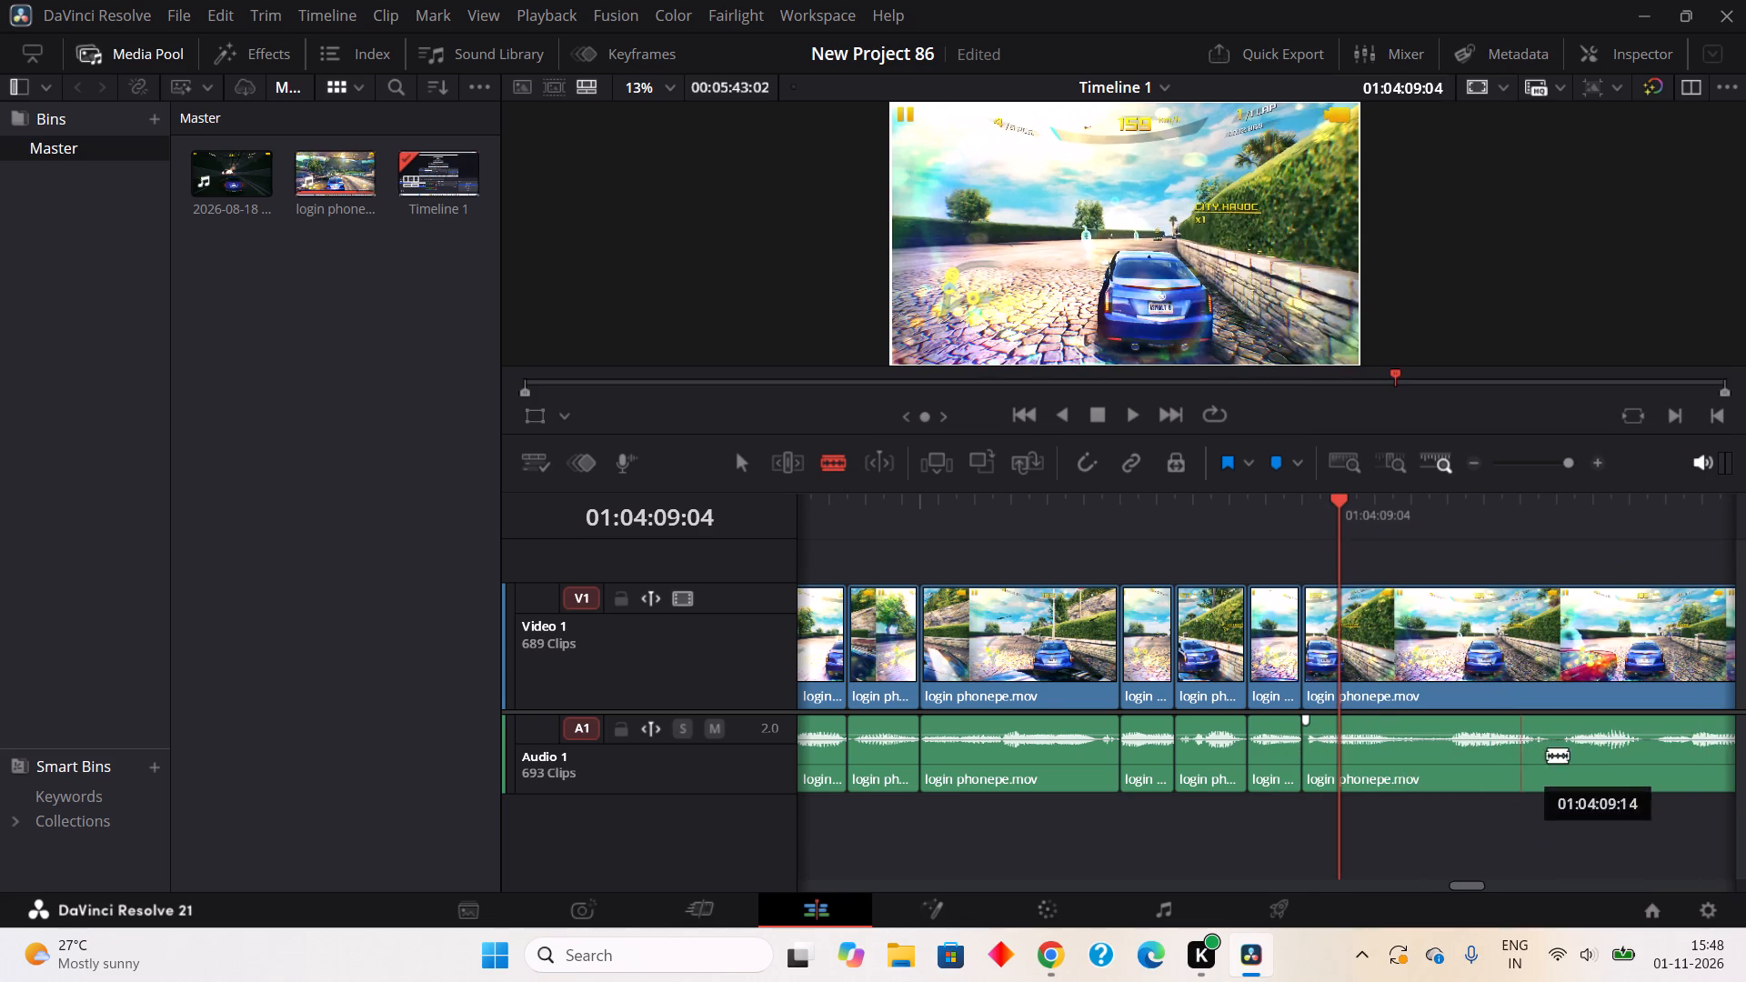
Split out the one-frame pause in the audio from about 01:04:09:15 to 01:04:09:16 and ripple cut it.
left_click(1548, 757)
left_click(1571, 755)
right_click(1540, 774)
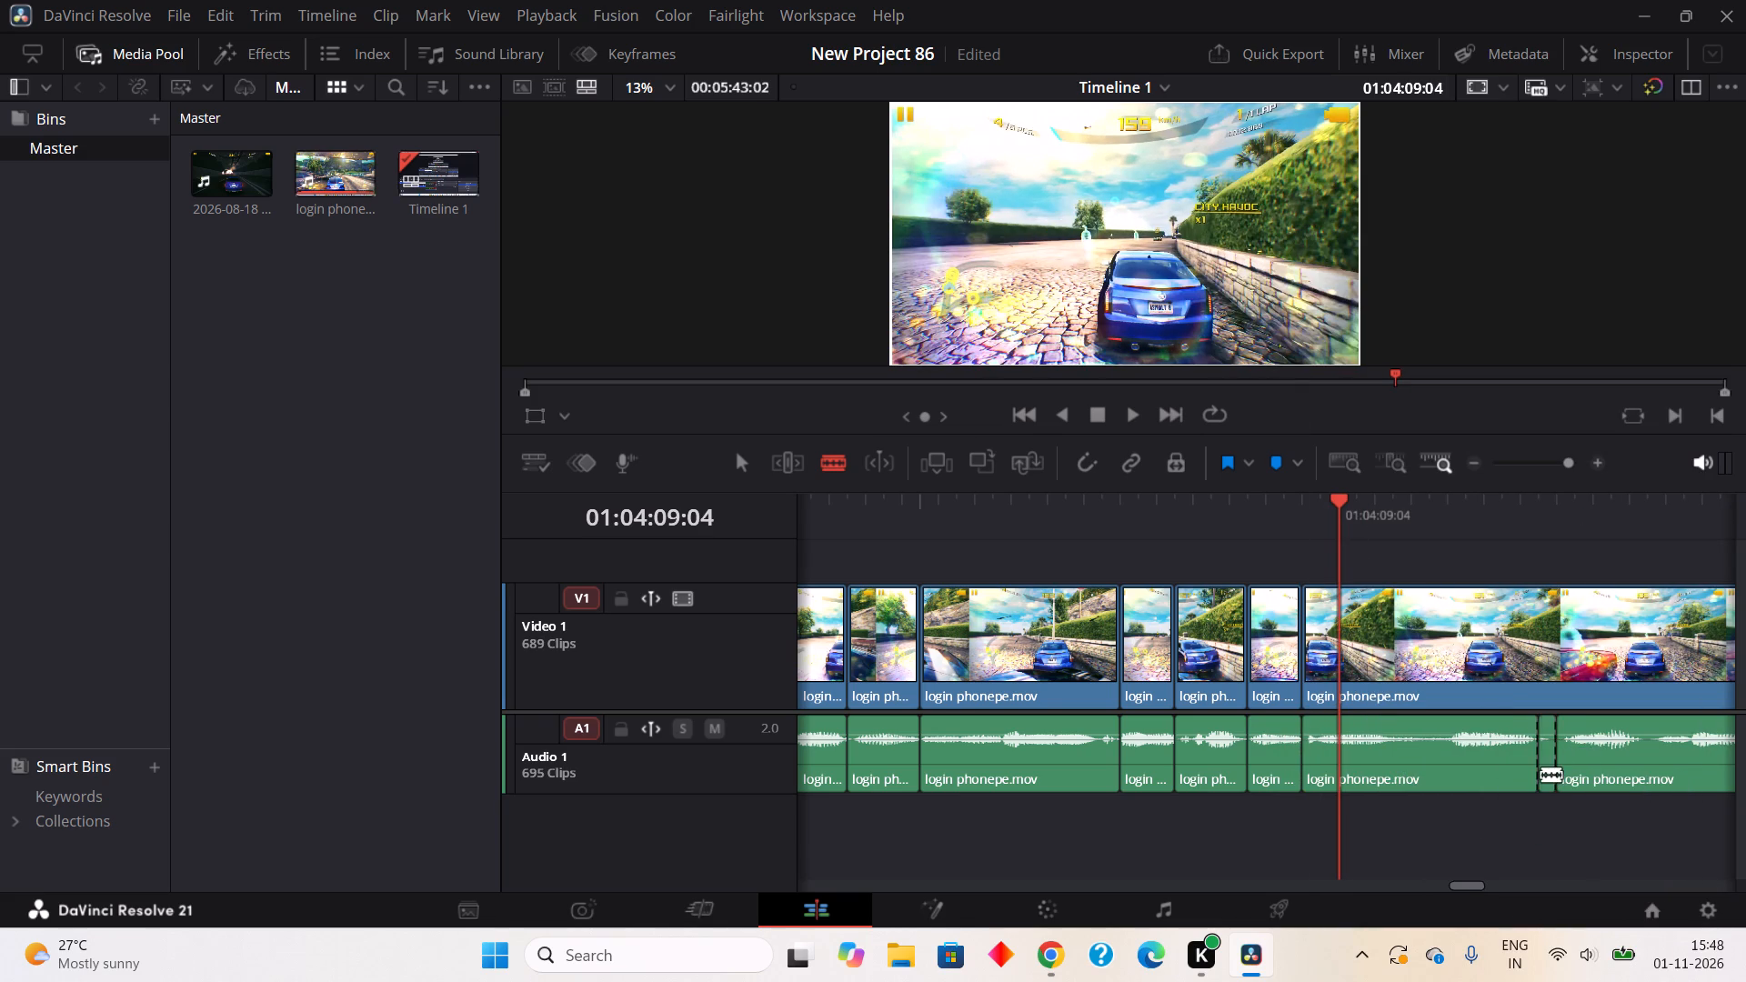
left_click(1396, 375)
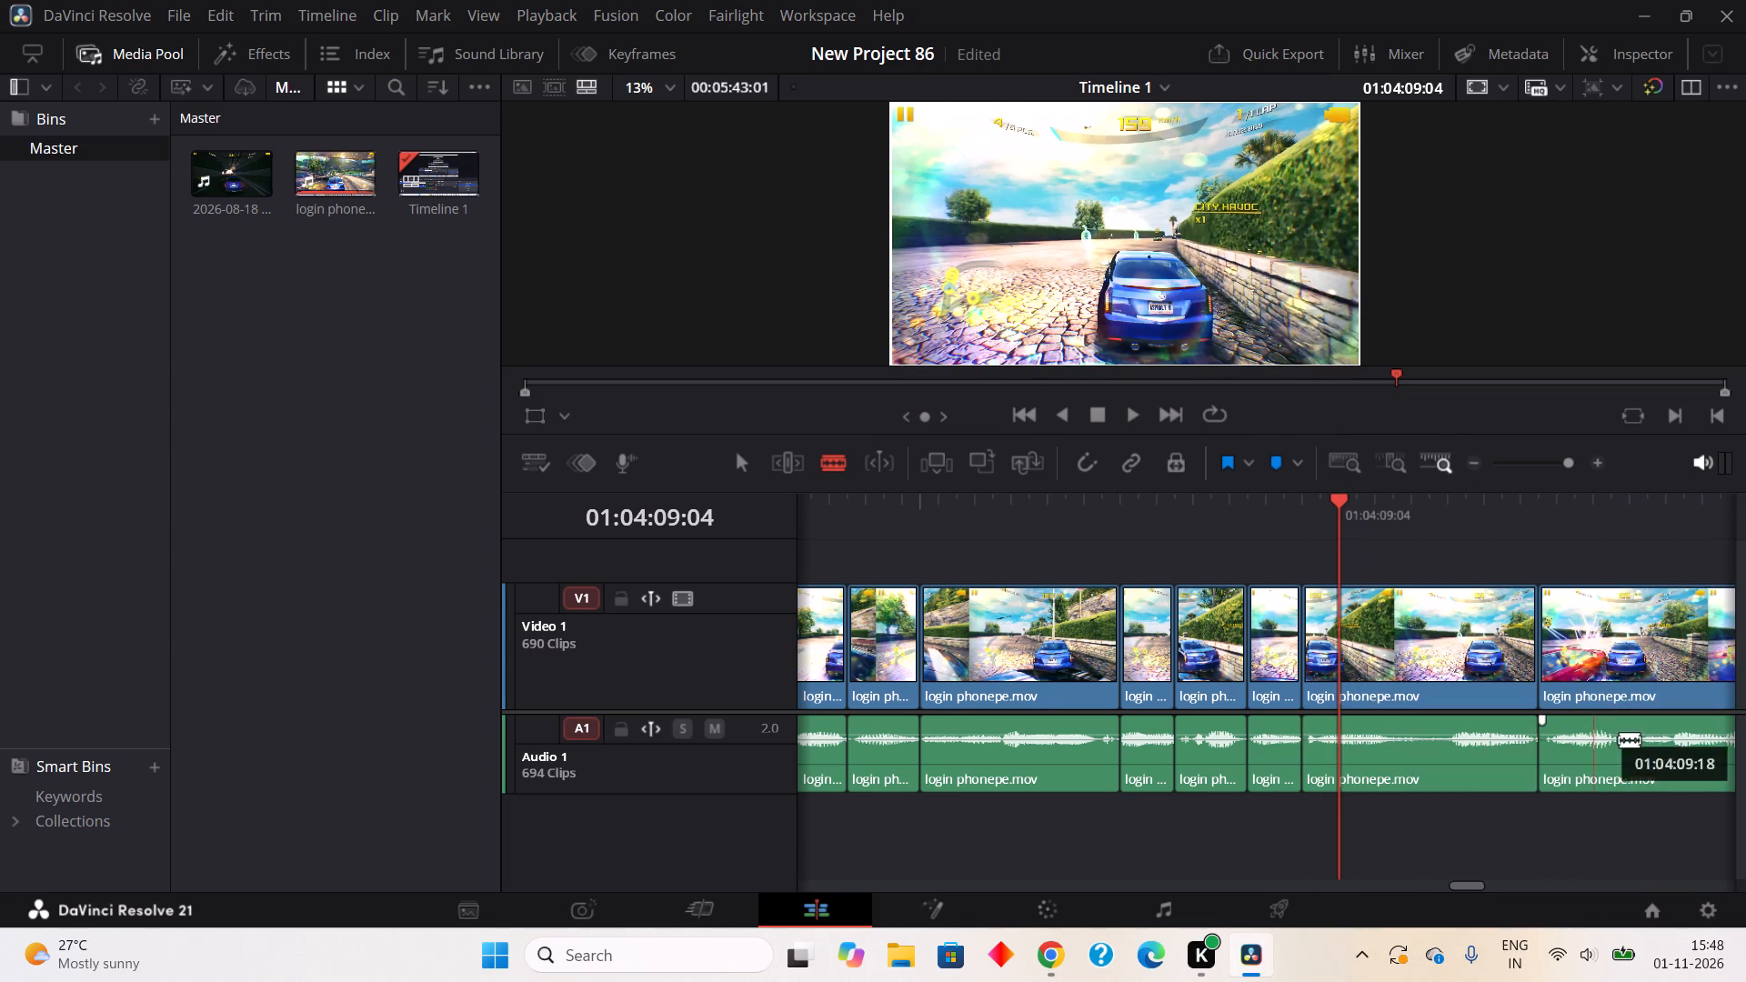
Split out the two-frame pause in the audio from about 01:04:09:19 to 01:04:09:21 and ripple cut it.
left_click(1628, 774)
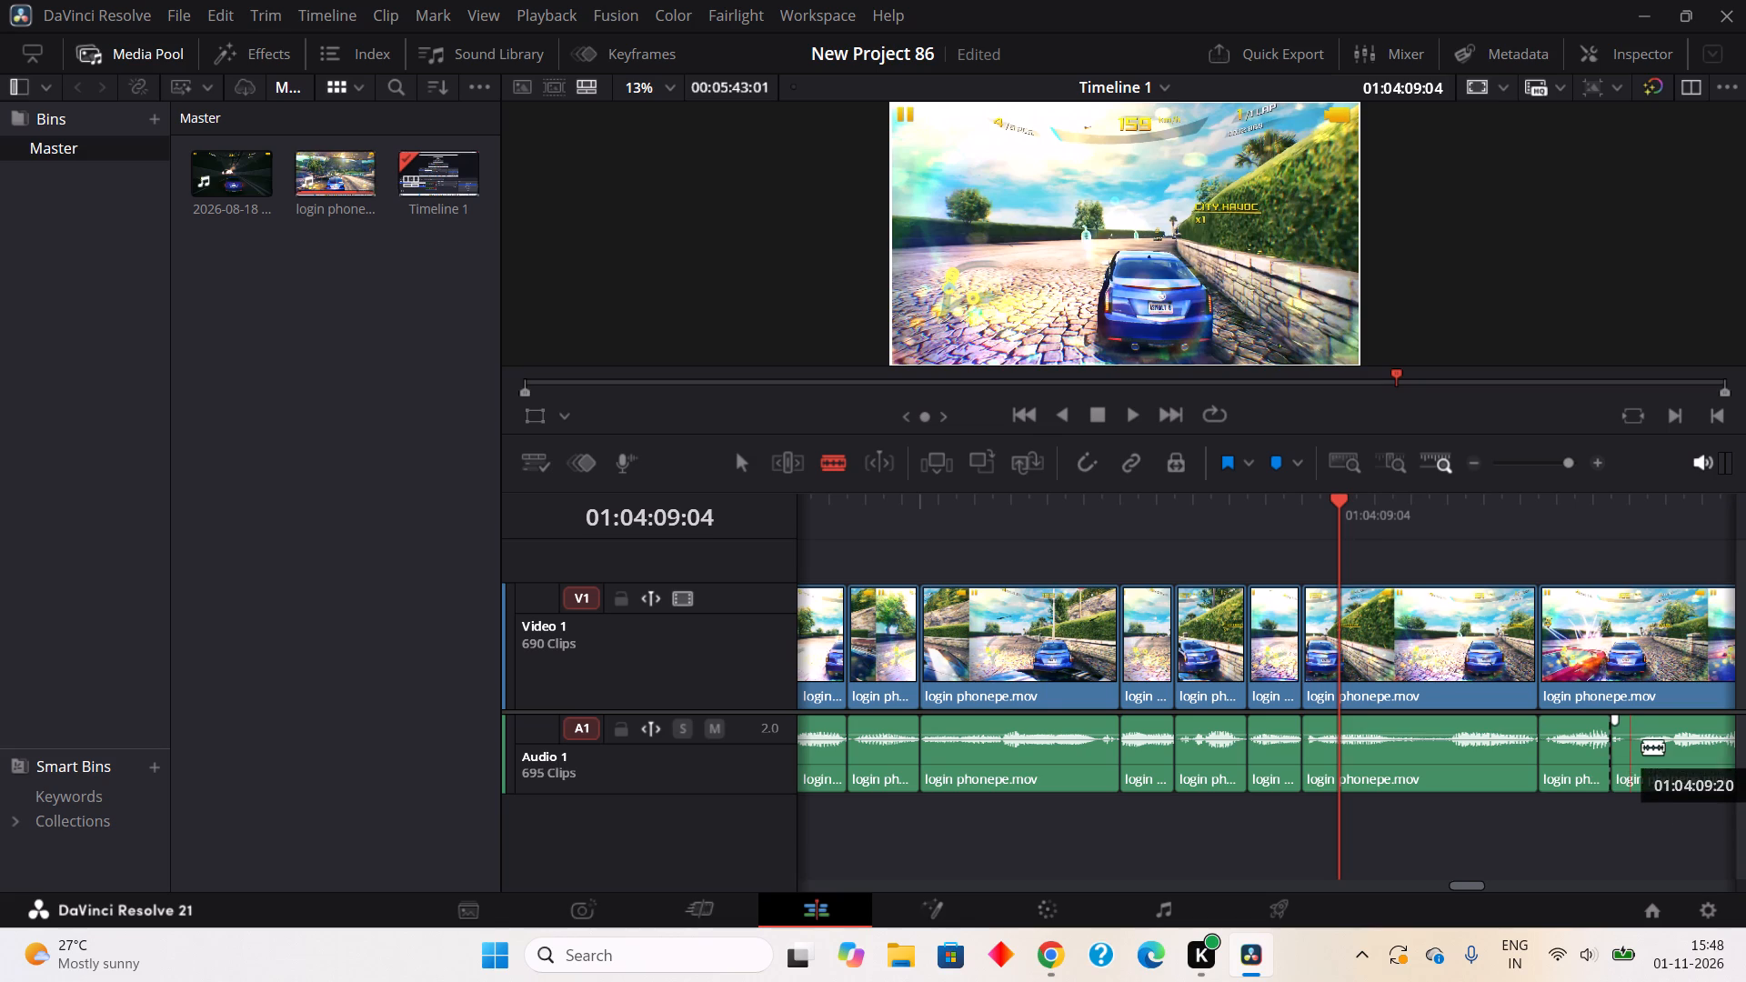
left_click(1649, 757)
right_click(1609, 769)
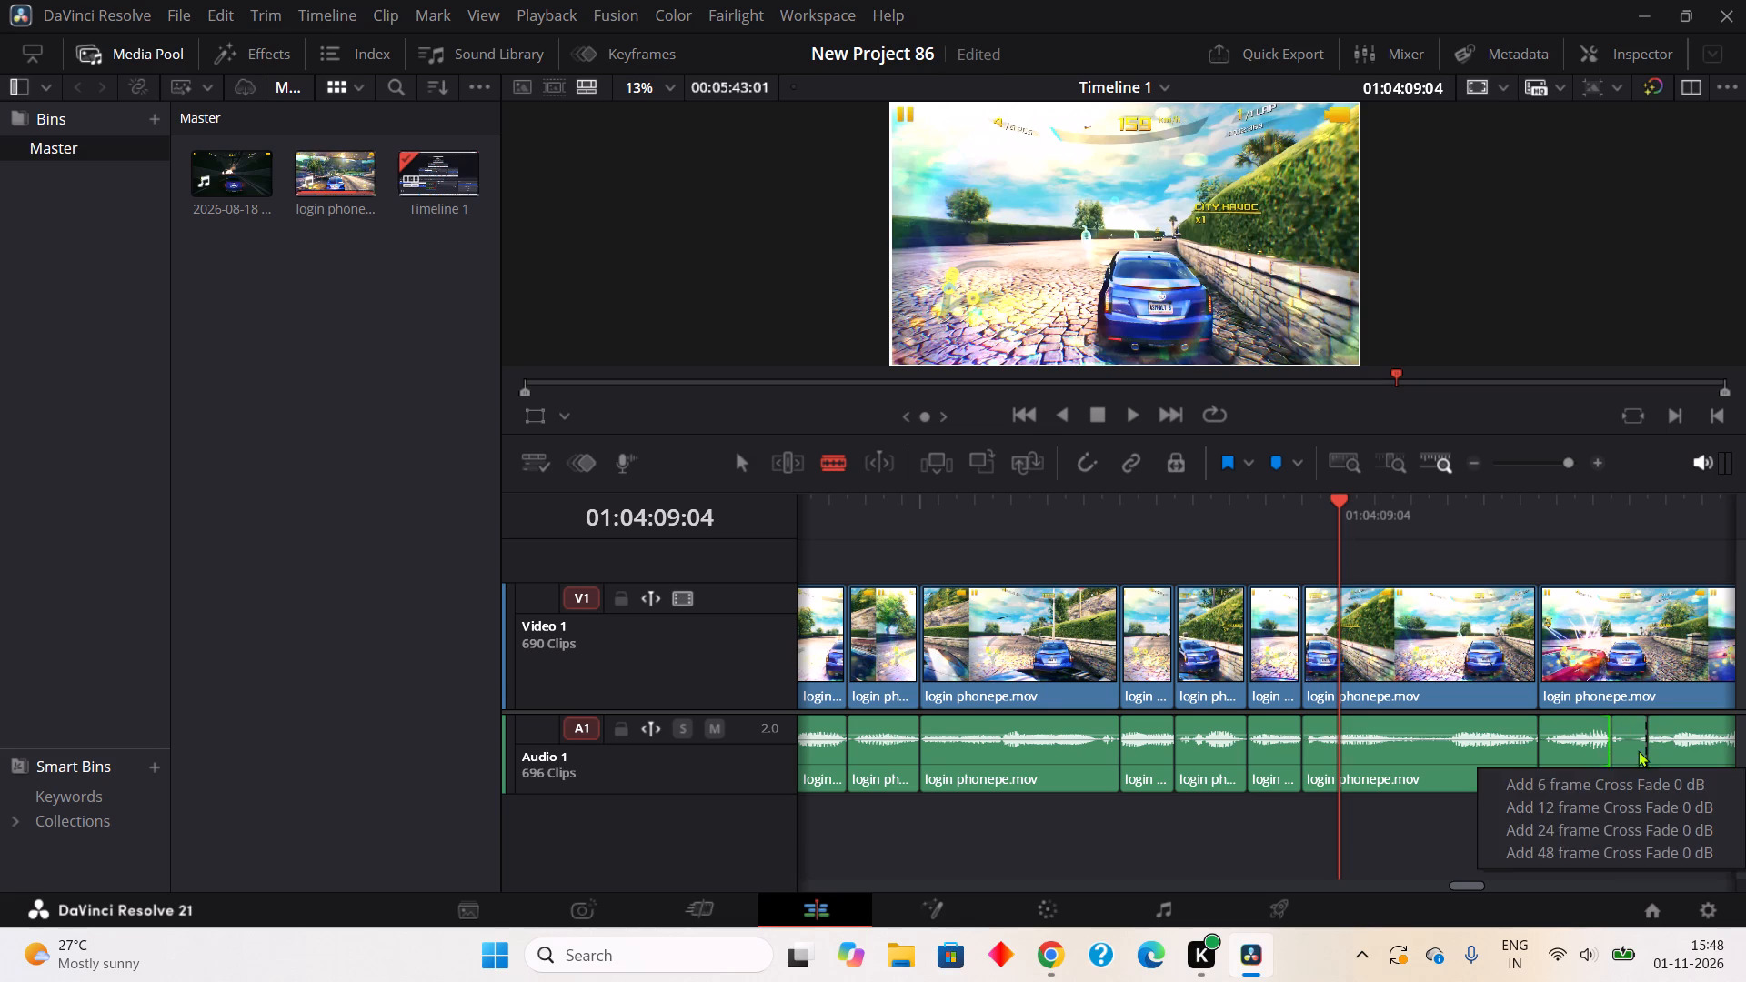
right_click(1641, 741)
right_click(1630, 726)
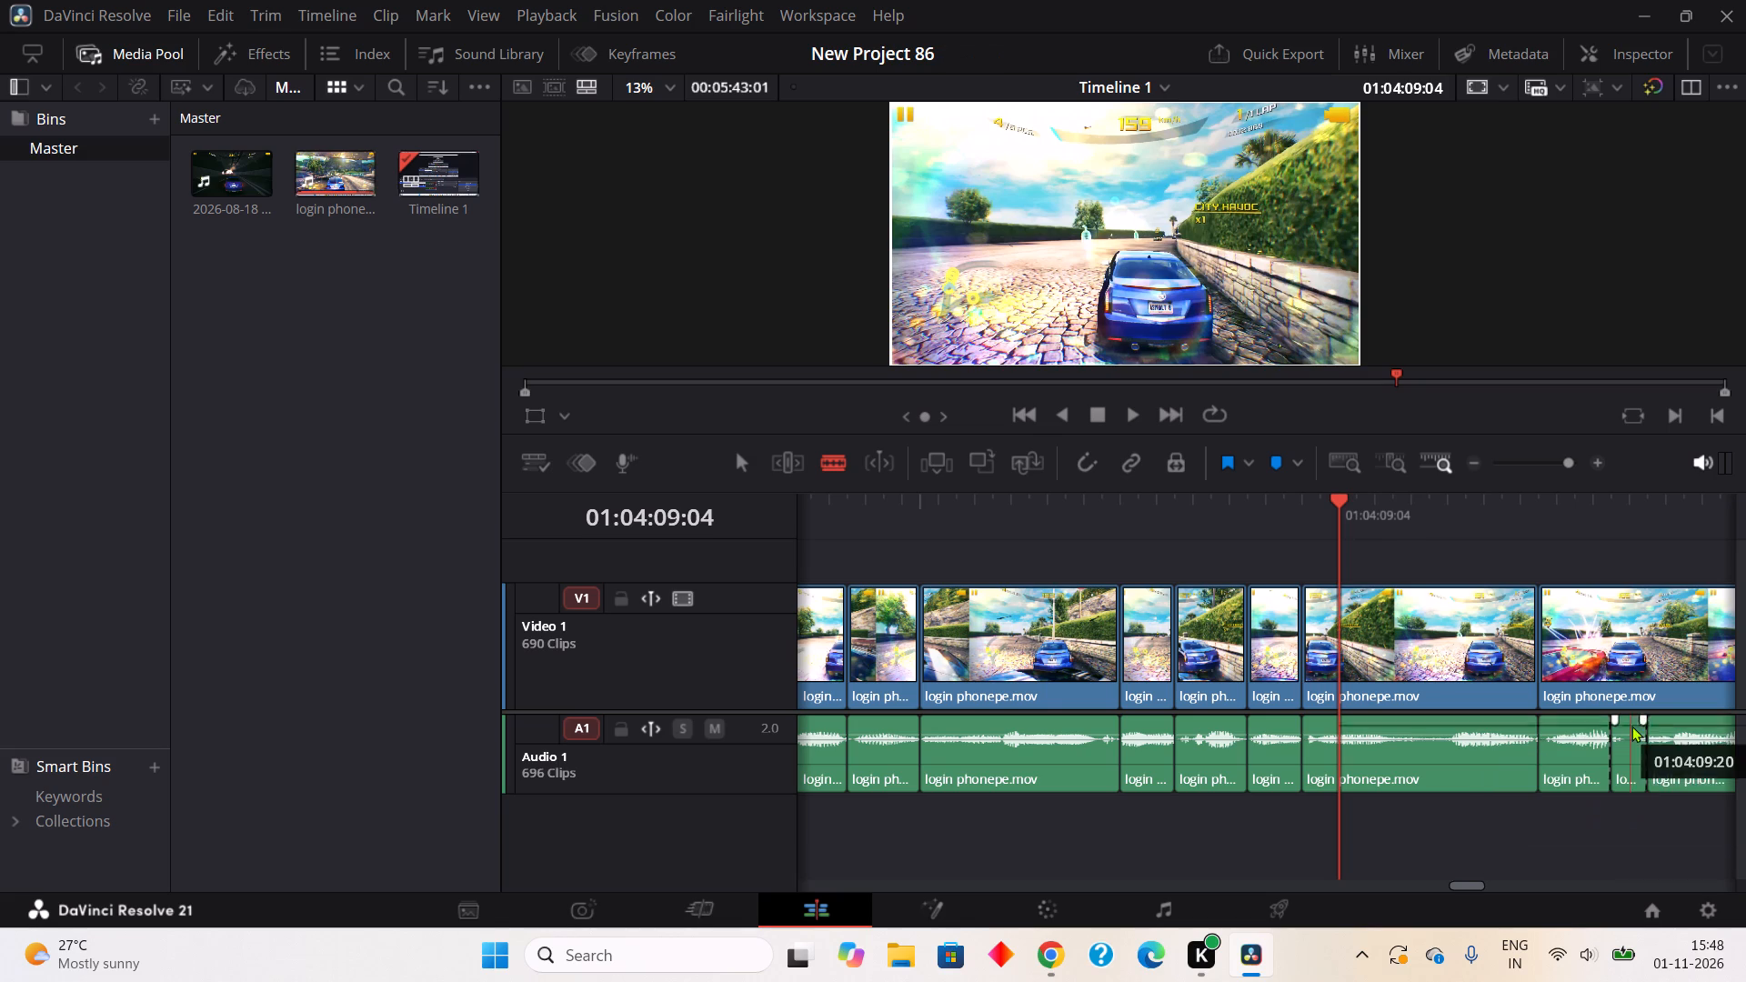
left_click(1465, 322)
Play on to the next pause, split out one frame of audio from about 01:04:10:01 to 01:04:10:02 and ripple cut it.
left_click(1127, 411)
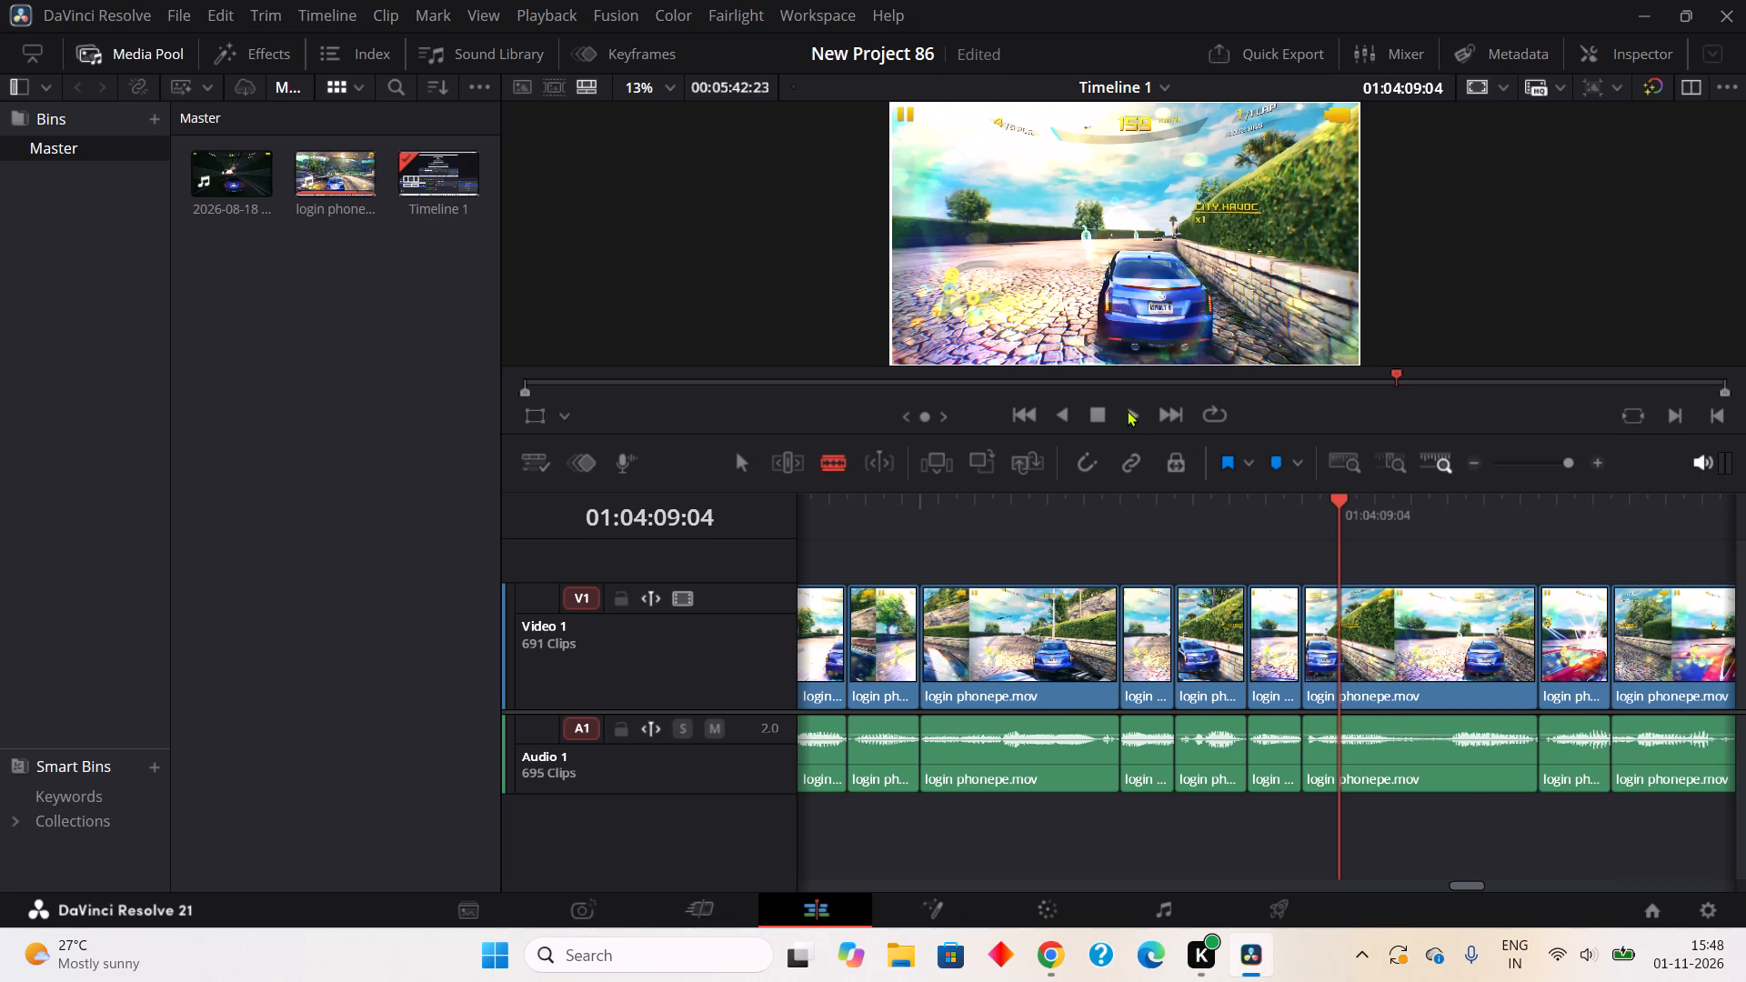
left_click(1093, 415)
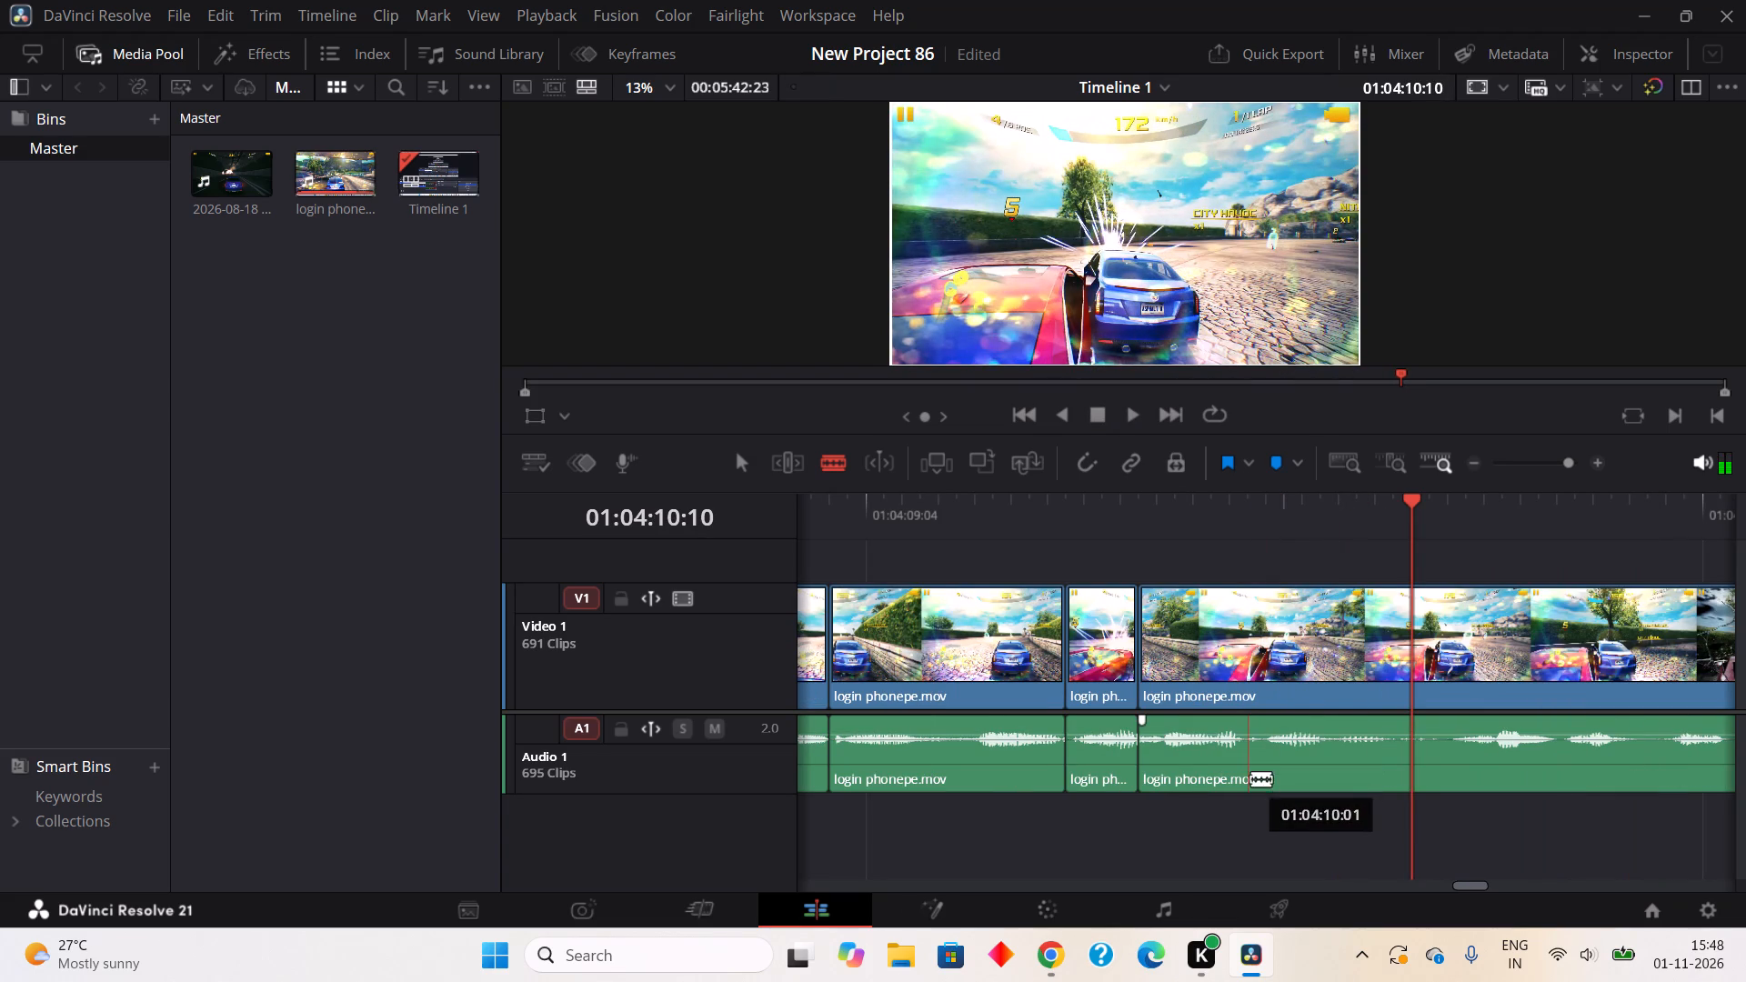
left_click(1251, 778)
left_click(1281, 755)
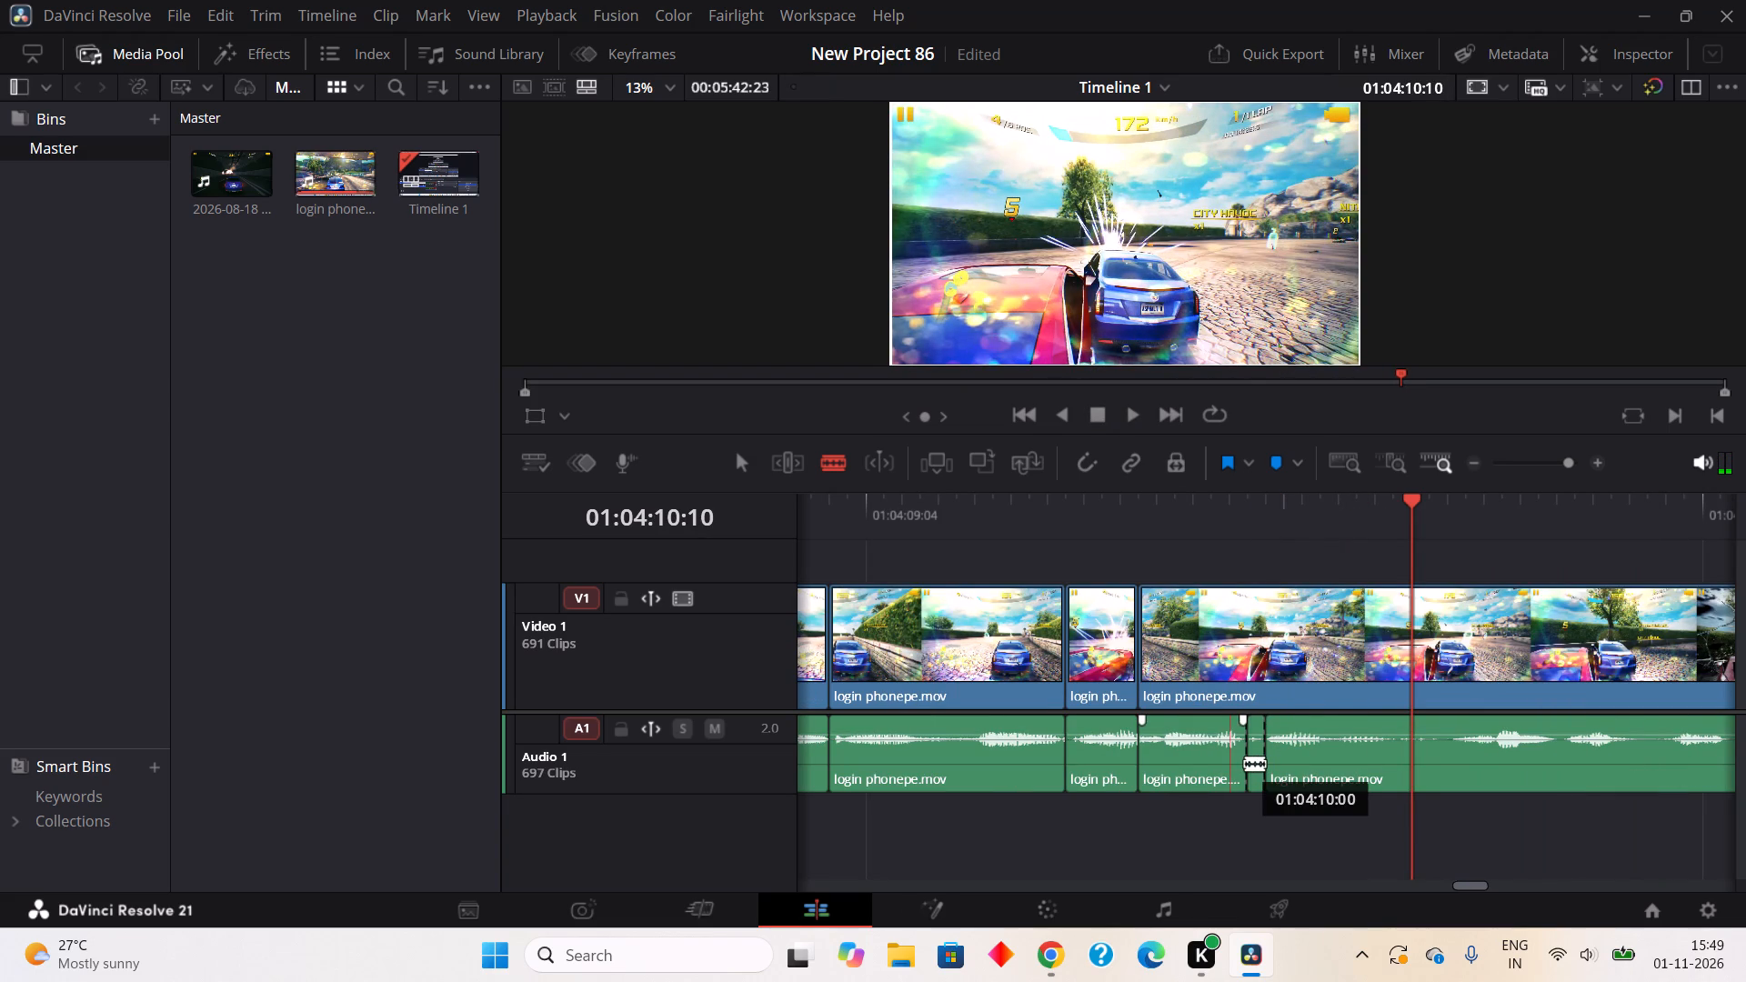
right_click(1259, 757)
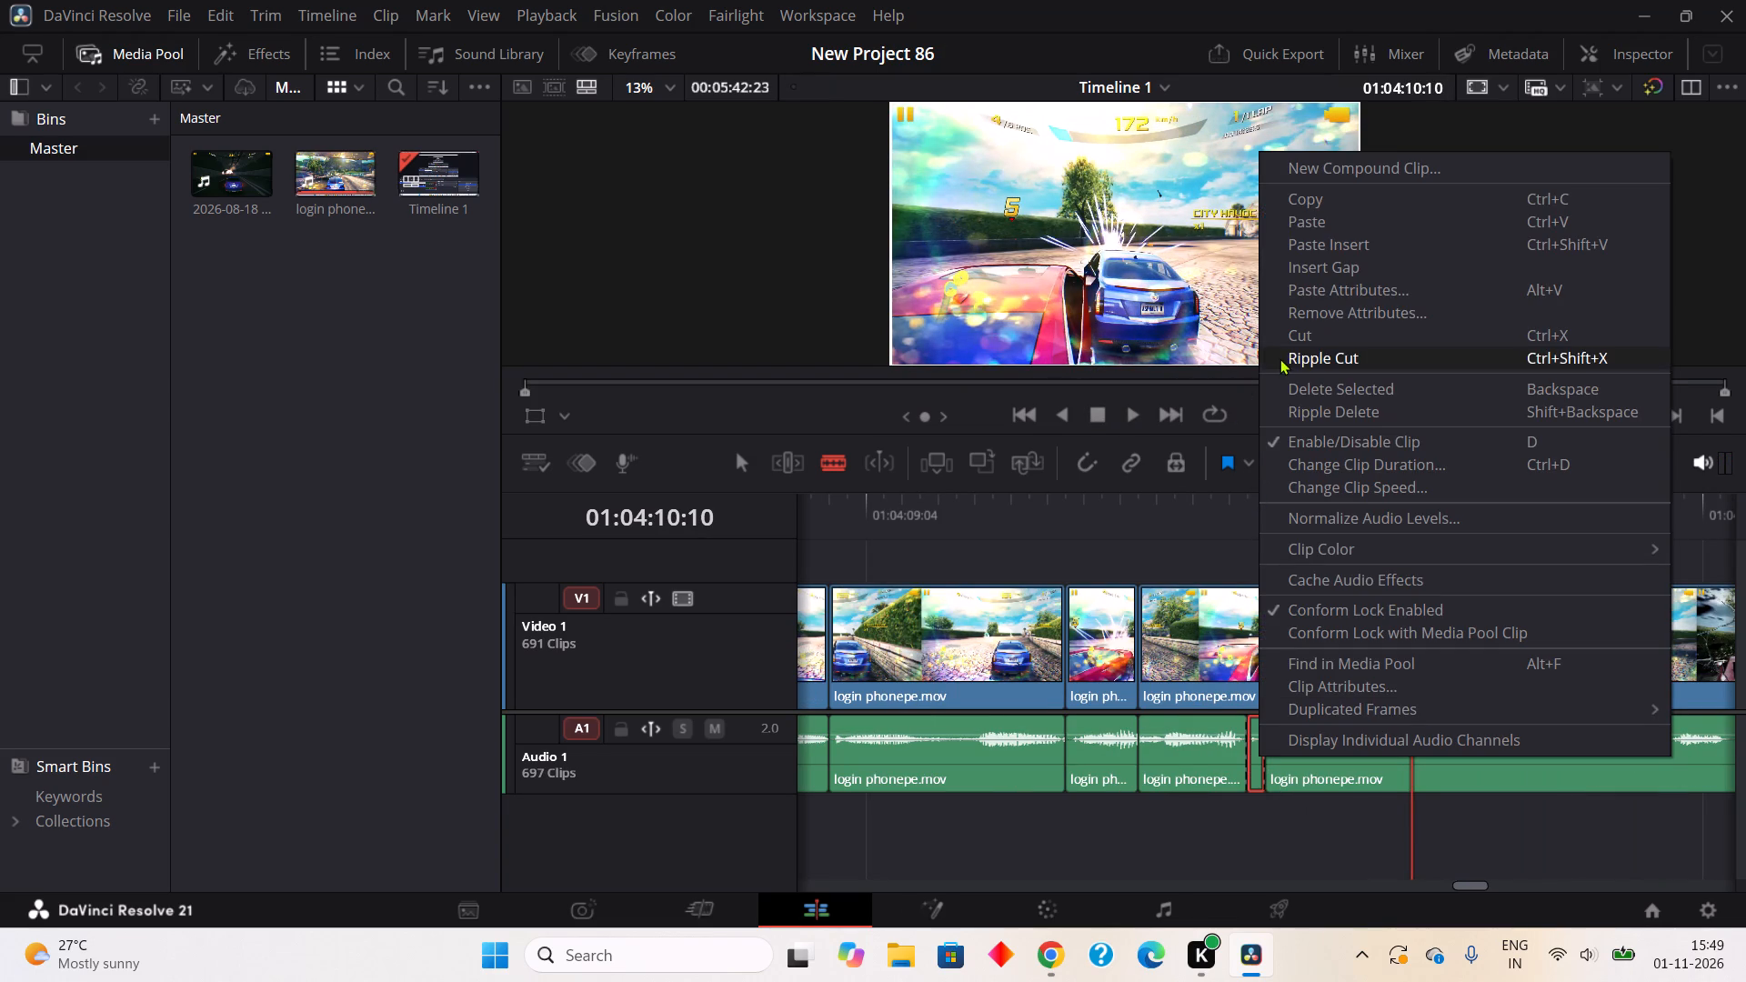
left_click(1279, 358)
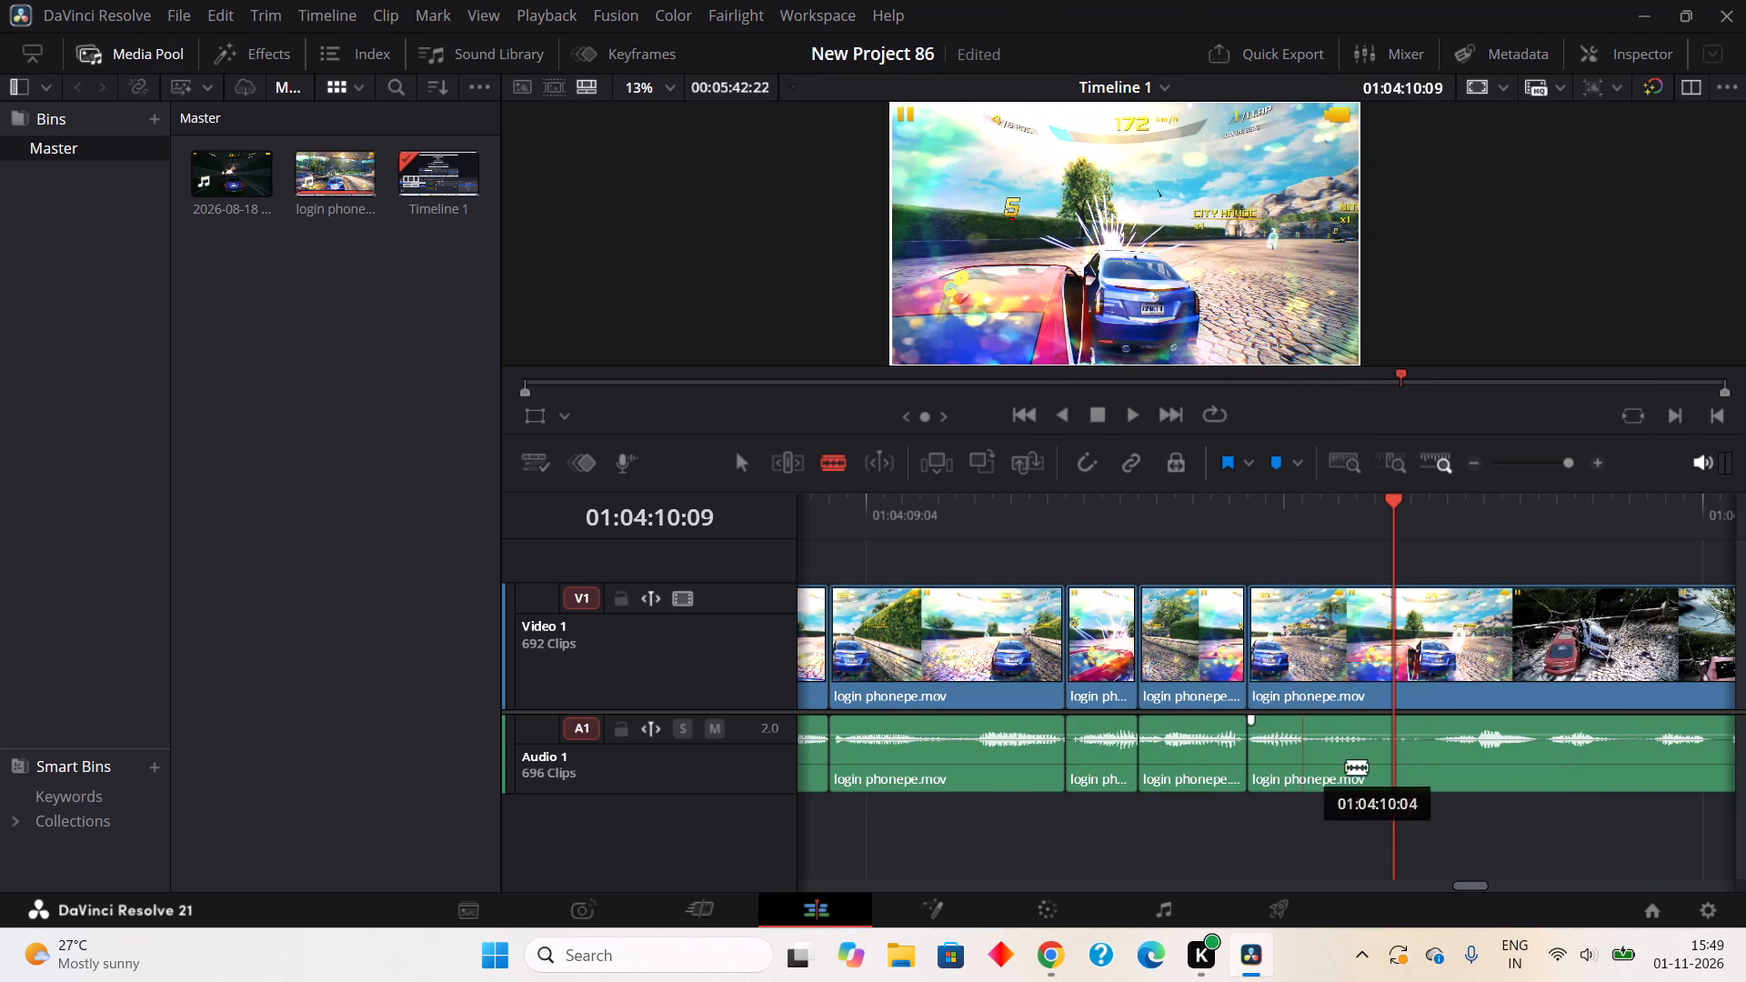
Split out the two-frame pause in the audio from about 01:04:10:09 to 01:04:10:11 and ripple cut it.
left_click(1398, 781)
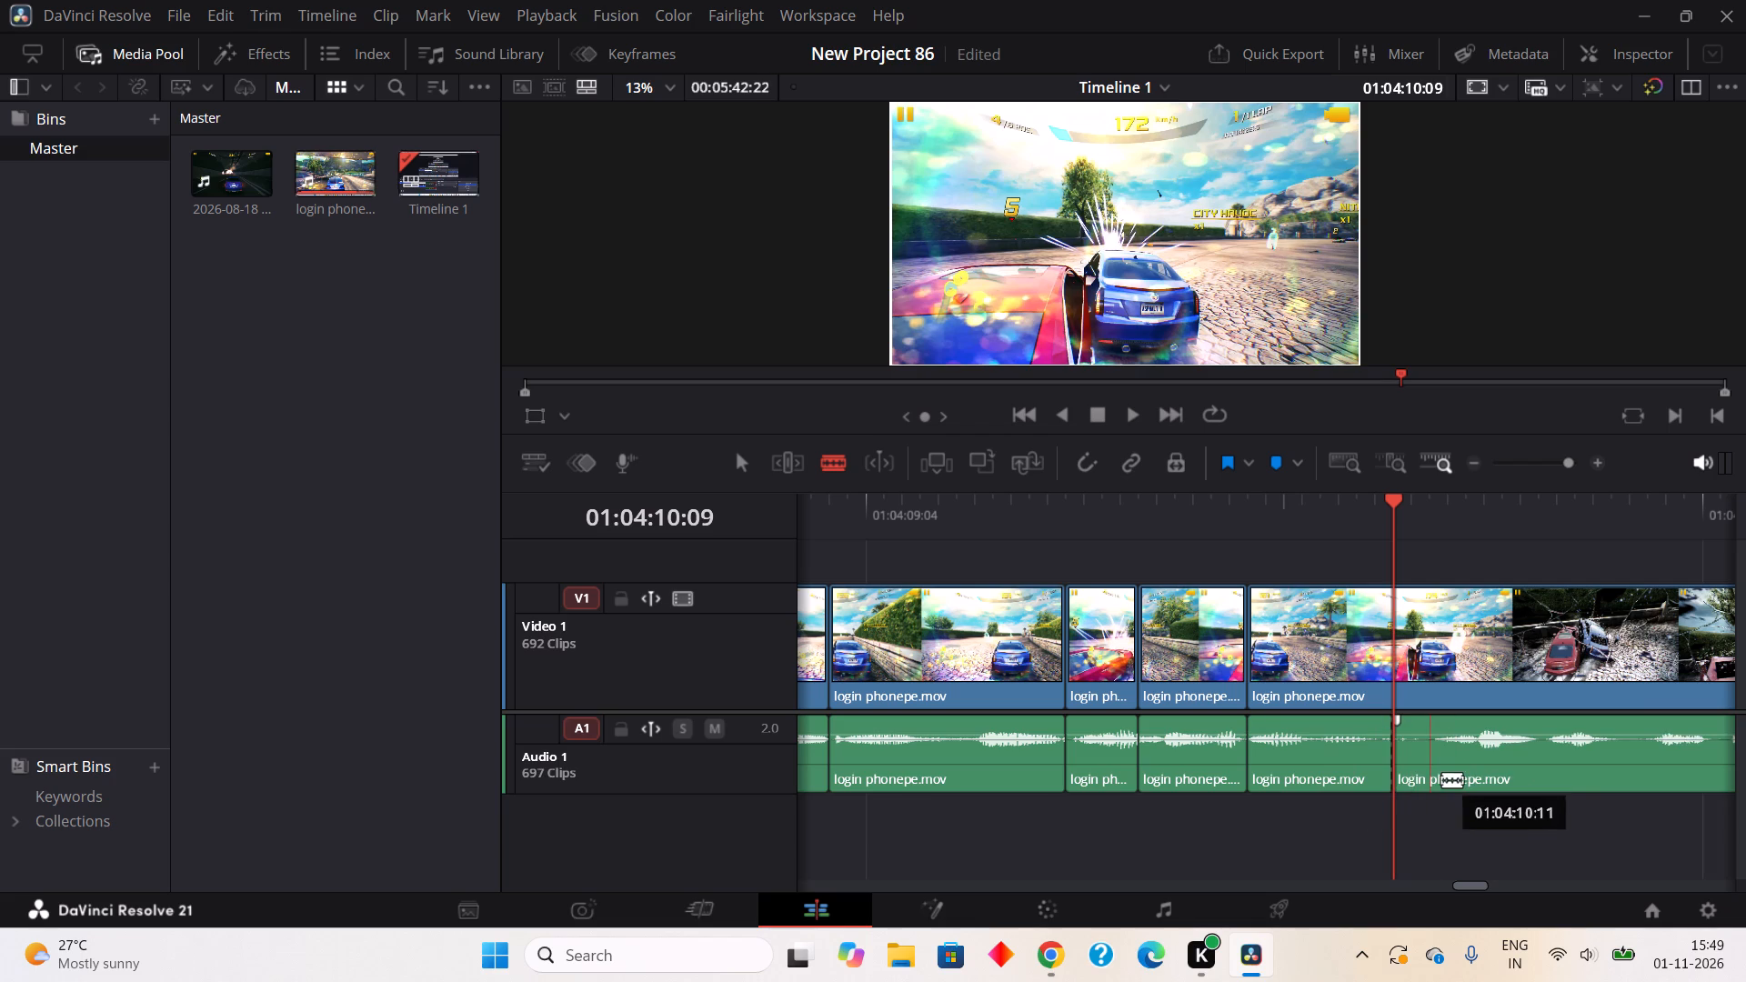
left_click(1441, 779)
right_click(1426, 767)
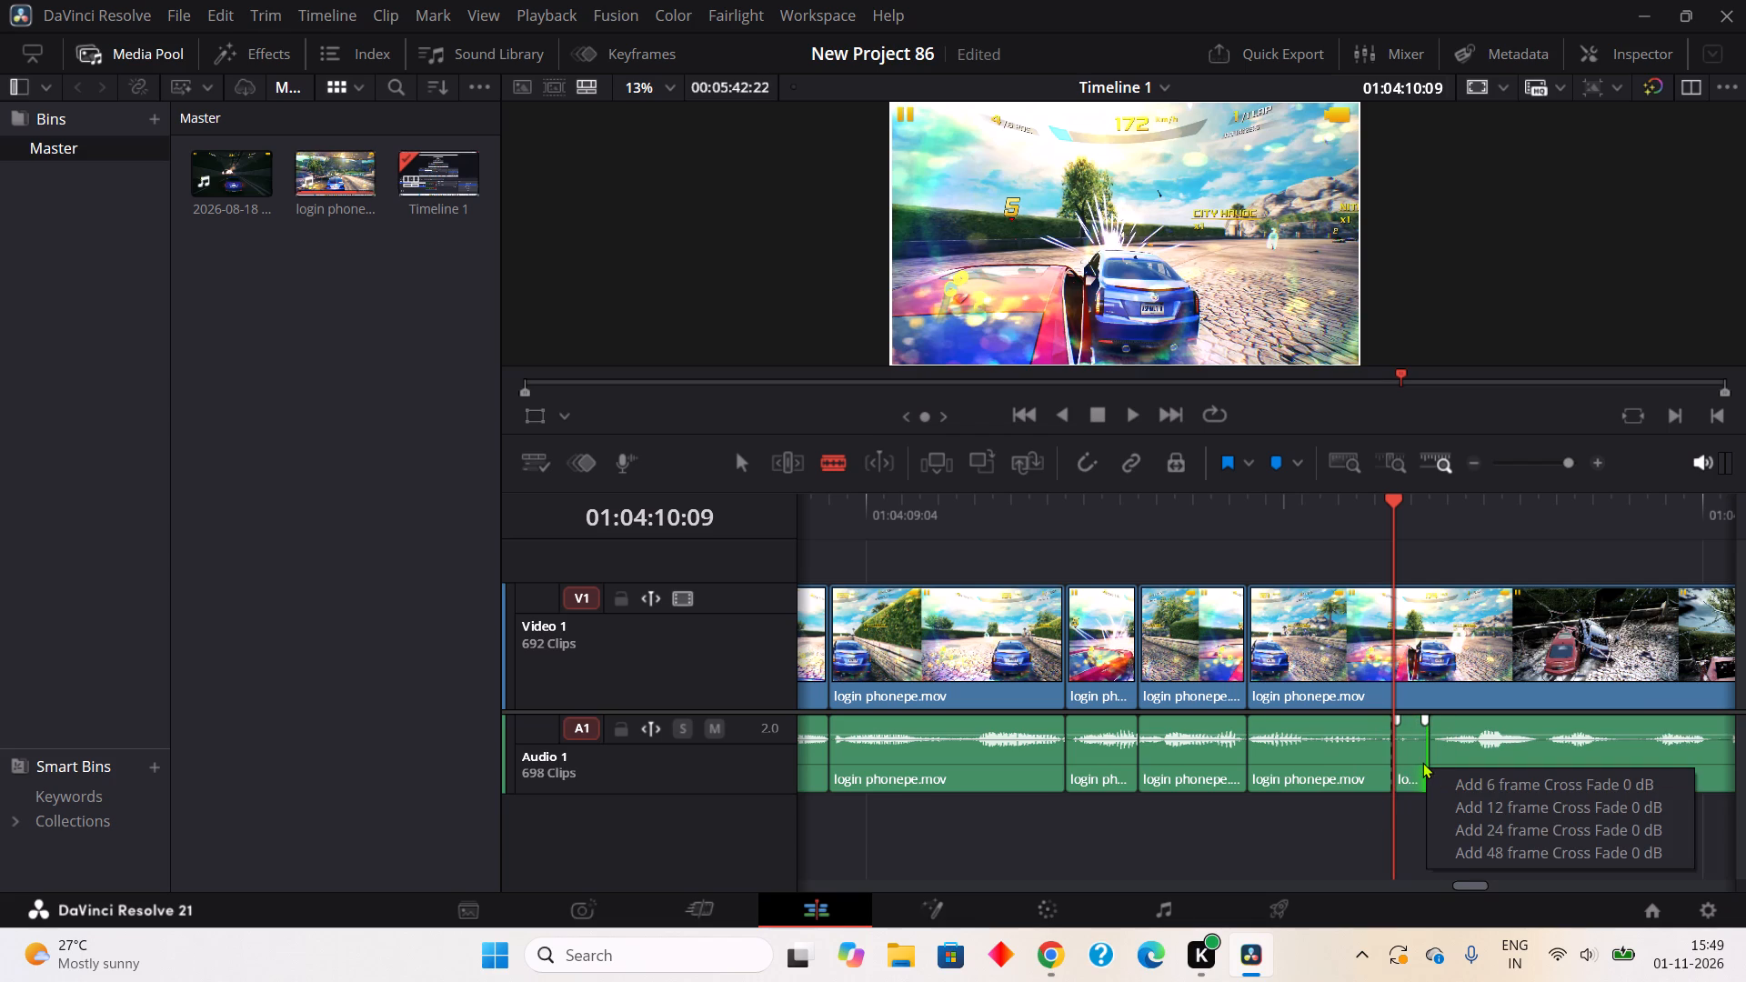
right_click(1421, 732)
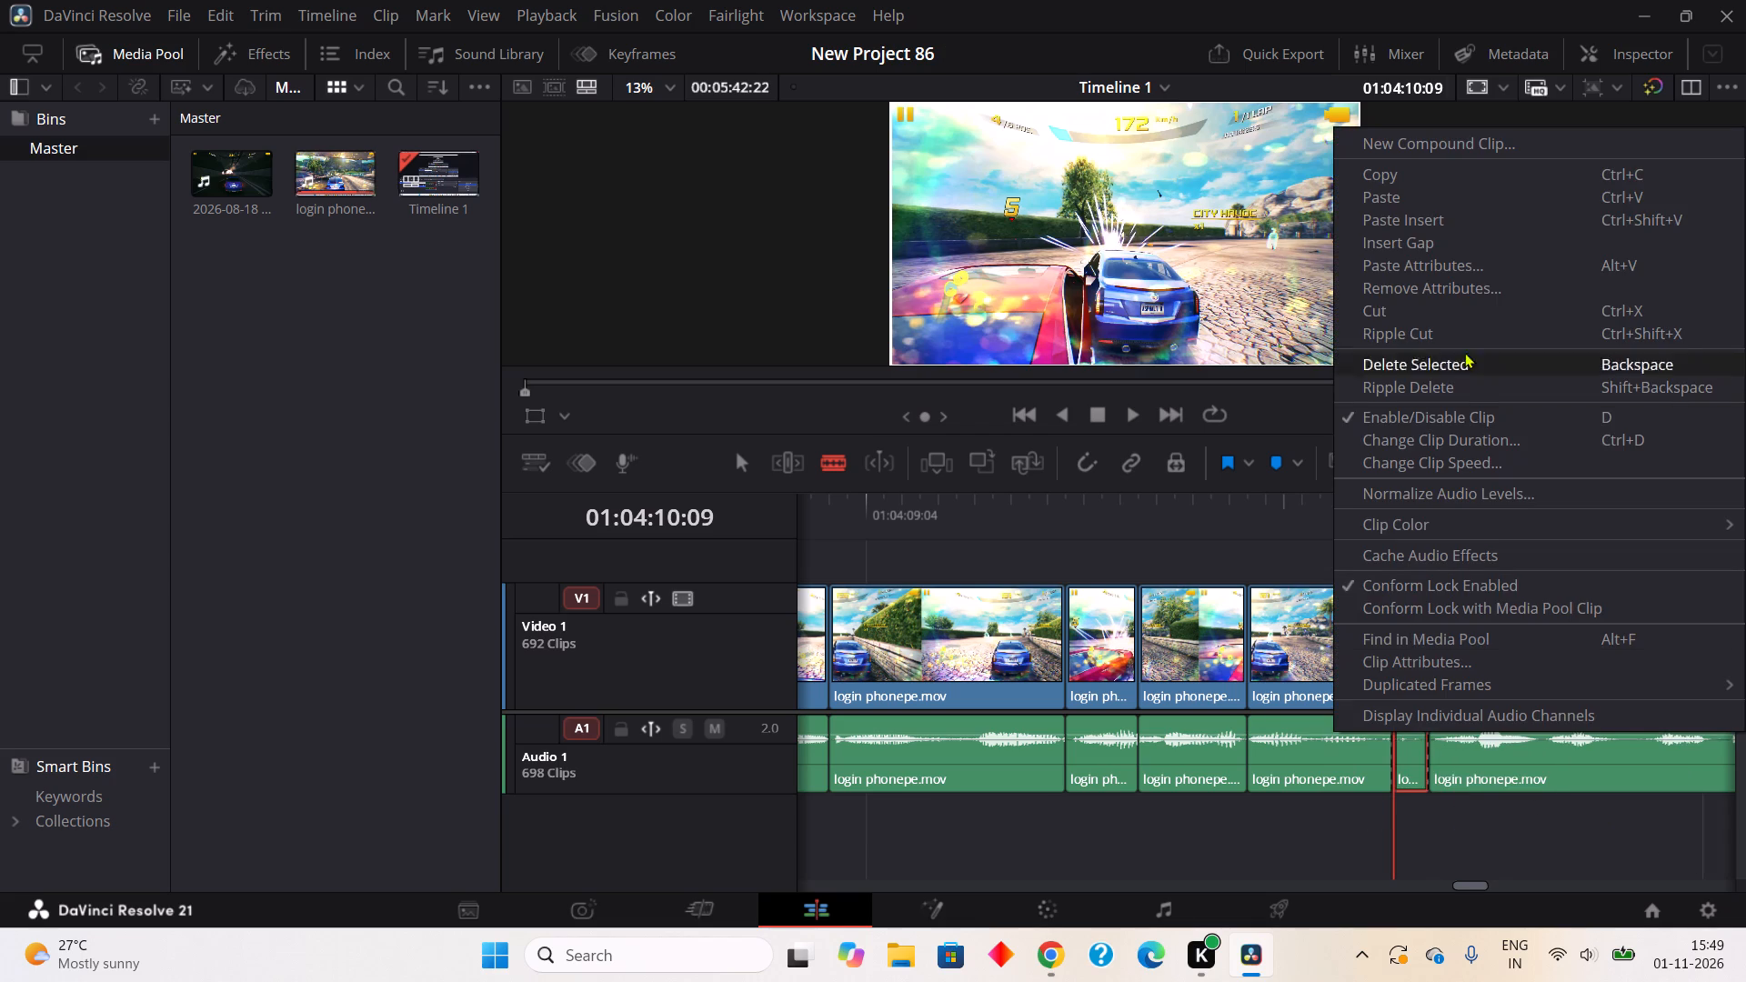
left_click(1447, 326)
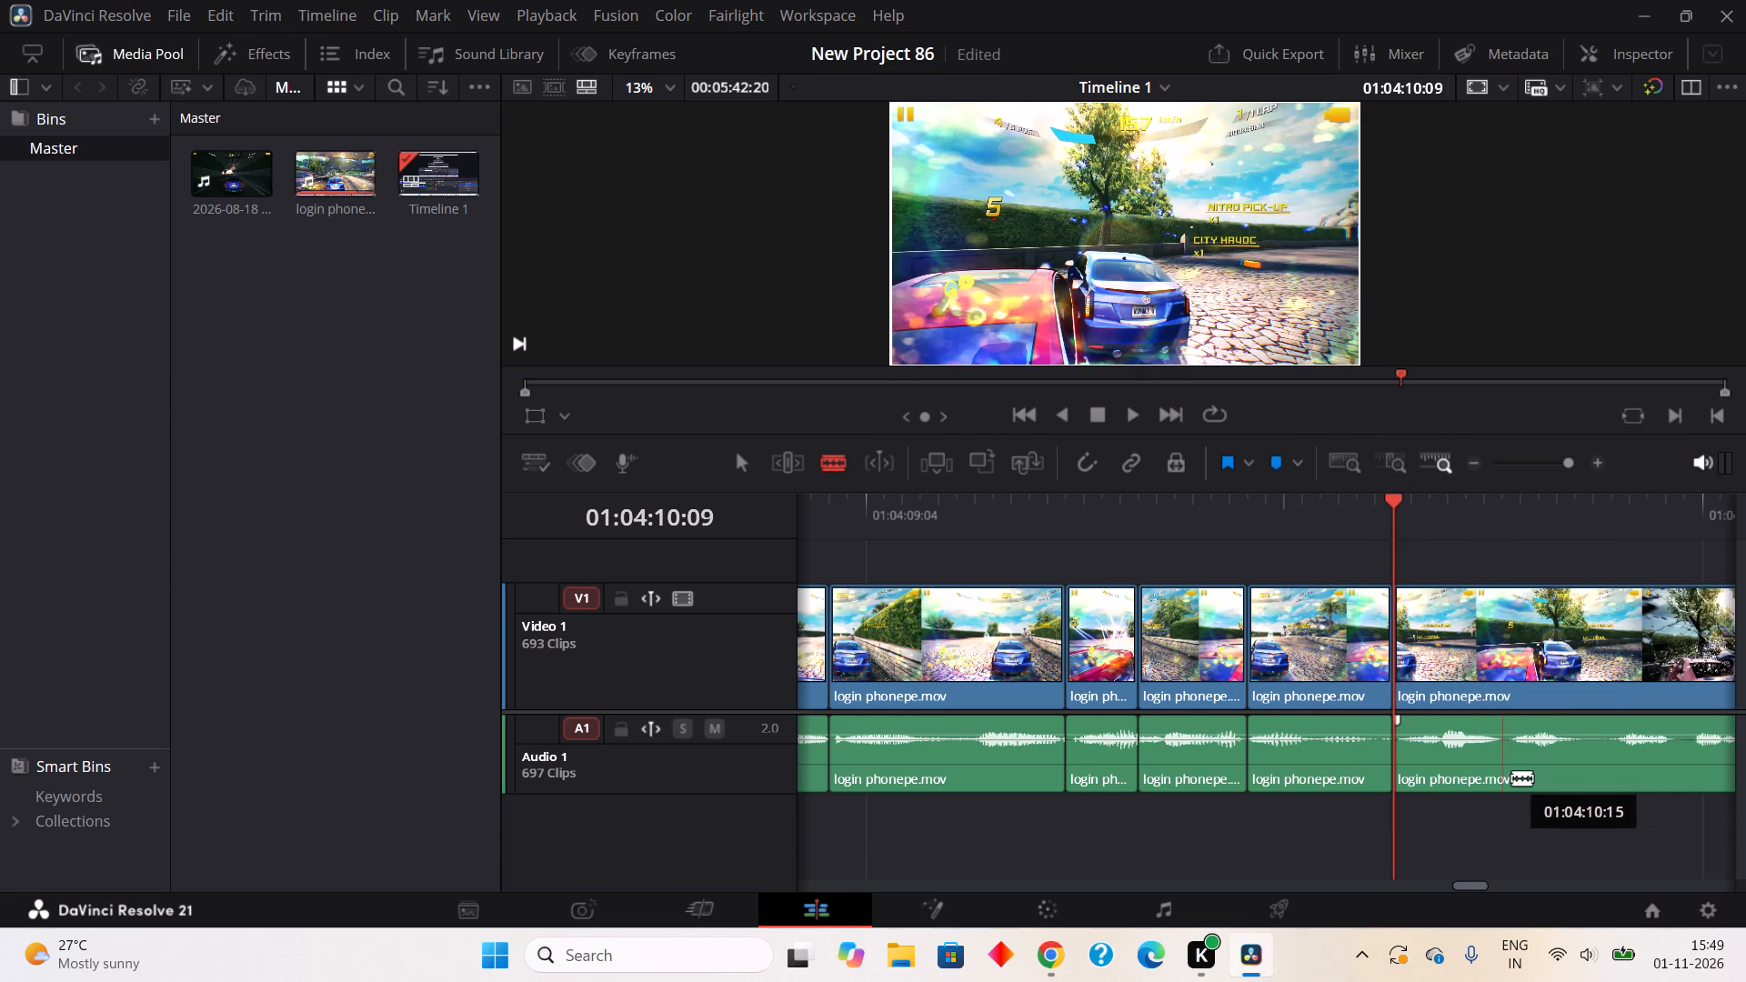
Split out the one-frame pause in the audio from about 01:04:10:15 to 01:04:10:16 and ripple cut it.
left_click(1510, 777)
left_click(1519, 759)
left_click(1520, 759)
right_click(1520, 759)
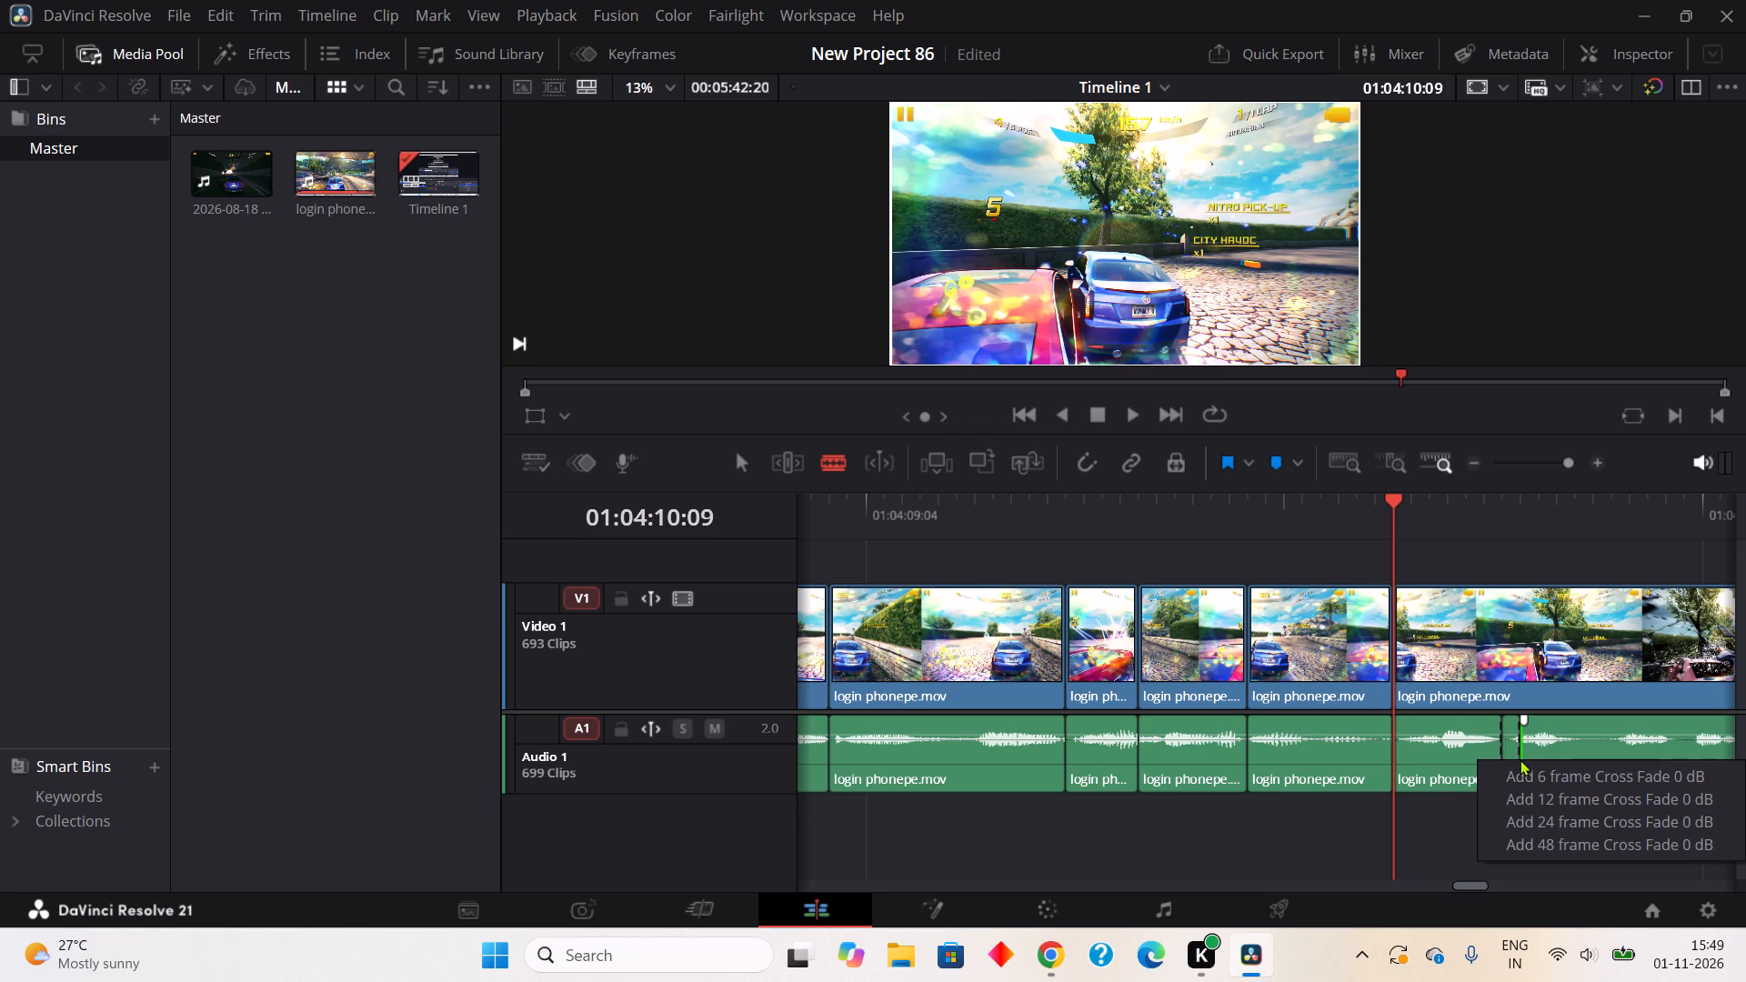
right_click(1508, 734)
left_click(1420, 333)
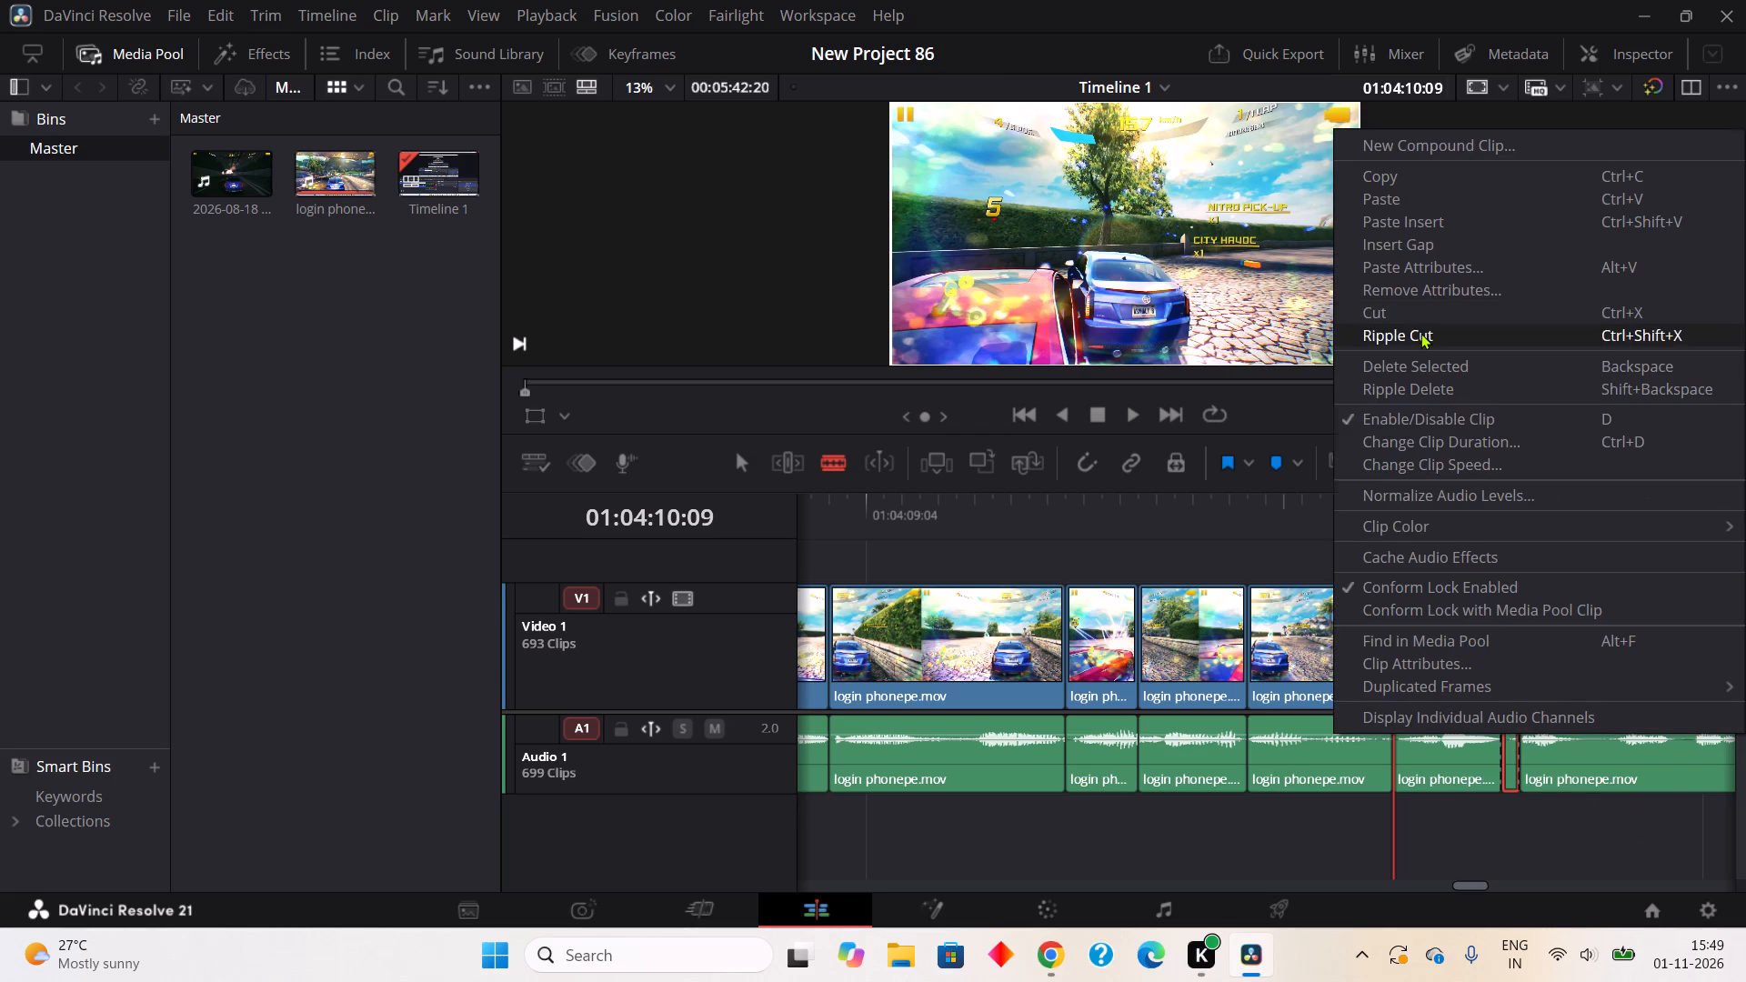
Split out the two-frame pause in the audio from about 01:04:10:18 to 01:04:10:20 and ripple cut it.
left_click(1564, 772)
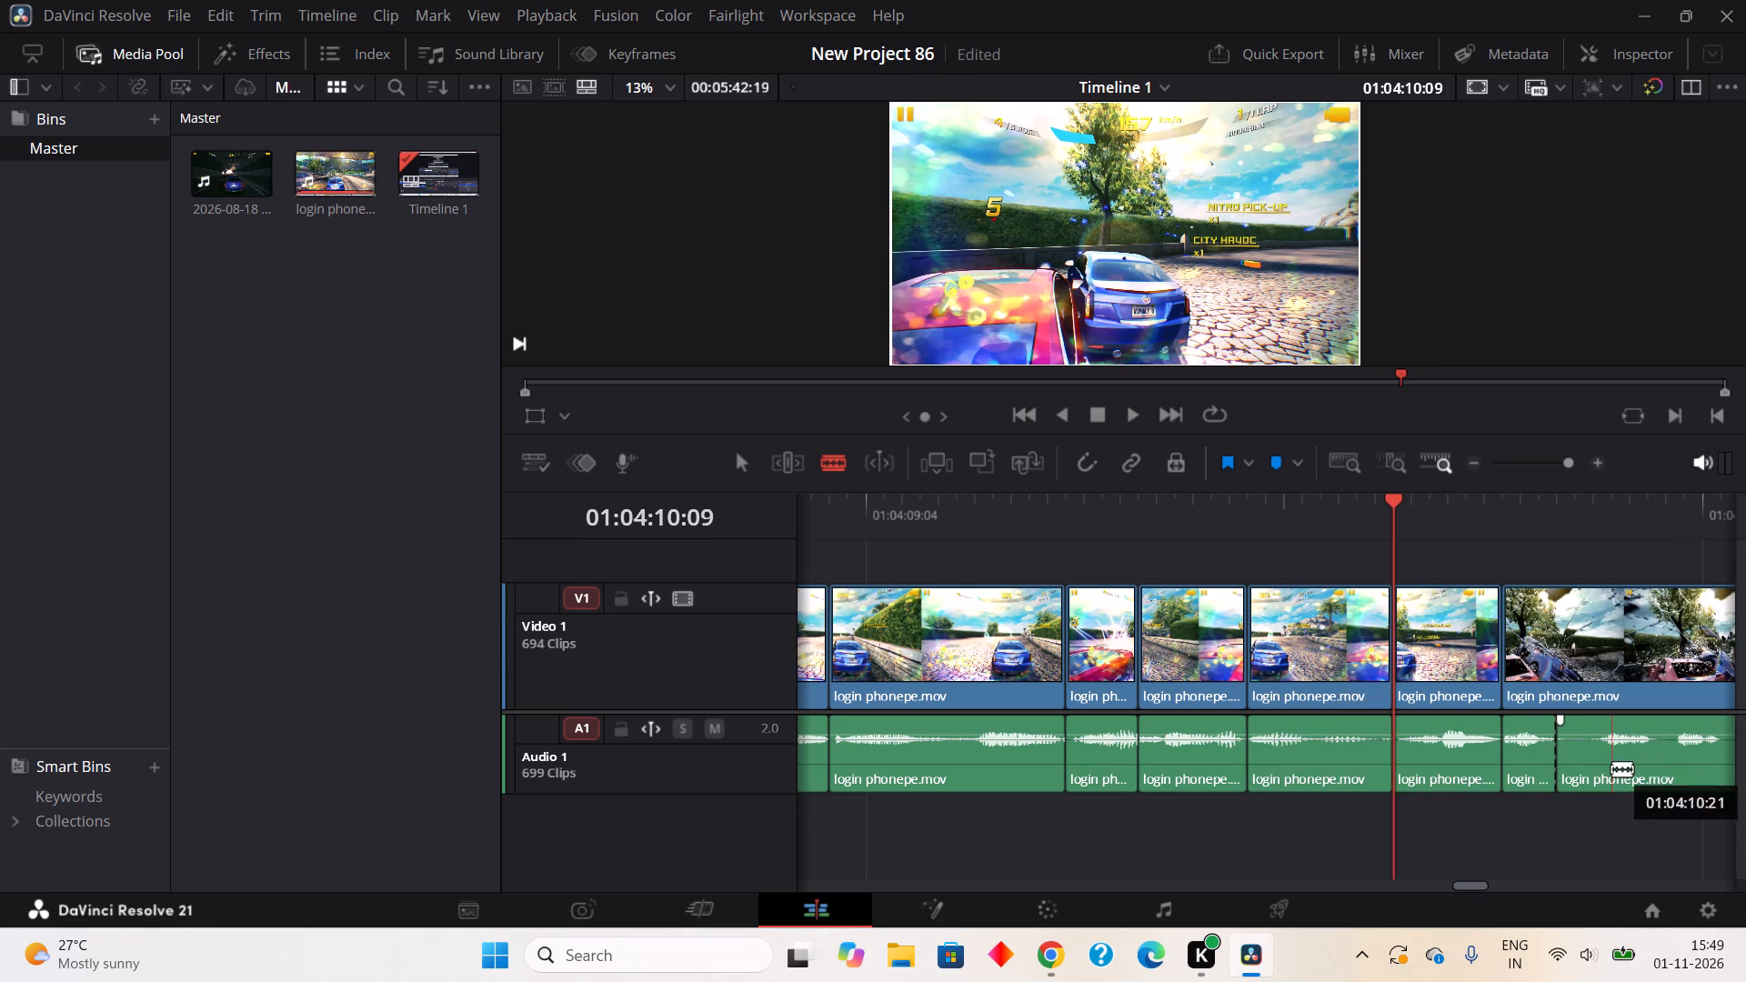
left_click(1607, 773)
right_click(1567, 758)
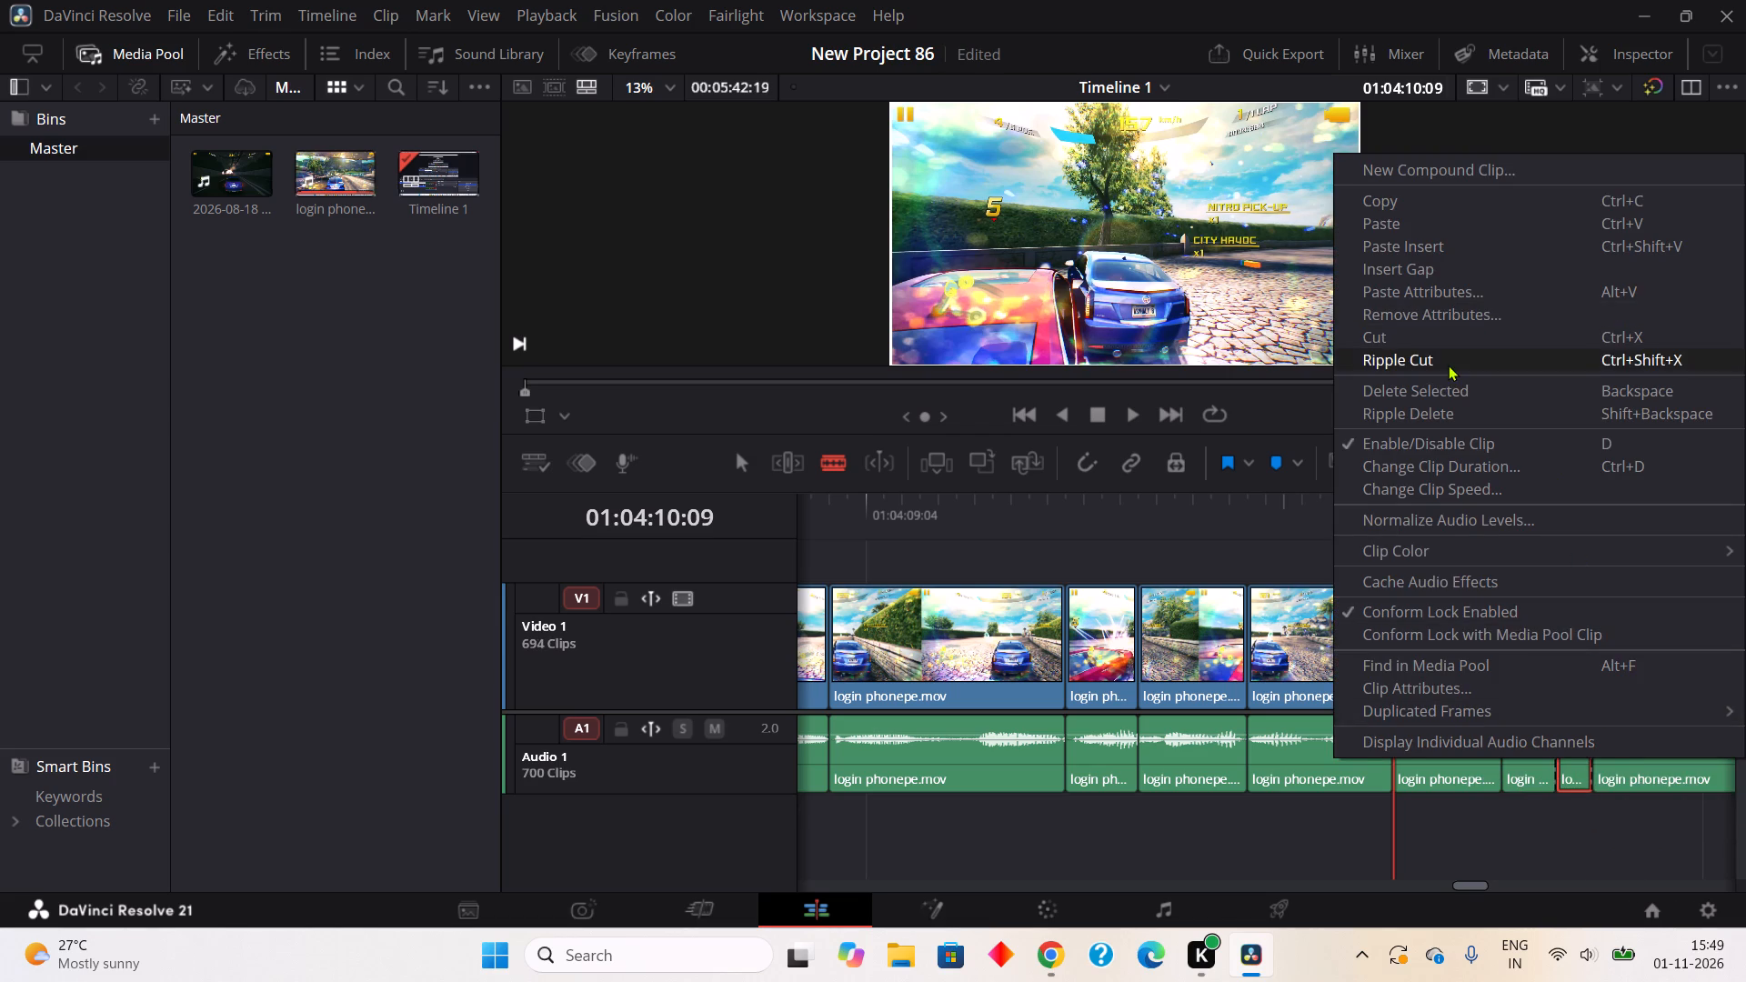
left_click(1448, 365)
Split out the two-frame pause in the audio from about 01:04:10:21 to 01:04:10:23 and ripple cut it.
left_click(1623, 770)
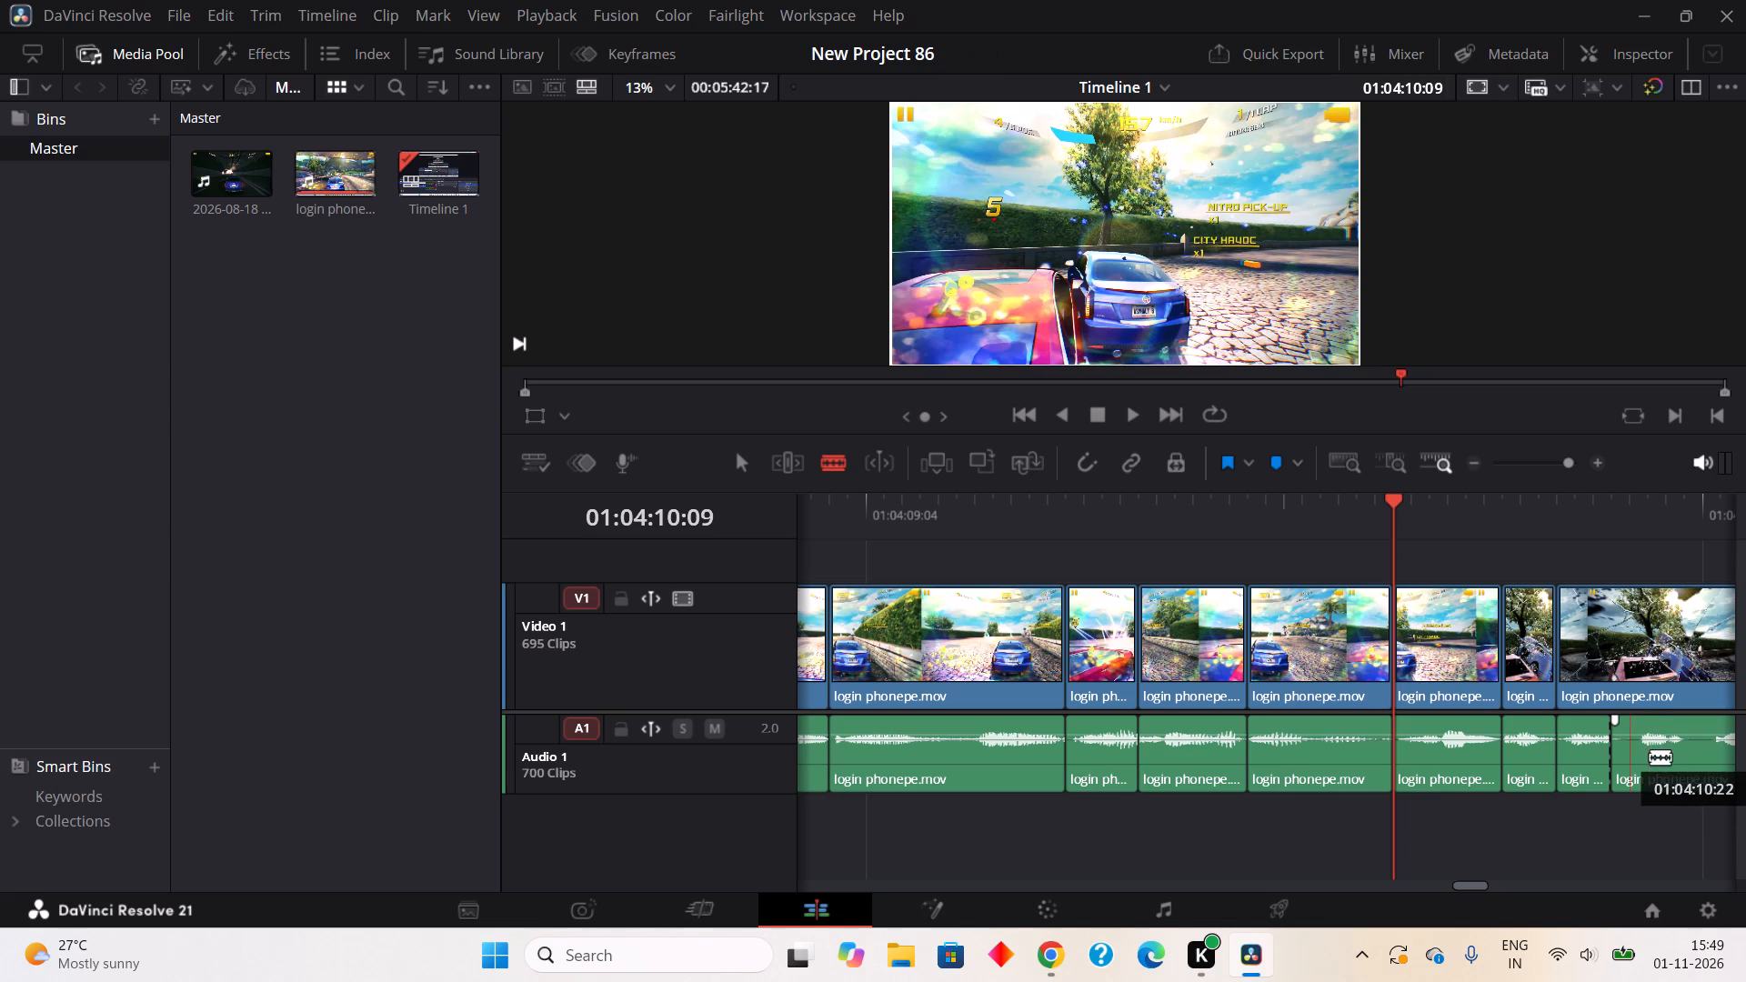
left_click(1650, 757)
right_click(1625, 763)
left_click(1377, 336)
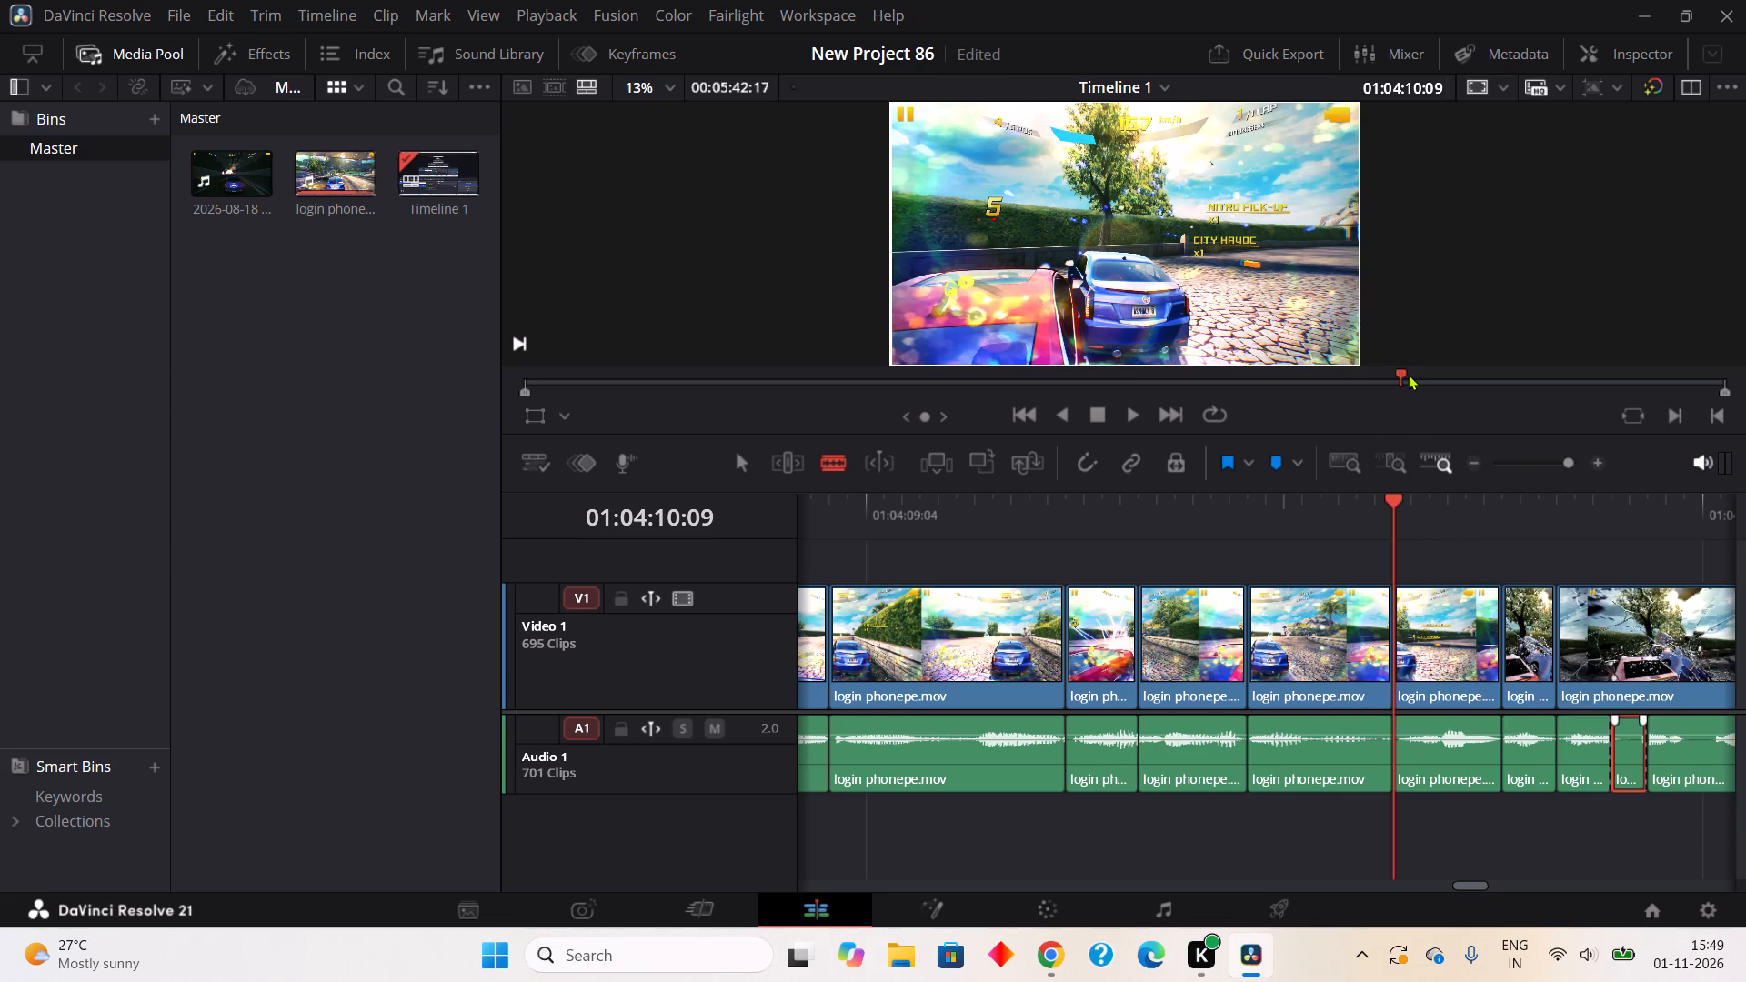
Split out the two-frame pause in the audio from about 01:04:10:23 to 01:04:11:01 and ripple cut it.
left_click(1656, 778)
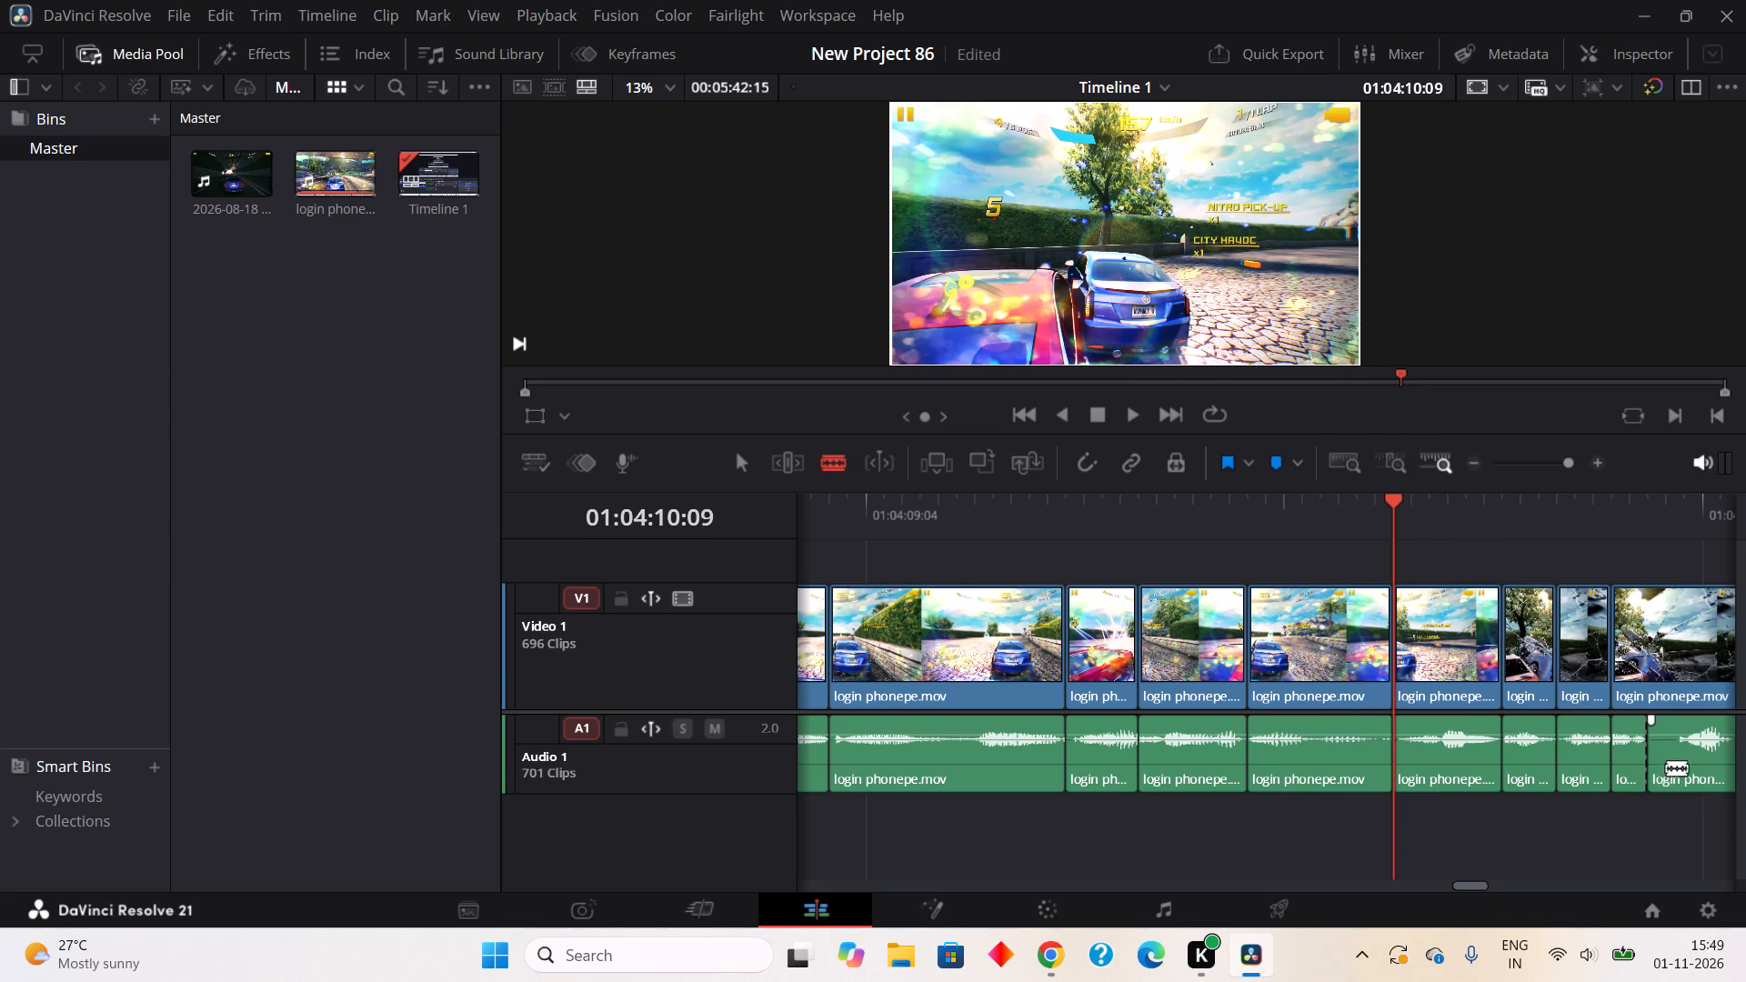
left_click(1689, 764)
right_click(1669, 760)
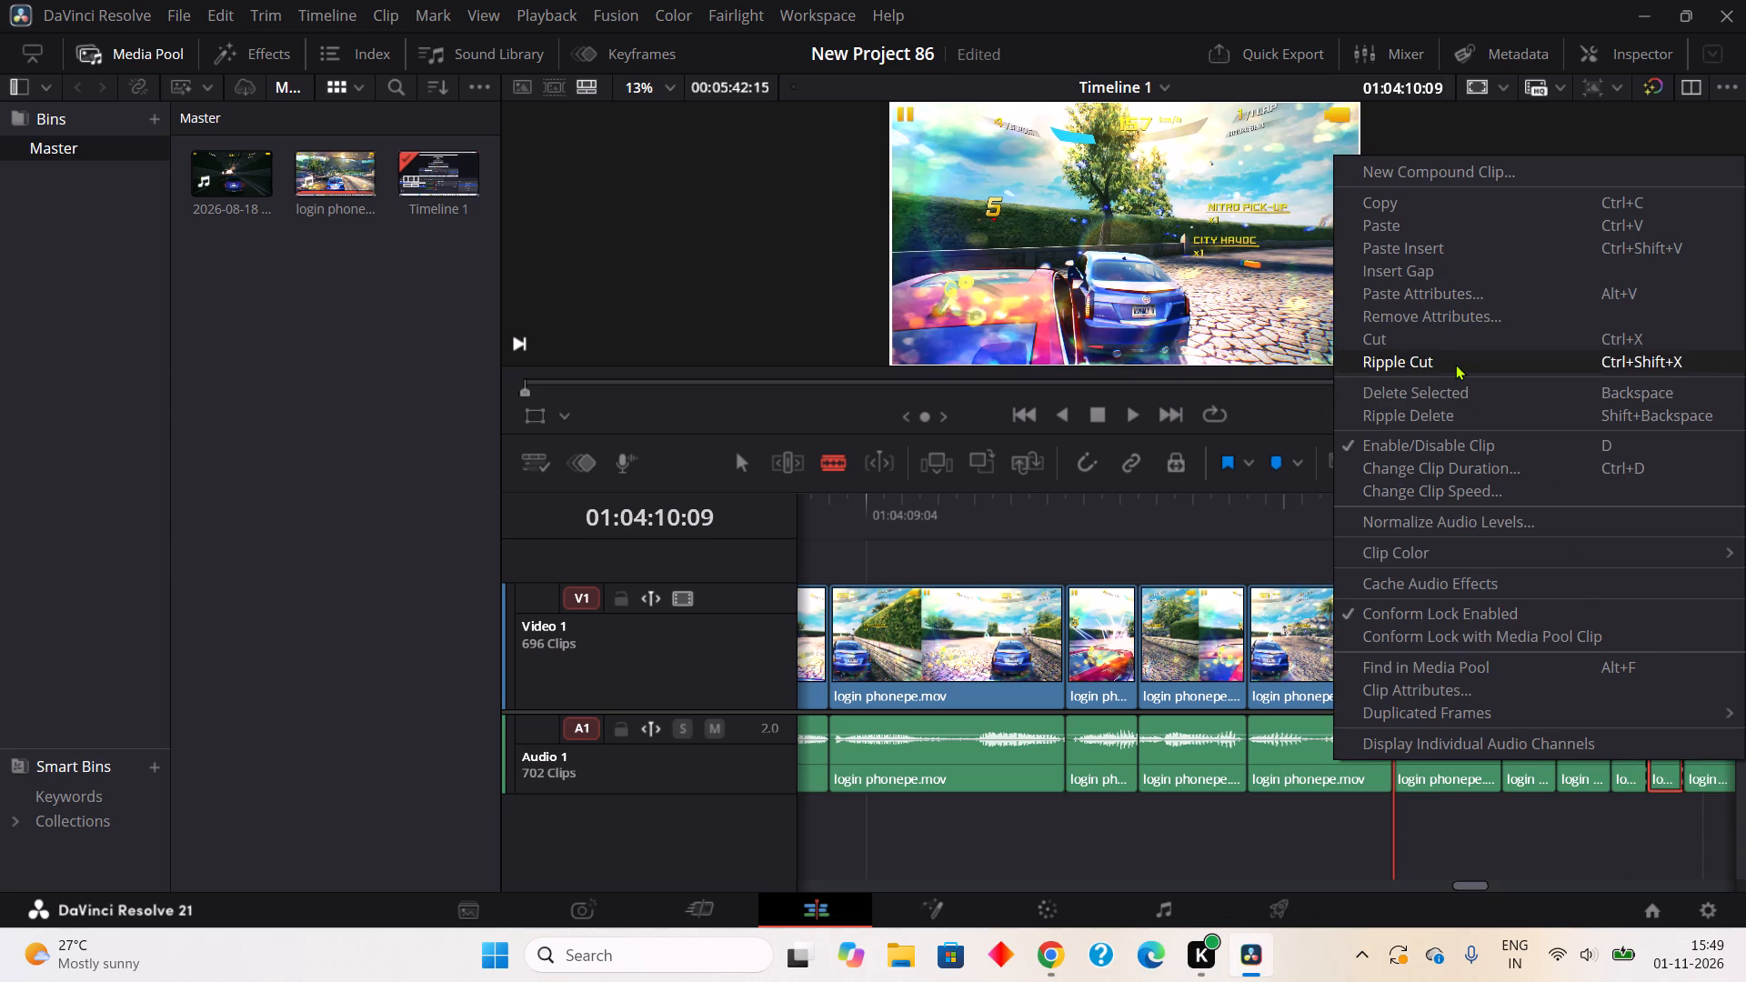
left_click(1455, 364)
Play on to the next pause, split out two frames of audio from about 01:04:11:02 to 01:04:11:04 and ripple cut them.
left_click(1139, 410)
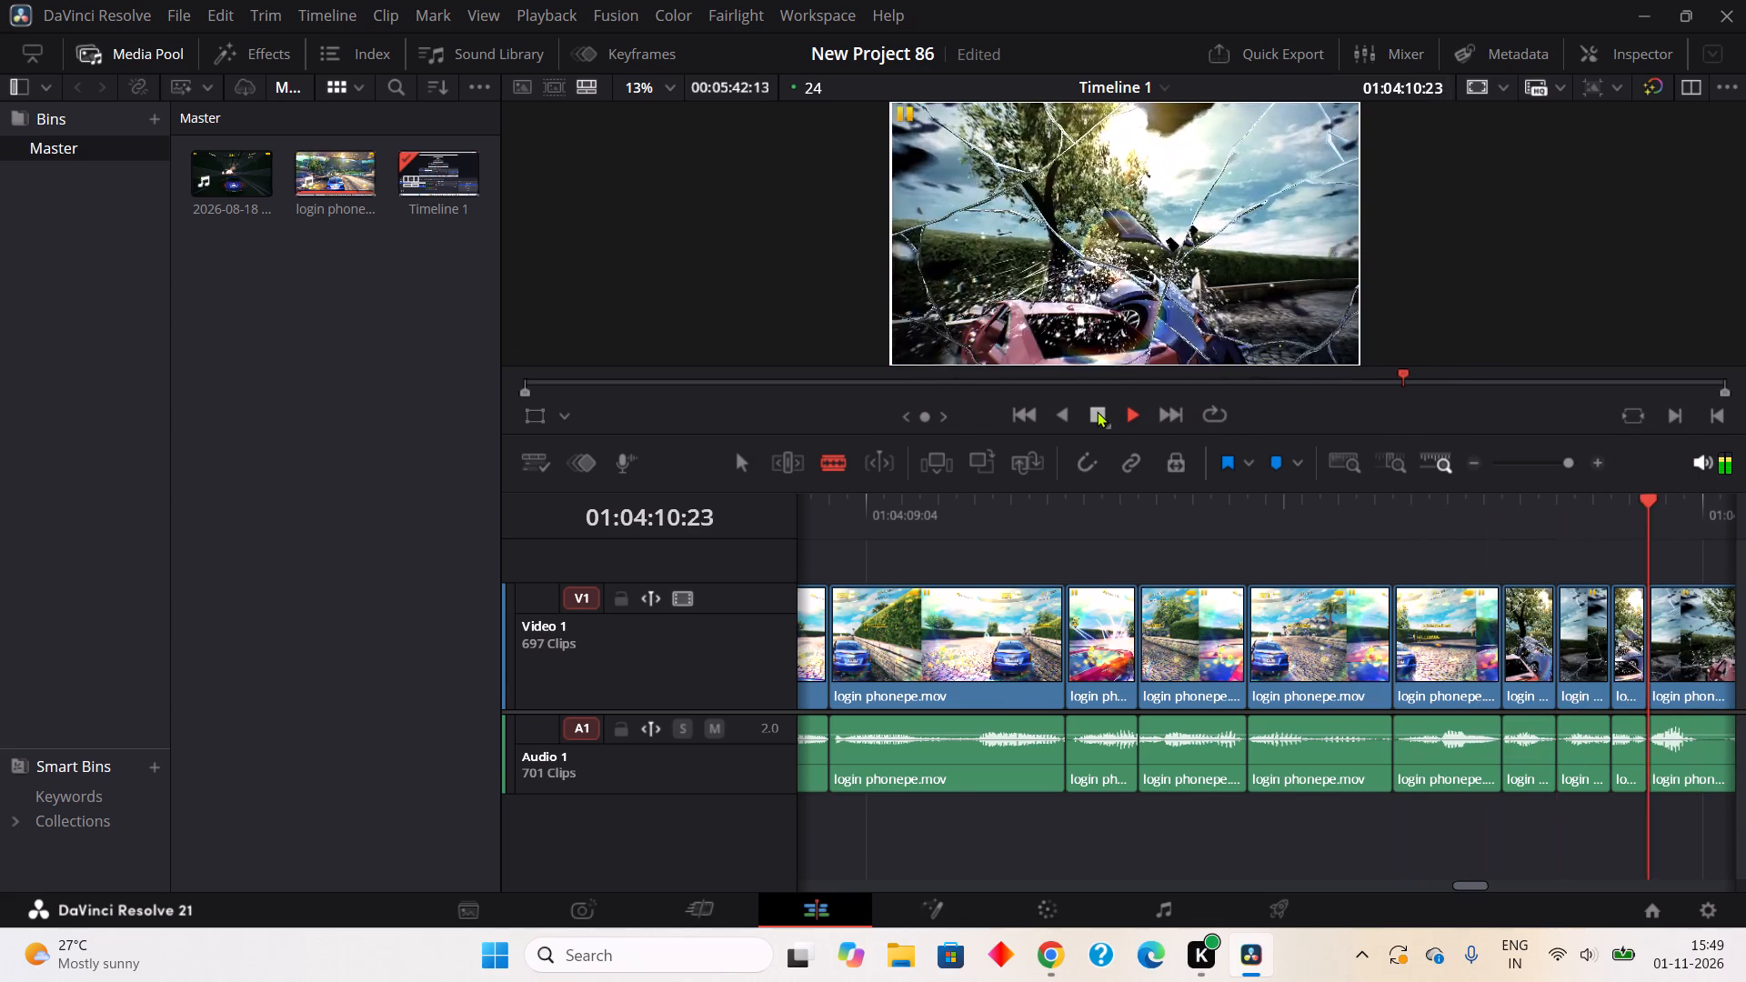
left_click(1097, 411)
left_click(1235, 771)
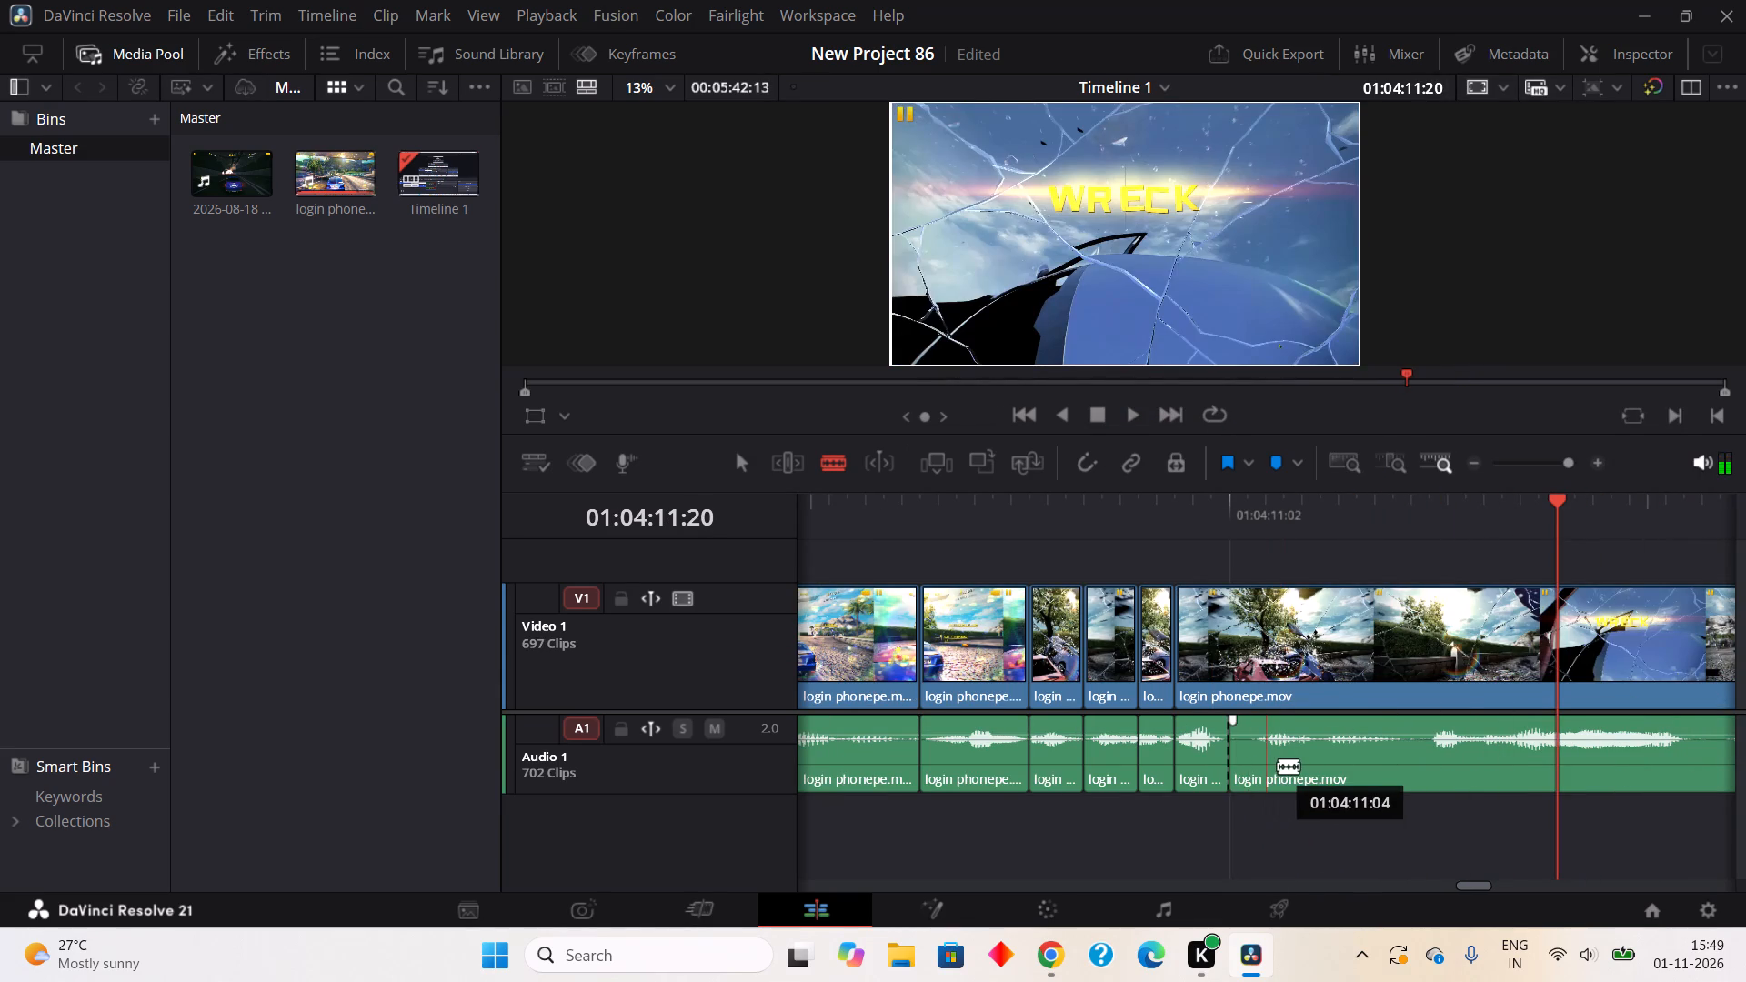
left_click(1278, 766)
right_click(1228, 780)
right_click(1250, 775)
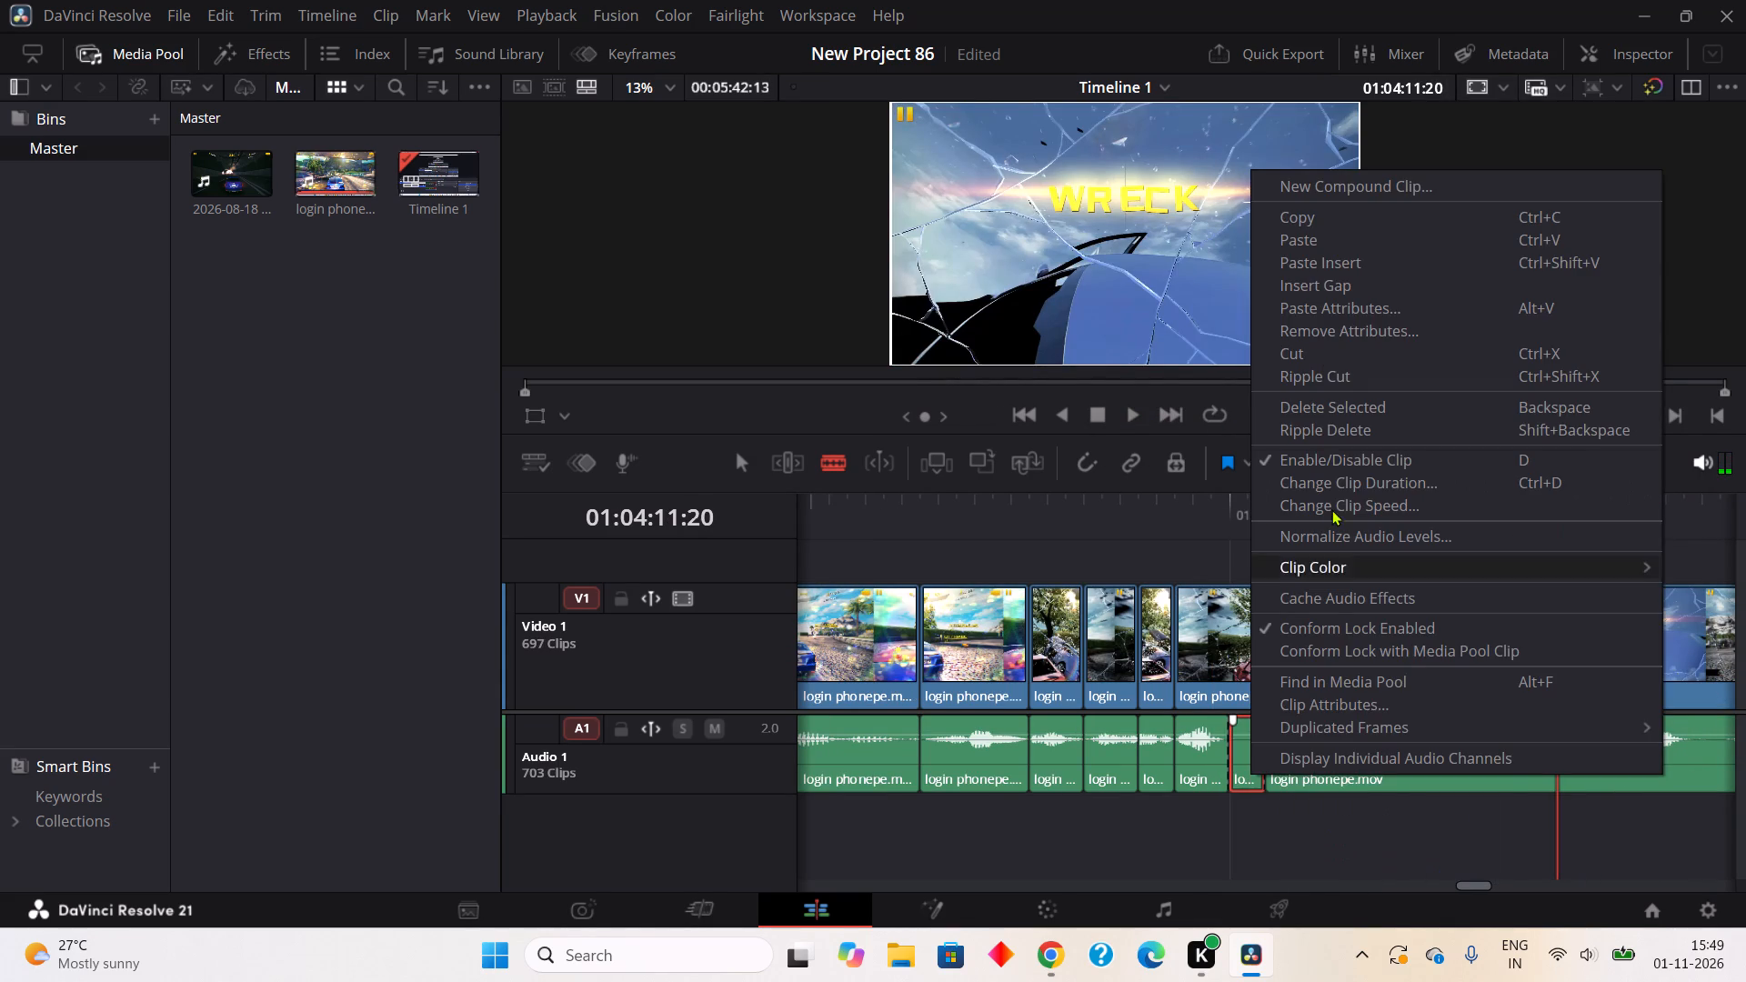
left_click(1335, 370)
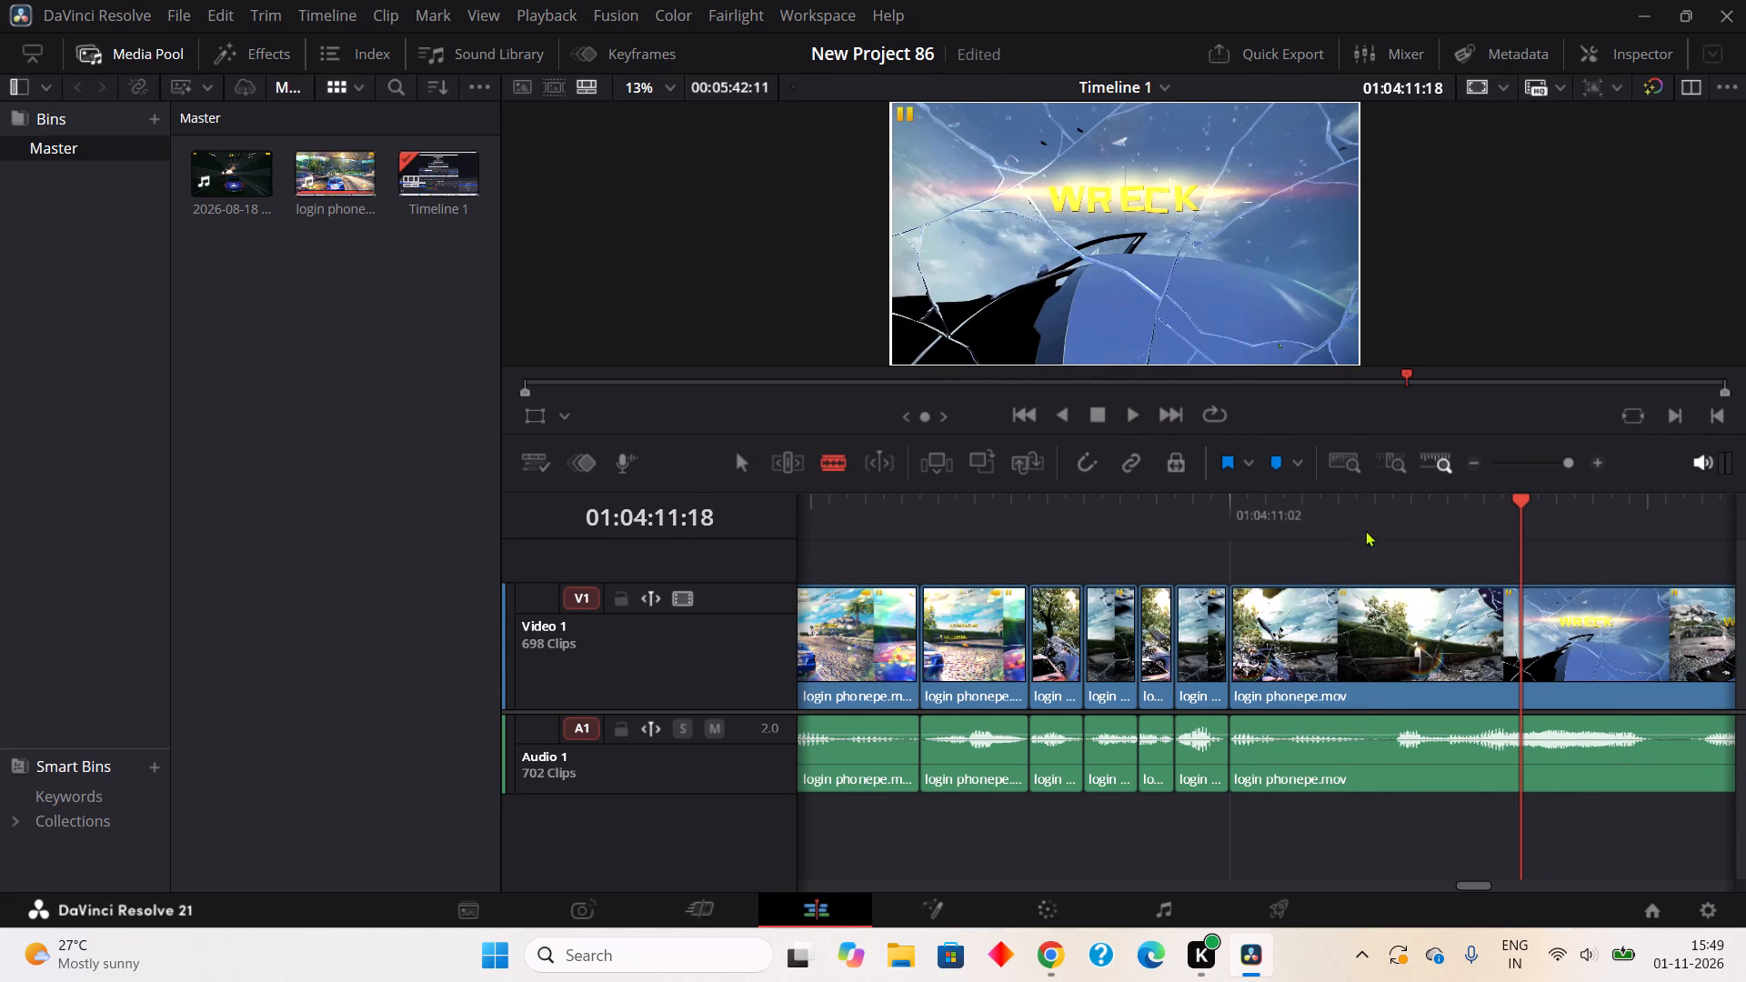
Split out the two-frame pause in the audio from about 01:04:11:09 to 01:04:11:11 and ripple cut it.
left_click(1370, 765)
left_click(1402, 775)
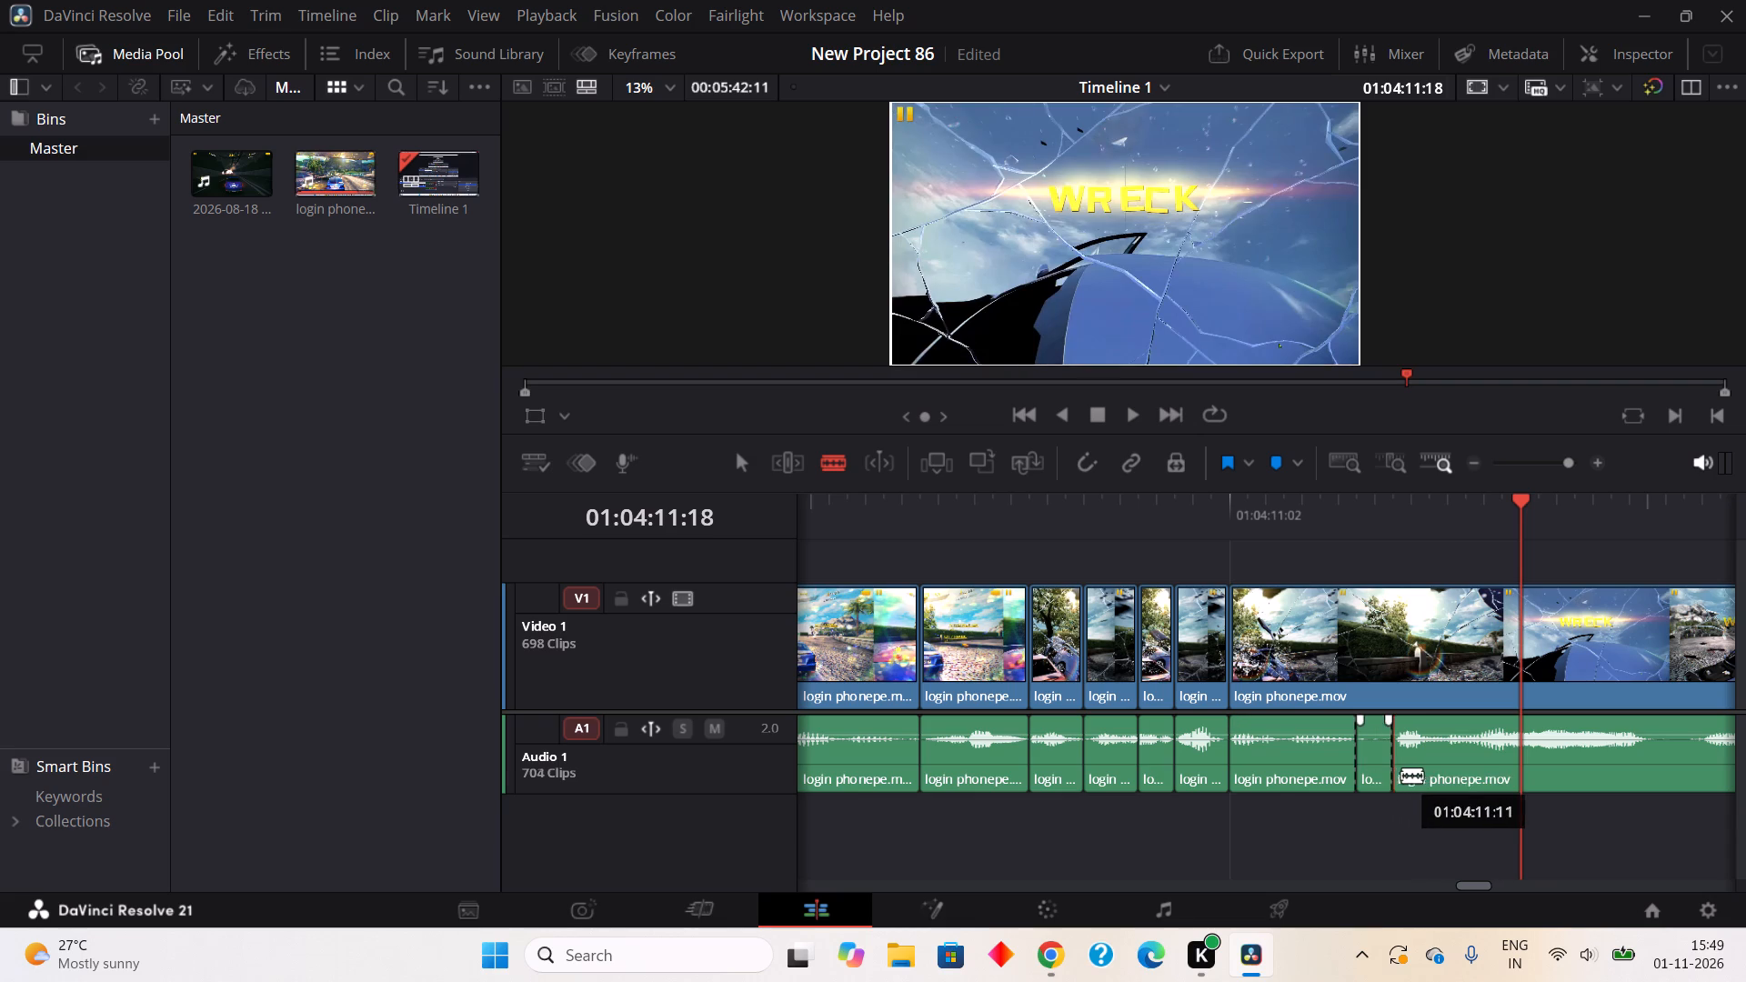
right_click(1393, 775)
right_click(1377, 740)
left_click(1413, 341)
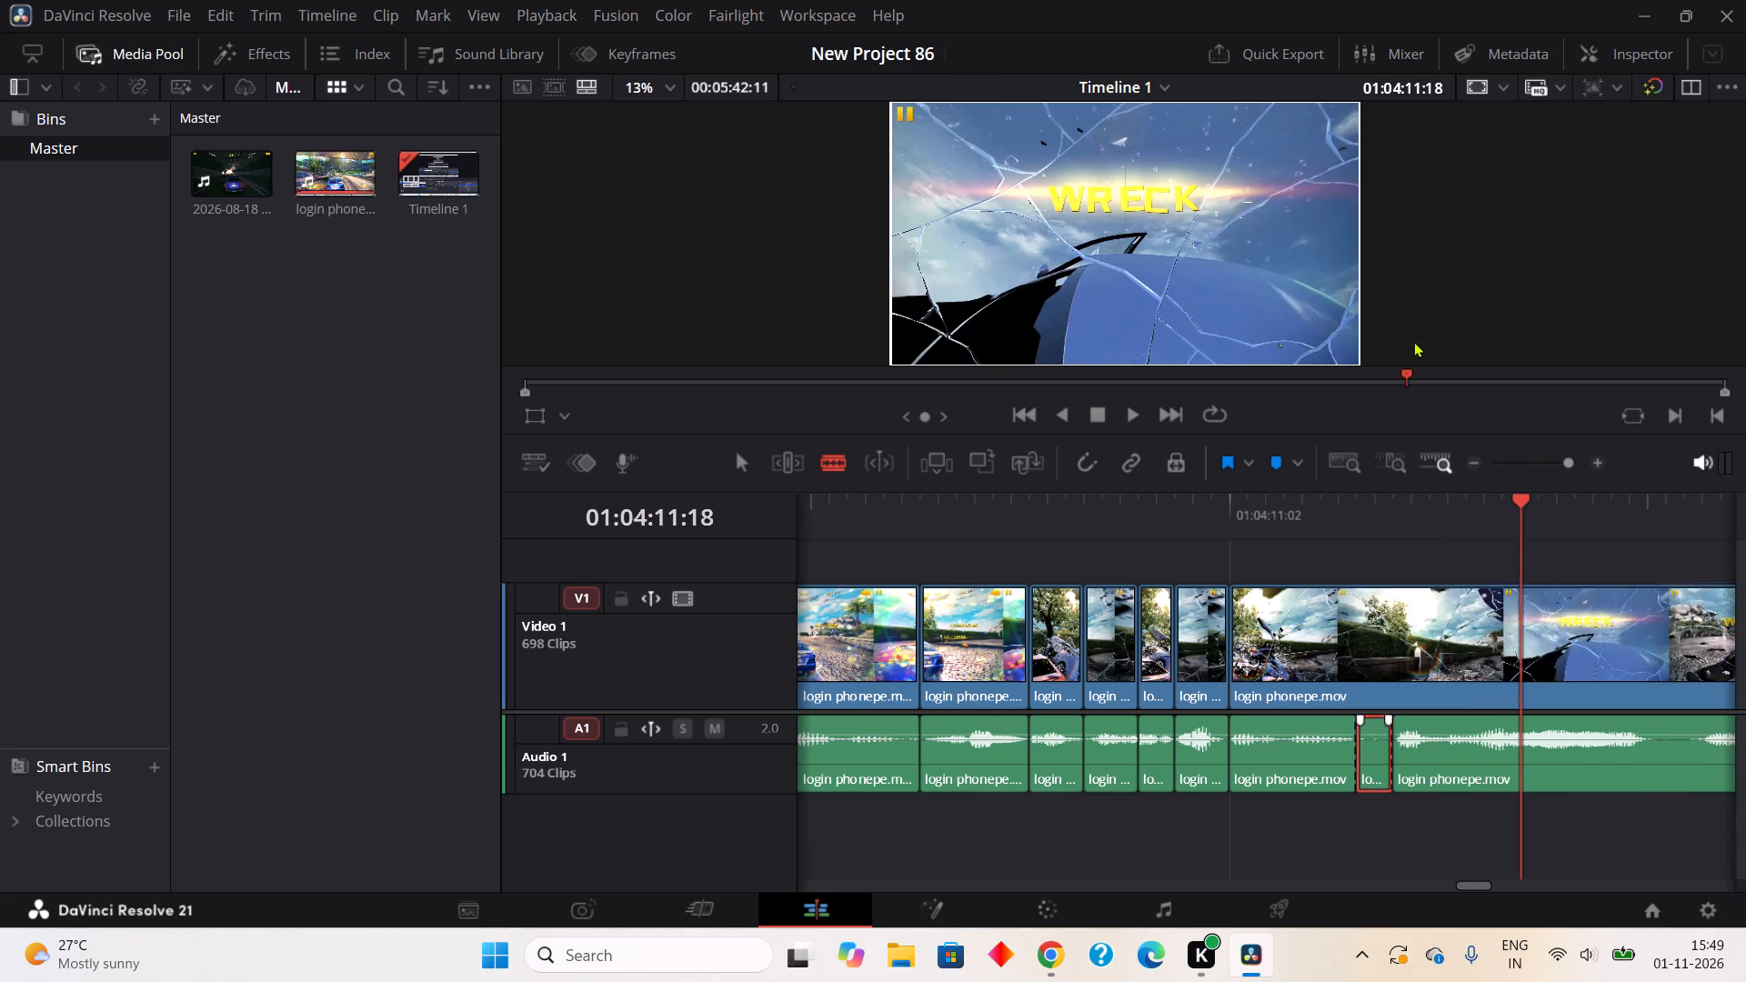
Split out the three-frame pause in the audio from about 01:04:11:23 to 01:04:12:02 and ripple cut it.
left_click(1621, 761)
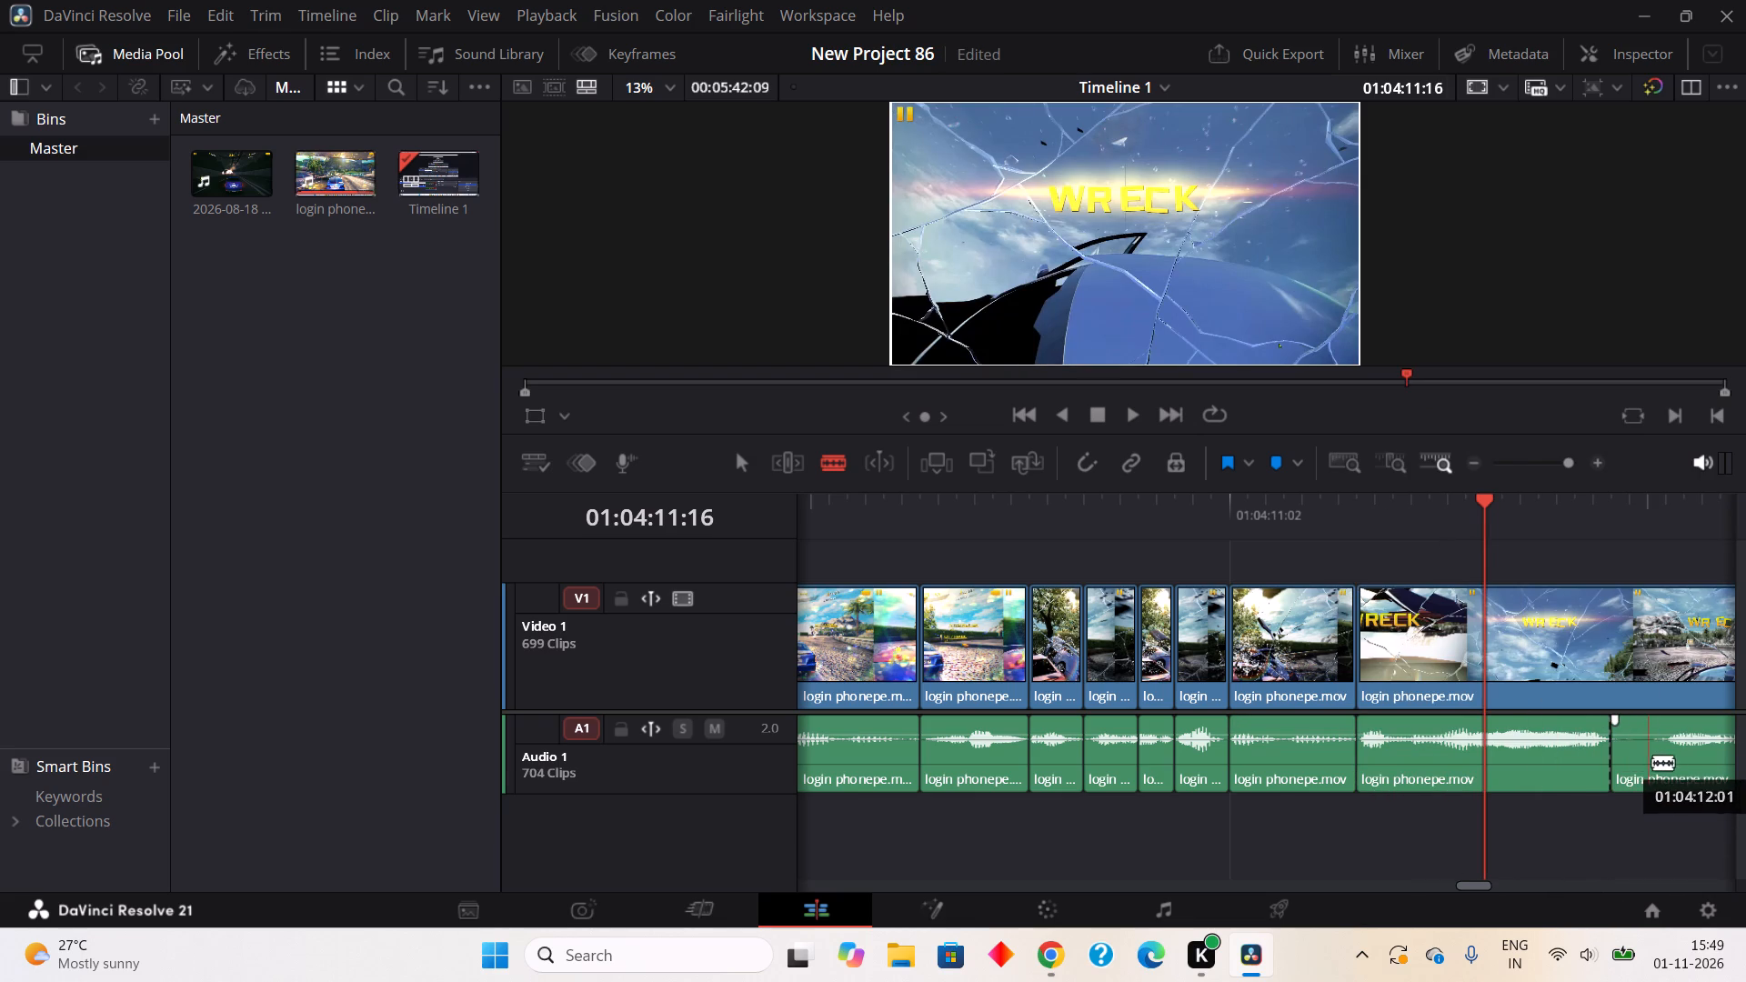
left_click(1671, 763)
right_click(1645, 765)
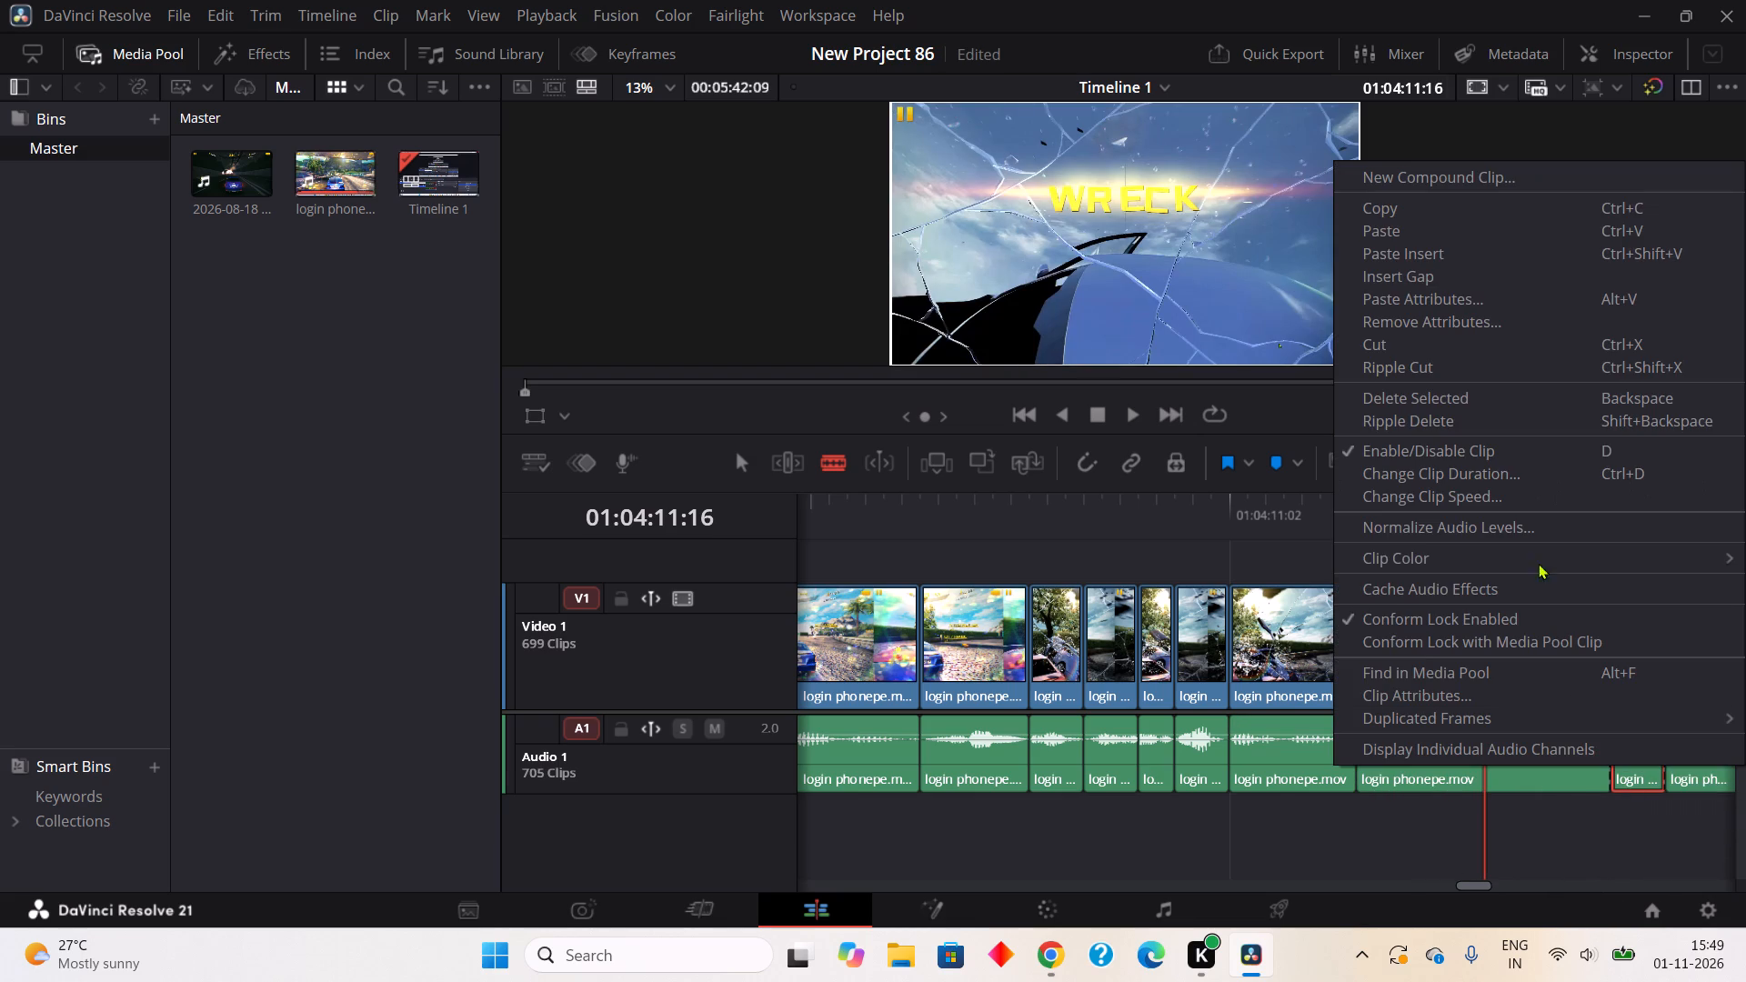
left_click(1440, 367)
Play on to the next pause, split out one frame of audio from about 01:04:12:05 to 01:04:12:06 and ripple cut it.
left_click(1126, 420)
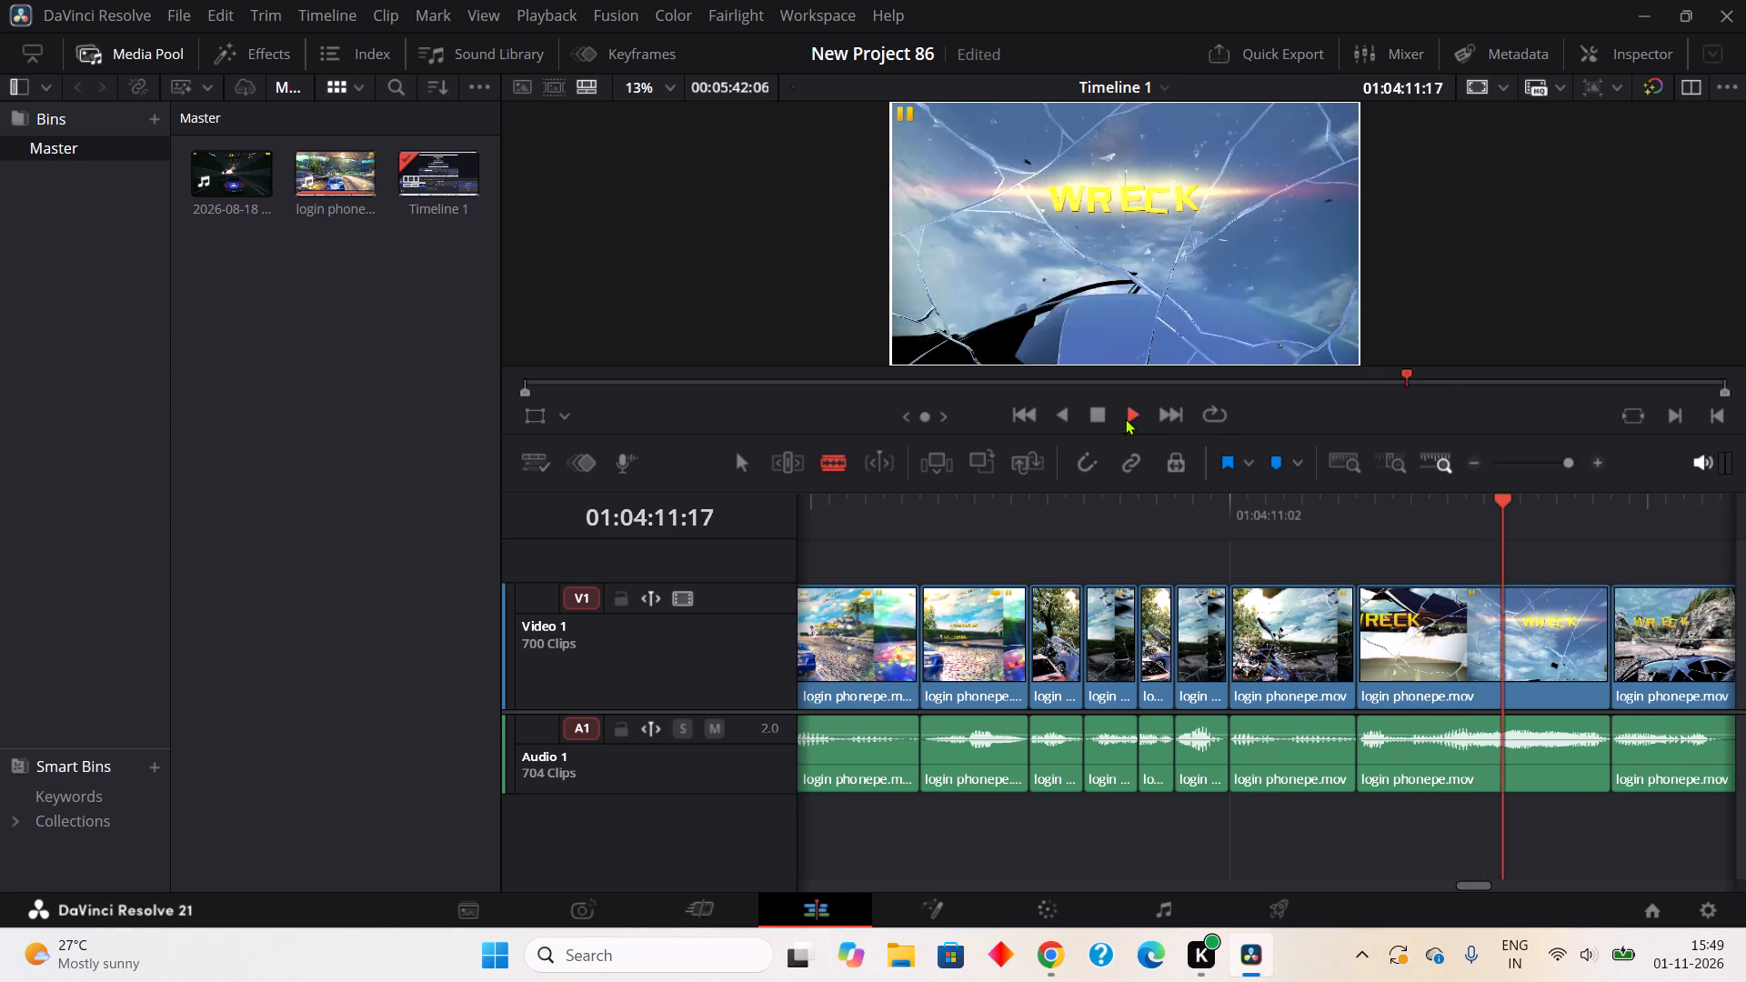
left_click(1097, 419)
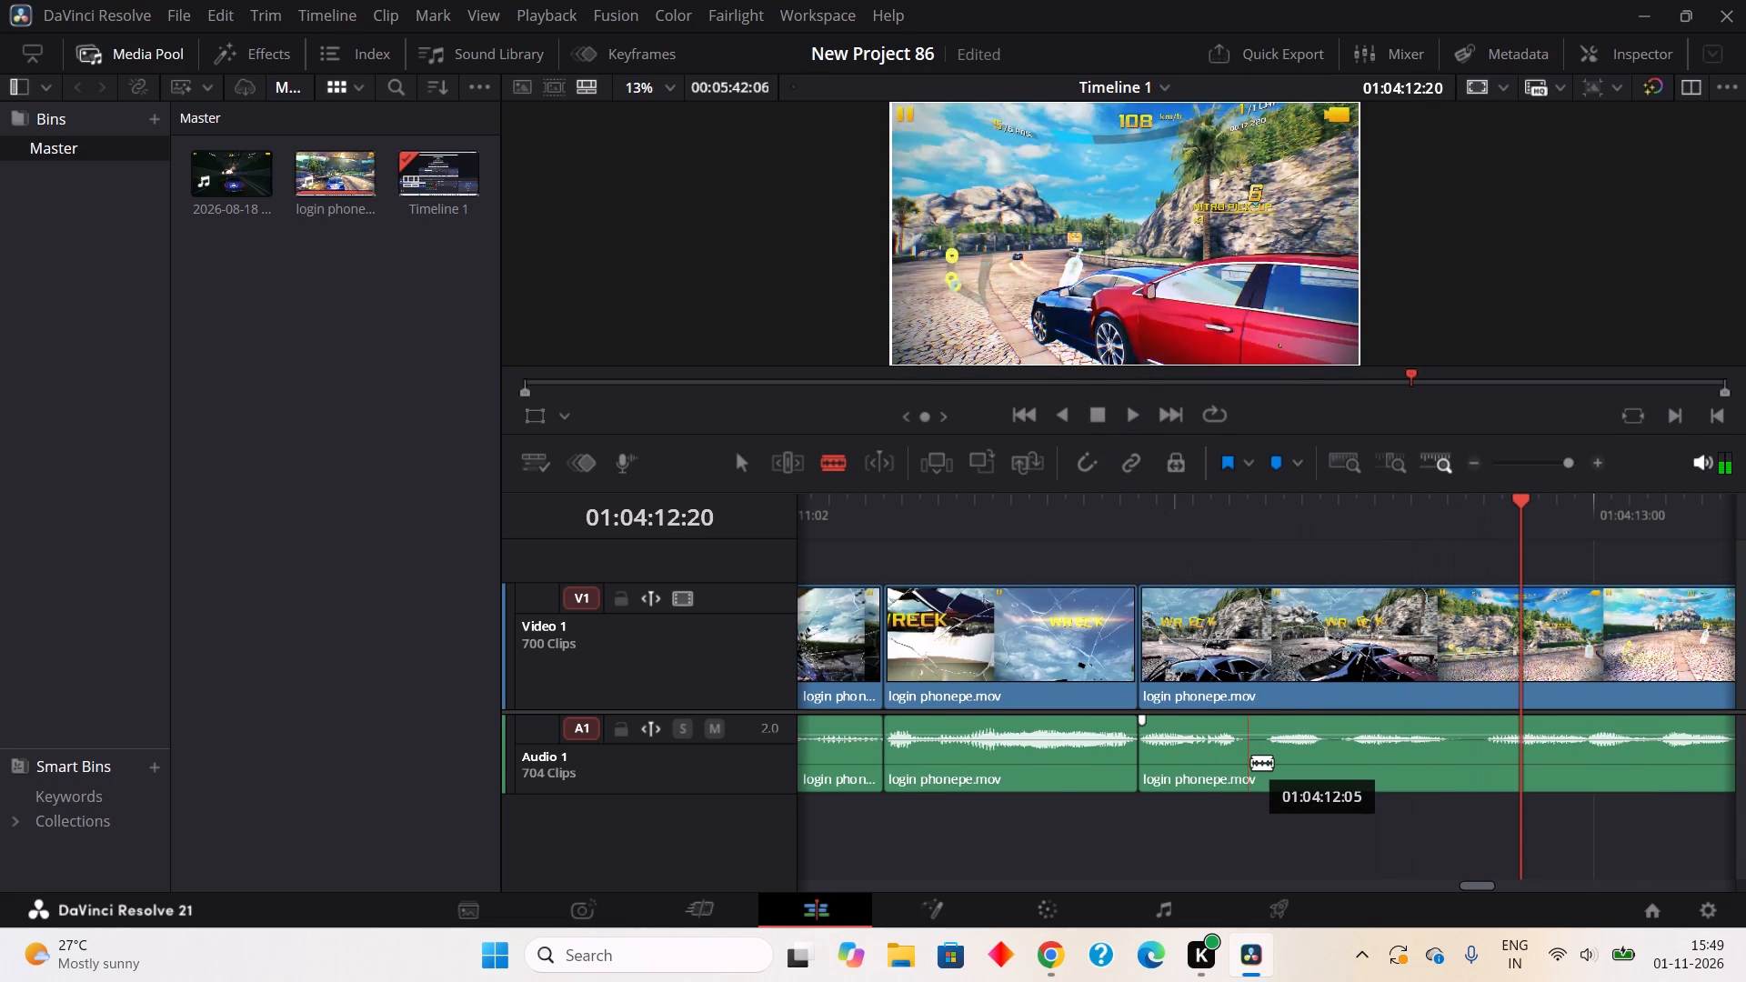
left_click(1247, 775)
left_click(1272, 763)
right_click(1252, 769)
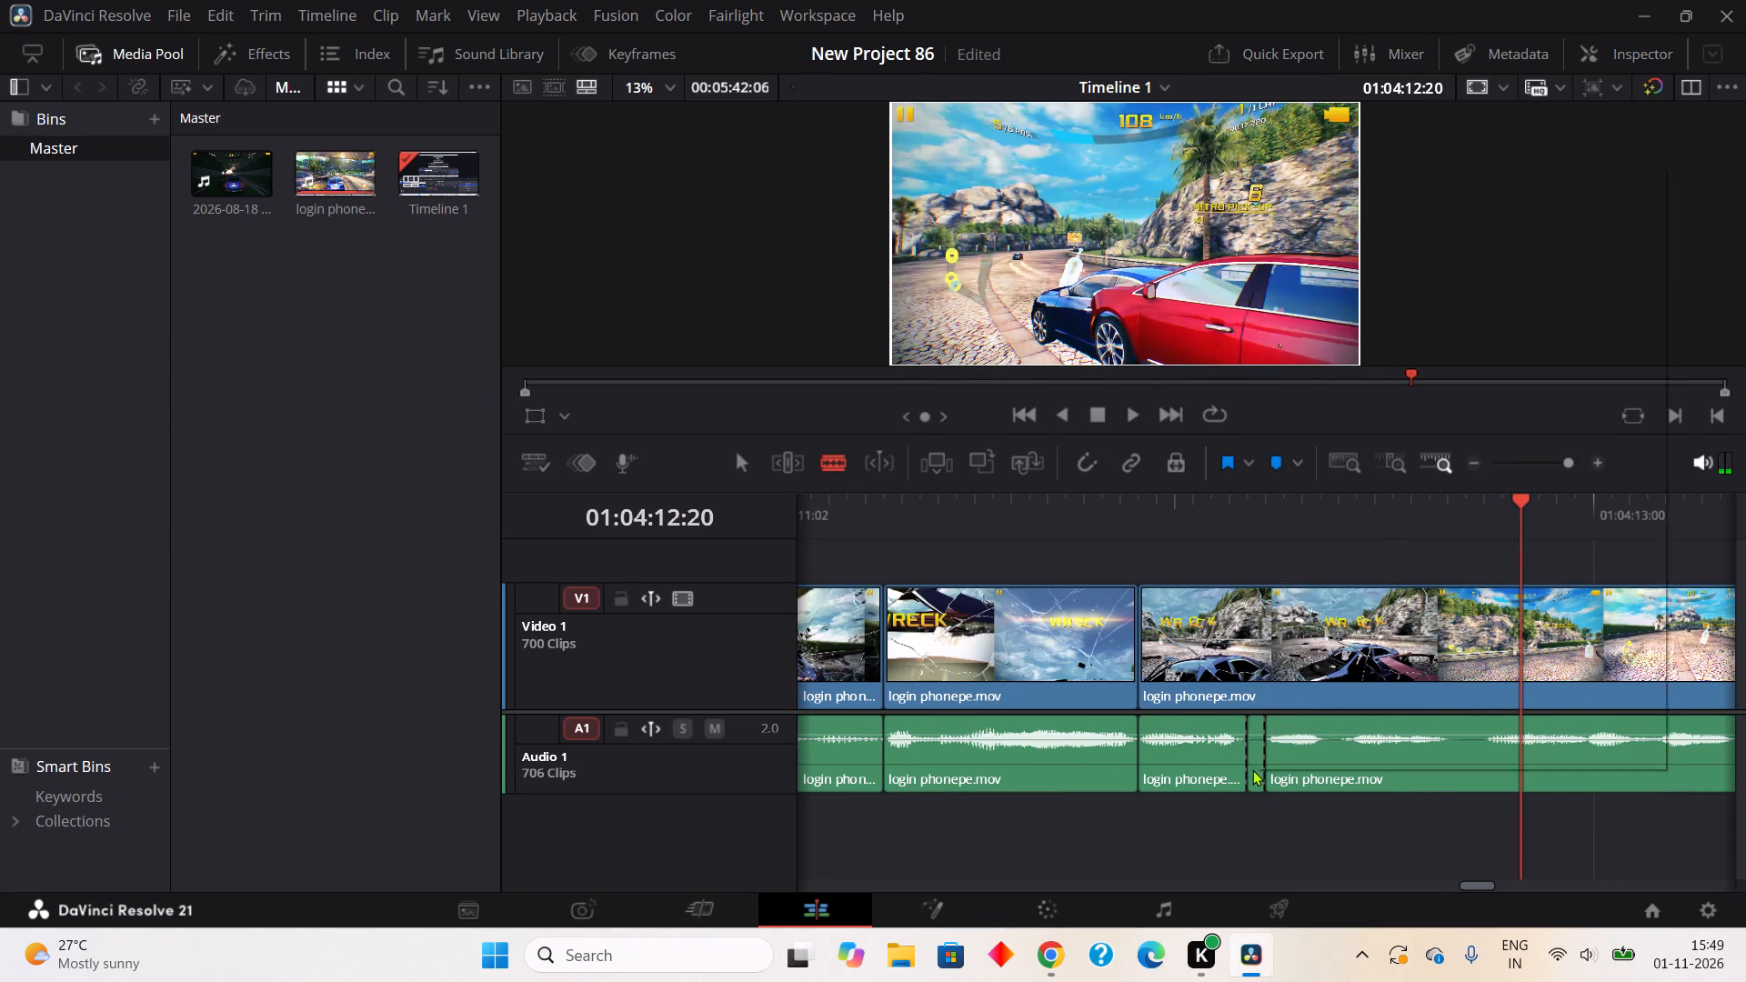
left_click(1370, 375)
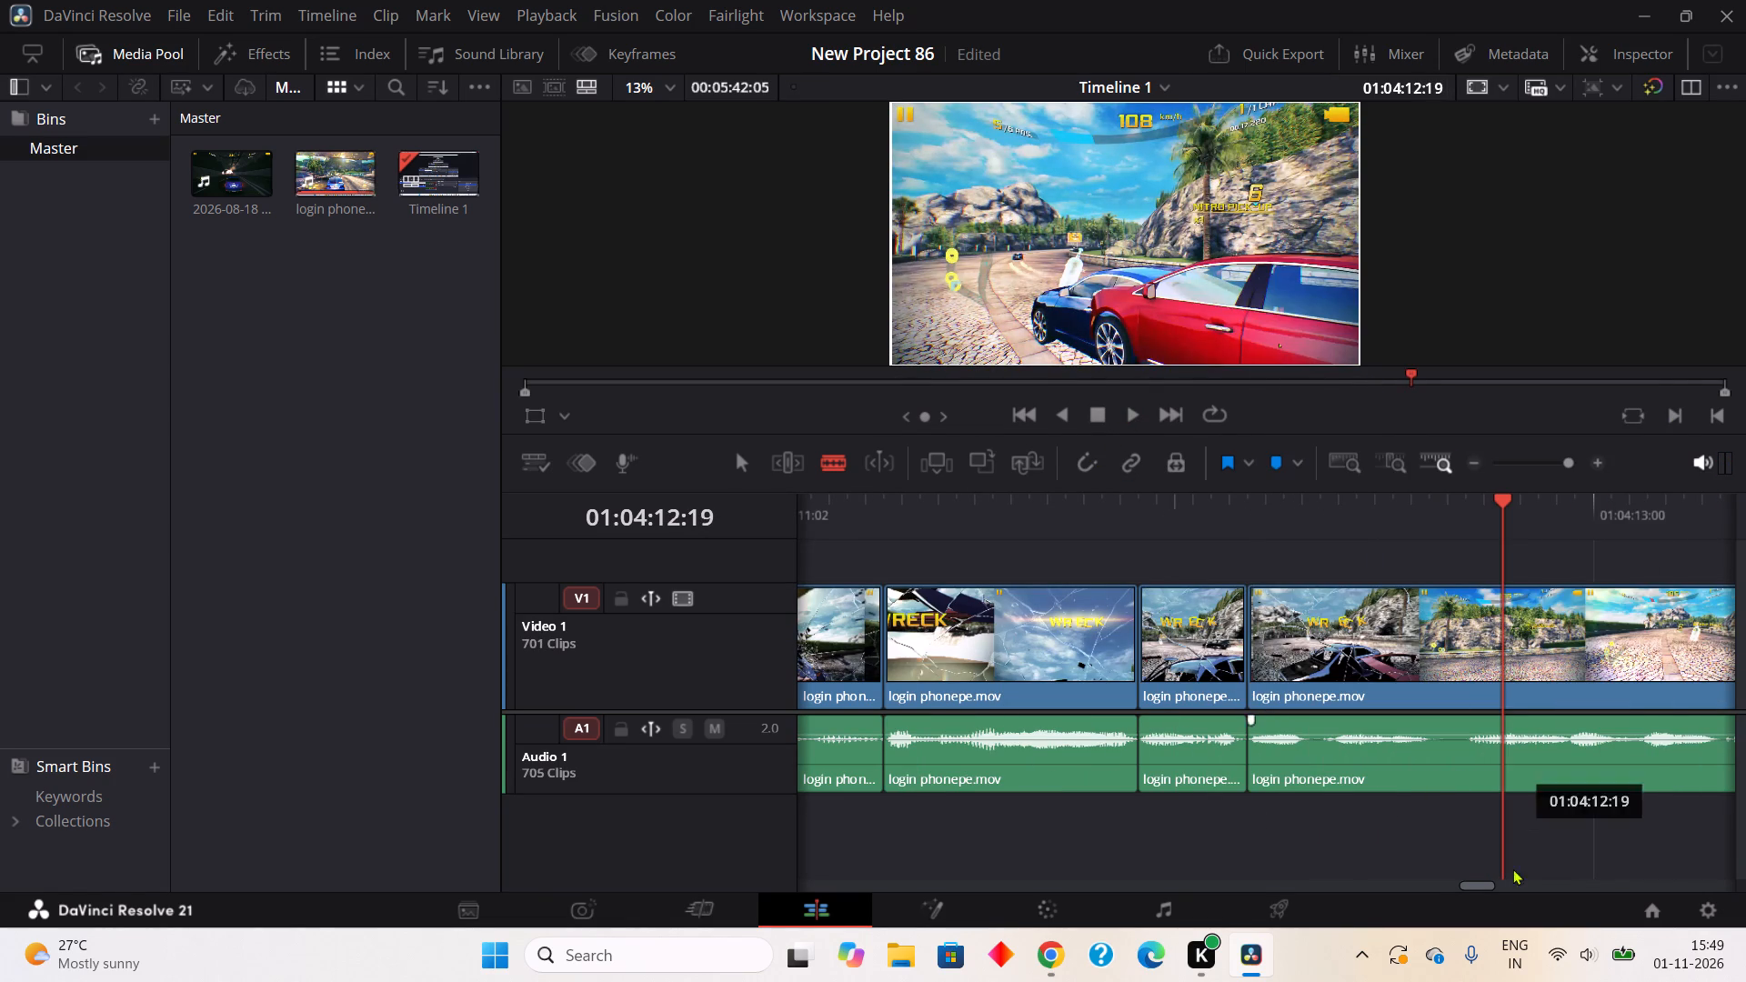
Split out the one-frame pause in the audio from about 01:04:12:08 to 01:04:12:09 and ripple cut it.
left_click(1310, 760)
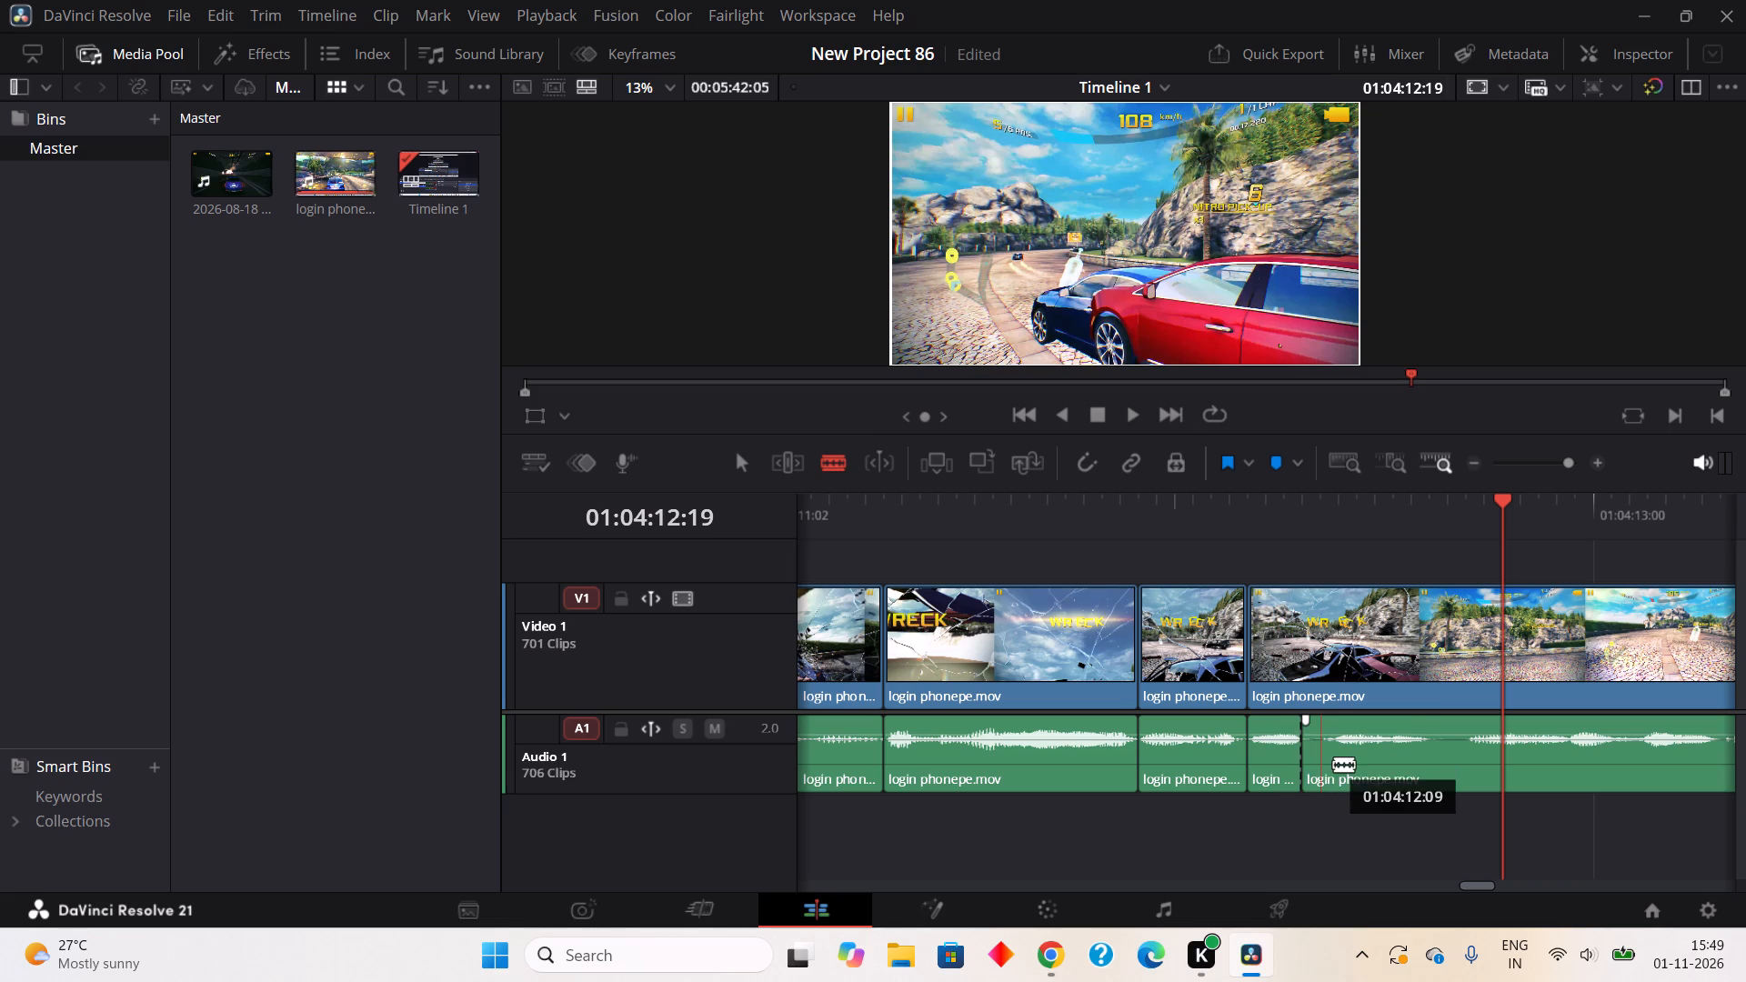
left_click(1333, 764)
right_click(1311, 767)
left_click(1354, 375)
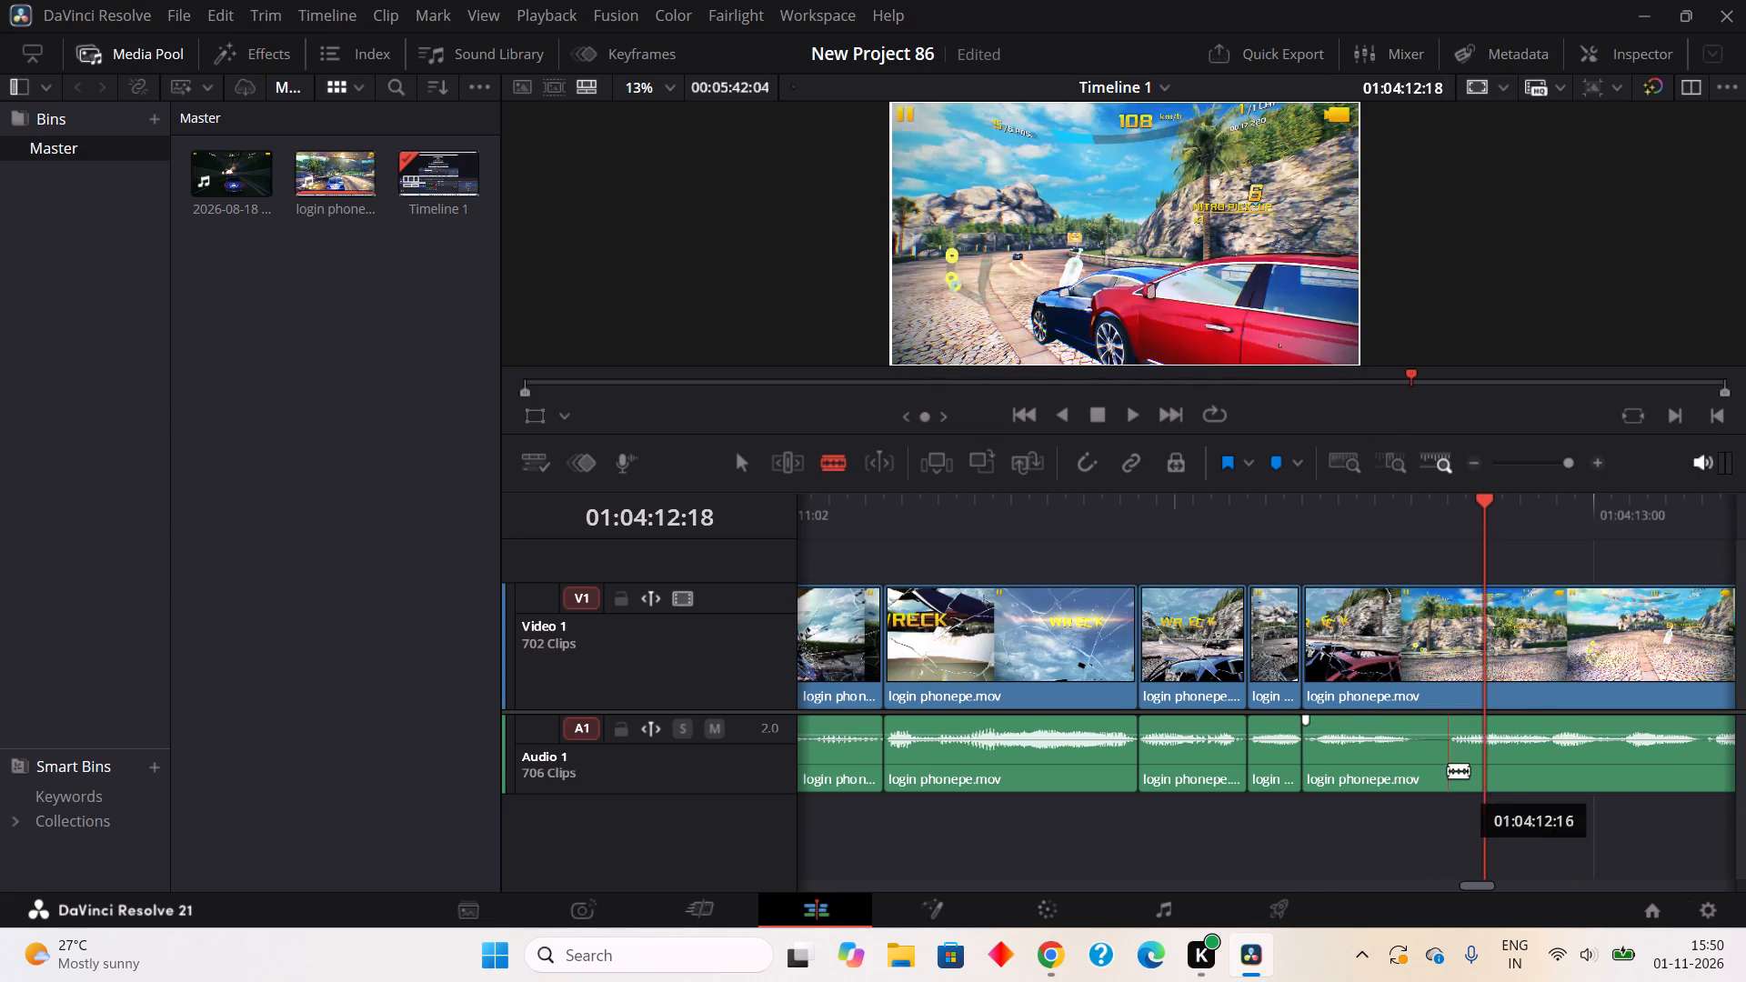
Split out the three-frame pause in the audio from about 01:04:12:13 to 01:04:12:16 and ripple cut it.
left_click(1410, 757)
left_click(1462, 757)
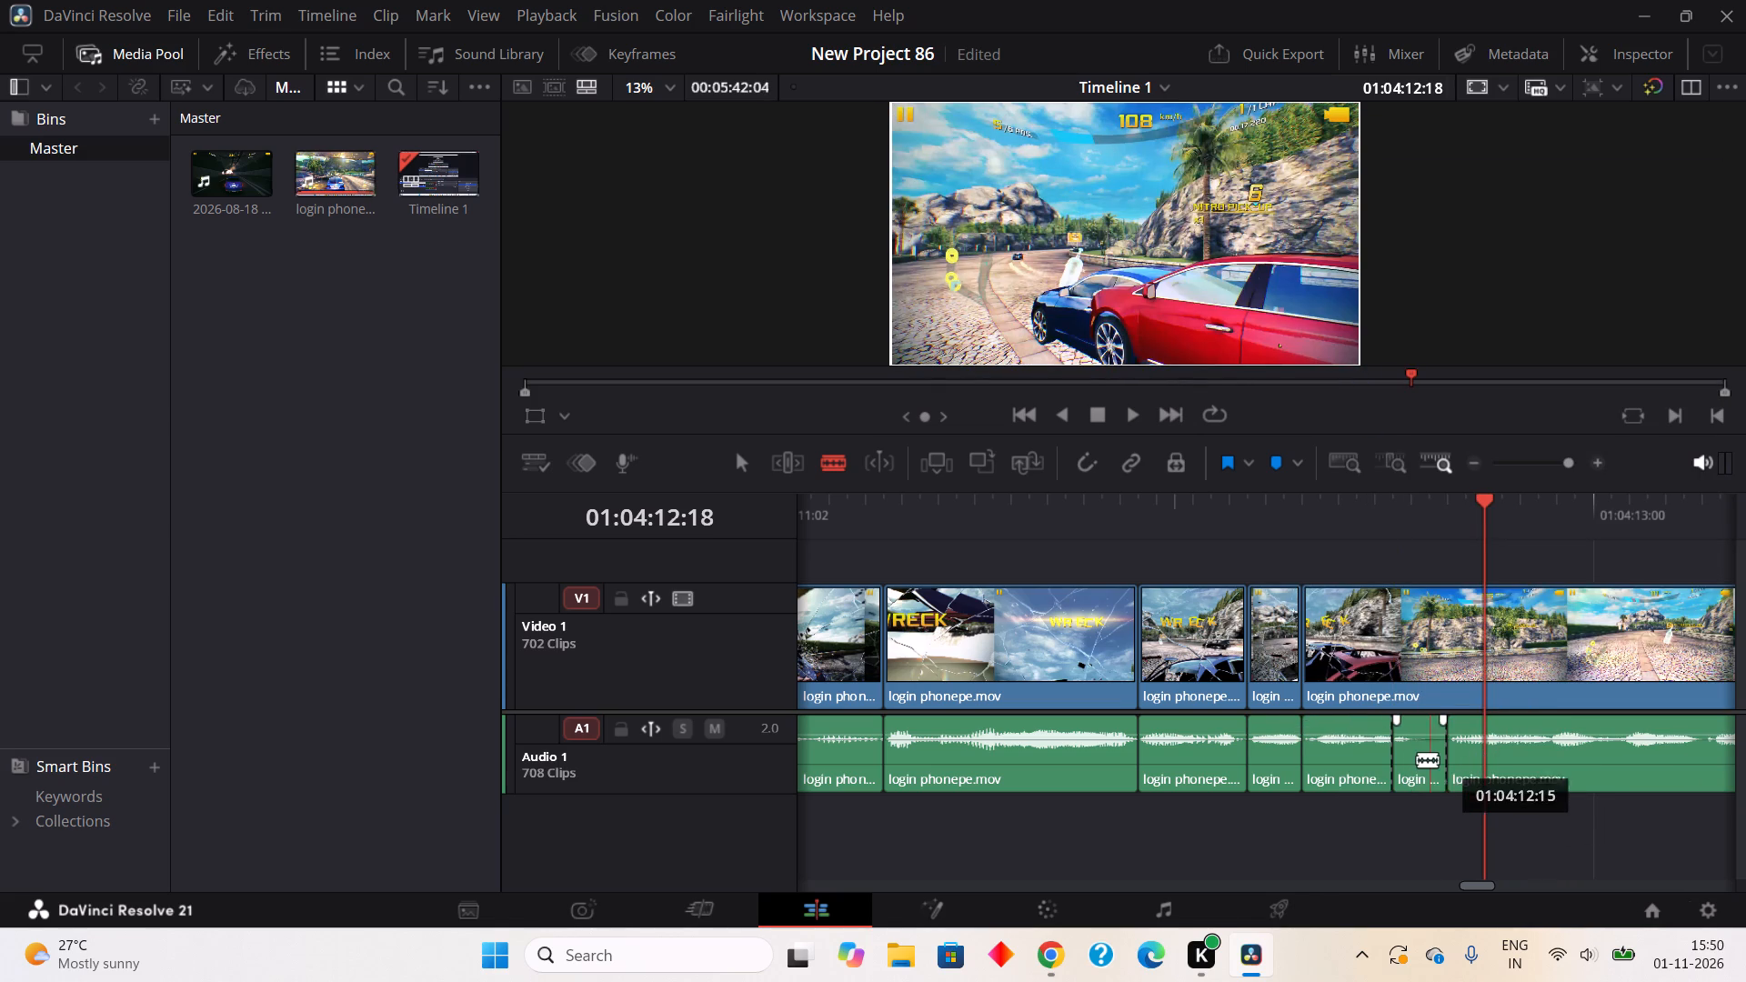
right_click(1416, 759)
left_click(1369, 346)
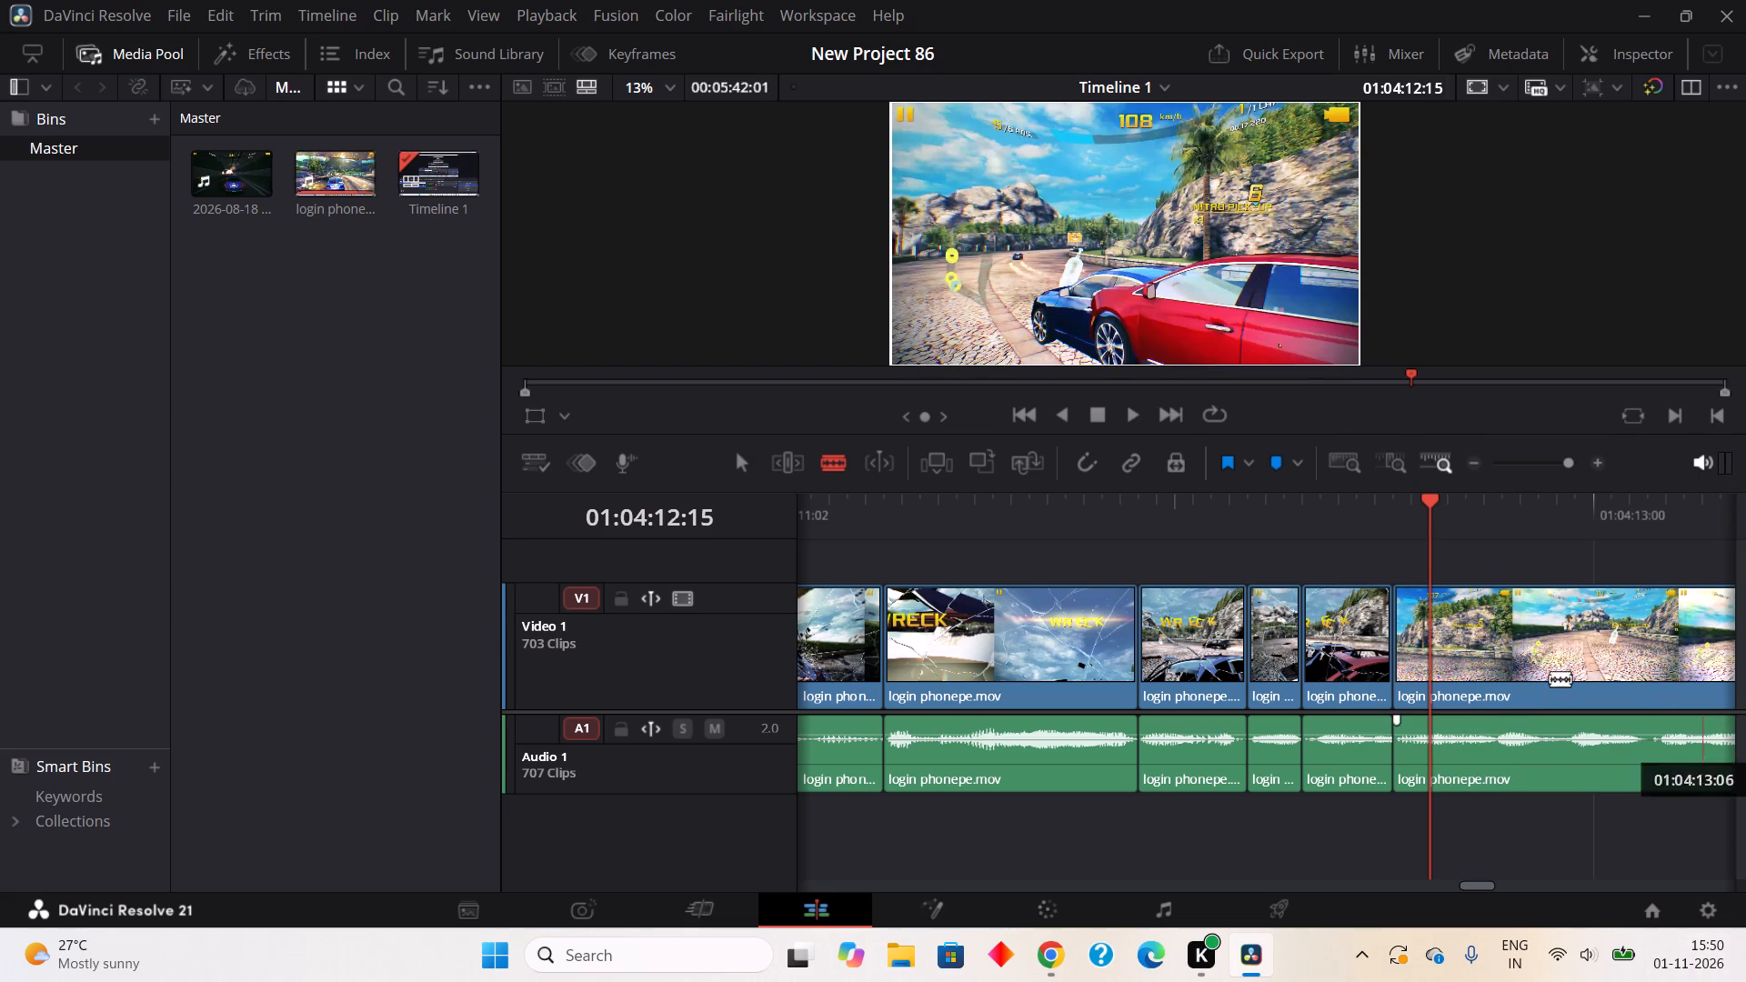
Split out the one-frame pause in the audio from about 01:04:13:03 to 01:04:13:04 and ripple cut it.
left_click(1653, 763)
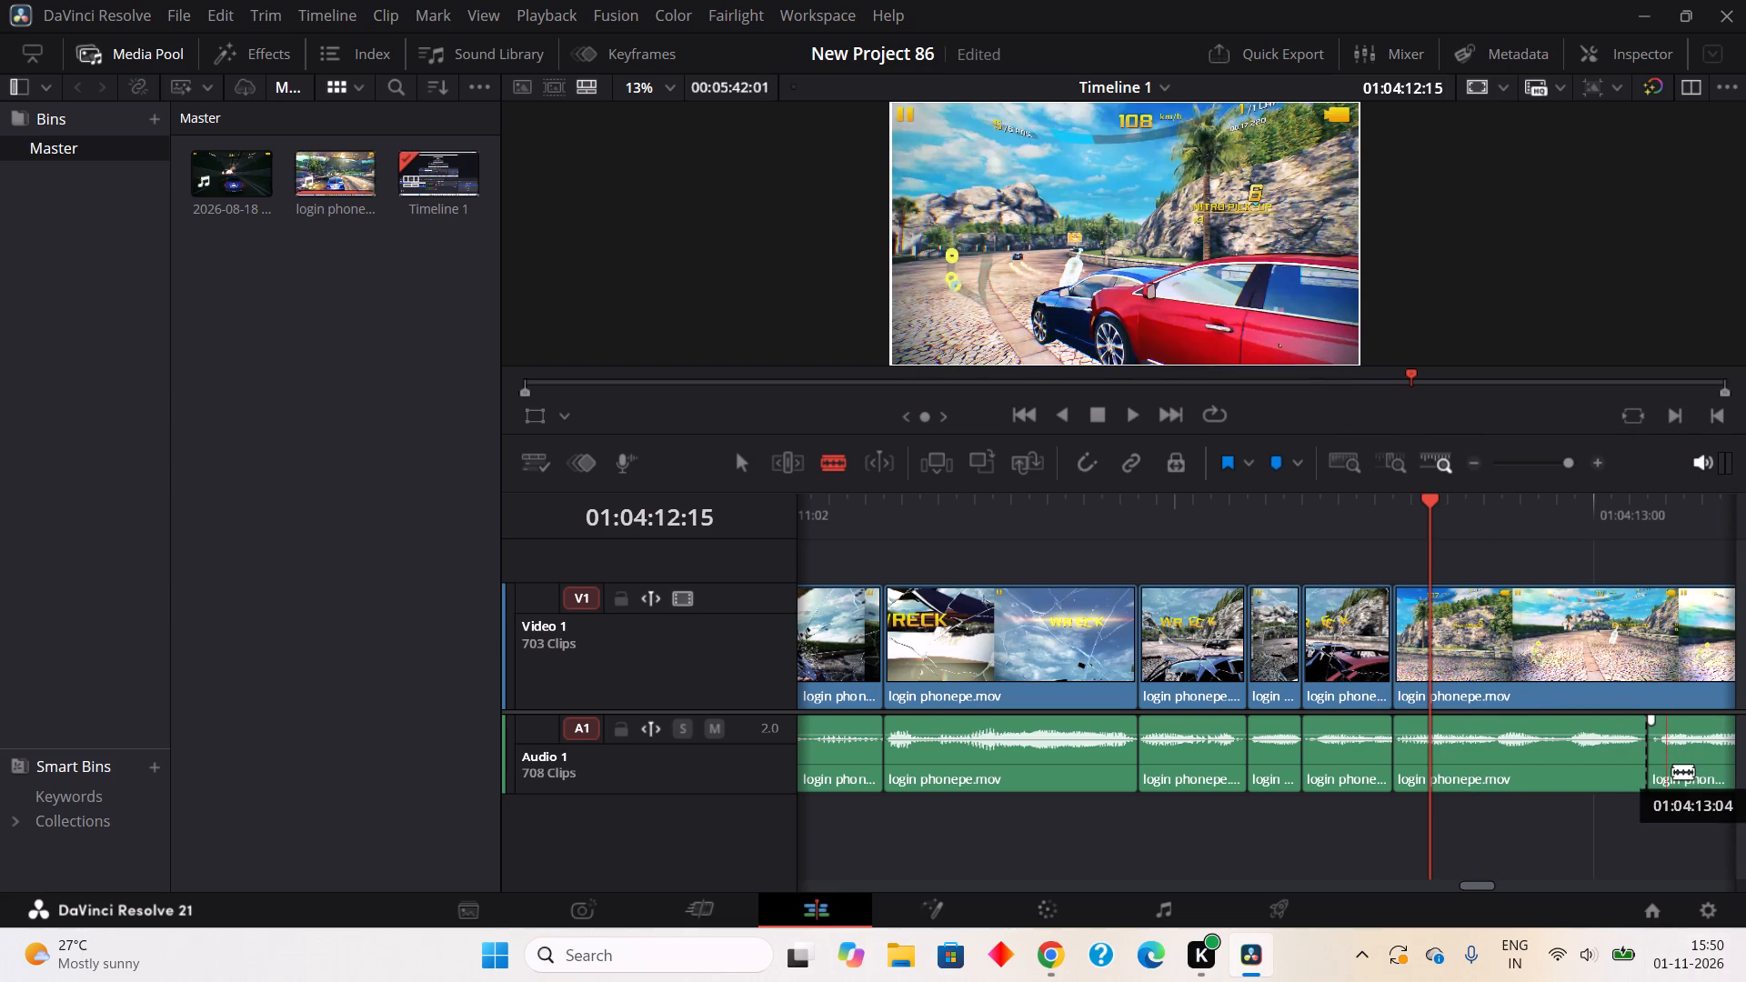
left_click(1672, 773)
right_click(1655, 767)
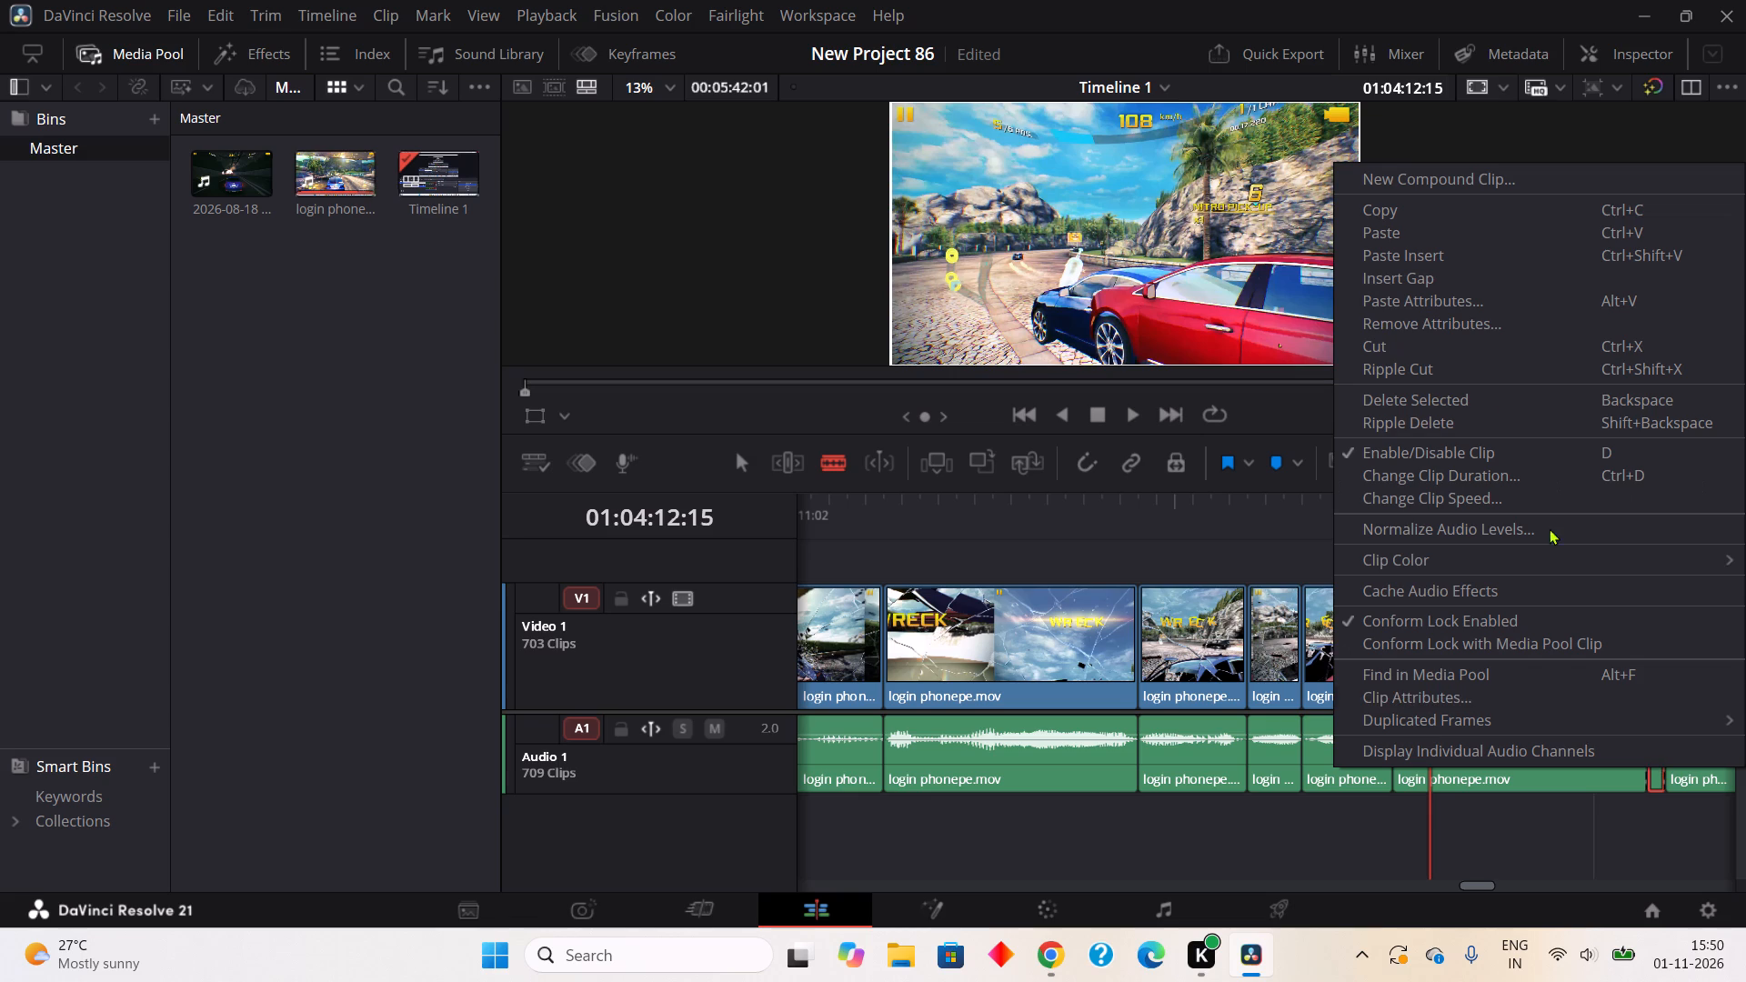
left_click(1433, 362)
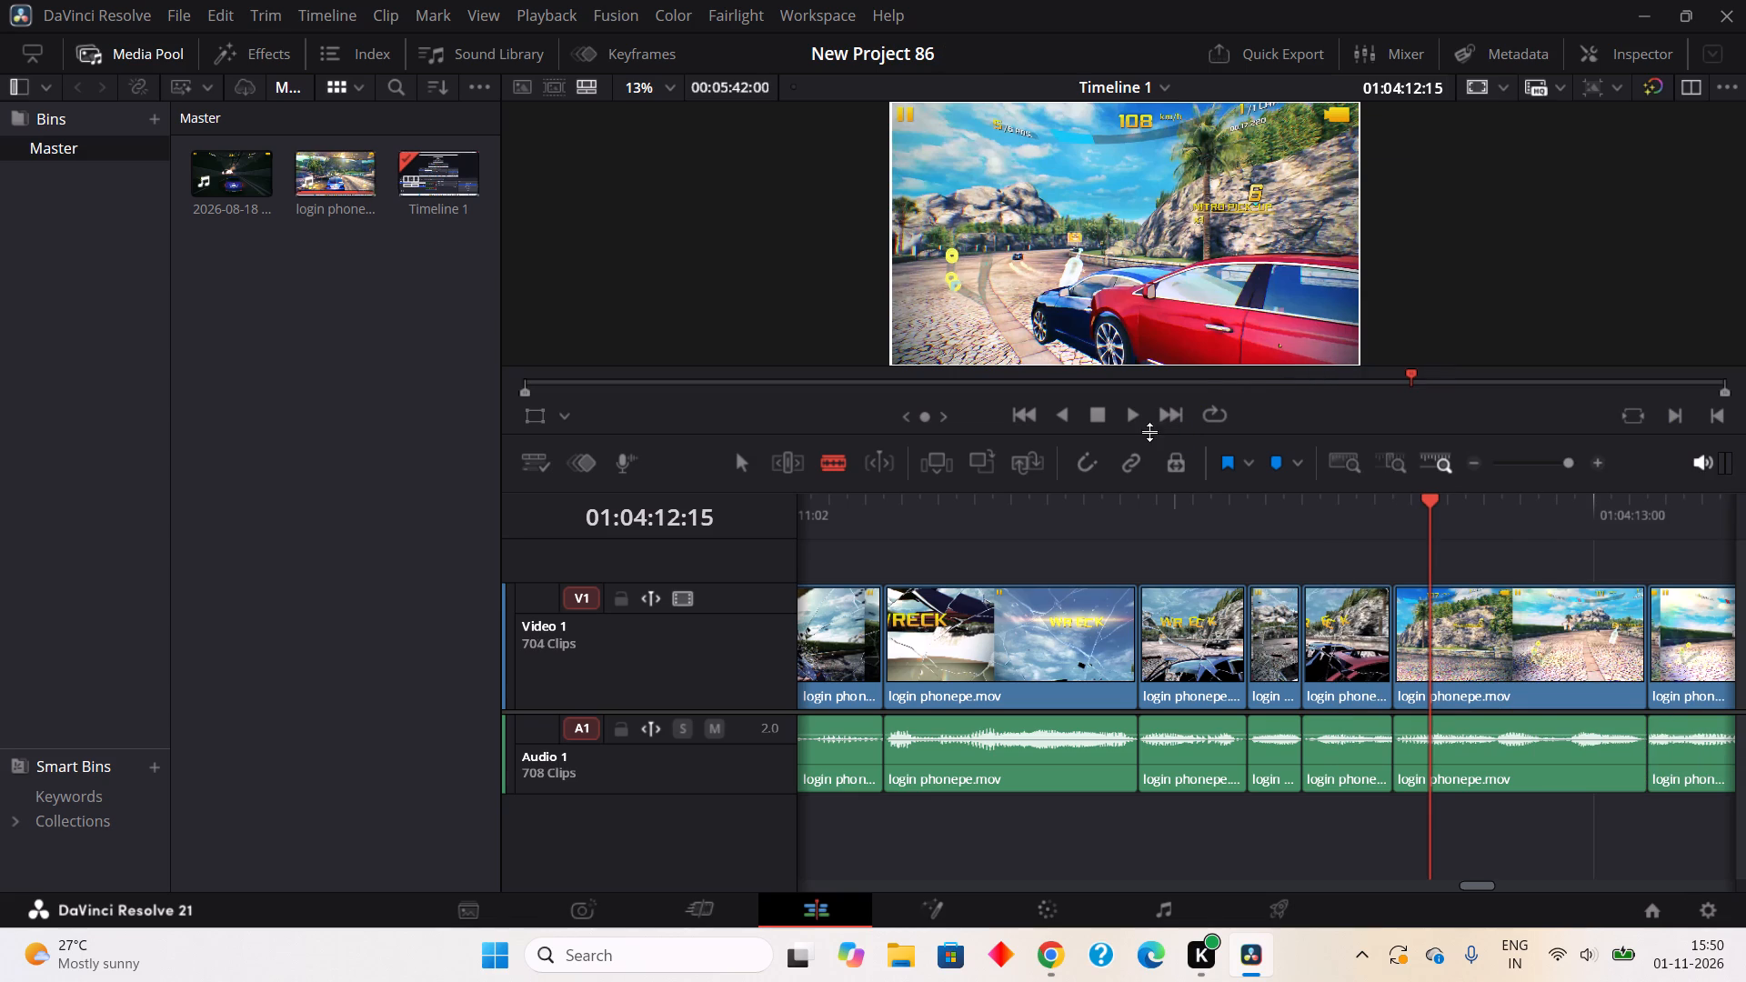
Play on to the next pause, split out three frames of audio from about 01:04:14:07 to 01:04:14:10 and ripple cut them.
left_click(1129, 418)
left_click(1100, 418)
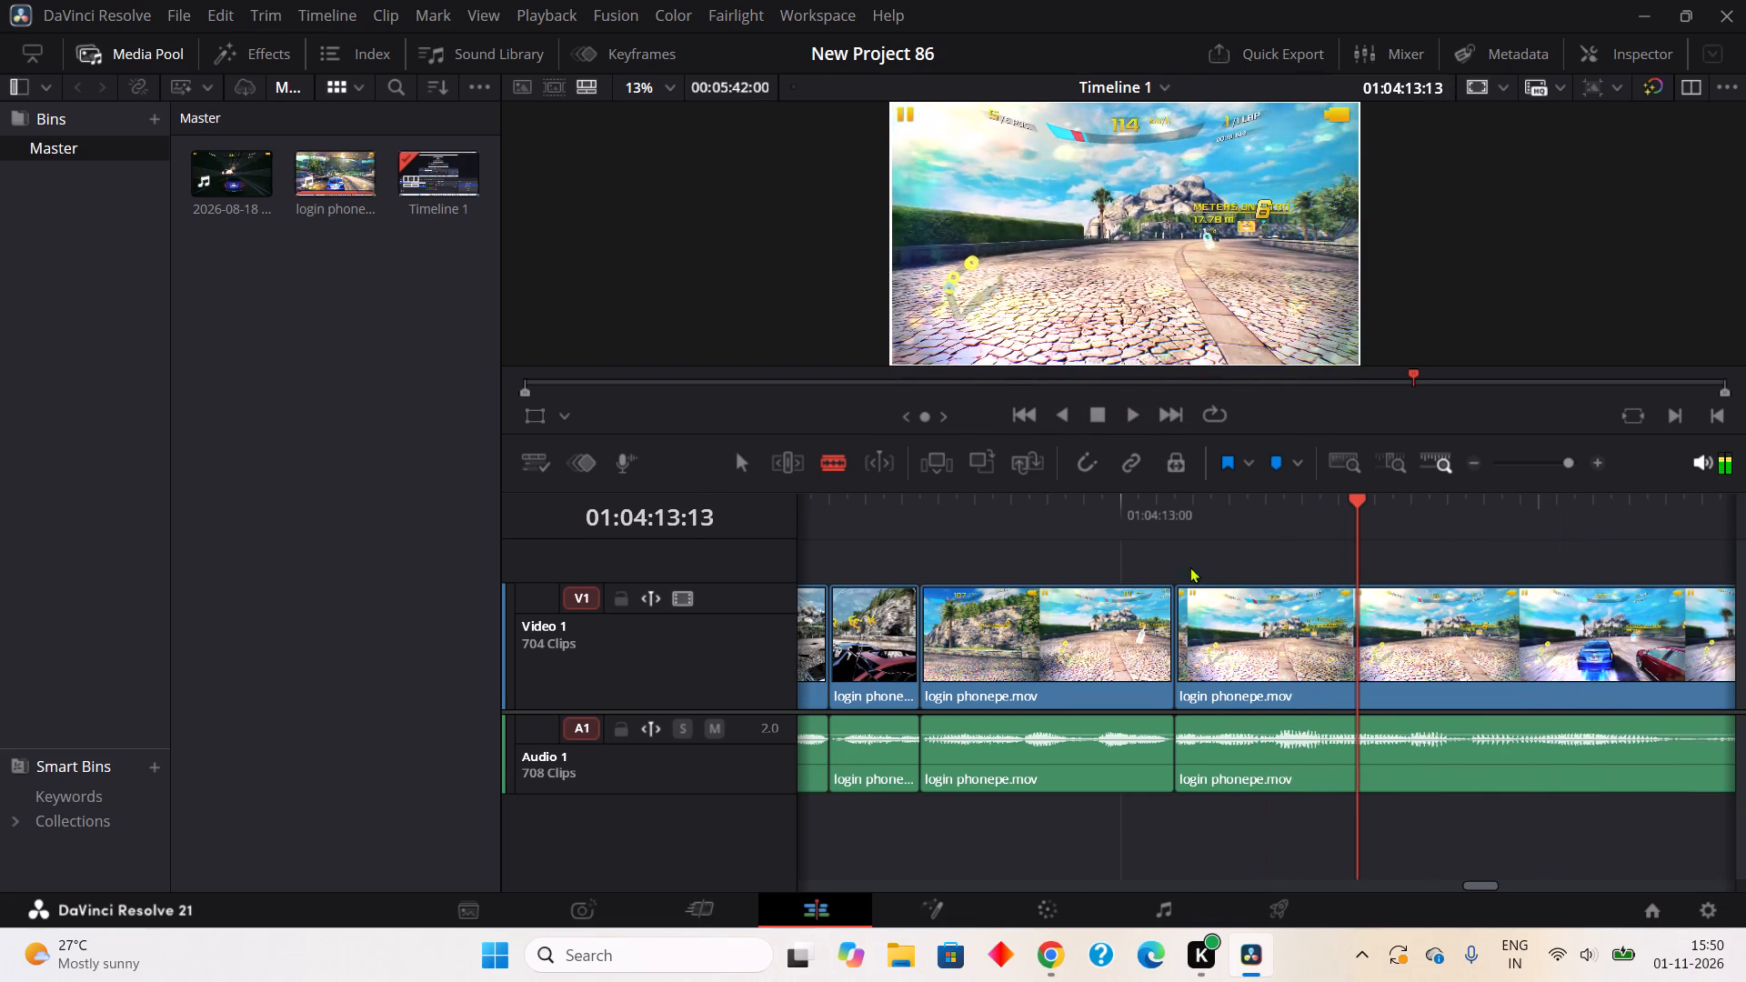
left_click(1683, 777)
left_click(1127, 418)
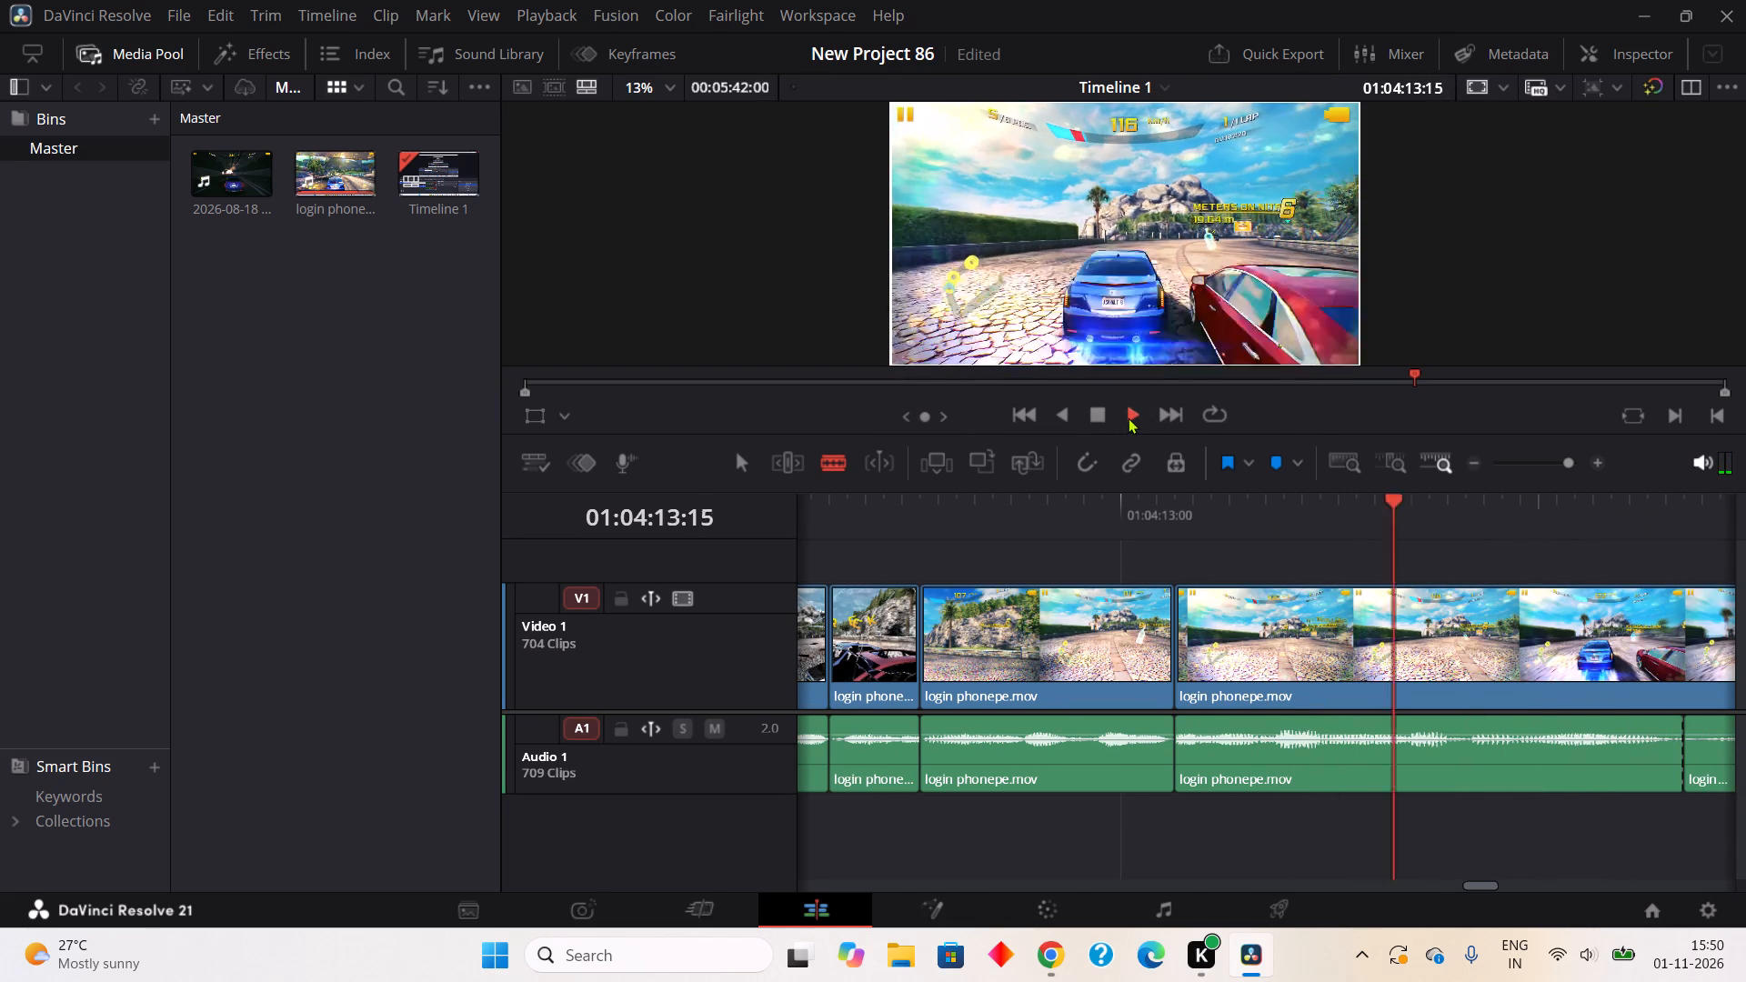
left_click(1090, 414)
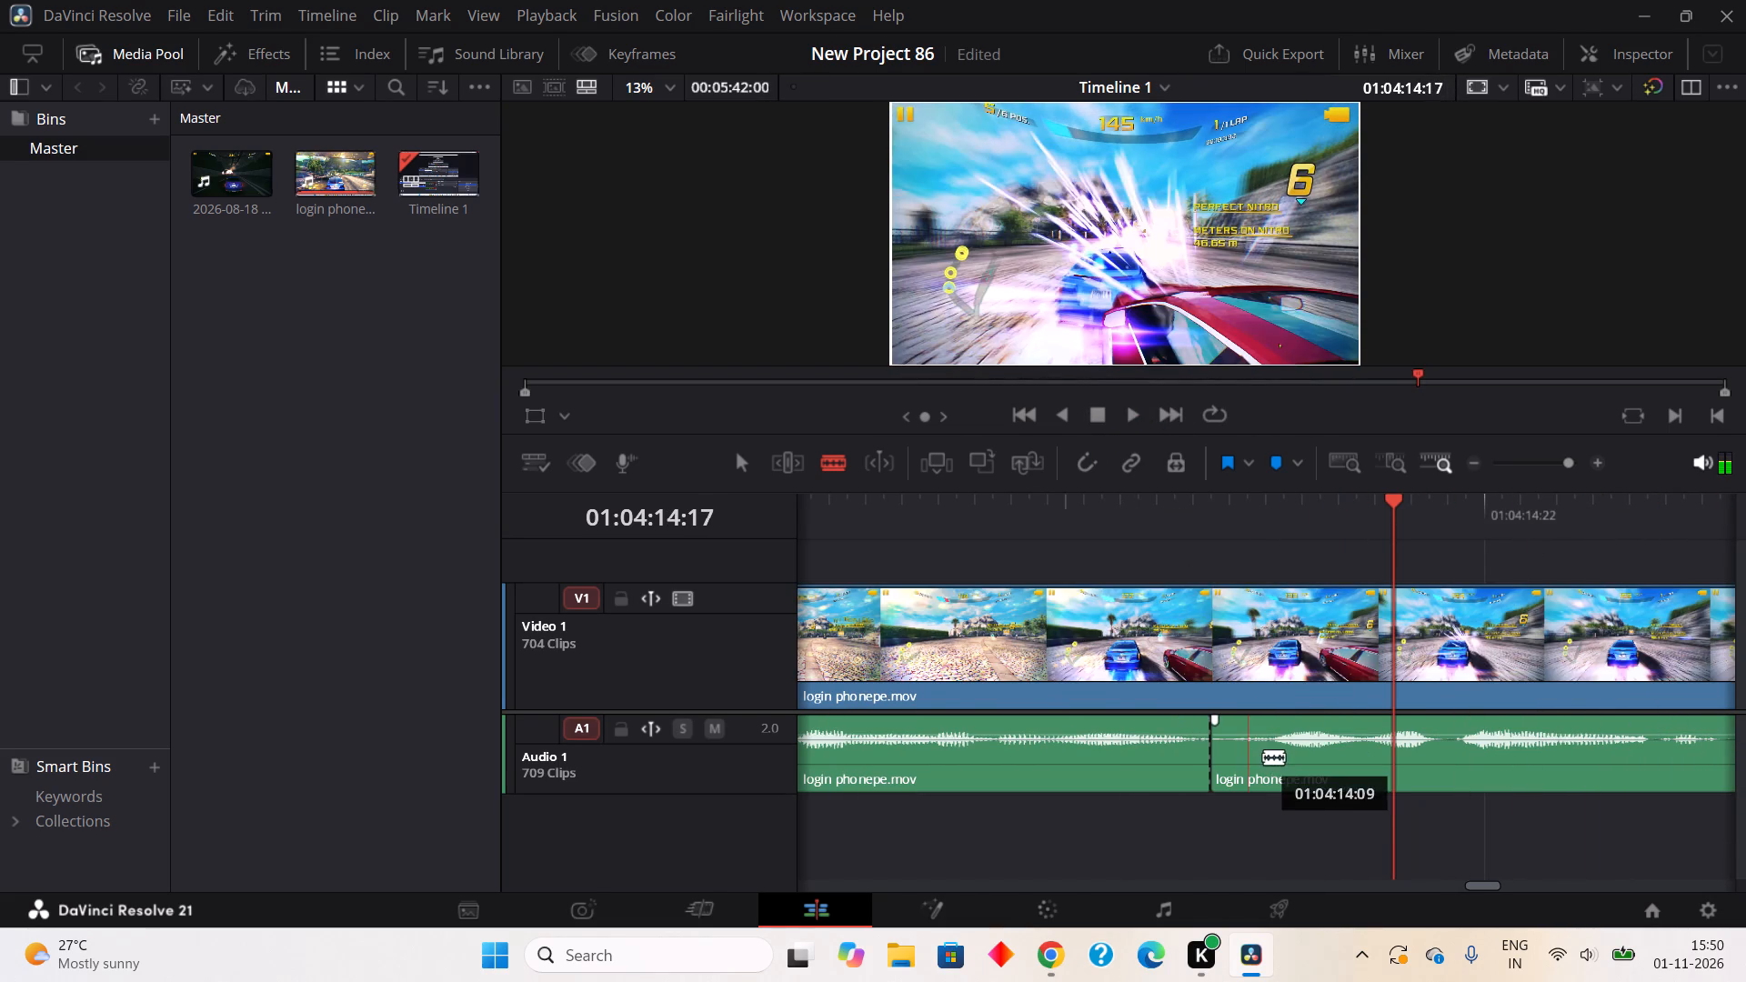
left_click(1273, 770)
right_click(1273, 772)
right_click(1242, 763)
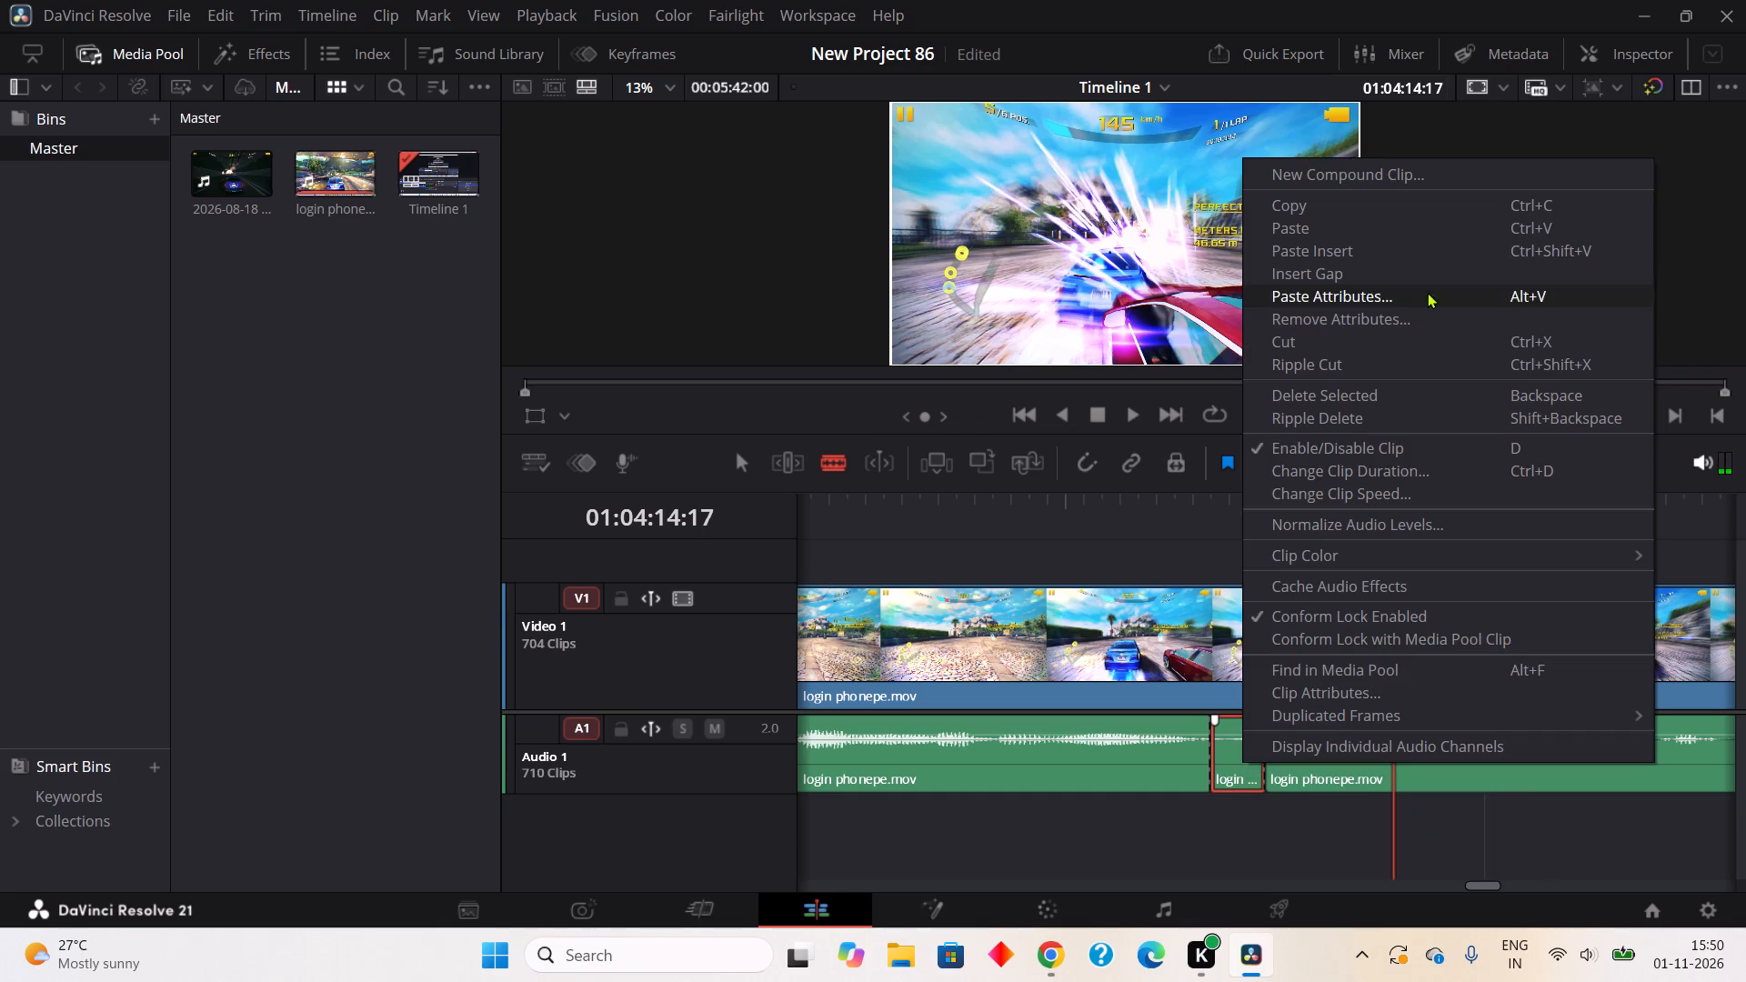
left_click(1394, 364)
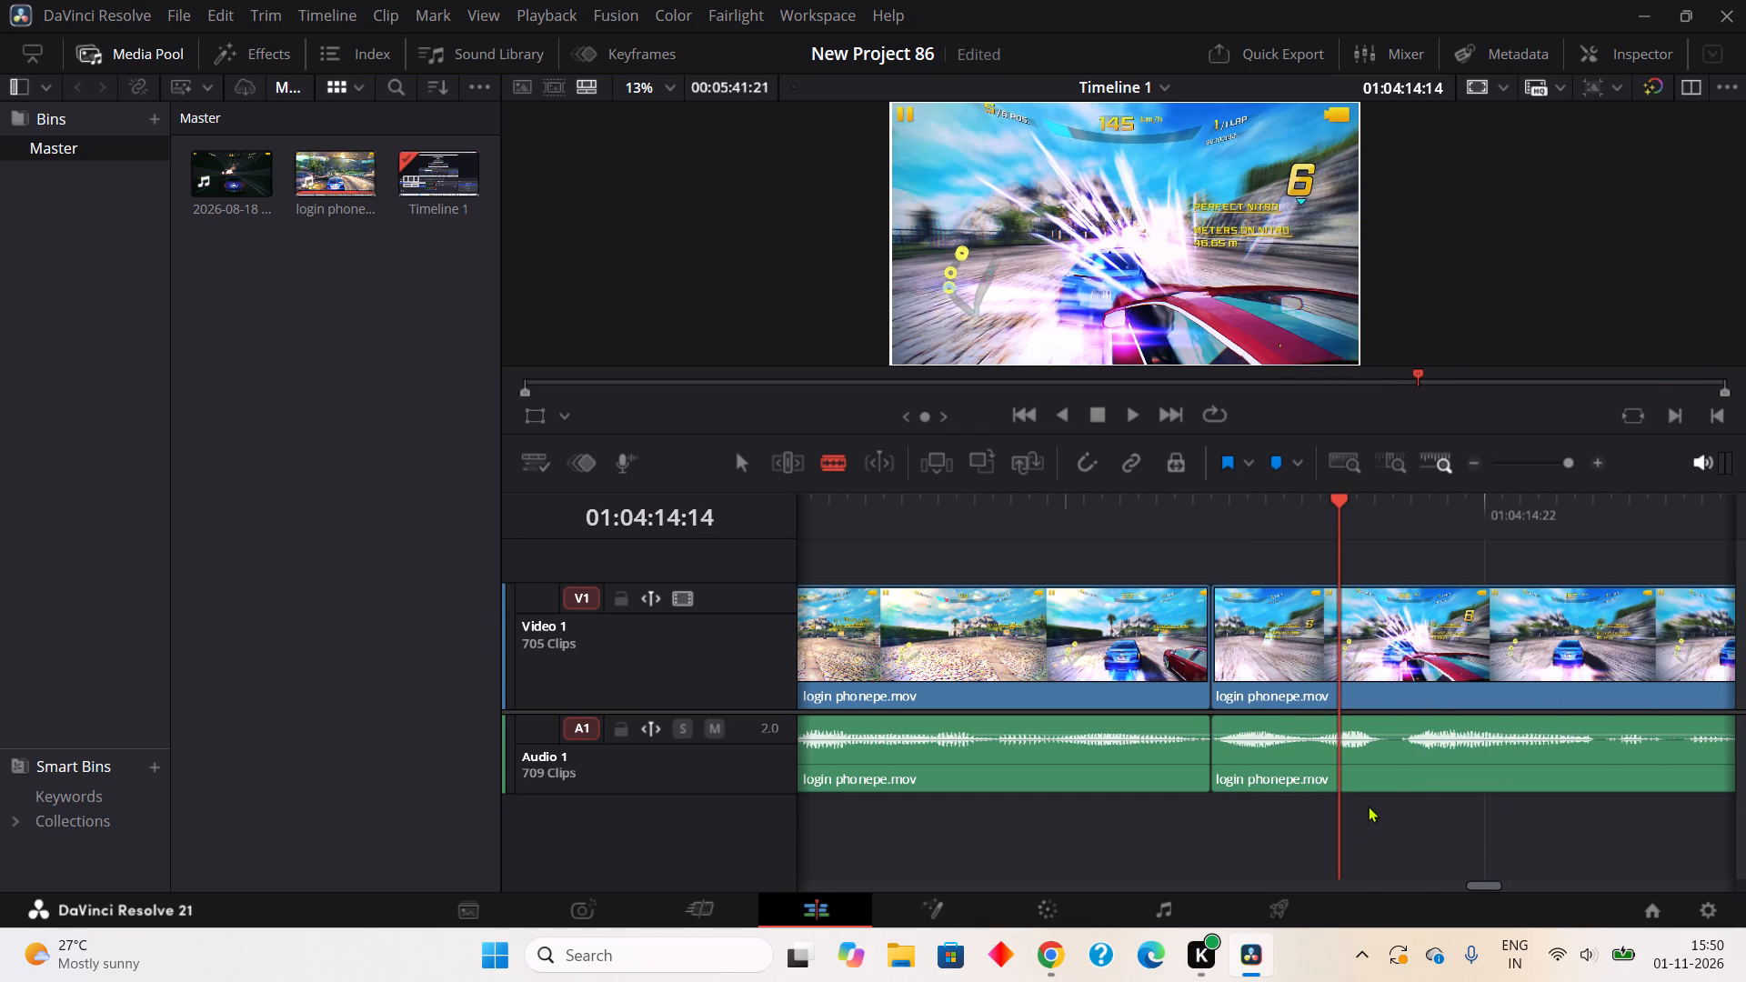
Split out the two-frame pause in the audio from about 01:04:14:16 to 01:04:14:18 and ripple cut it.
left_click(1380, 777)
left_click(1415, 755)
right_click(1393, 771)
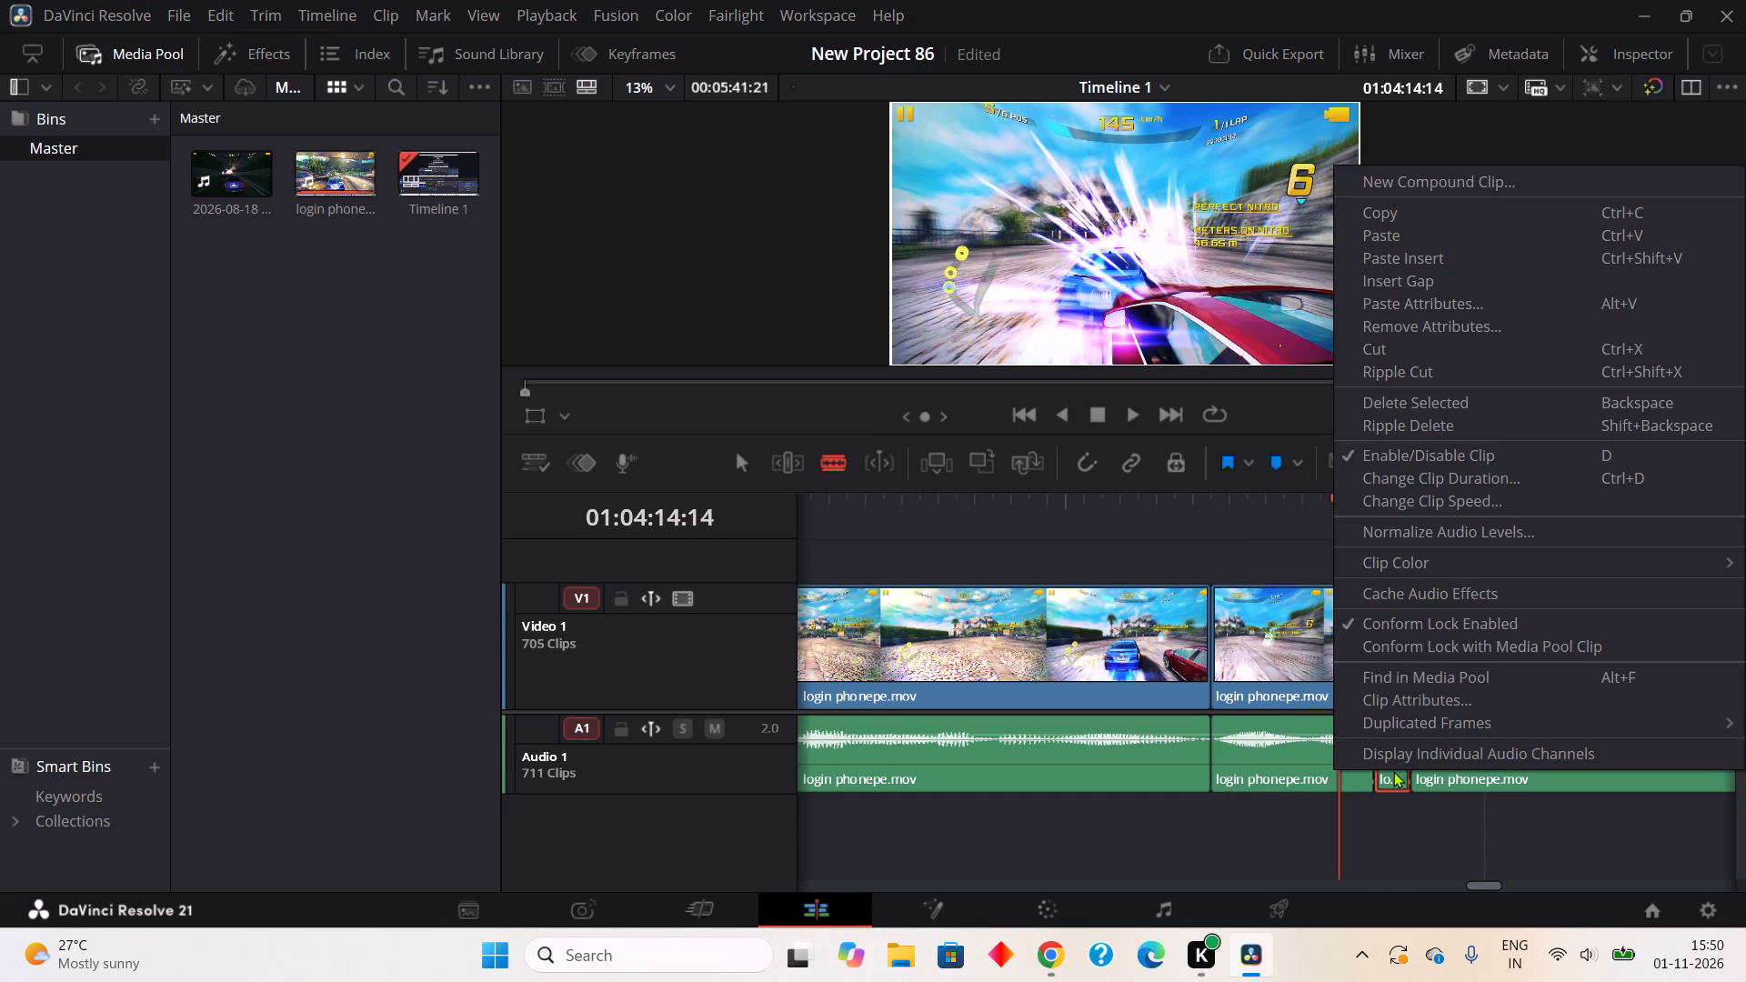
left_click(1400, 375)
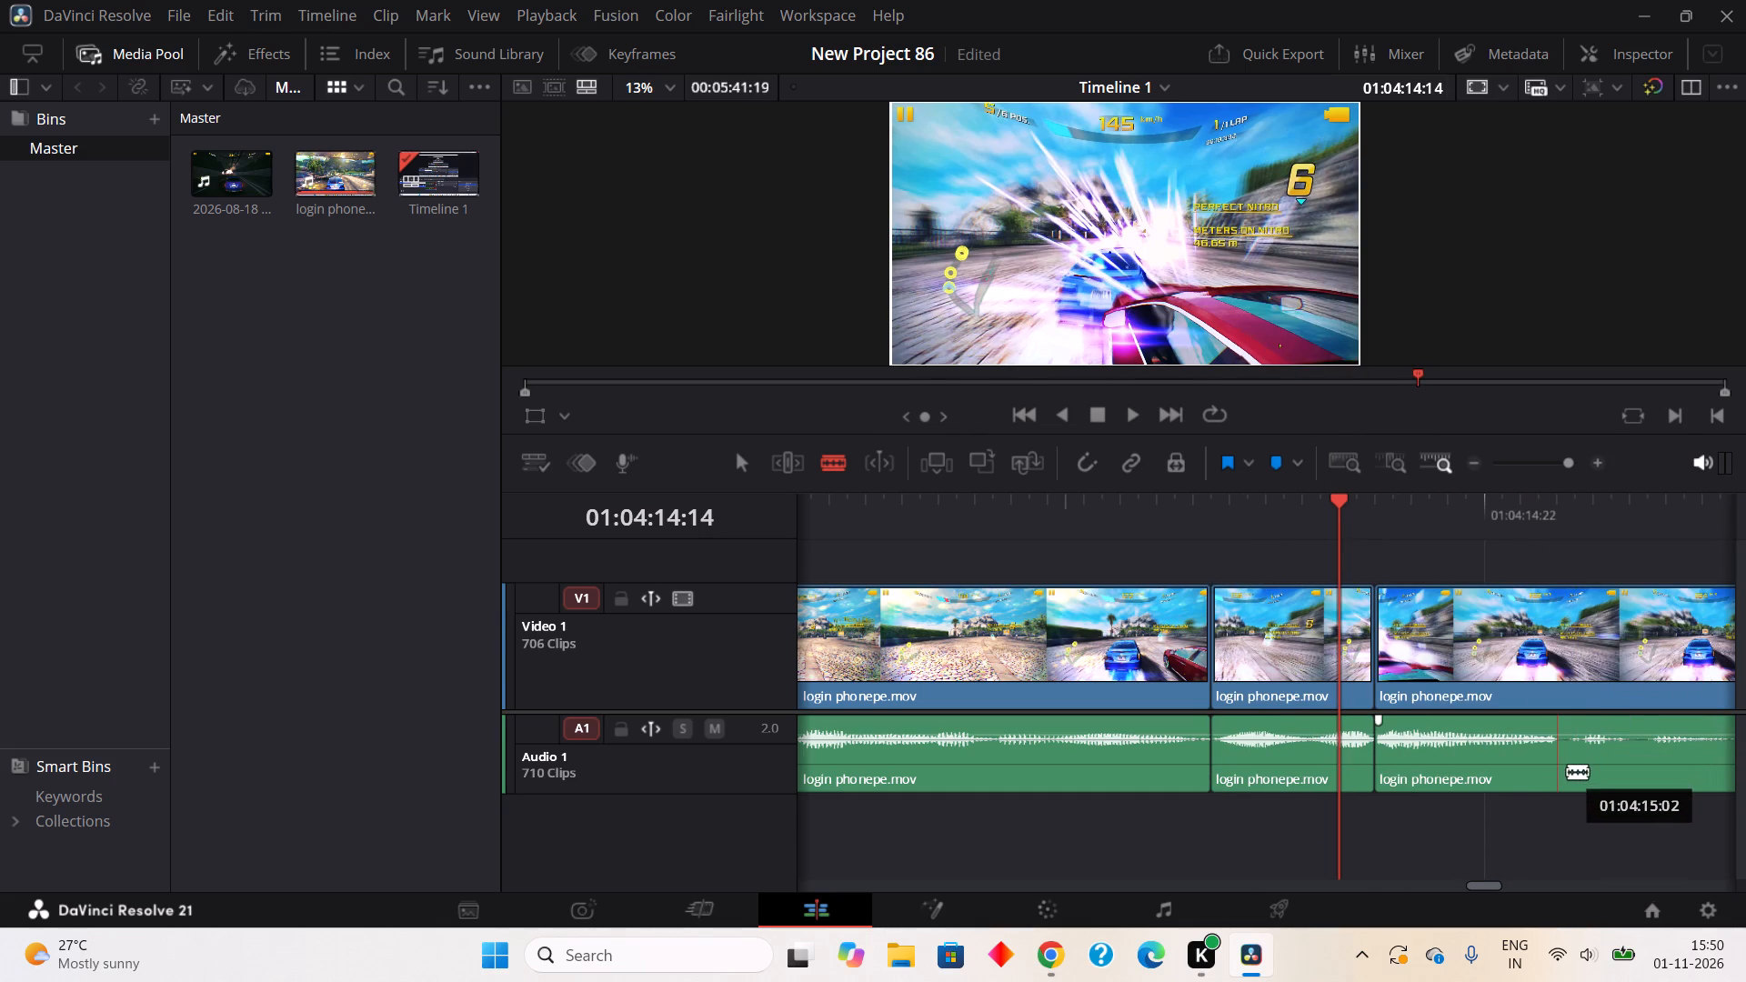
Split out the one-frame pause in the audio from about 01:04:15:02 to 01:04:15:03 and ripple cut it.
left_click(1567, 771)
left_click(1591, 749)
right_click(1562, 773)
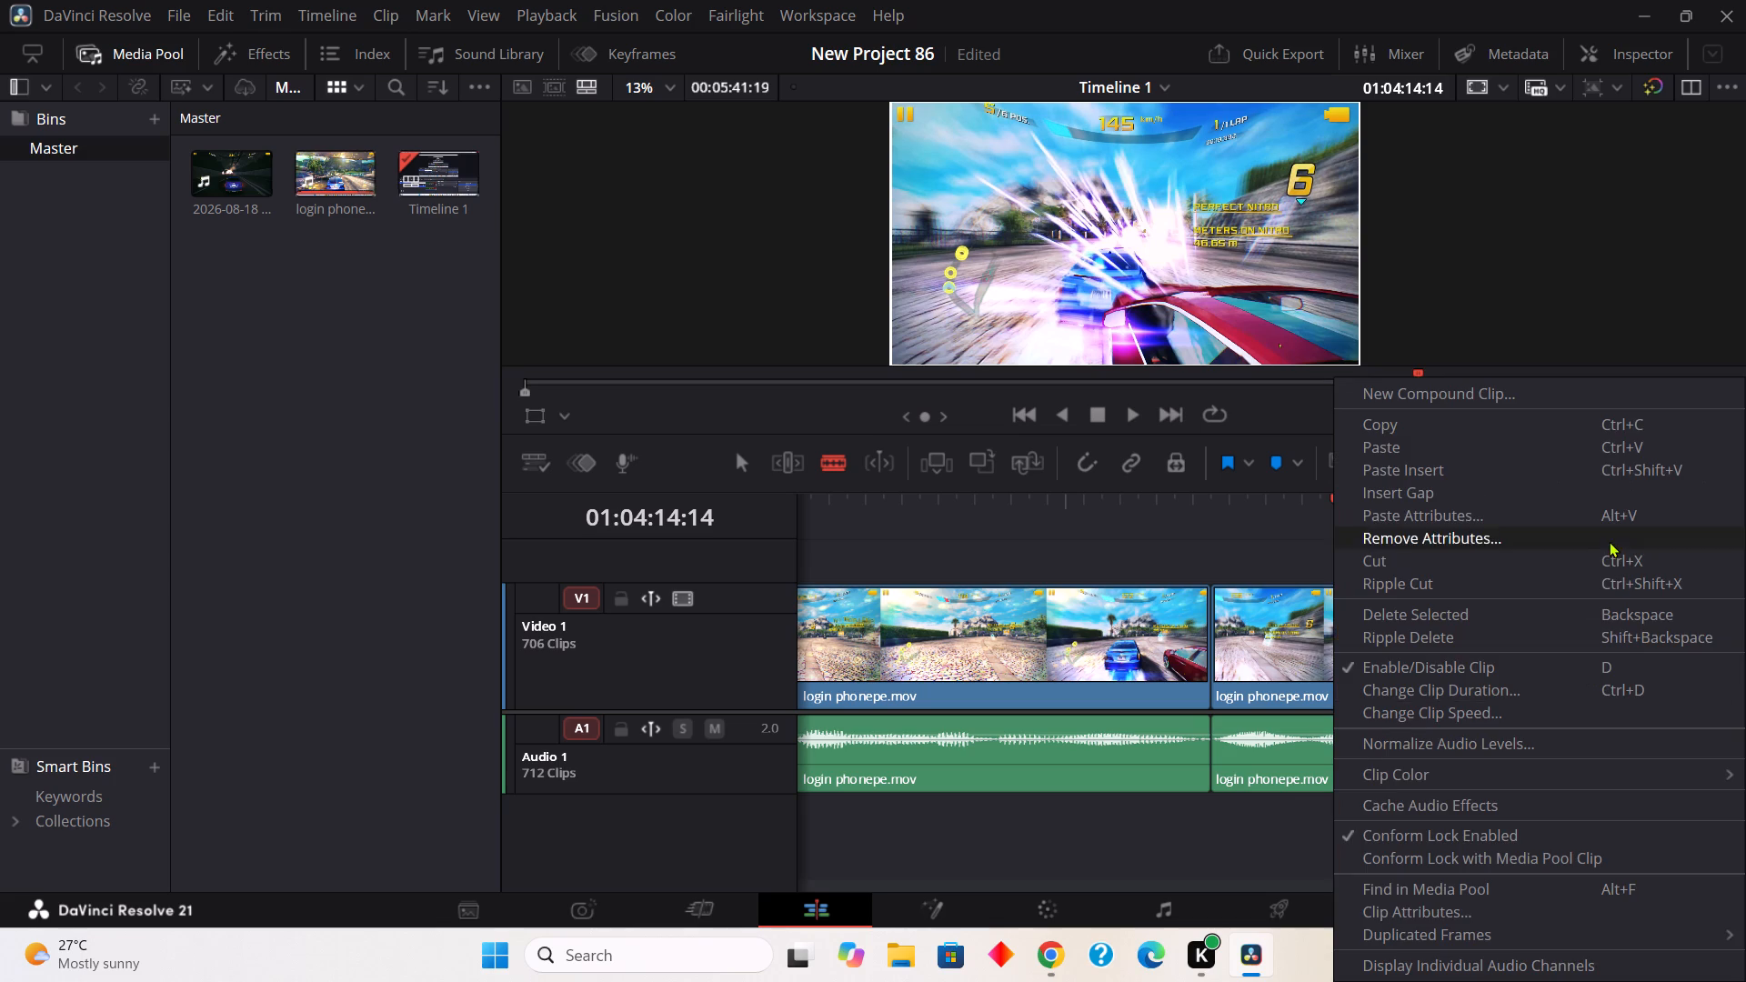
left_click(1519, 586)
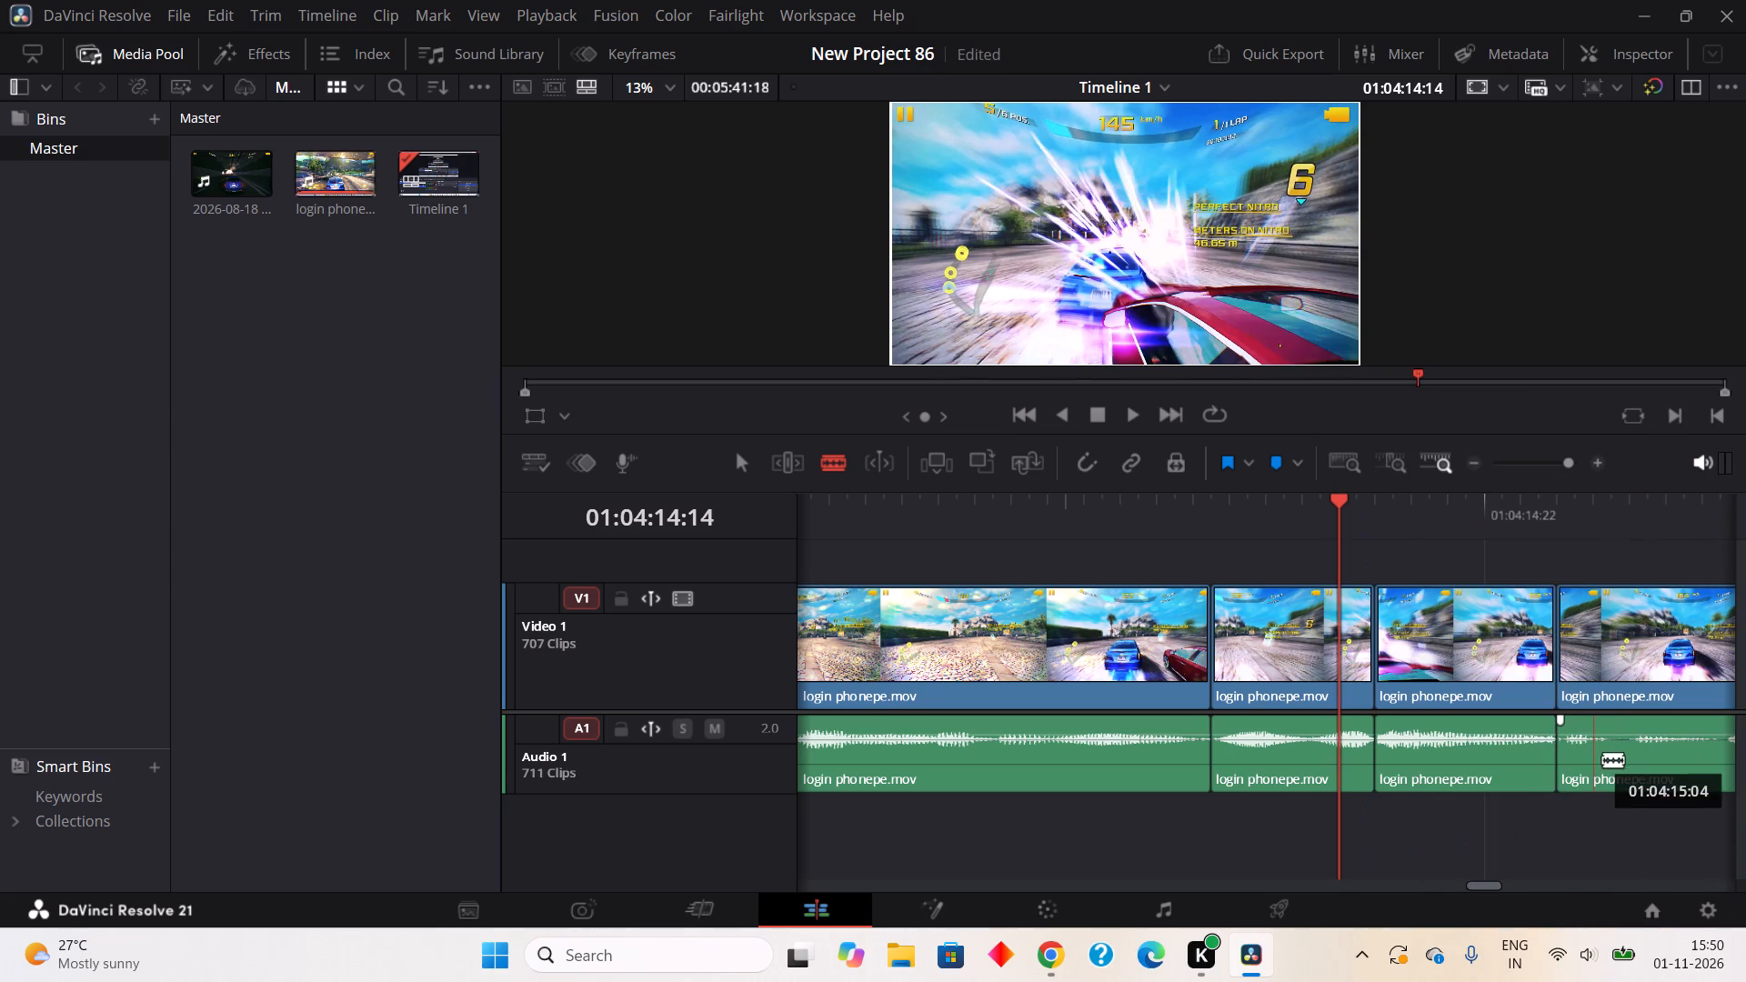
Split out the one-frame pause in the audio from about 01:04:15:05 to 01:04:15:06 and ripple cut it.
left_click(1616, 776)
left_click(1648, 753)
right_click(1637, 761)
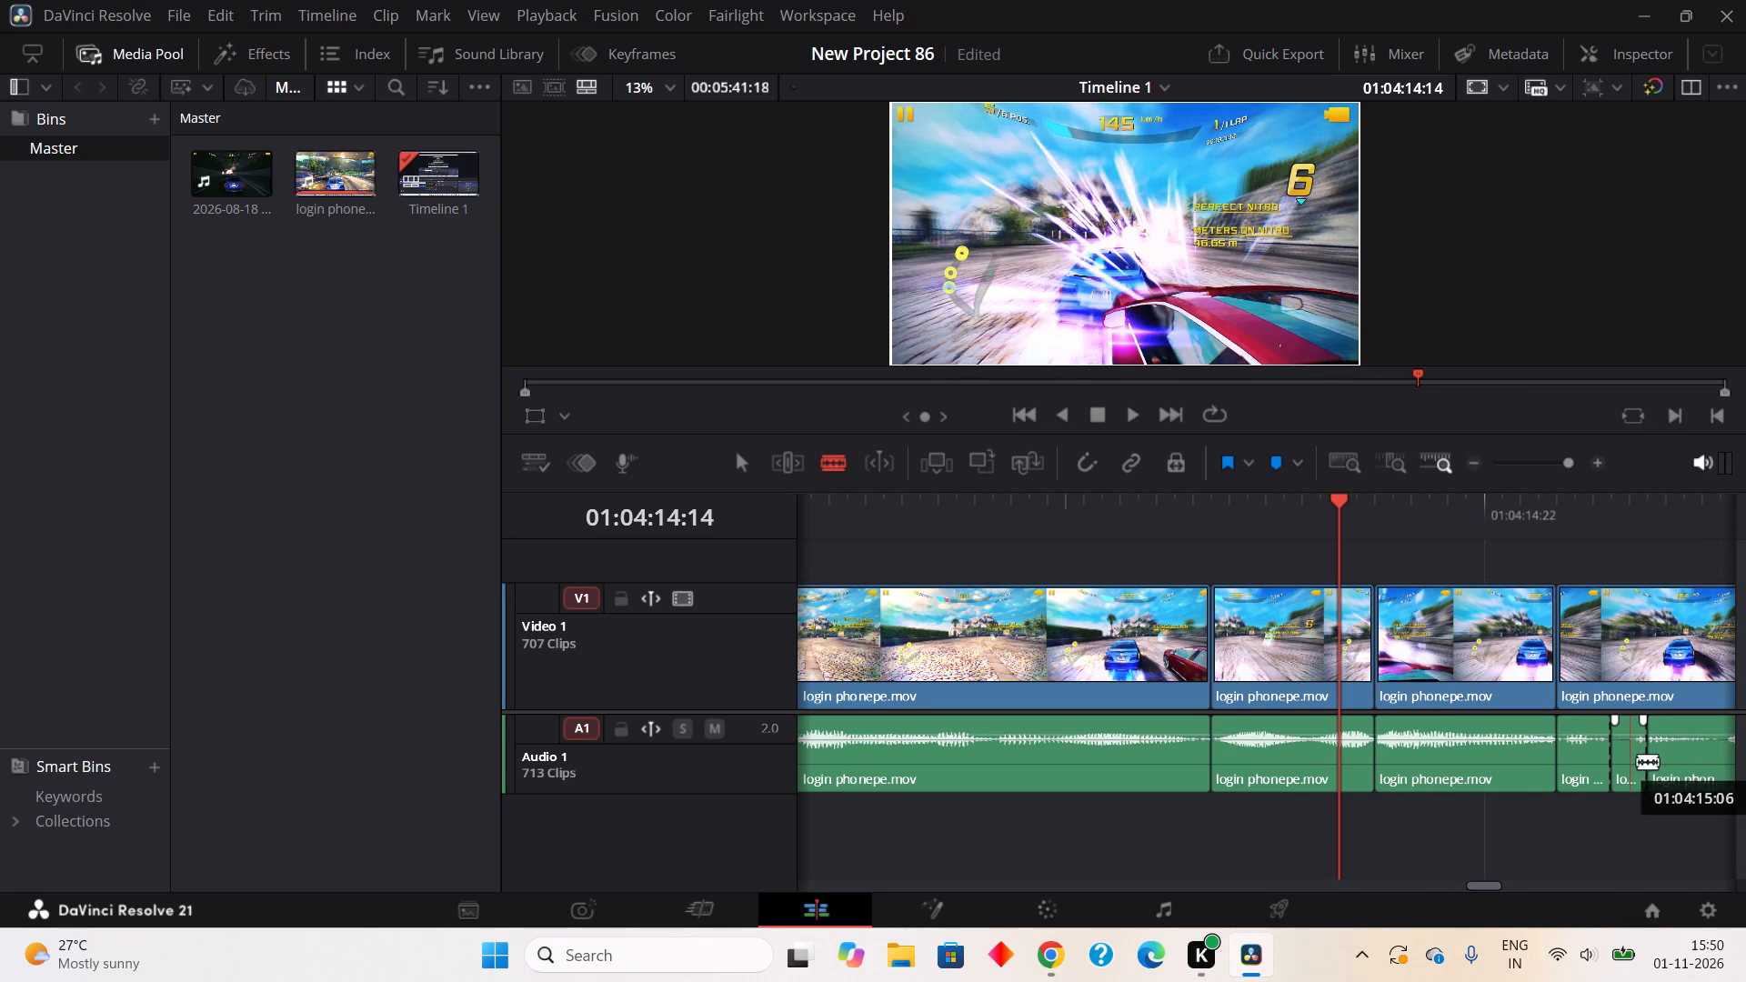
key("ctrl+z")
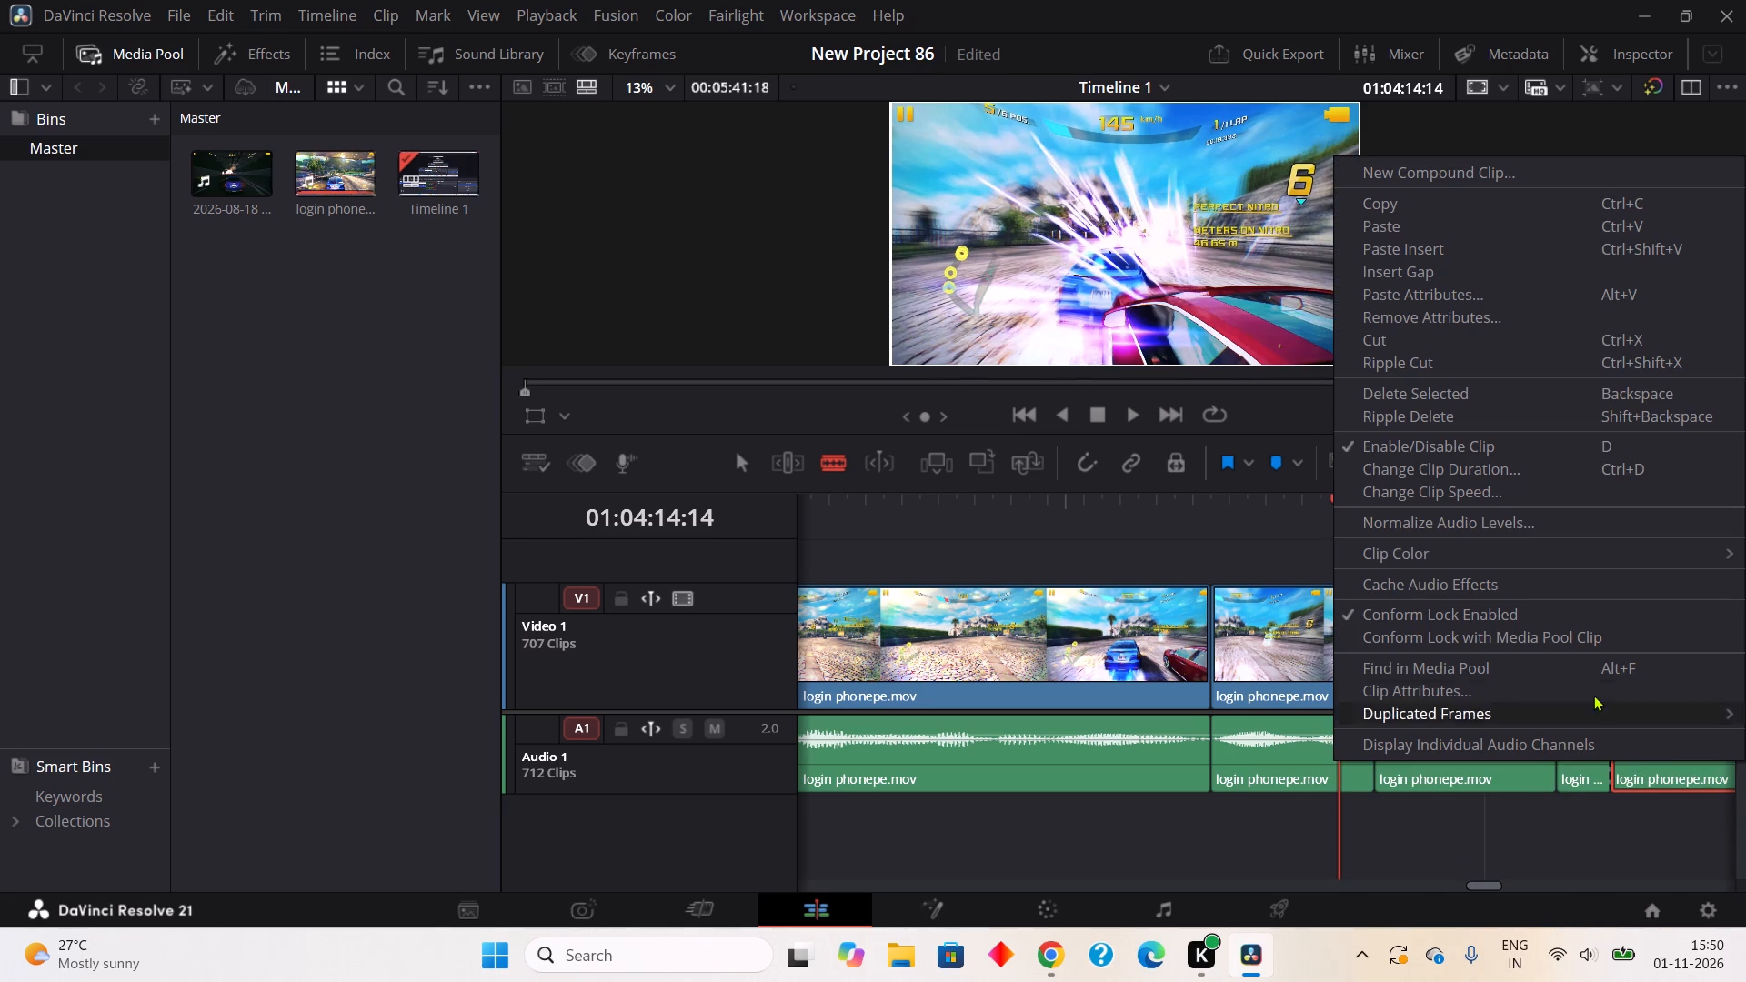
left_click(1443, 860)
left_click(1632, 762)
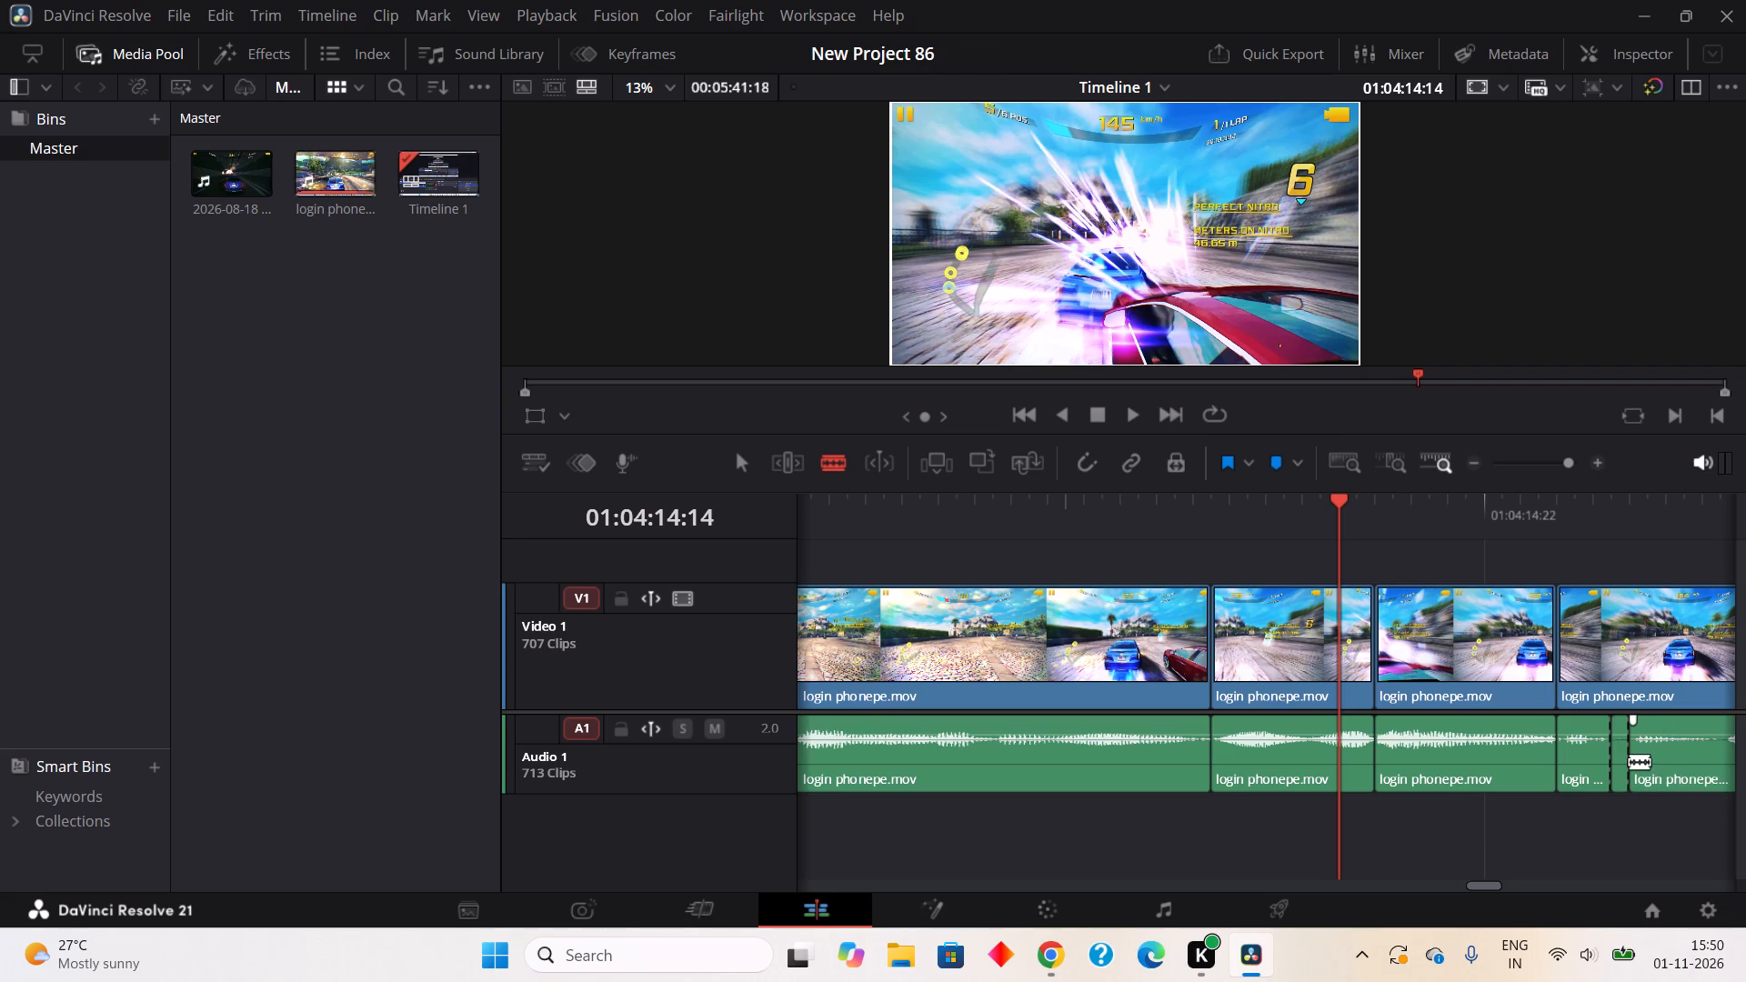
right_click(1629, 761)
right_click(1617, 739)
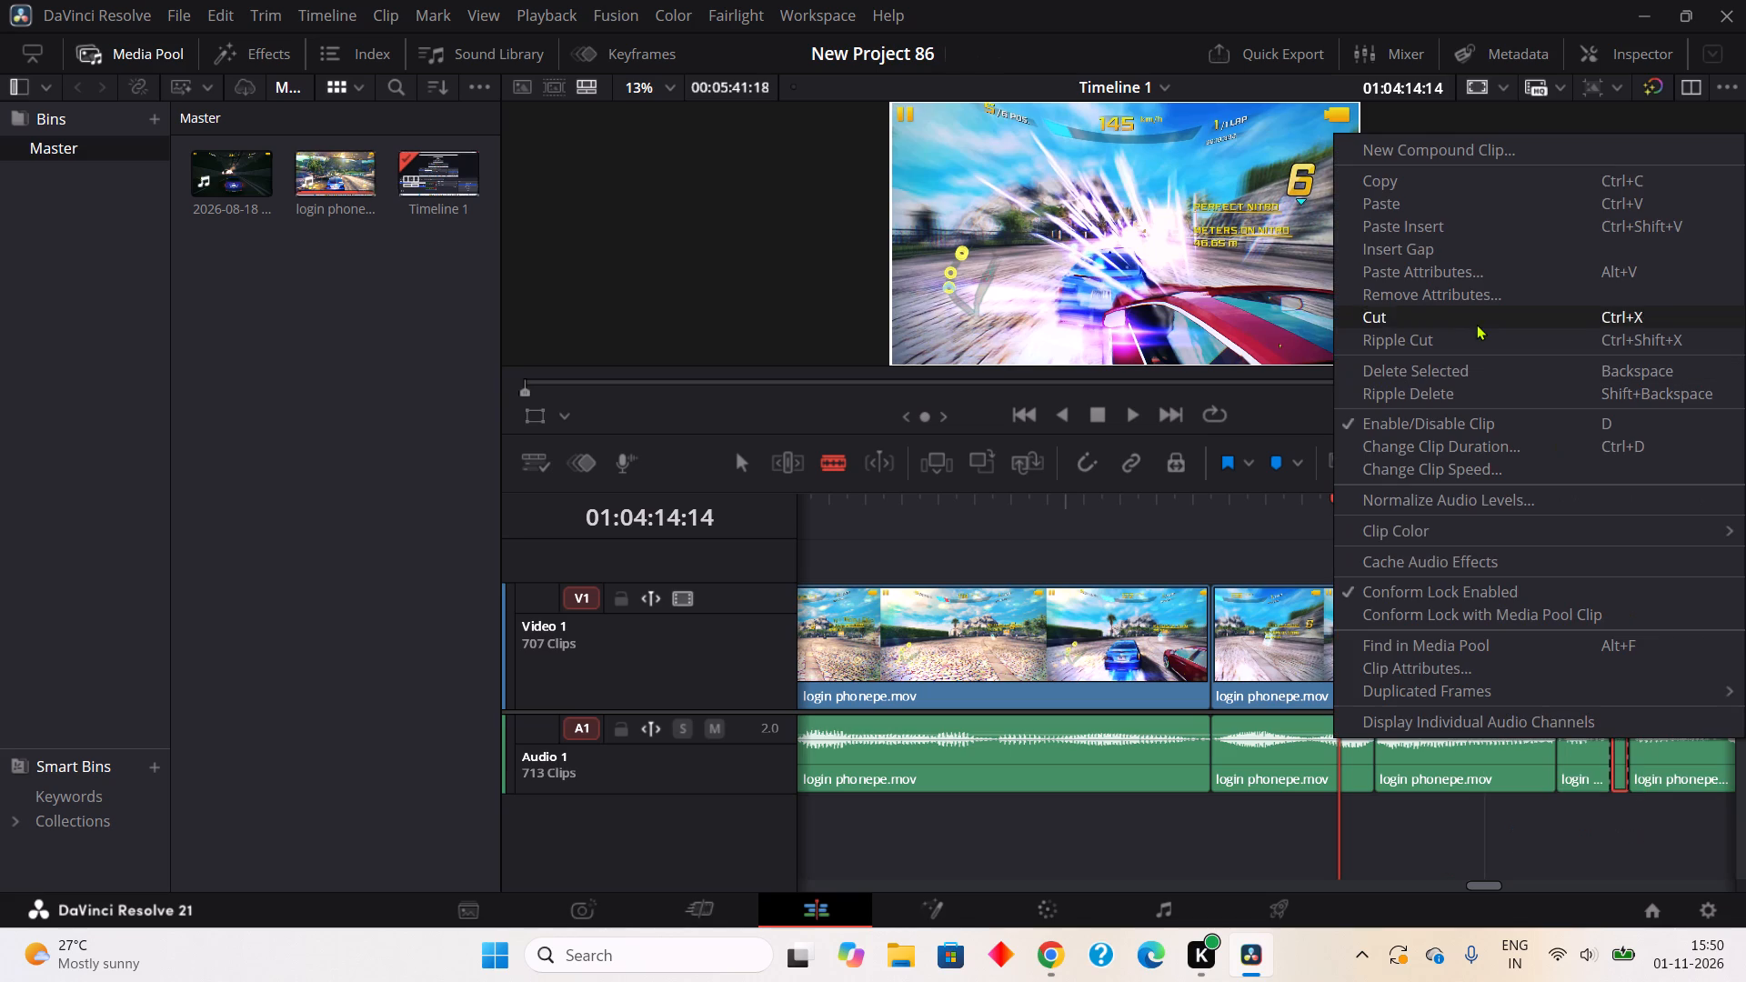
left_click(1480, 346)
Split out the one-frame pause in the audio from about 01:04:15:09 to 01:04:15:10 and ripple cut it.
left_click(1696, 758)
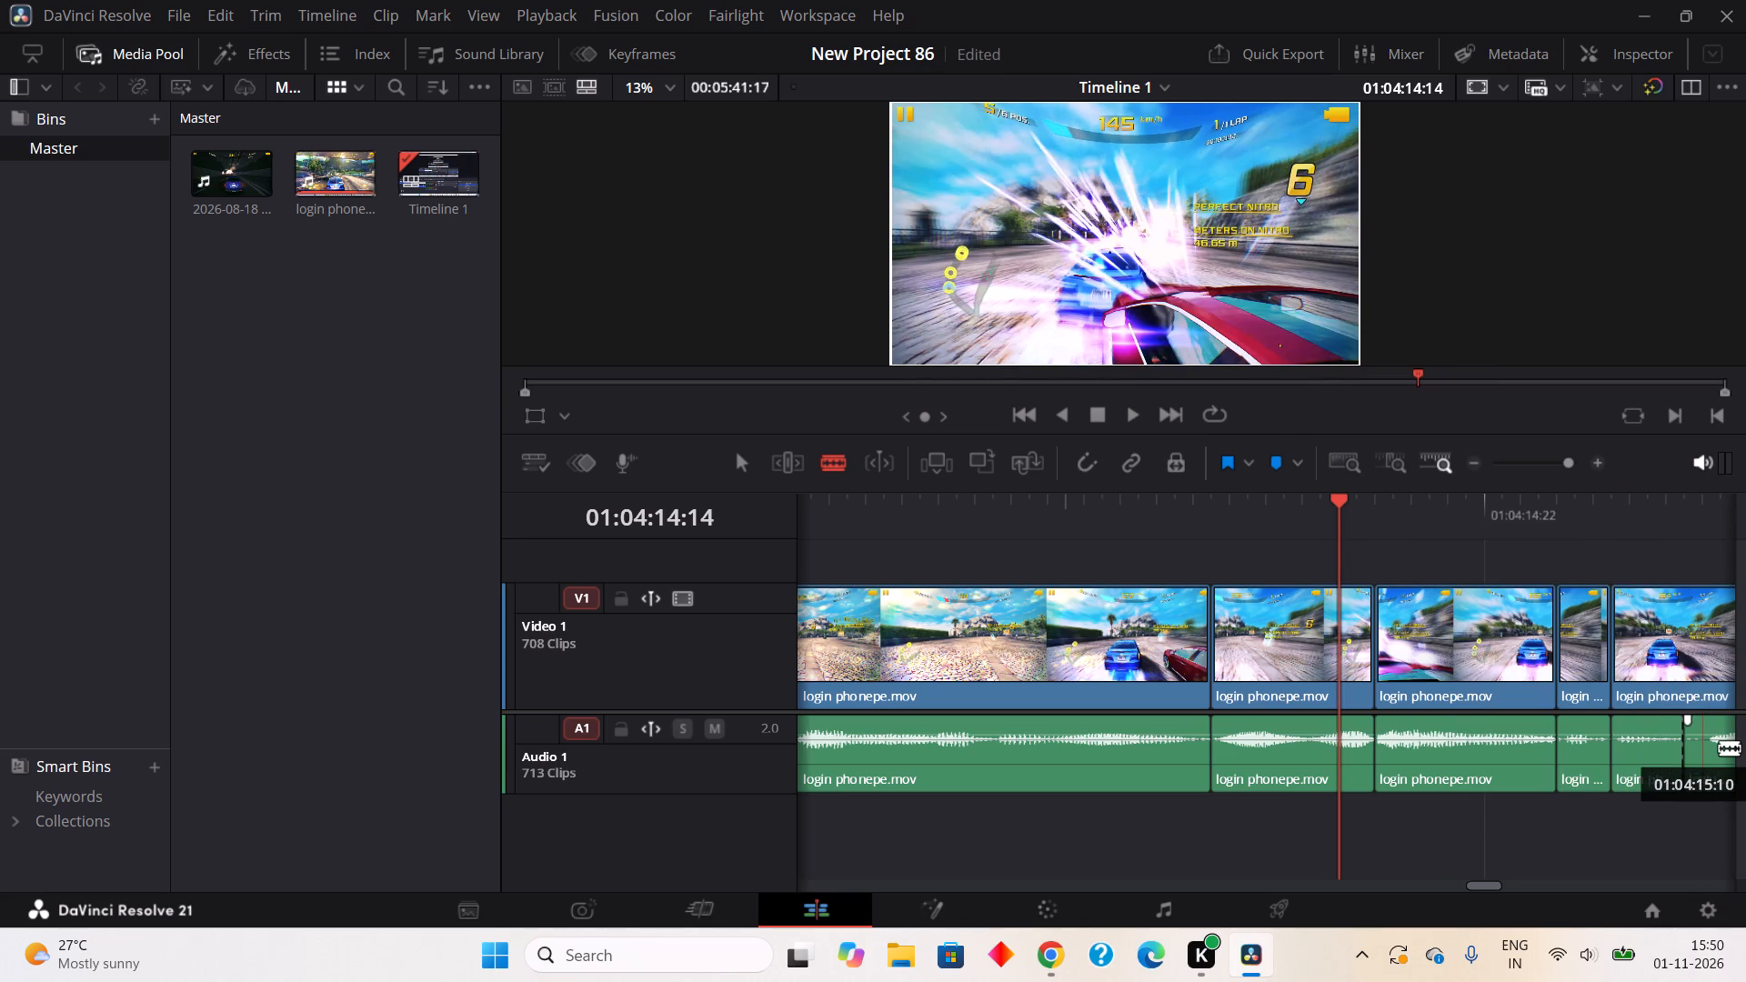
left_click(1719, 747)
right_click(1699, 761)
left_click(1480, 362)
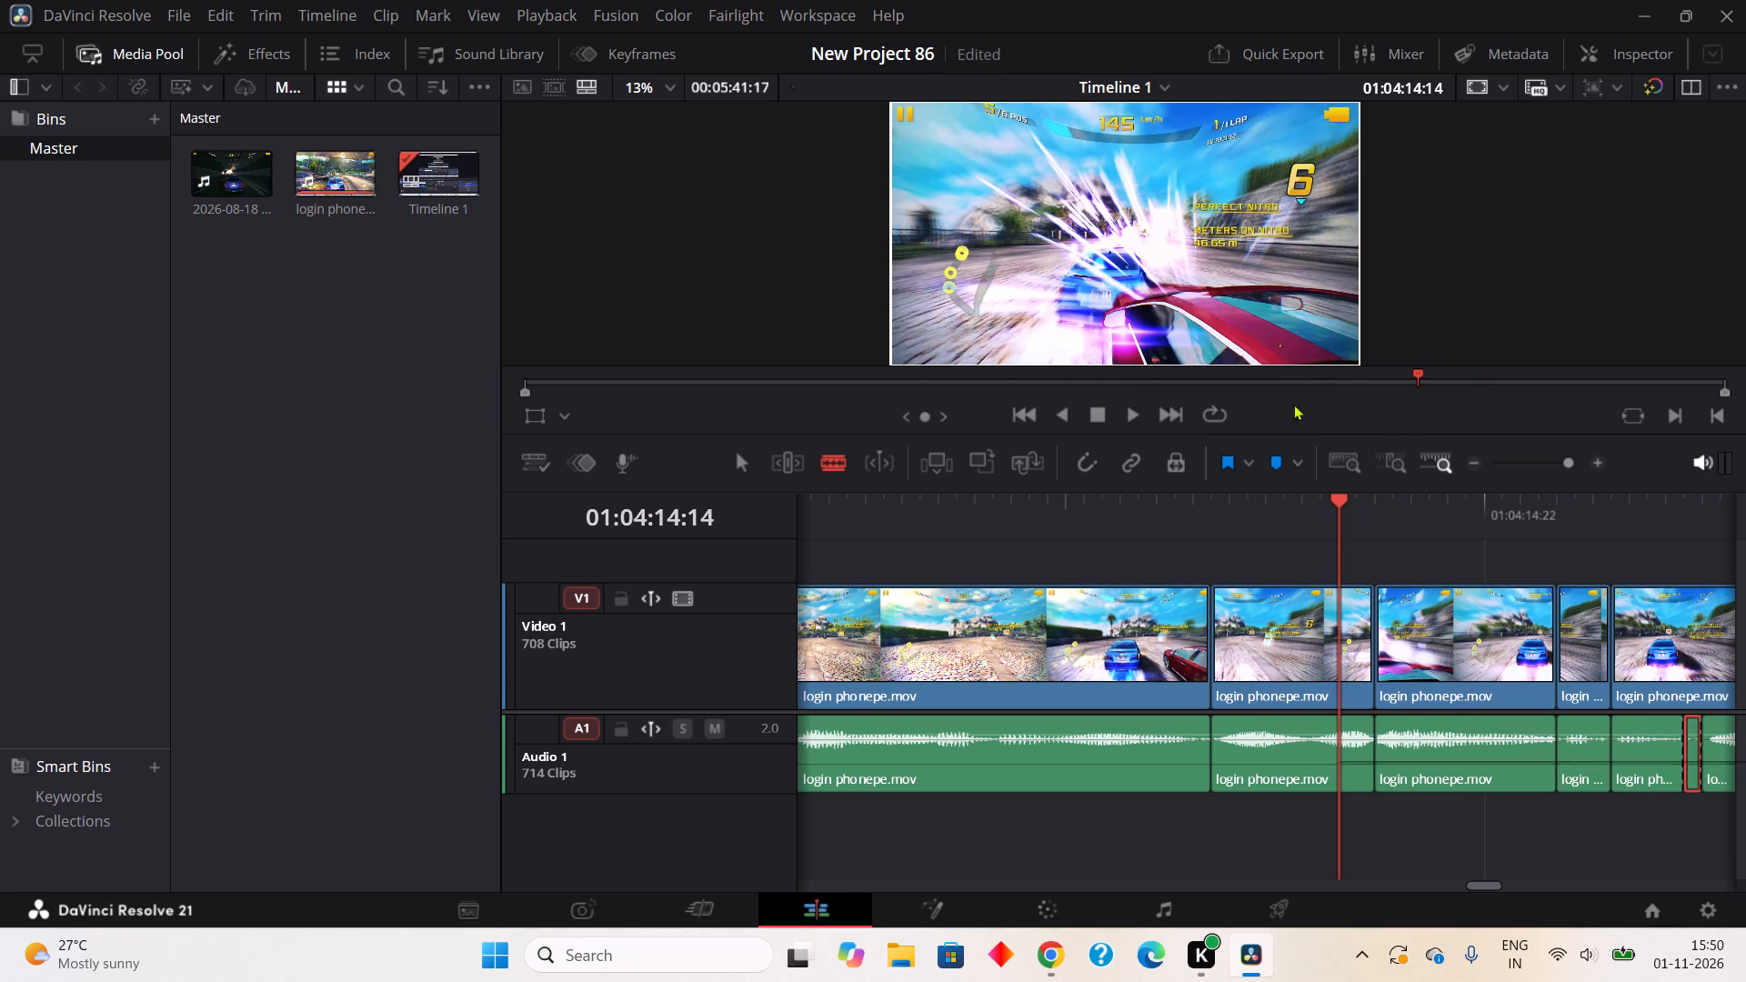
Play on to the next pause, split out one frame of audio from about 01:04:16:06 to 01:04:16:07 and ripple cut it.
left_click(1137, 417)
left_click(1096, 410)
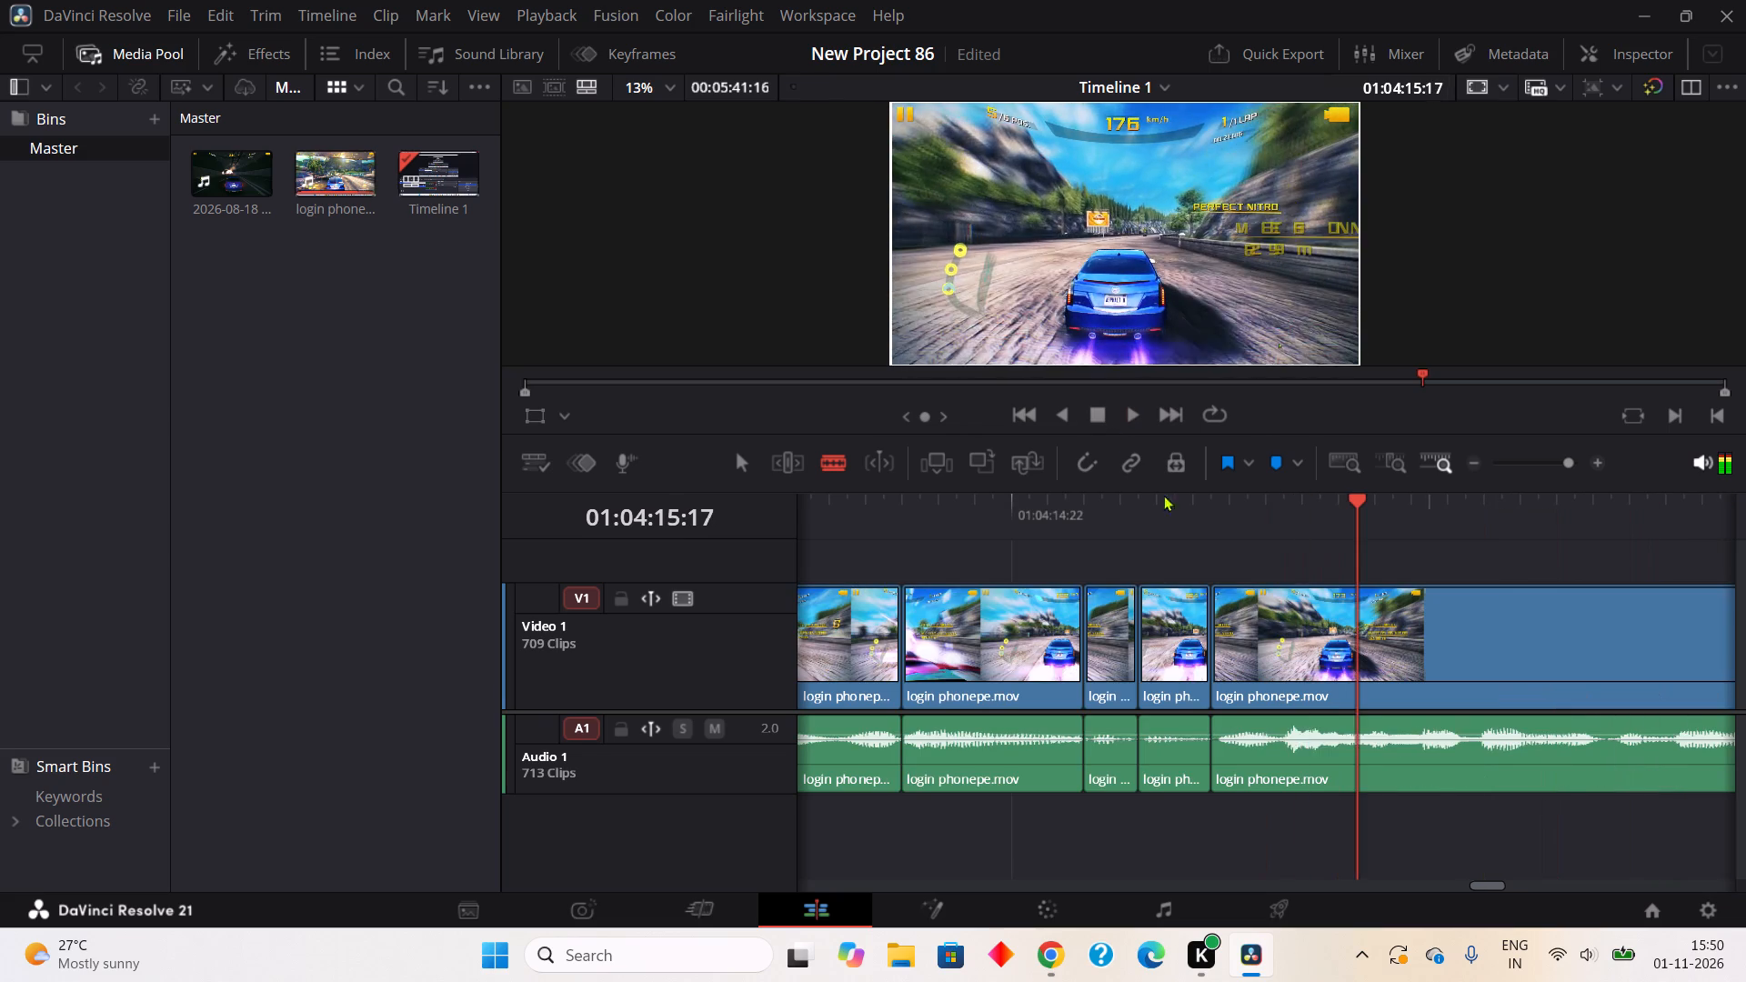
left_click(1605, 774)
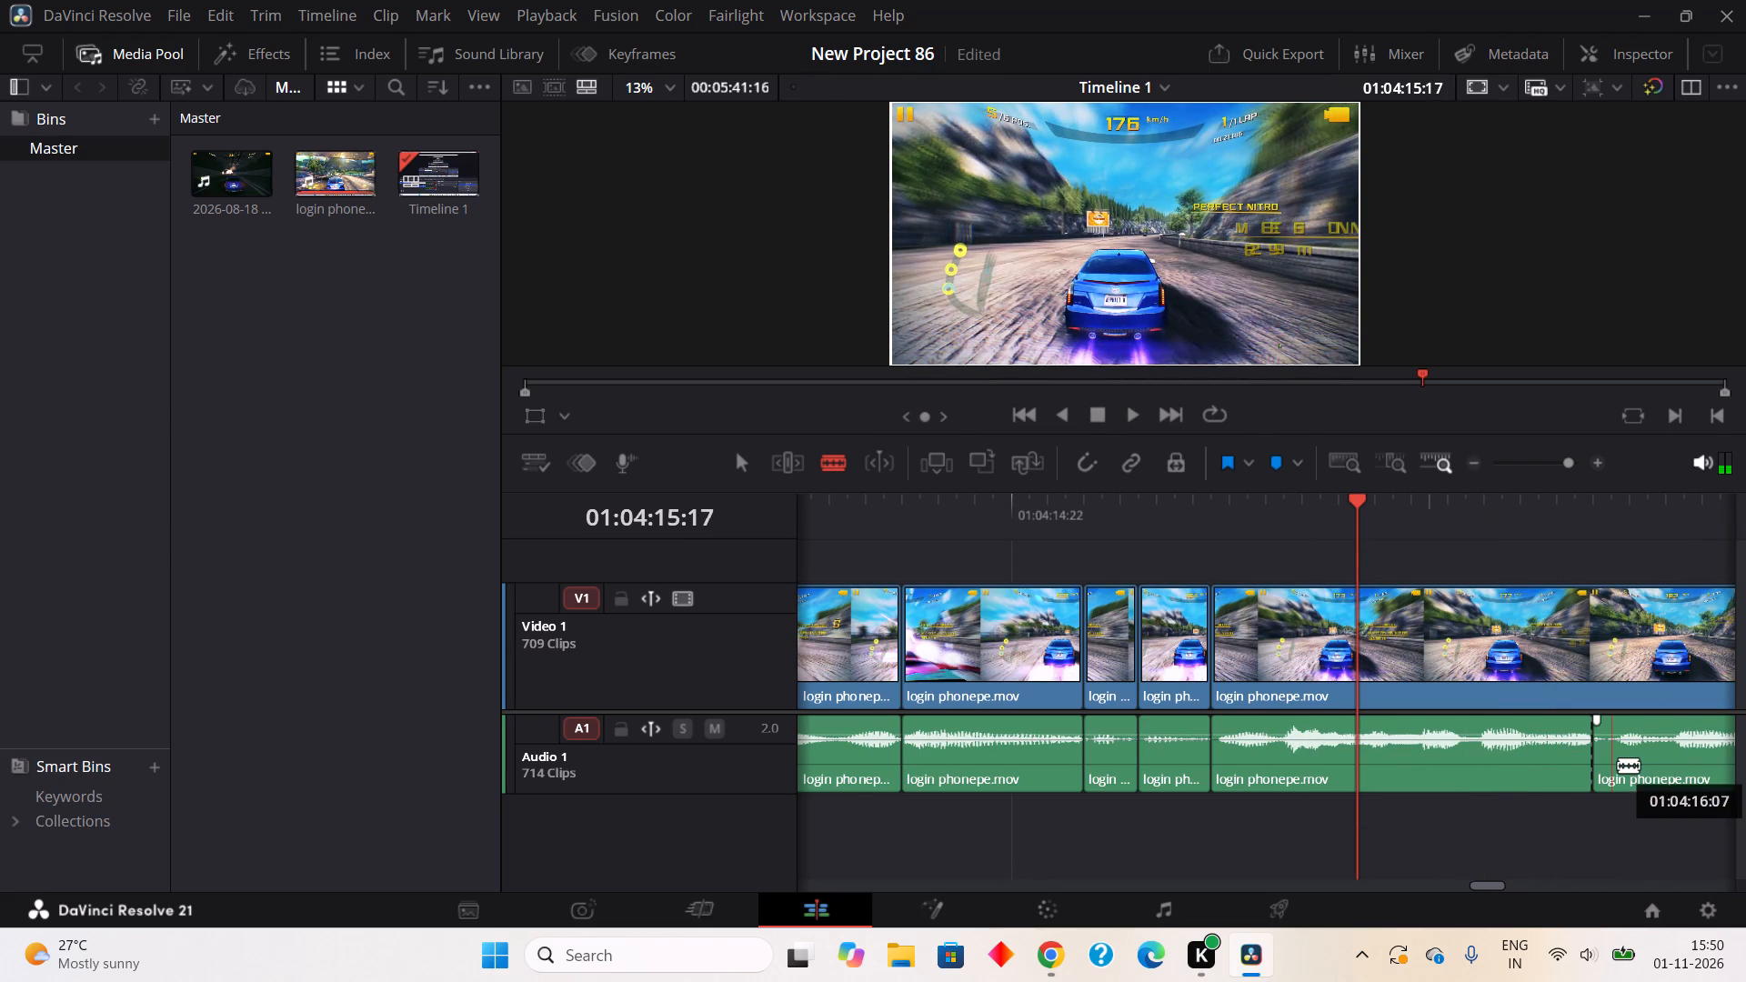
left_click(1618, 765)
right_click(1598, 769)
left_click(1411, 362)
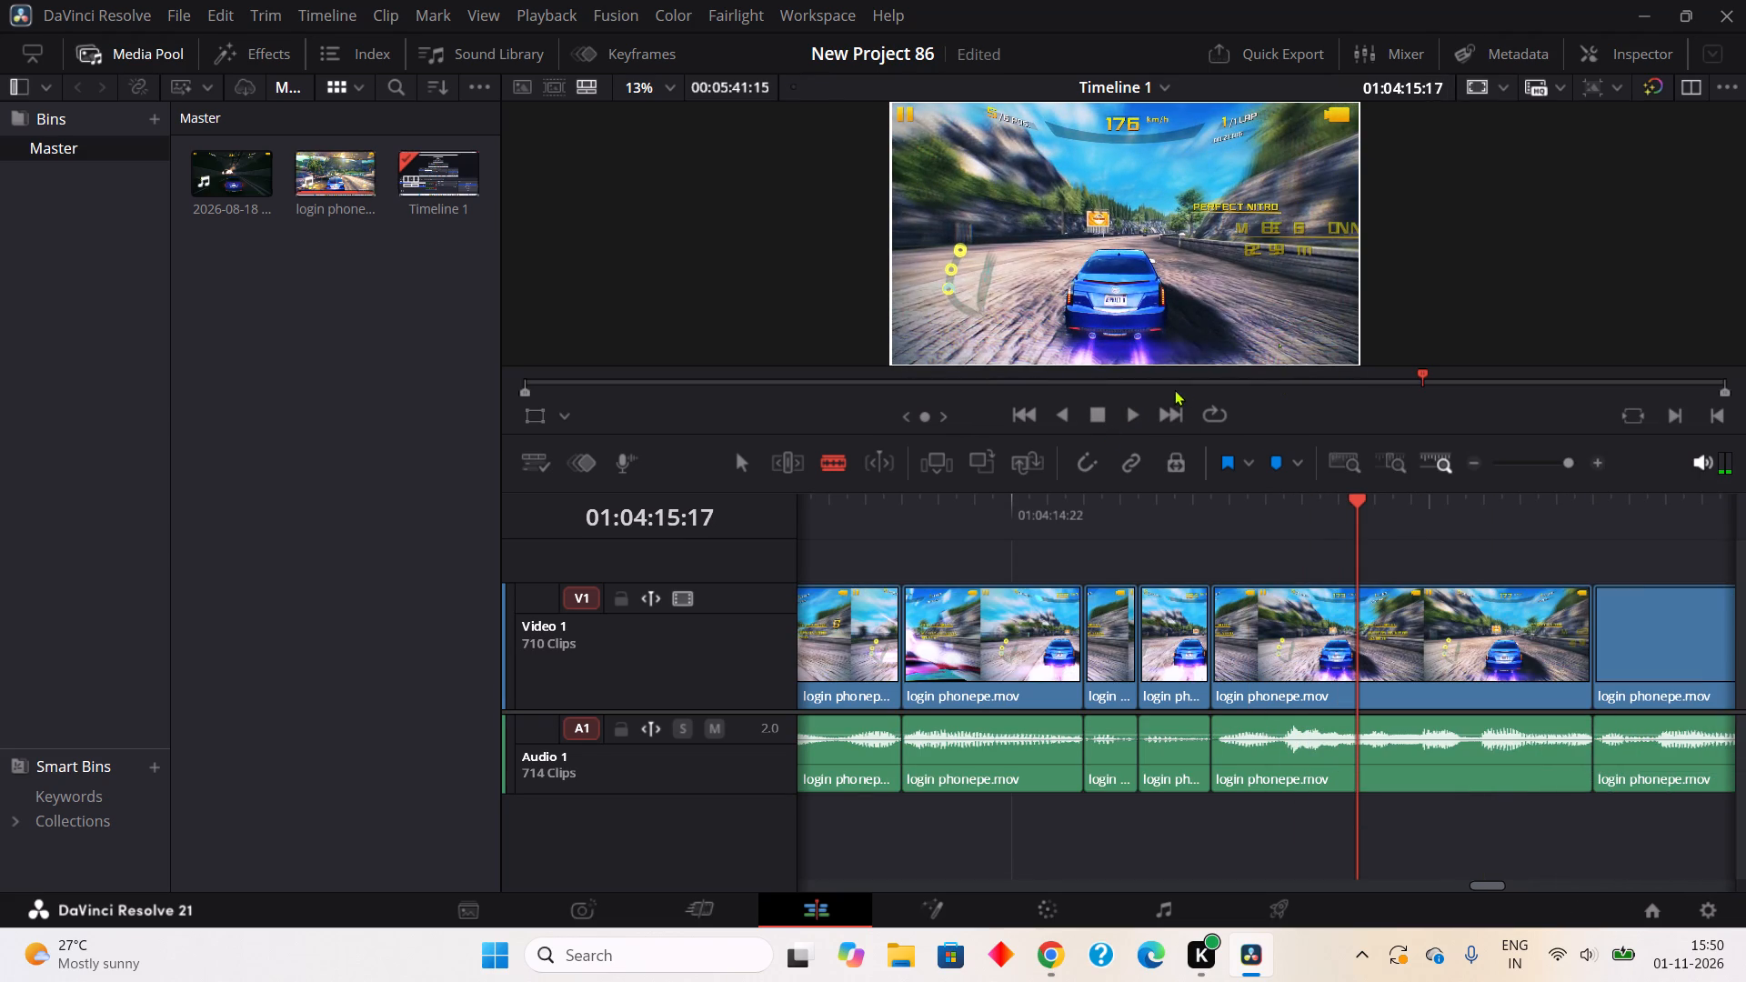
Play on to the next pause, split out four frames of audio from about 01:04:16:15 to 01:04:16:19 and ripple cut them.
left_click(1131, 416)
left_click(1098, 408)
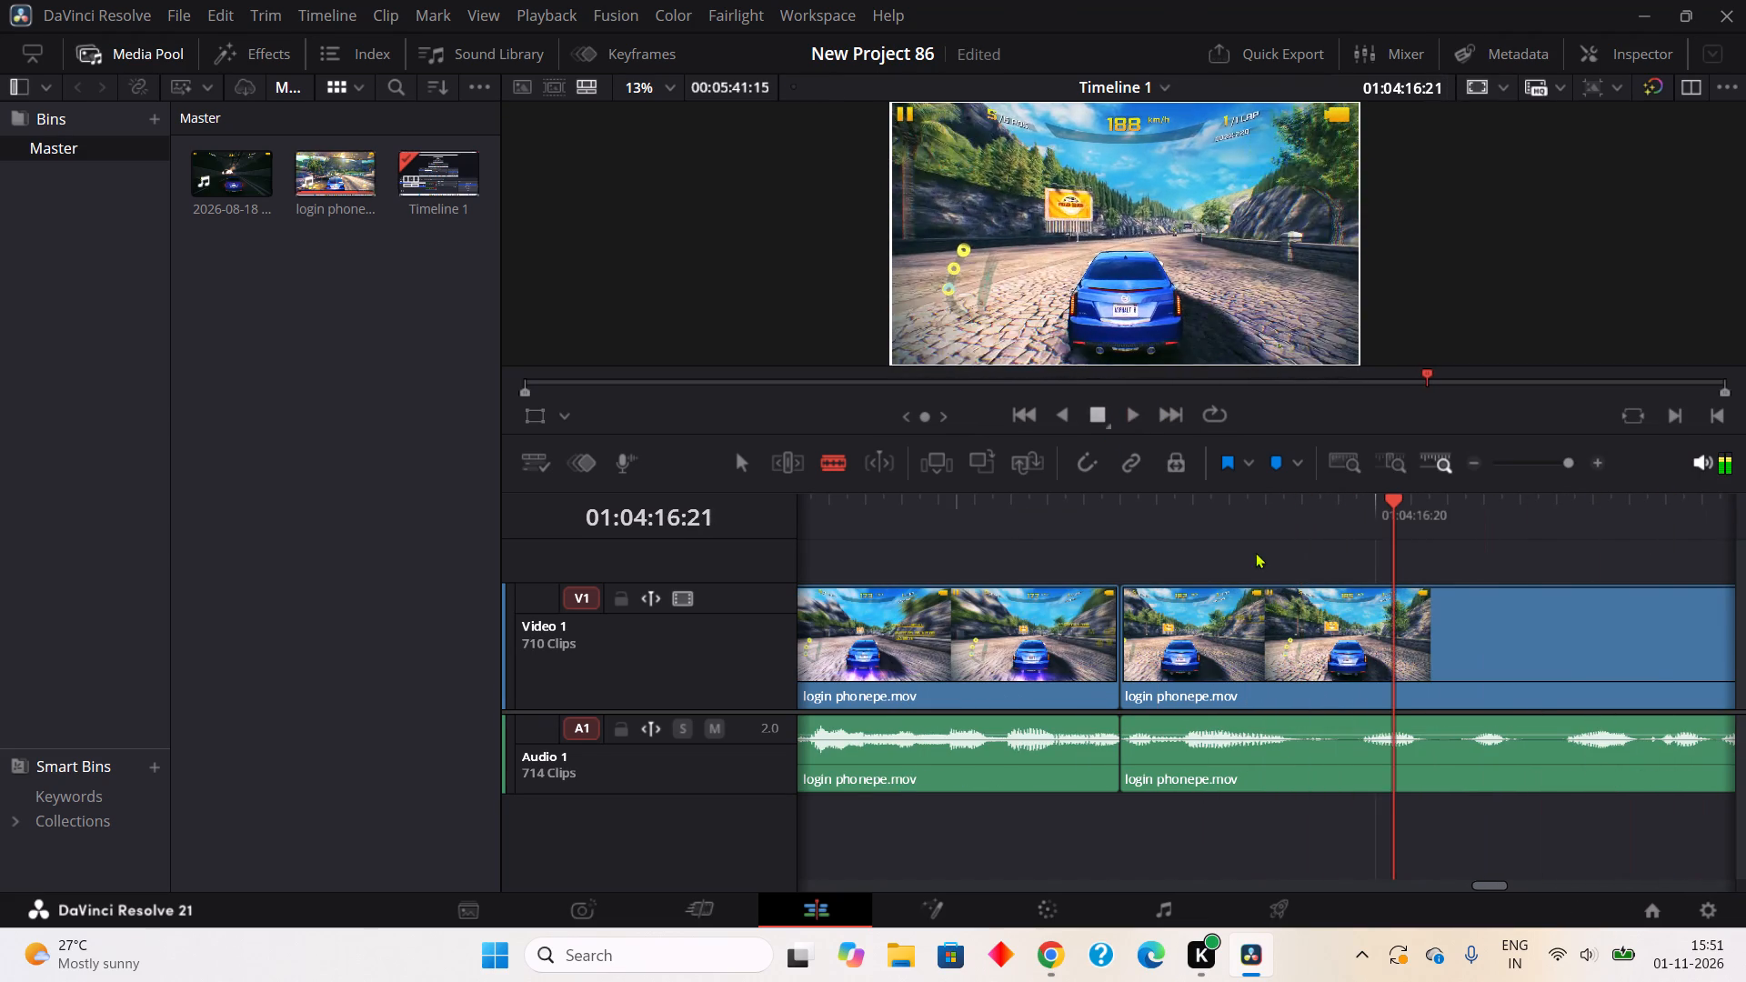
left_click(1294, 757)
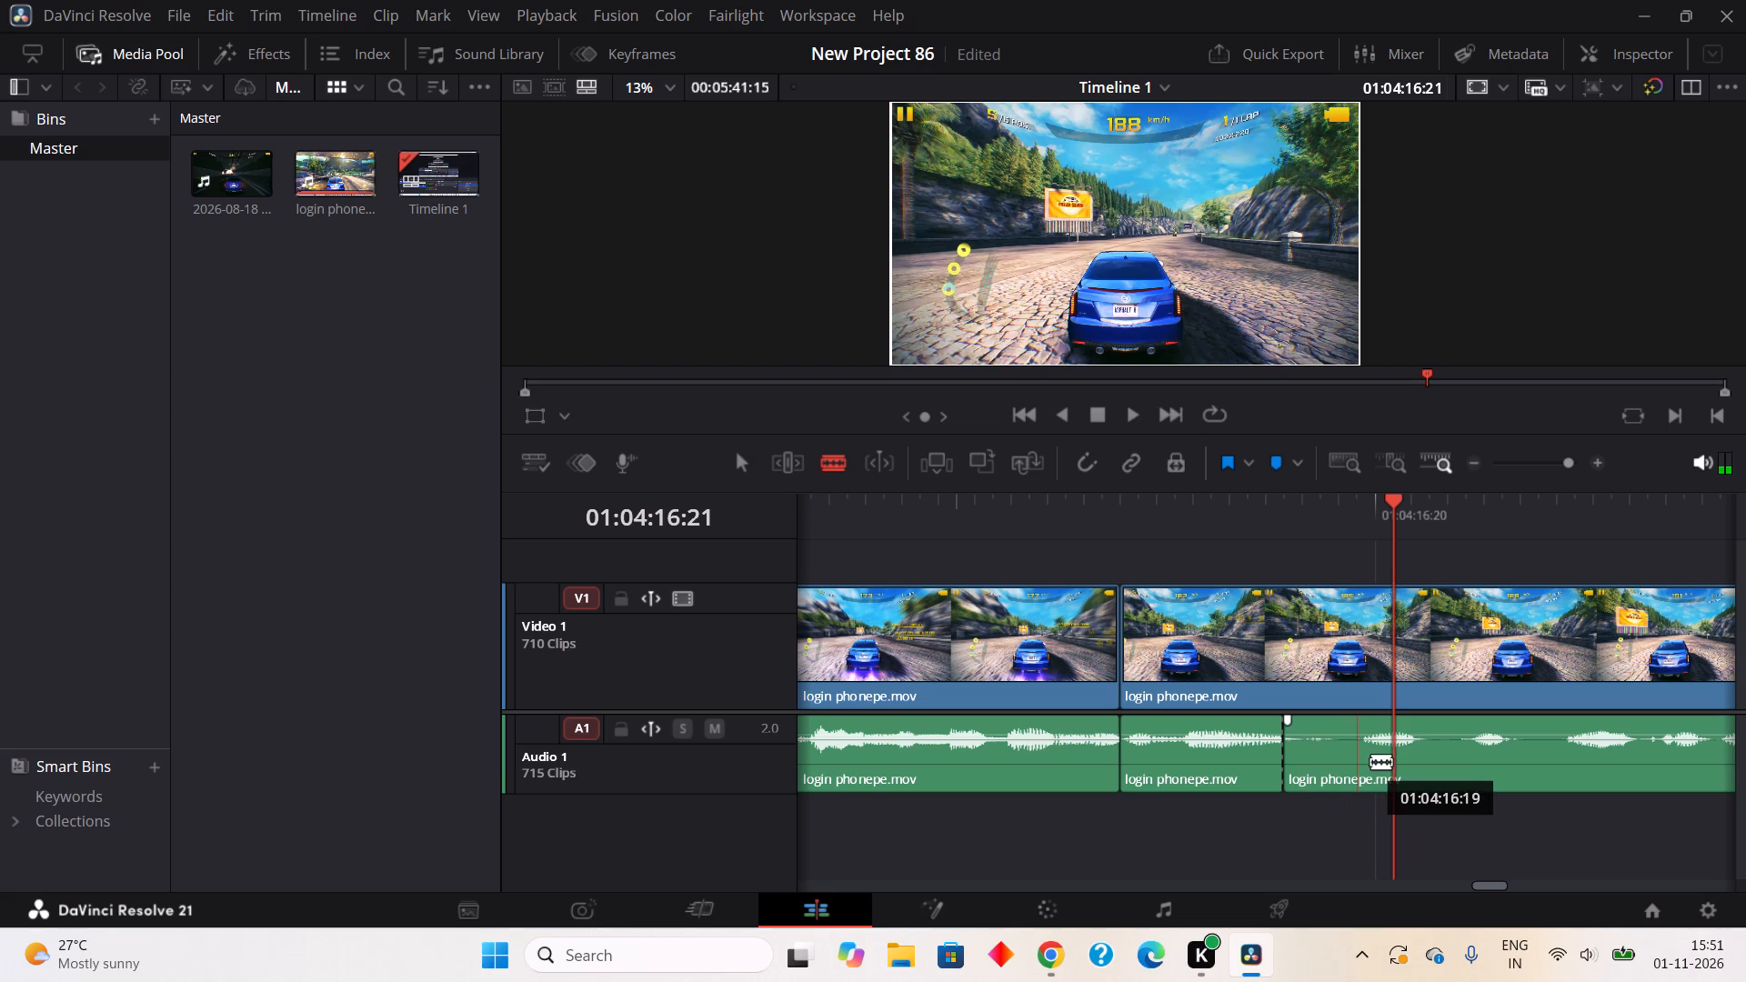
left_click(1370, 761)
right_click(1331, 756)
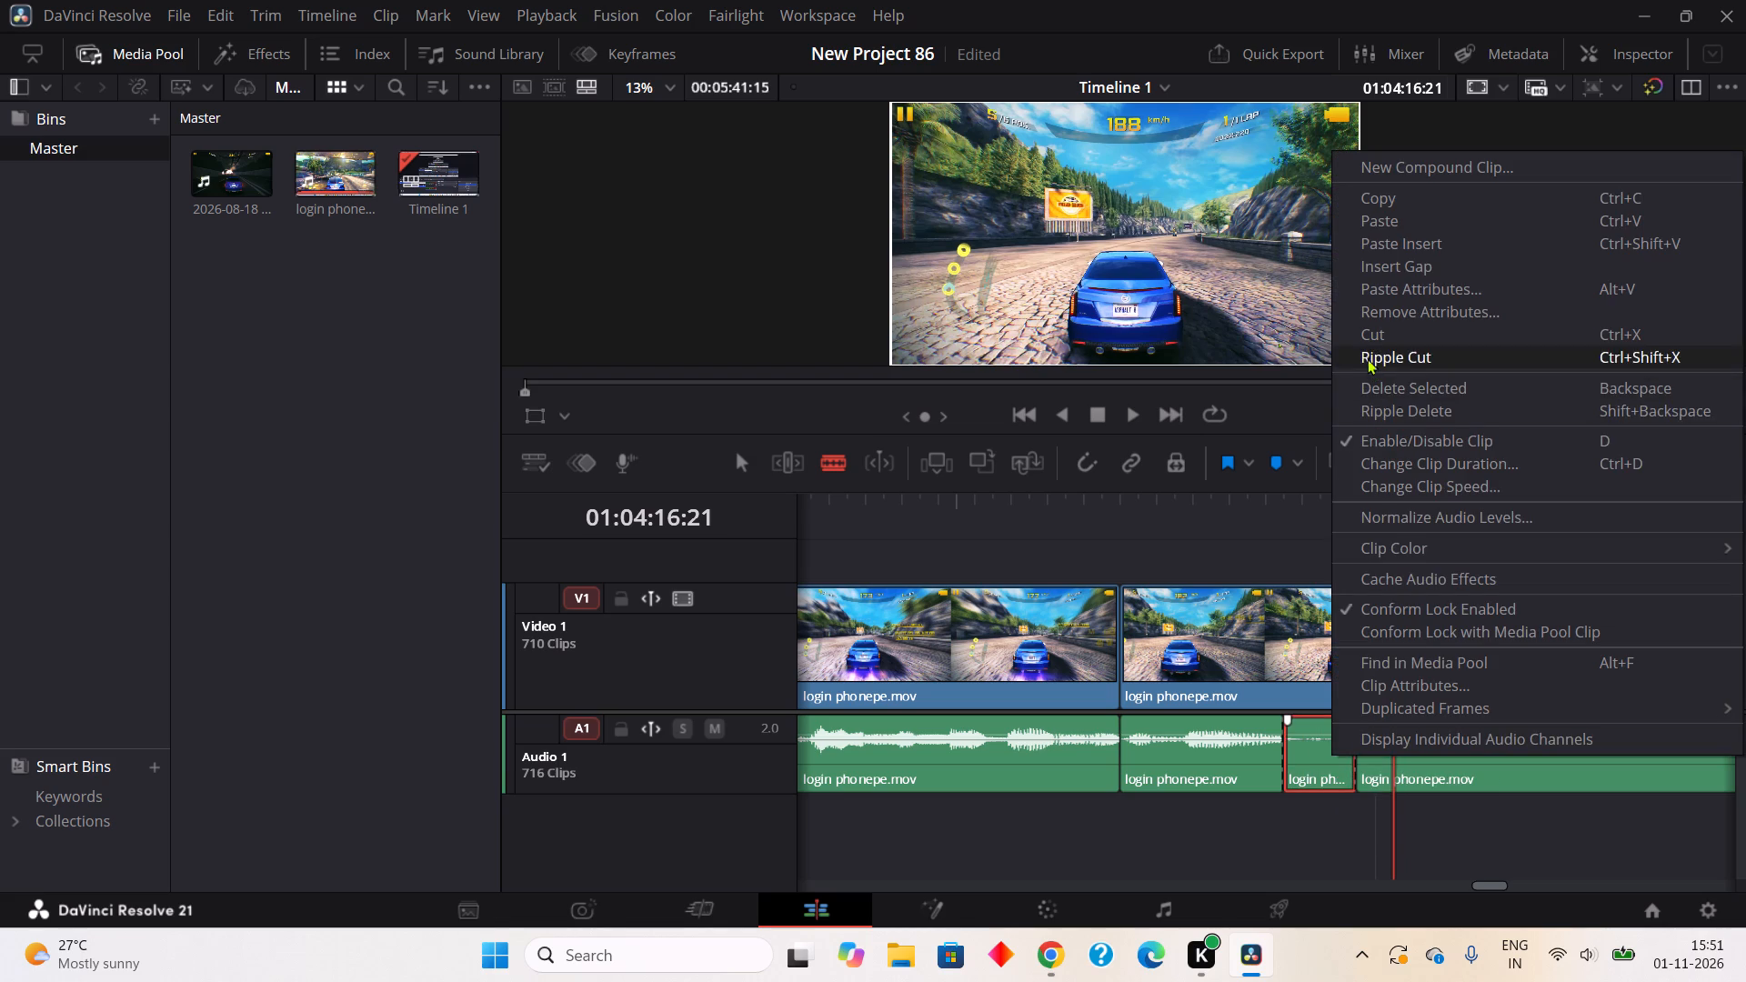
left_click(1367, 356)
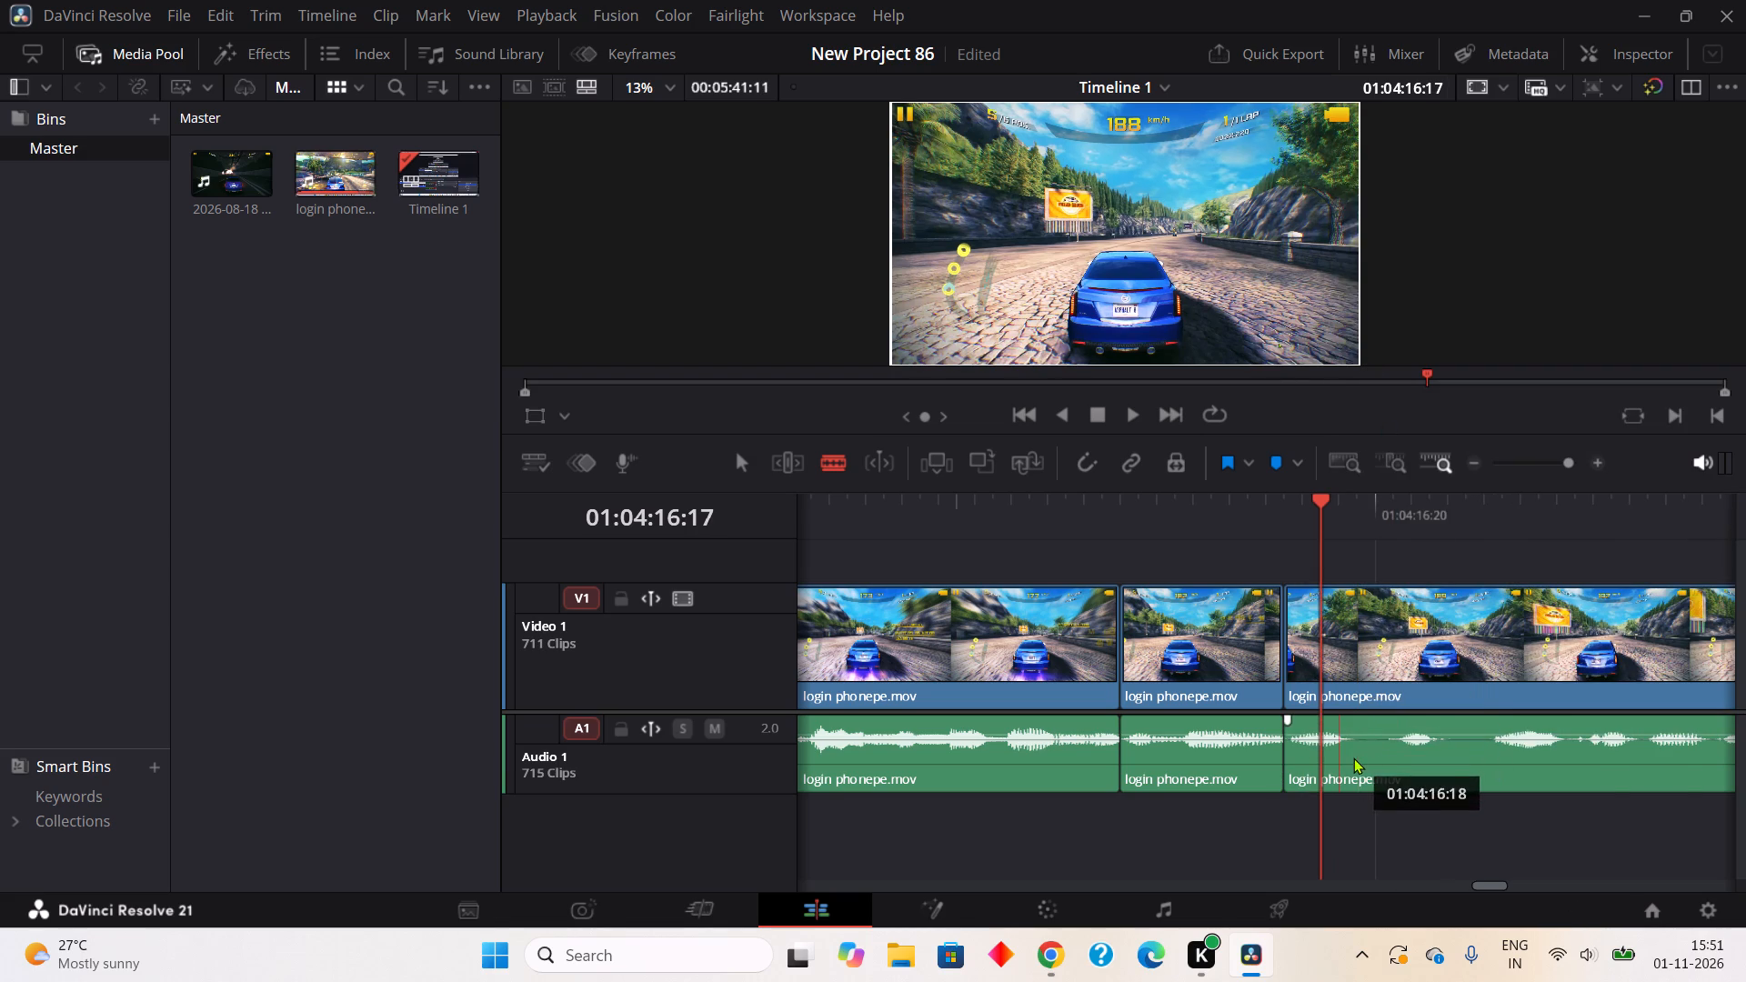
Split out the three-frame pause in the audio from about 01:04:16:18 to 01:04:16:21 and ripple cut it.
left_click(1353, 757)
left_click(1402, 755)
right_click(1375, 757)
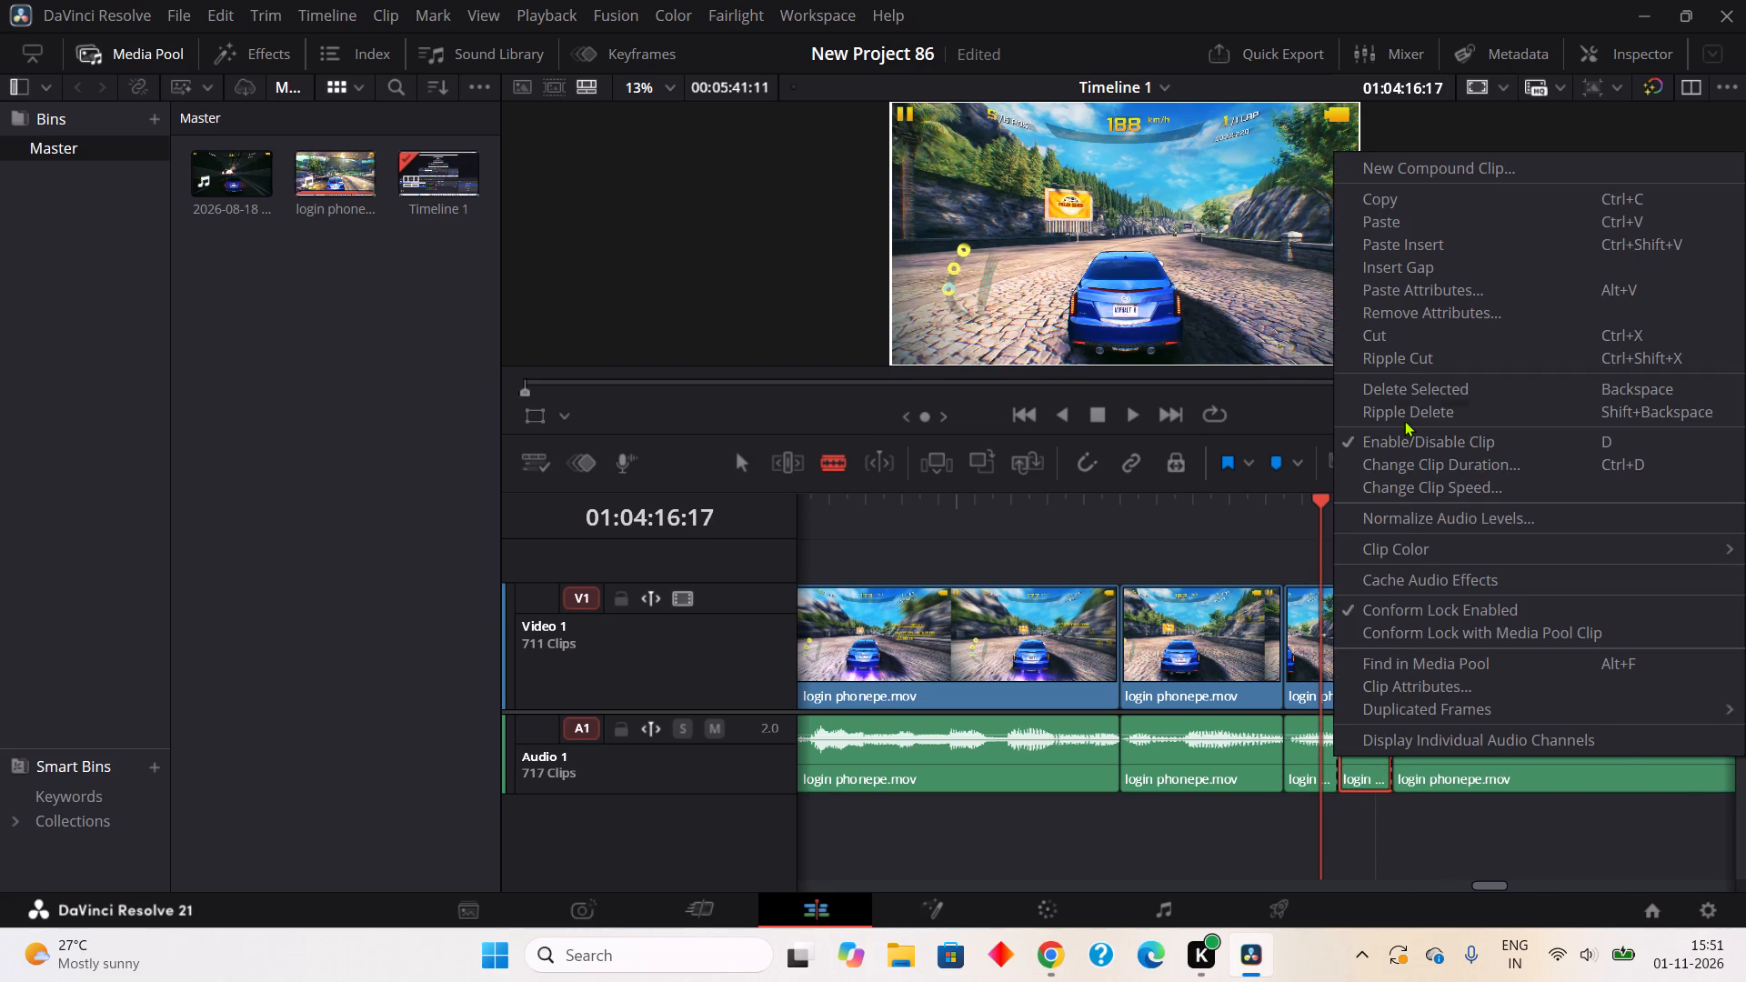
left_click(1403, 361)
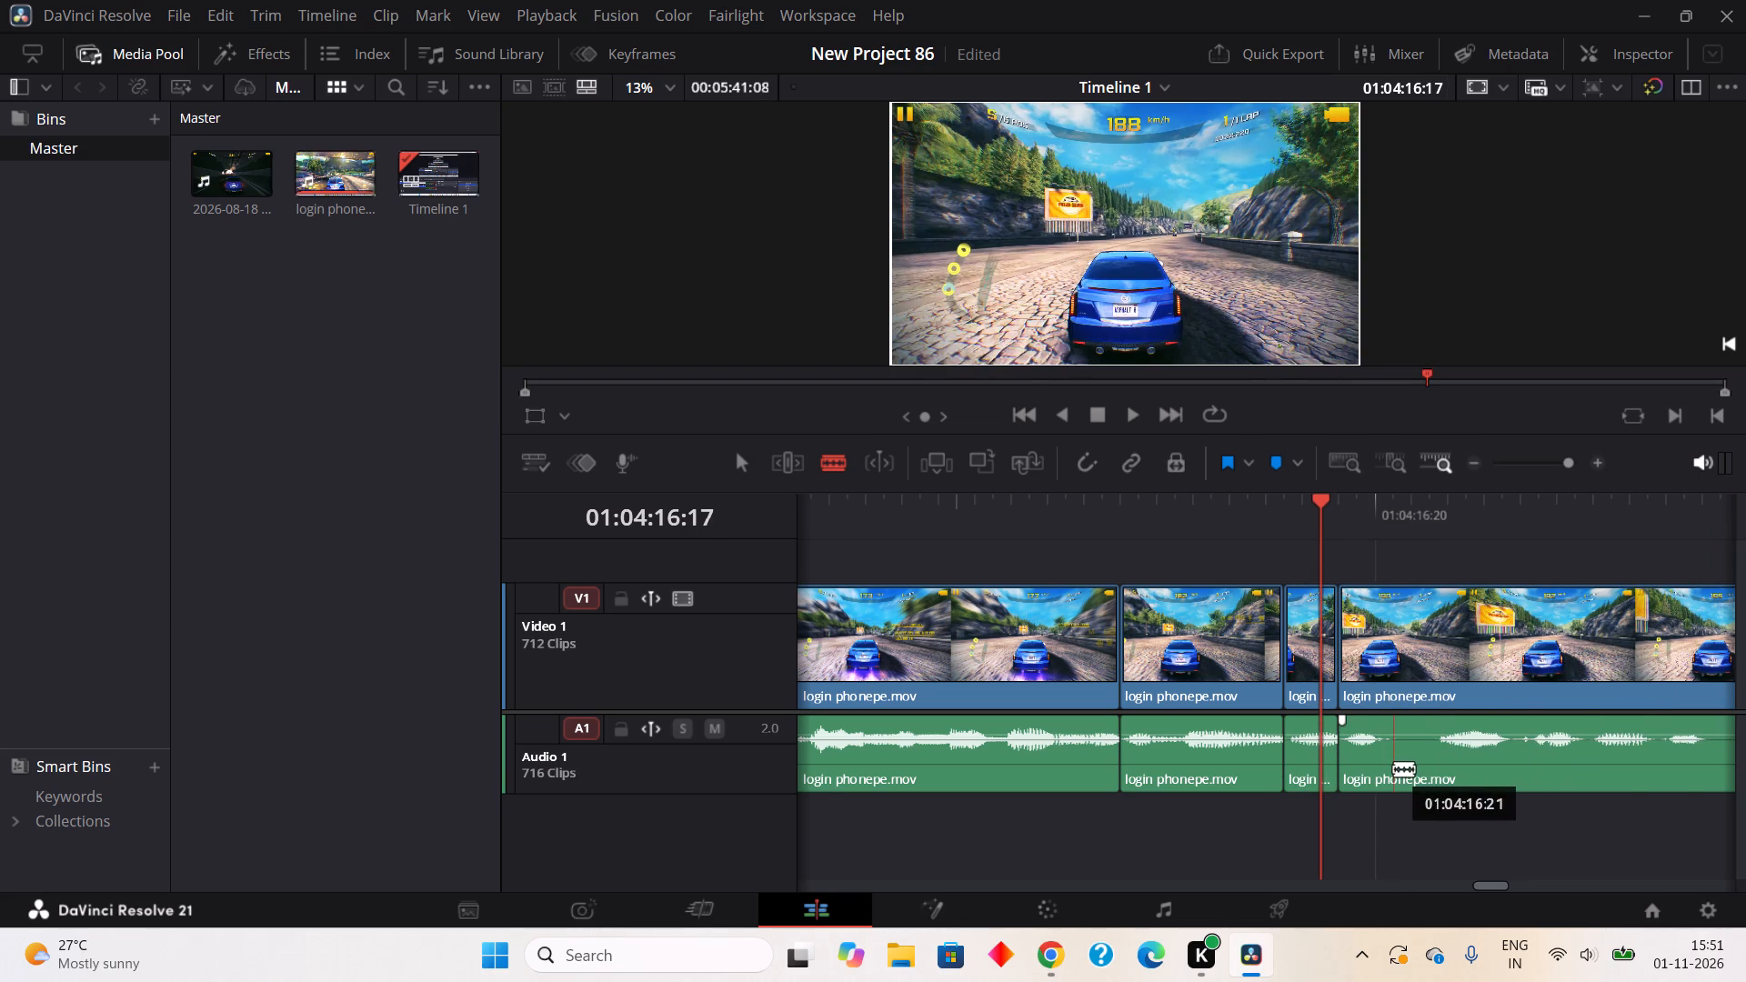
Split out the three-frame pause in the audio from about 01:04:16:20 to 01:04:16:23 and ripple cut it.
left_click(1389, 774)
left_click(1442, 750)
right_click(1405, 760)
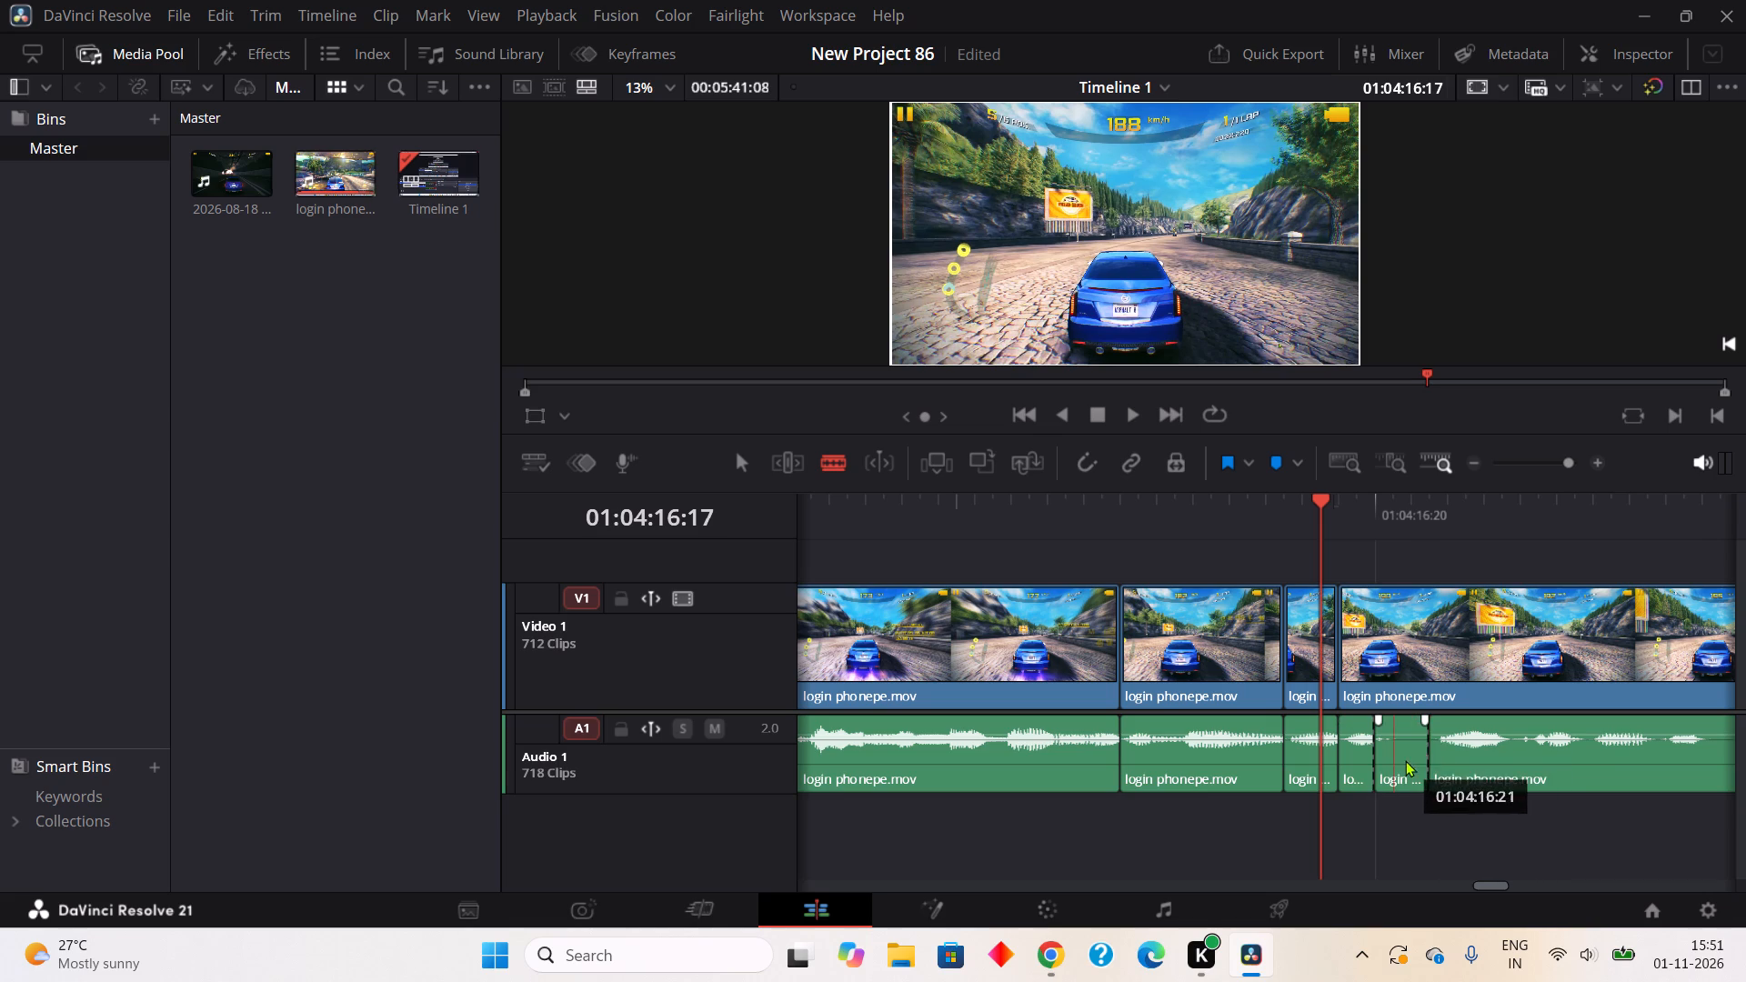
left_click(1407, 362)
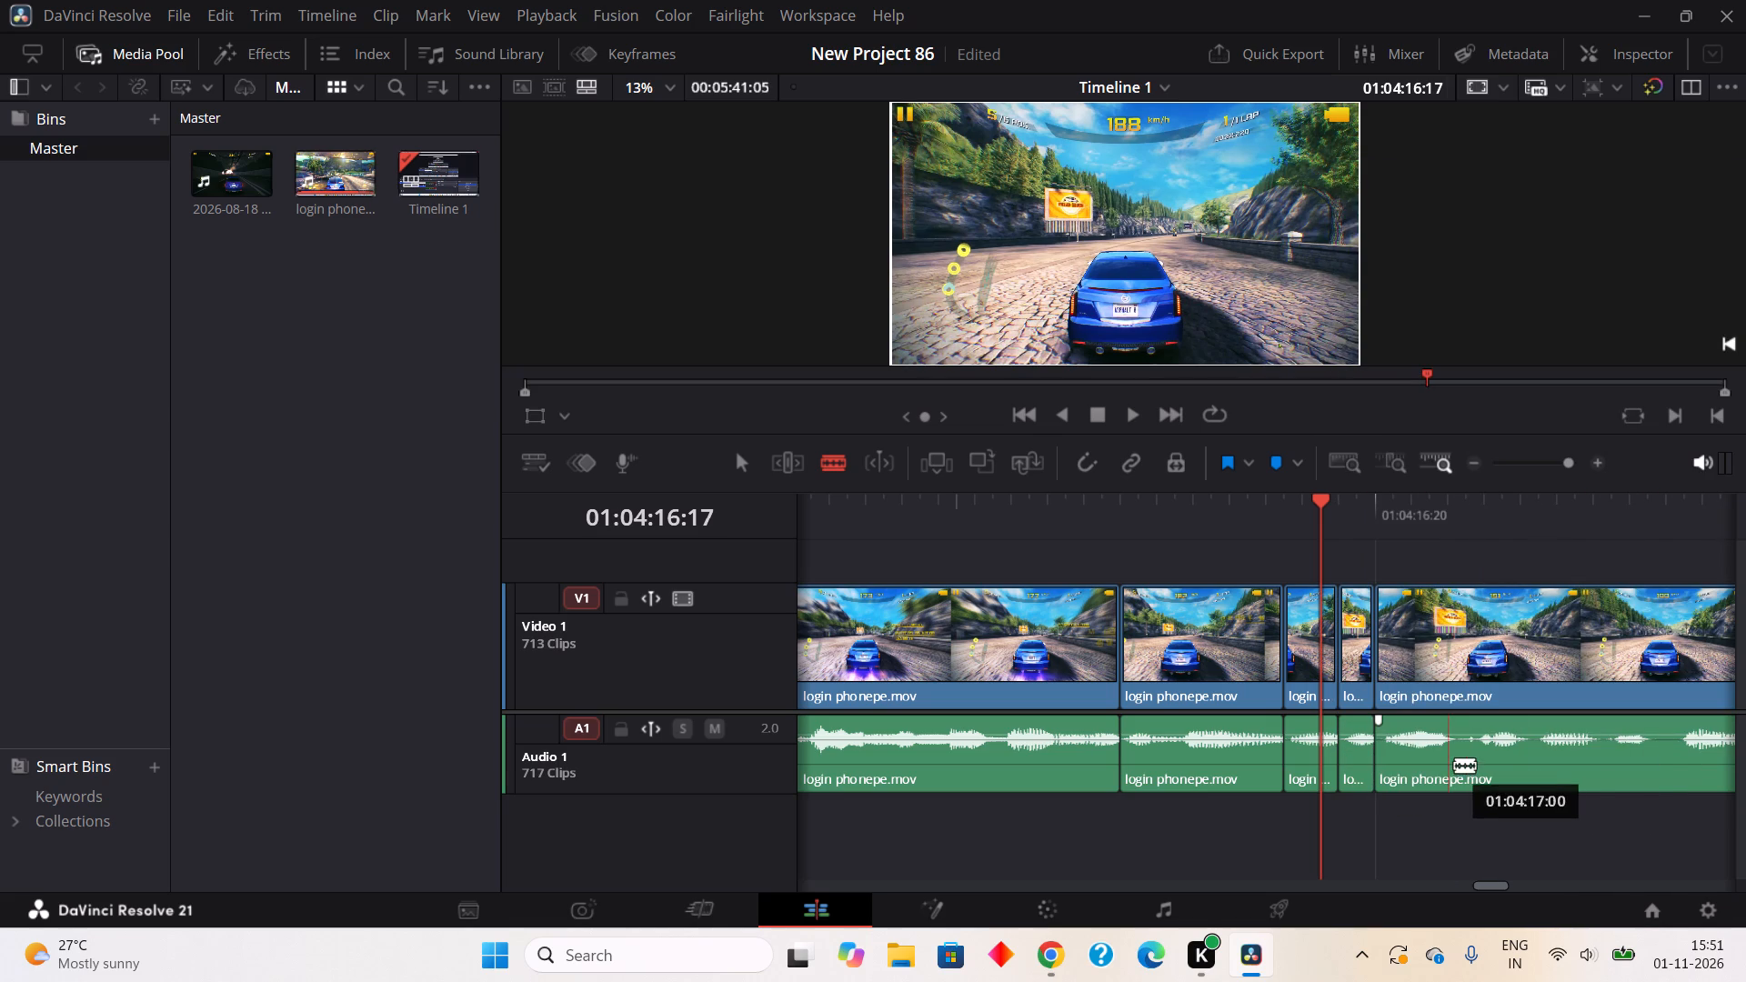
Split out the one-frame pause in the audio from about 01:04:17:00 to 01:04:17:01 and ripple cut it.
left_click(1454, 765)
left_click(1480, 758)
right_click(1459, 762)
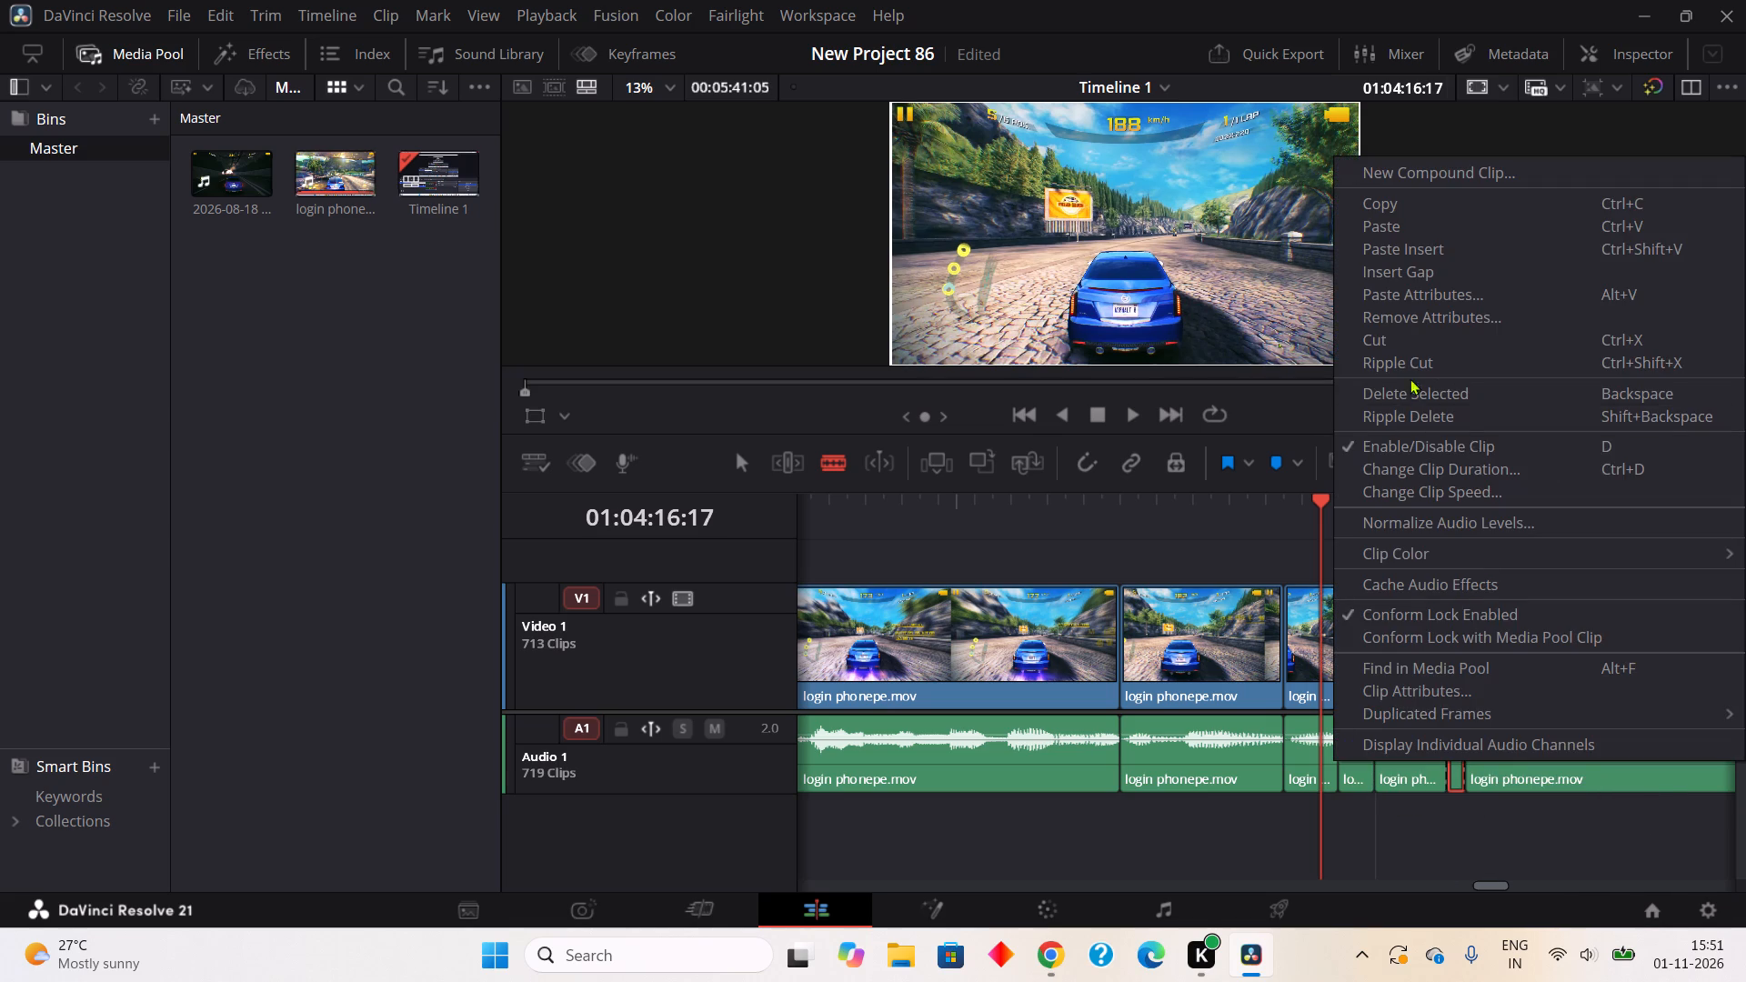
left_click(1396, 356)
Split out the one-frame pause in the audio from about 01:04:17:03 to 01:04:17:04 and ripple cut it.
left_click(1515, 771)
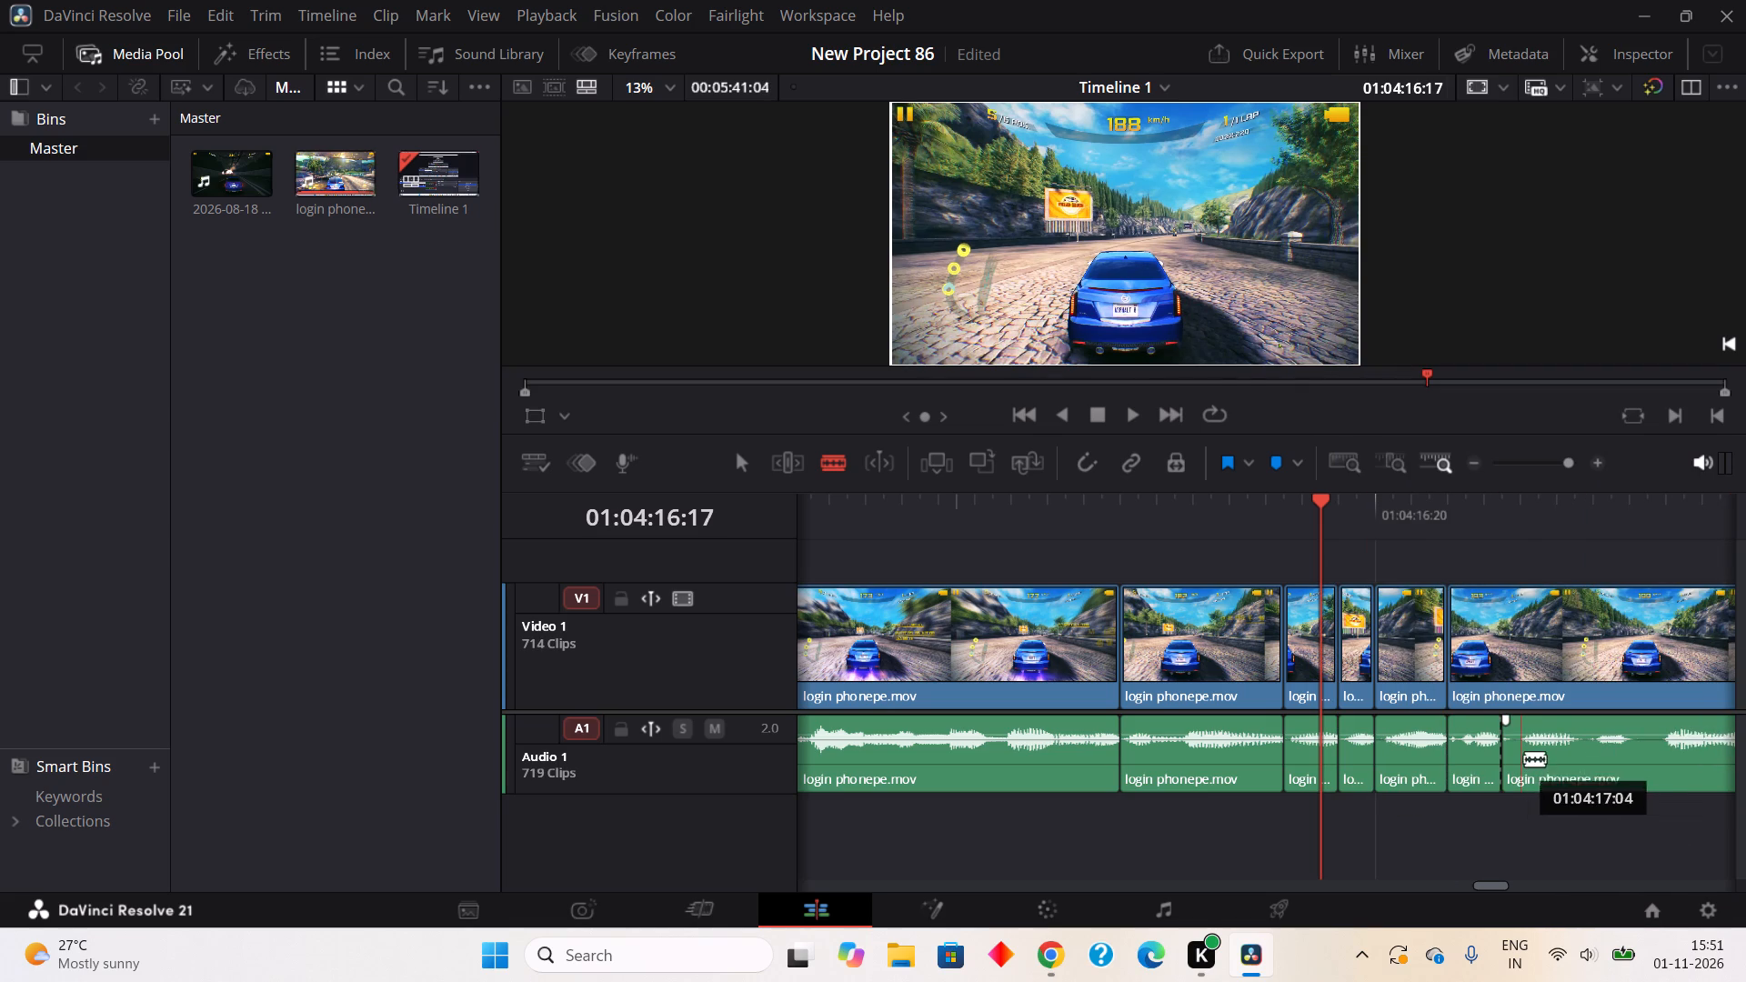
left_click(1530, 757)
right_click(1515, 767)
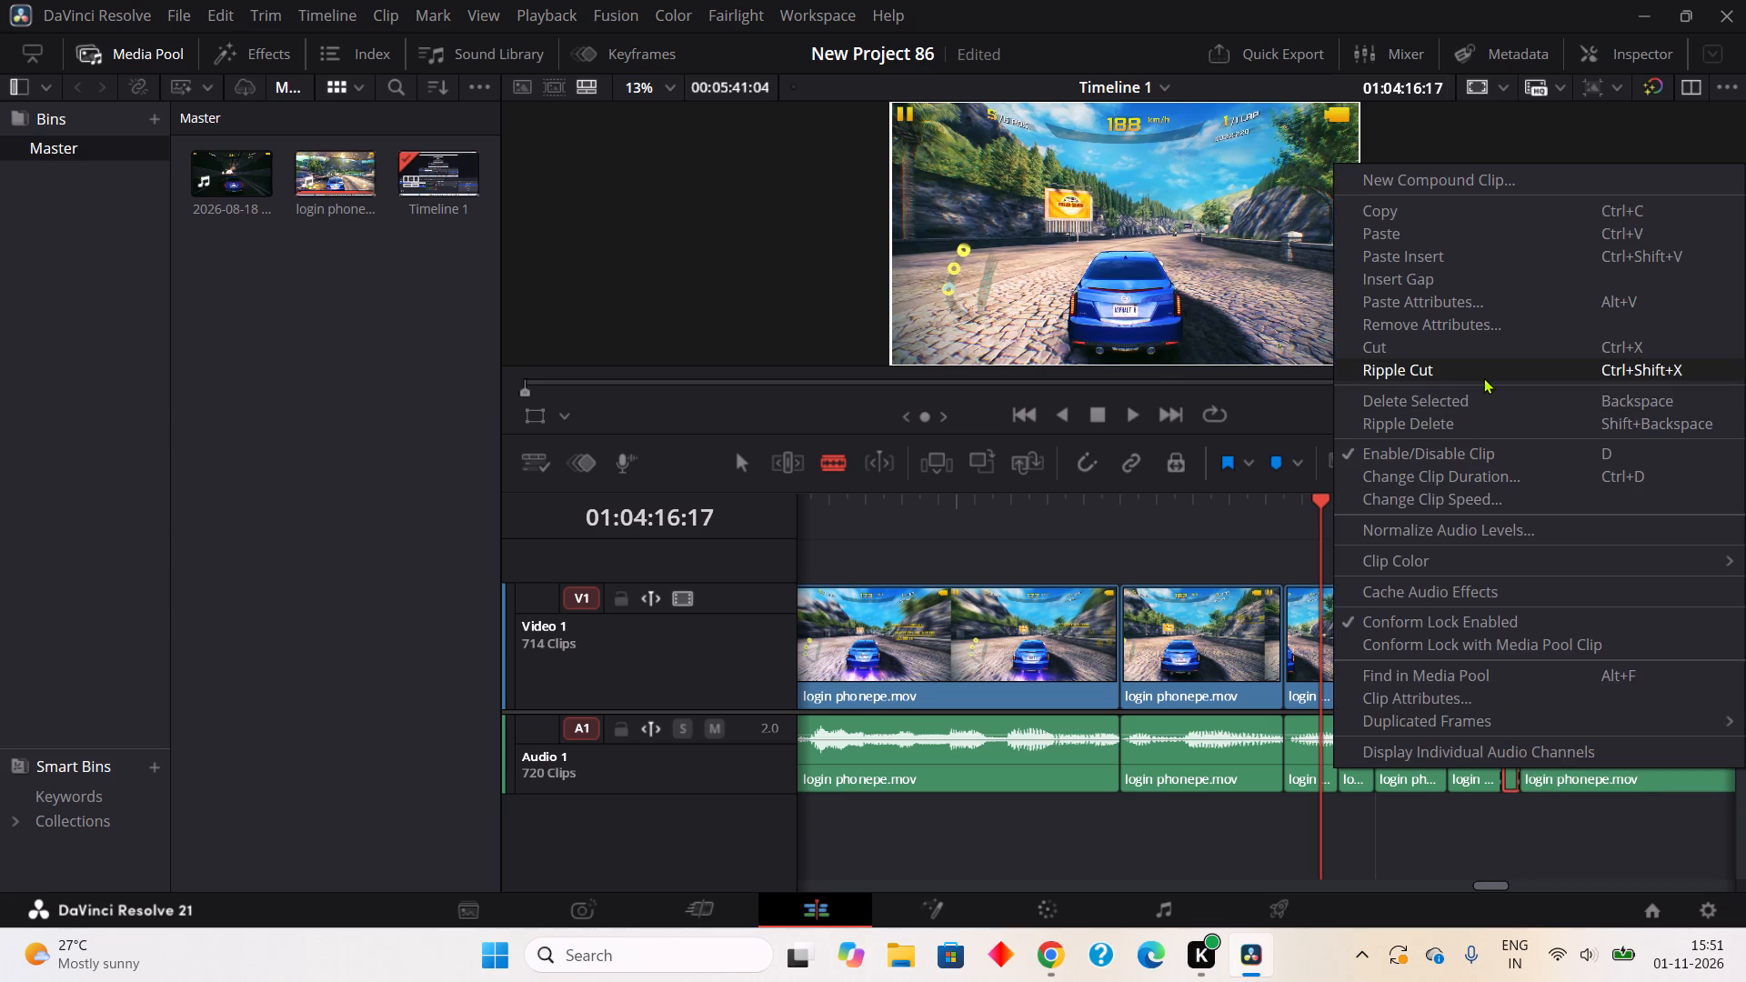
left_click(1483, 377)
Split out the one-frame pause in the audio from about 01:04:17:06 to 01:04:17:07 and ripple cut it.
left_click(1560, 755)
left_click(1585, 751)
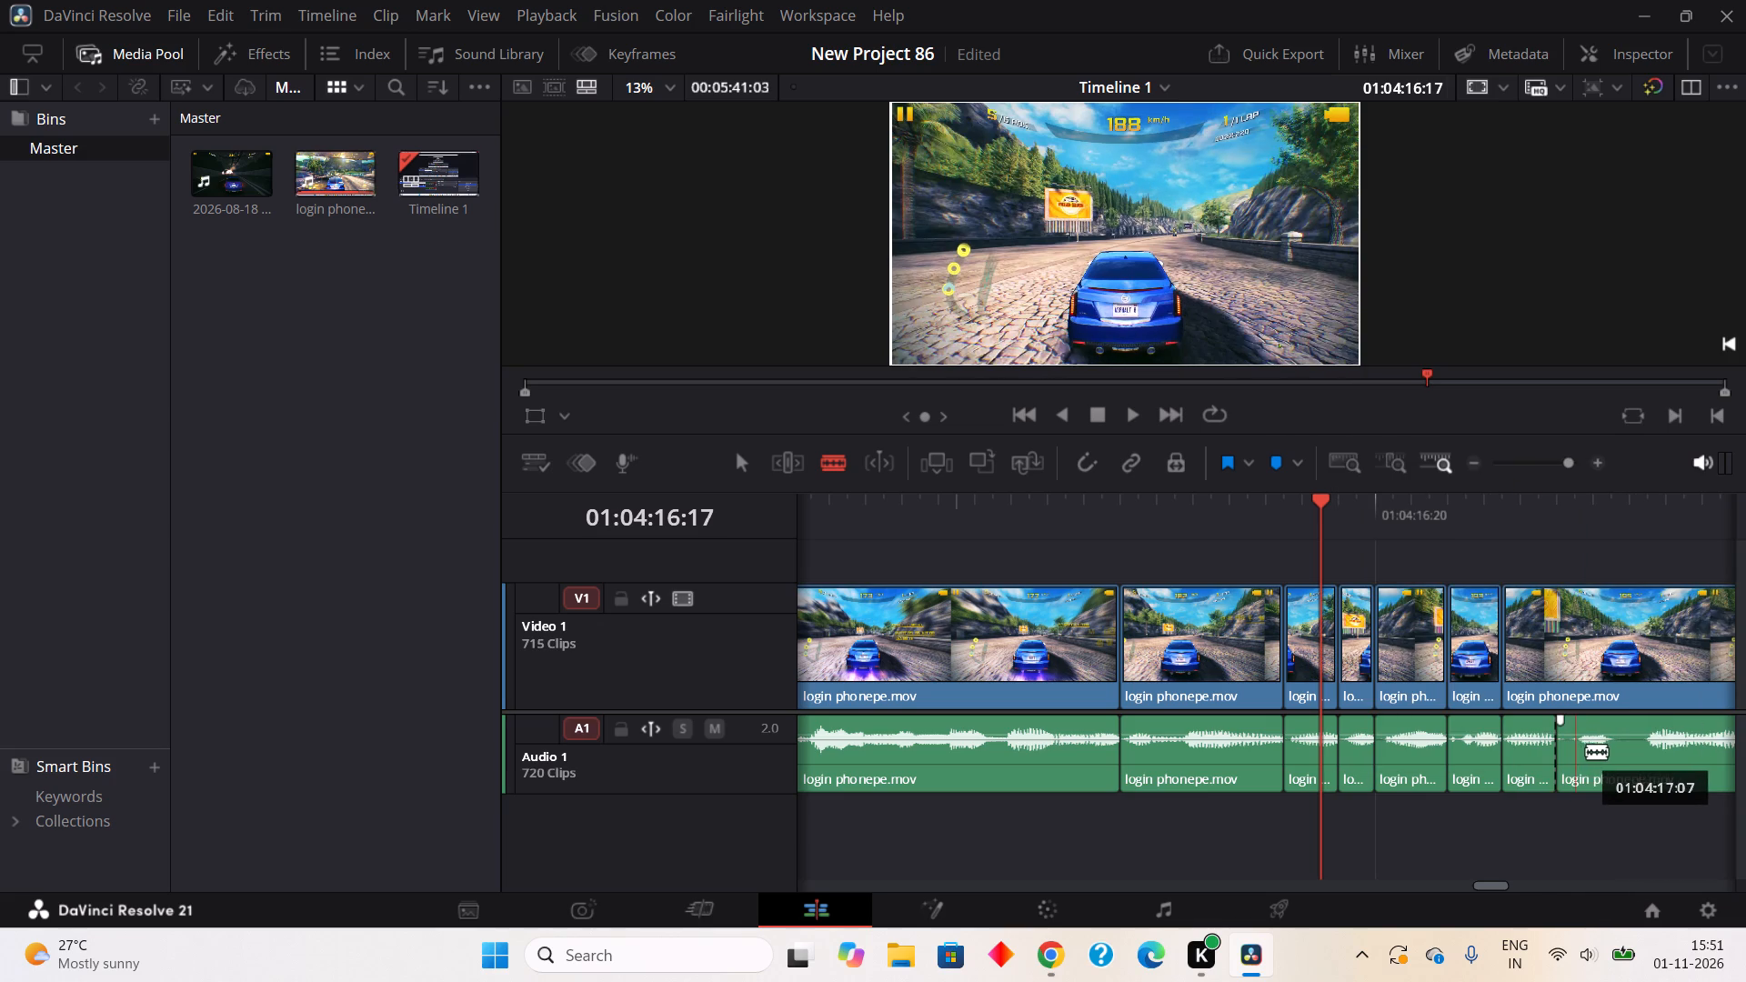
right_click(1564, 767)
left_click(1468, 578)
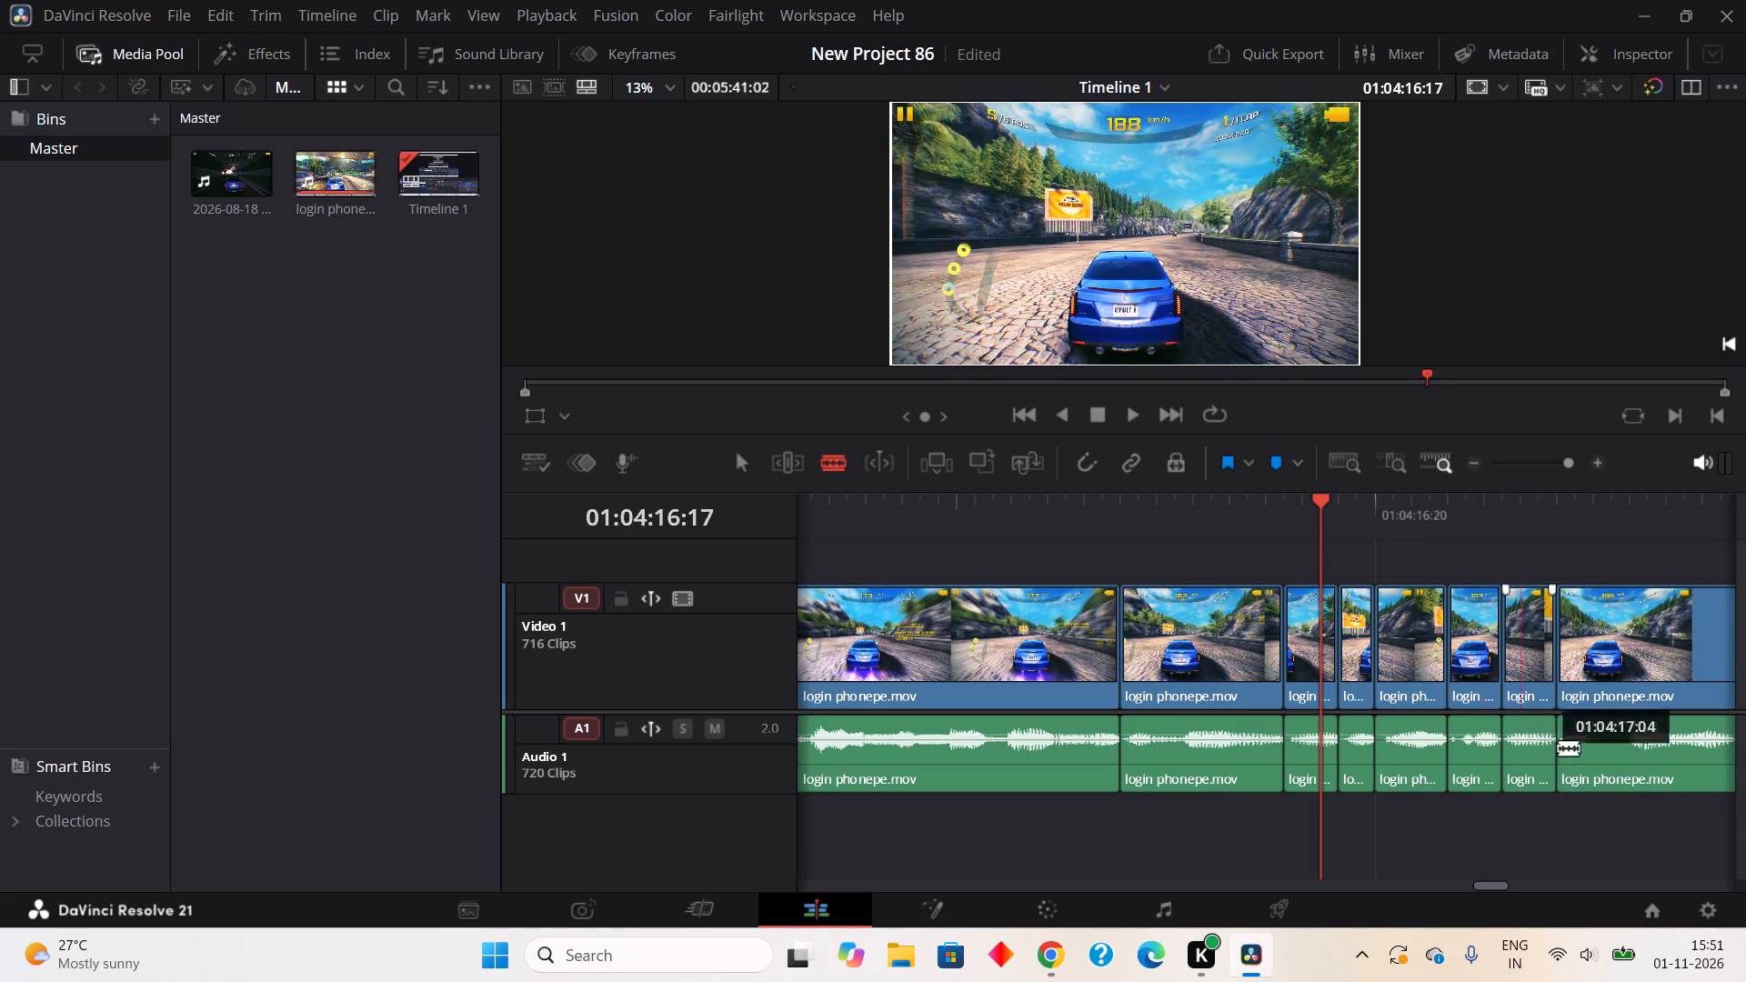
Split out the two-frame pause in the audio from about 01:04:17:08 to 01:04:17:10 and ripple cut it.
left_click(1602, 762)
left_click(1639, 753)
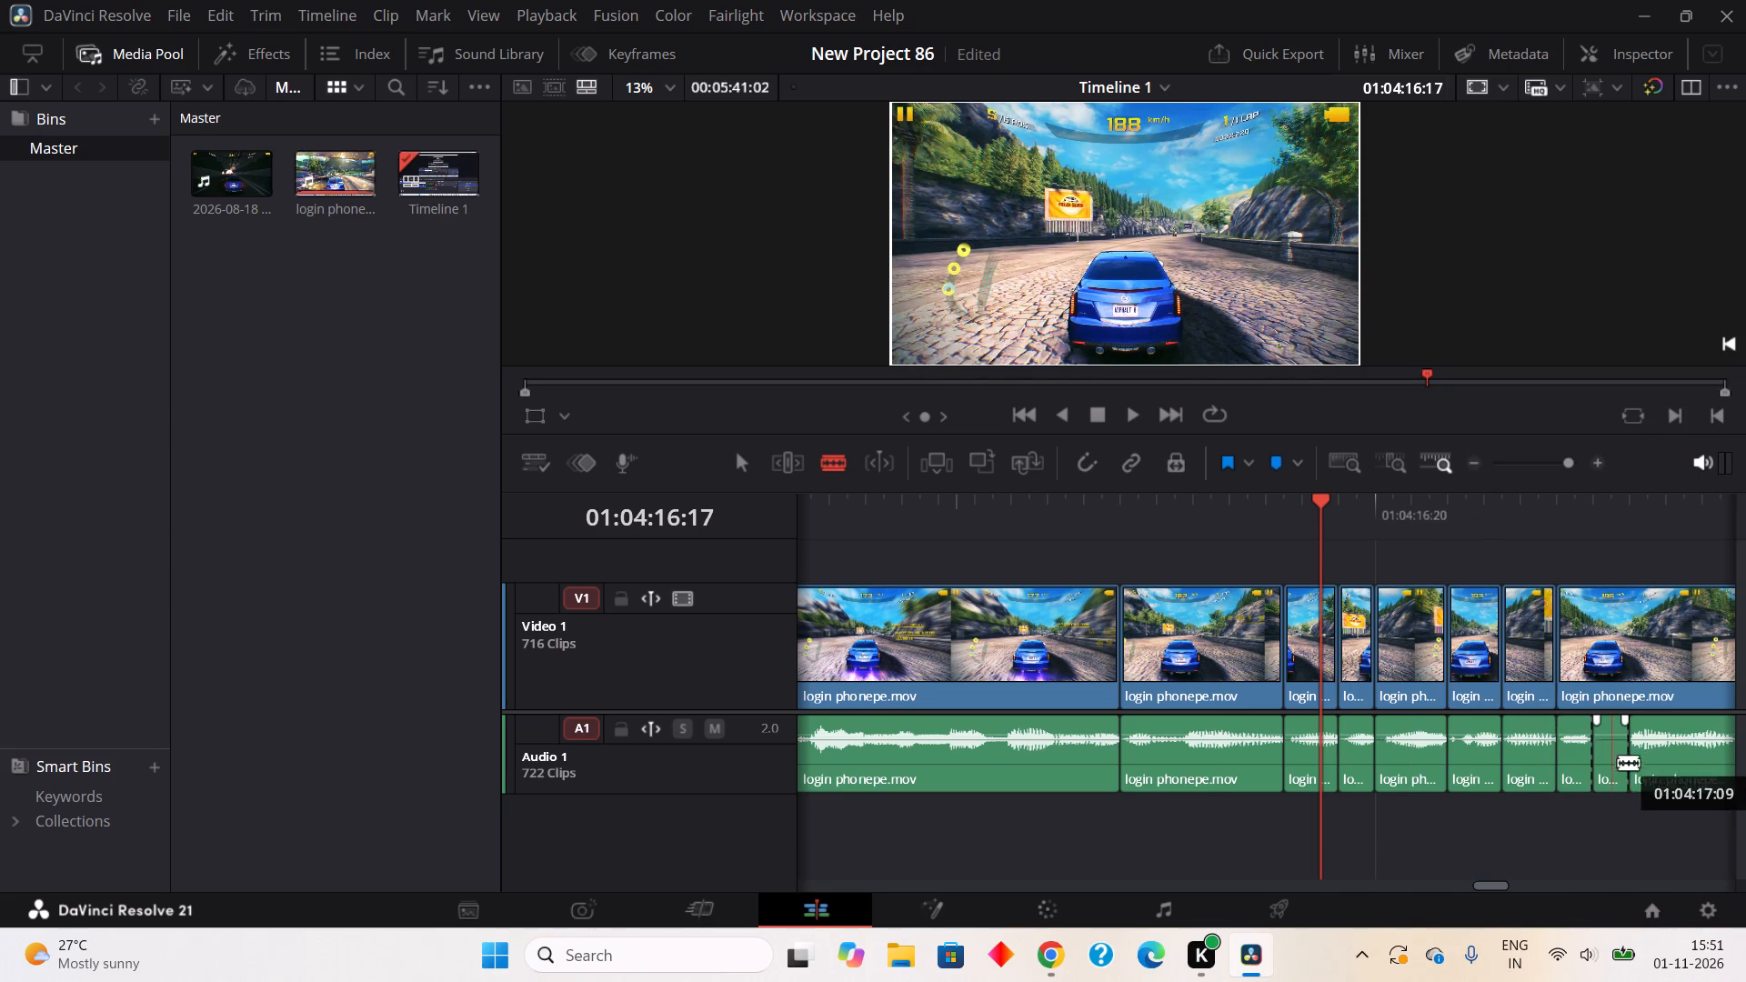
right_click(1610, 765)
left_click(1406, 361)
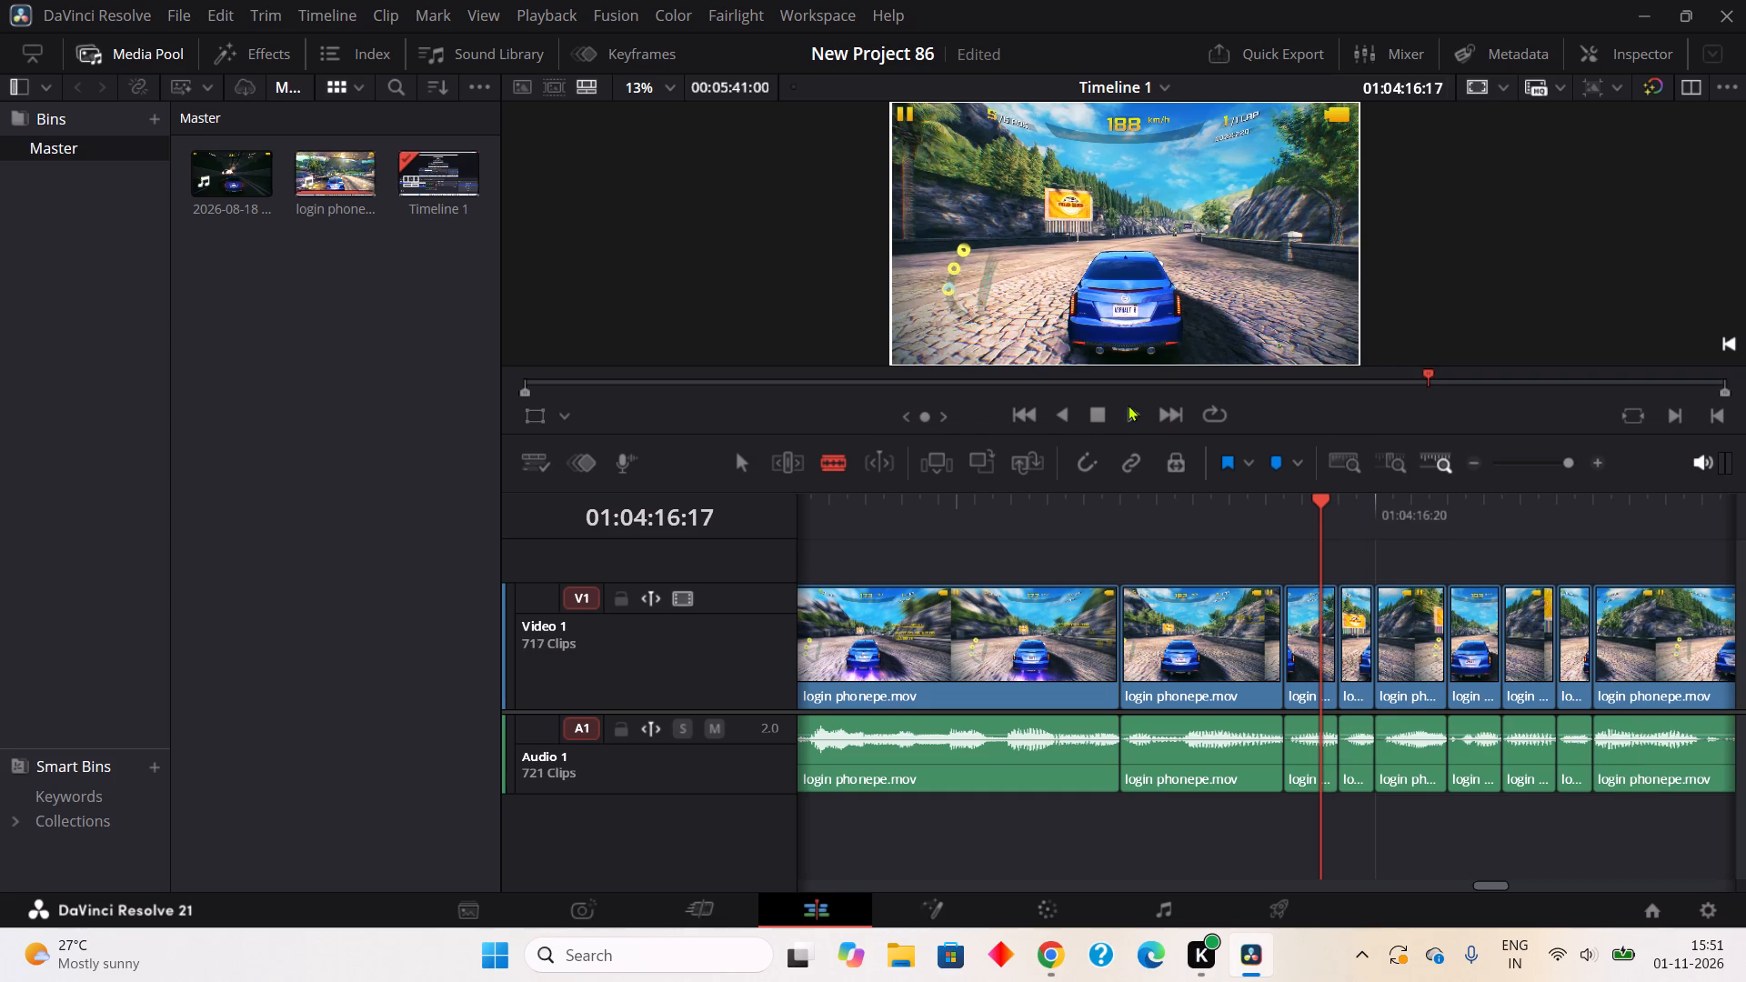
Play on to about 01:04:18:04, split out the one-frame audio pause from about 01:04:17:15 to 01:04:17:16 and ripple cut it.
left_click(1128, 405)
left_click(1096, 413)
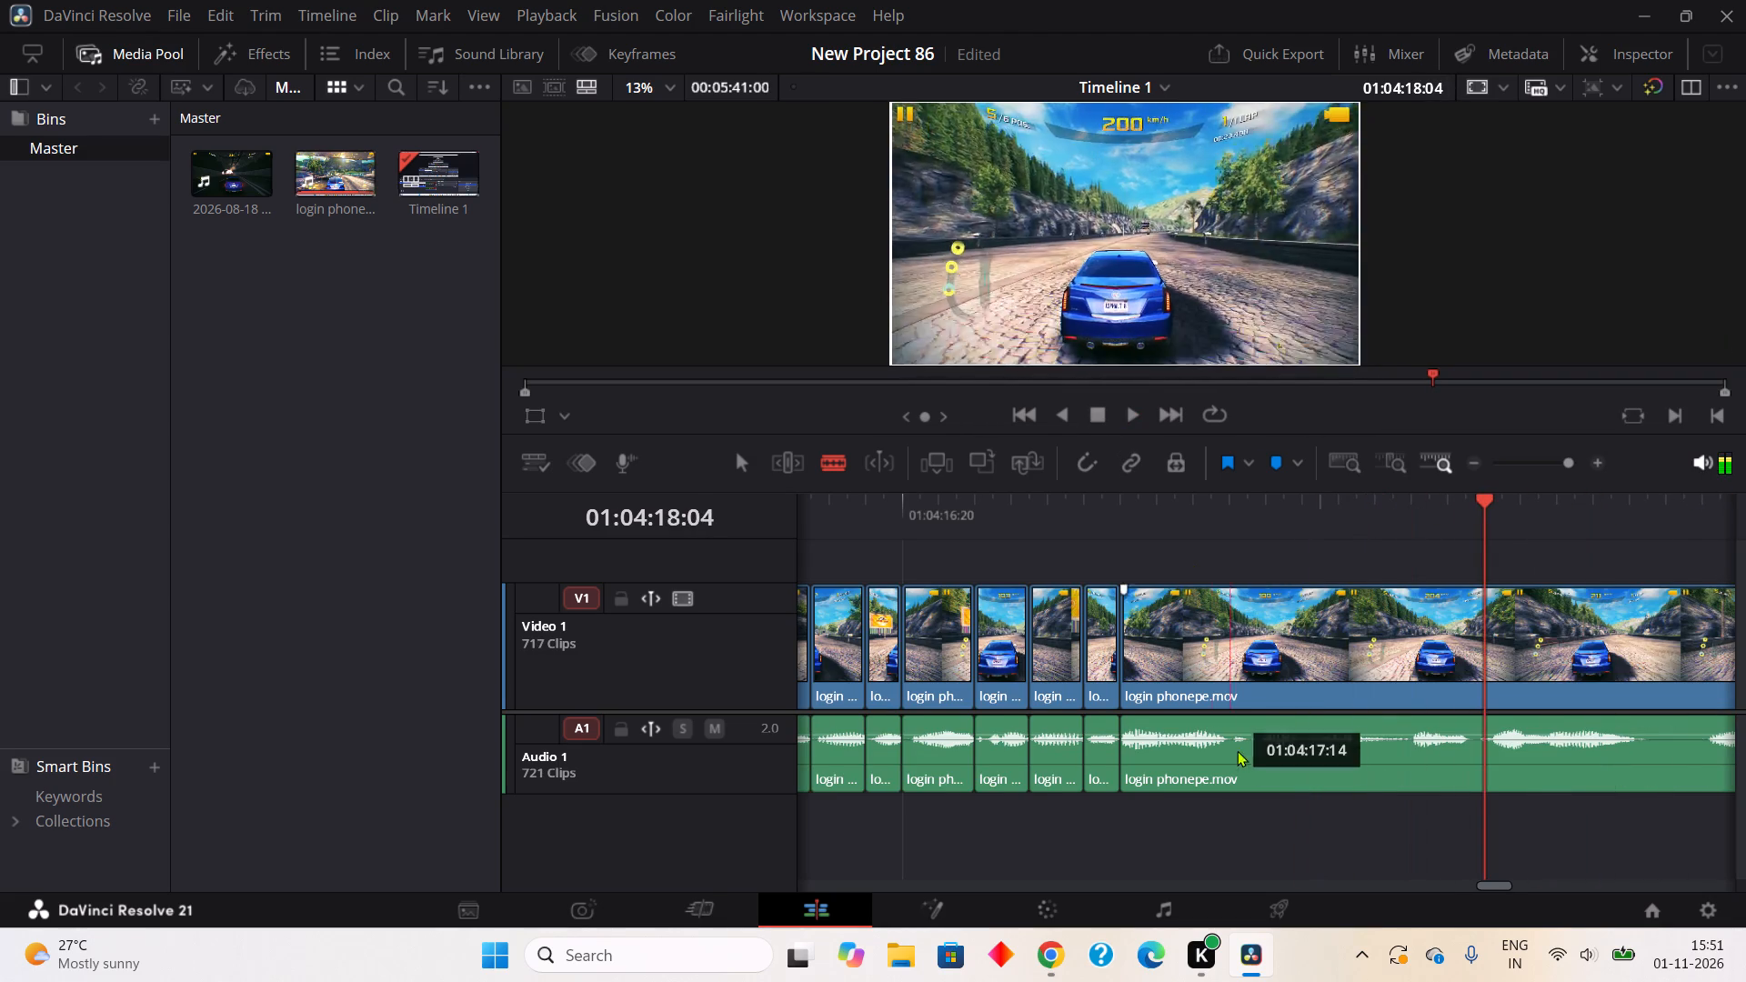
left_click(1253, 773)
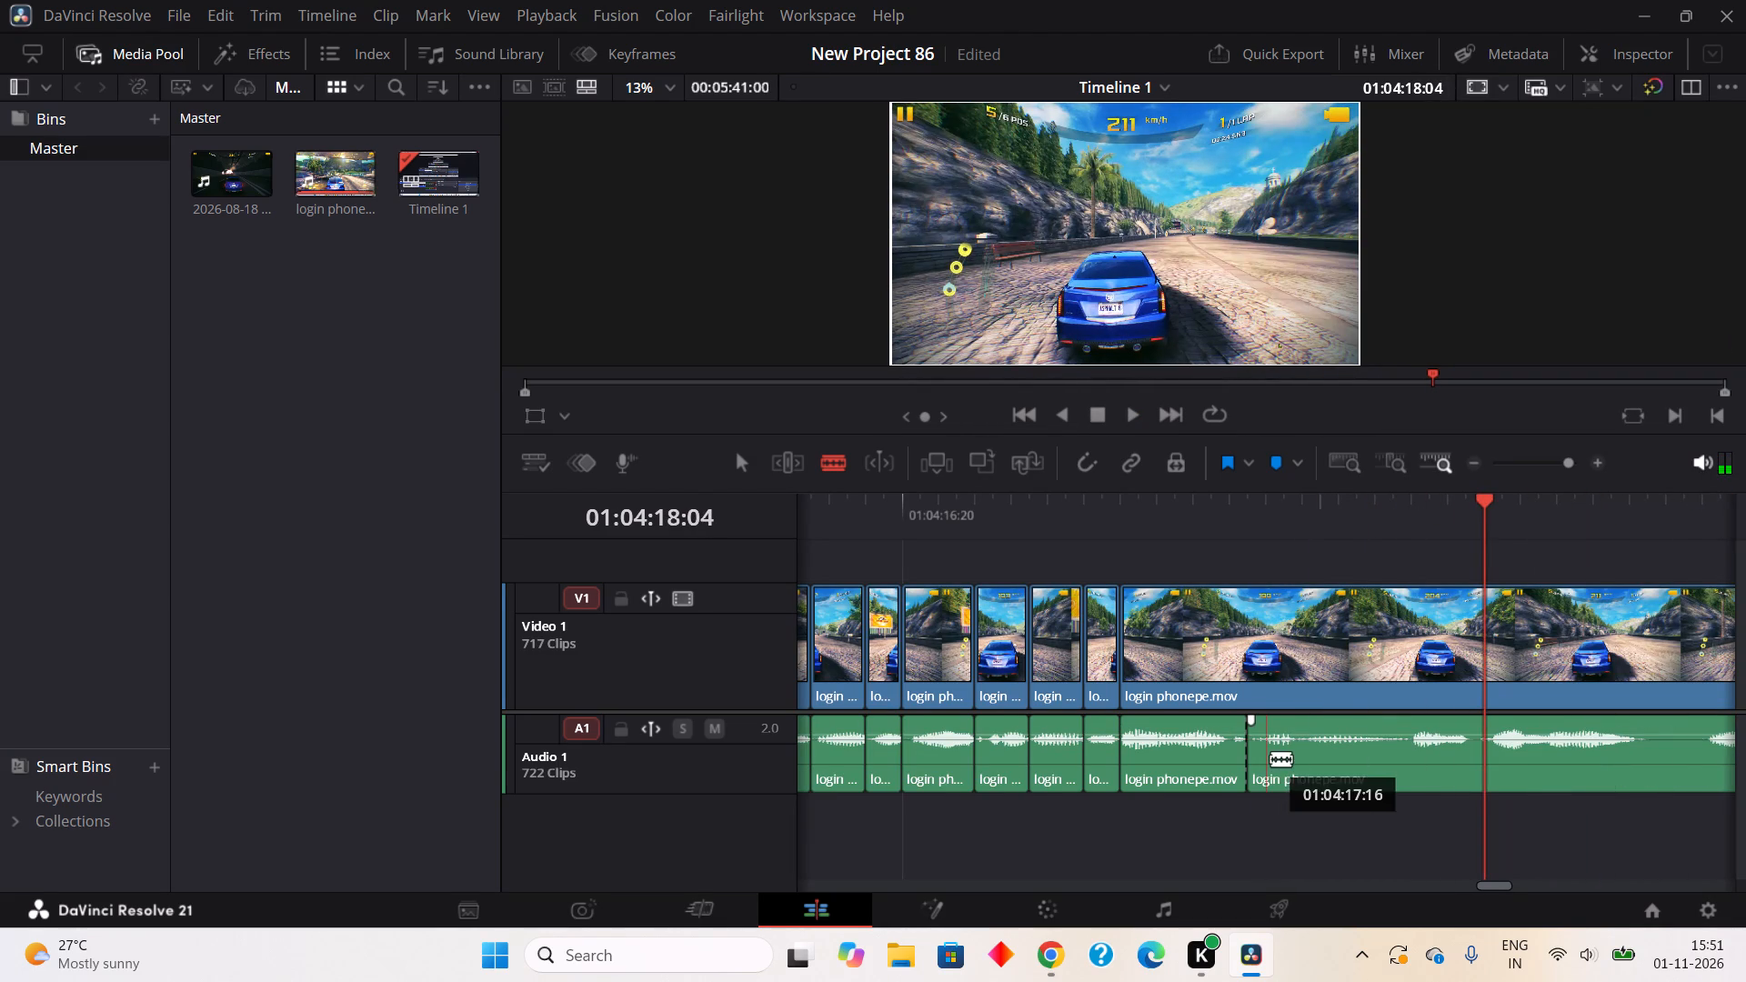
left_click(1270, 758)
right_click(1257, 757)
left_click(1360, 359)
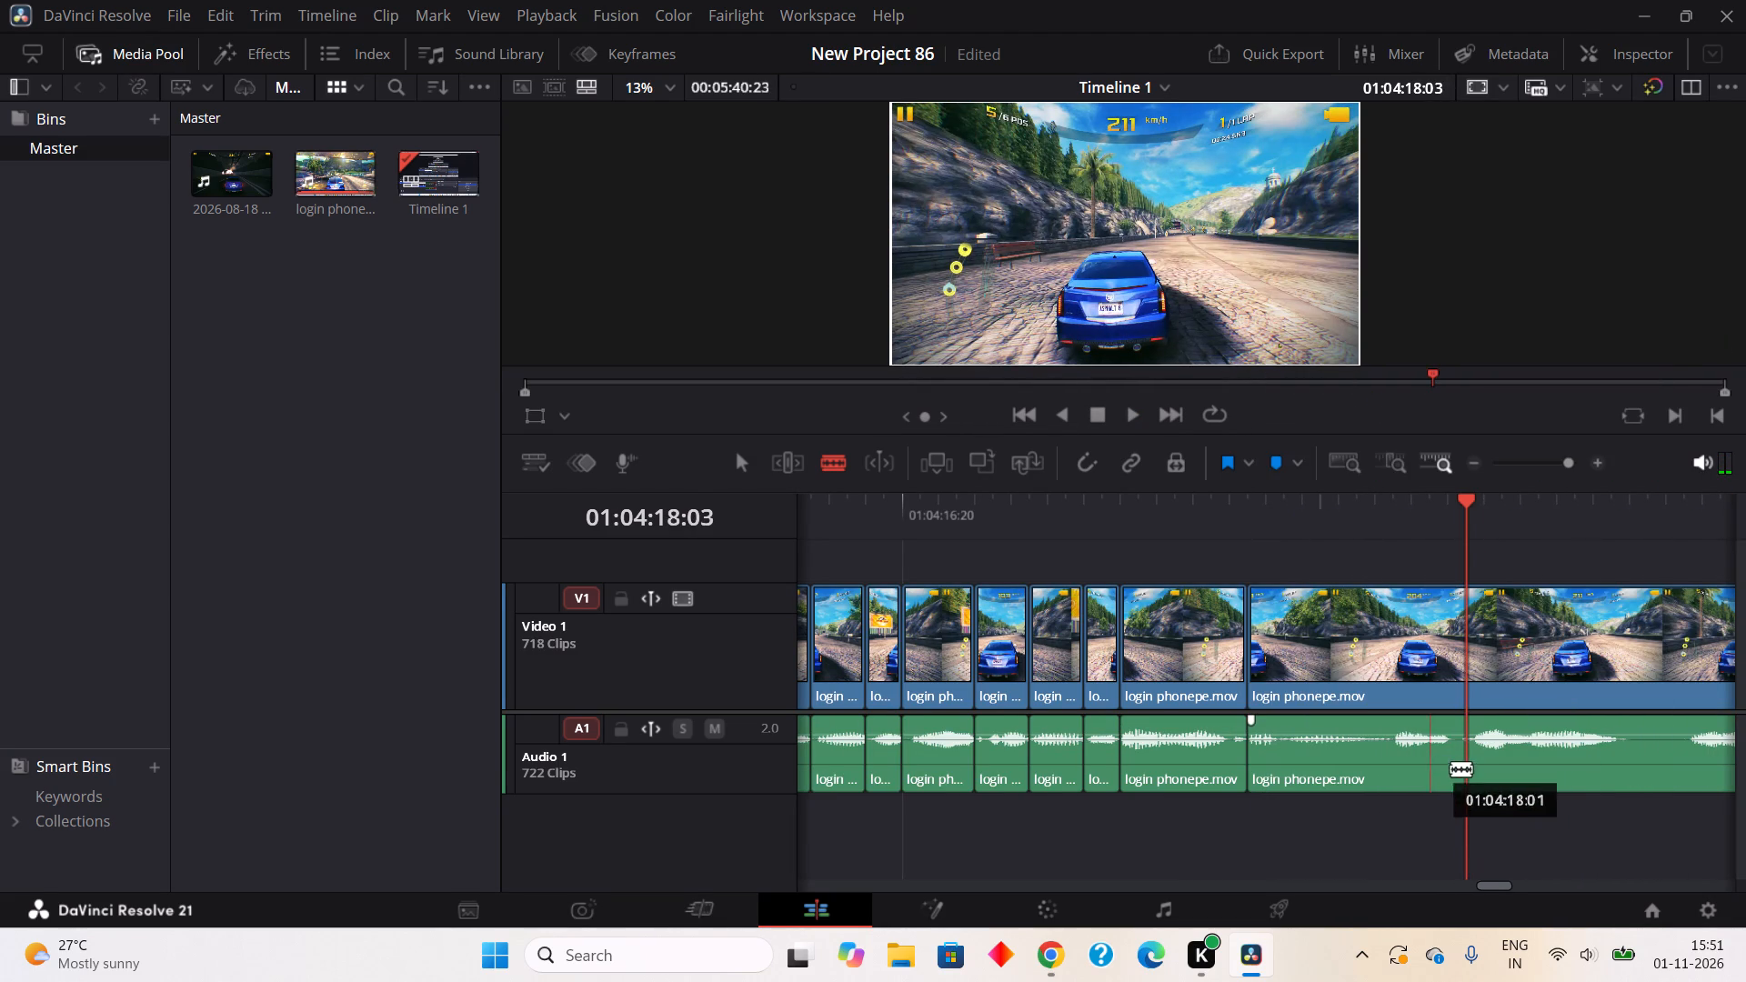
Split out the one-frame pause in the audio from about 01:04:18:02 to 01:04:18:03 and ripple cut it.
left_click(1460, 770)
left_click(1478, 760)
right_click(1458, 765)
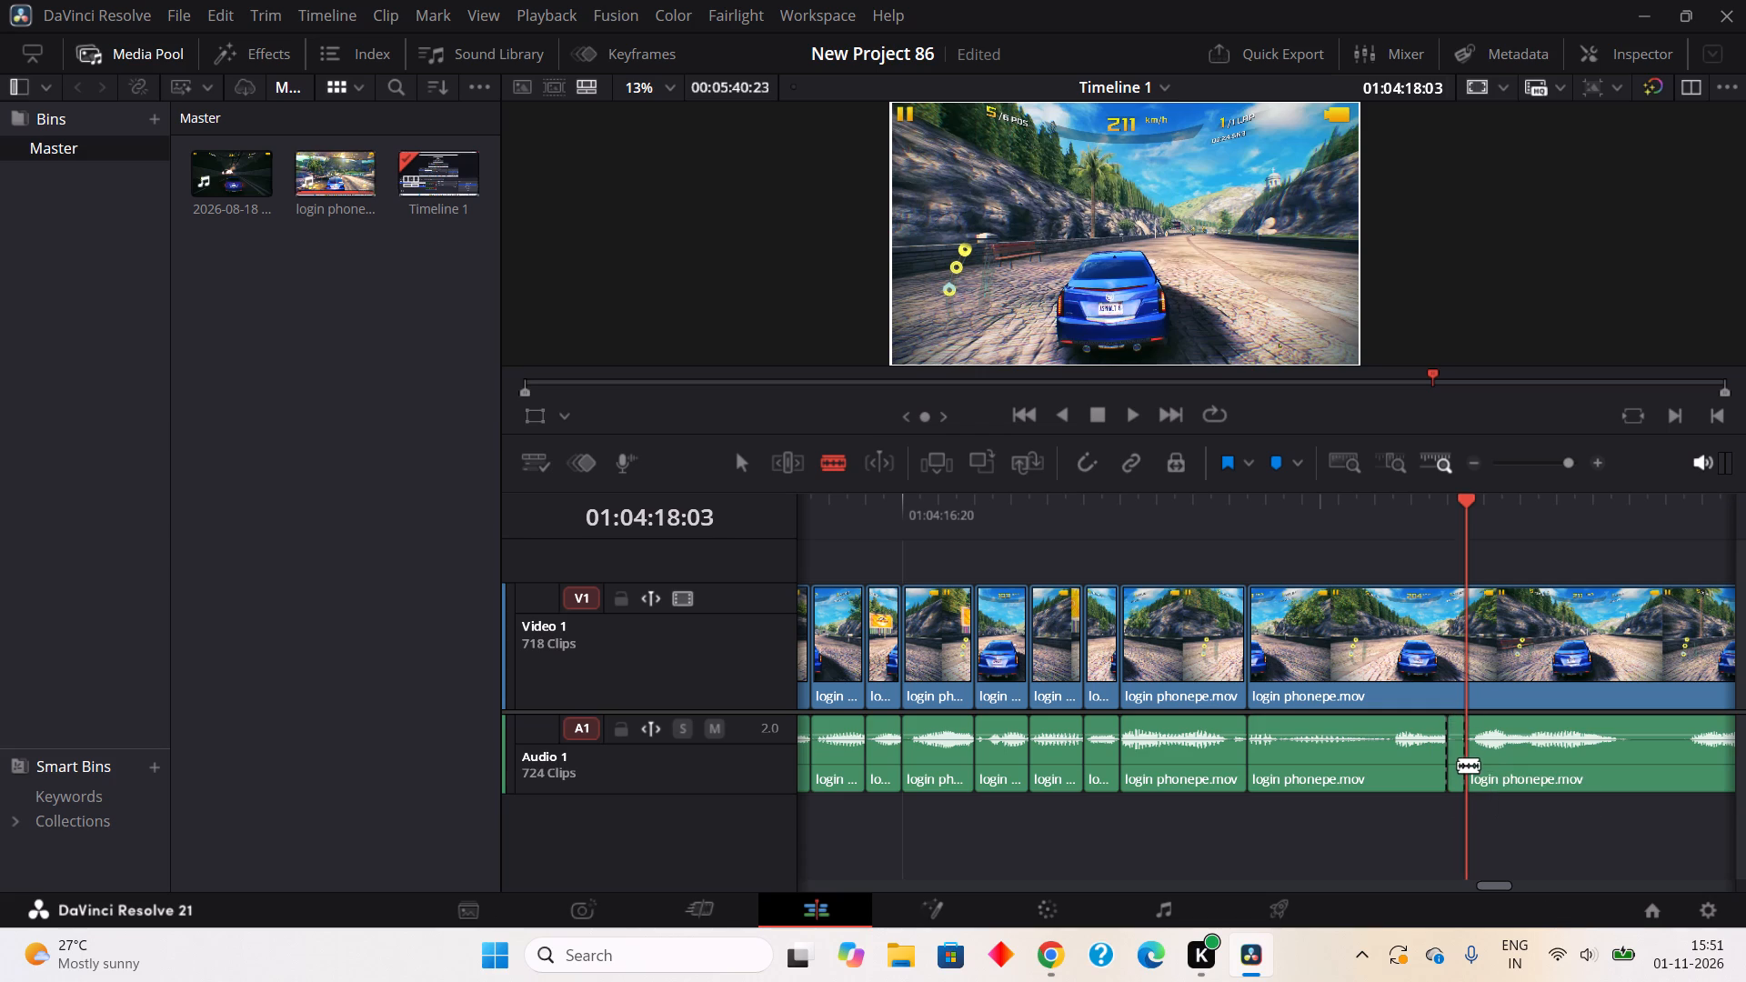
left_click(1397, 328)
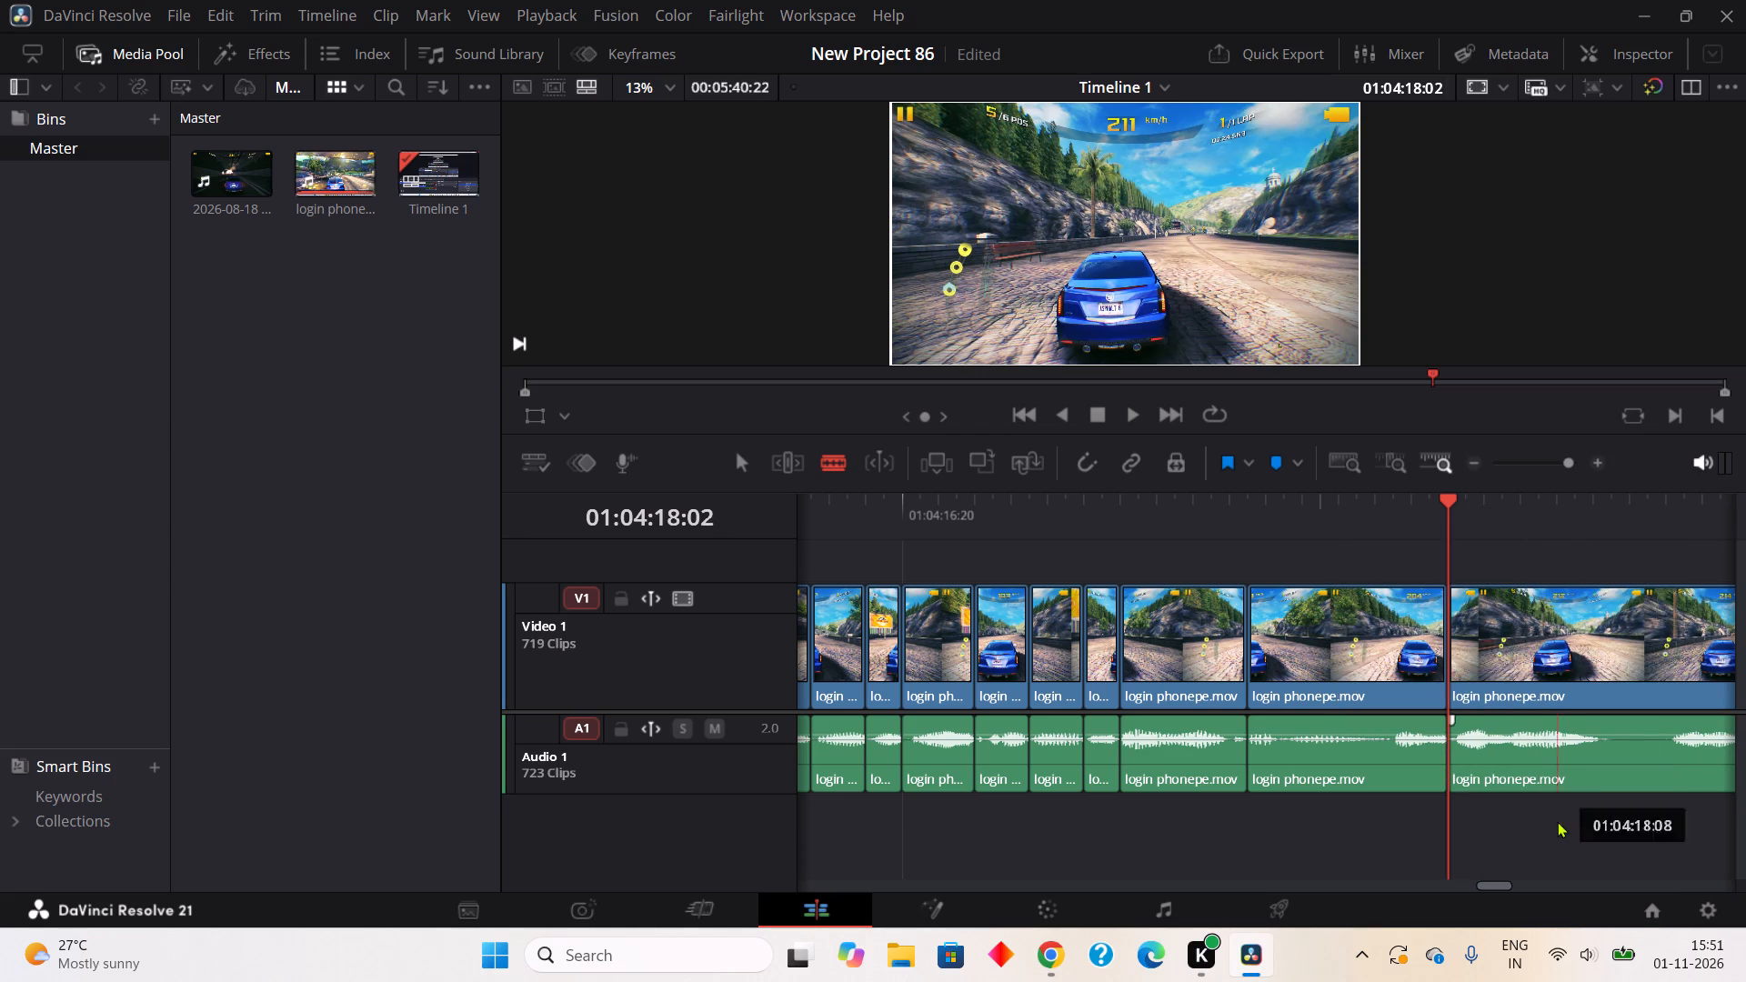
Split out the four-frame pause in the audio from about 01:04:18:10 to 01:04:18:14 and ripple cut it.
left_click(1600, 748)
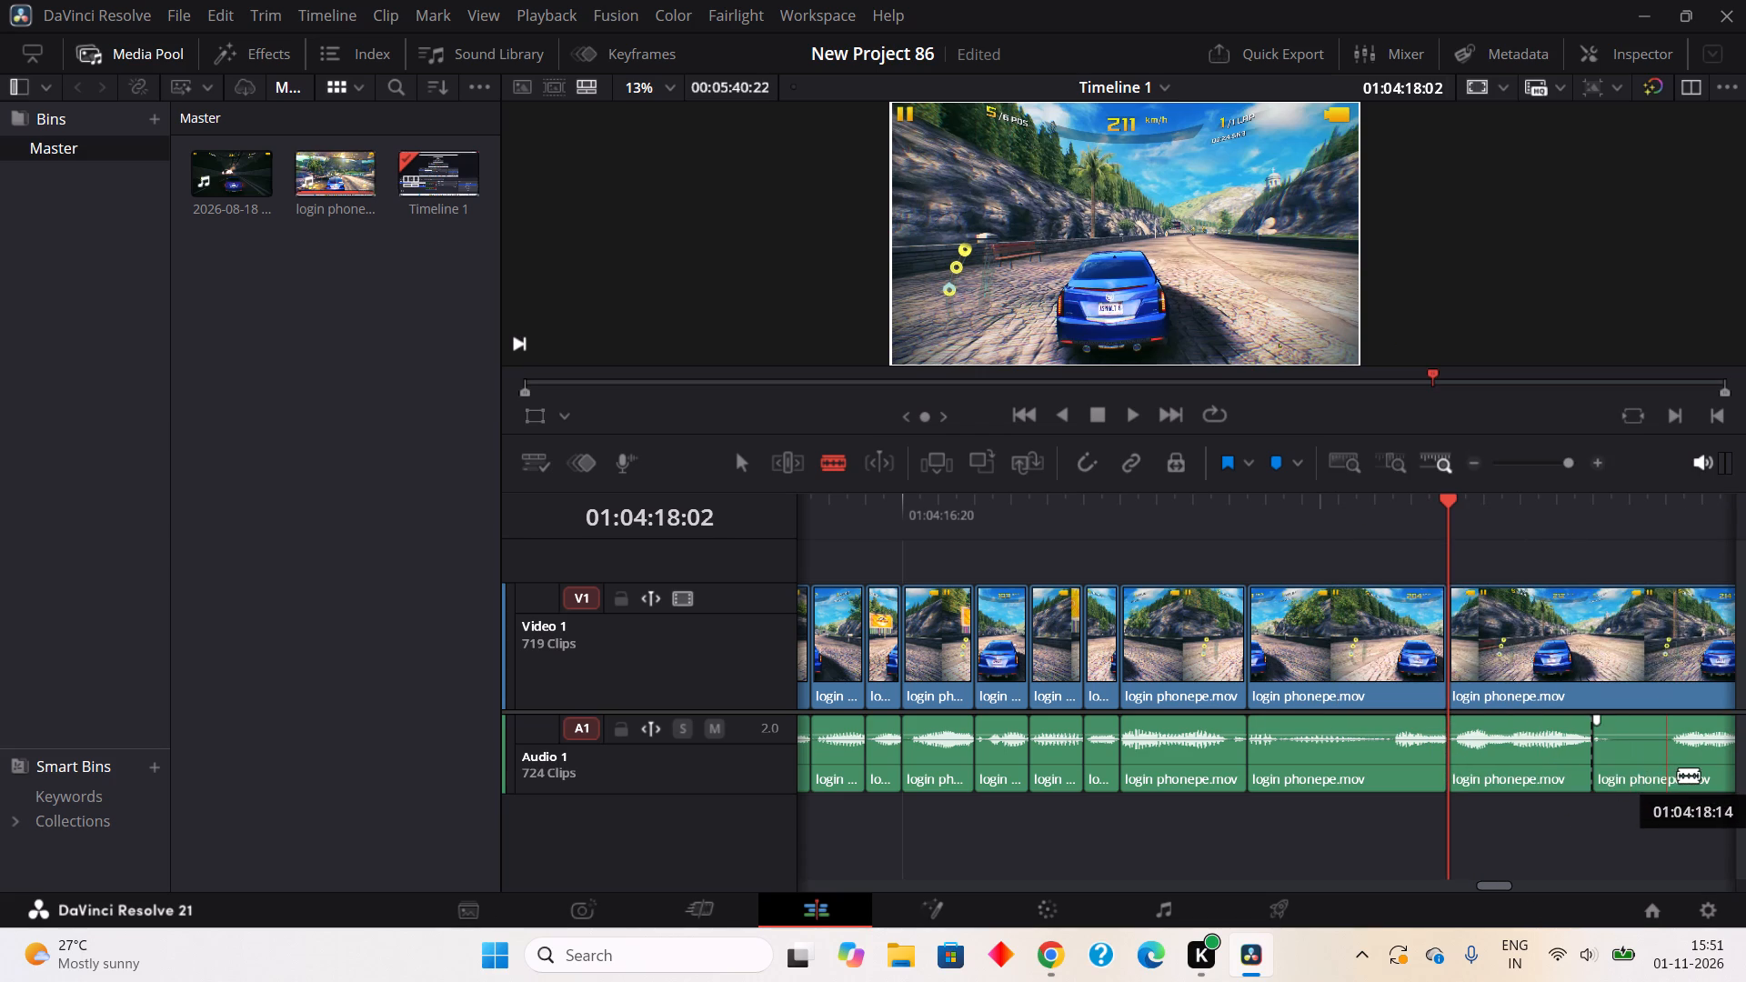
left_click(1678, 775)
right_click(1608, 758)
right_click(1644, 734)
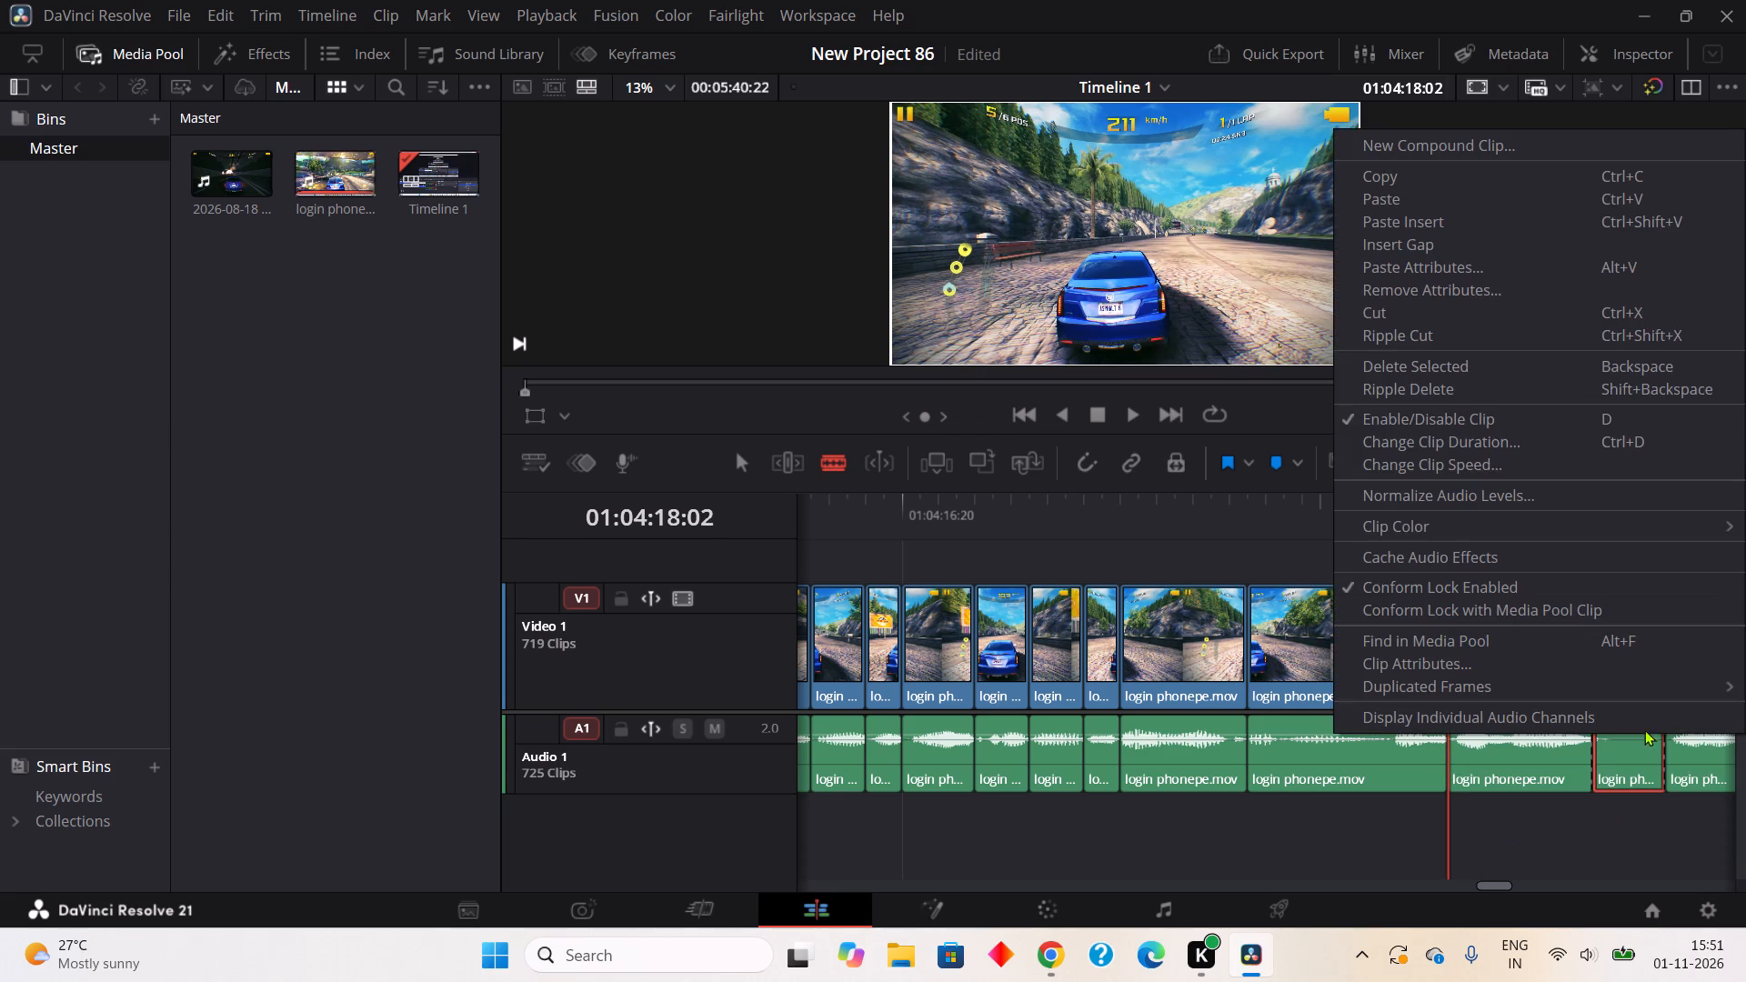
left_click(1412, 336)
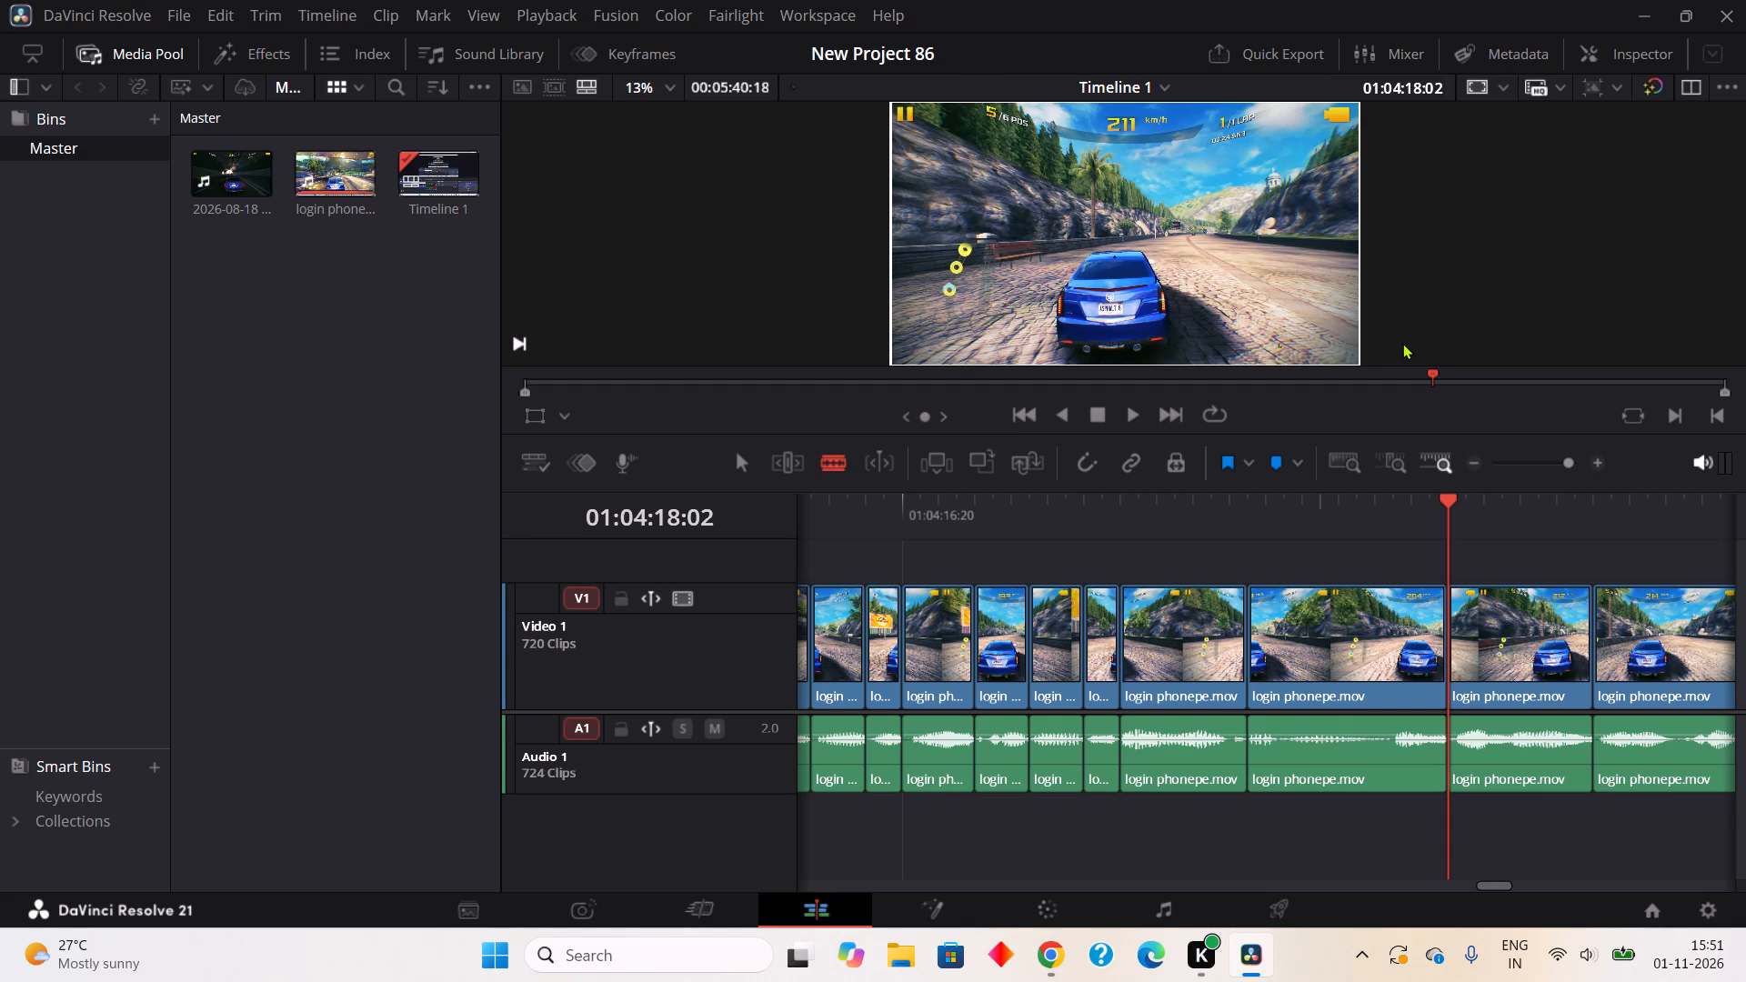
Play on to about 01:04:19:13, split out the one-frame audio pause from about 01:04:18:14 to 01:04:18:15 and ripple cut it.
left_click(1129, 401)
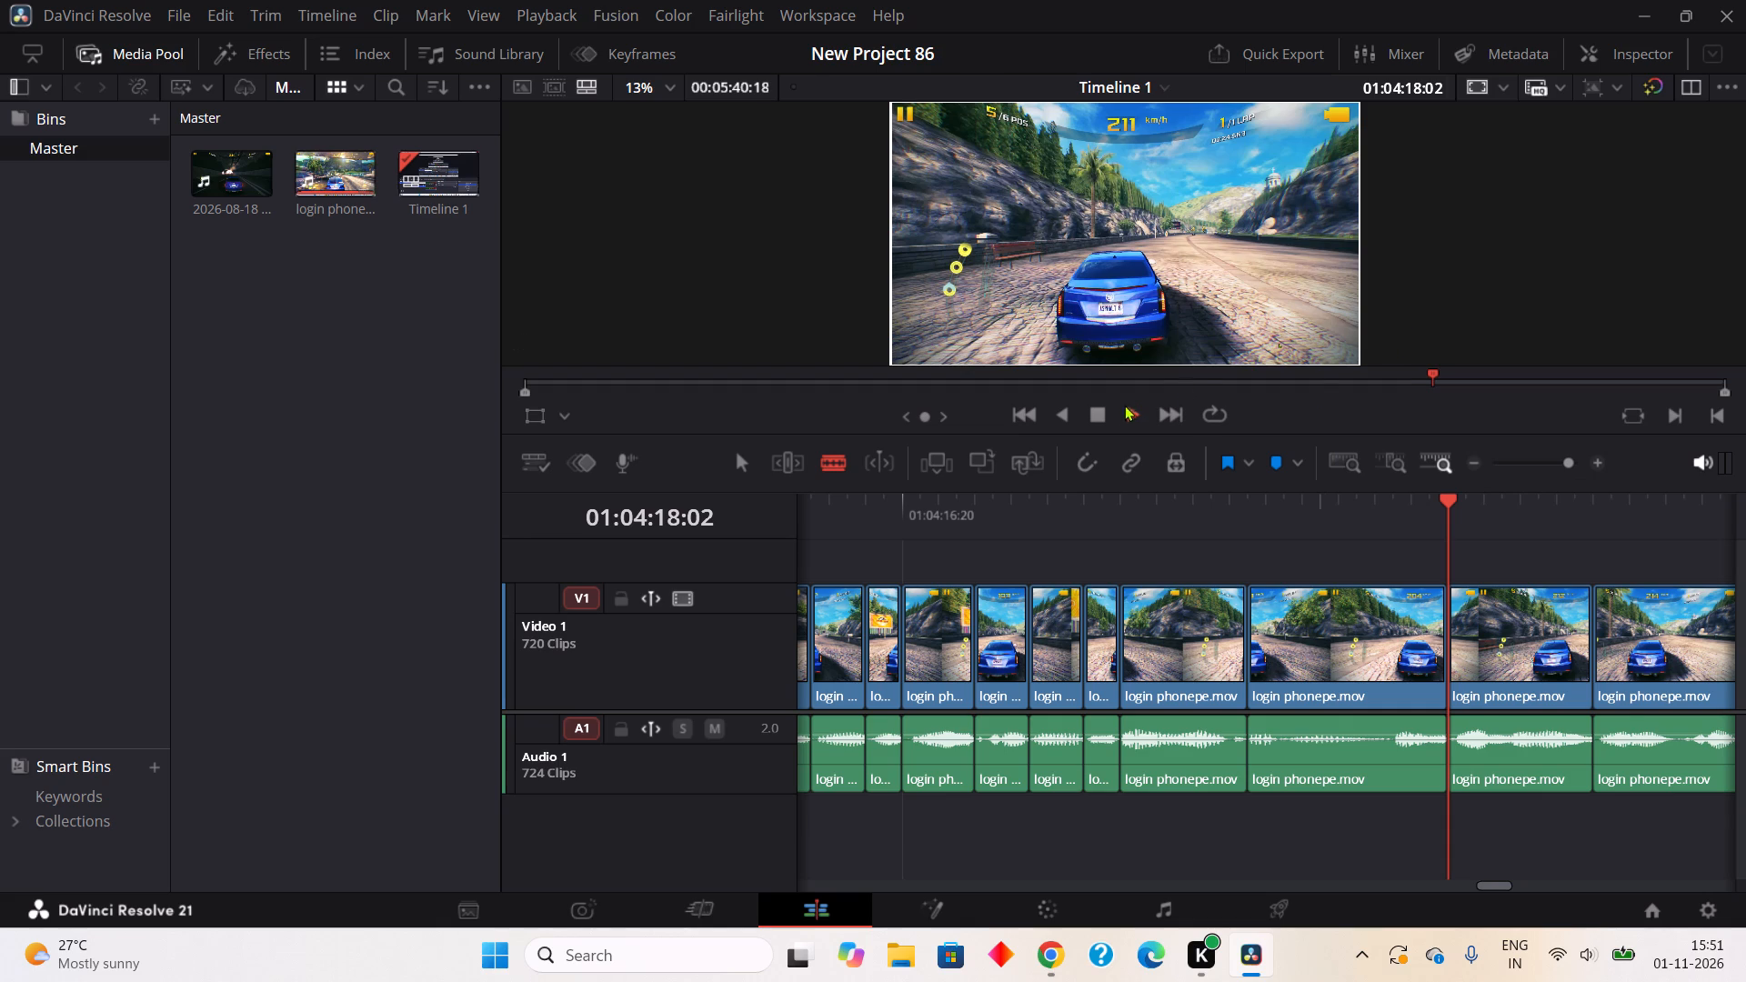
left_click(1105, 406)
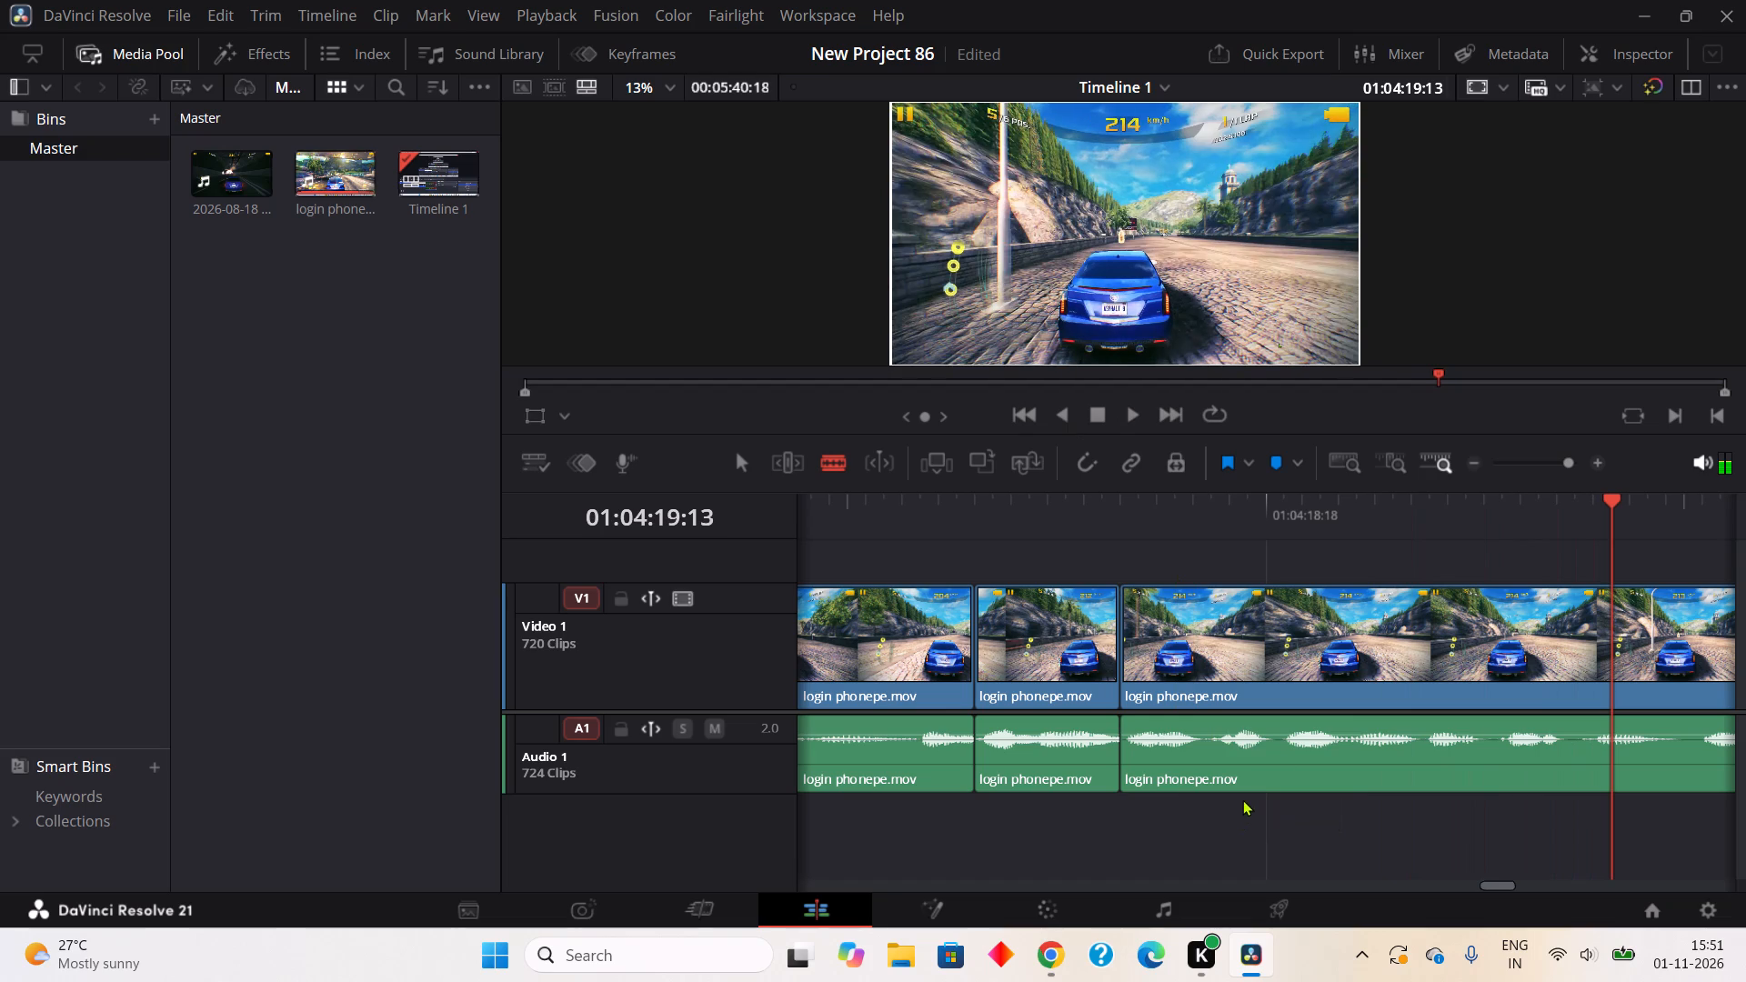
left_click(1202, 765)
left_click(1221, 760)
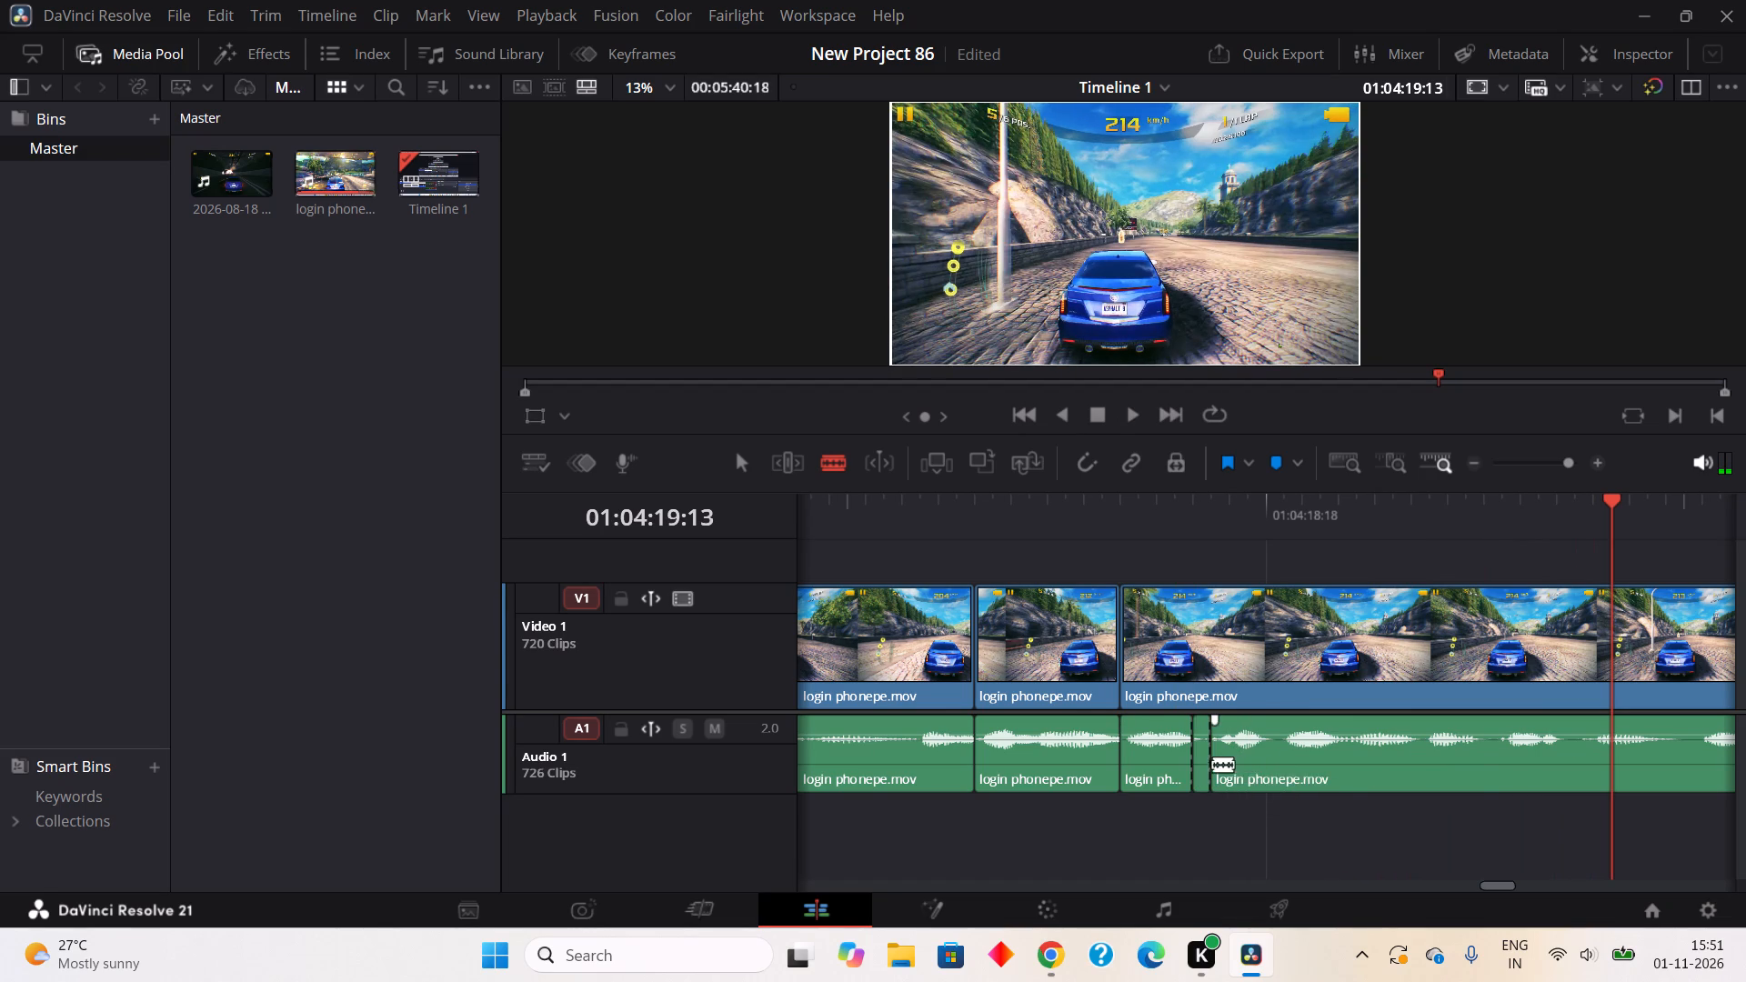
right_click(1212, 764)
right_click(1206, 760)
left_click(1325, 354)
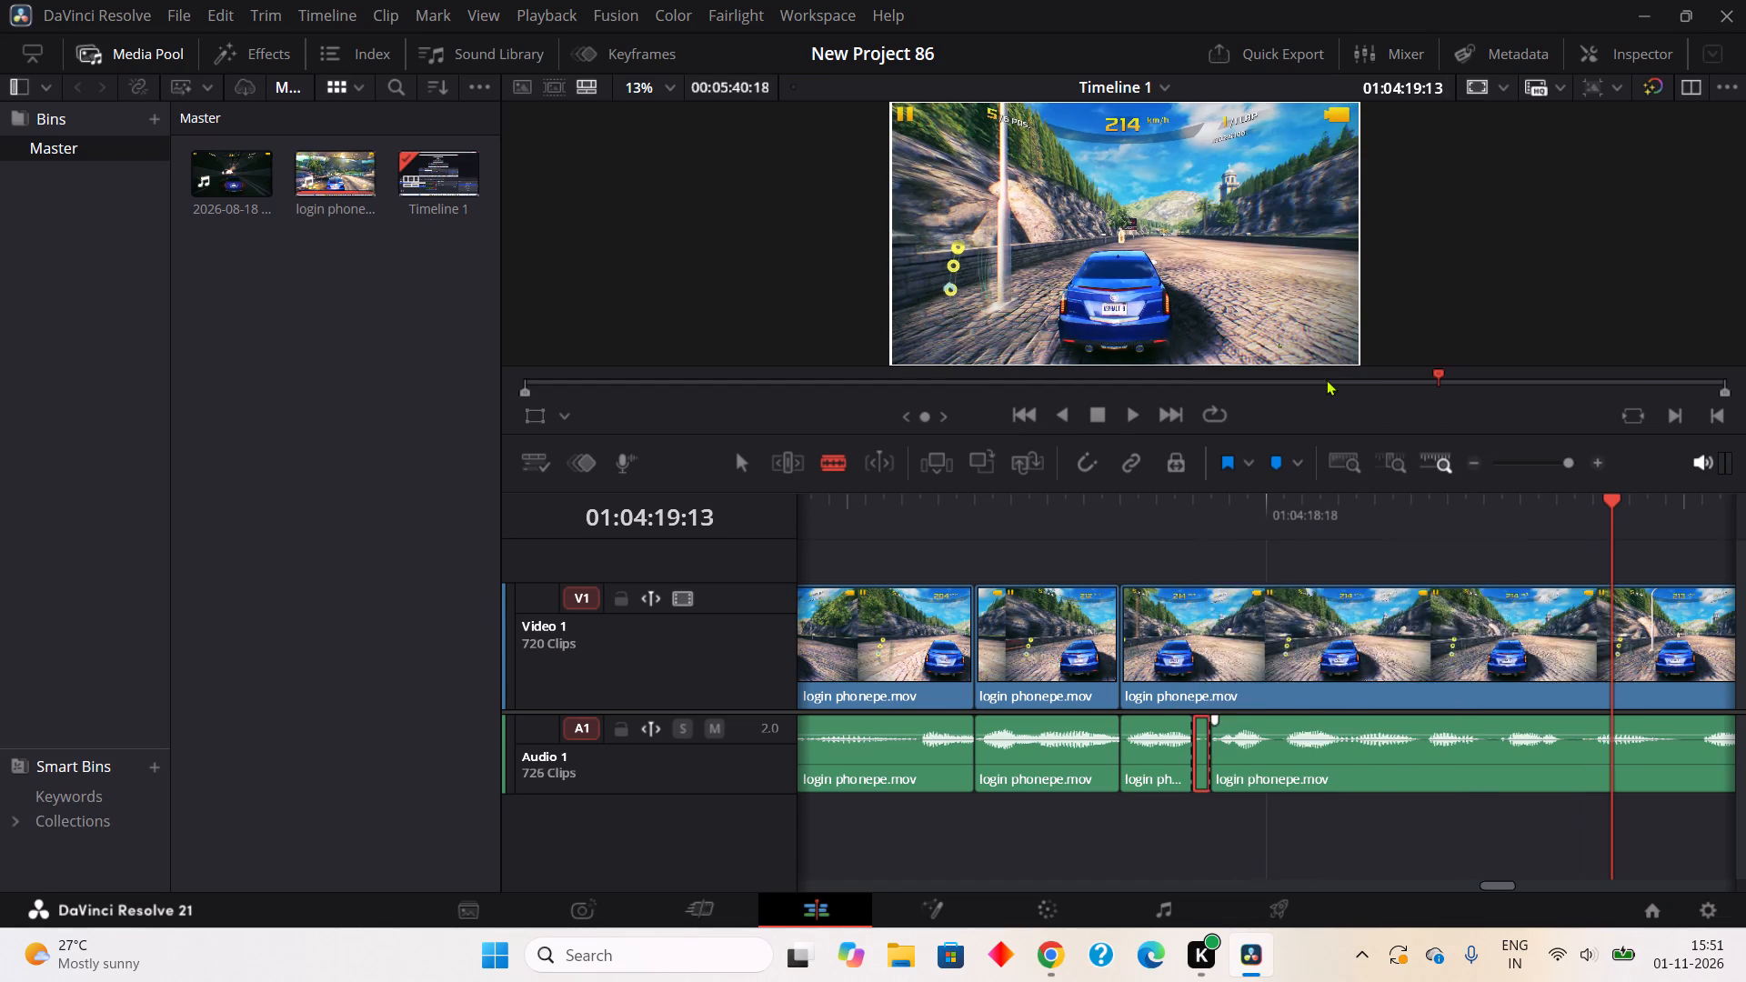
Split out the one-frame pause in the audio from about 01:04:18:17 to 01:04:18:18 and ripple cut it.
left_click(1258, 757)
left_click(1283, 751)
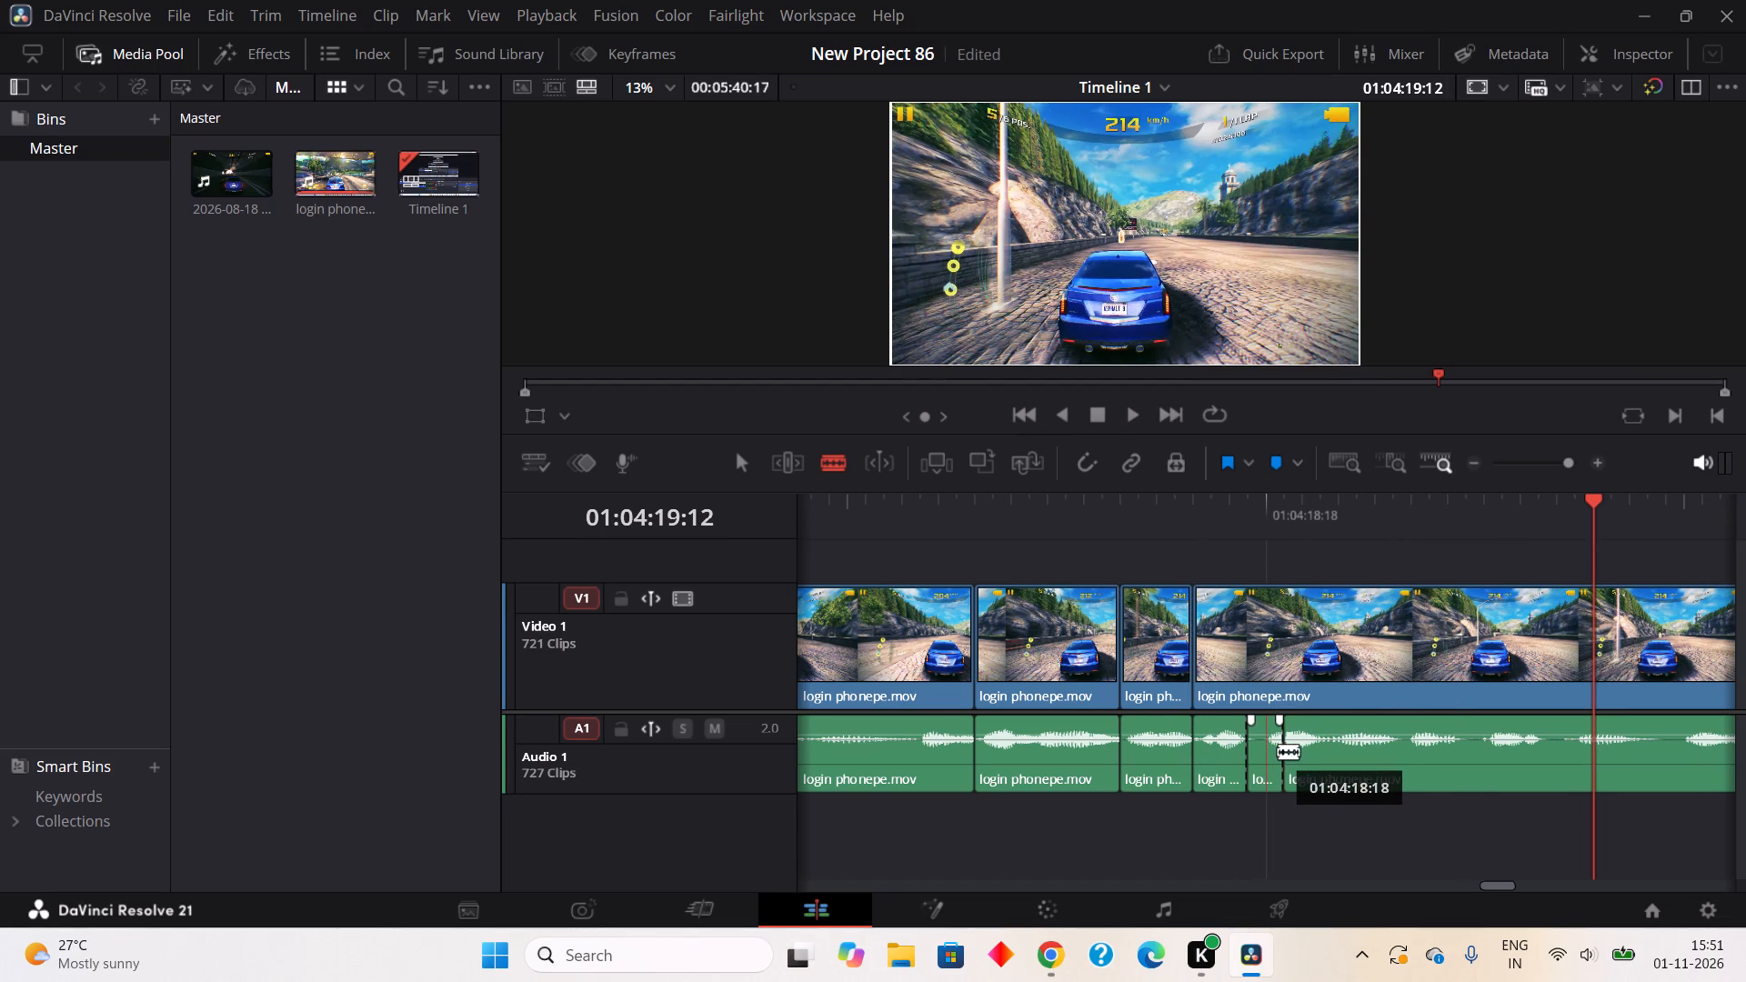
key("ctrl+z")
left_click(1271, 746)
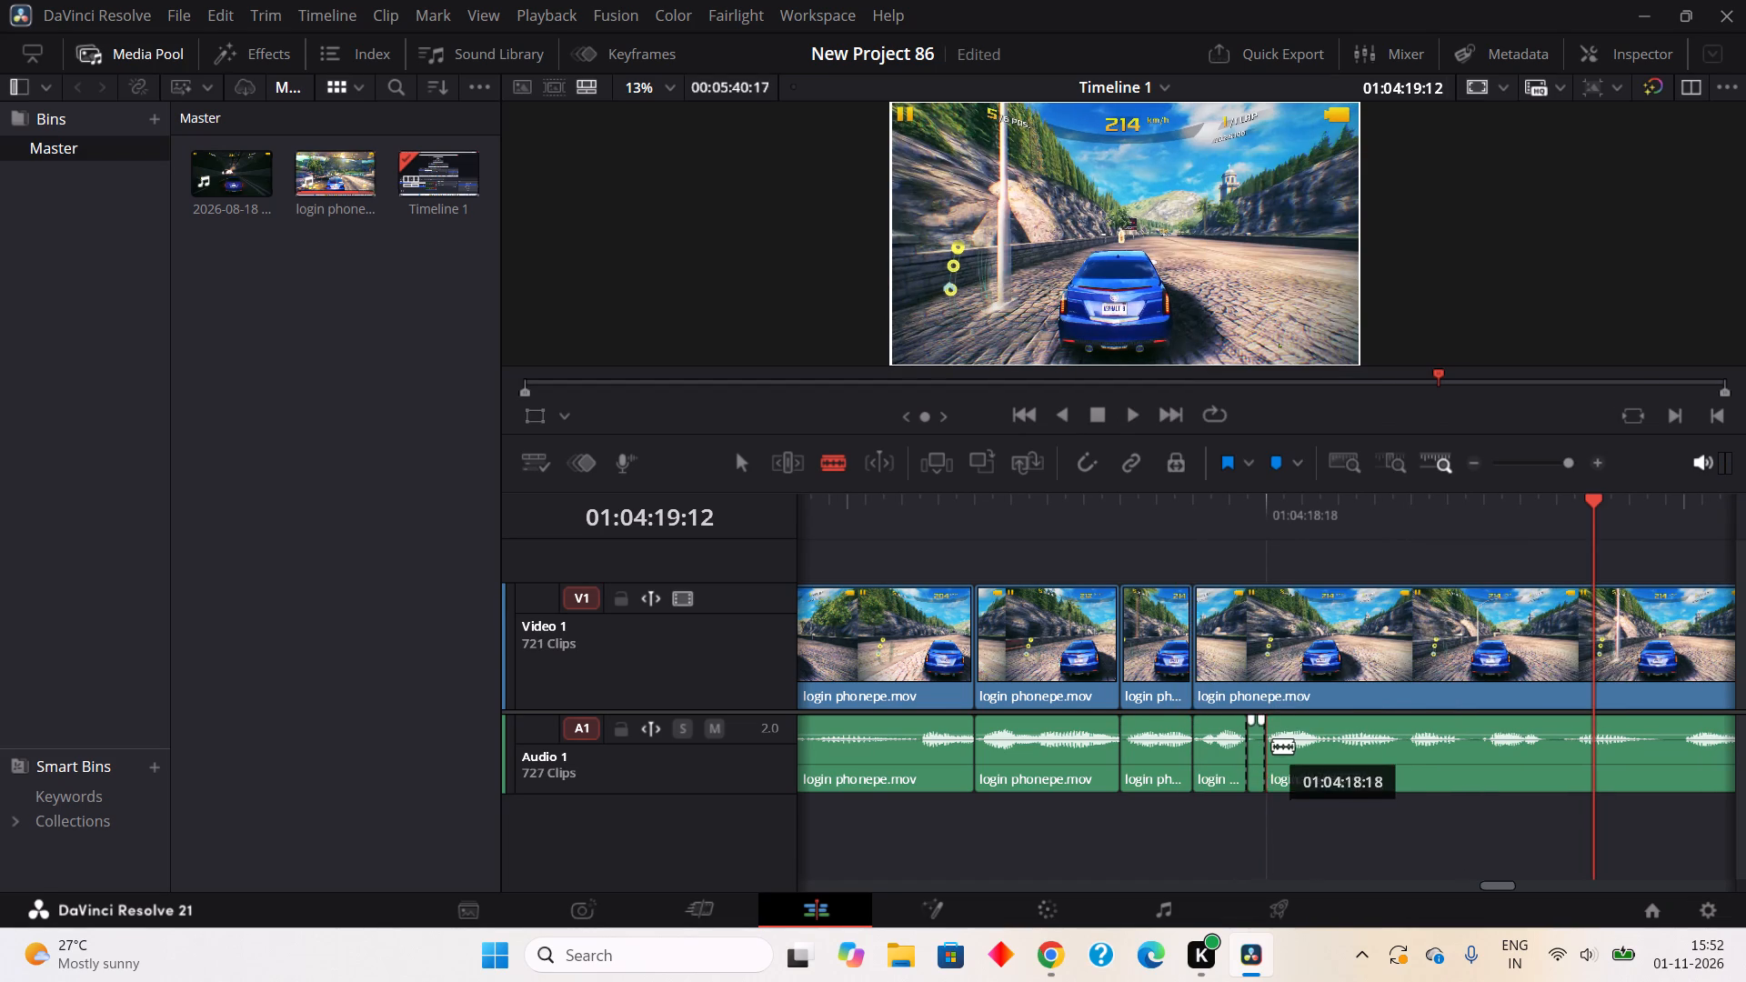
right_click(1262, 776)
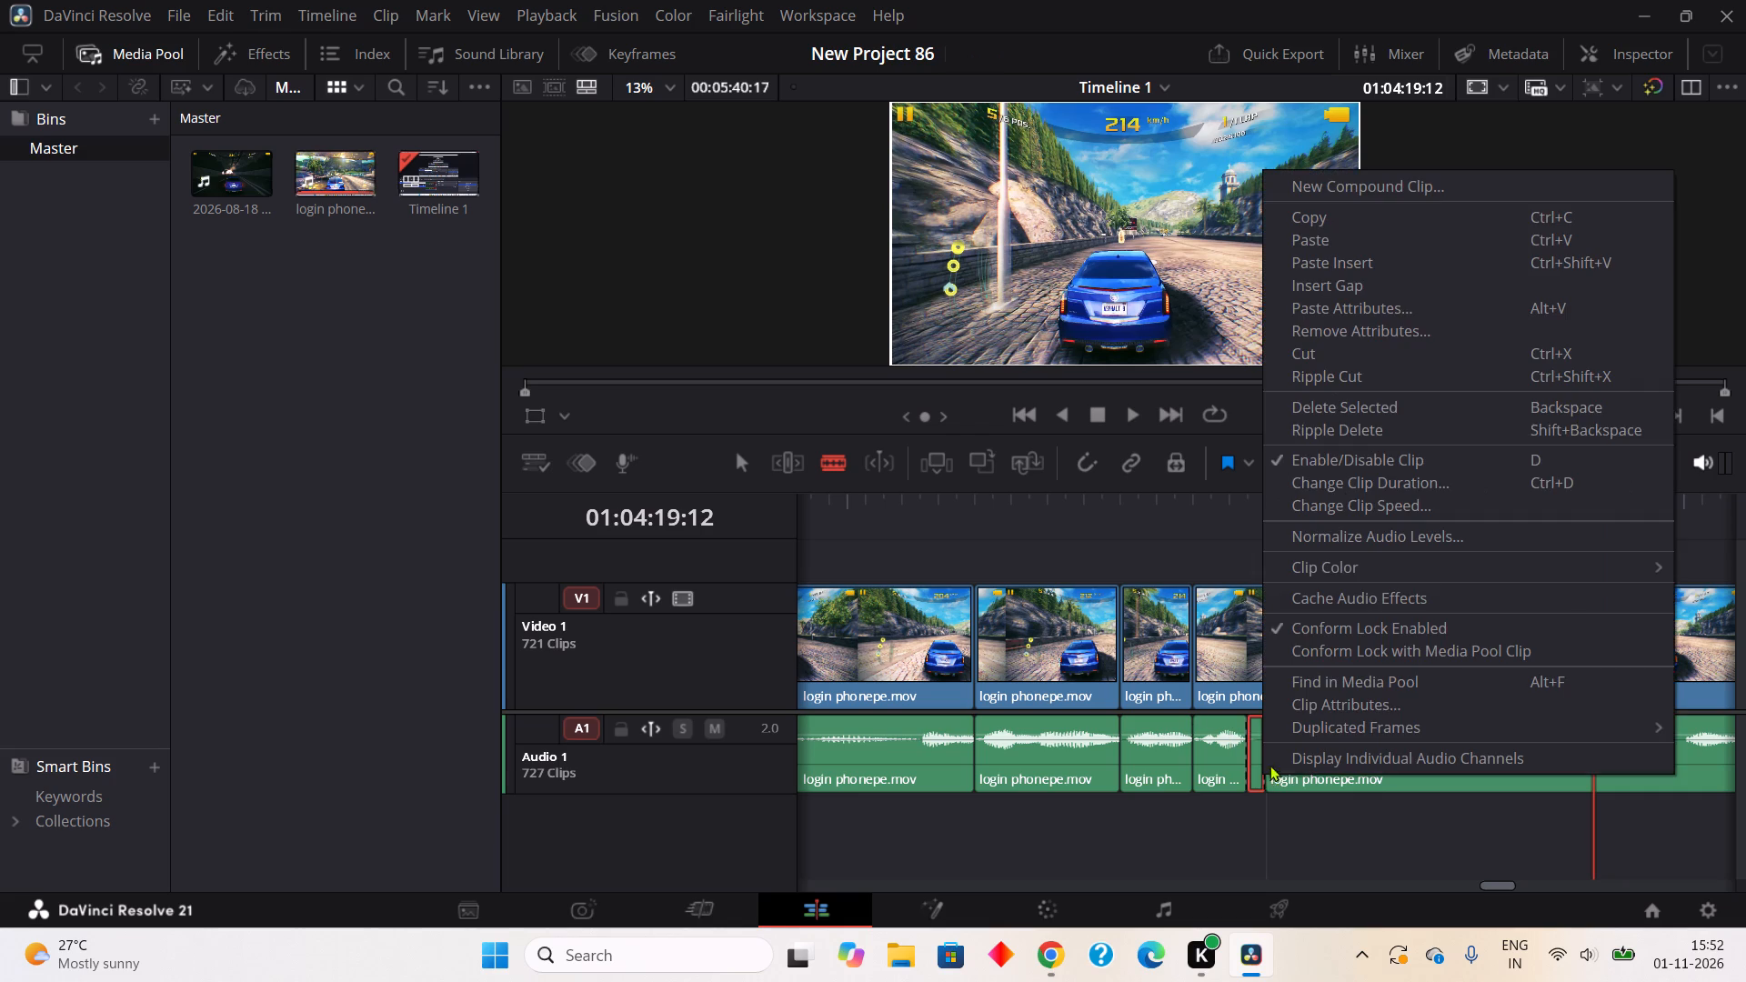
left_click(1356, 366)
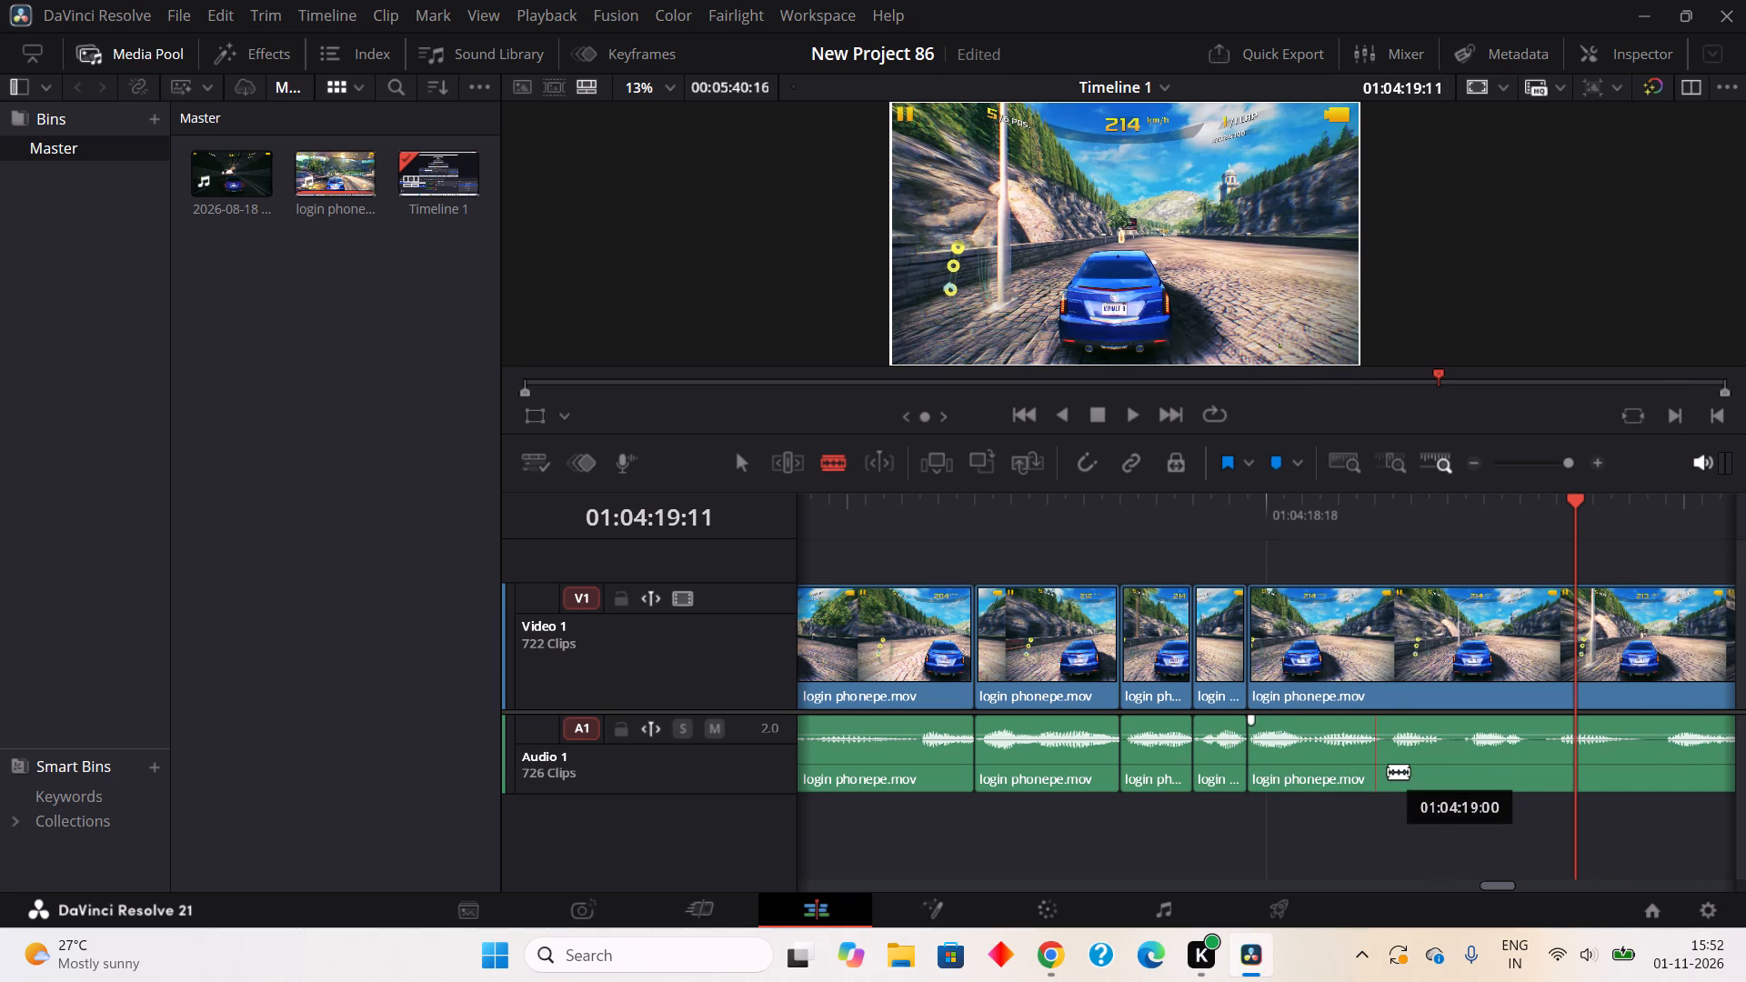
Split out the one-frame pause in the audio from about 01:04:19:00 to 01:04:19:01 and ripple cut it.
left_click(1388, 771)
left_click(1403, 757)
right_click(1391, 768)
right_click(1391, 760)
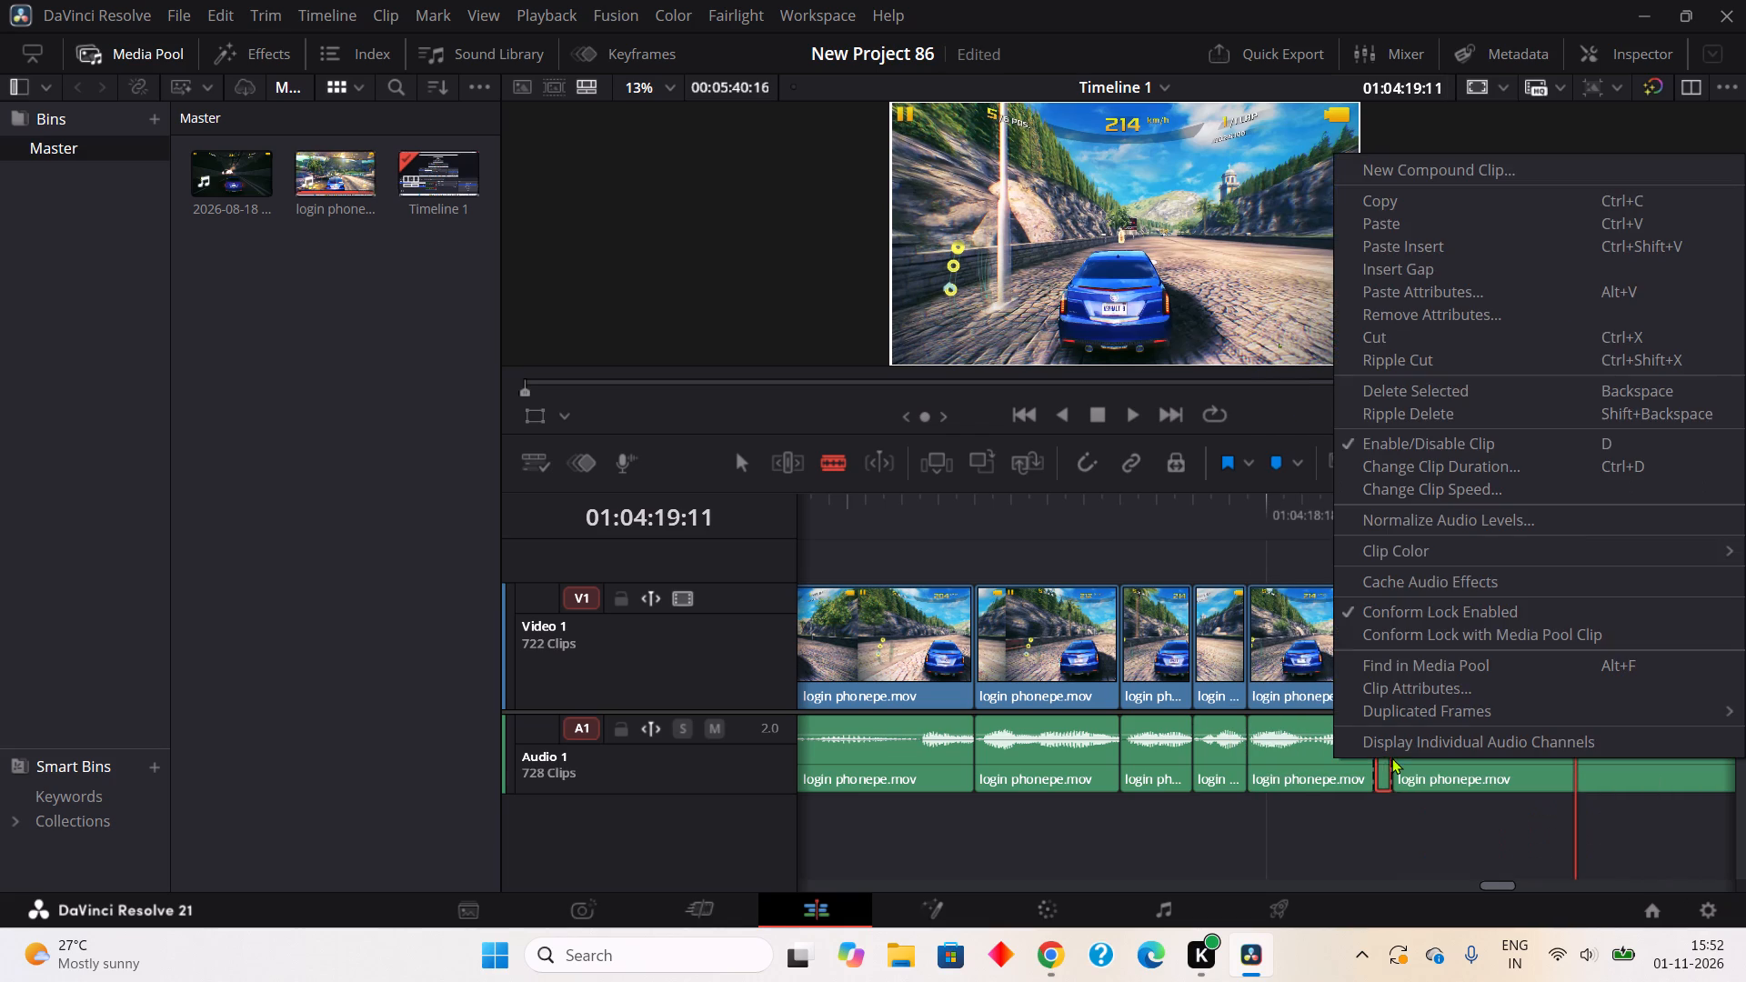
left_click(1404, 355)
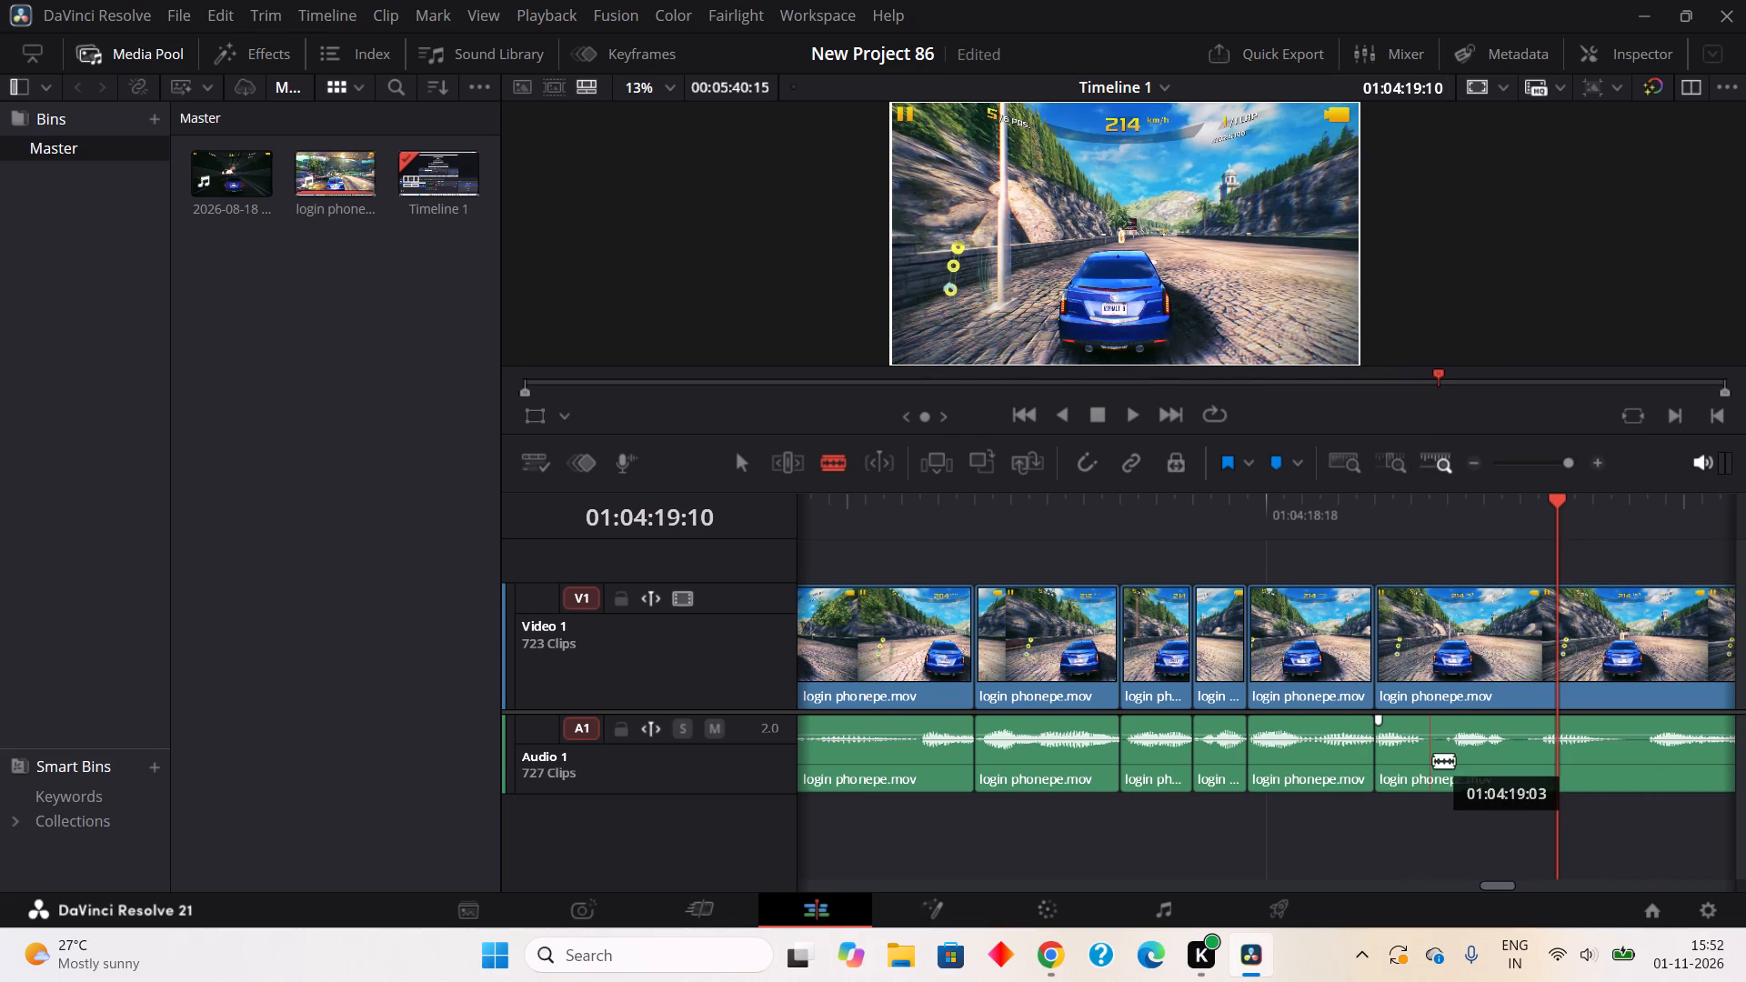
Split out the one-frame pause in the audio from about 01:04:19:03 to 01:04:19:04 and ripple cut it.
left_click(1434, 763)
left_click(1457, 751)
right_click(1437, 765)
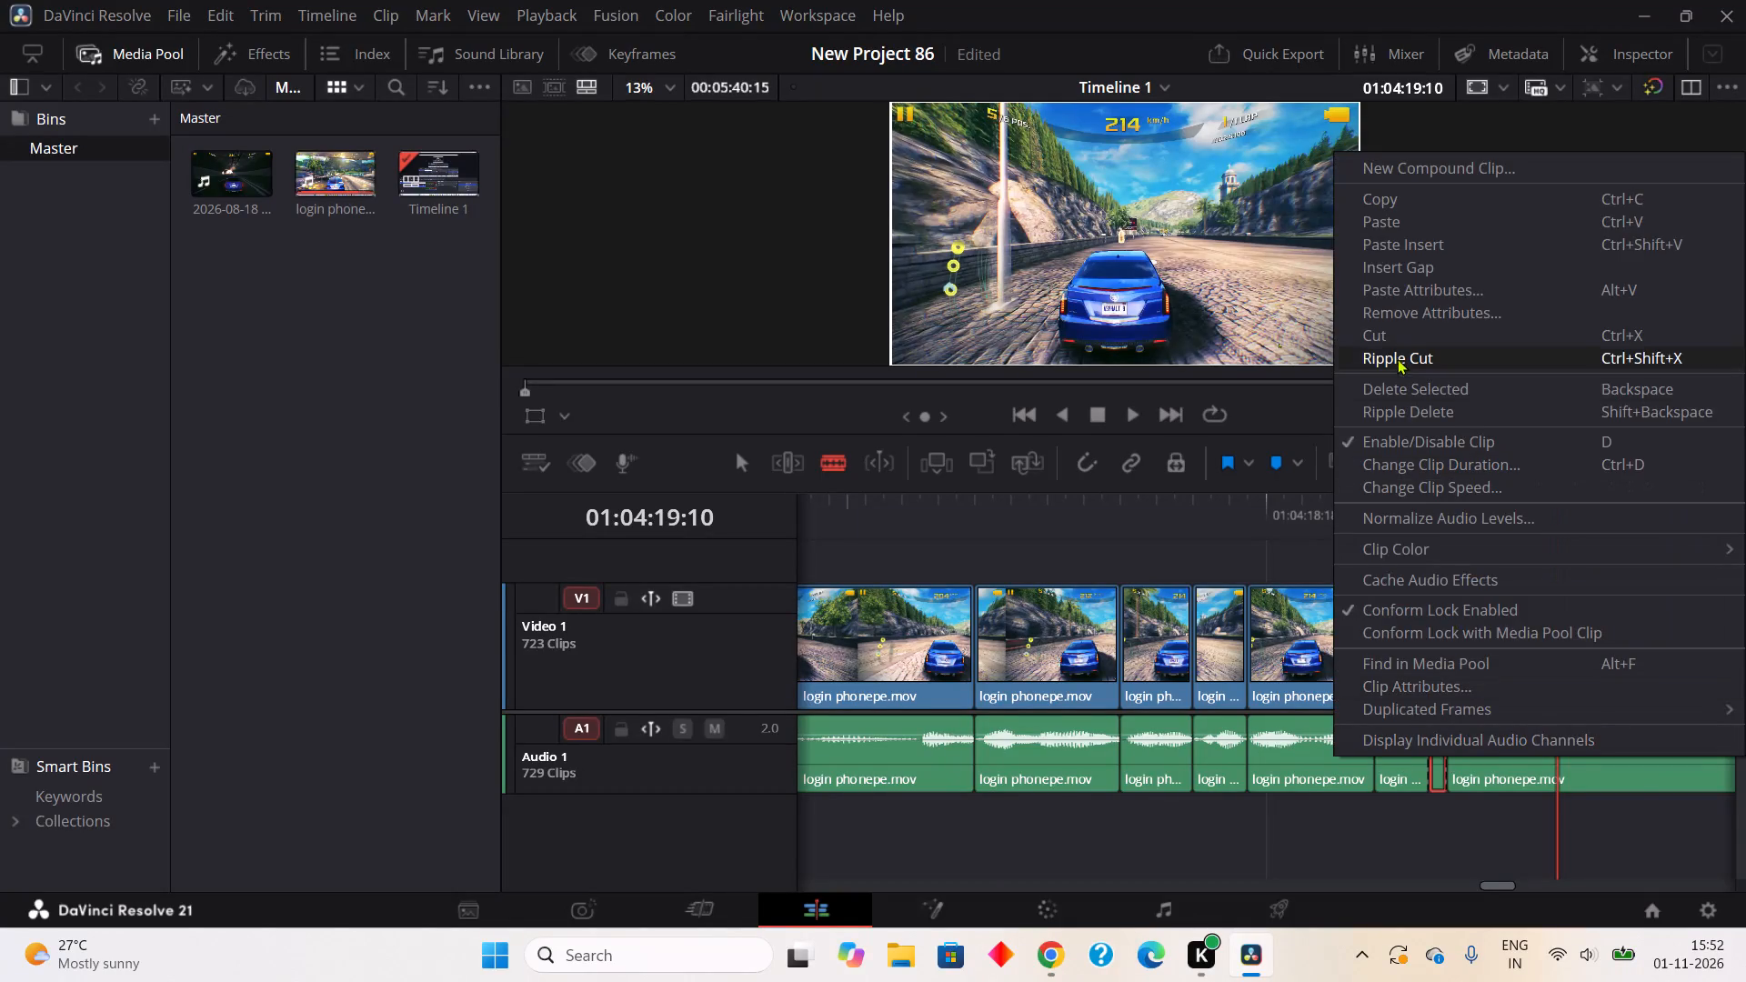
left_click(1395, 356)
Split out the two-frame pause in the audio from about 01:04:19:06 to 01:04:19:08 and ripple cut it.
left_click(1496, 761)
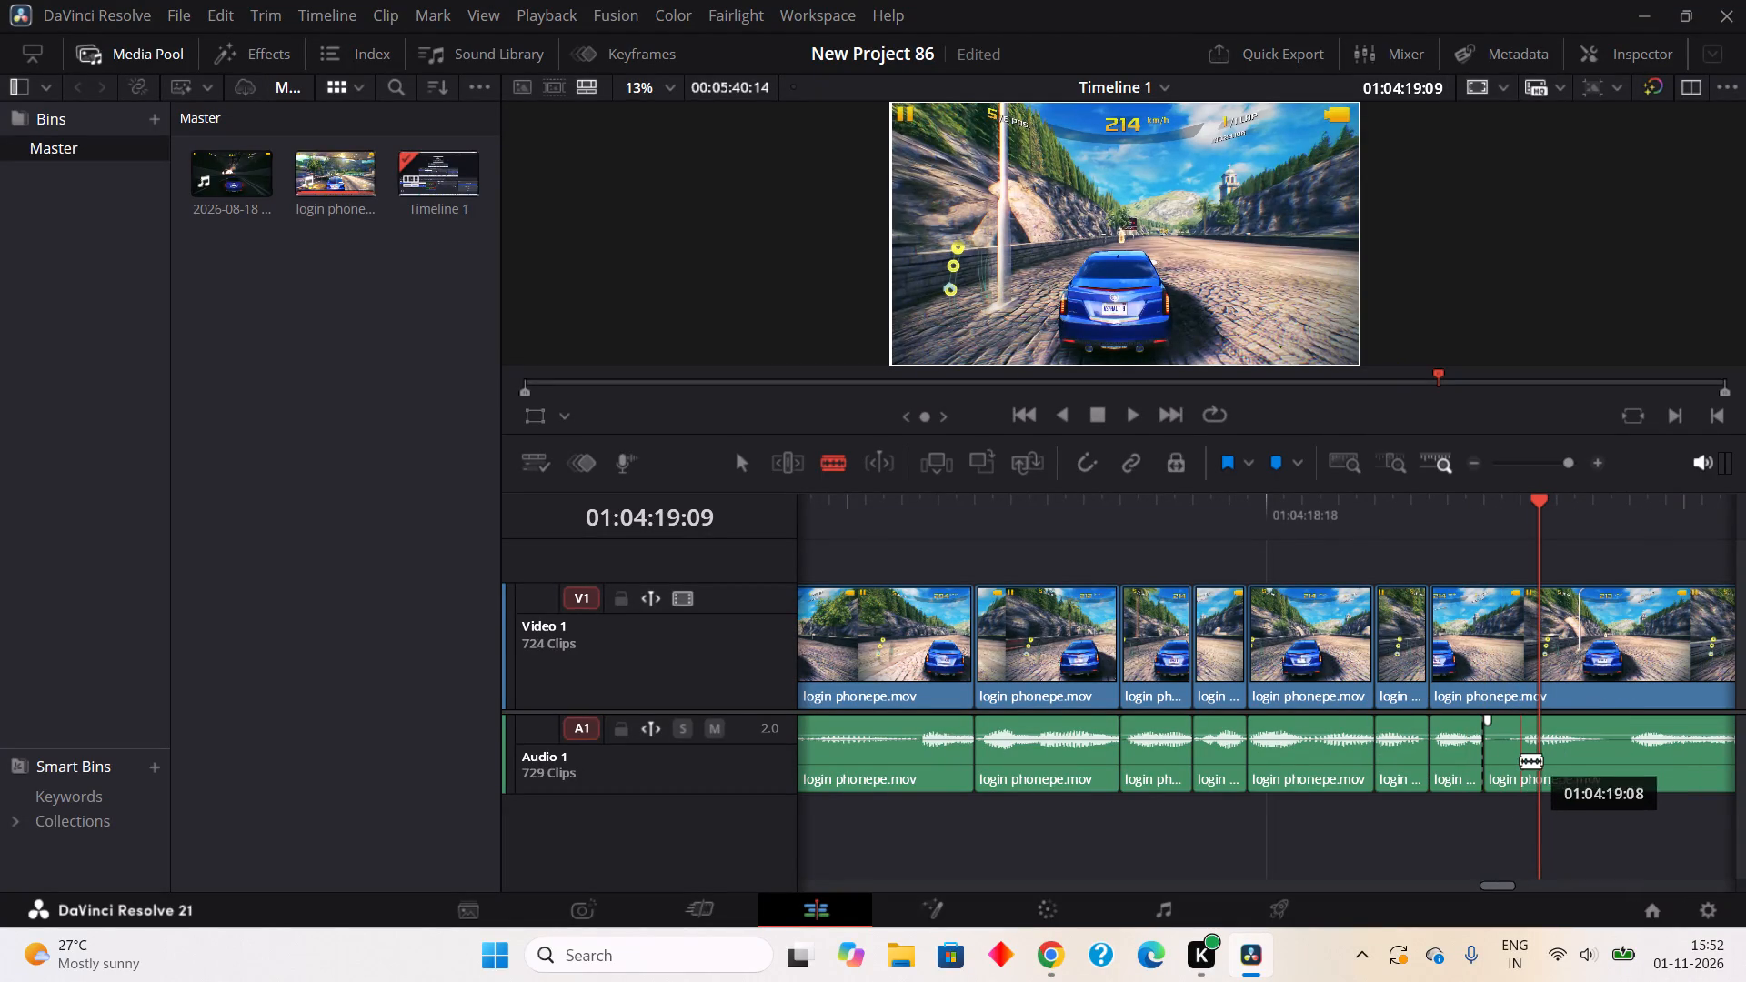
left_click(1535, 757)
right_click(1510, 765)
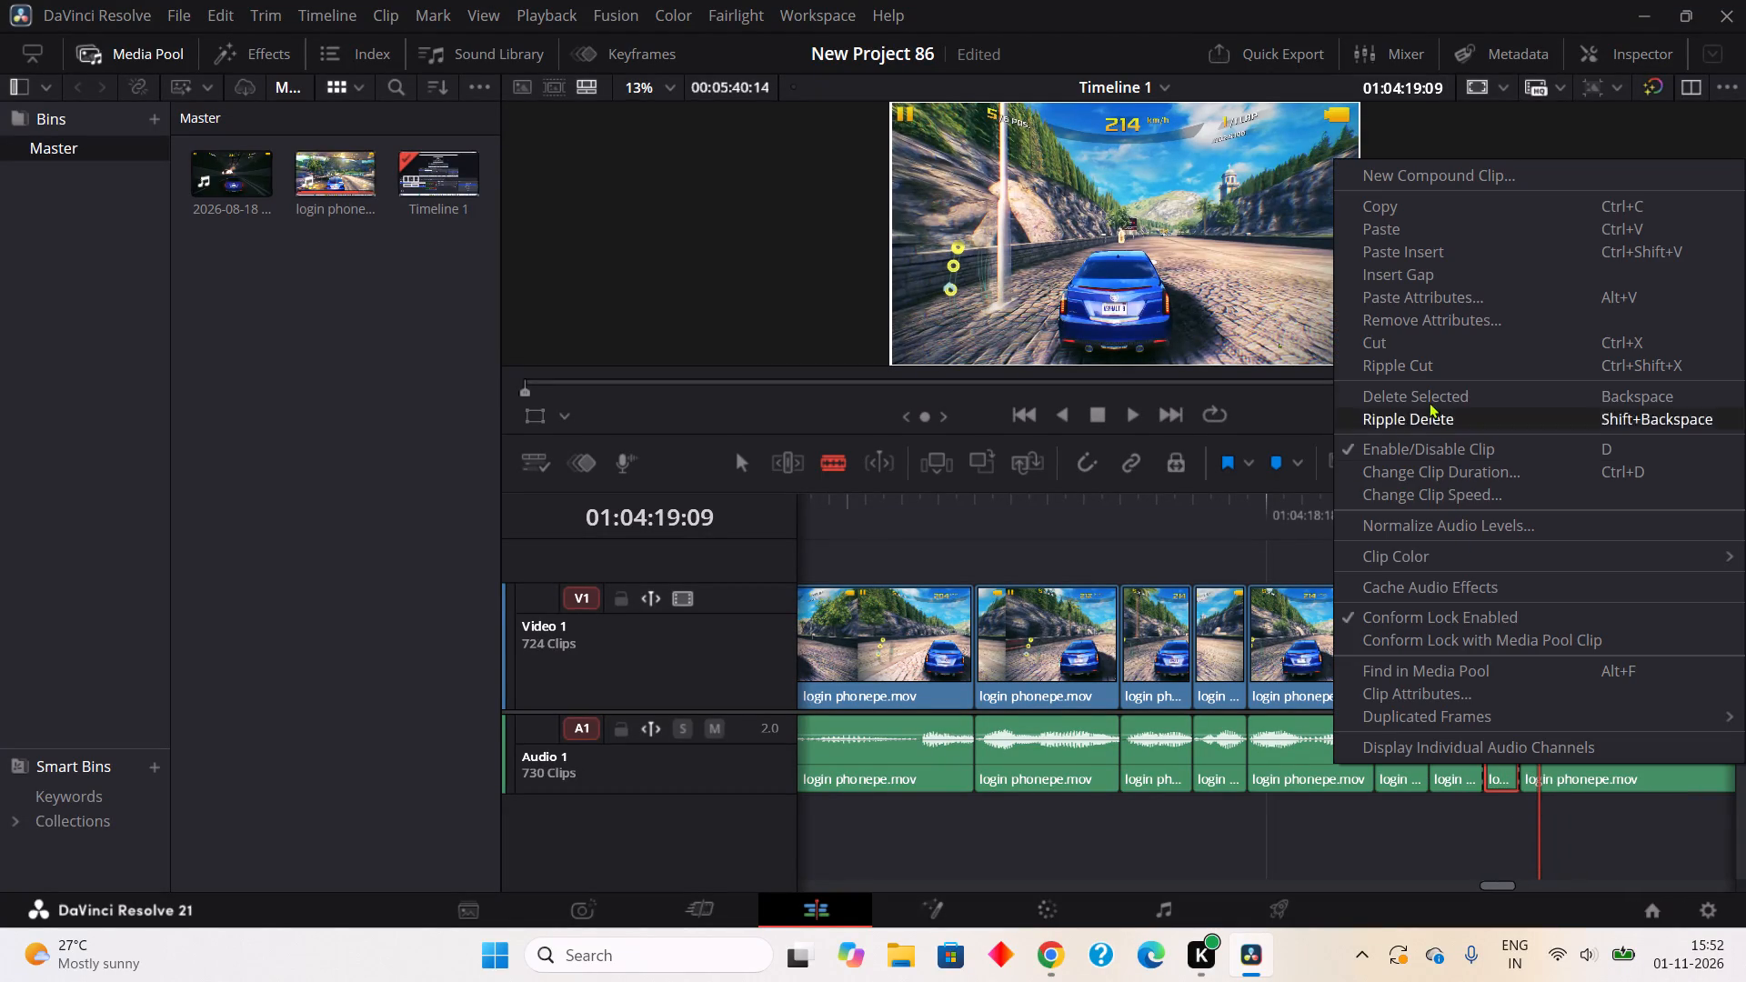
left_click(1388, 358)
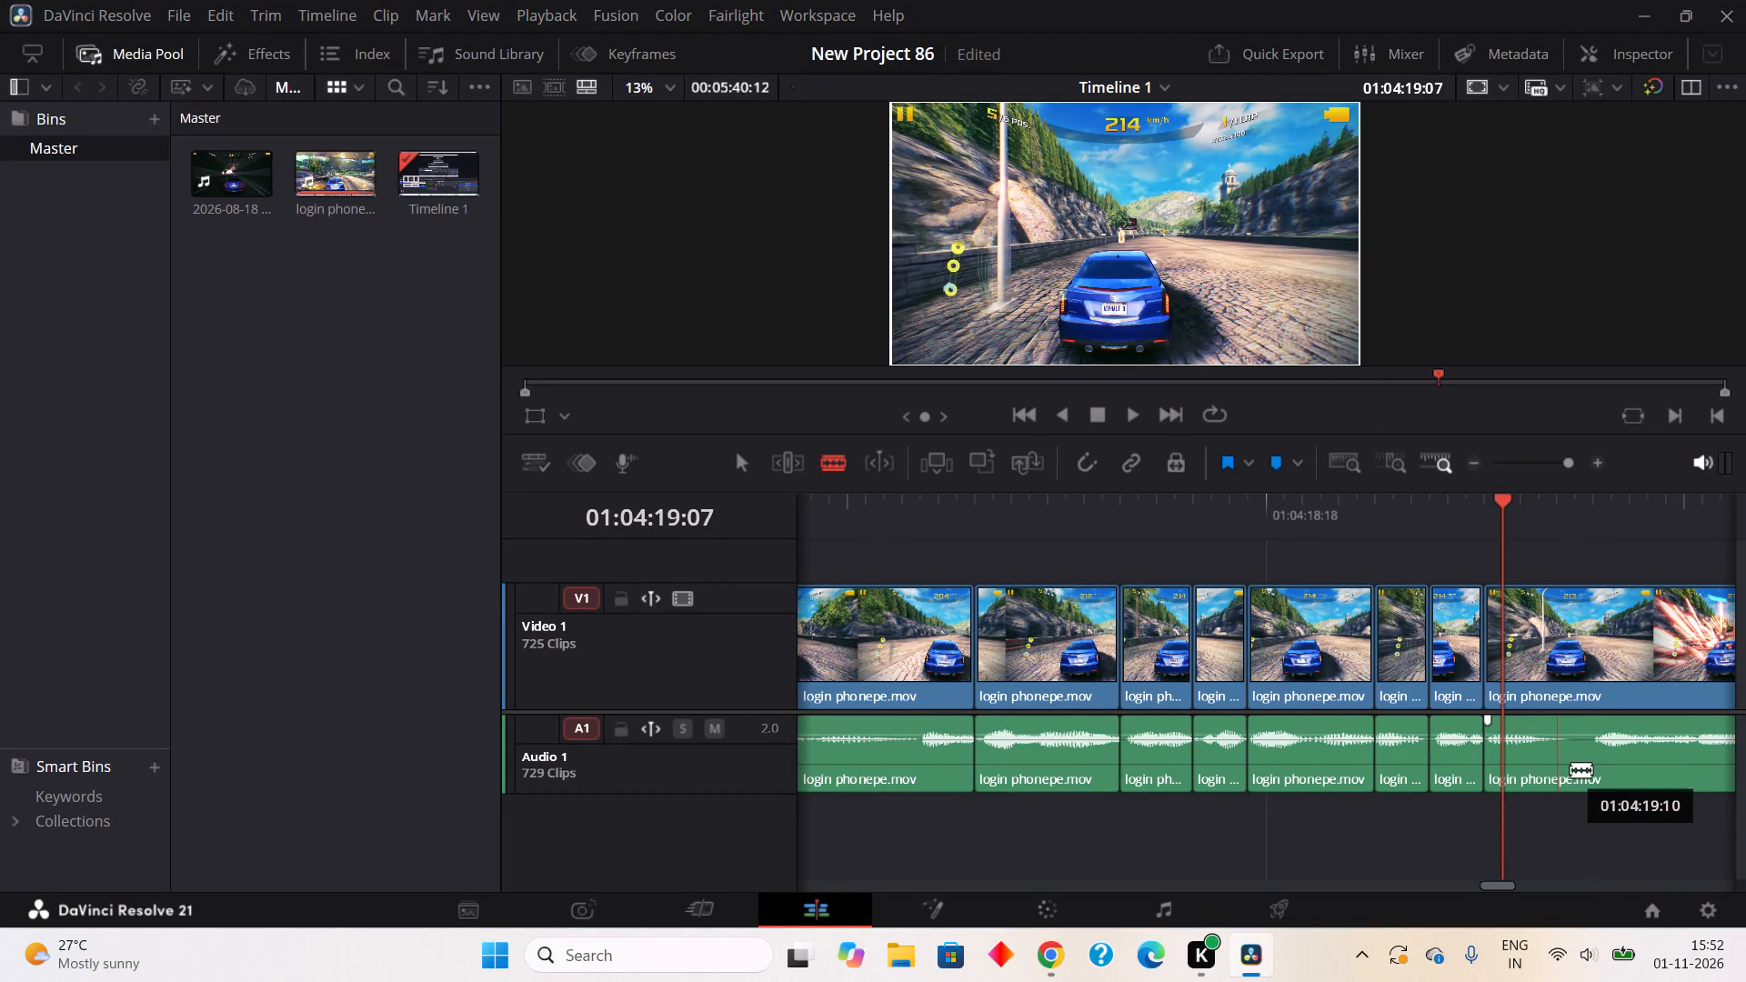
Split out the two-frame pause in the audio from about 01:04:19:10 to 01:04:19:12 and ripple cut it.
left_click(1570, 769)
left_click(1599, 757)
right_click(1590, 759)
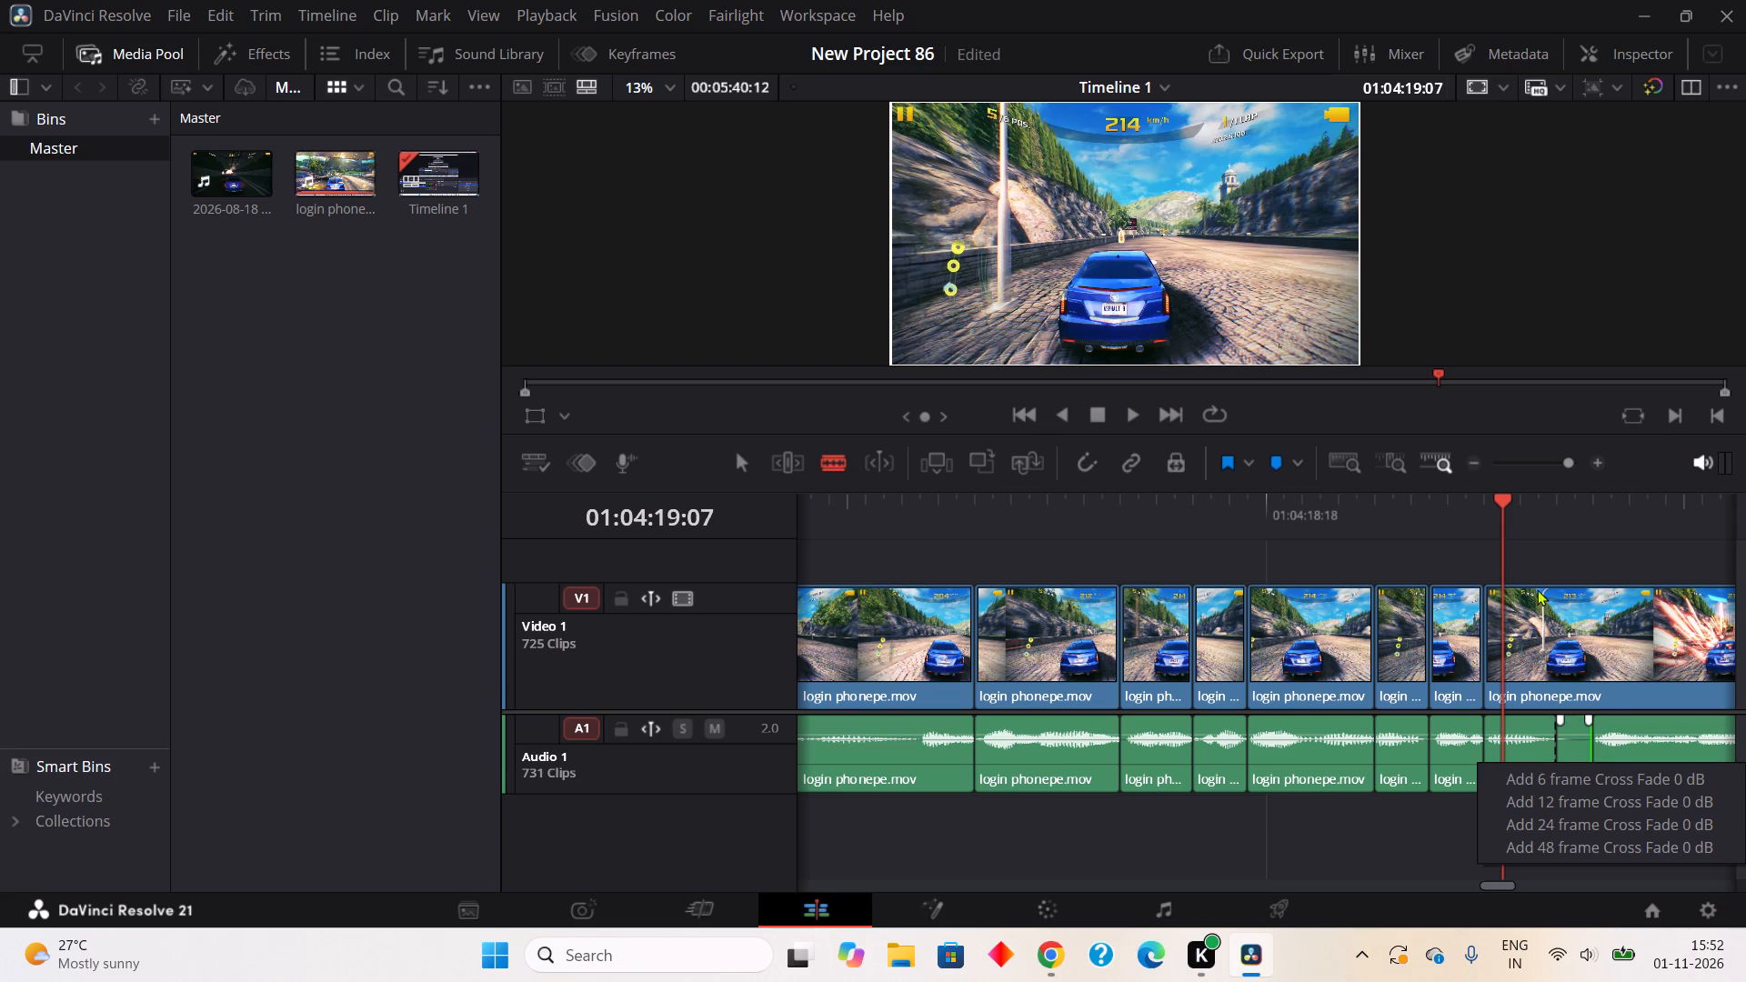
right_click(1582, 740)
left_click(1465, 336)
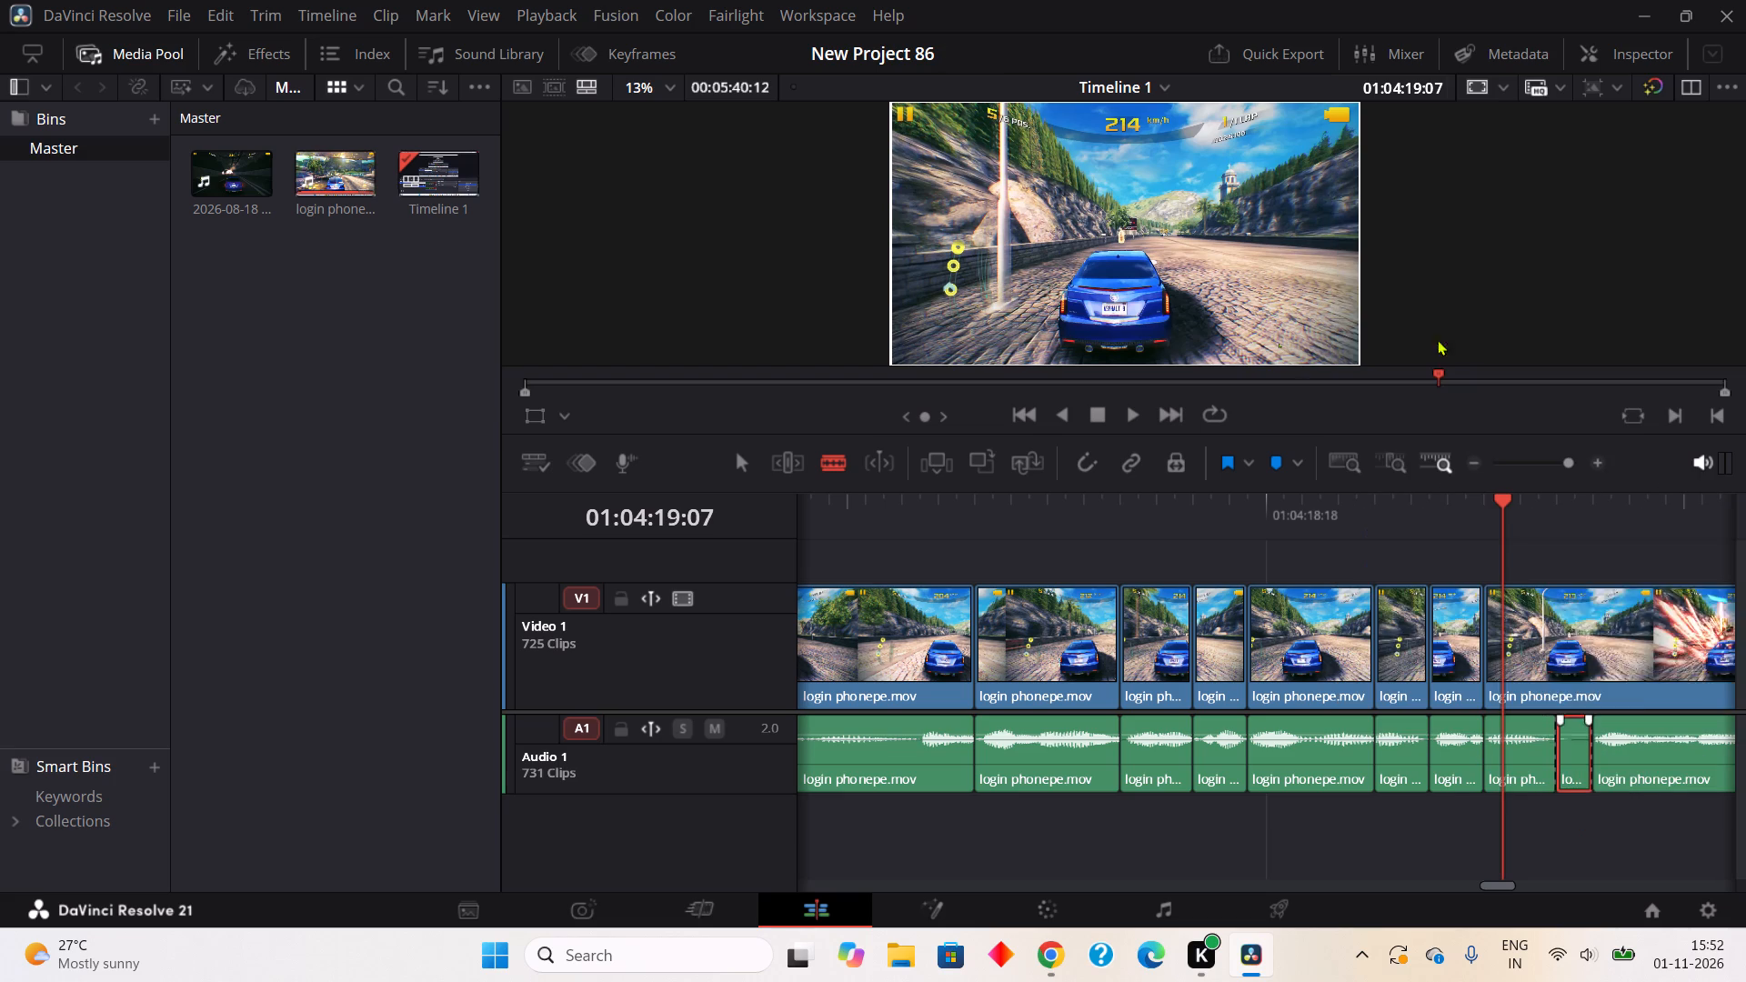
Play on to about 01:04:20:08, split out the two-frame audio pause from about 01:04:19:19 to 01:04:19:21 and ripple cut it.
left_click(1129, 419)
left_click(1097, 413)
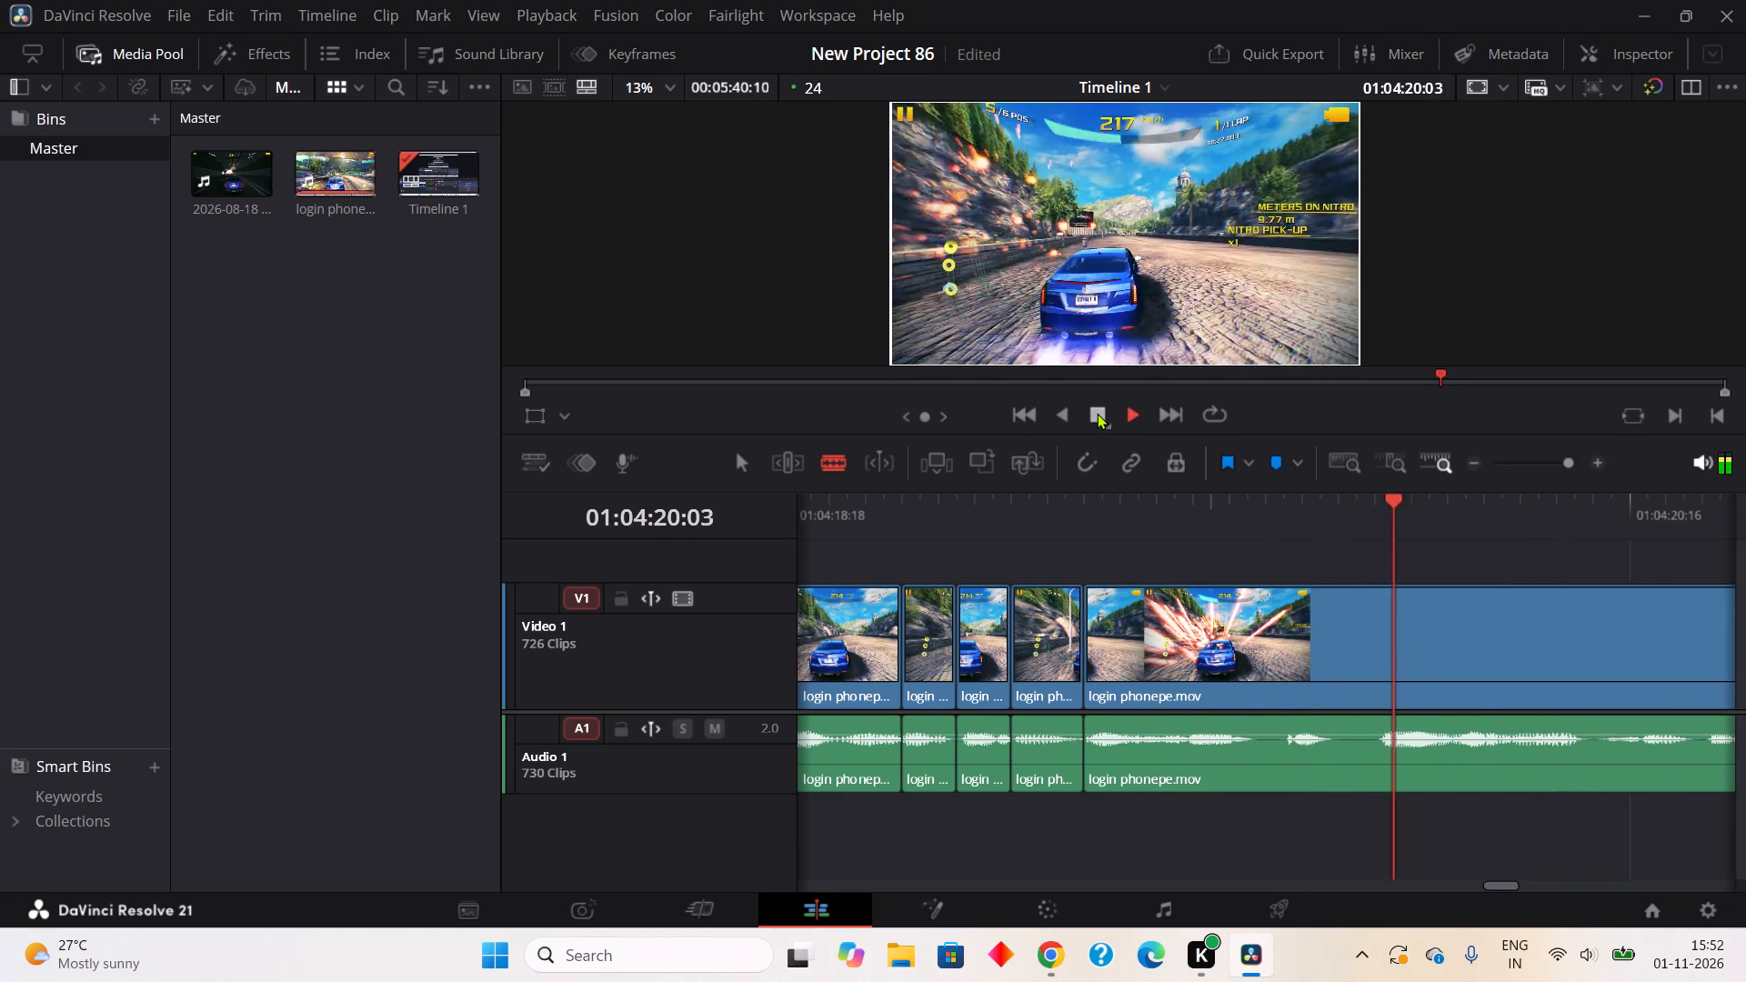
left_click(1262, 784)
left_click(1290, 756)
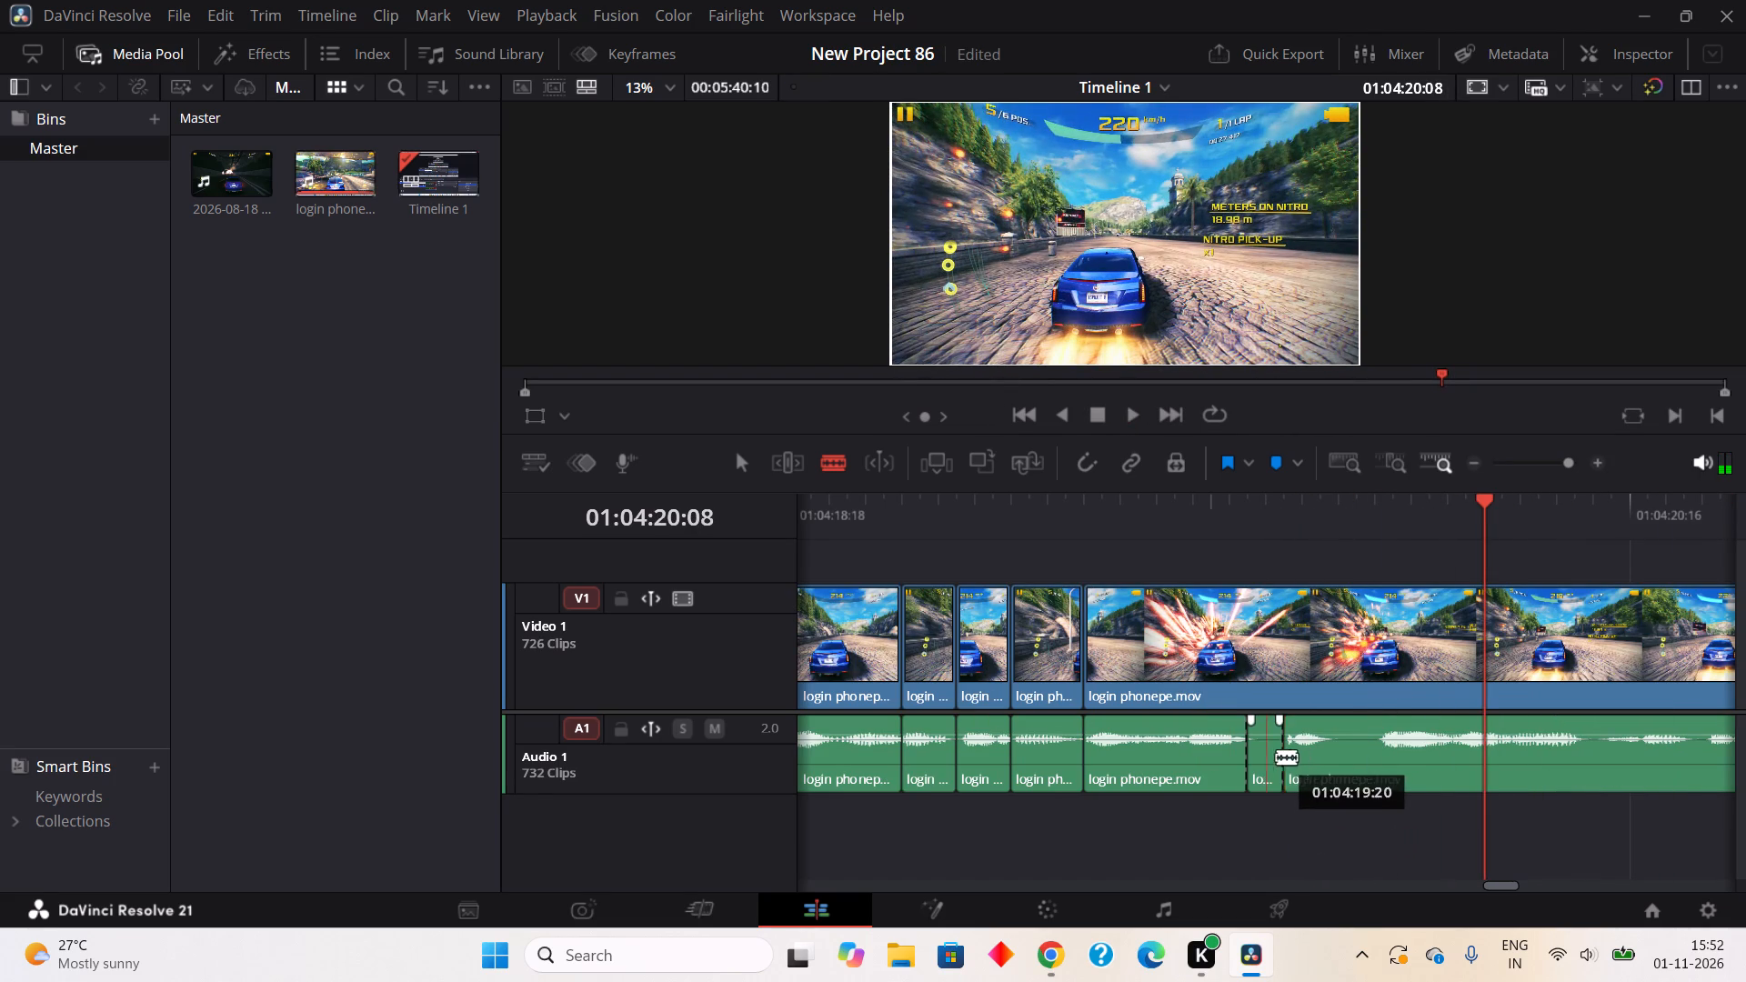
right_click(1268, 759)
left_click(1358, 364)
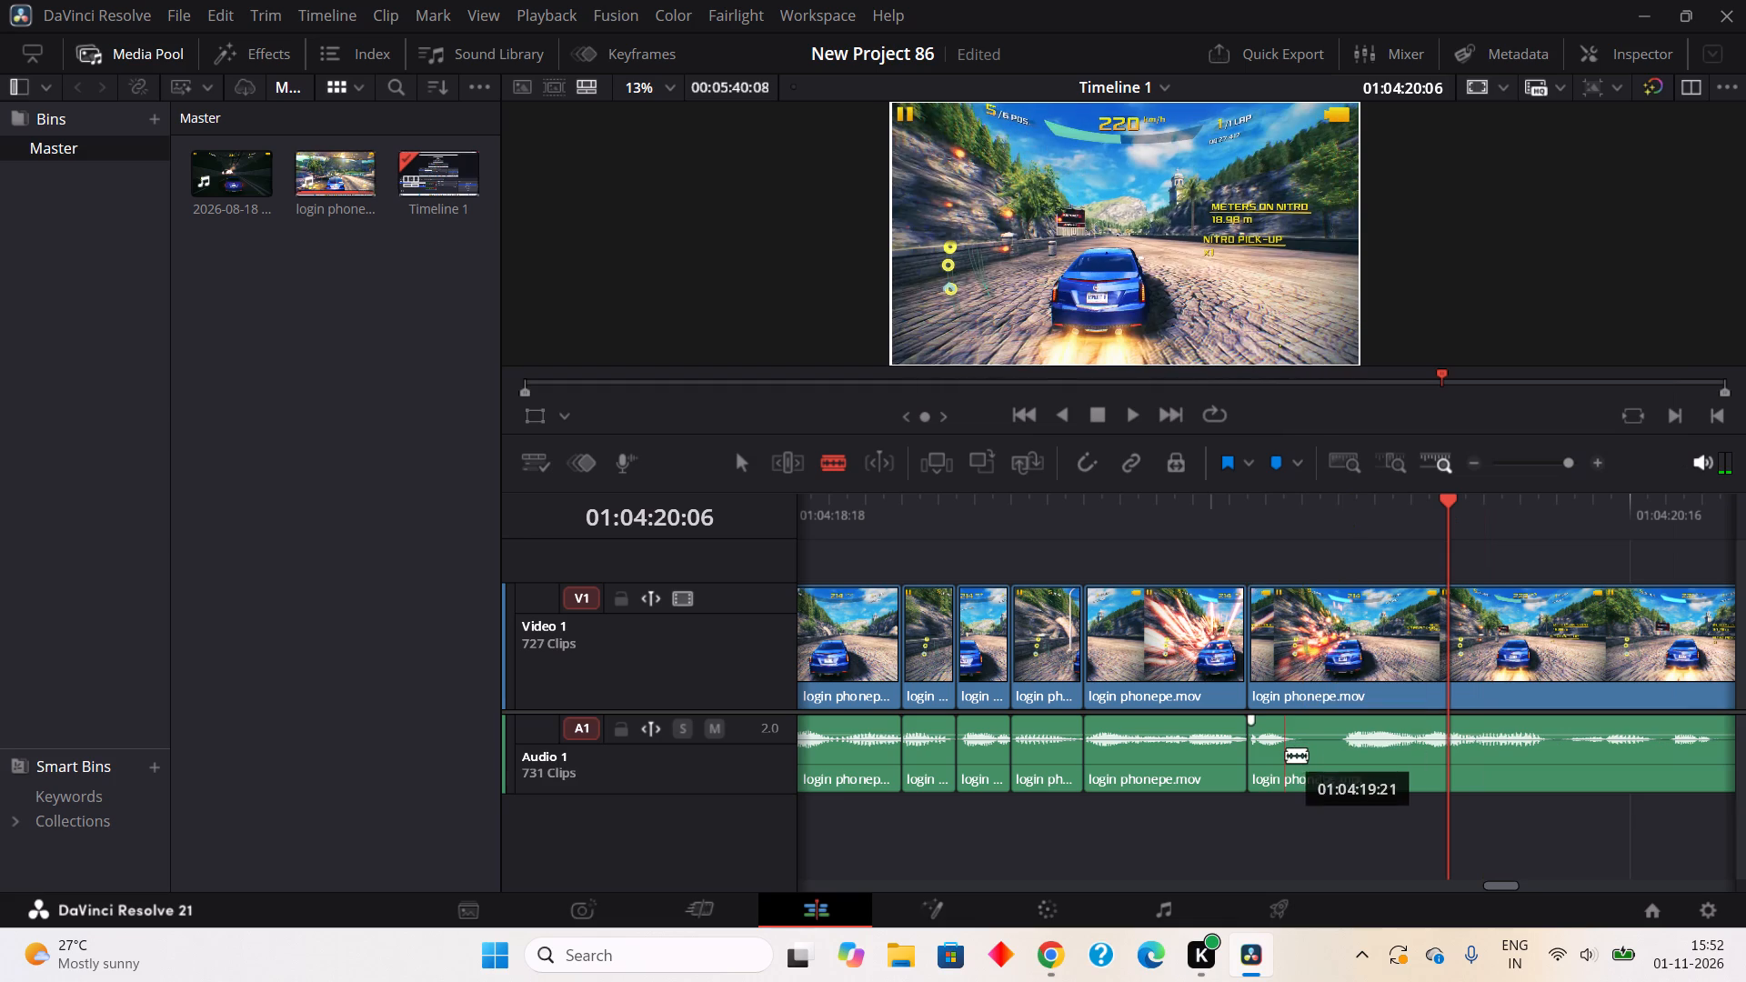
Split out the three-frame pause in the audio from about 01:04:19:21 to 01:04:20:00 and ripple cut it.
left_click(1300, 765)
left_click_drag(1300, 765, 1309, 763)
left_click(1353, 770)
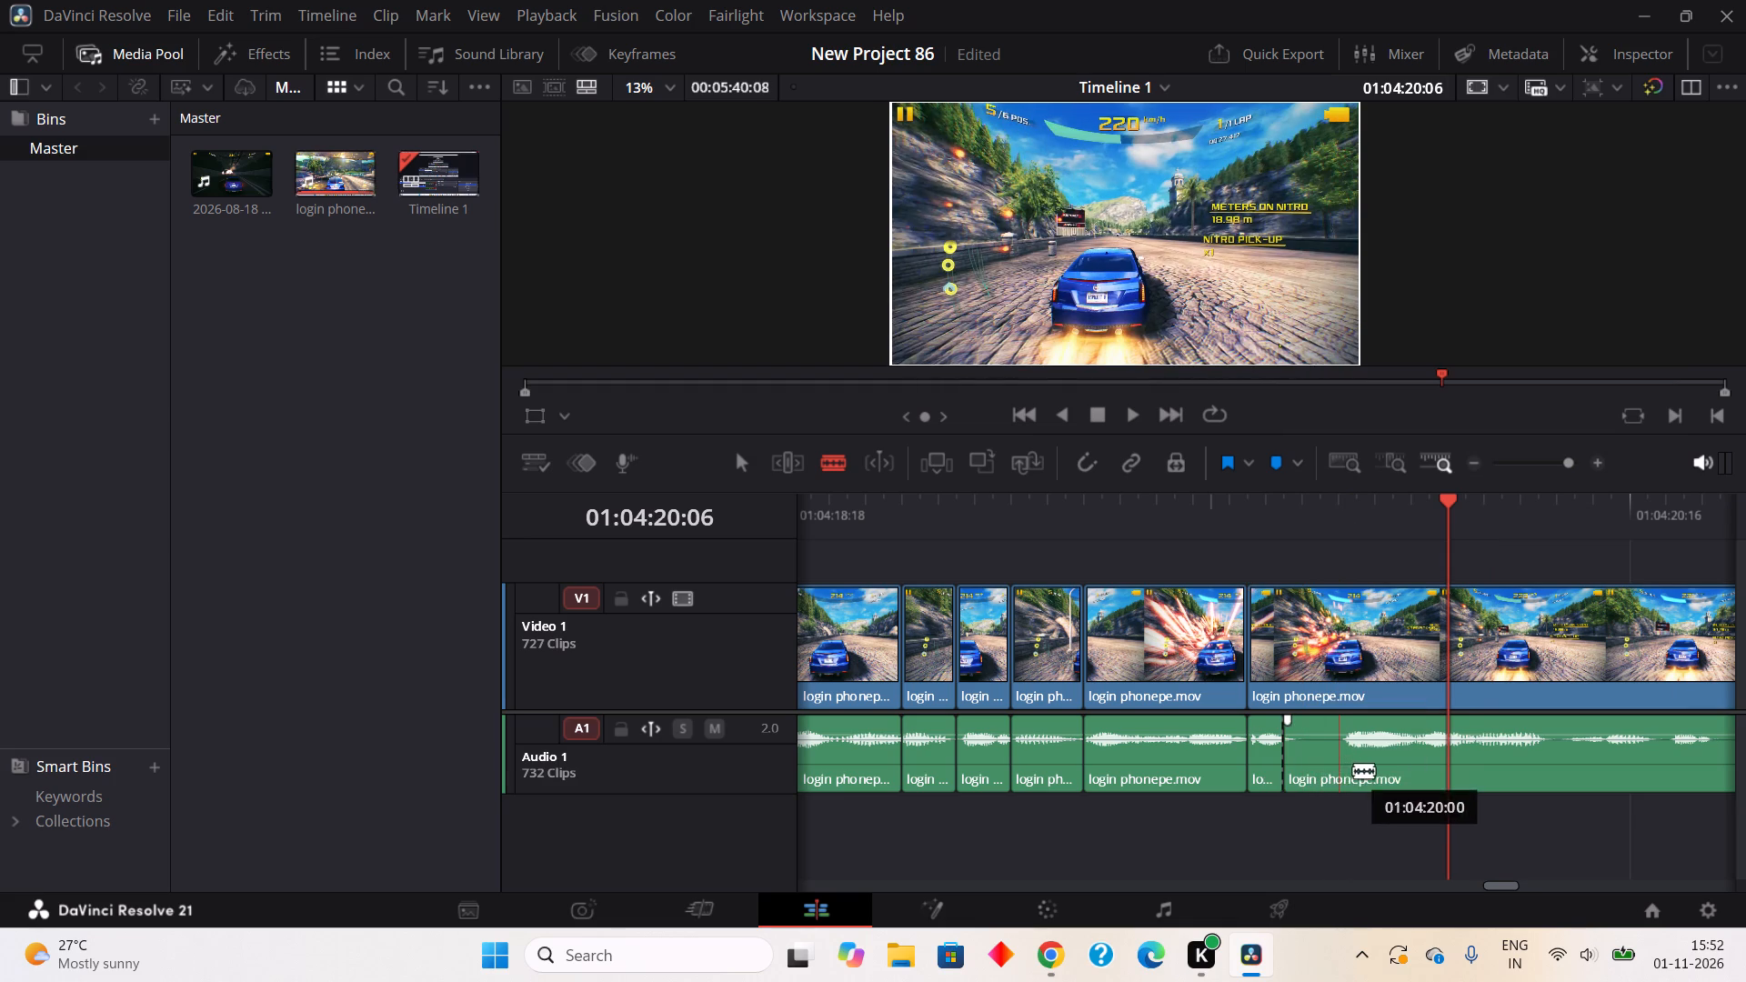
right_click(1299, 764)
left_click(1392, 366)
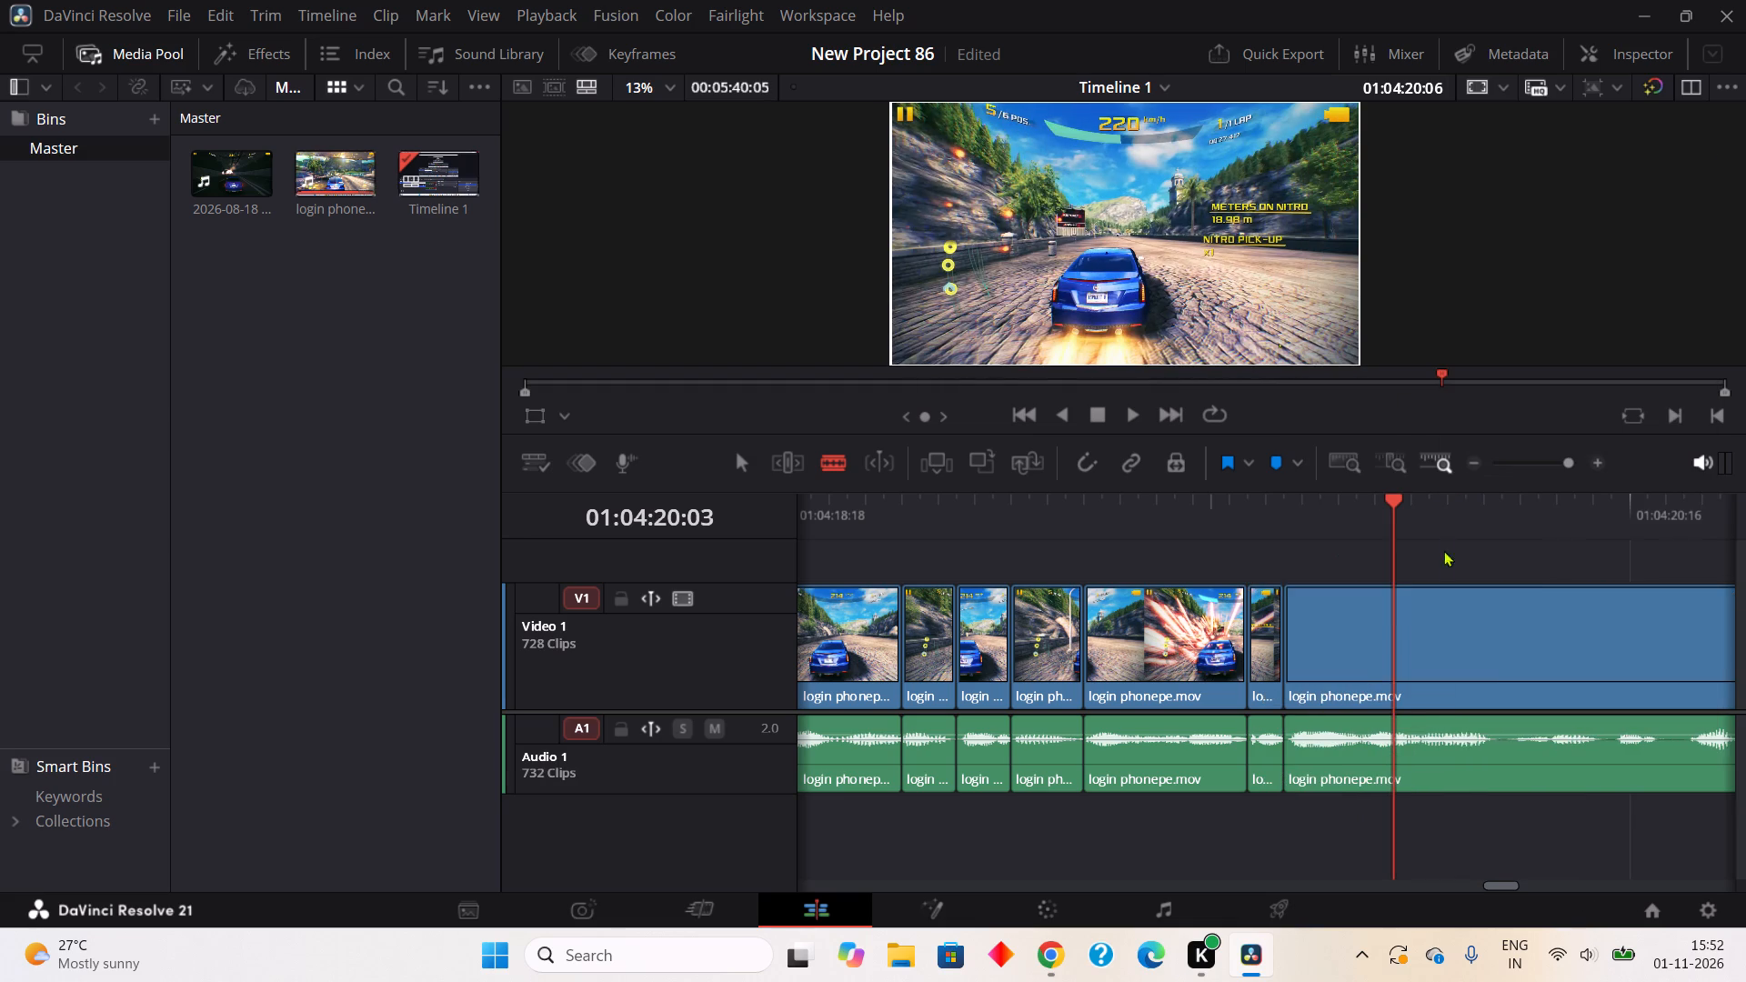
Split out the two-frame pause in the audio from about 01:04:20:08 to 01:04:20:10 and ripple cut it.
left_click(1500, 759)
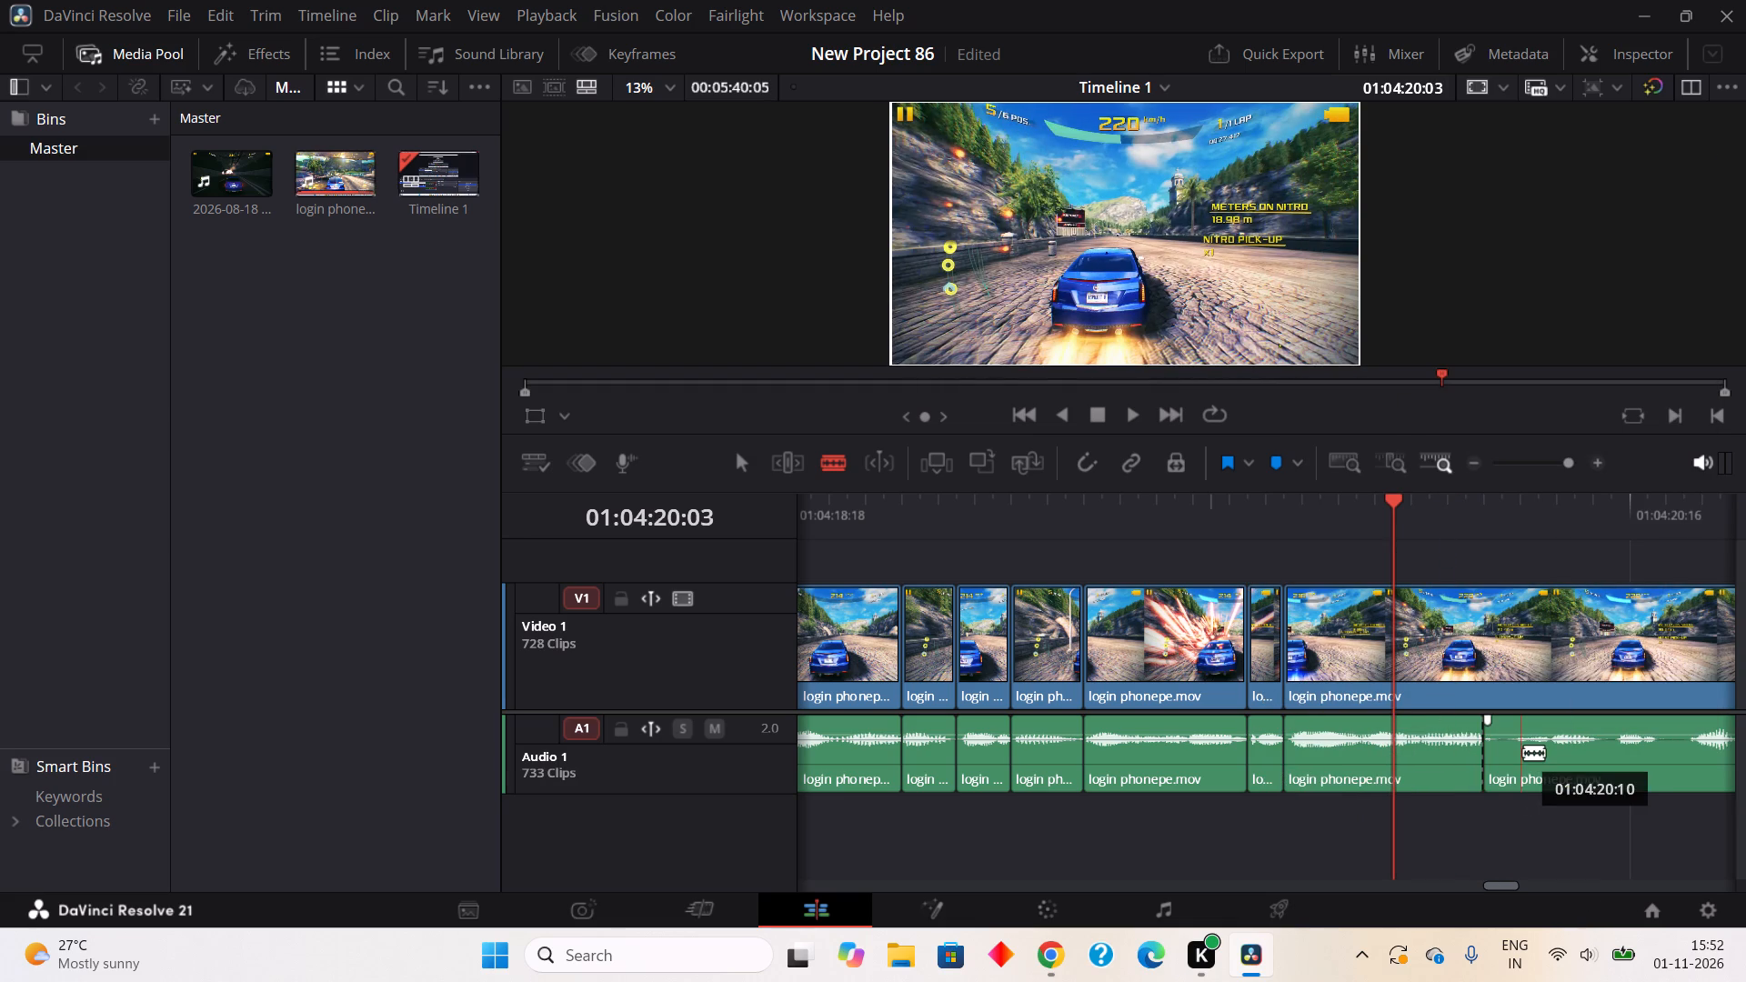
left_click(1521, 752)
right_click(1490, 769)
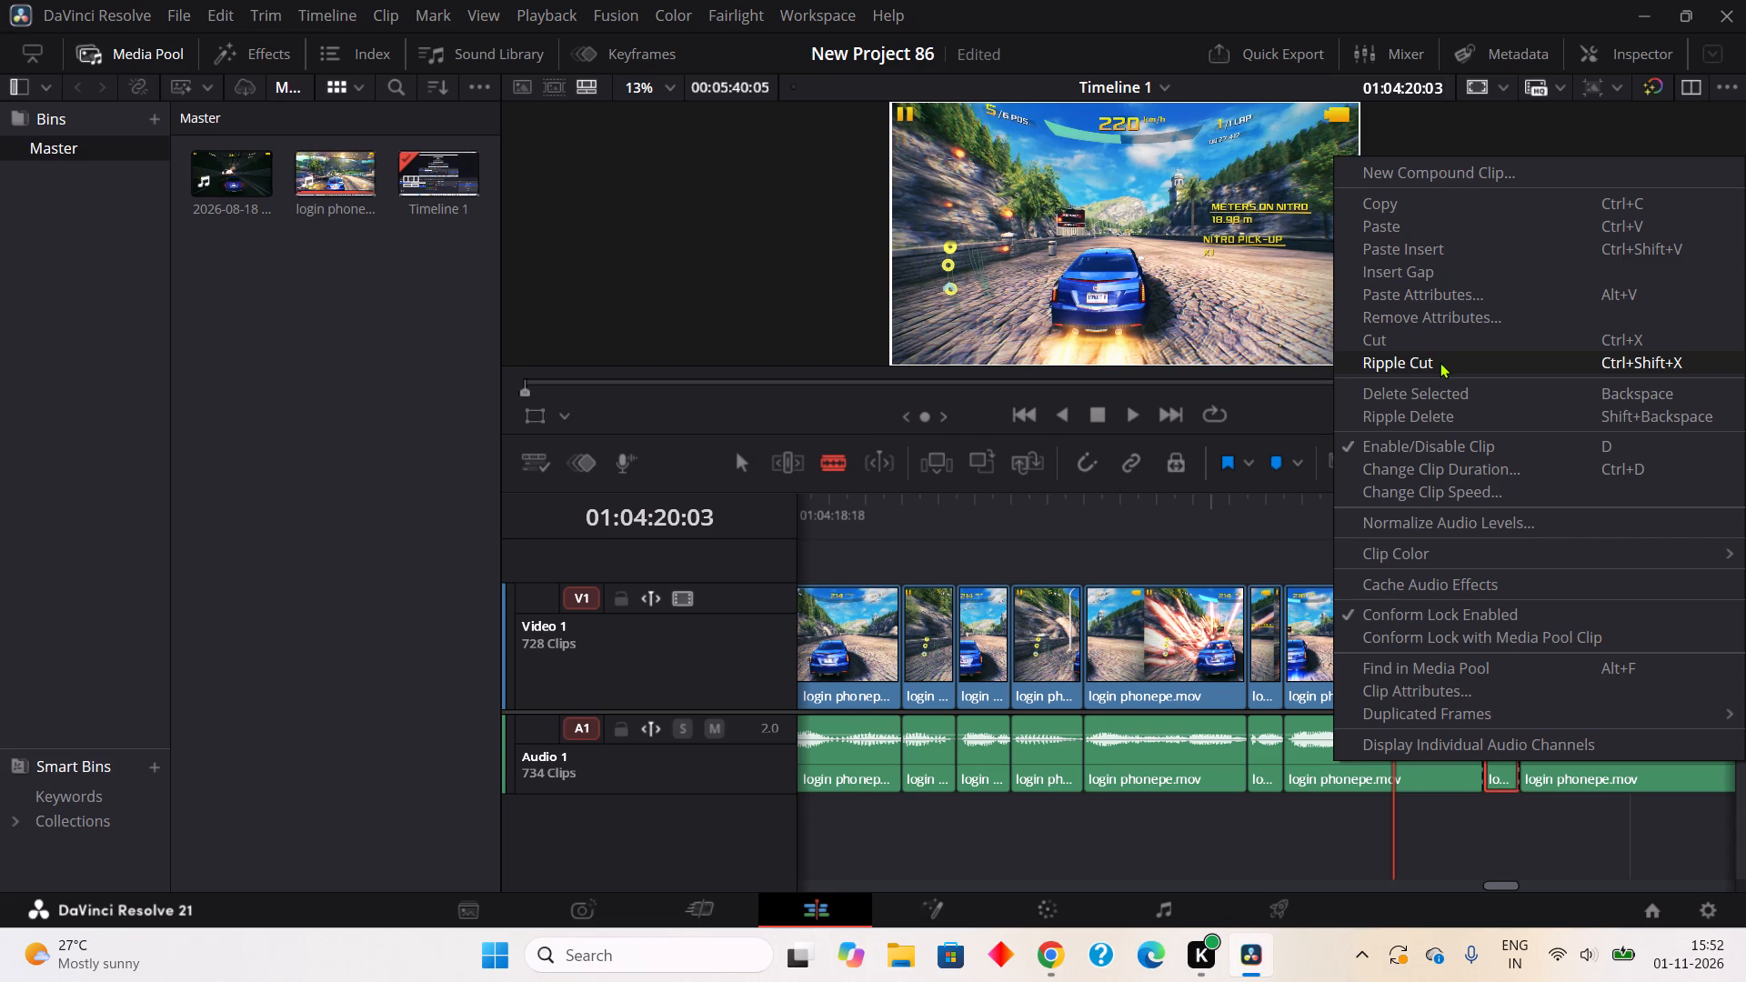
left_click(1440, 362)
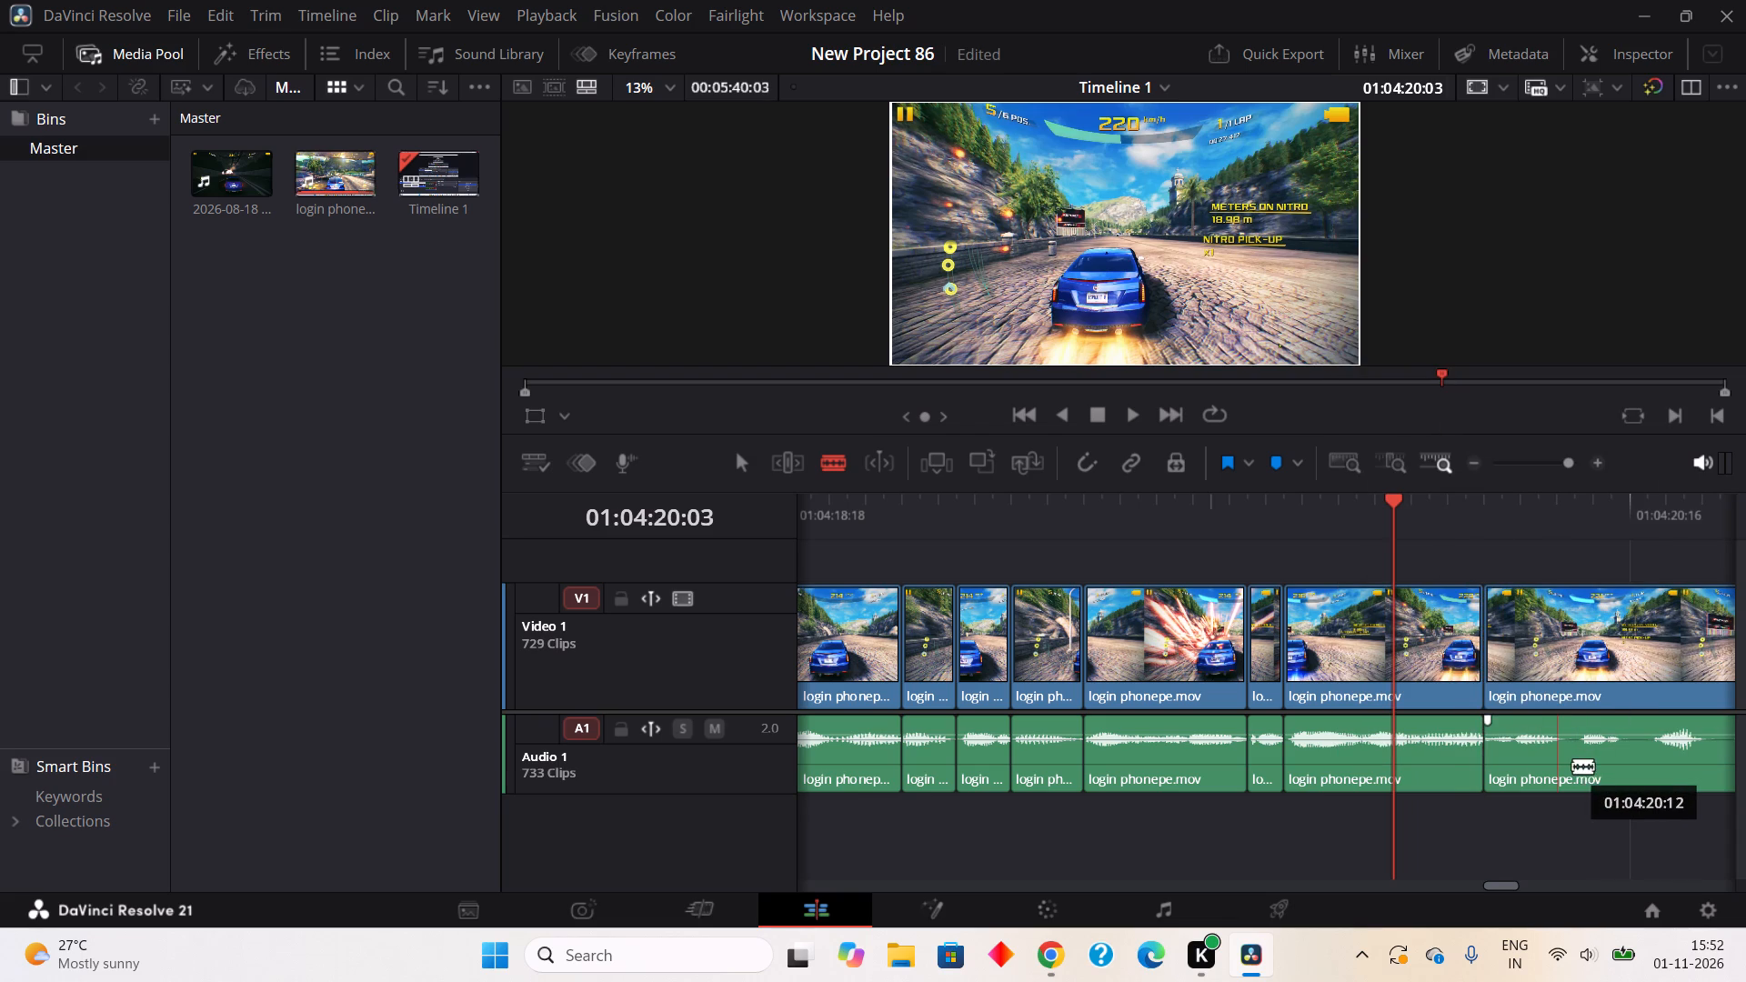
Split out the one-frame pause in the audio from about 01:04:20:12 to 01:04:20:13 and ripple cut it.
left_click(1574, 766)
left_click(1569, 770)
right_click(1569, 770)
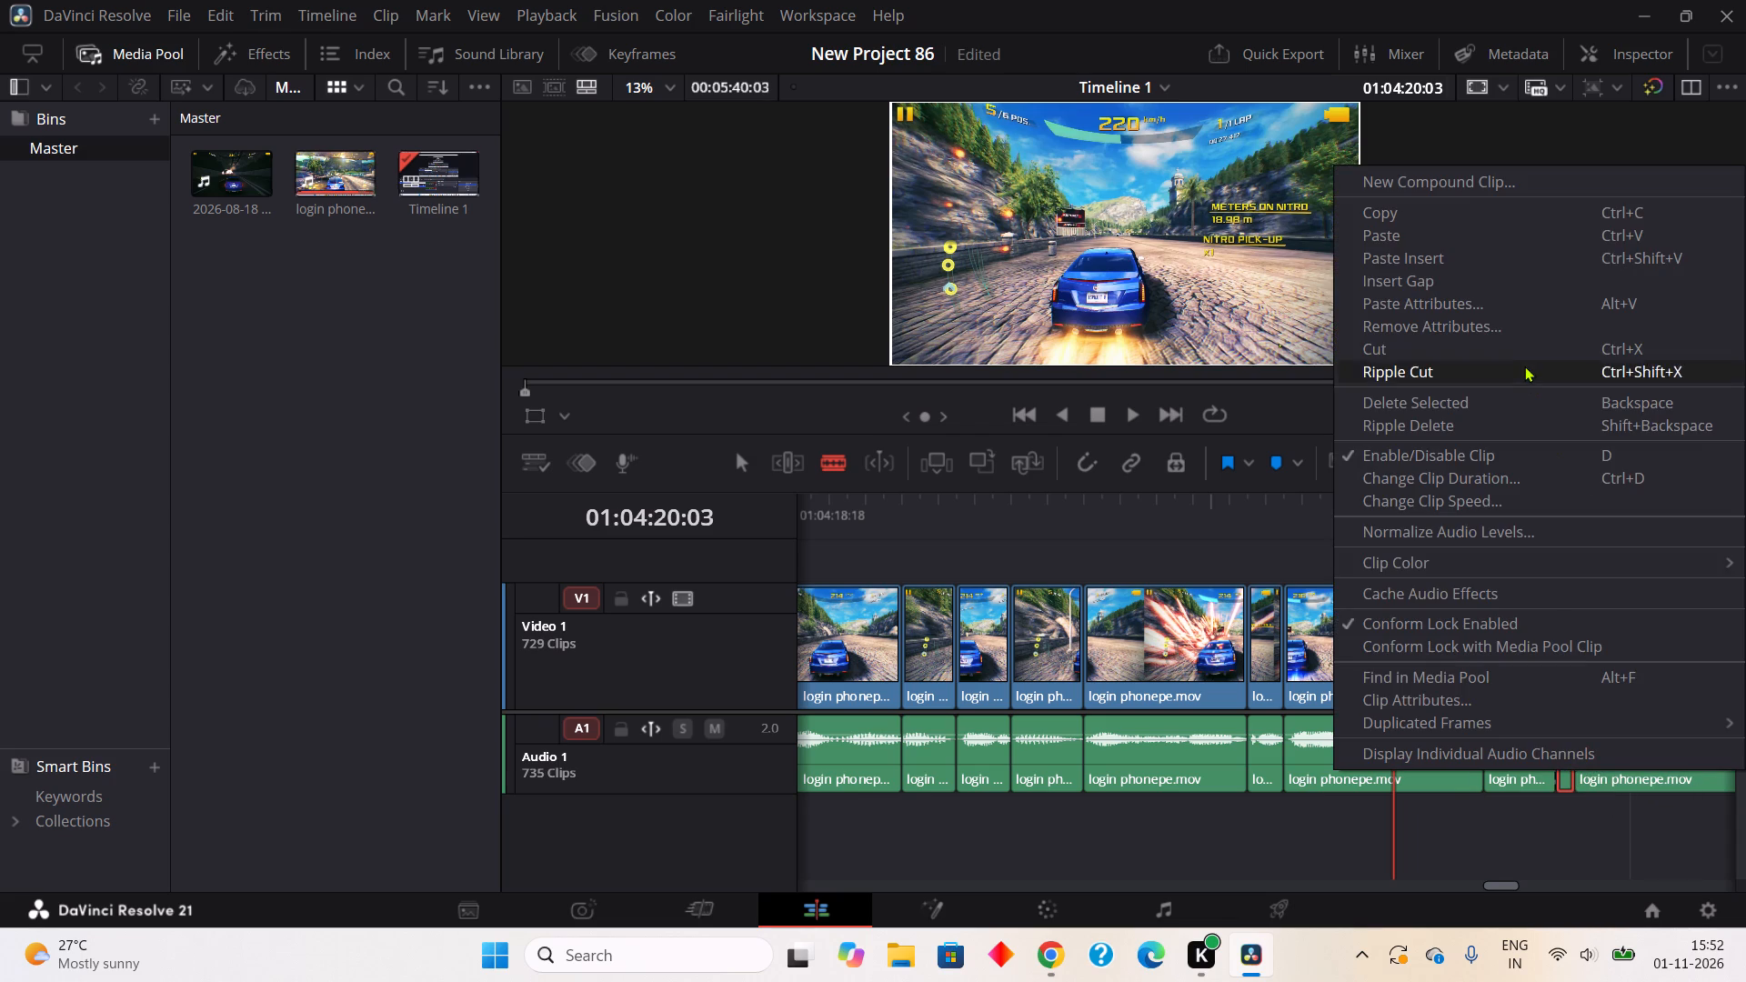
left_click(1520, 376)
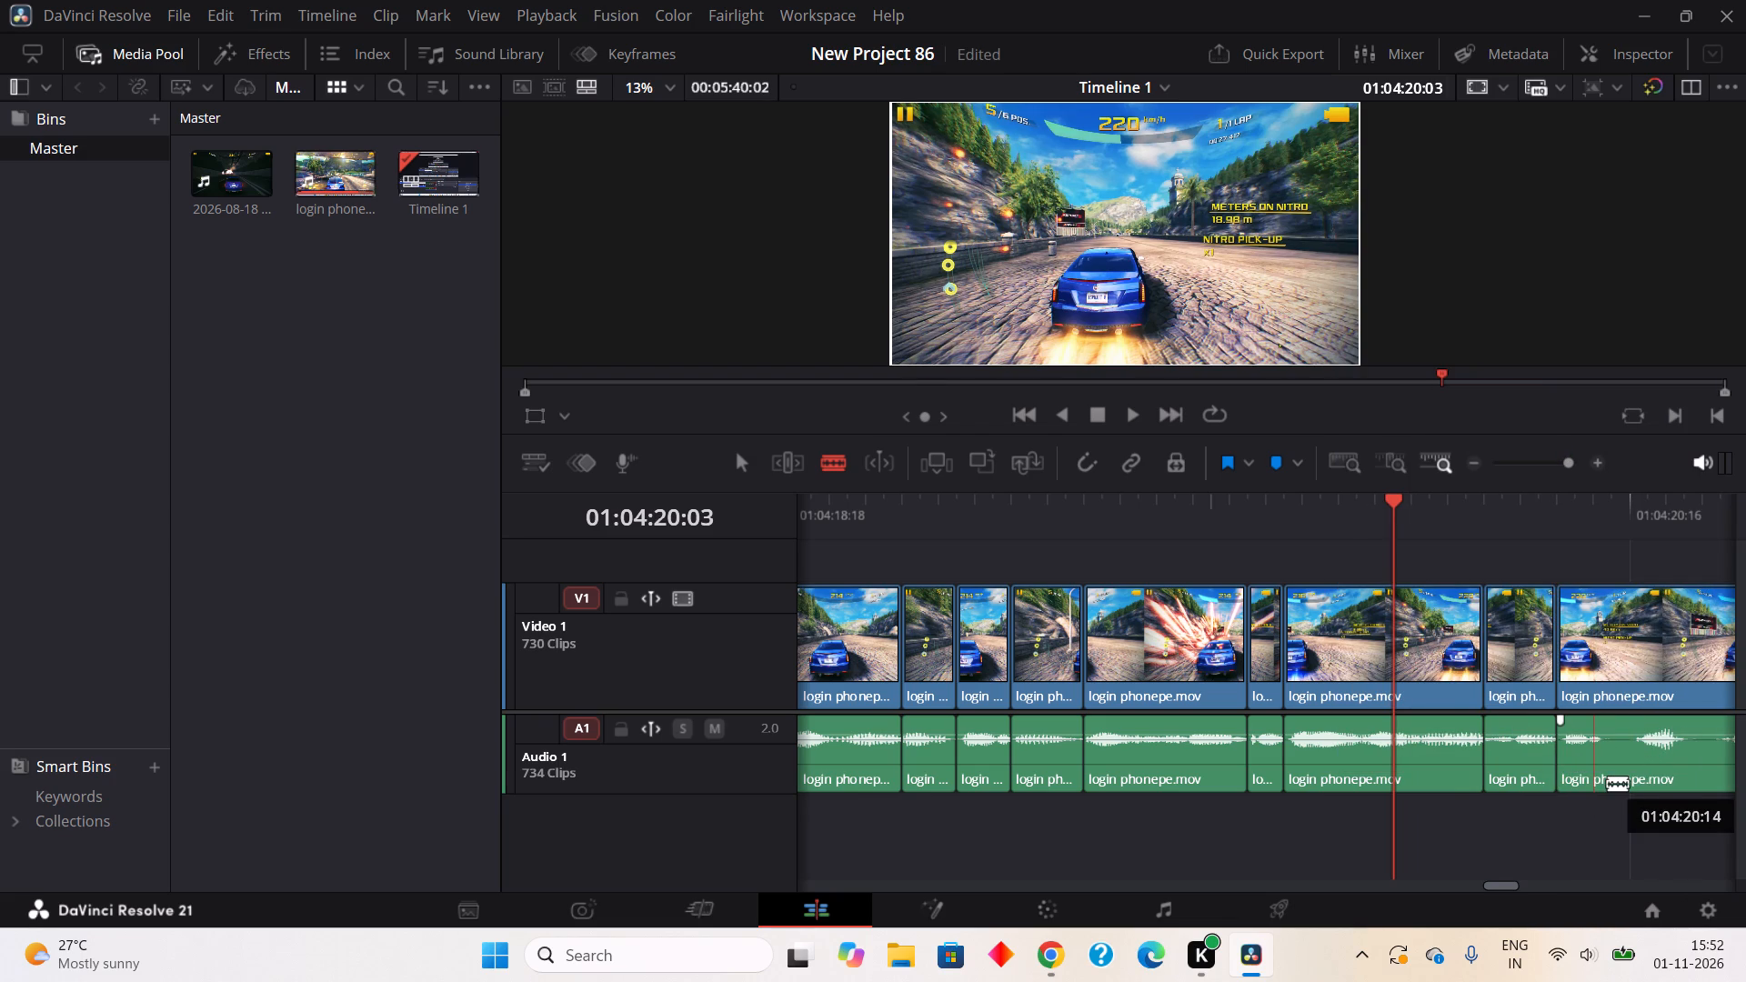
Split out the two-frame pause in the audio from about 01:04:20:14 to 01:04:20:16 and ripple cut it.
left_click(1607, 783)
left_click(1643, 761)
right_click(1621, 763)
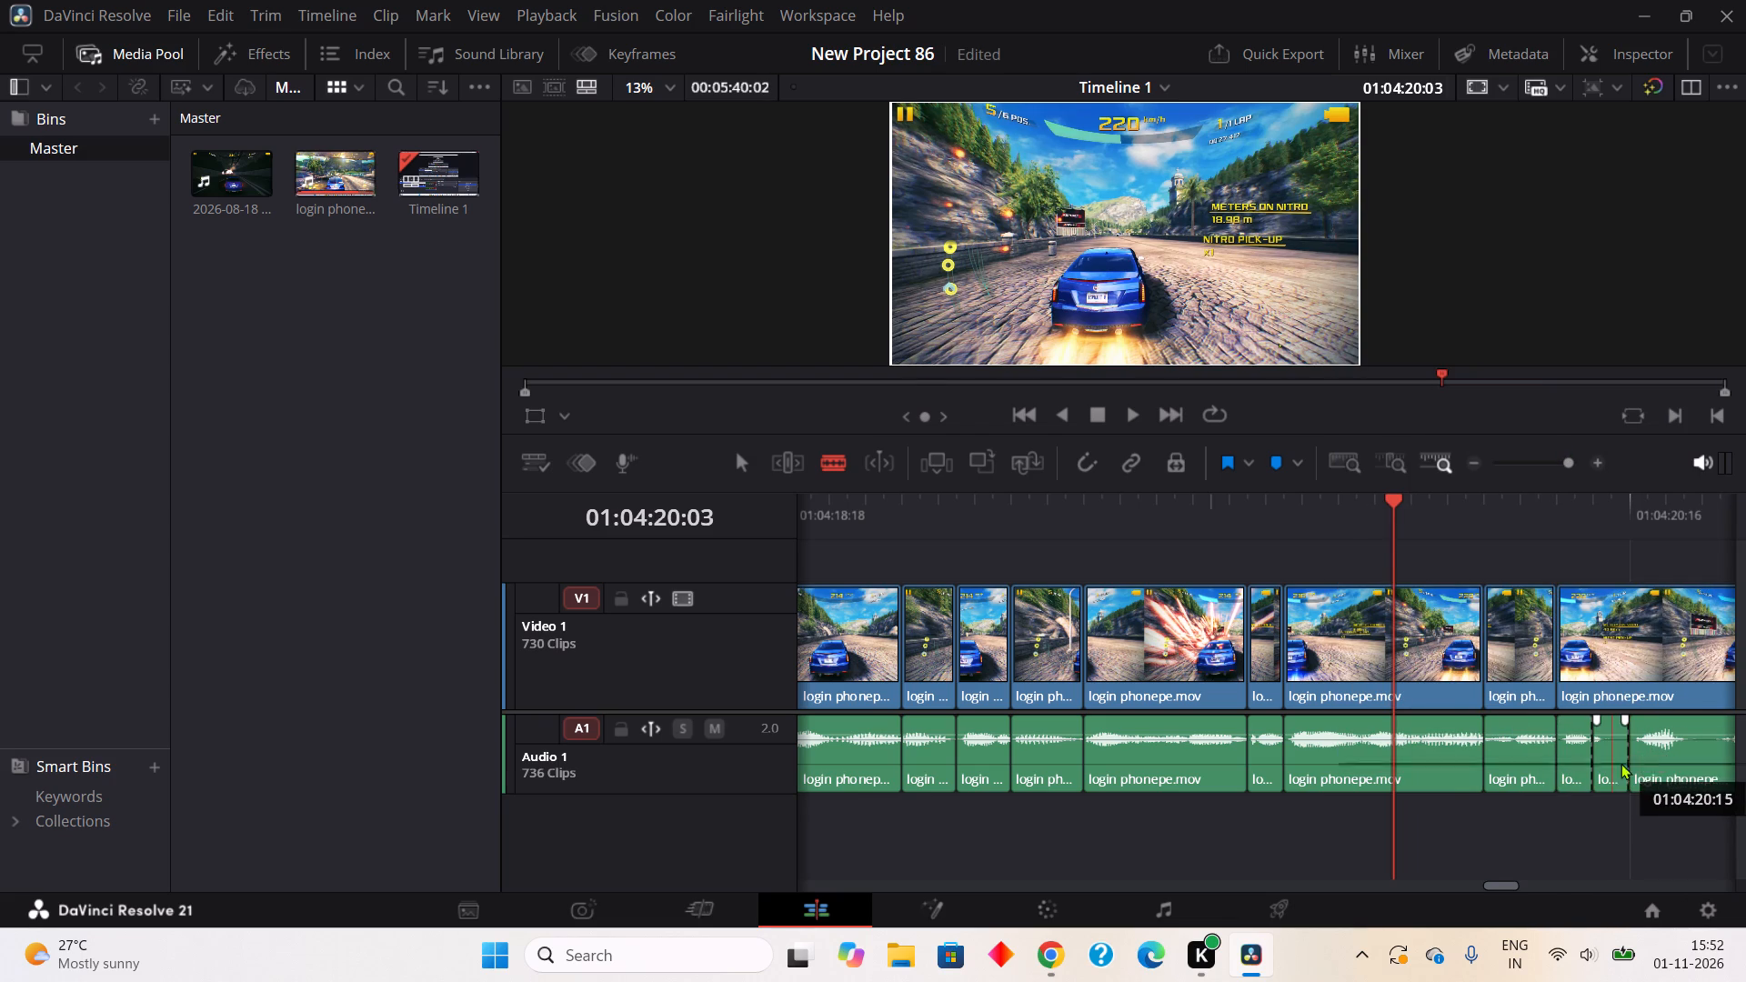
left_click(1444, 359)
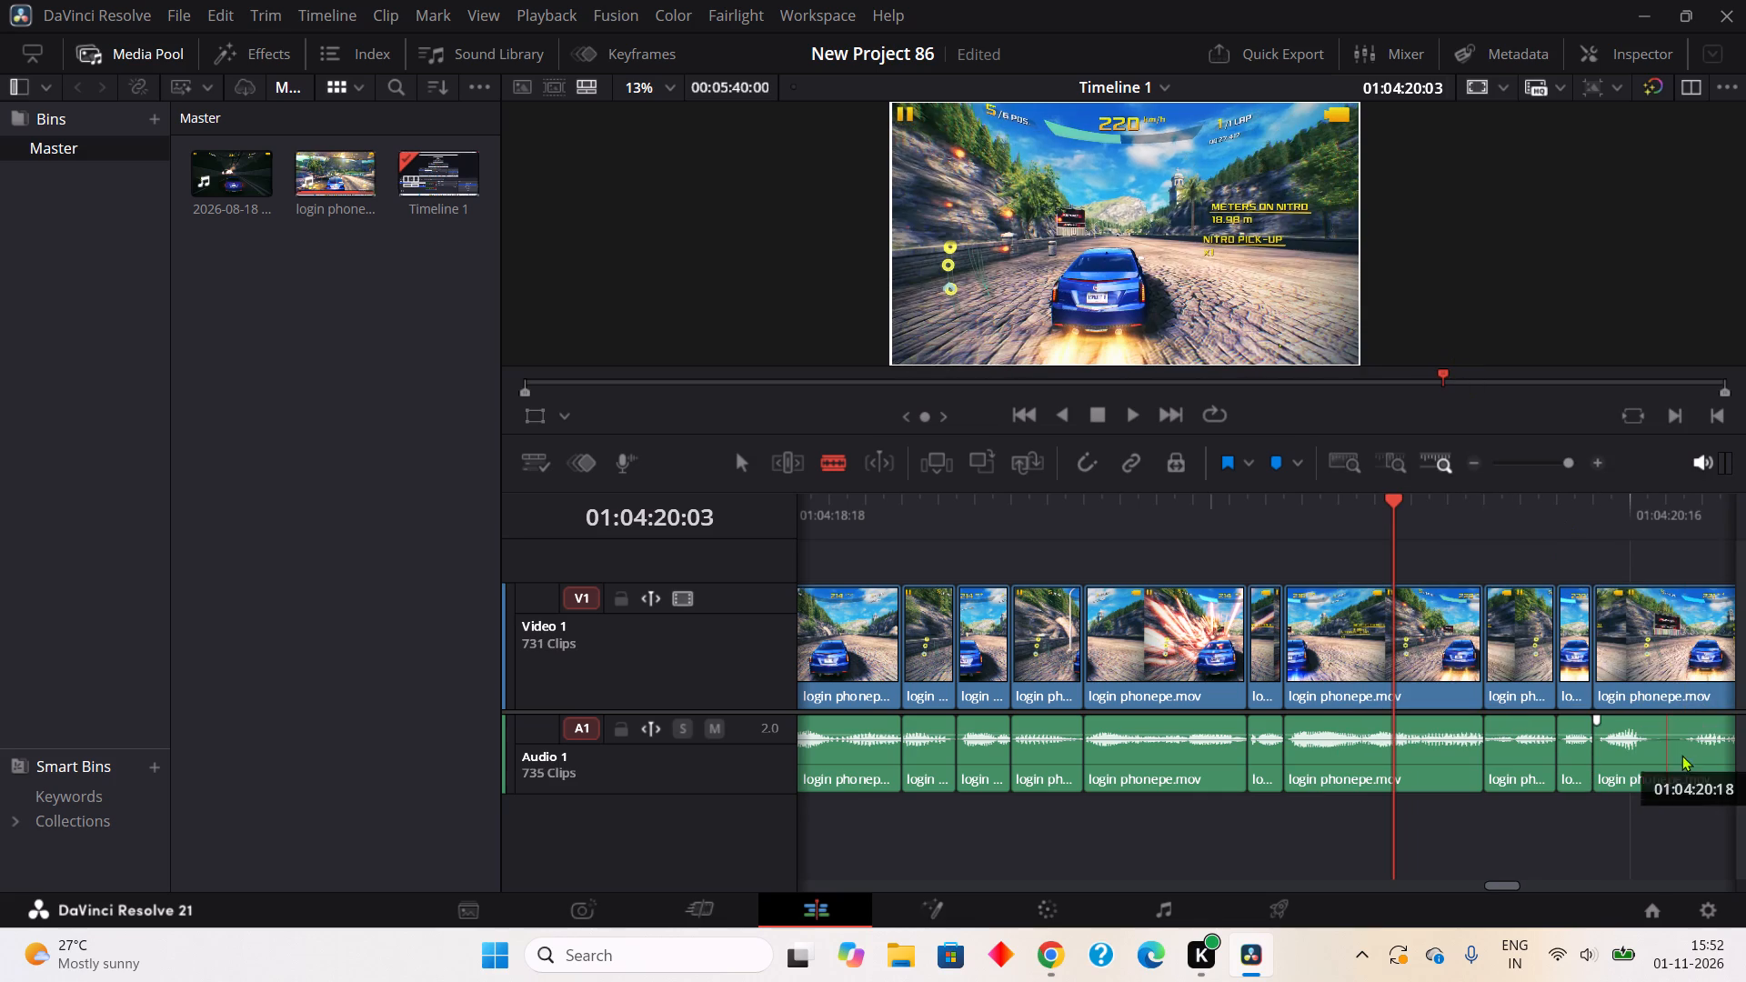
Split out the two-frame pause in the audio from about 01:04:20:17 to 01:04:20:19 and ripple cut it.
left_click(1661, 775)
left_click(1687, 758)
right_click(1671, 763)
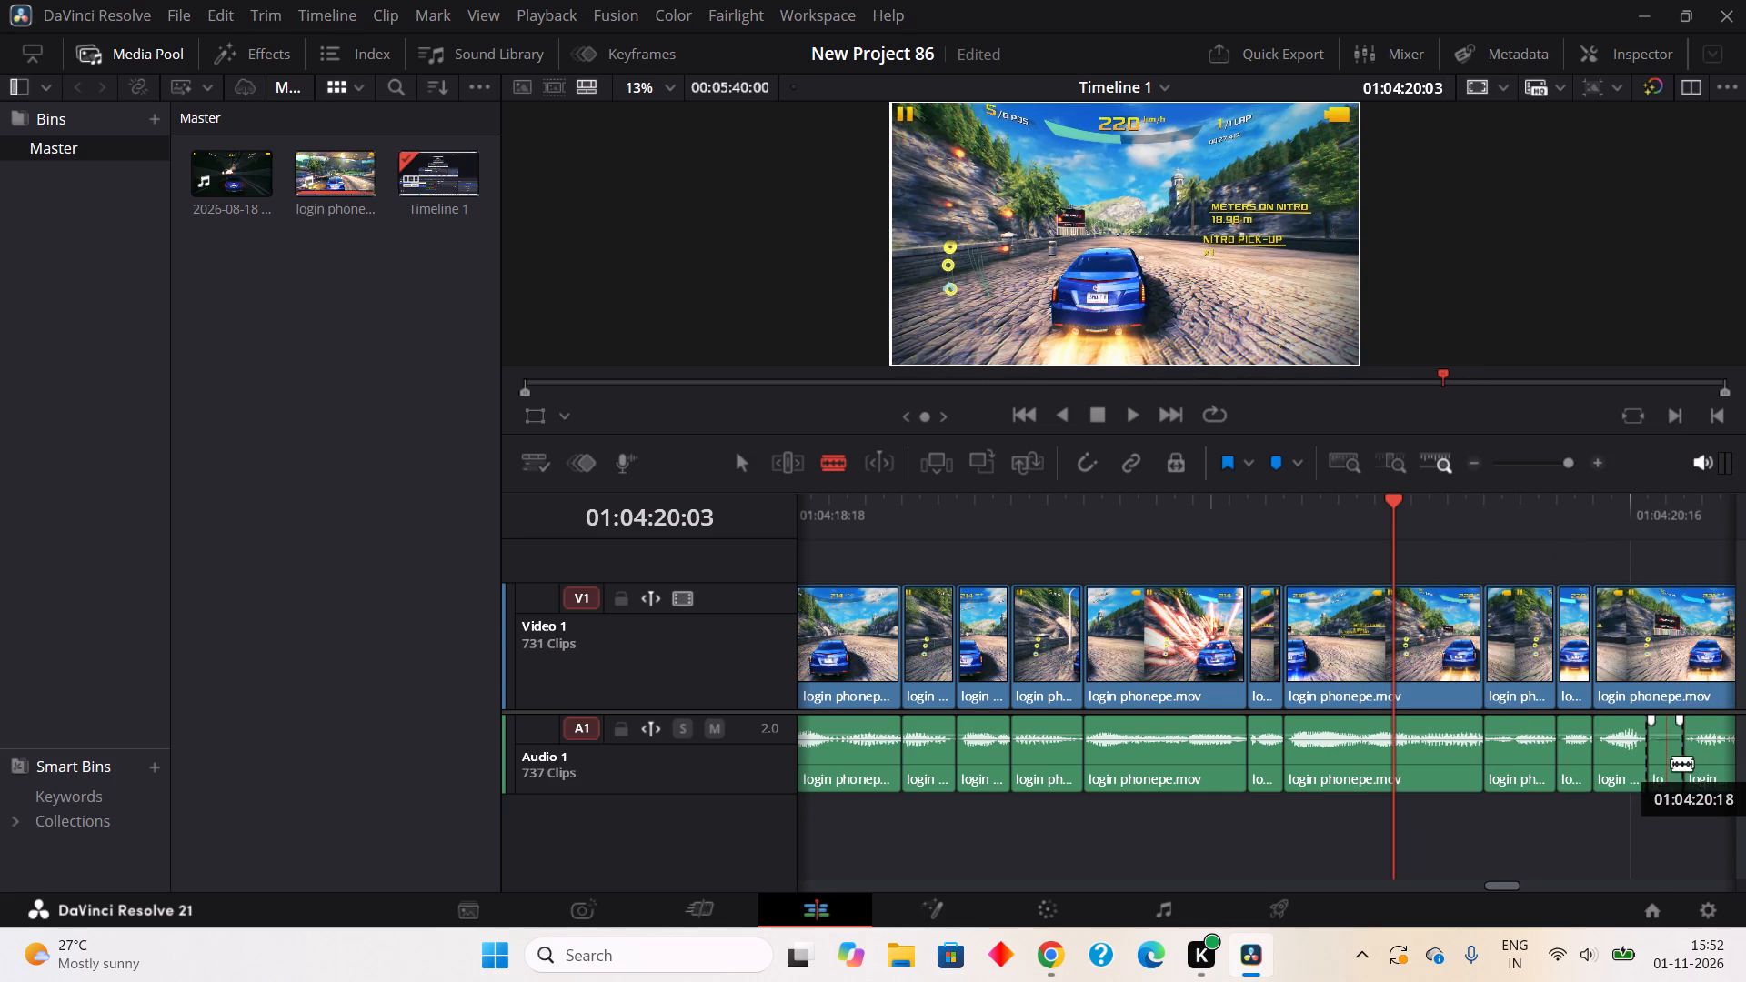
left_click(1396, 325)
Play on to about 01:04:21:02, split out the one-frame audio pause from about 01:04:21:01 to 01:04:21:02 and ripple cut it.
left_click(1122, 413)
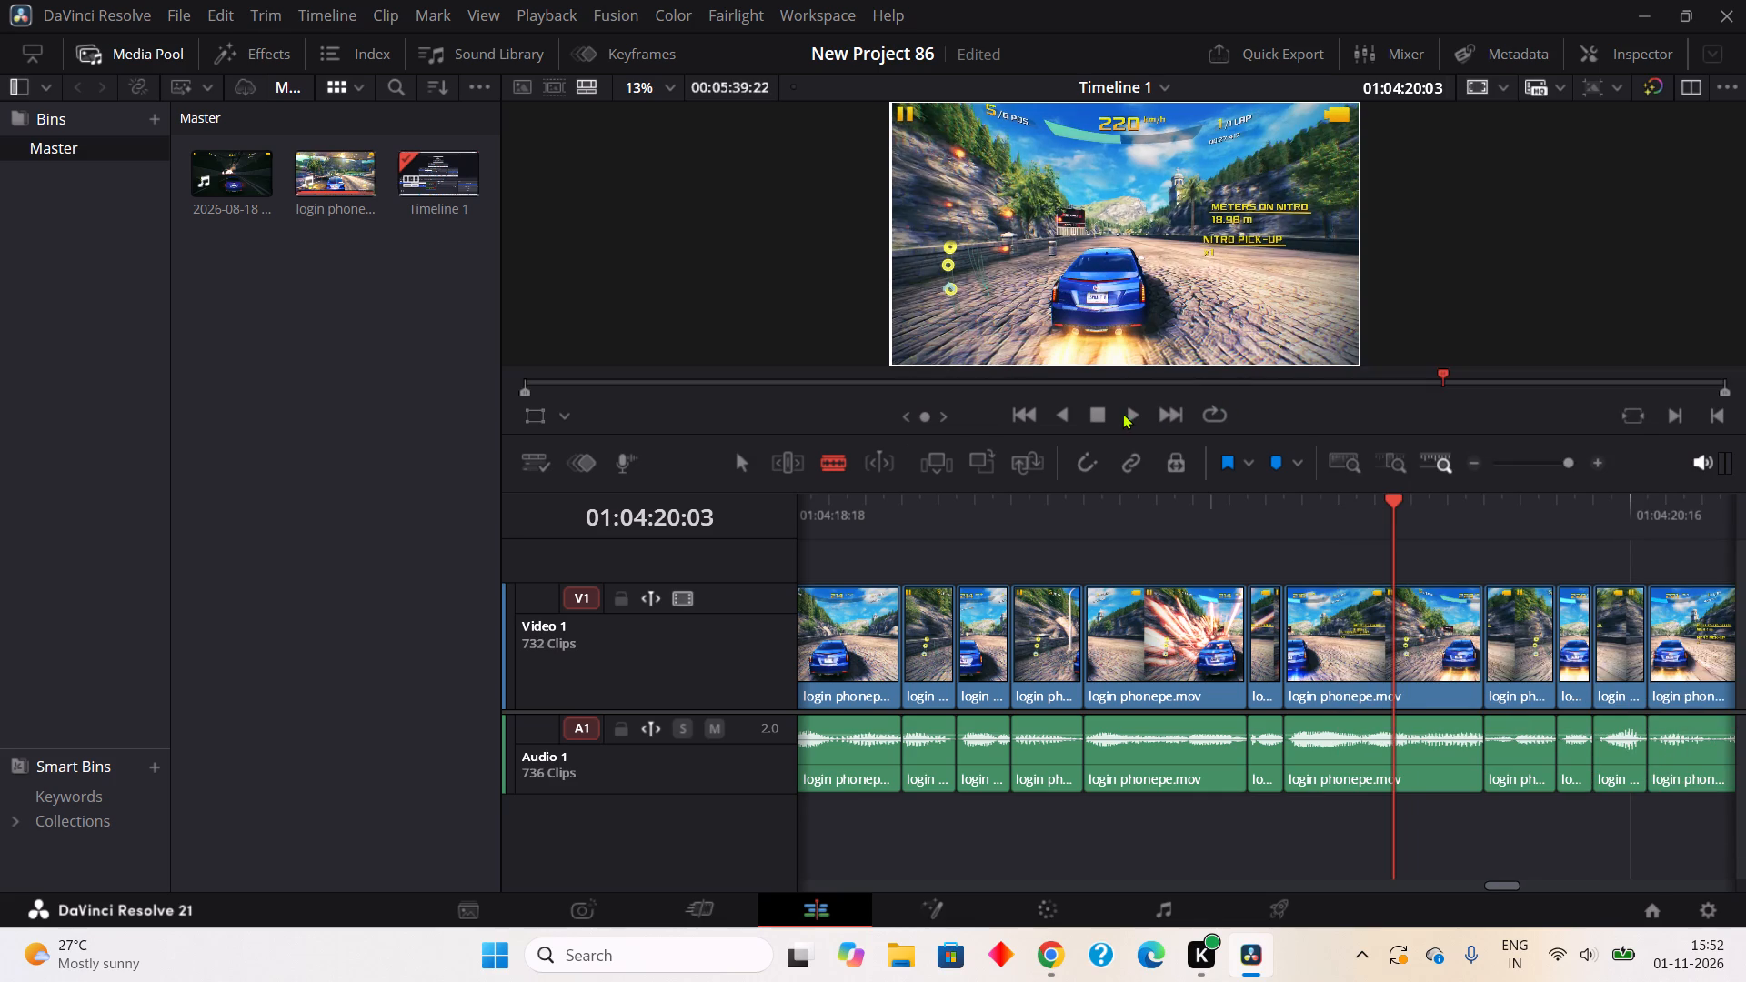
left_click(1099, 418)
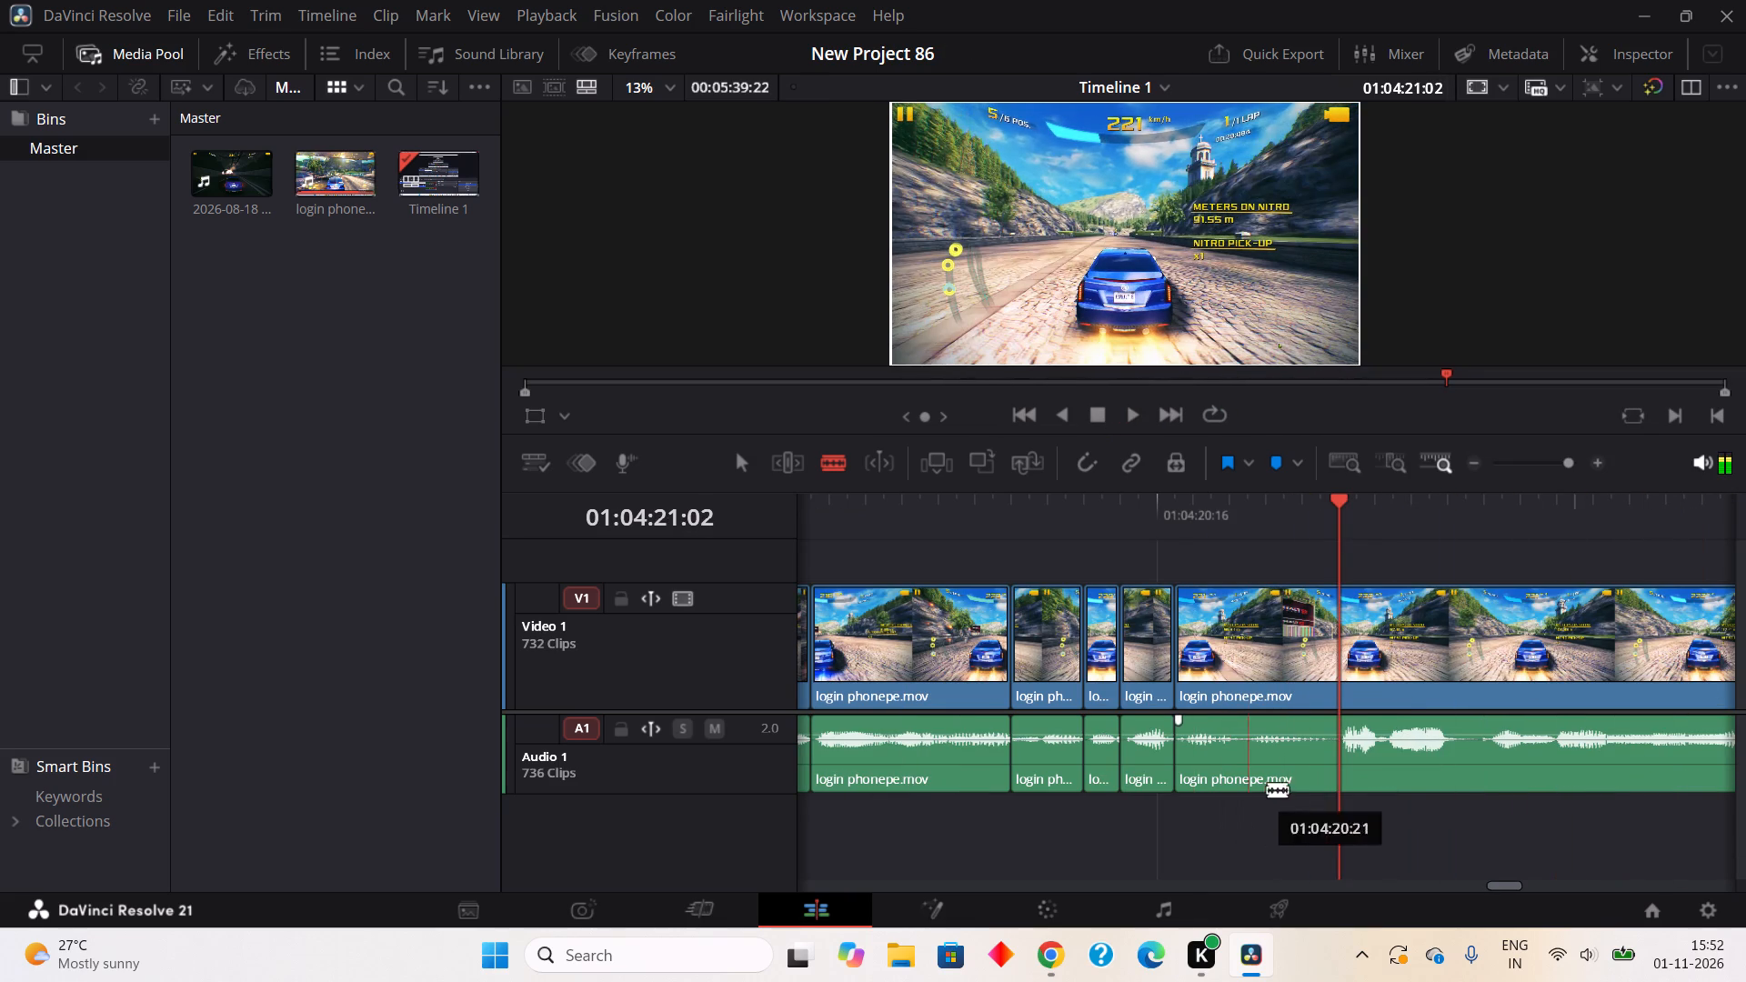
left_click(1326, 784)
left_click(1350, 759)
right_click(1331, 775)
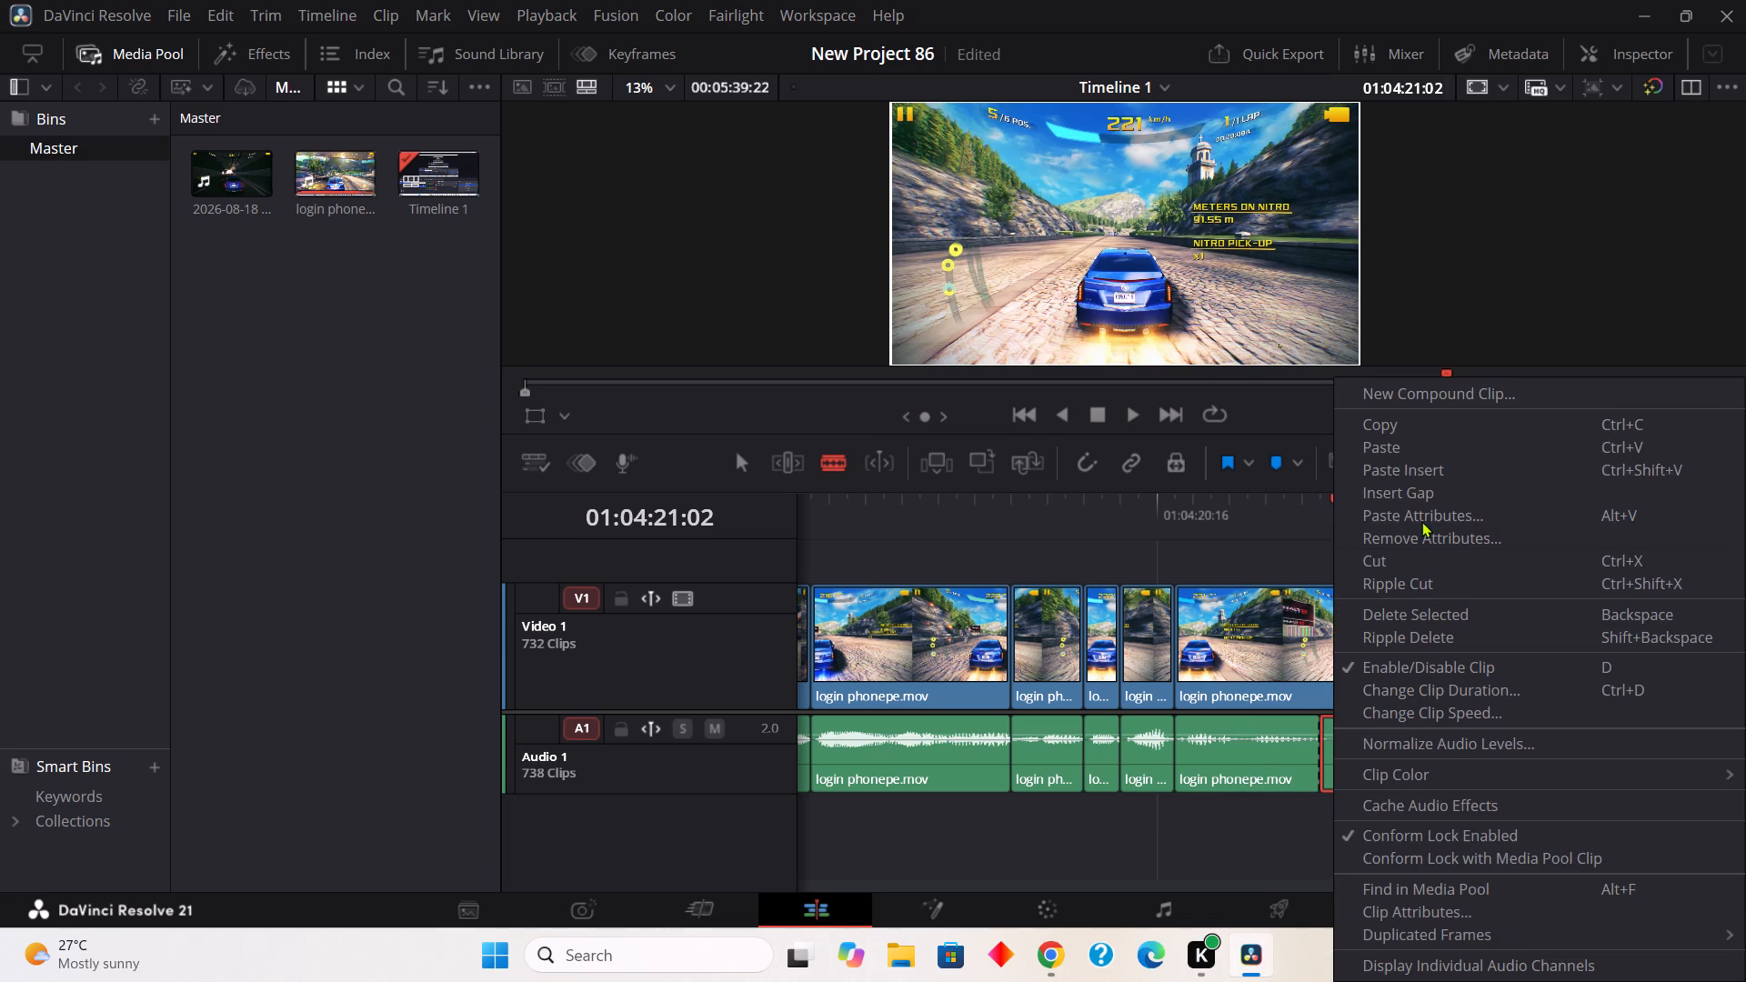
left_click(1447, 588)
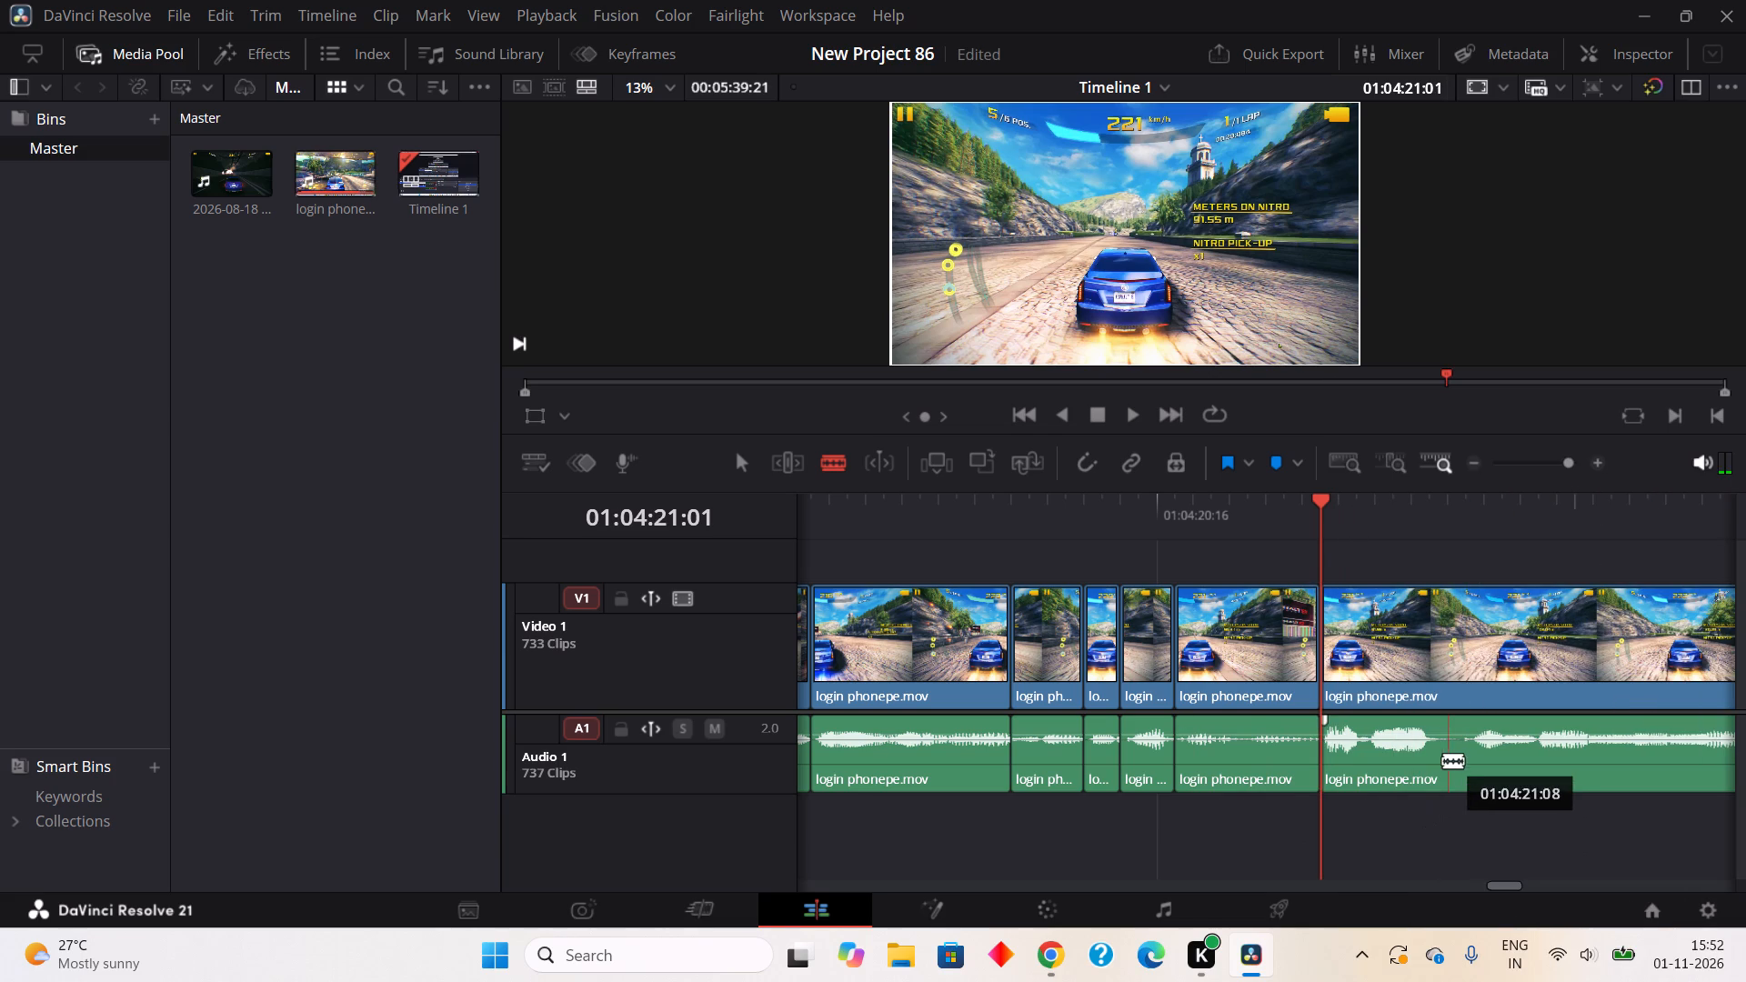
Split out the two-frame pause in the audio from about 01:04:21:07 to 01:04:21:09 and ripple cut it.
left_click(1437, 765)
left_click(1468, 765)
right_click(1426, 777)
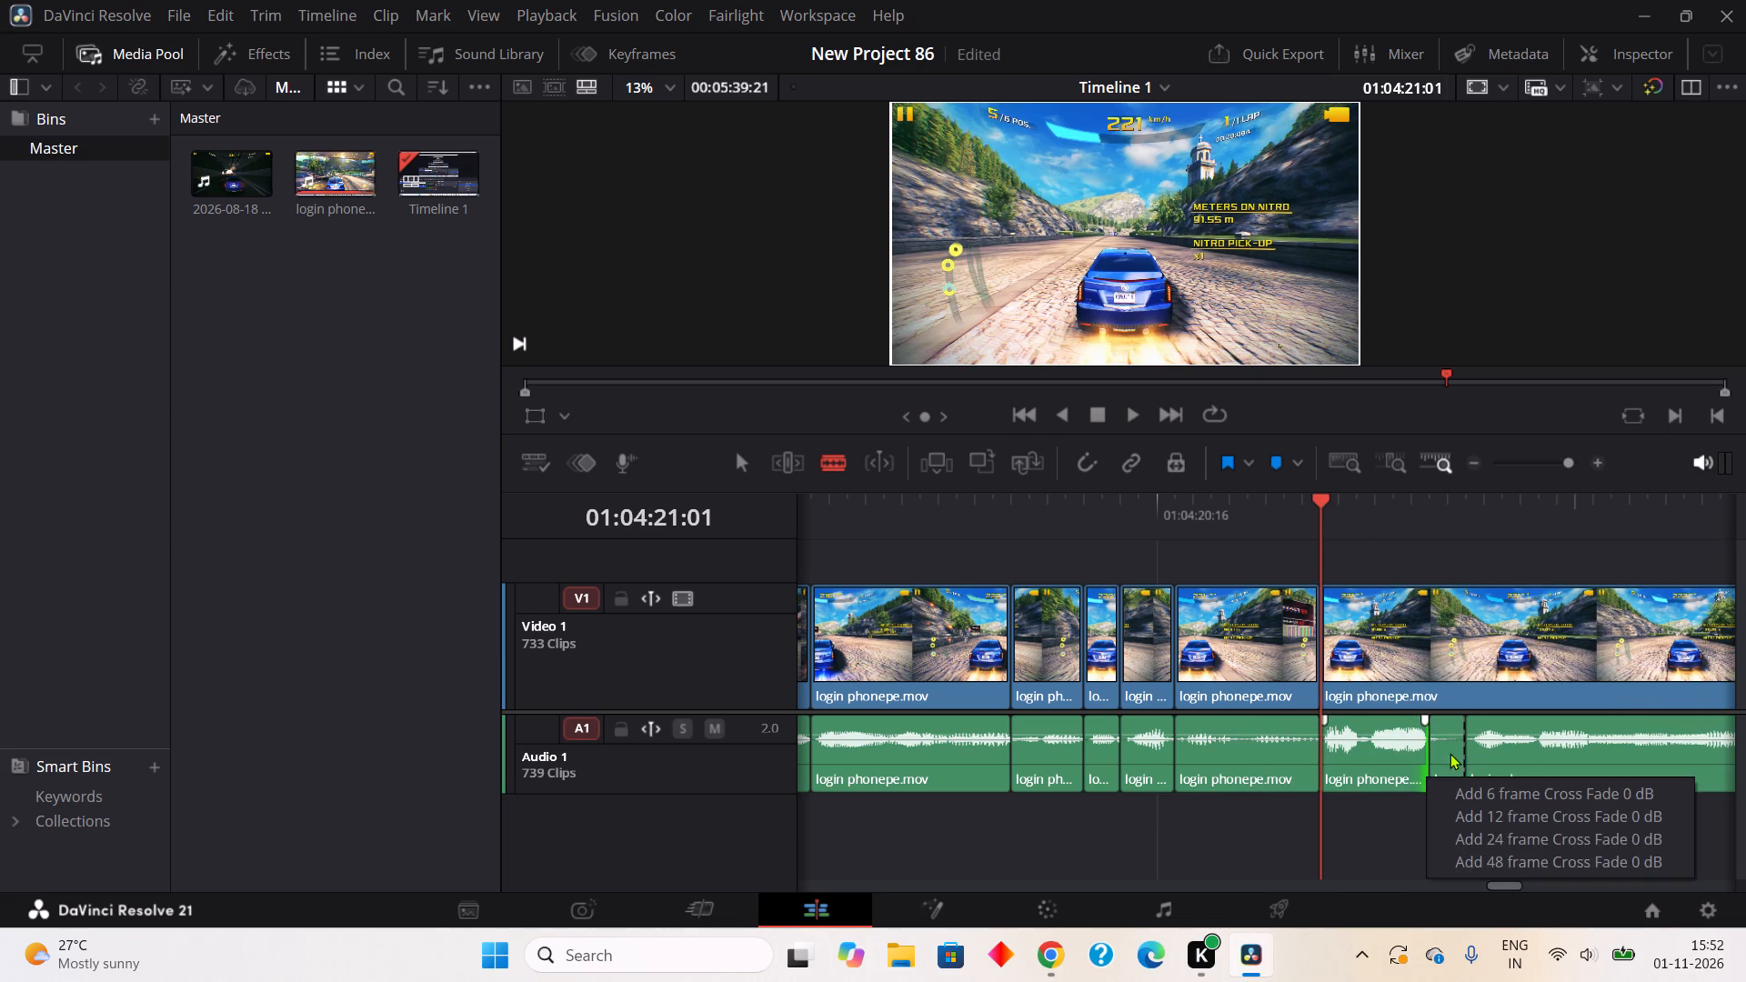
right_click(1450, 753)
left_click(1442, 349)
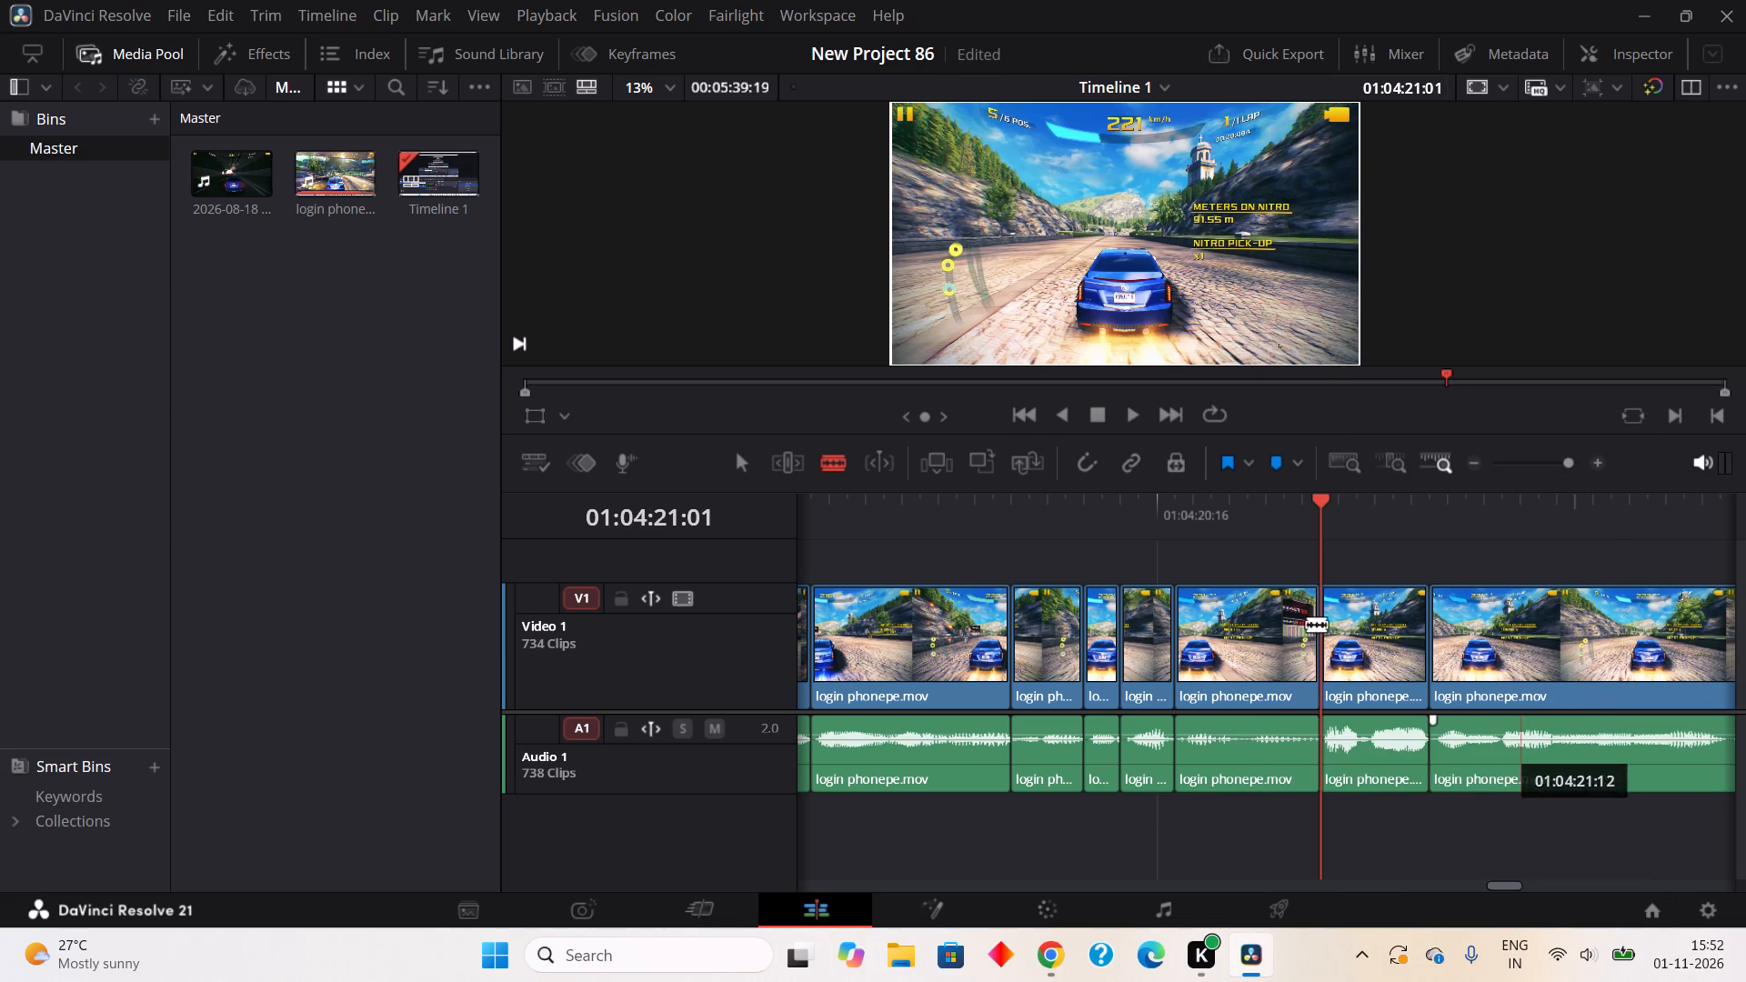
Play on to about 01:04:22:01, split out the one-frame audio pause from about 01:04:22:04 to 01:04:22:05 and ripple cut it.
left_click(1124, 410)
left_click(1097, 414)
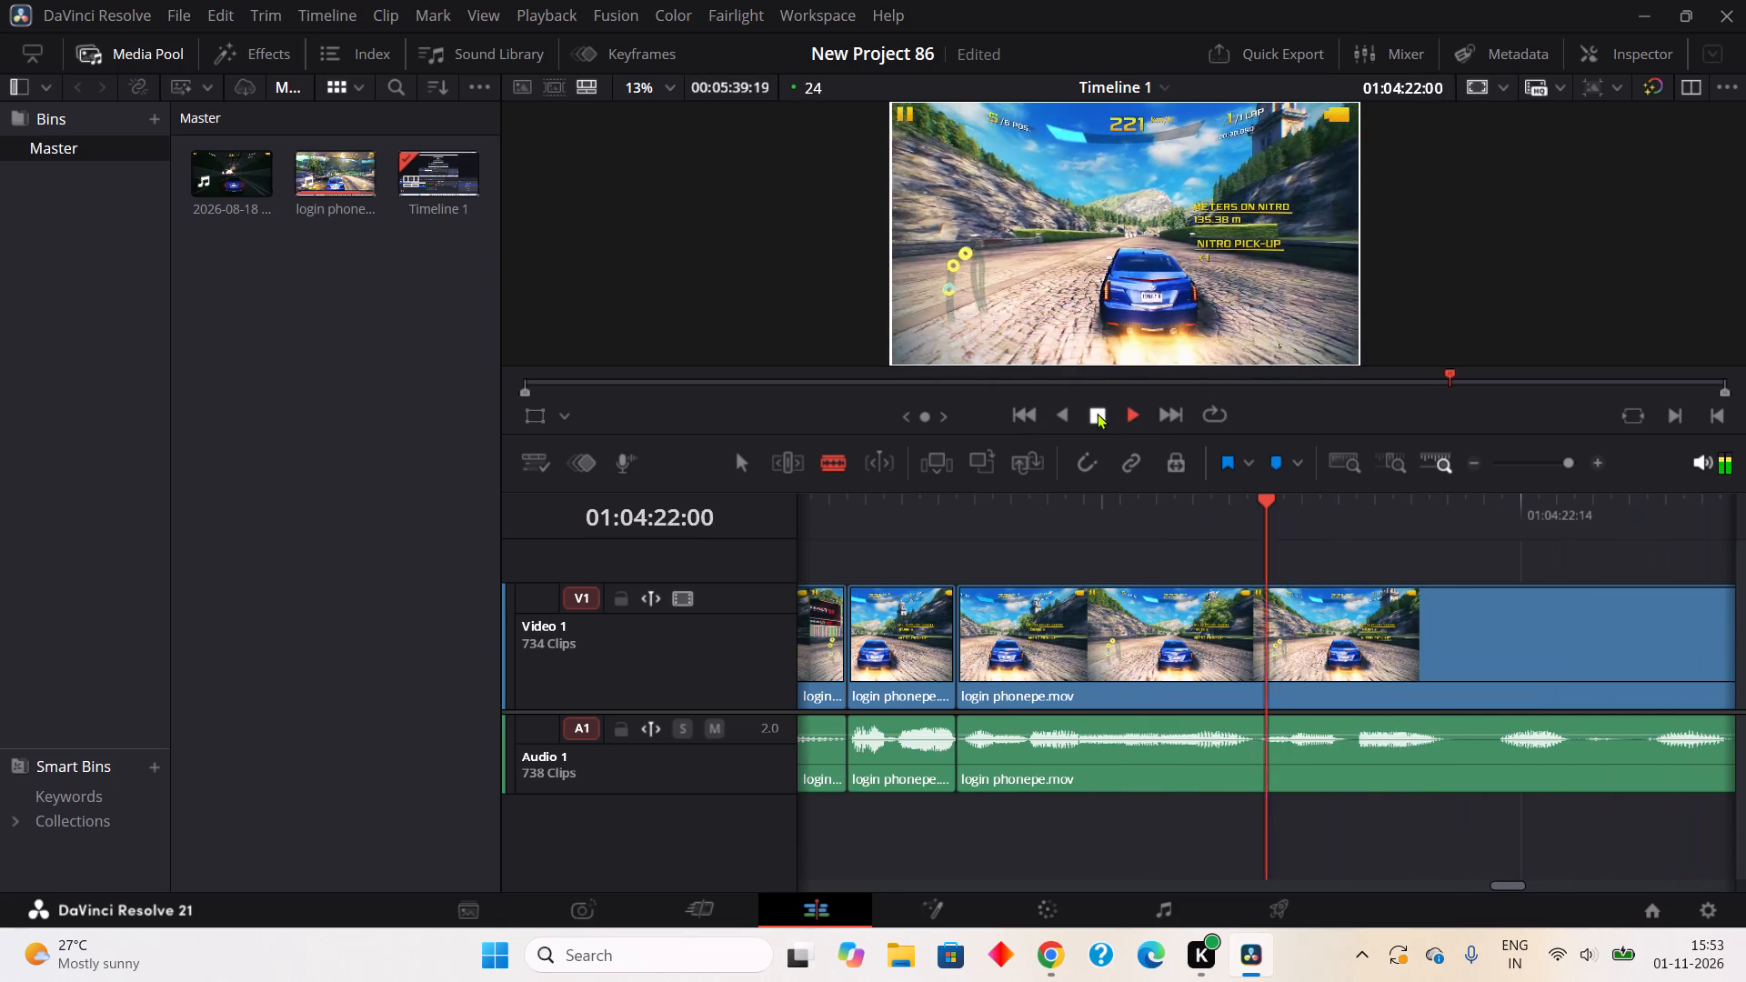
left_click(1343, 757)
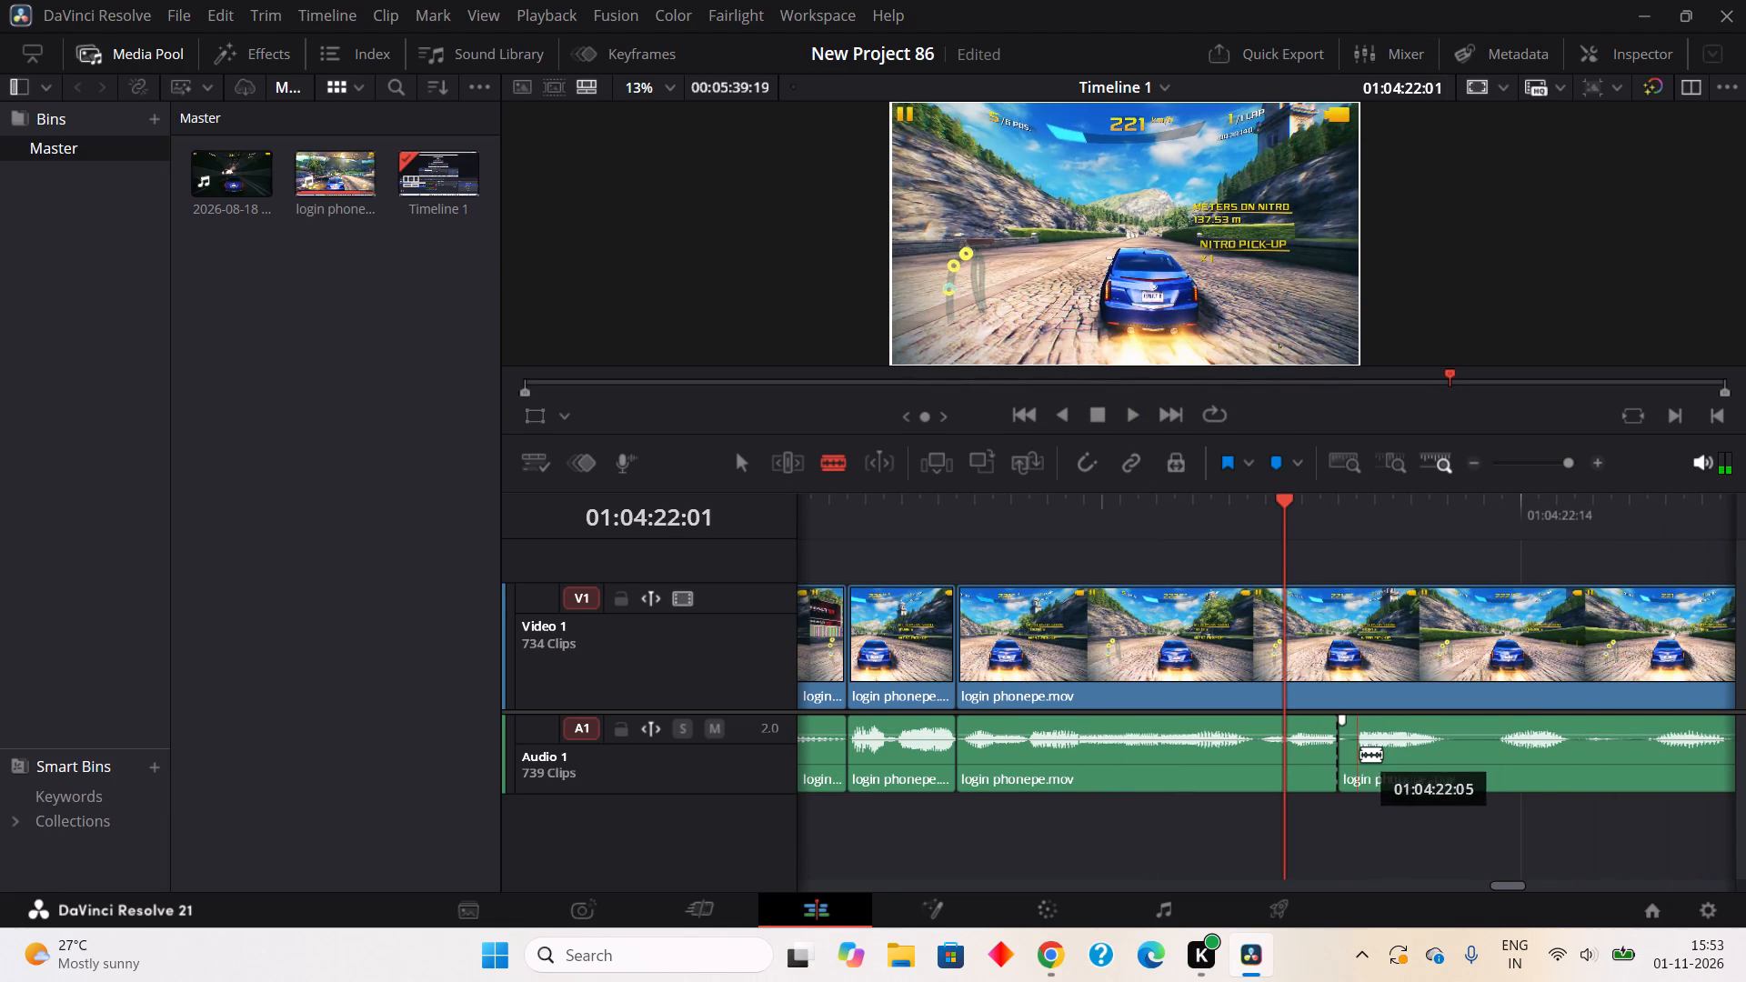
left_click(1360, 754)
right_click(1340, 765)
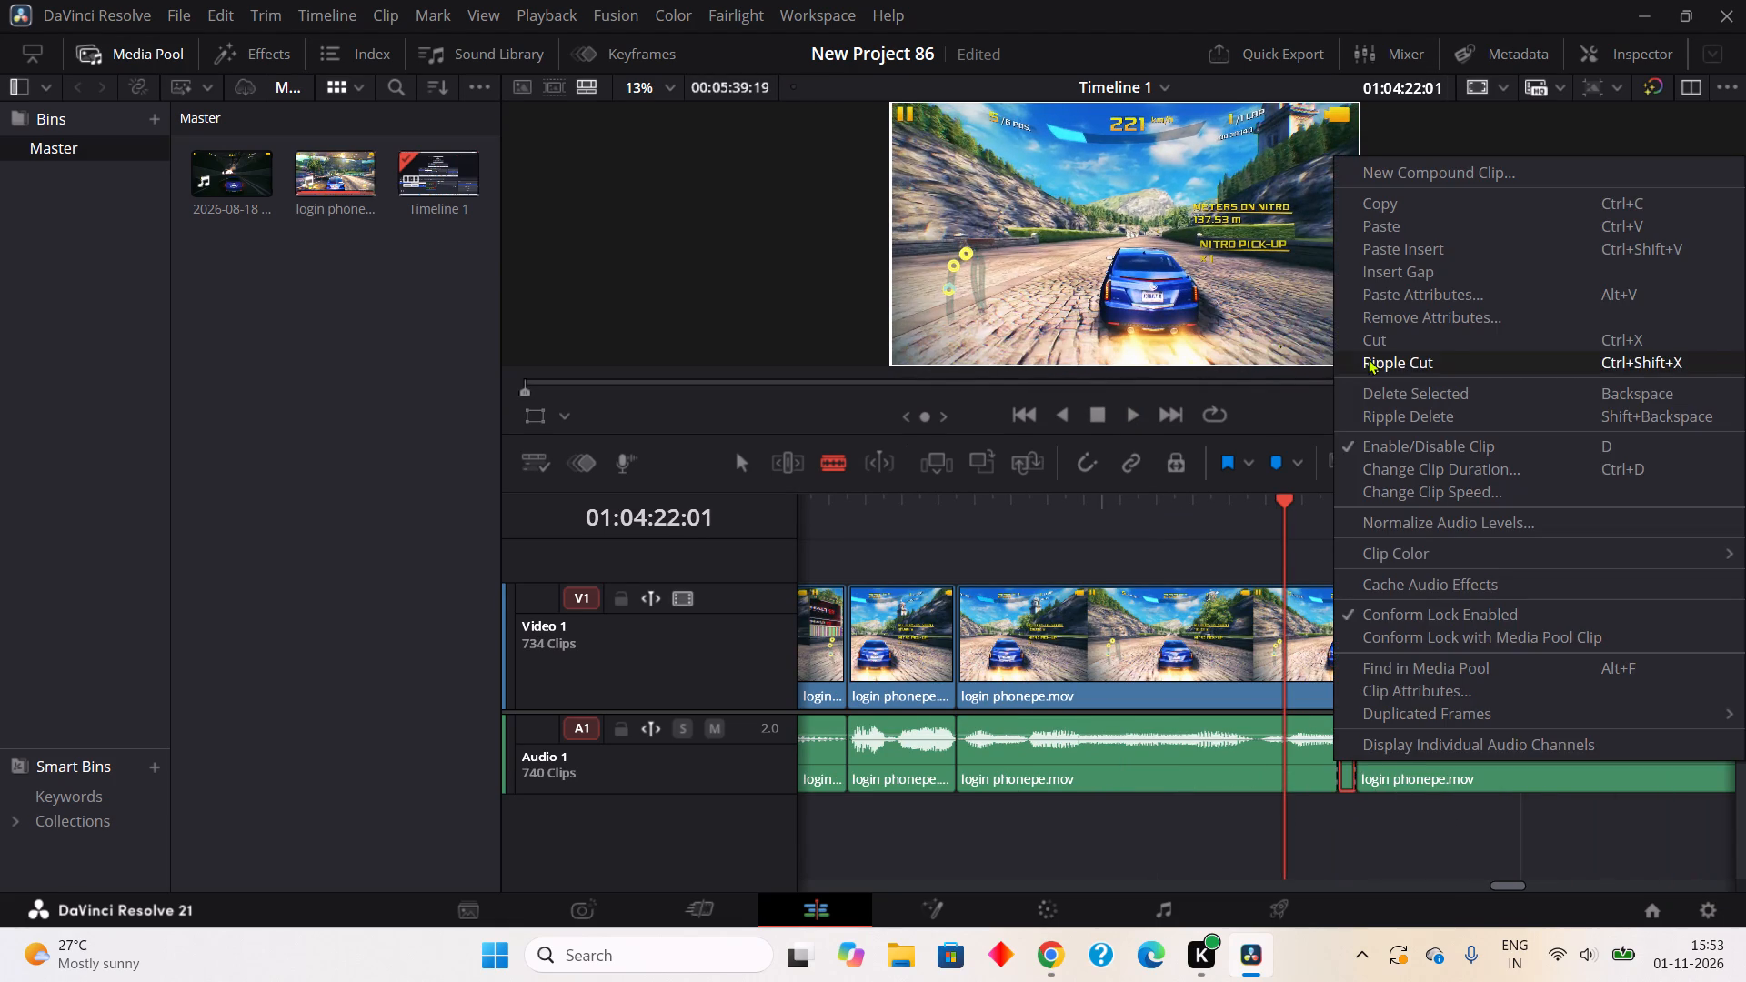
left_click(1368, 358)
Split out the three-frame pause in the audio from about 01:04:22:09 to 01:04:22:12 and ripple cut it.
left_click(1429, 757)
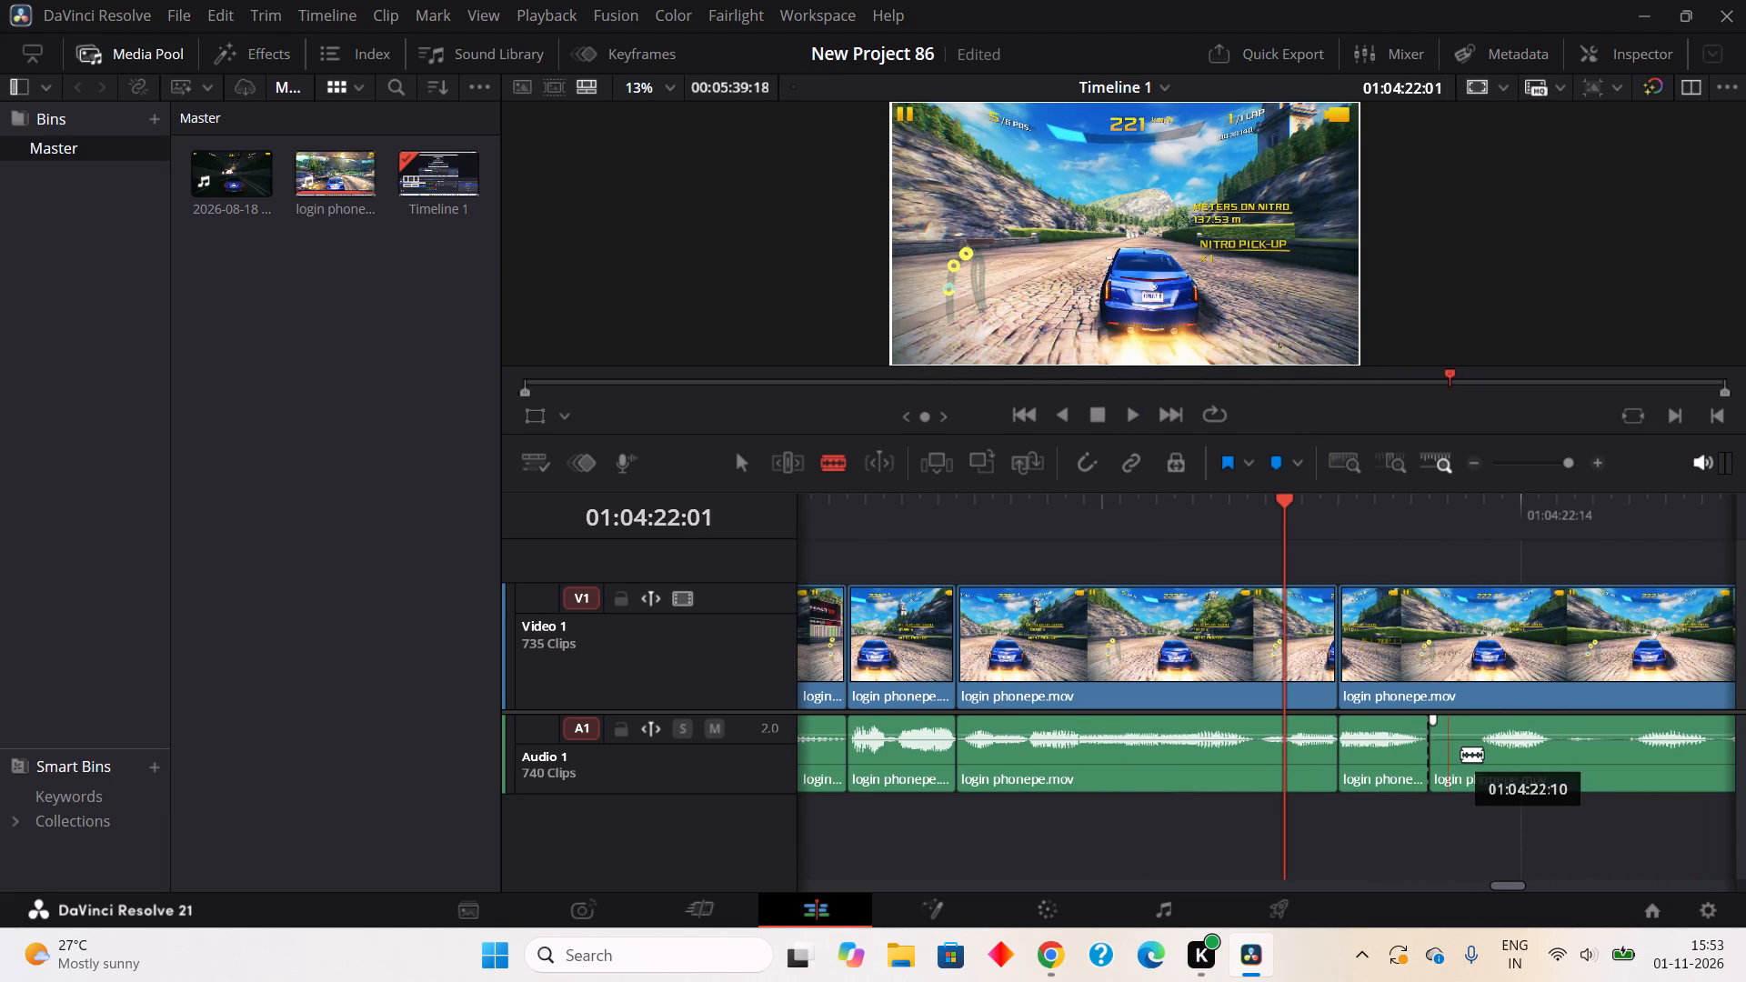
left_click(1484, 767)
right_click(1458, 767)
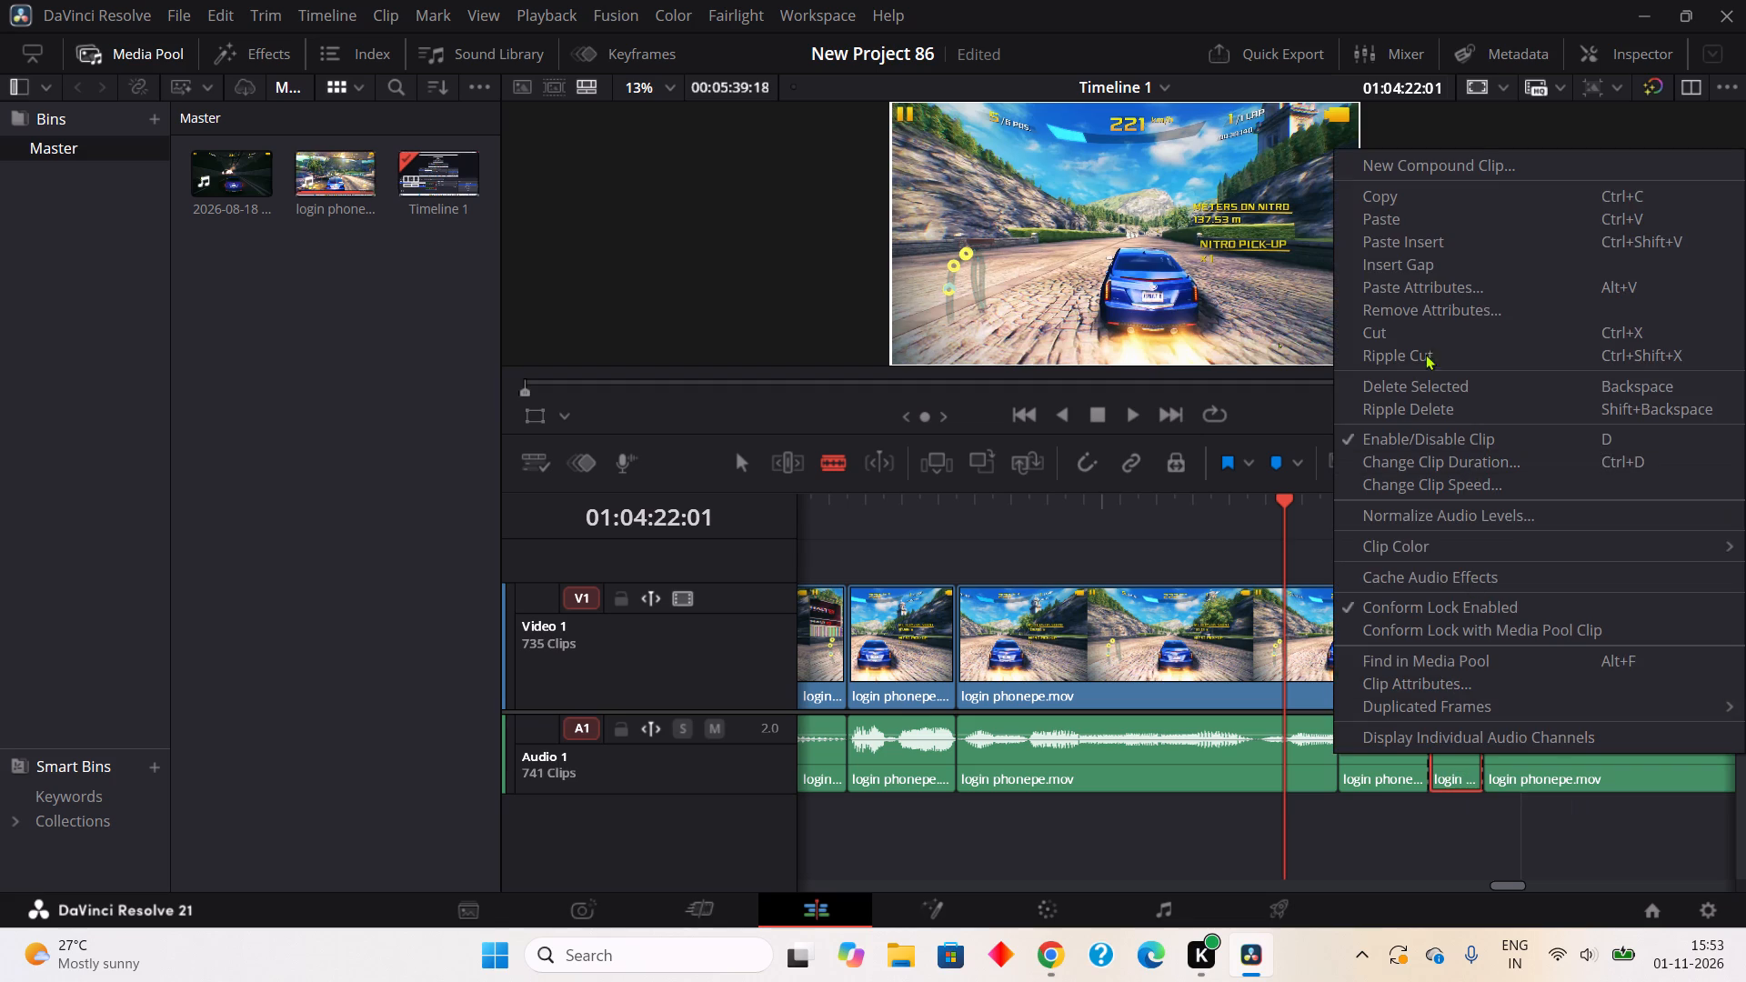
left_click(1418, 349)
Split out the four-frame pause in the audio from about 01:04:22:13 to 01:04:22:17 and ripple cut it.
left_click(1511, 773)
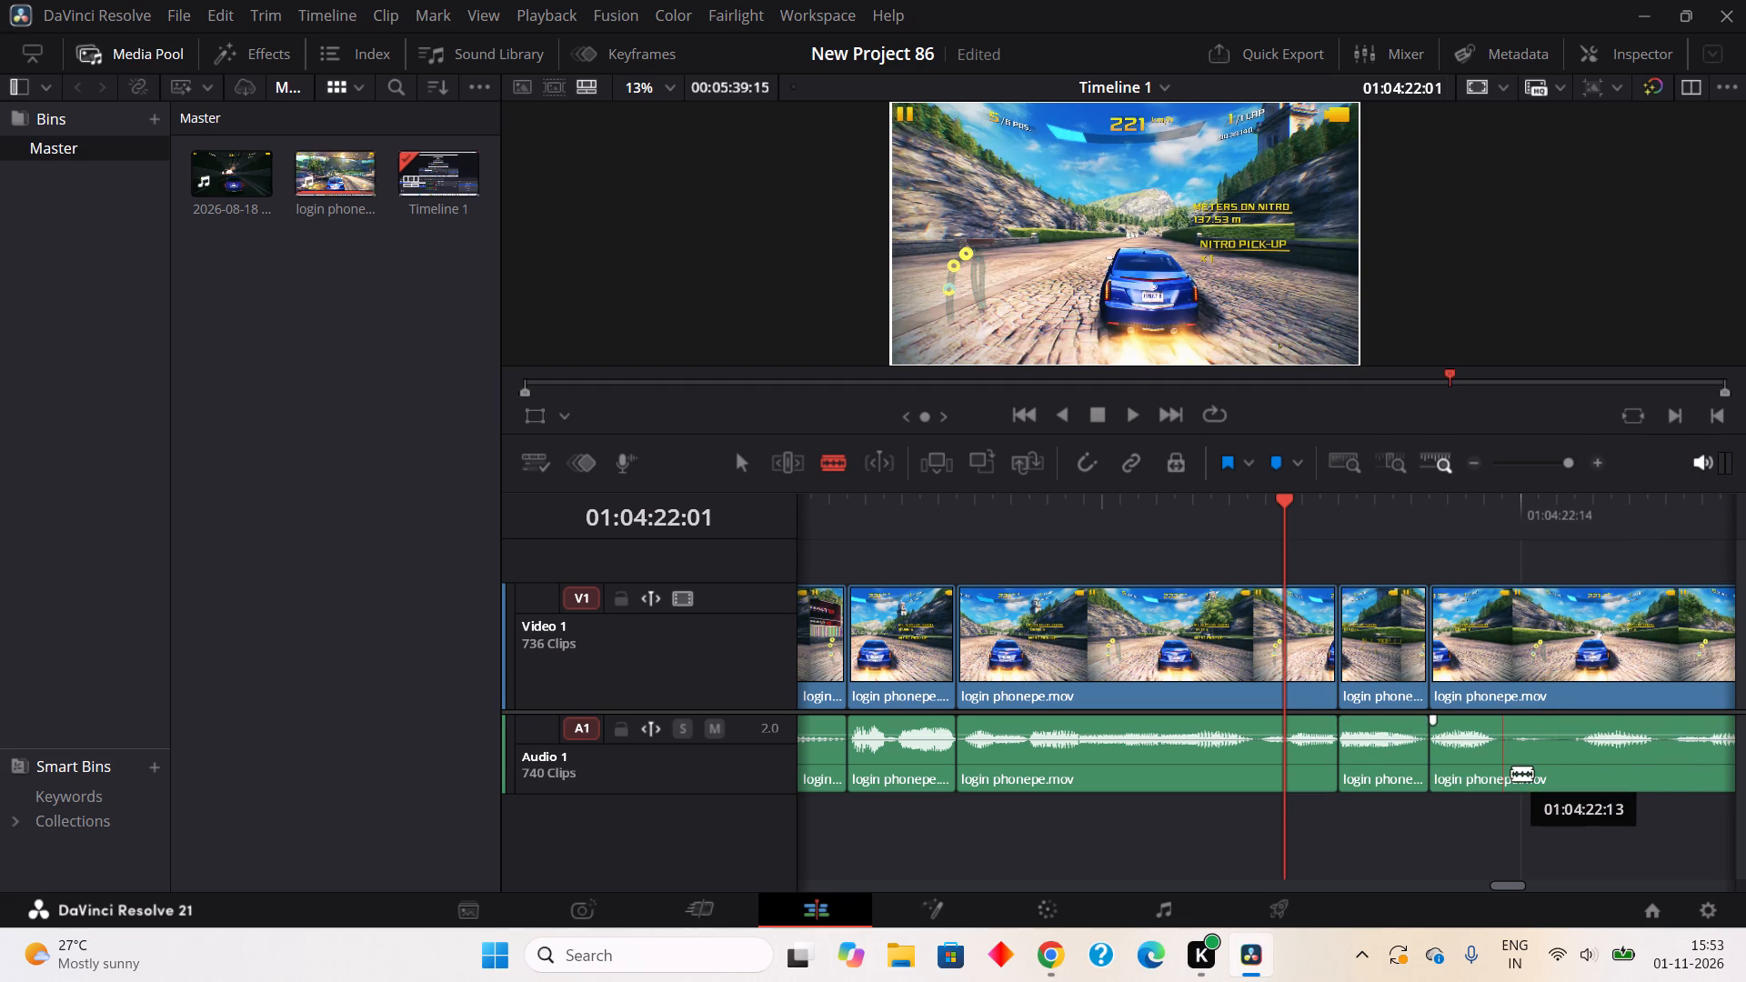
left_click(1587, 771)
right_click(1543, 772)
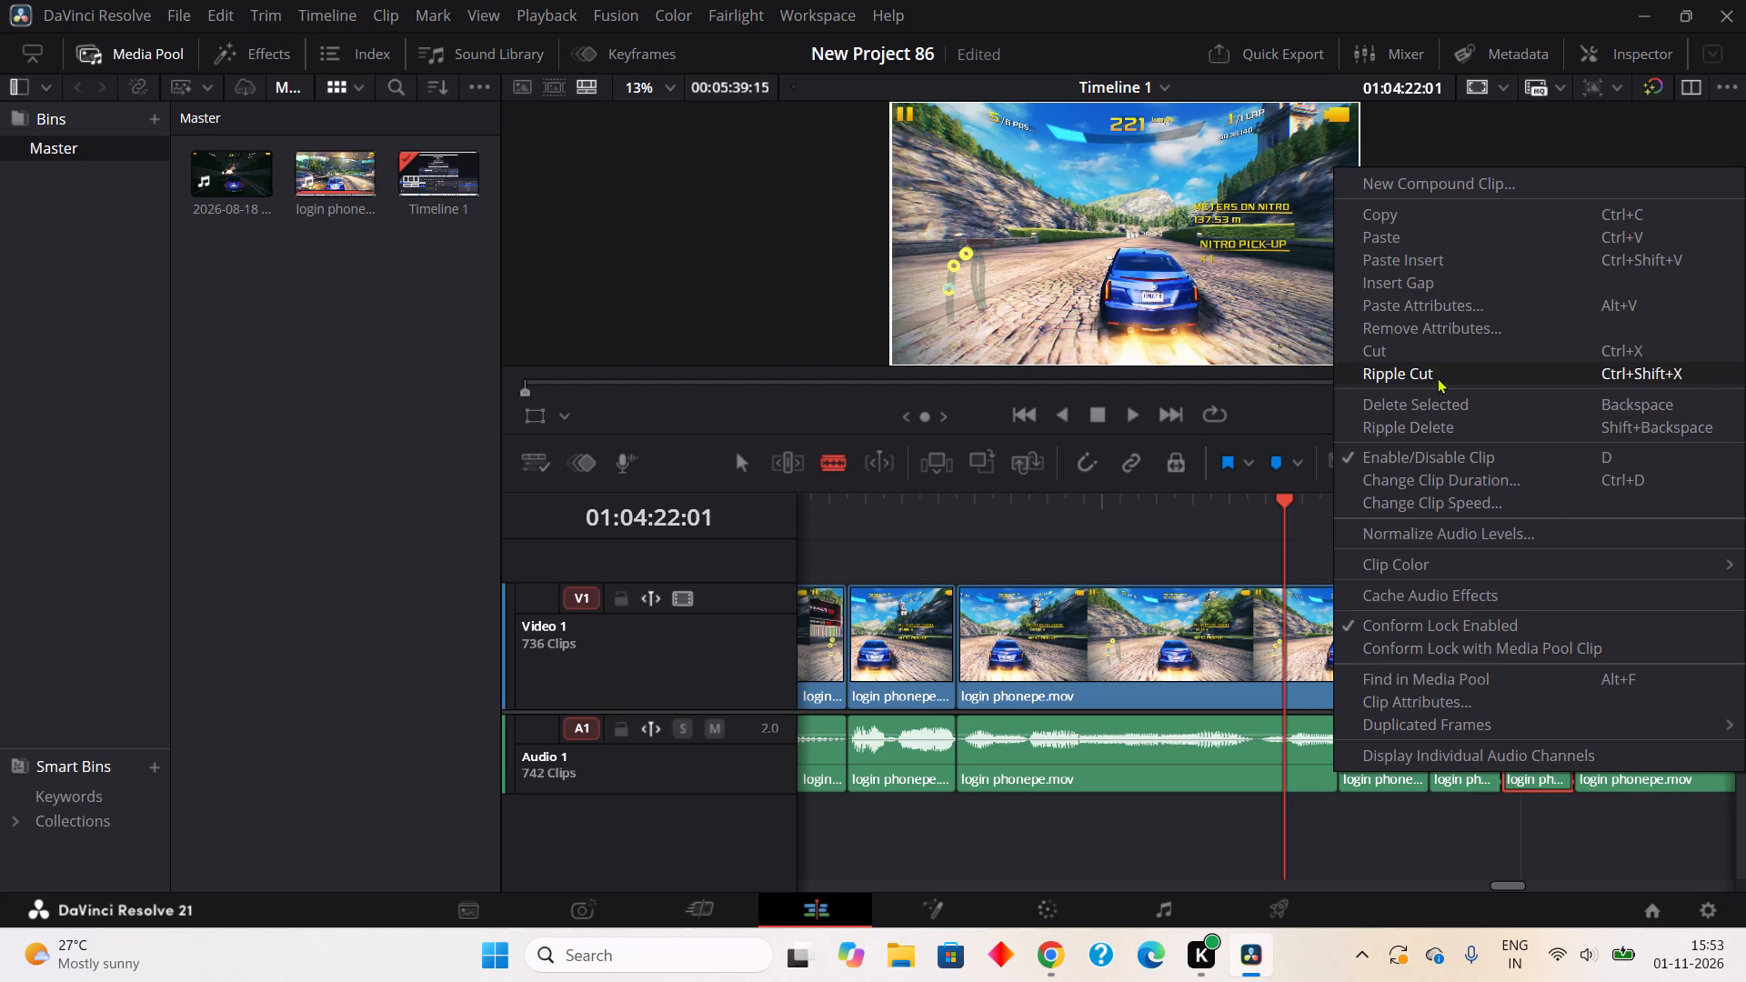
left_click(1430, 366)
Split out the two-frame pause in the audio from about 01:04:22:17 to 01:04:22:19 and ripple cut it.
left_click(1590, 779)
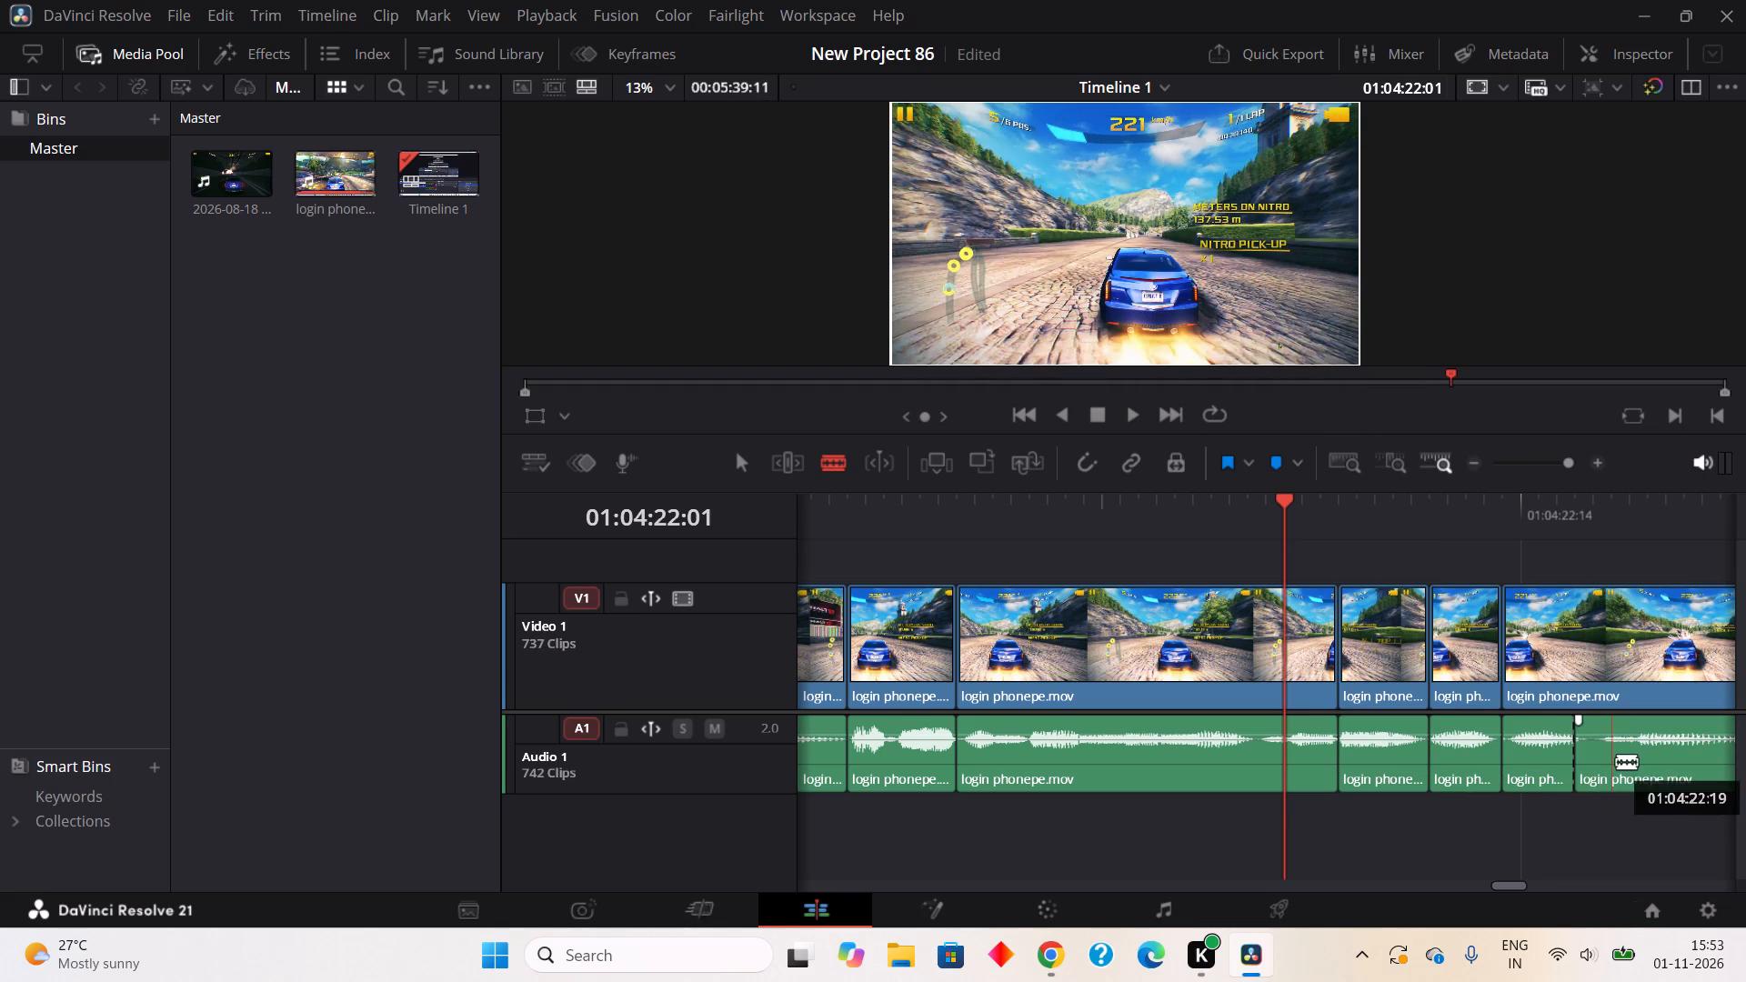
left_click(1616, 761)
right_click(1597, 765)
left_click(1404, 367)
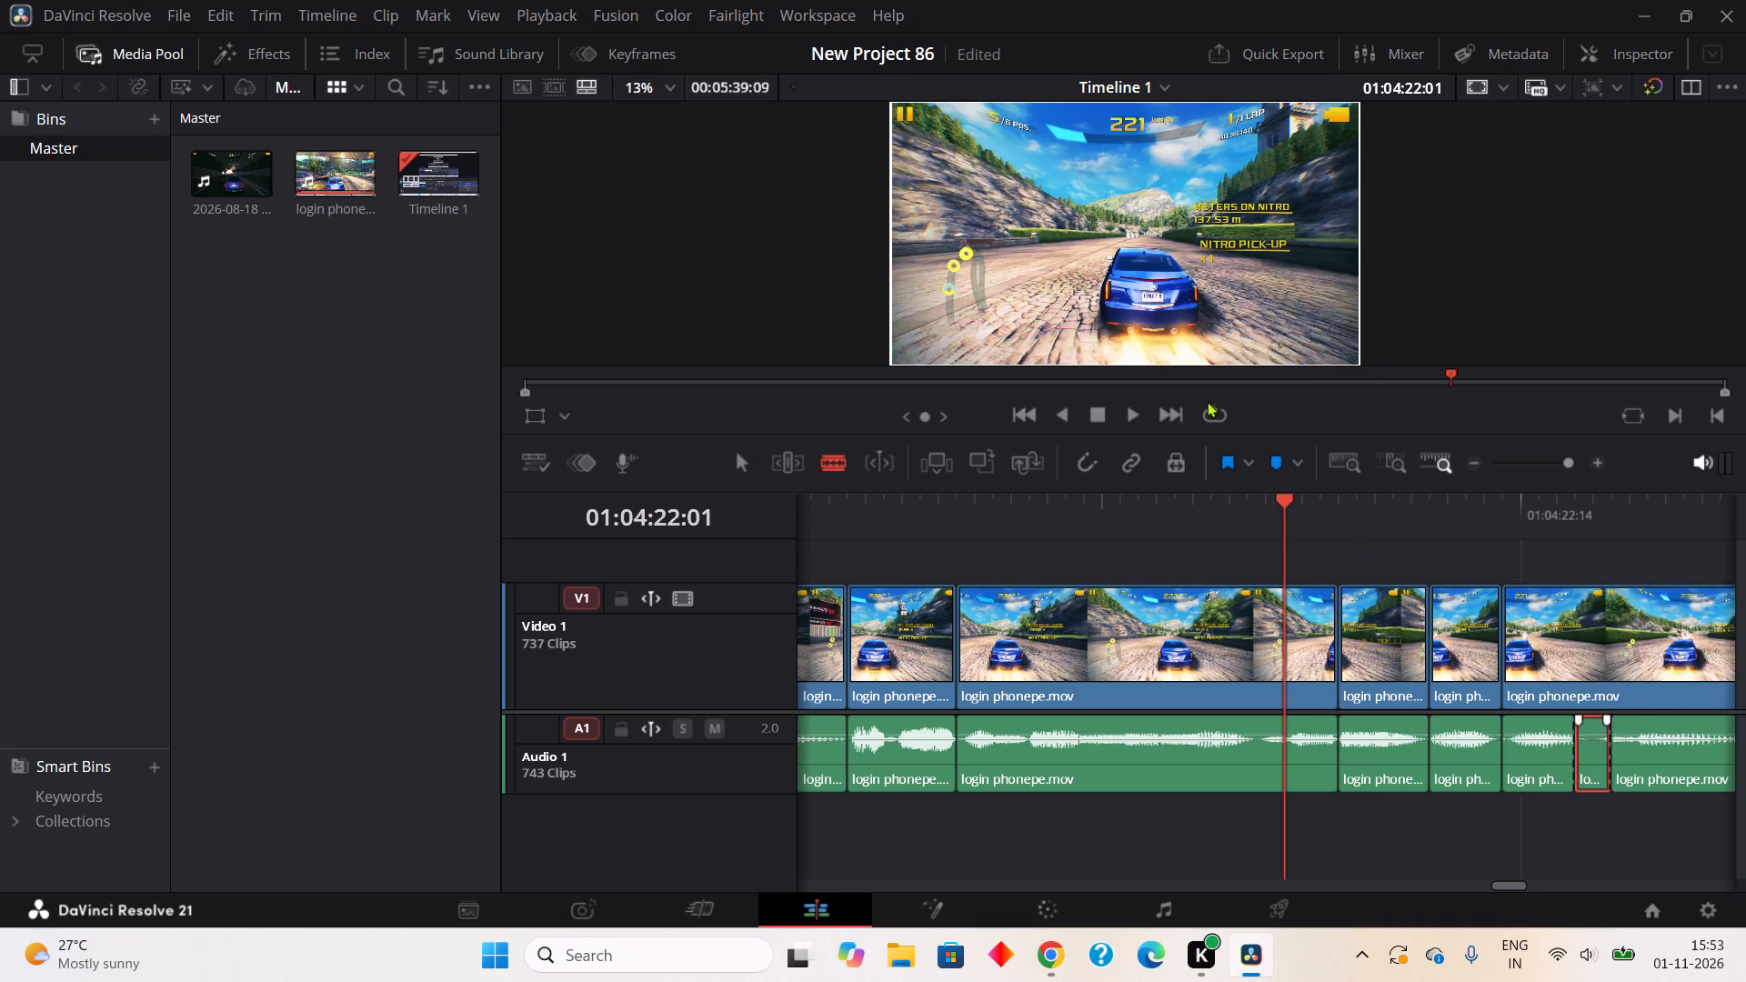
Play on to about 01:04:23:06, split out the three-frame audio pause from about 01:04:23:01 to 01:04:23:04 and ripple cut it.
left_click(1132, 417)
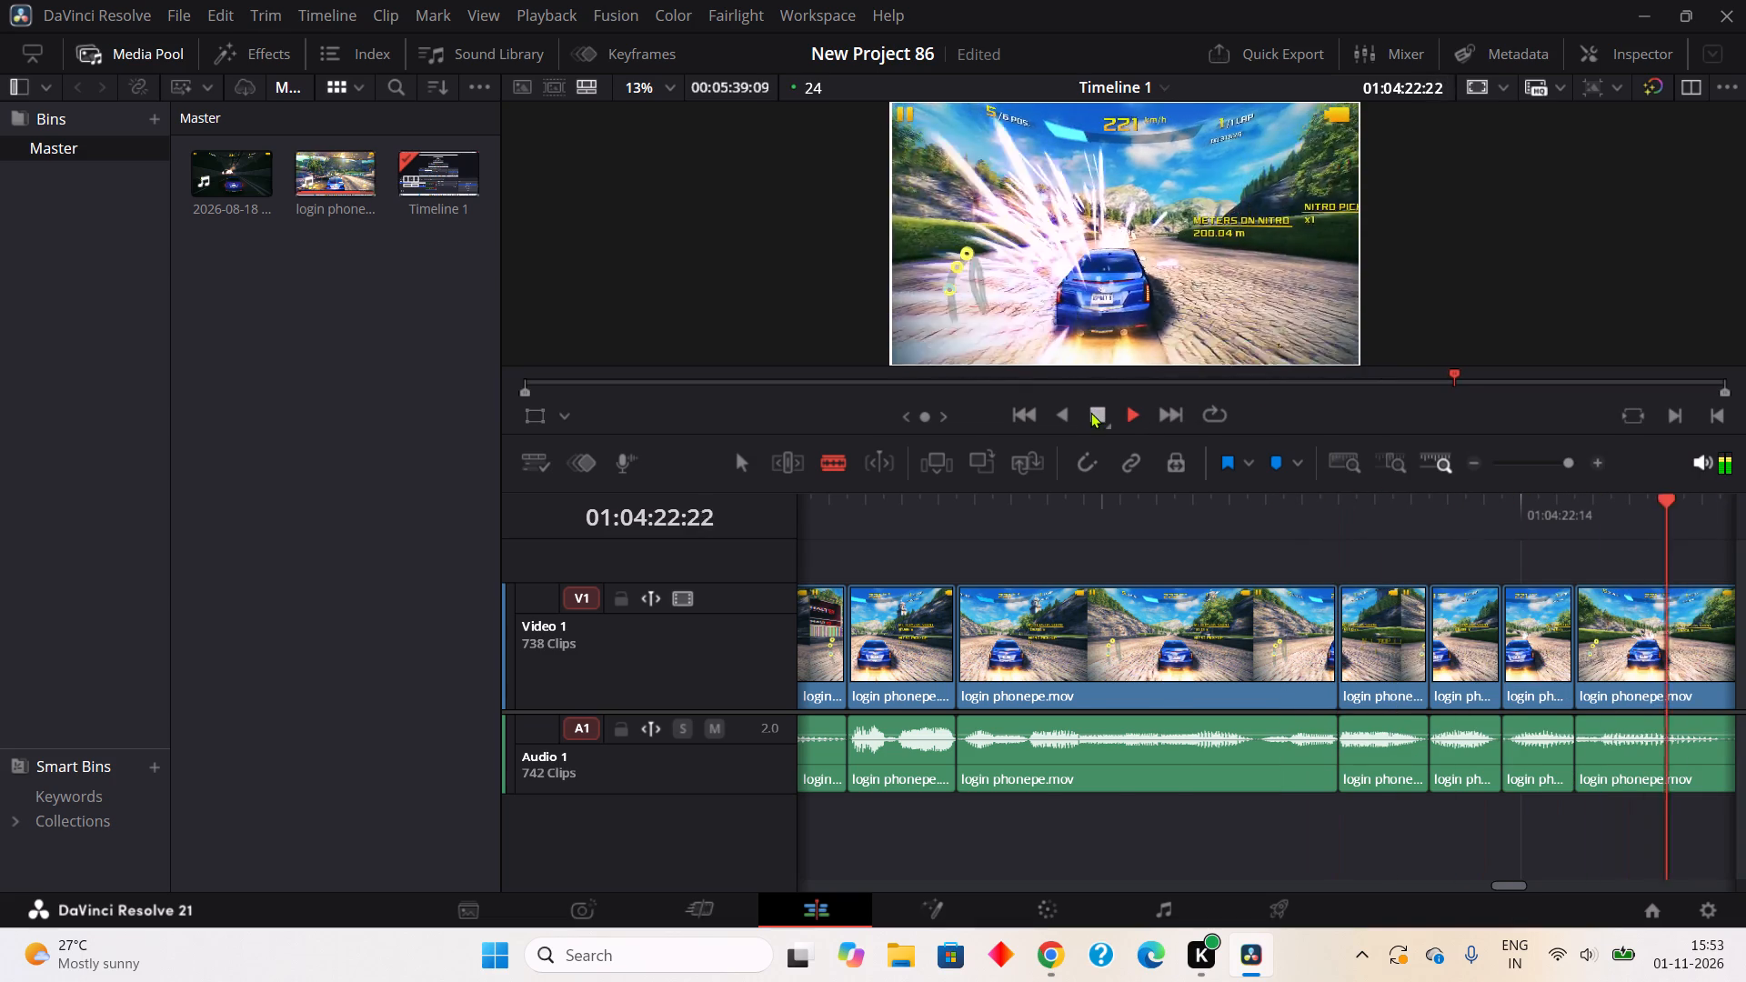
left_click(1090, 412)
left_click(1256, 778)
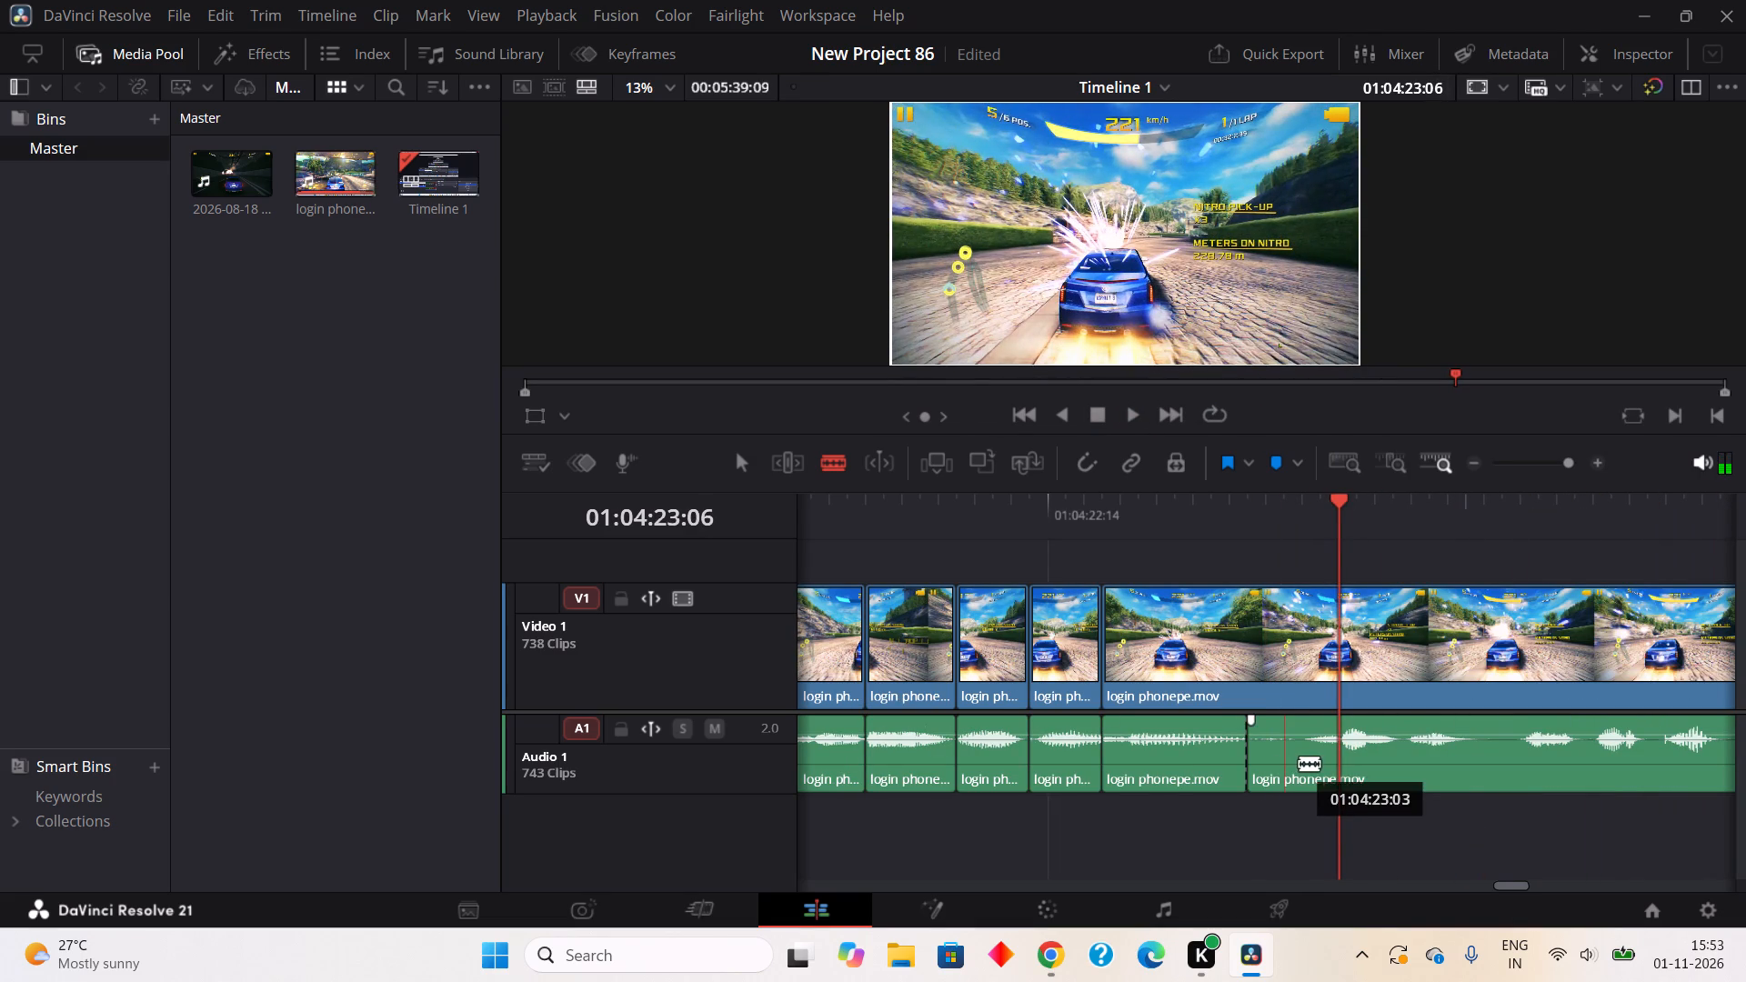
left_click(1309, 768)
right_click(1263, 752)
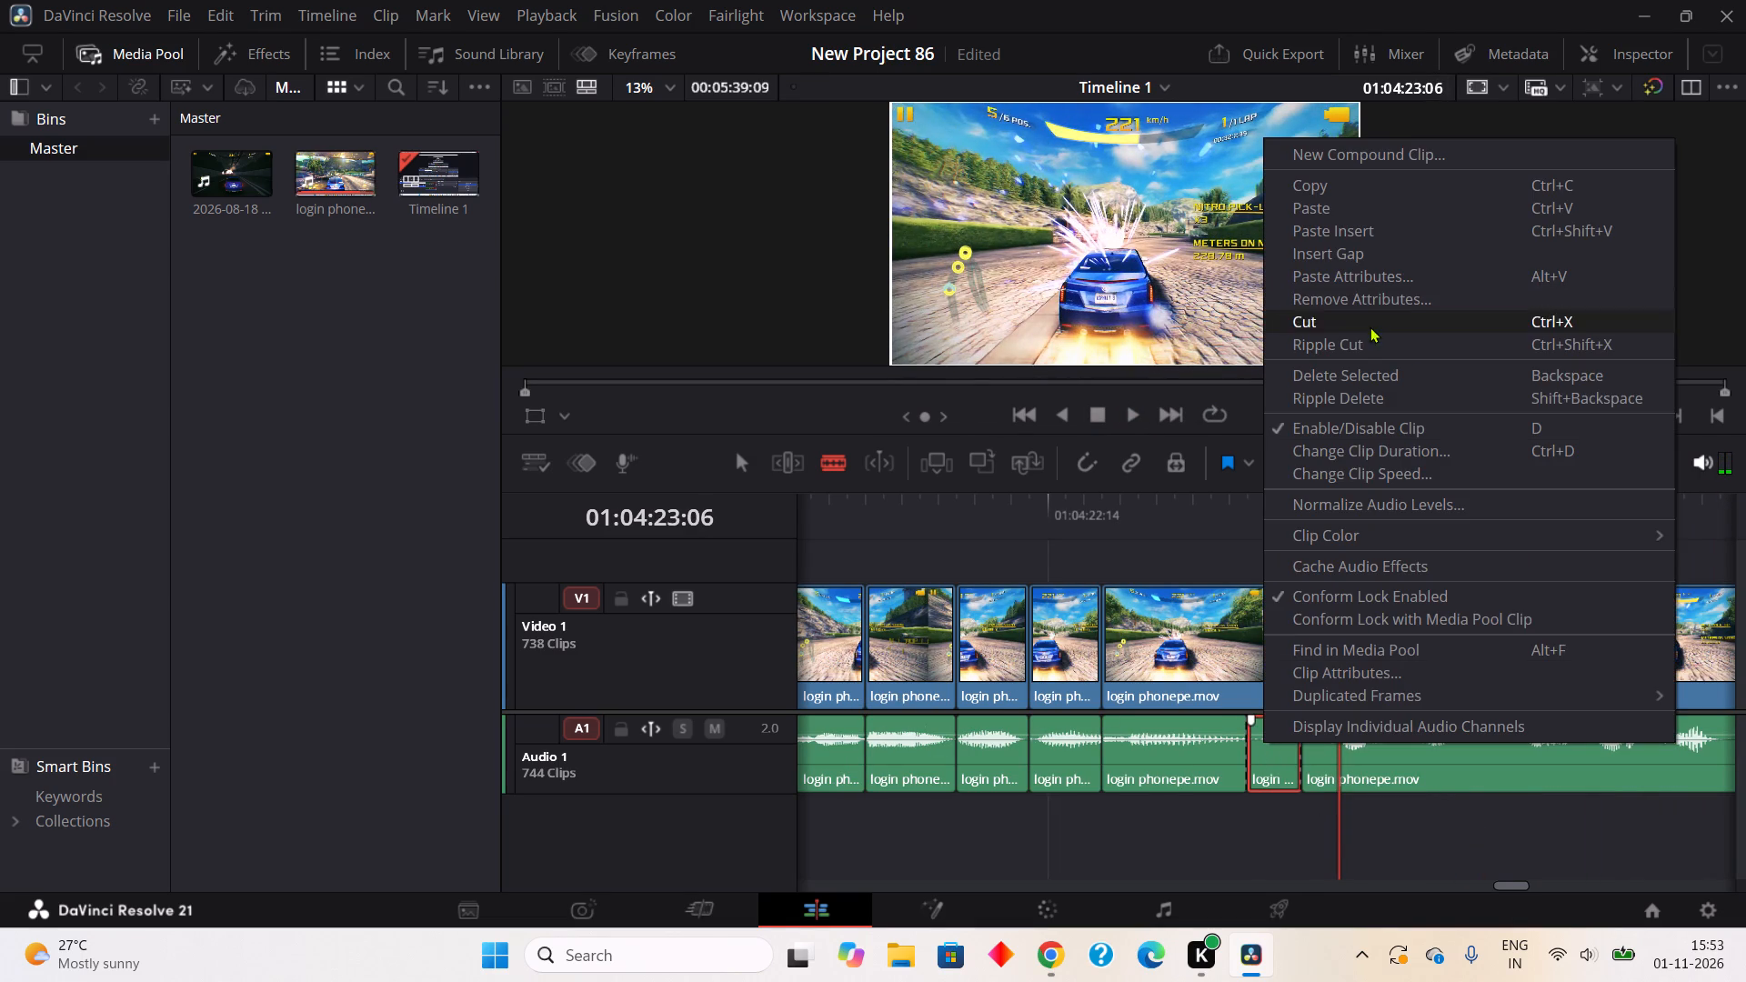
left_click(1369, 346)
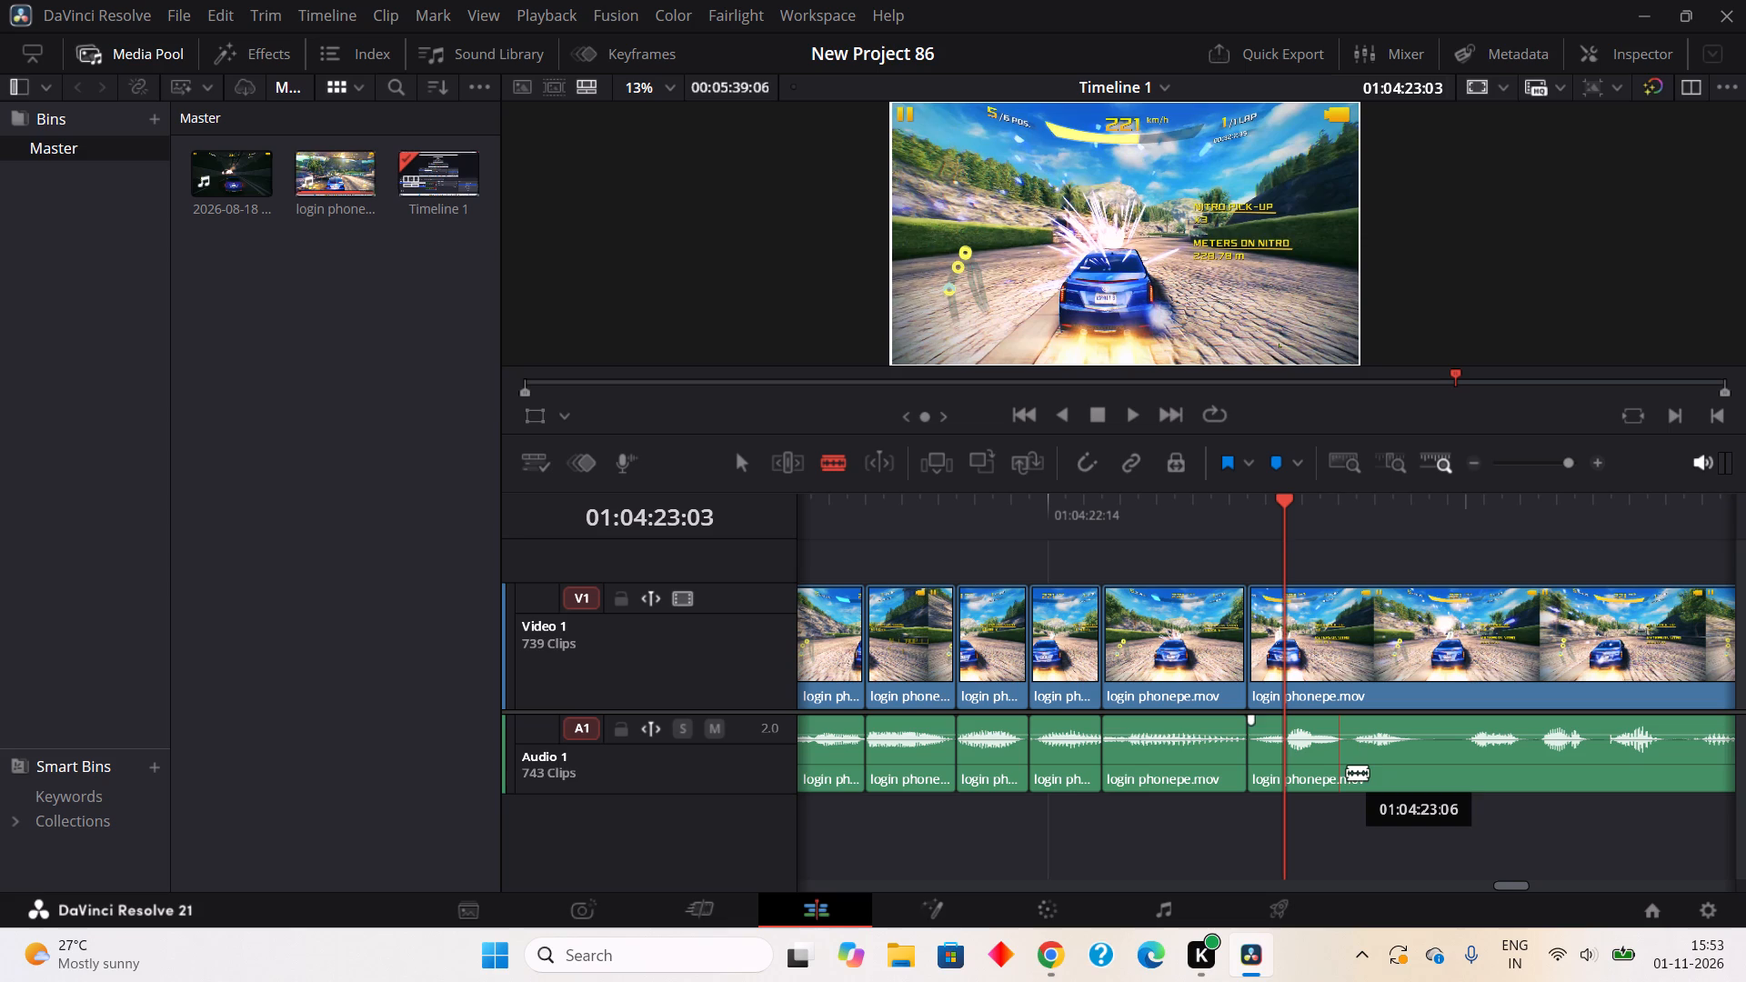
Split out the one-frame pause in the audio from about 01:04:23:06 to 01:04:23:07 and ripple cut it.
left_click(1347, 772)
left_click(1363, 761)
right_click(1347, 766)
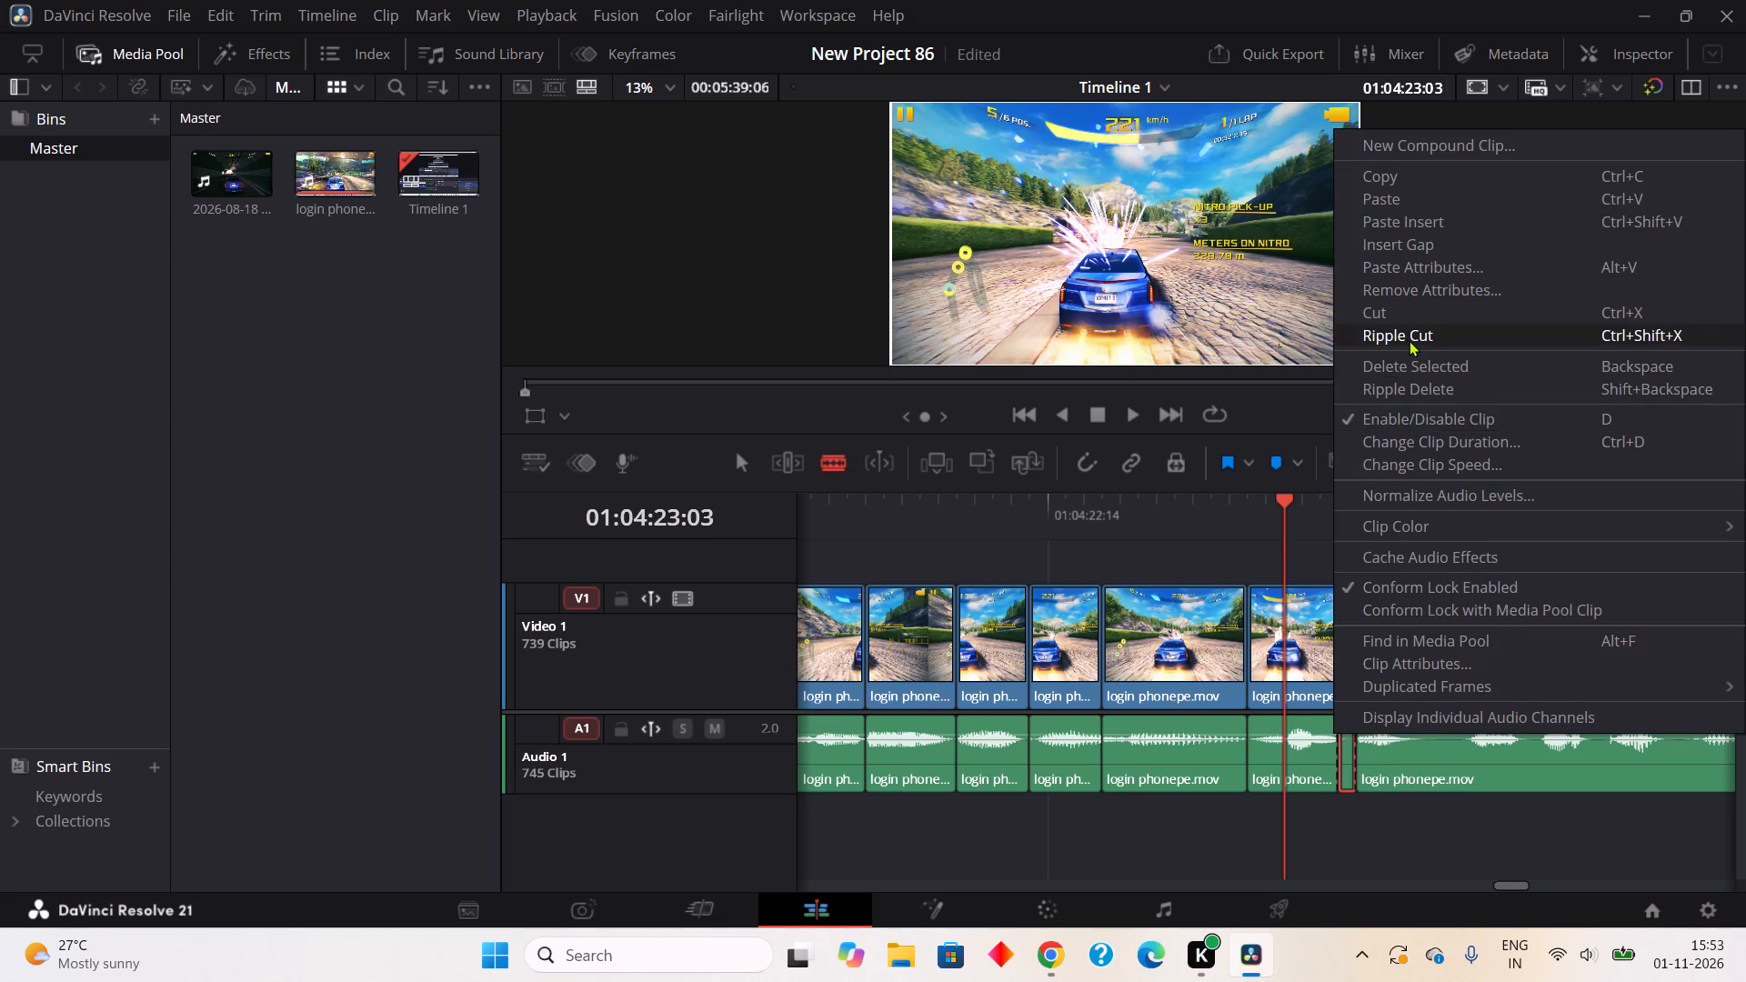
left_click(1409, 340)
Split out the three-frame pause in the audio from about 01:04:23:09 to 01:04:23:12 and ripple cut it.
left_click(1400, 777)
left_click(1462, 753)
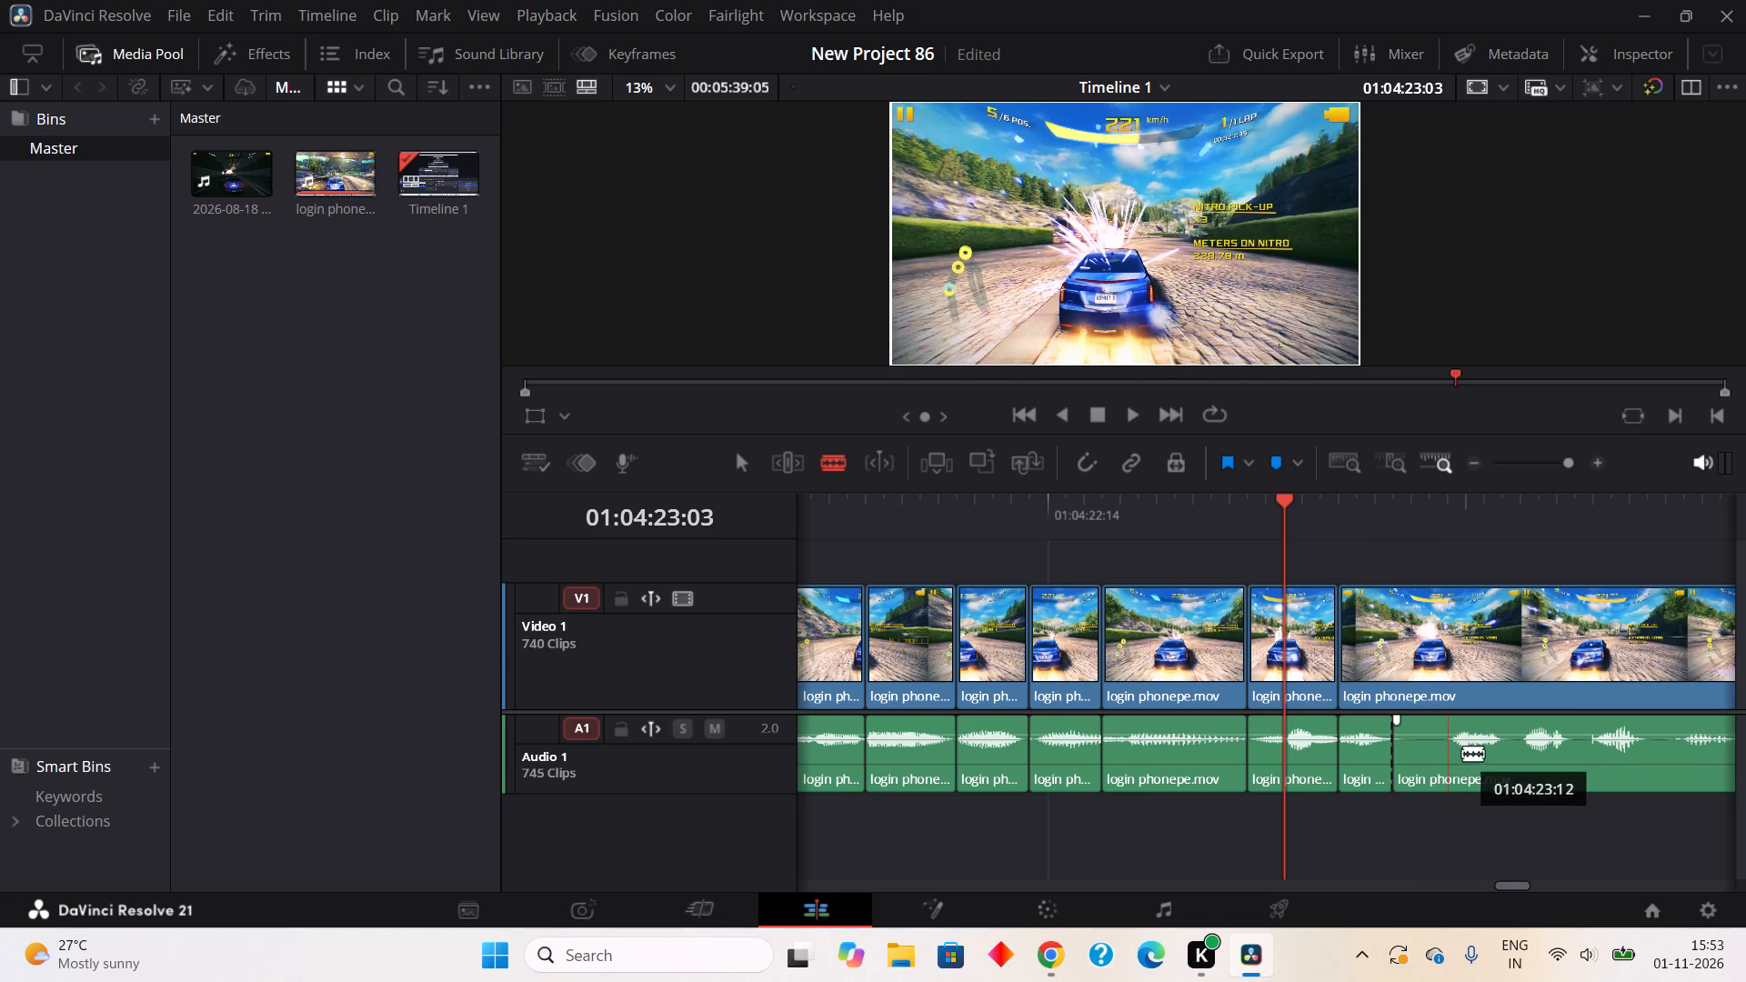
right_click(1420, 764)
left_click(1450, 356)
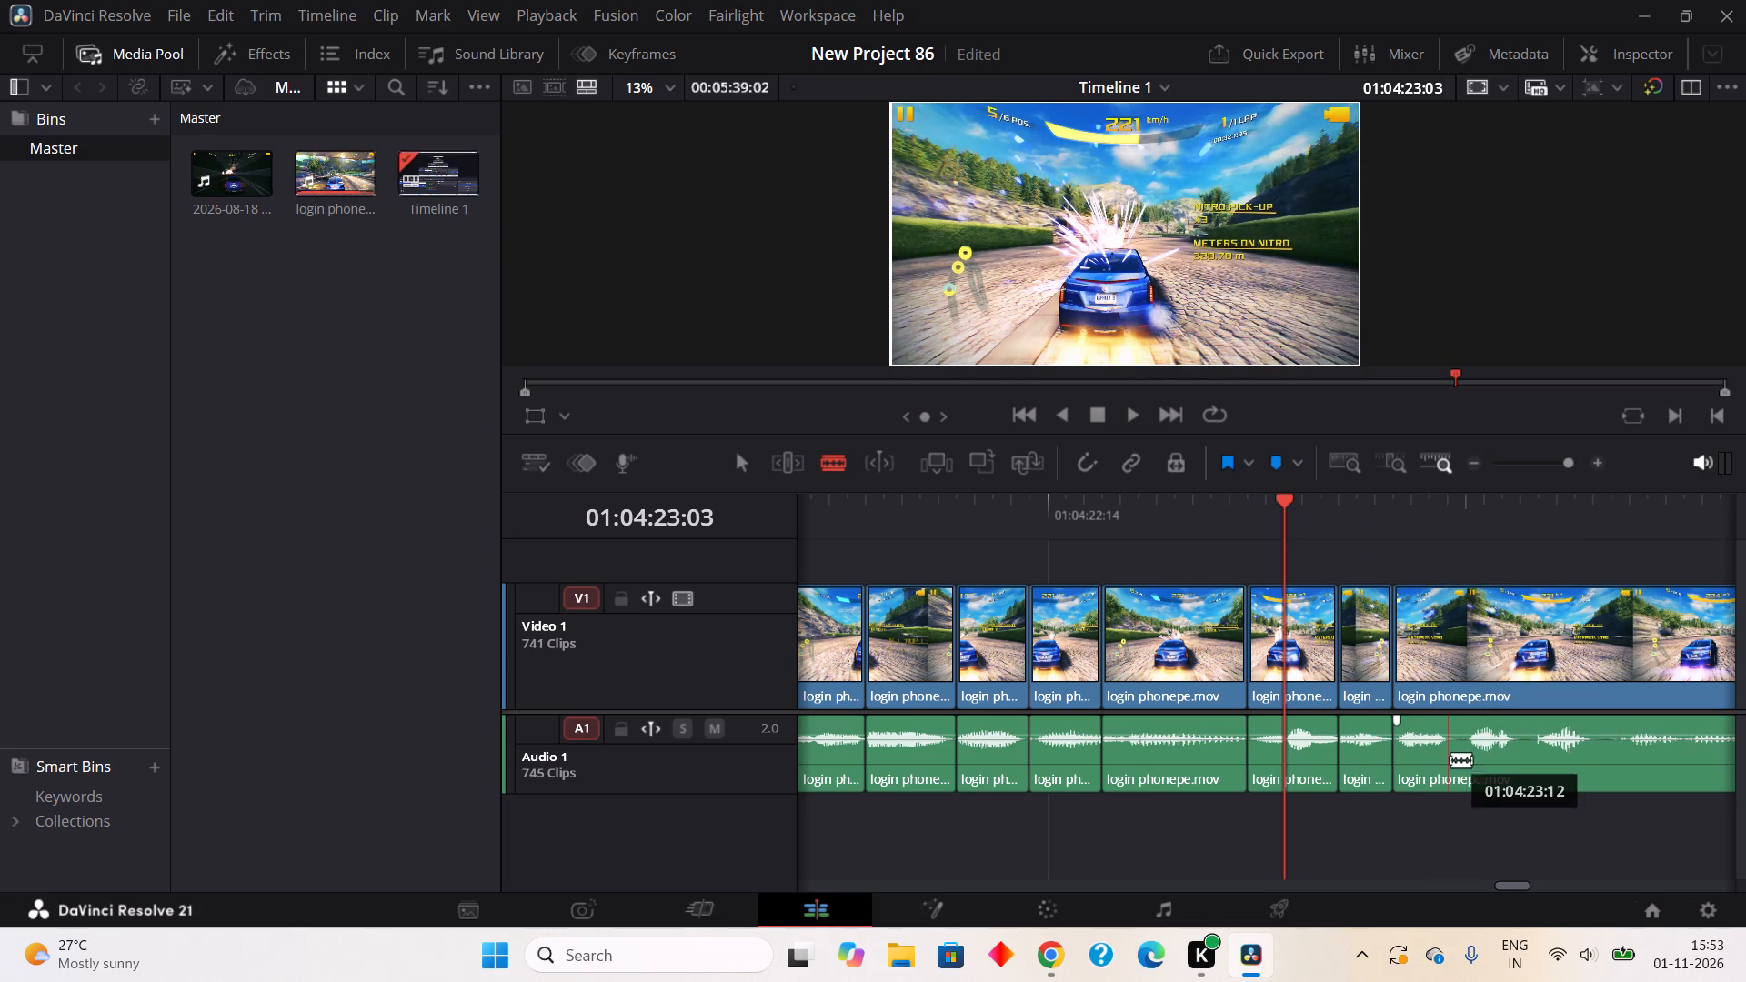
Split out the one-frame pause in the audio from about 01:04:23:12 to 01:04:23:13 and ripple cut it.
left_click(1451, 765)
left_click(1475, 760)
right_click(1469, 761)
right_click(1449, 759)
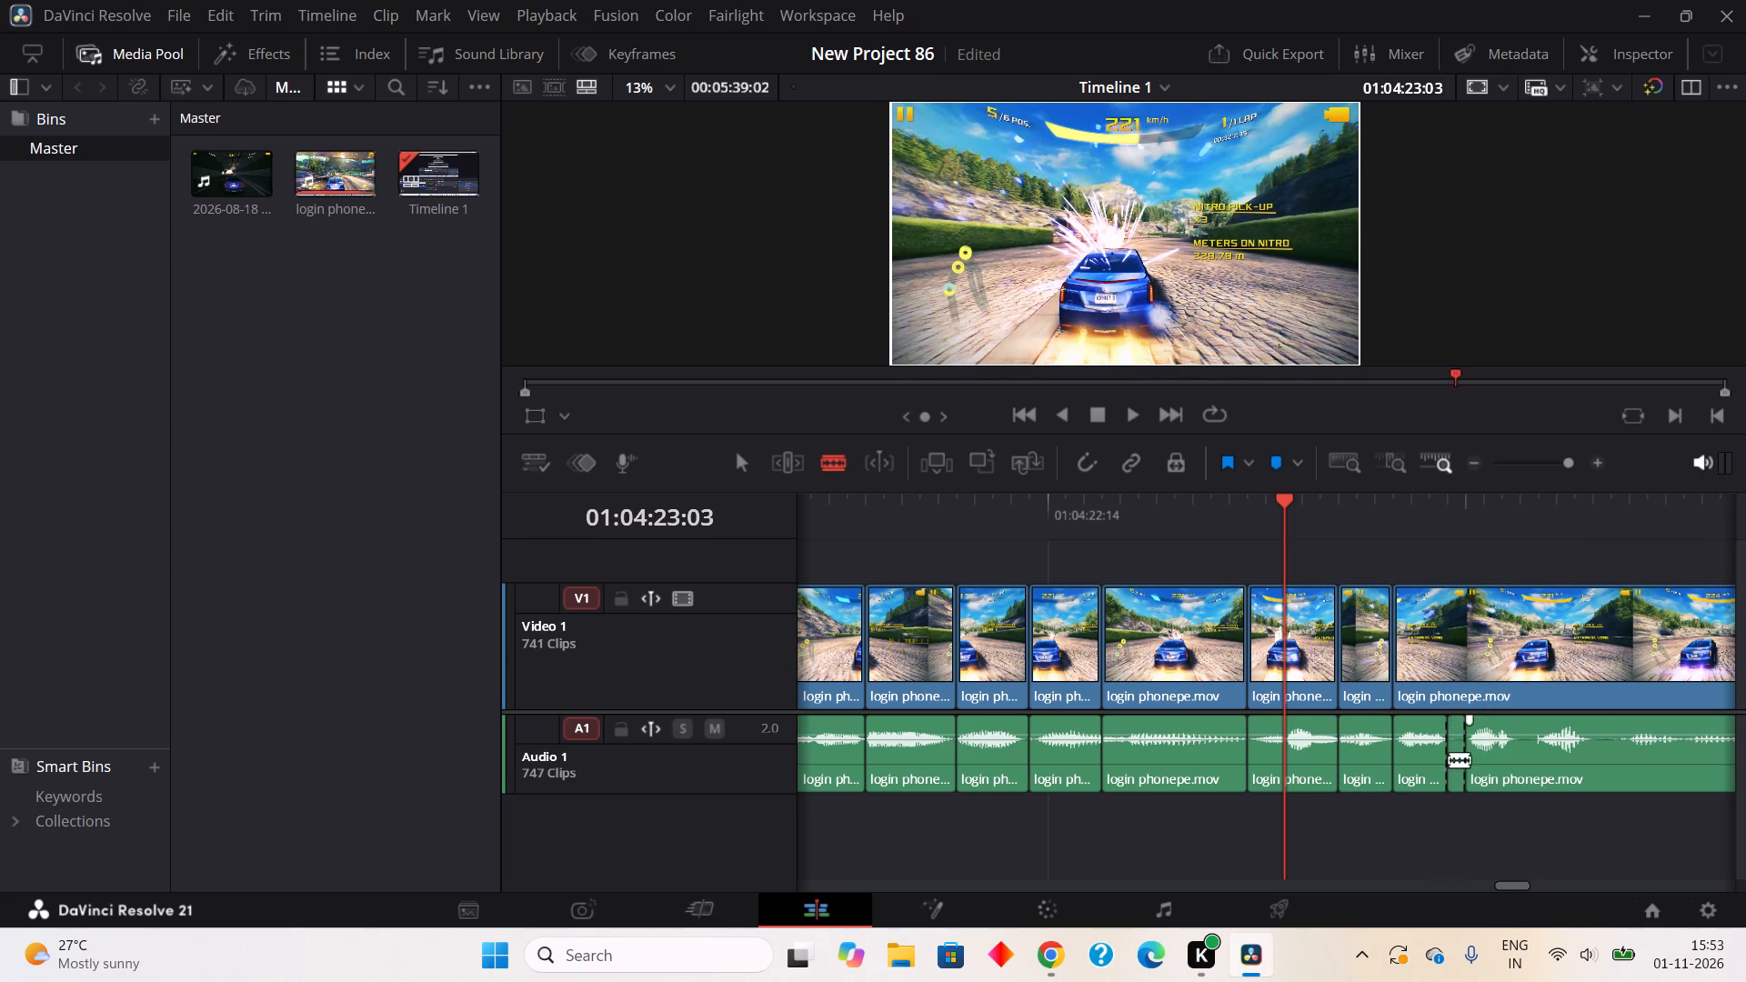
left_click(1444, 370)
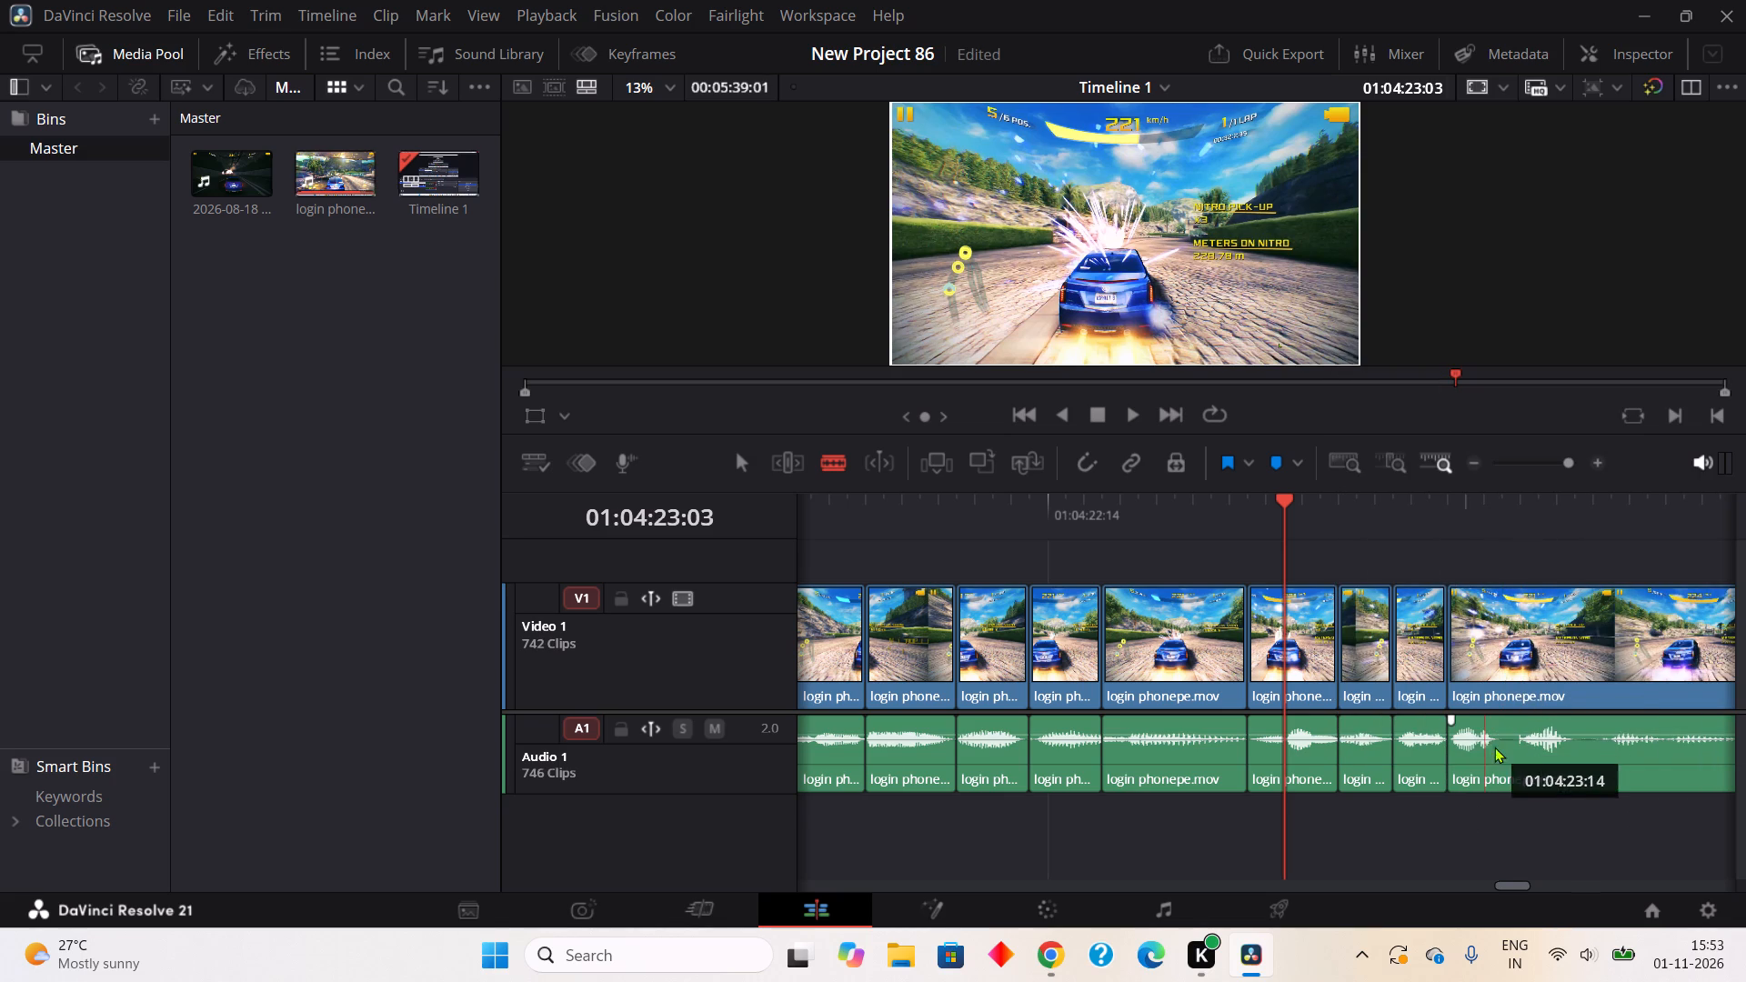
Split out the one-frame pause in the audio from about 01:04:23:15 to 01:04:23:16 and ripple cut it.
left_click(1504, 765)
left_click(1524, 753)
right_click(1524, 753)
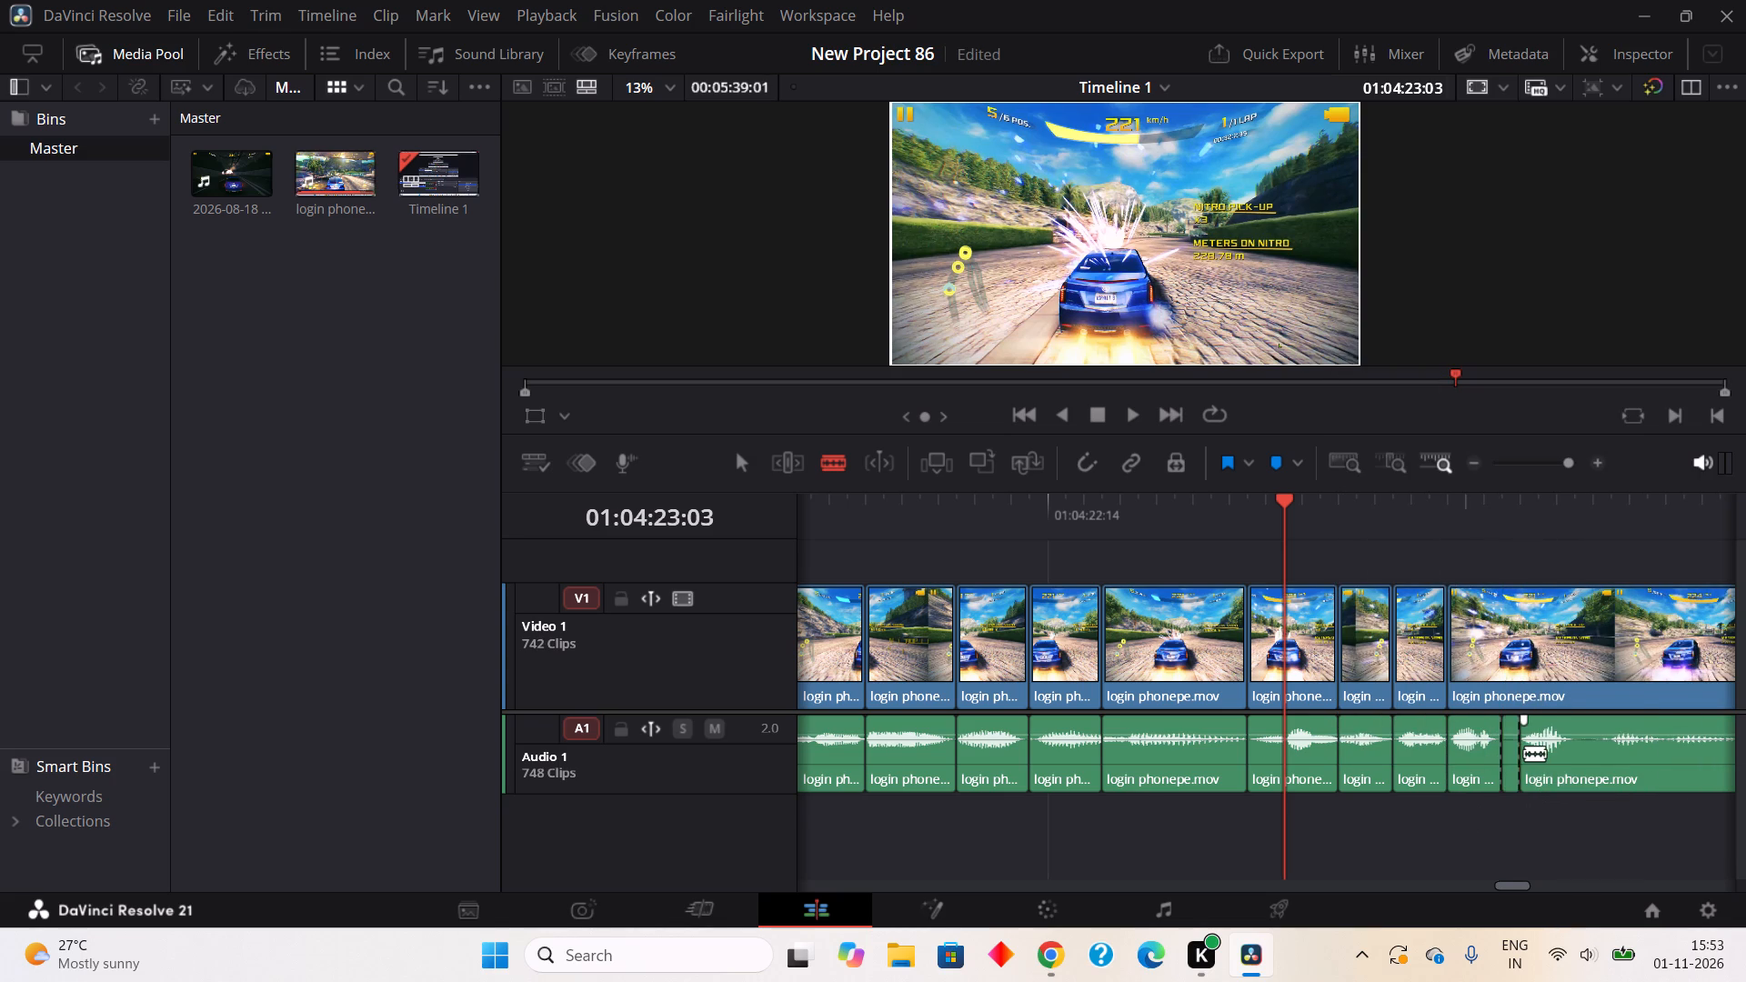
right_click(1516, 745)
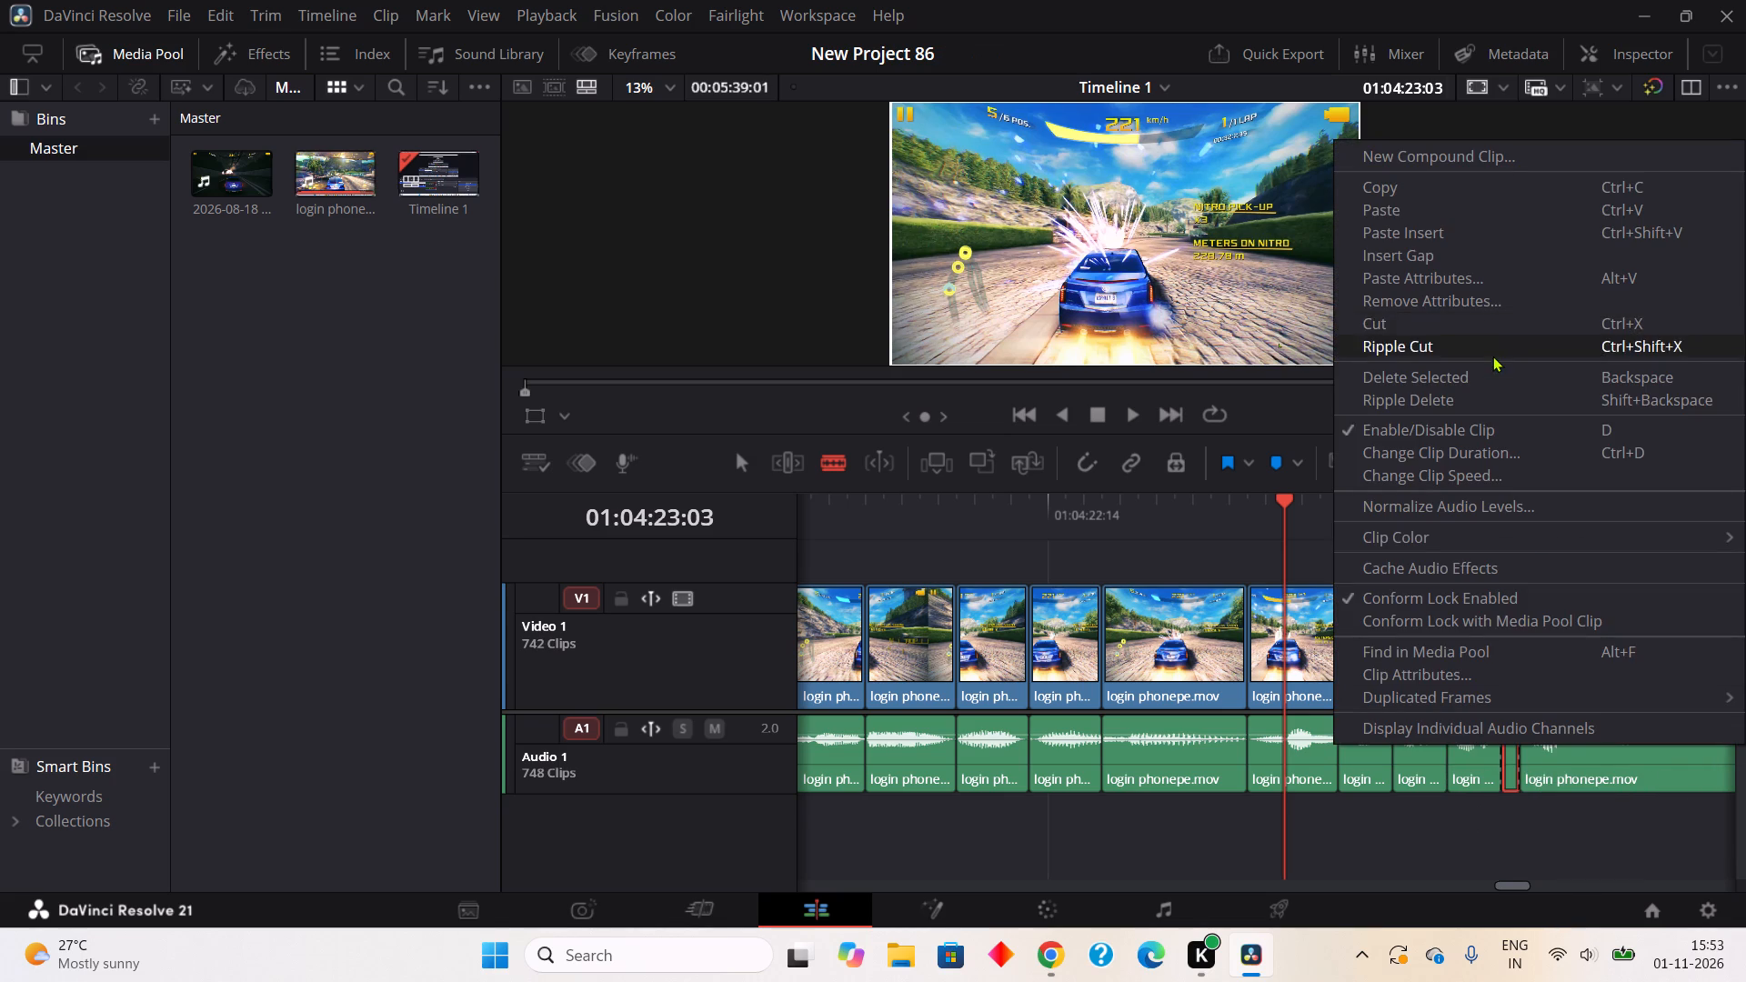
left_click(1492, 356)
Split out the two-frame pause in the audio from about 01:04:23:18 to 01:04:23:20 and ripple cut it.
left_click(1559, 762)
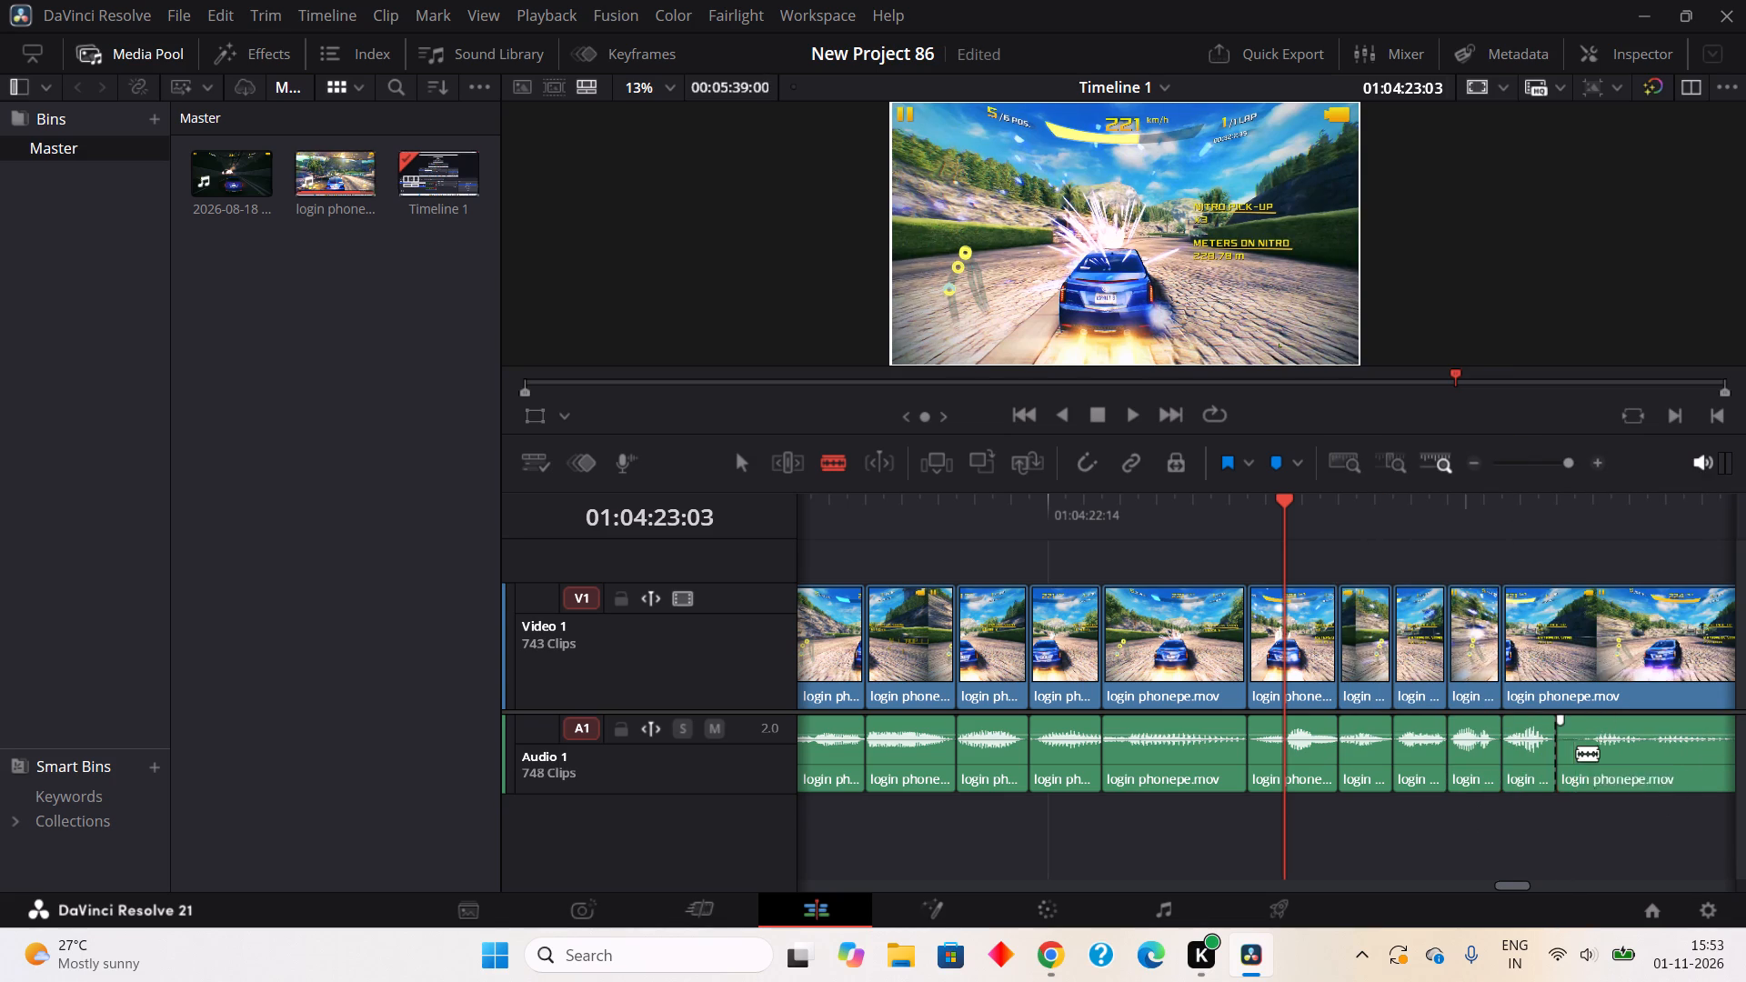
left_click(1599, 756)
right_click(1580, 759)
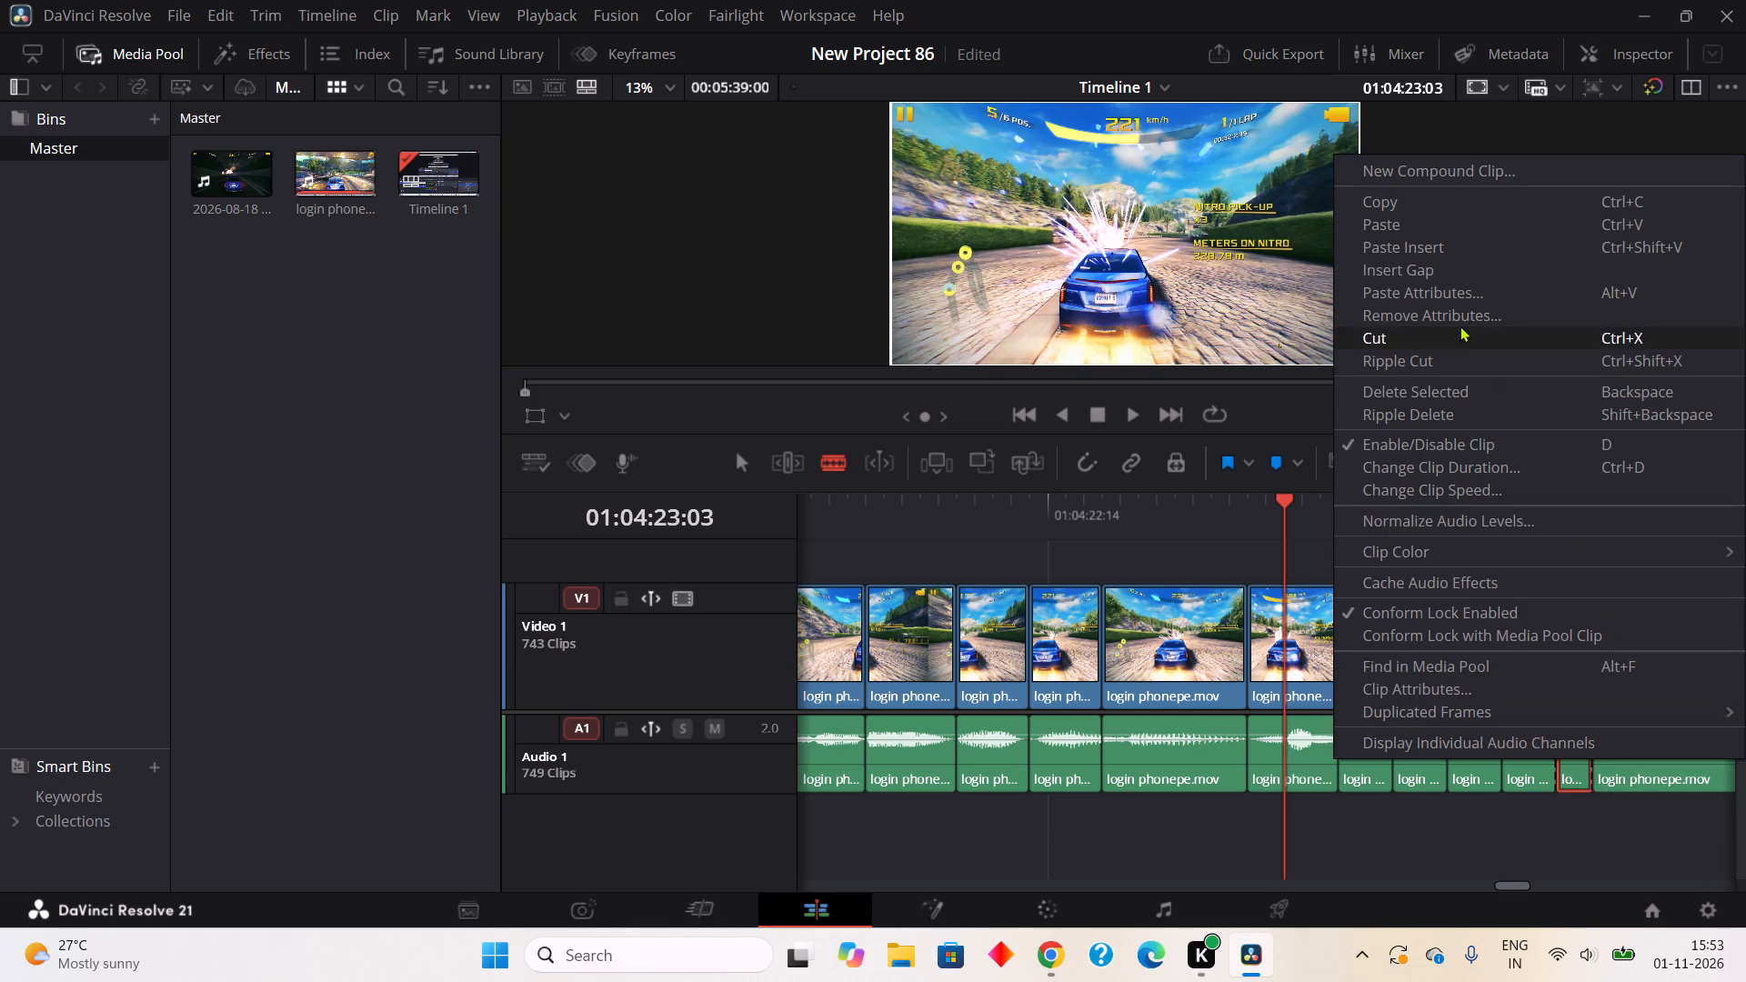
left_click(1453, 365)
Split out the three-frame pause in the audio from about 01:04:24:01 to 01:04:24:04 and ripple cut it.
left_click(1126, 410)
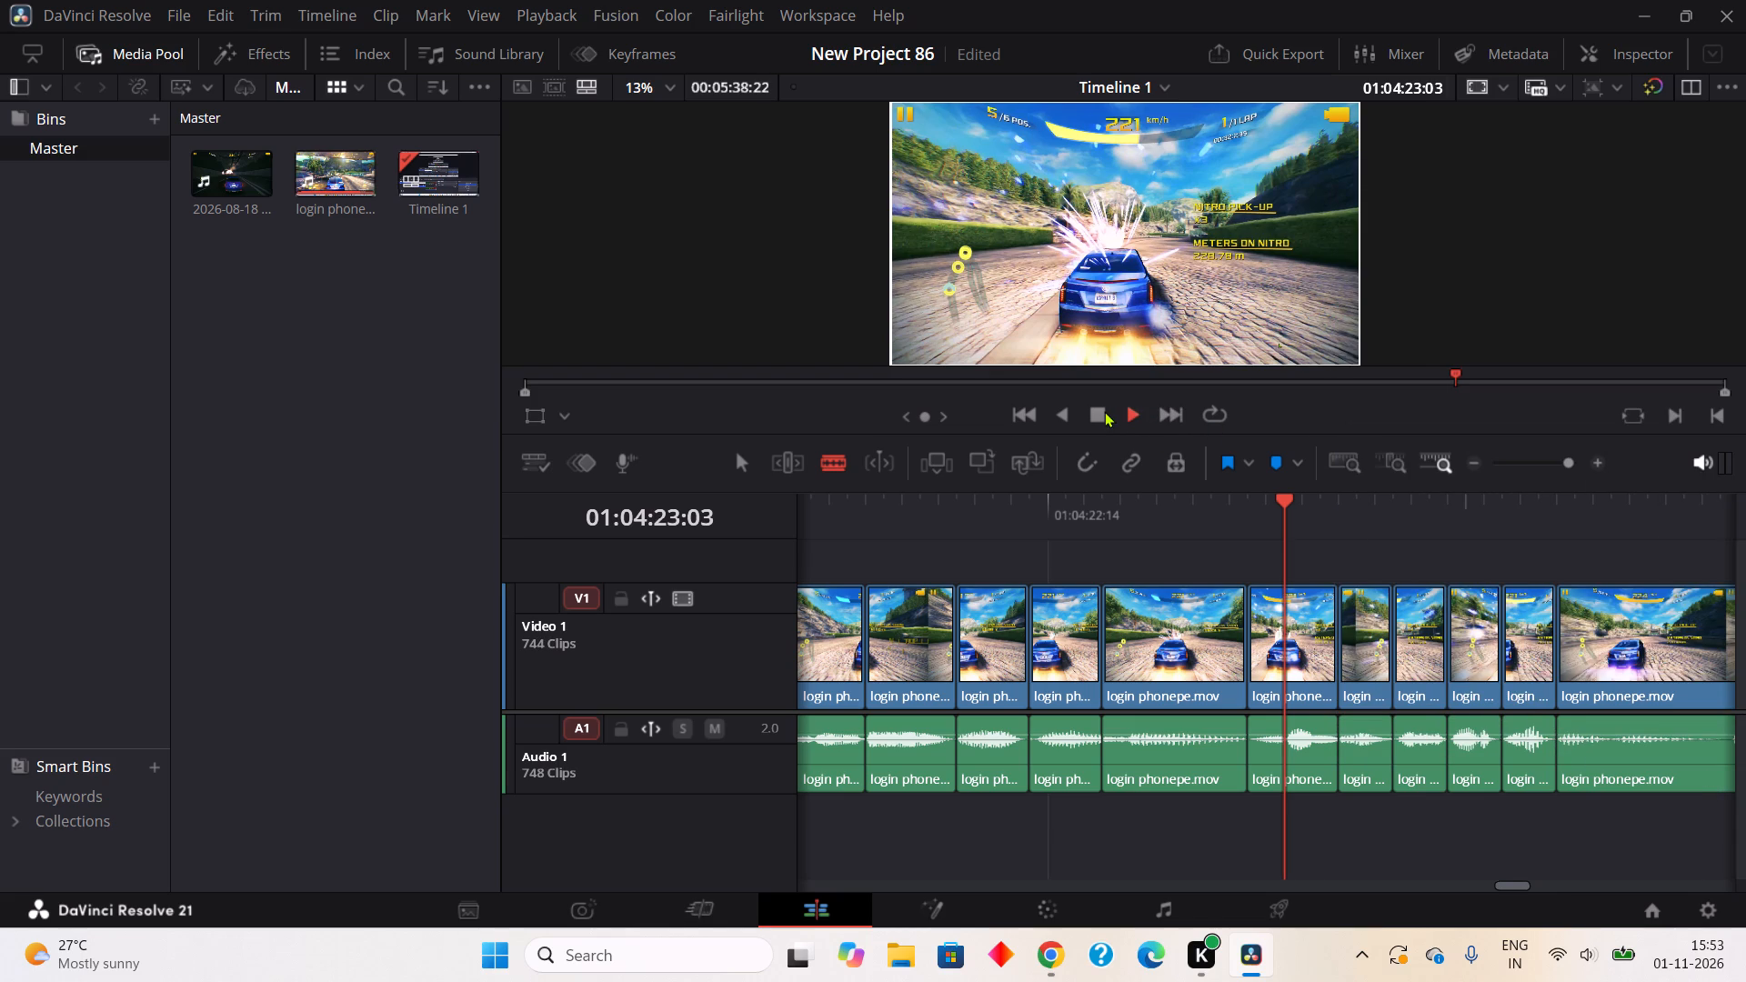
left_click(1100, 411)
left_click(1129, 424)
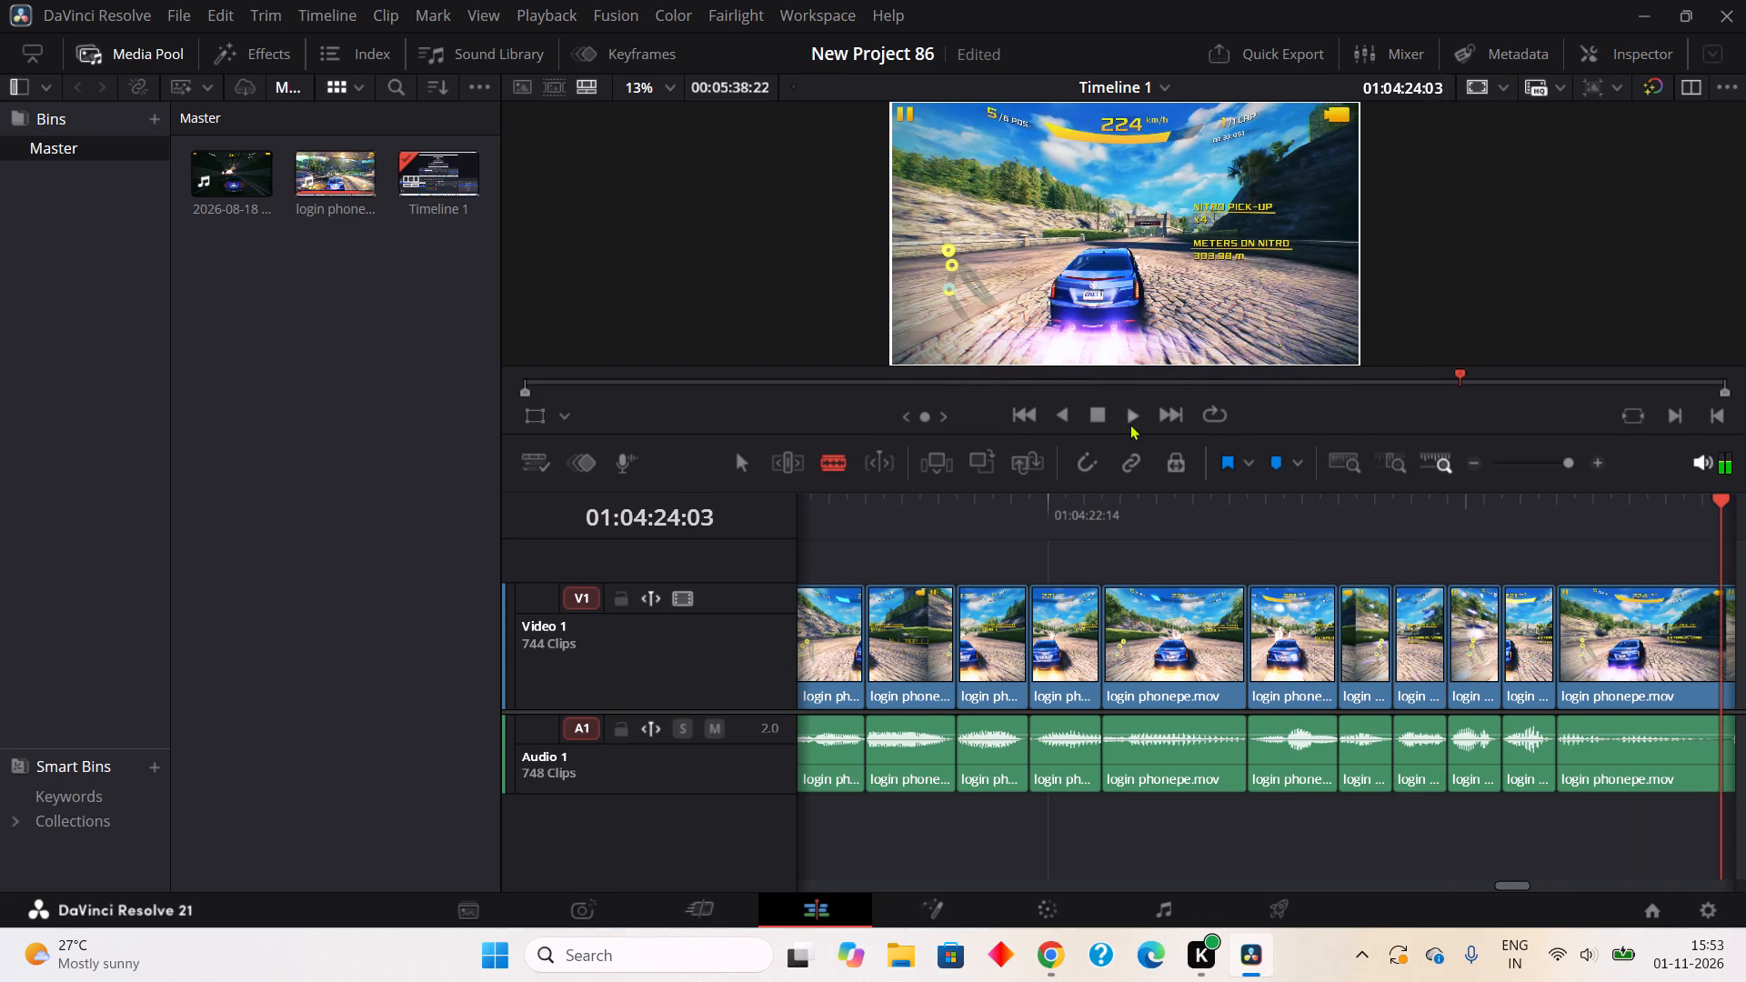
left_click(1099, 414)
left_click(1224, 760)
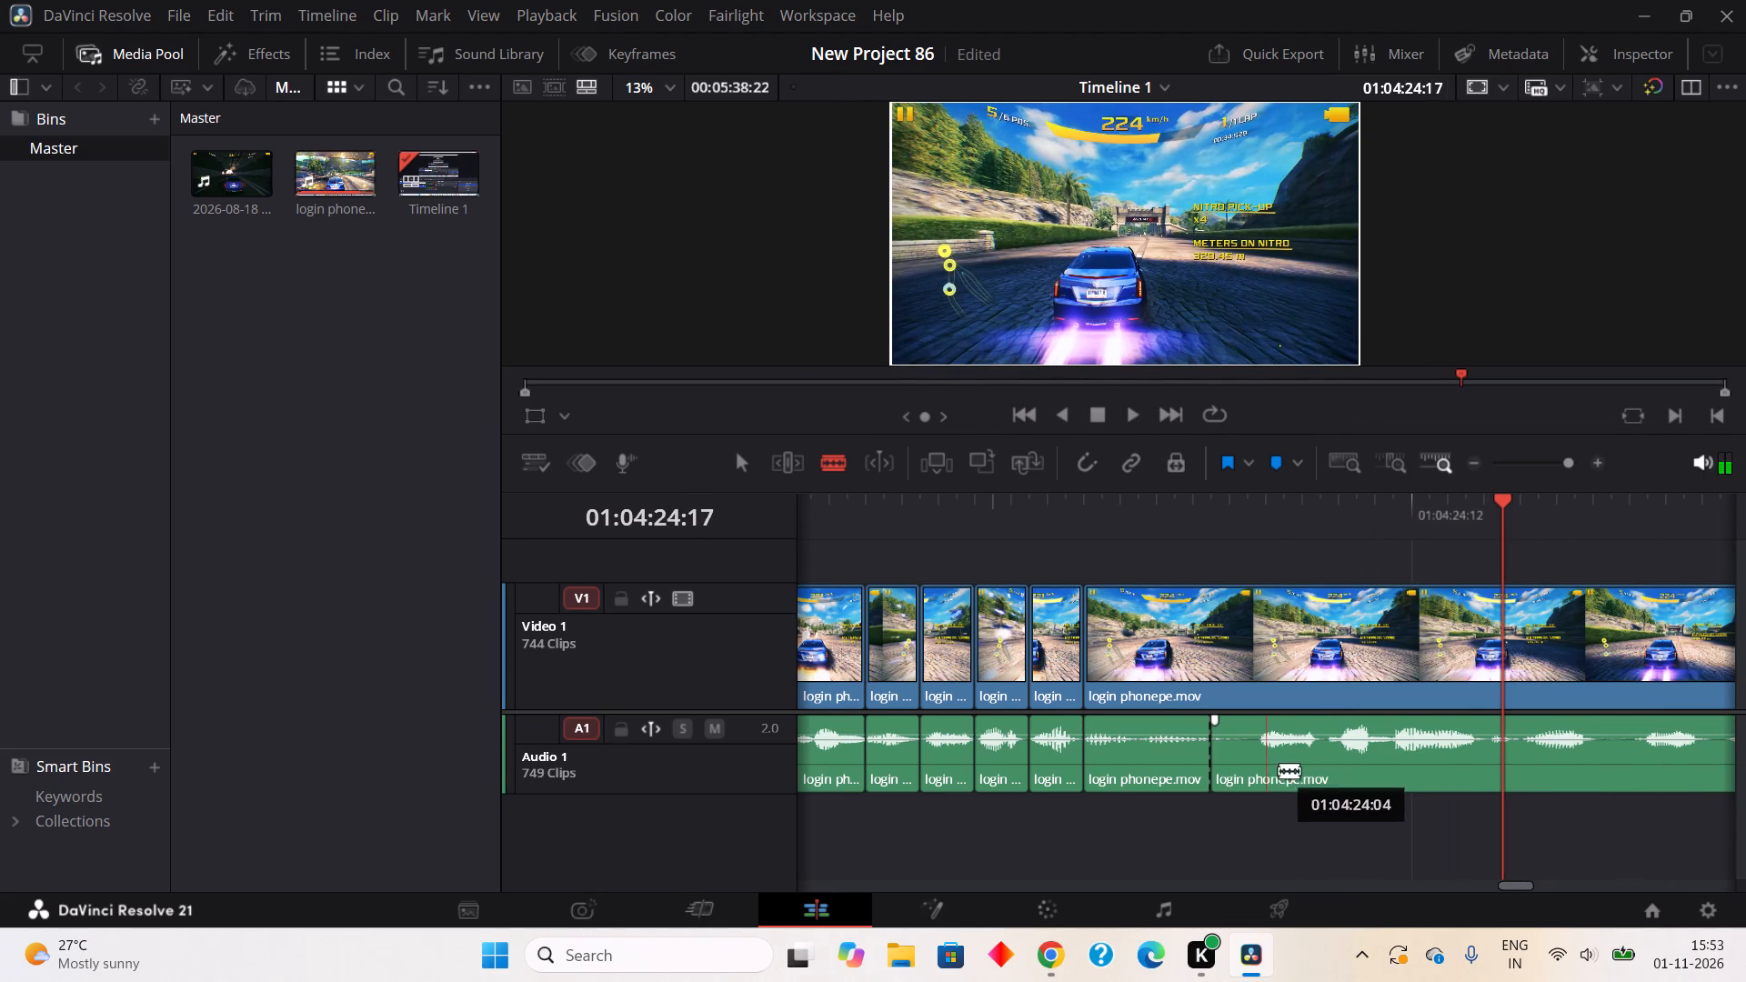
left_click(1267, 786)
right_click(1246, 766)
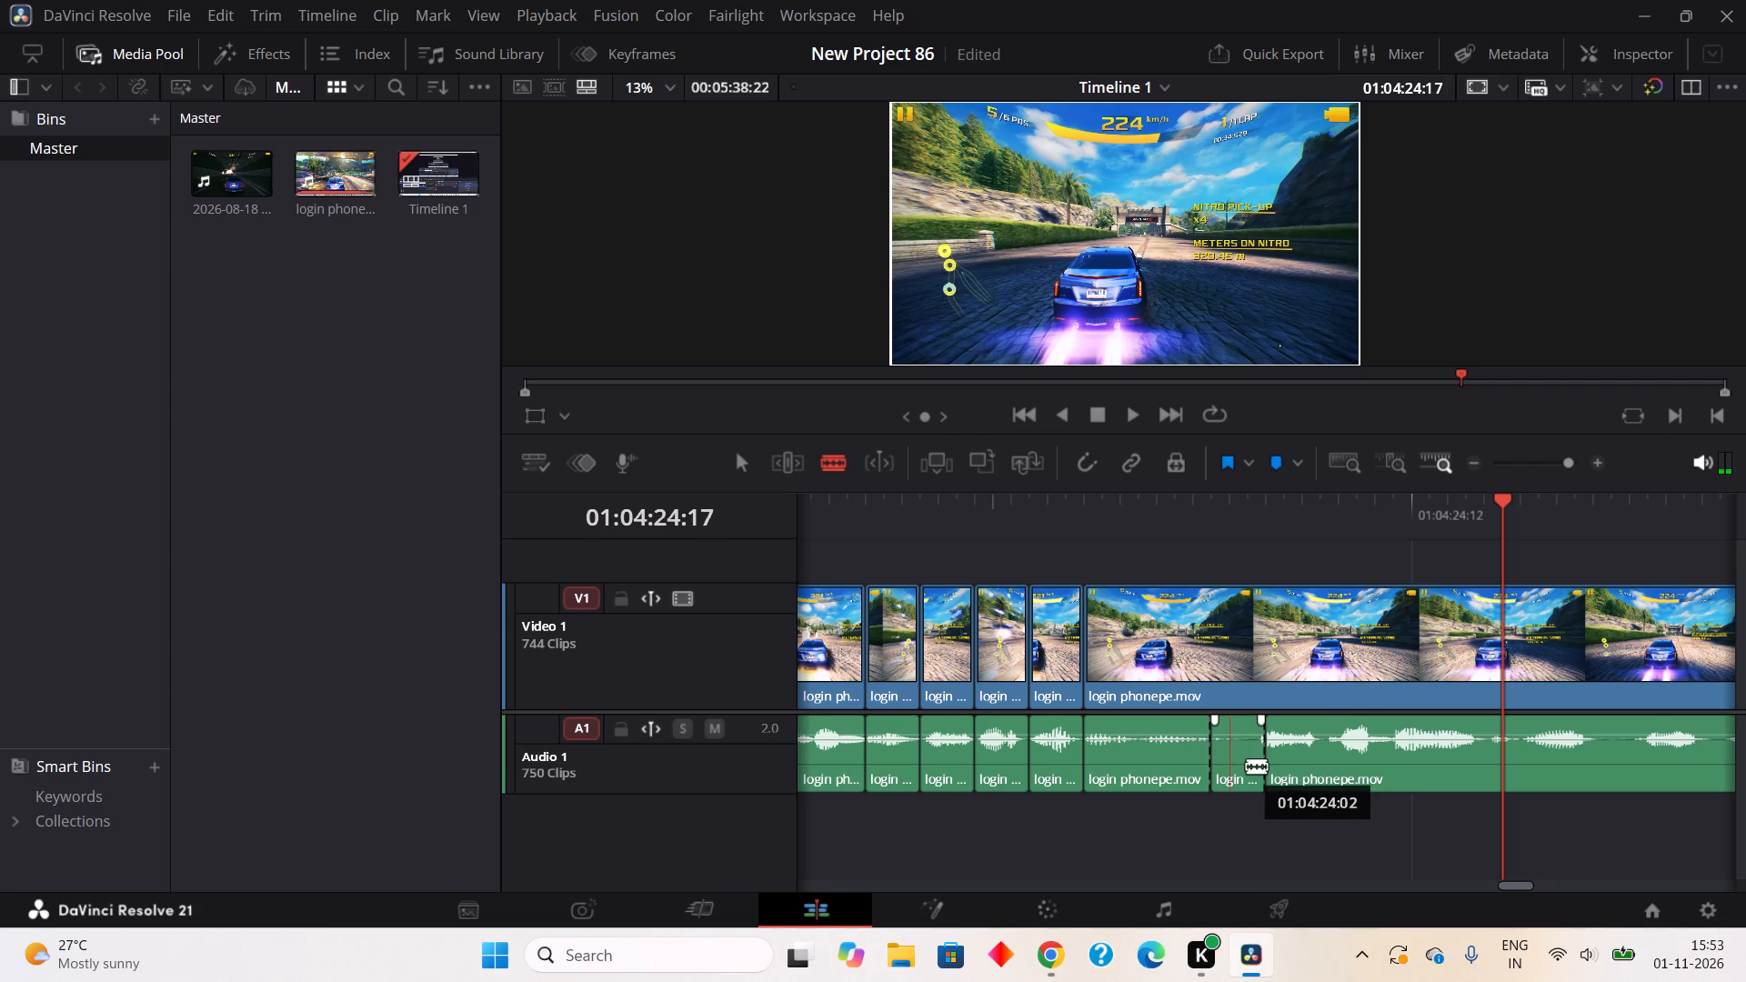
left_click(1328, 340)
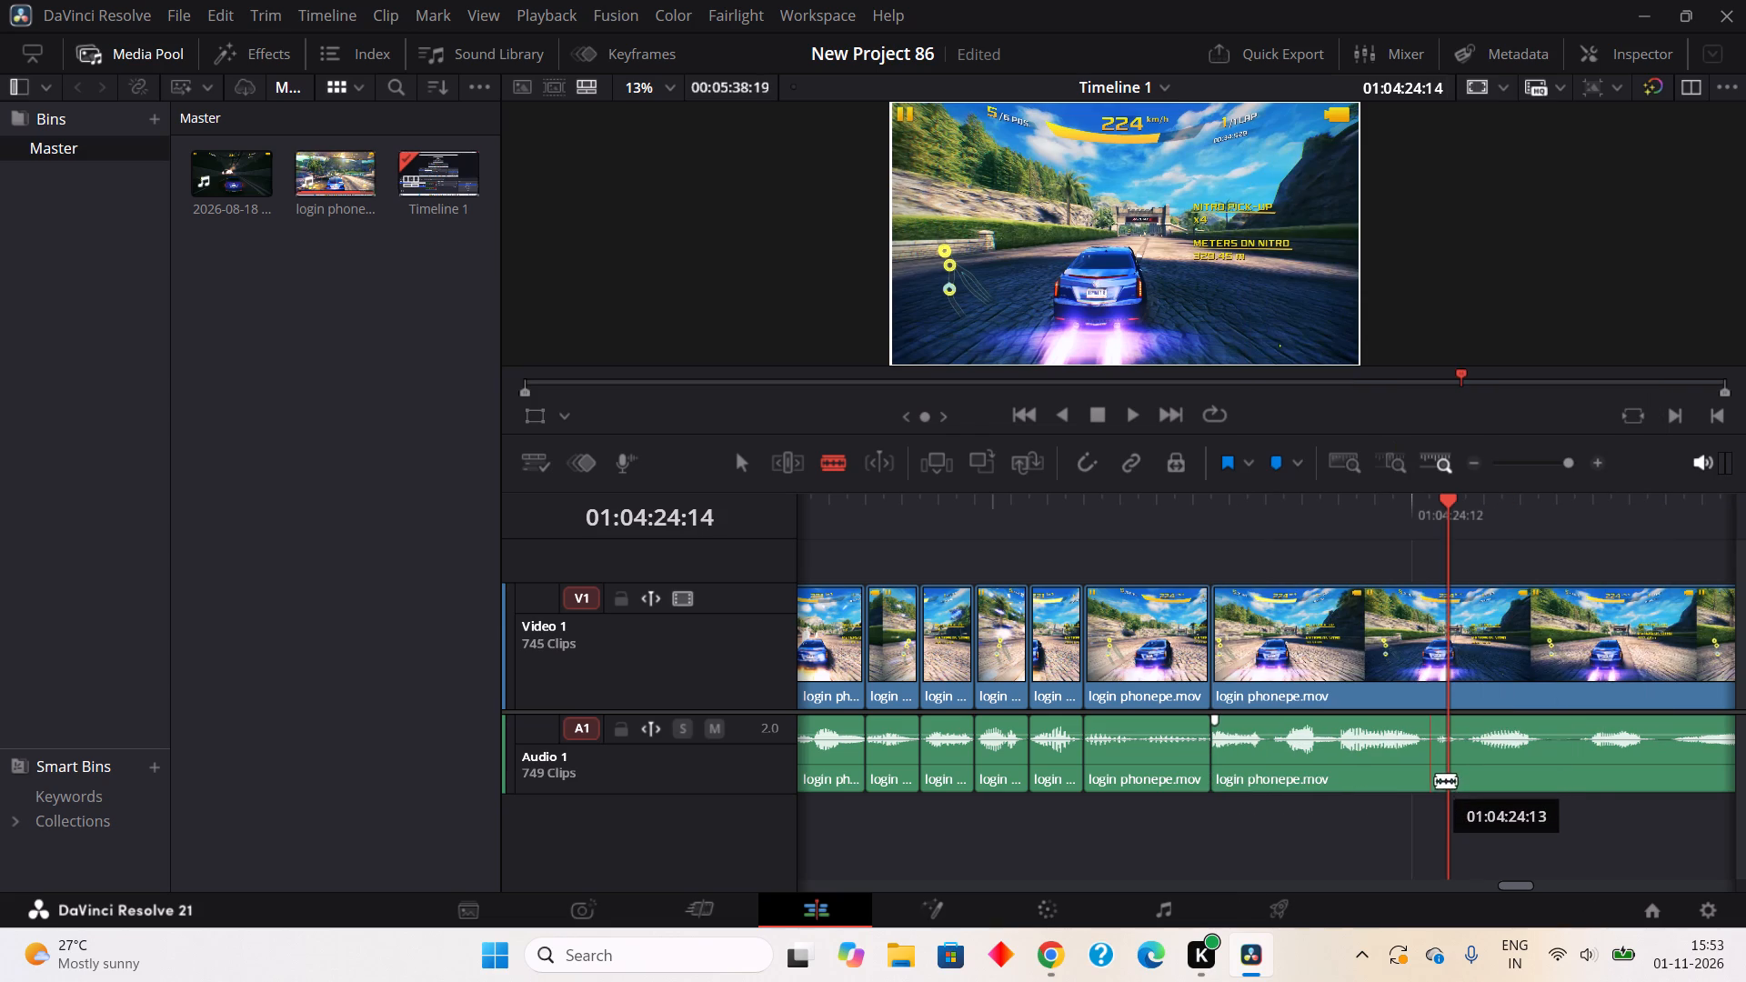
Split out the two-frame pause in the audio from about 01:04:24:13 to 01:04:24:15 and ripple cut it.
left_click(1435, 780)
left_click(1470, 764)
right_click(1456, 767)
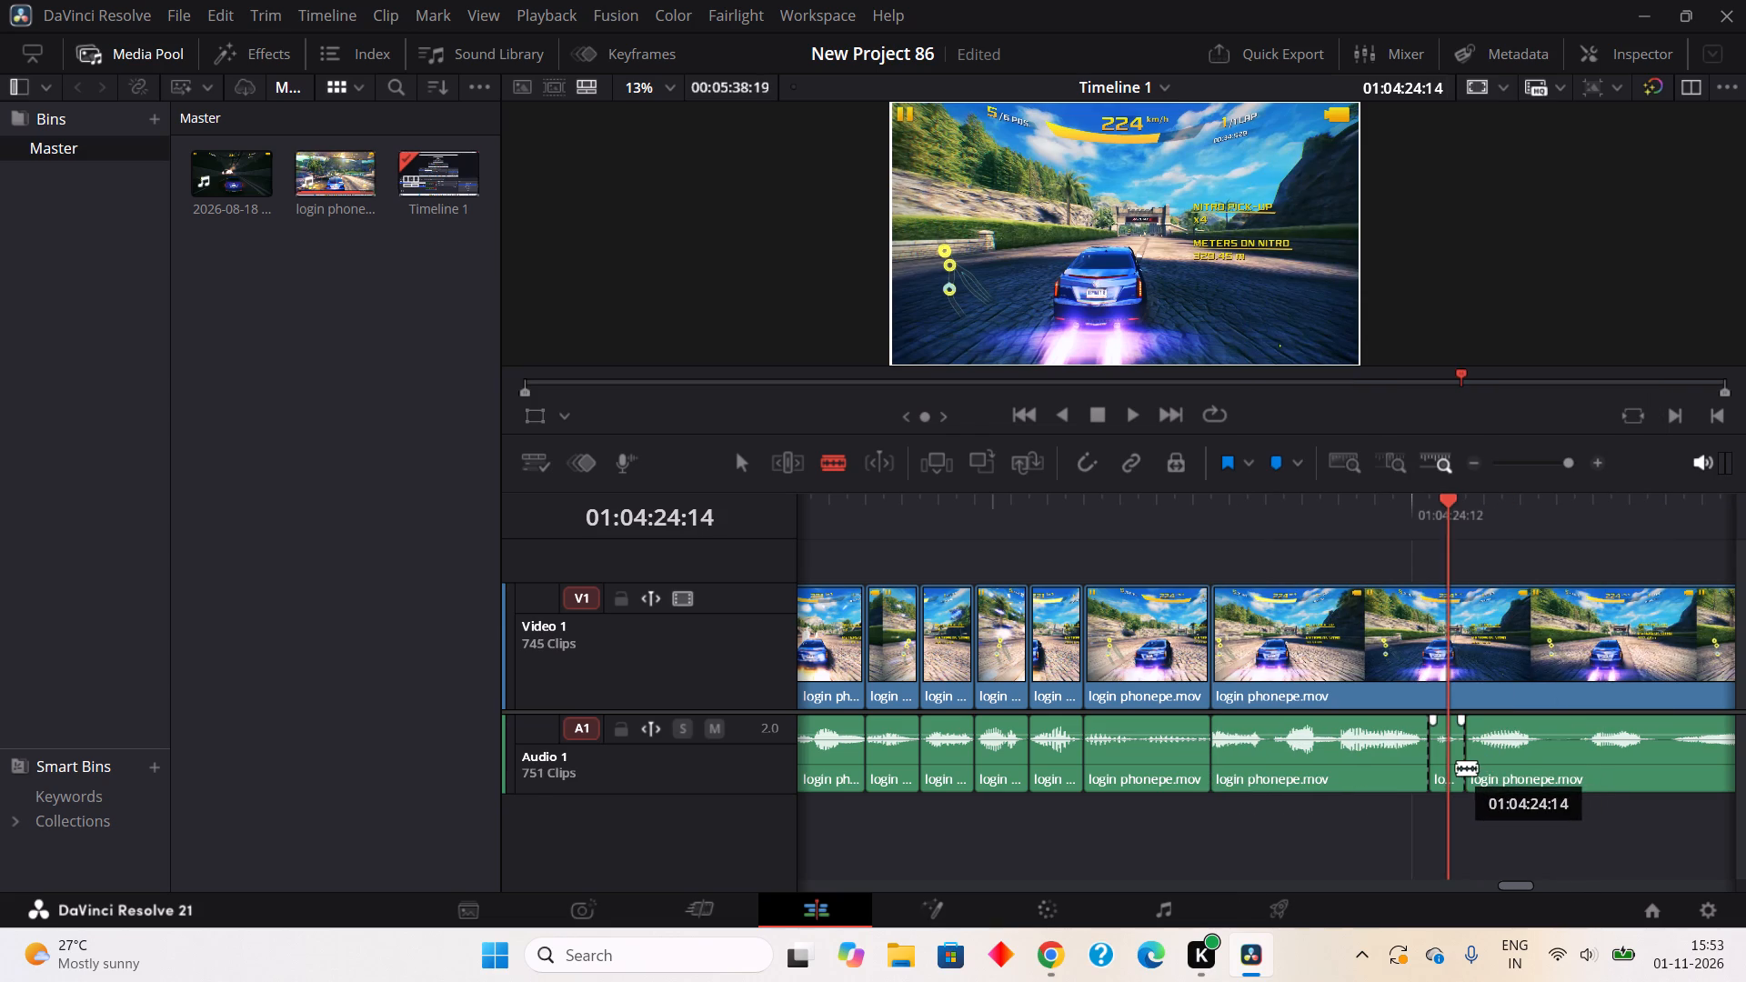
left_click(1420, 365)
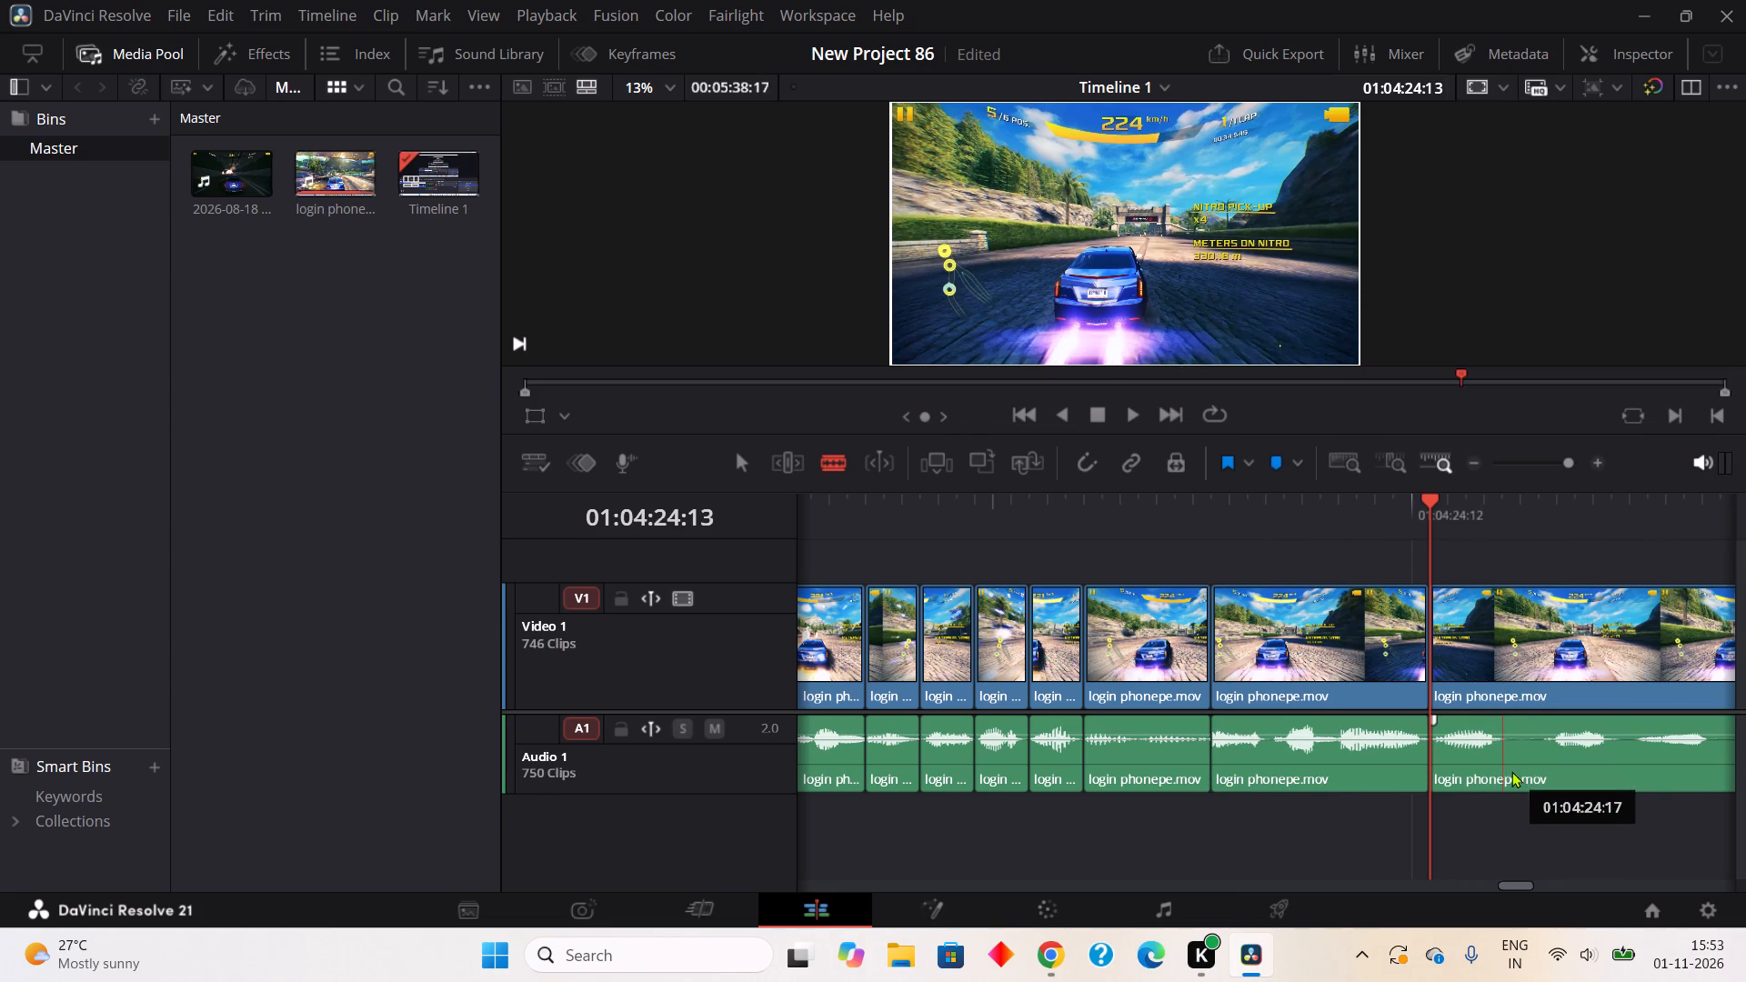
Split out the three-frame pause in the audio from about 01:04:24:17 to 01:04:24:20 and ripple cut it.
left_click(1511, 771)
left_click(1561, 769)
right_click(1541, 777)
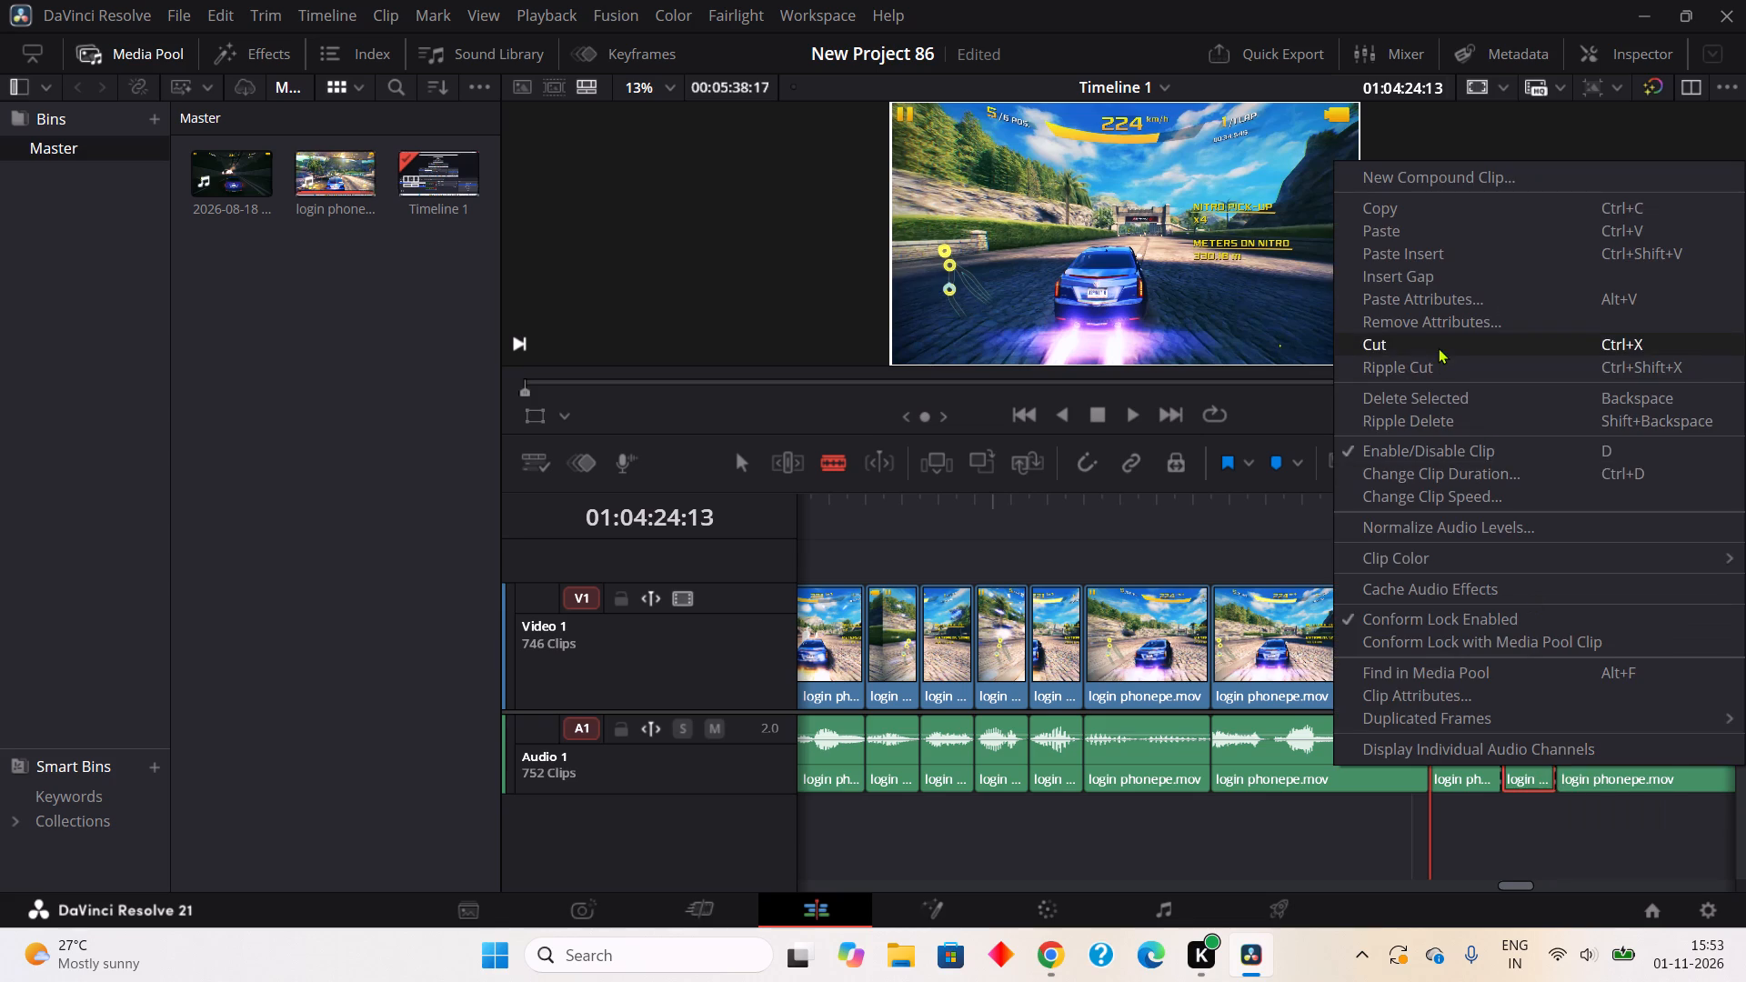
left_click(1440, 364)
Split out the one-frame pause in the audio from about 01:04:24:20 to 01:04:24:21 and ripple cut it.
left_click(1569, 780)
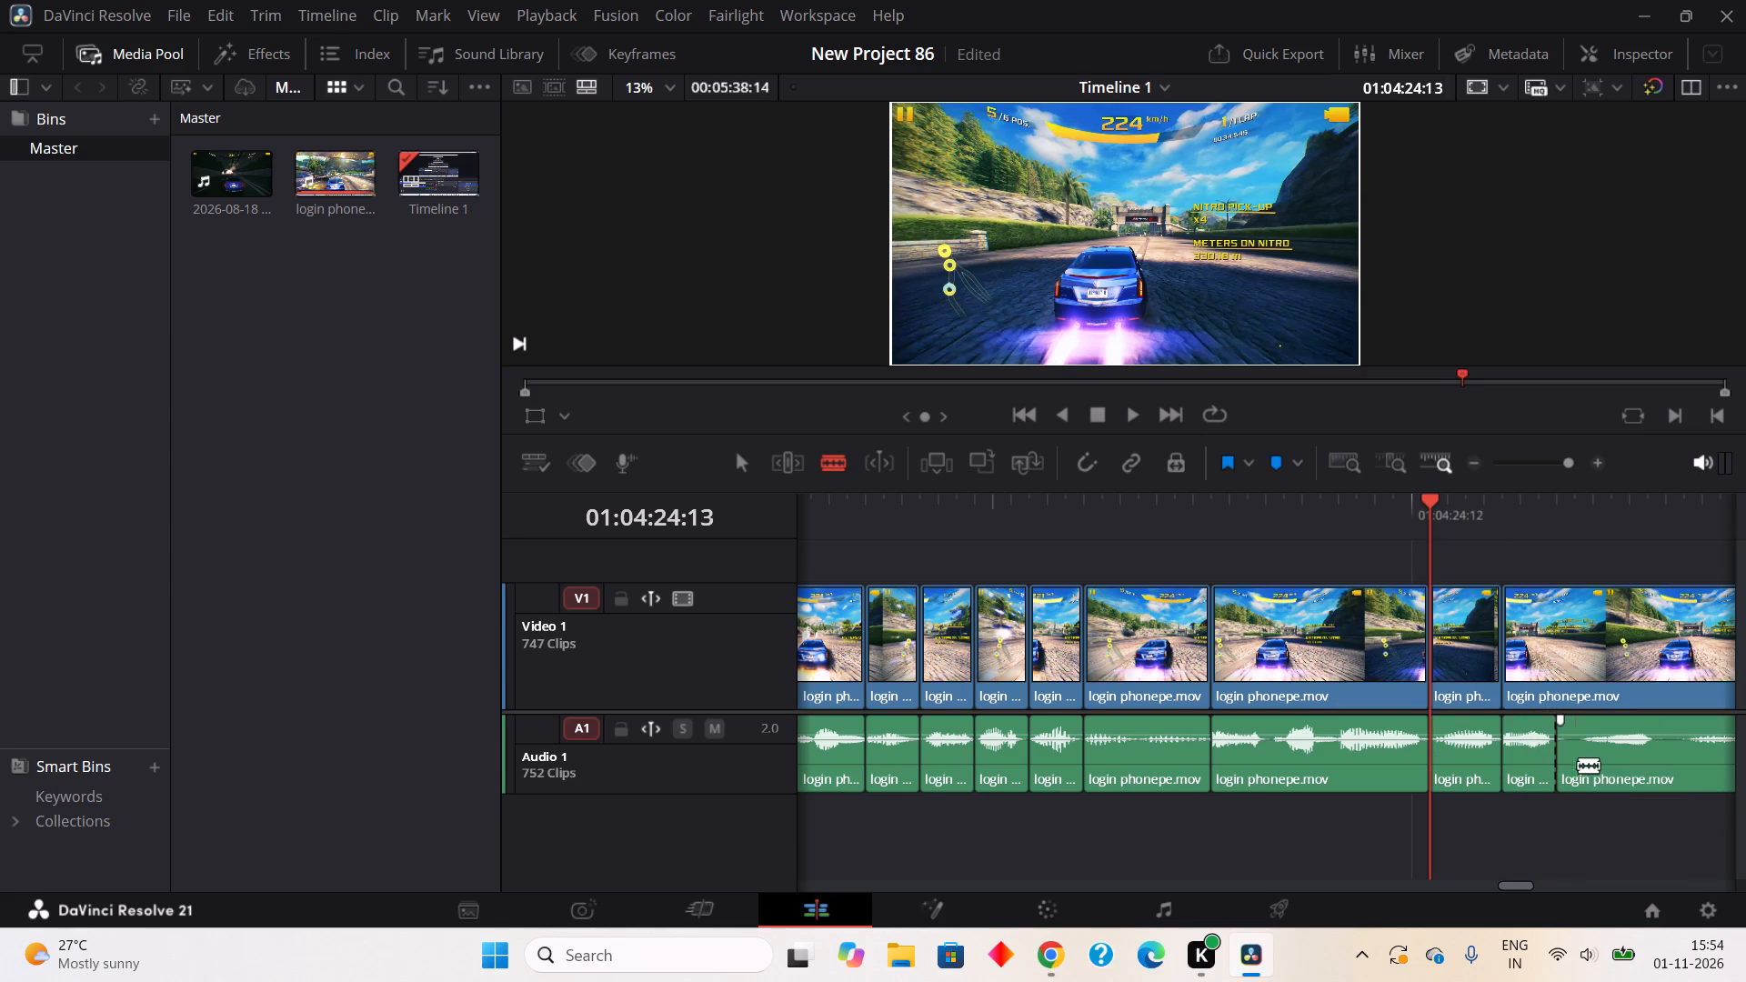
left_click(1581, 760)
right_click_drag(1578, 762, 1570, 764)
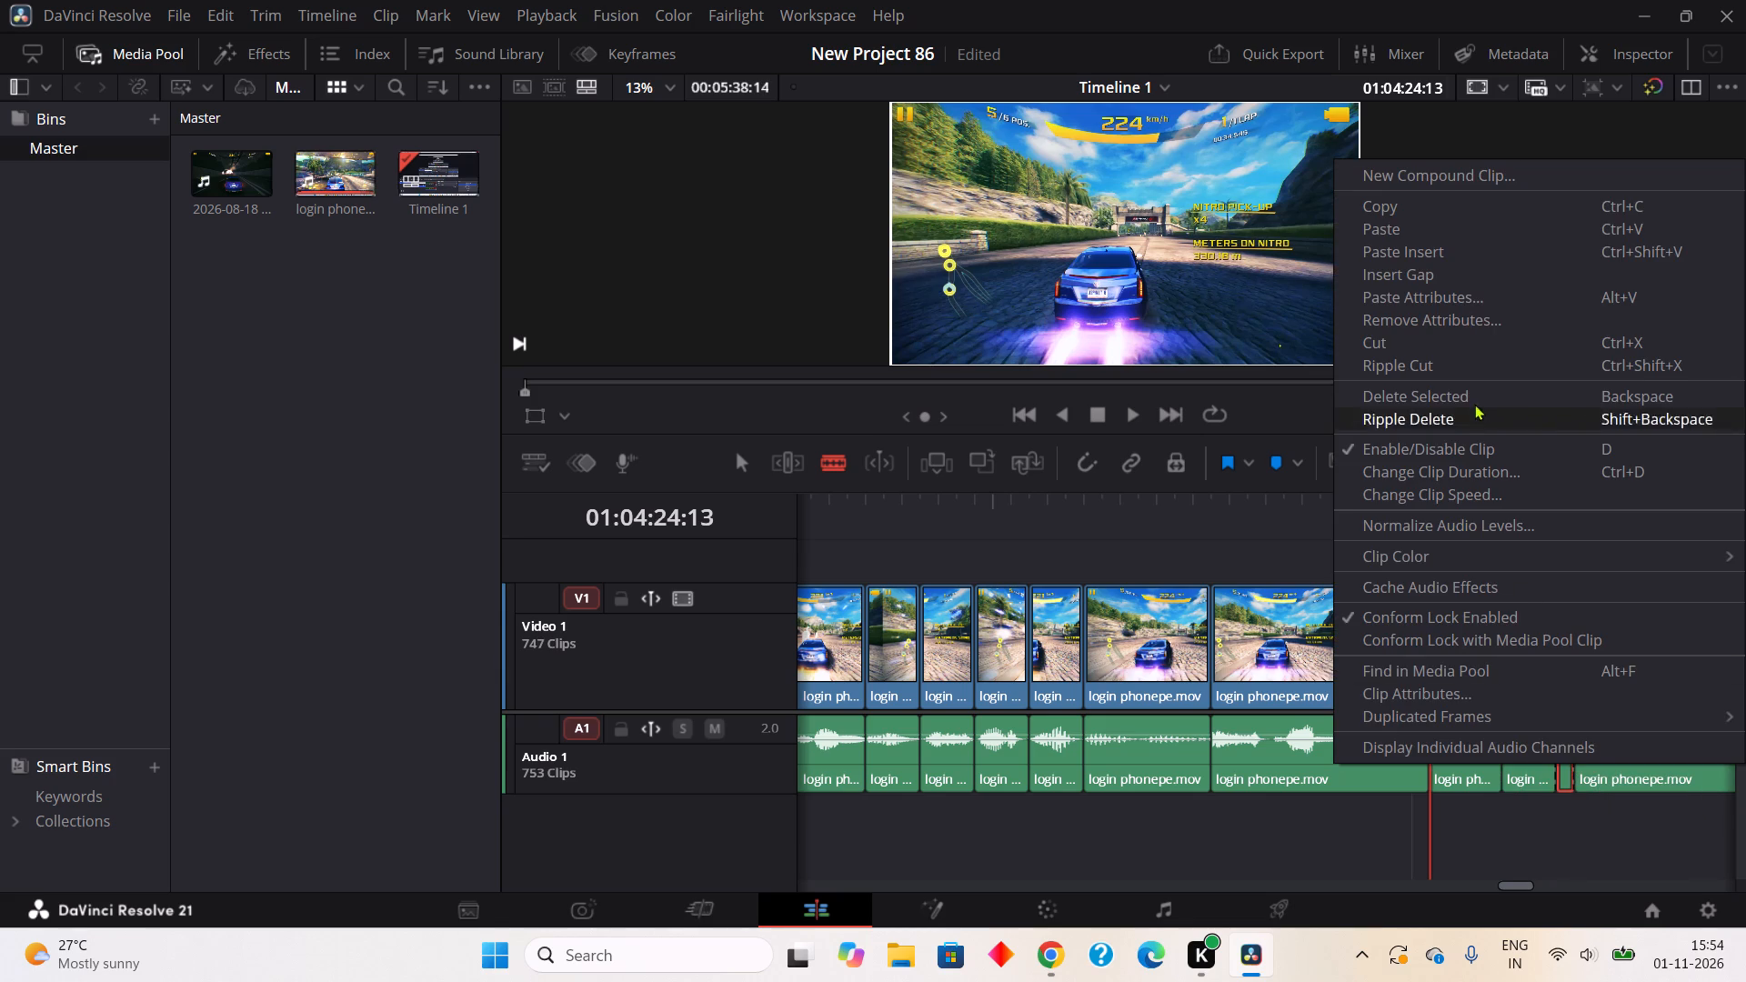
left_click(1450, 359)
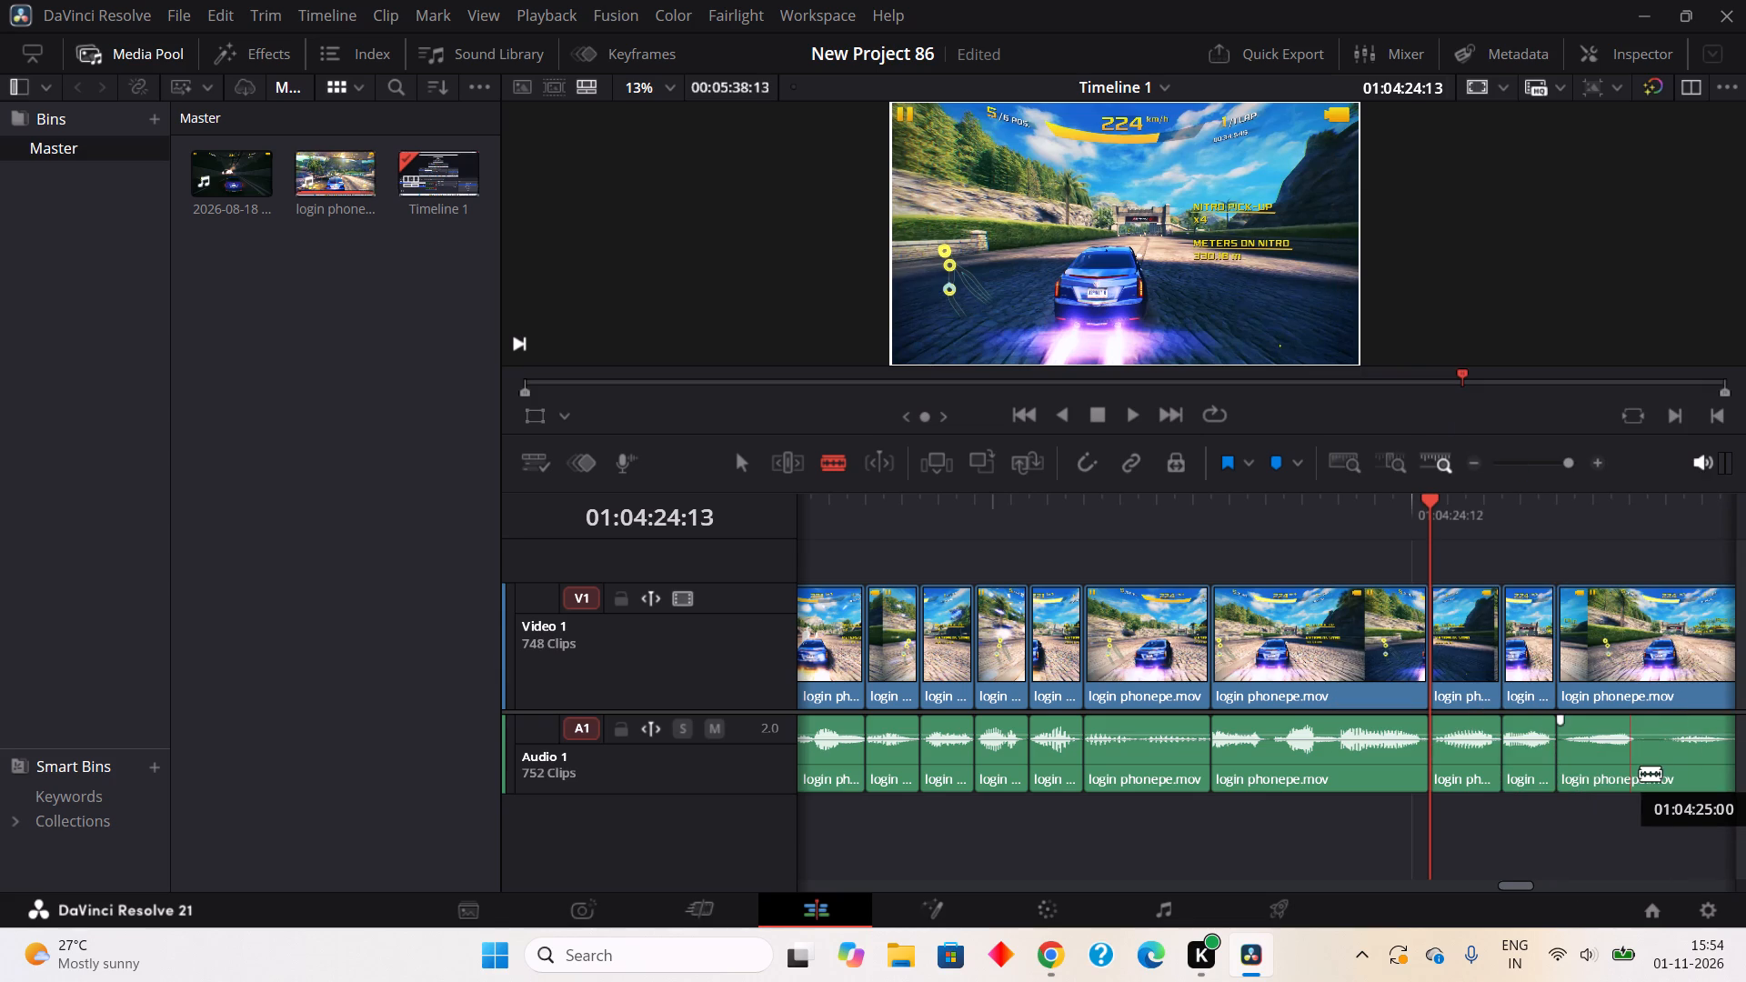
Split out the two-frame pause in the audio from about 01:04:25:00 to 01:04:25:02 and ripple cut it.
left_click(1640, 772)
left_click(1673, 767)
right_click(1653, 767)
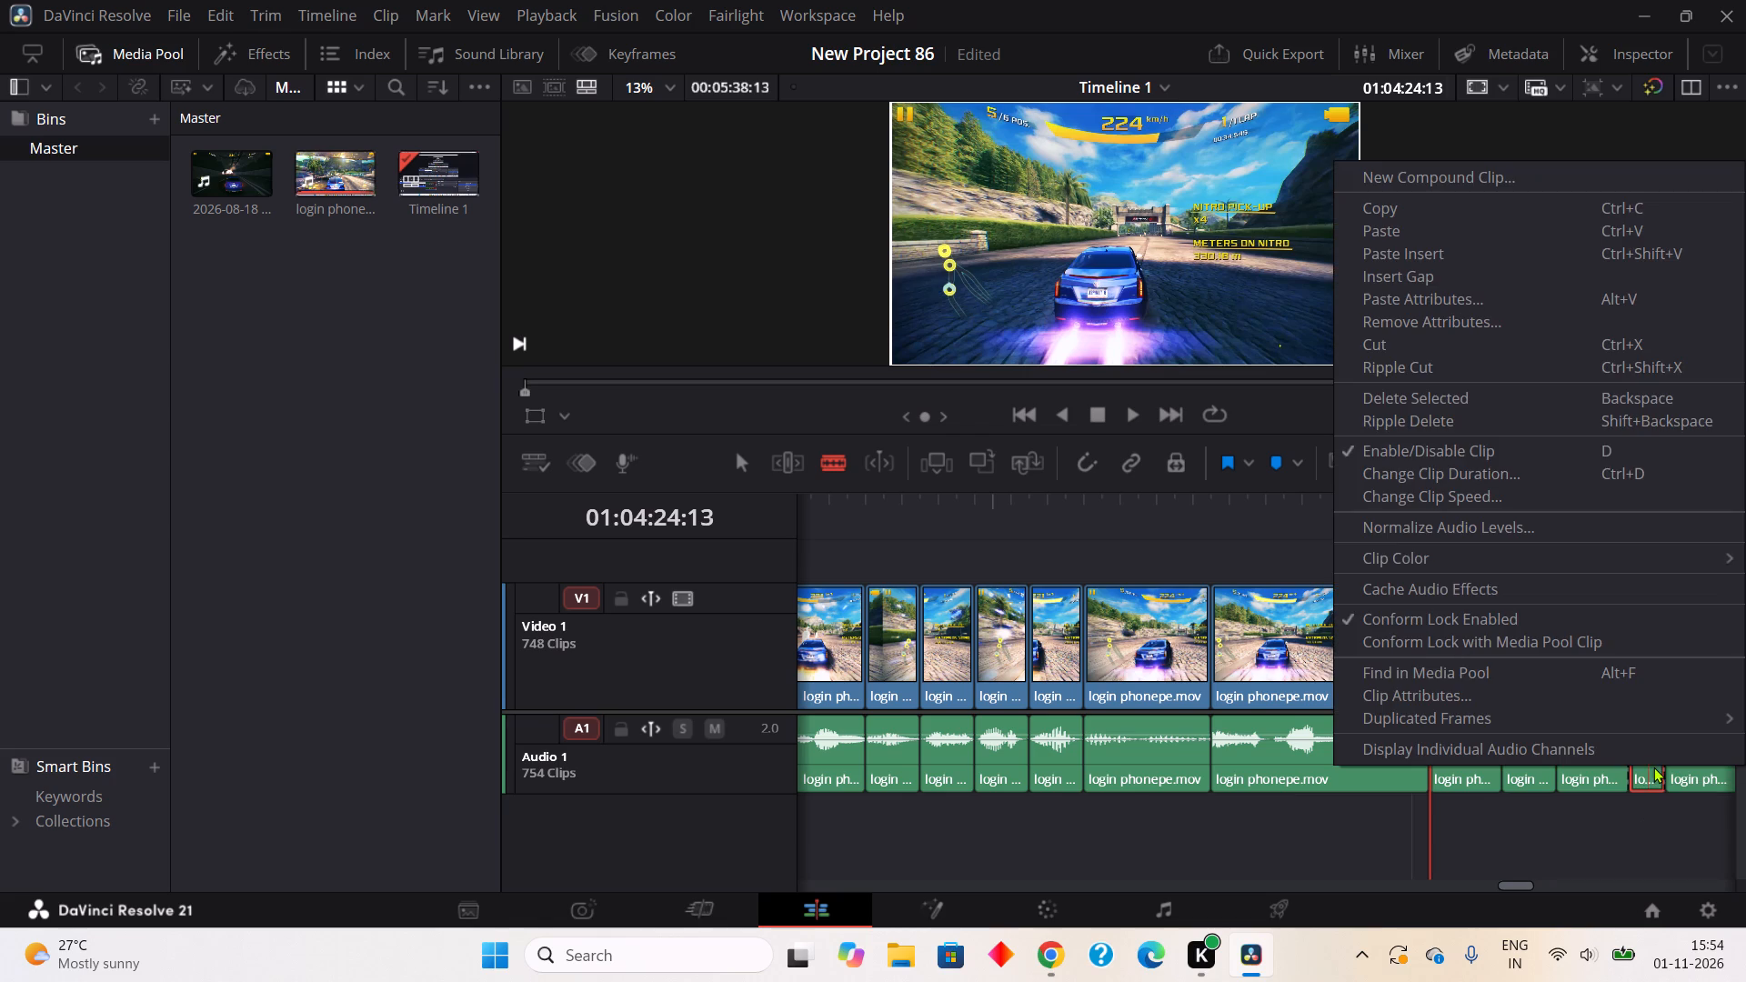
left_click(1424, 356)
Split out the two-frame pause in the audio from about 01:04:25:20 to 01:04:25:22 and ripple cut it.
left_click(1132, 420)
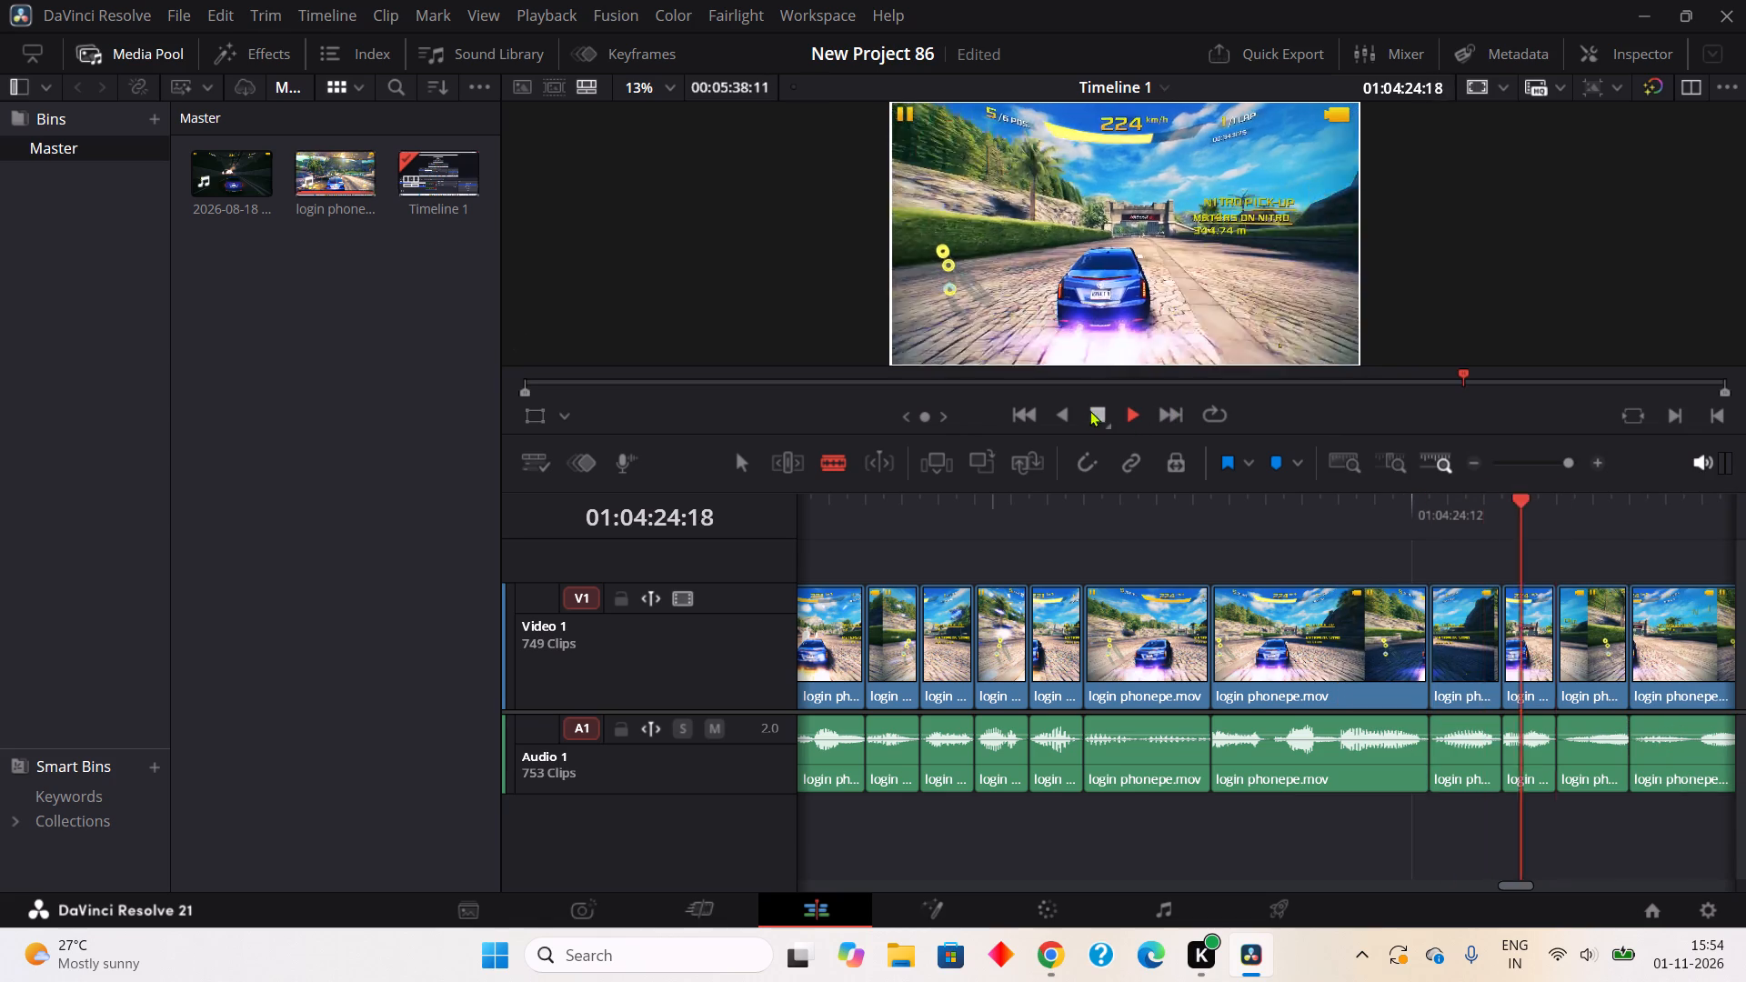
left_click(1101, 412)
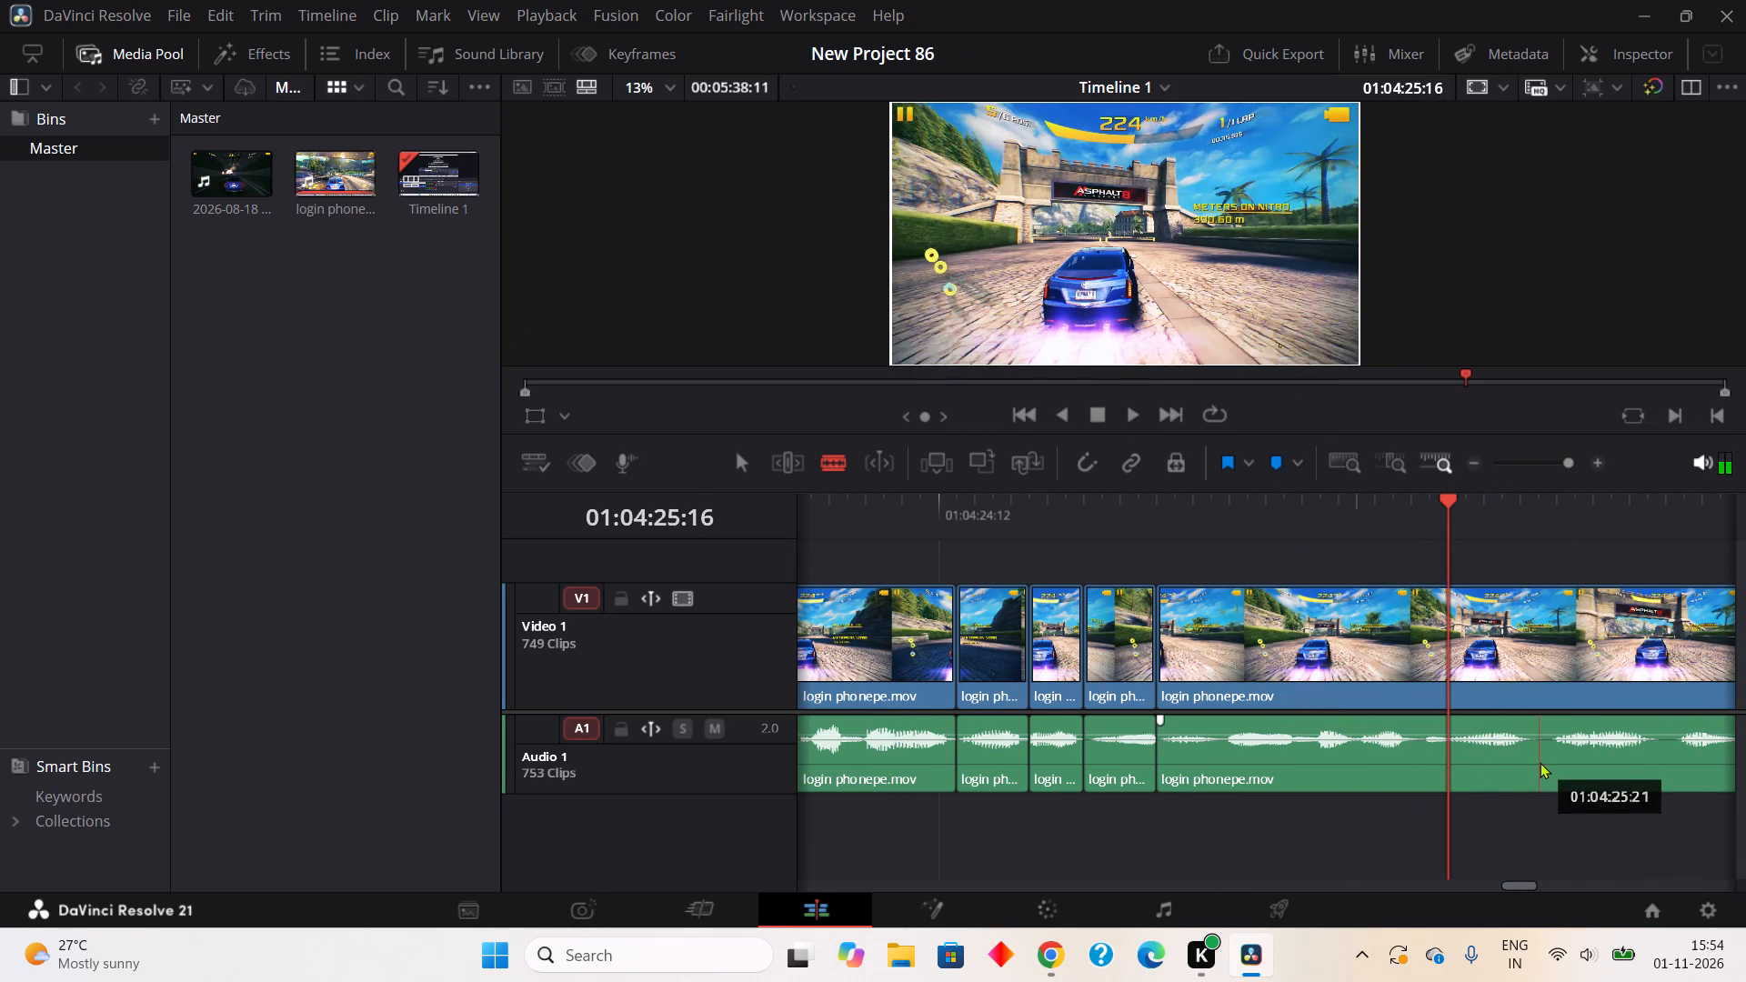
left_click(1527, 765)
left_click(1565, 754)
right_click(1550, 757)
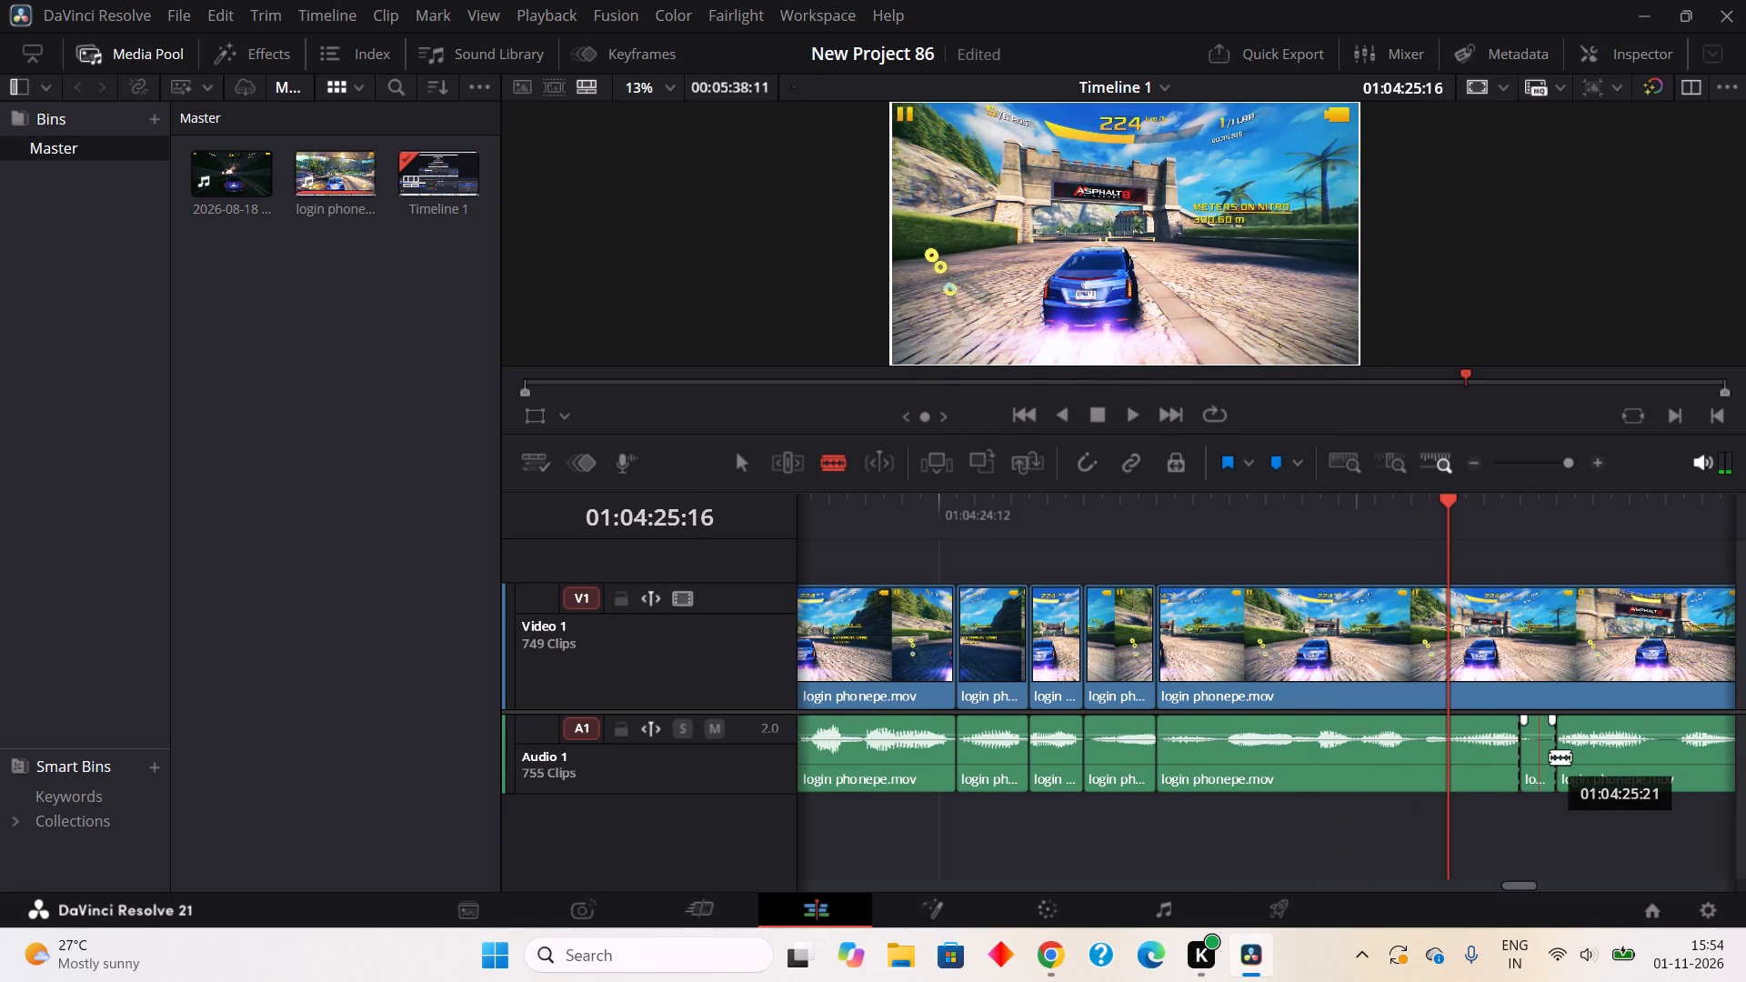
left_click(1477, 364)
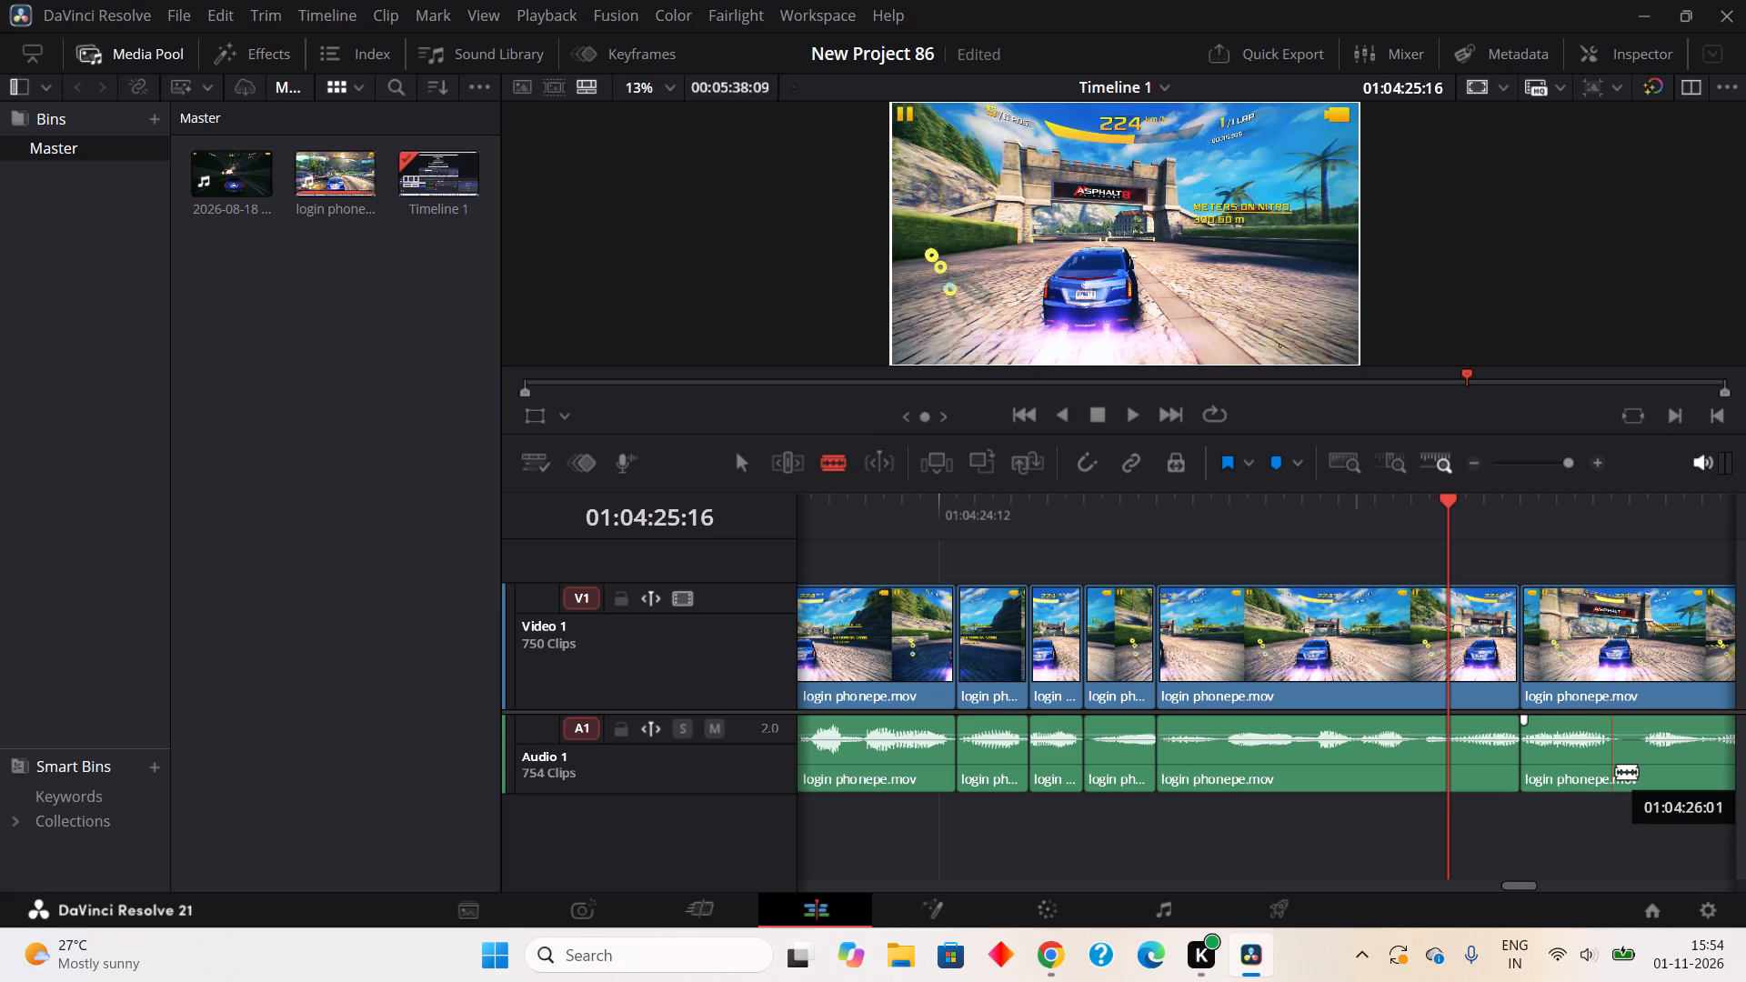
Split out the two-frame pause in the audio from about 01:04:26:01 to 01:04:26:03 and ripple cut it.
left_click(1621, 770)
left_click(1659, 771)
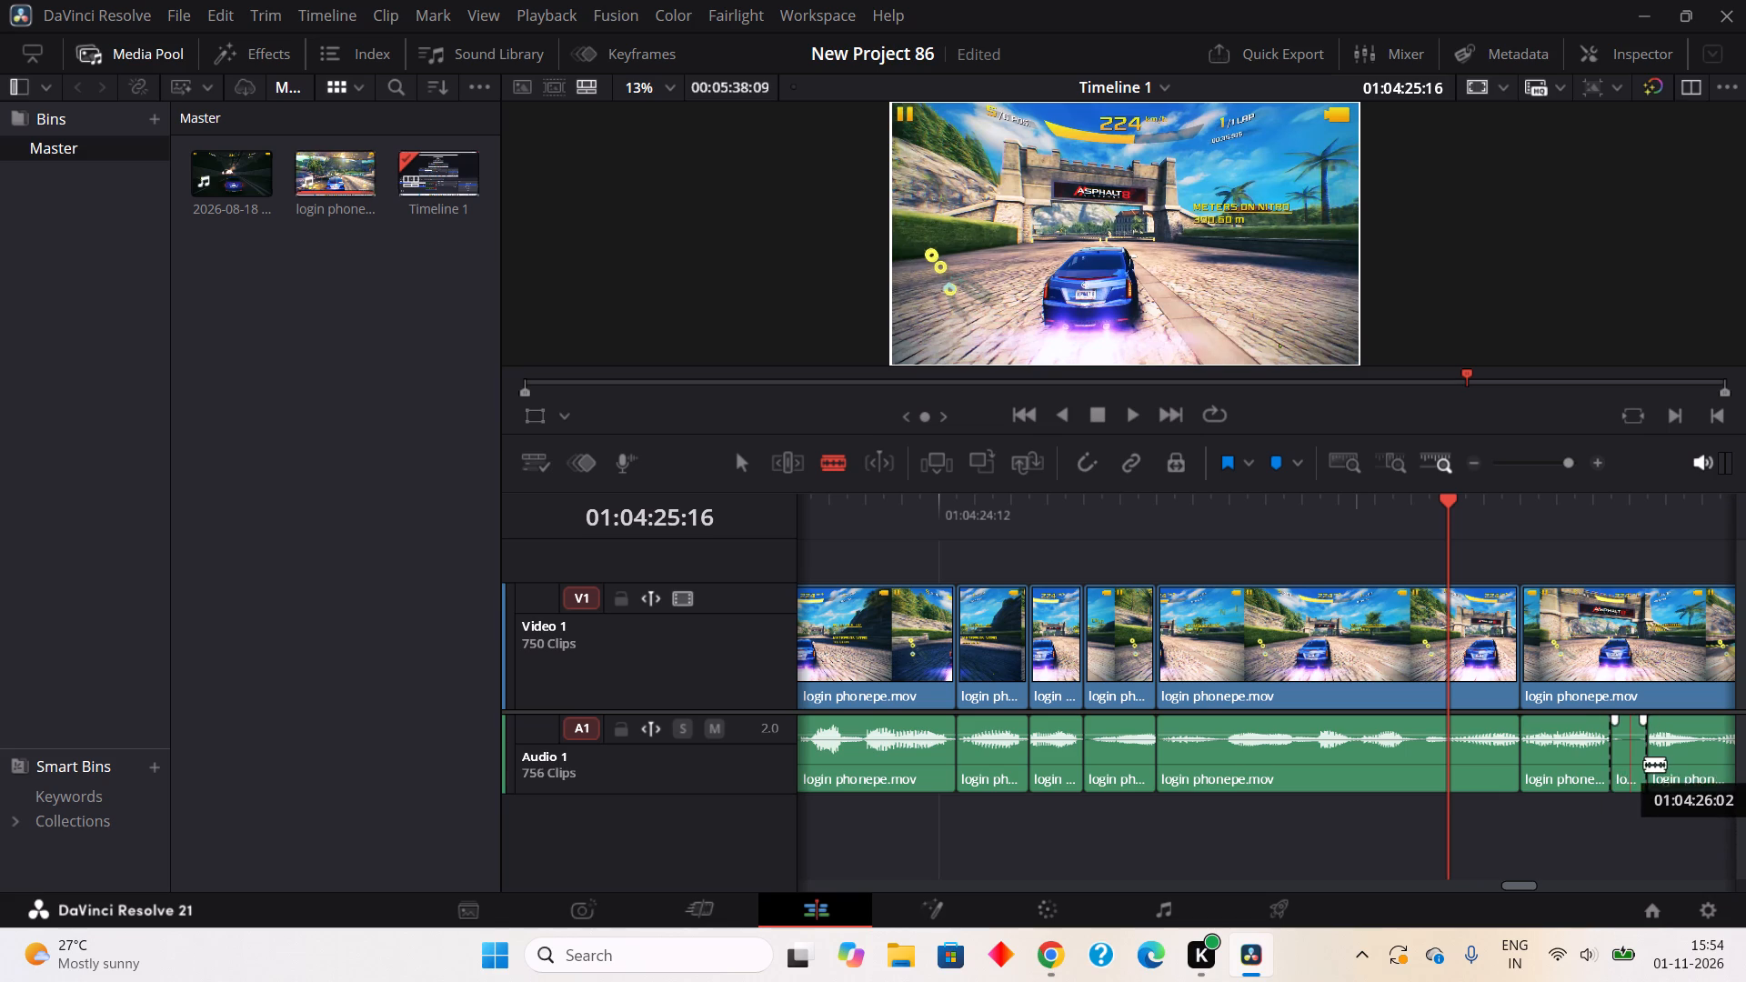
right_click(1644, 763)
right_click(1634, 733)
left_click(1380, 340)
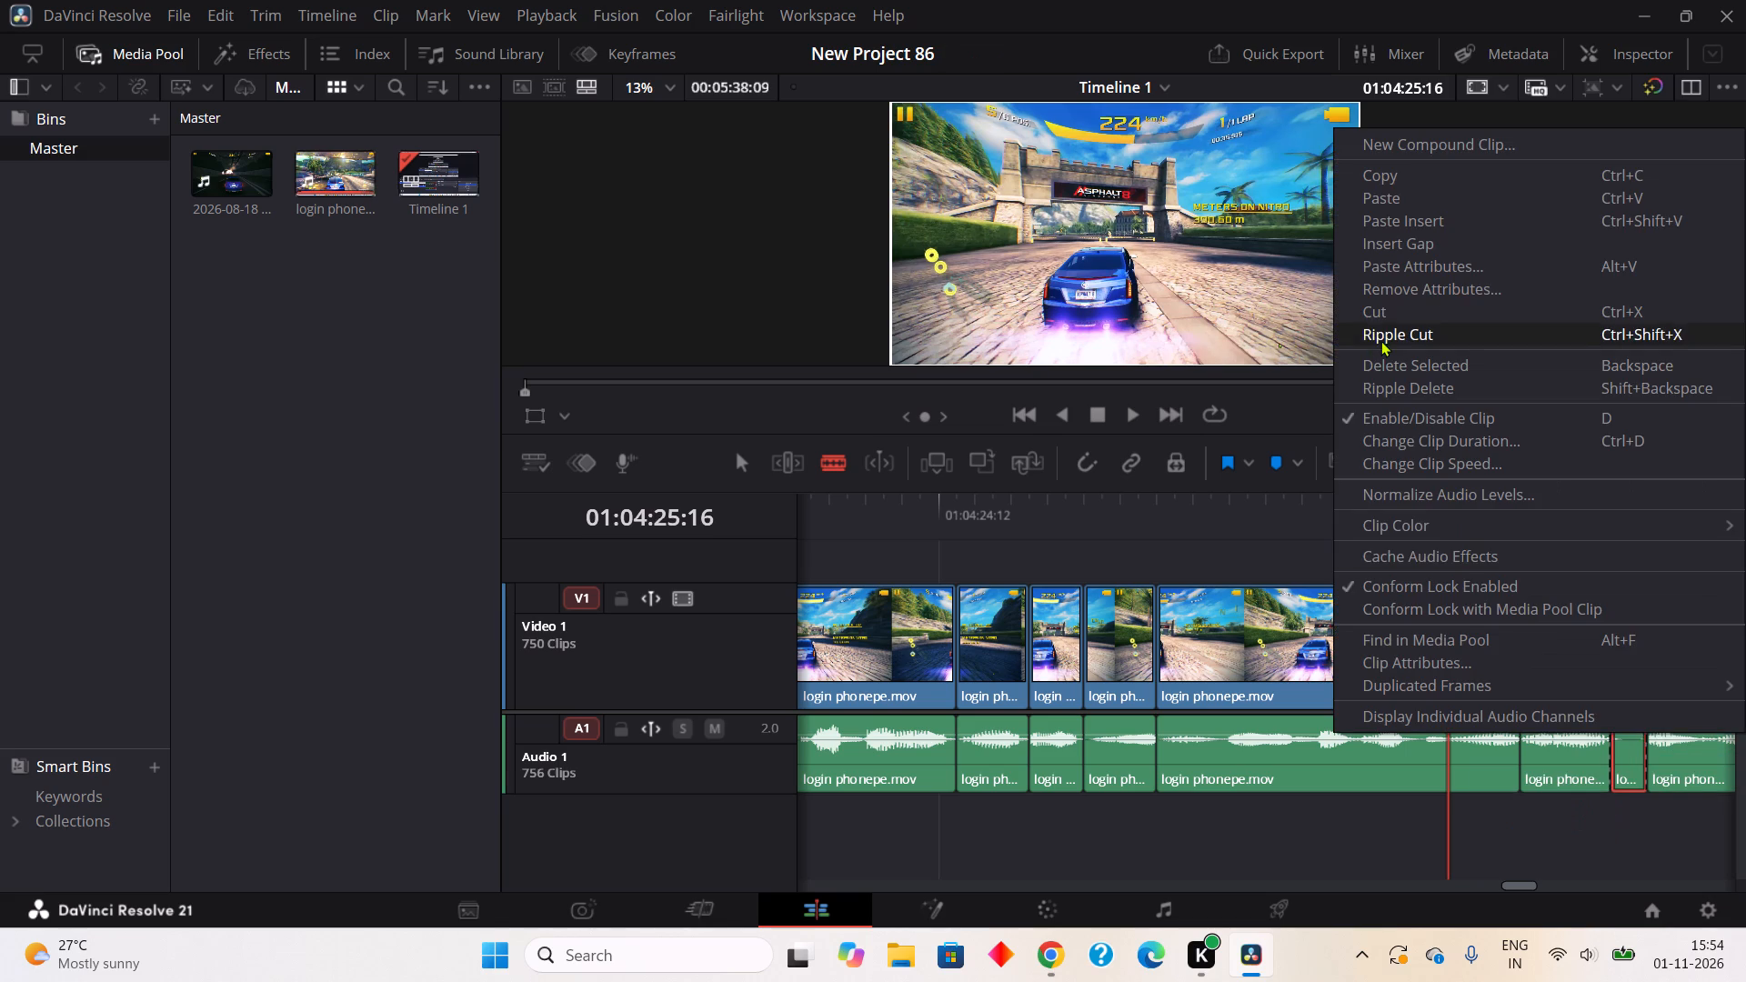
Split out the one-frame pause in the audio from about 01:04:26:08 to 01:04:26:09 and ripple cut it.
left_click(1123, 410)
left_click(1099, 413)
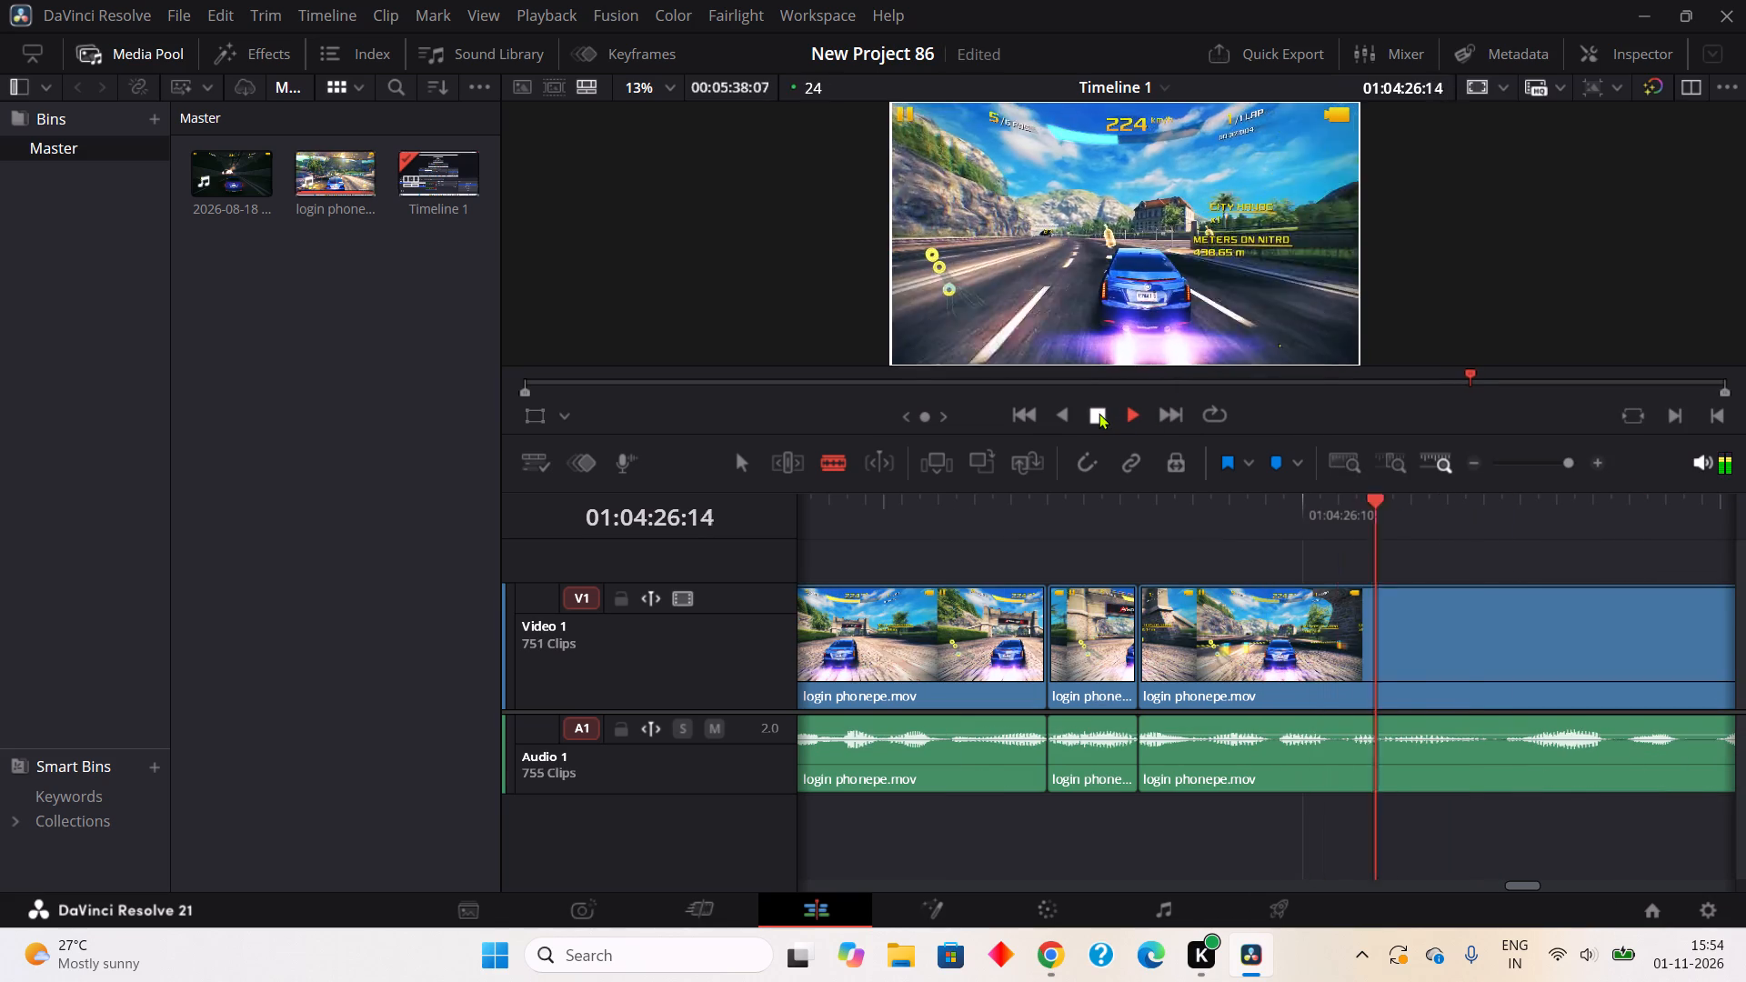
left_click(1279, 756)
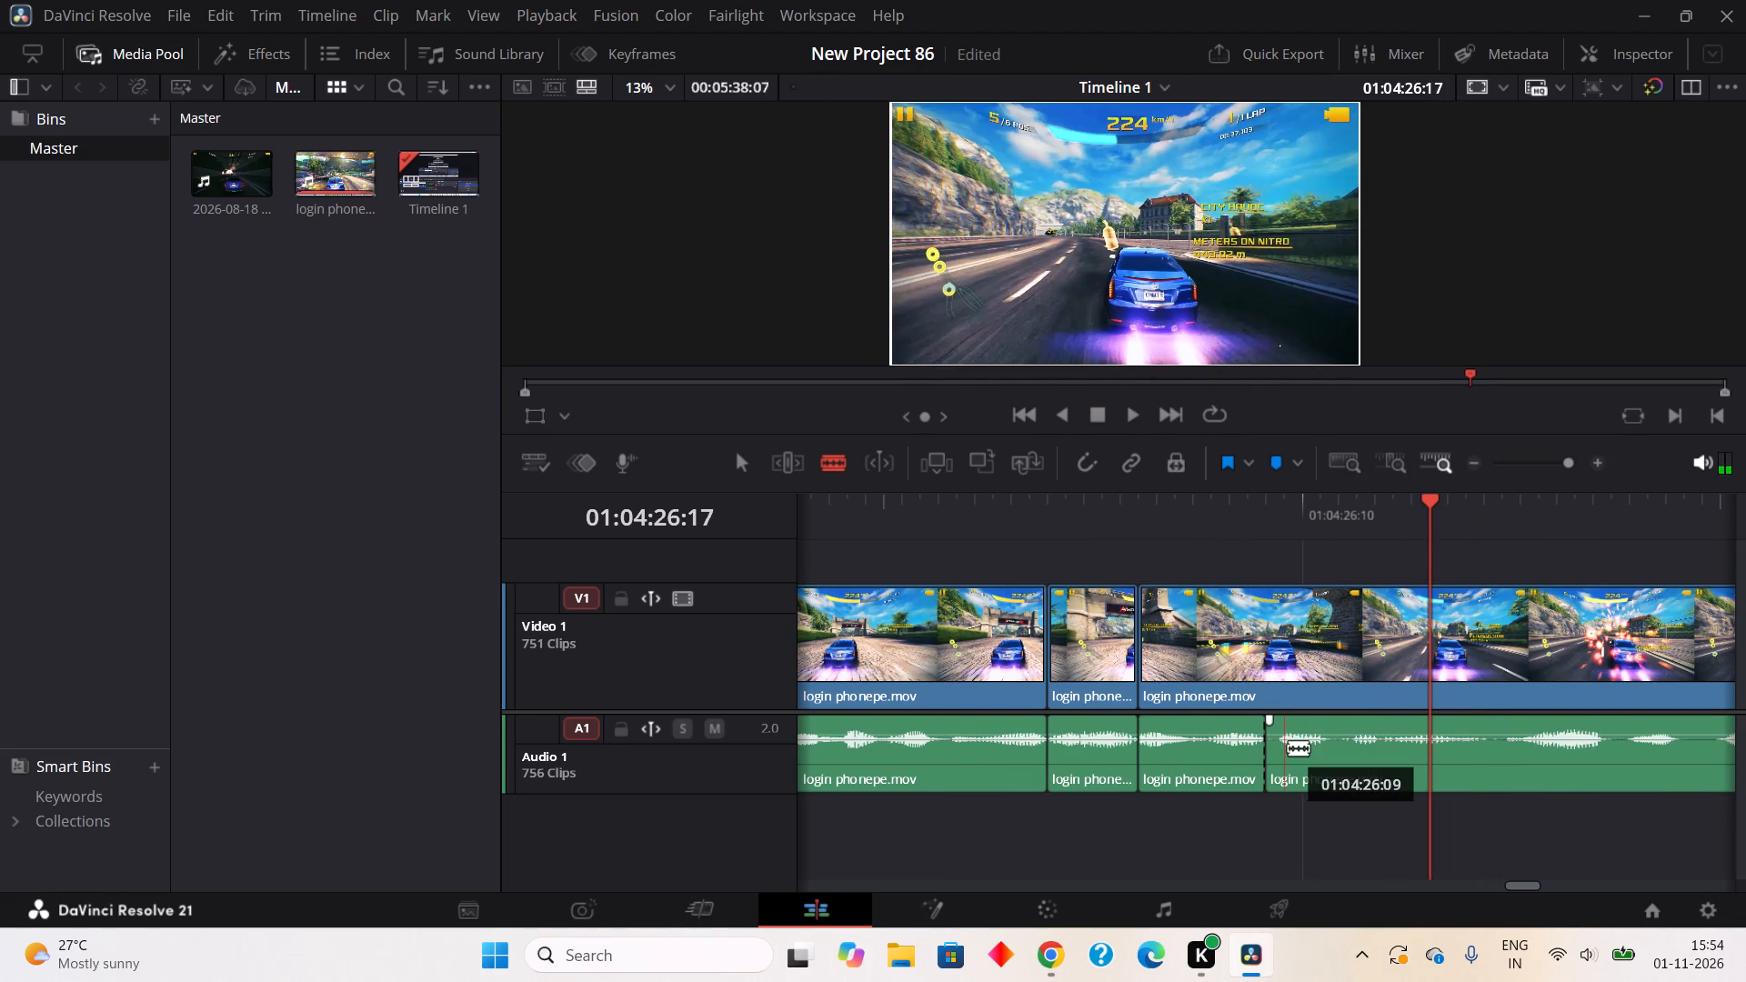
left_click(1288, 748)
right_click(1281, 769)
left_click(1436, 371)
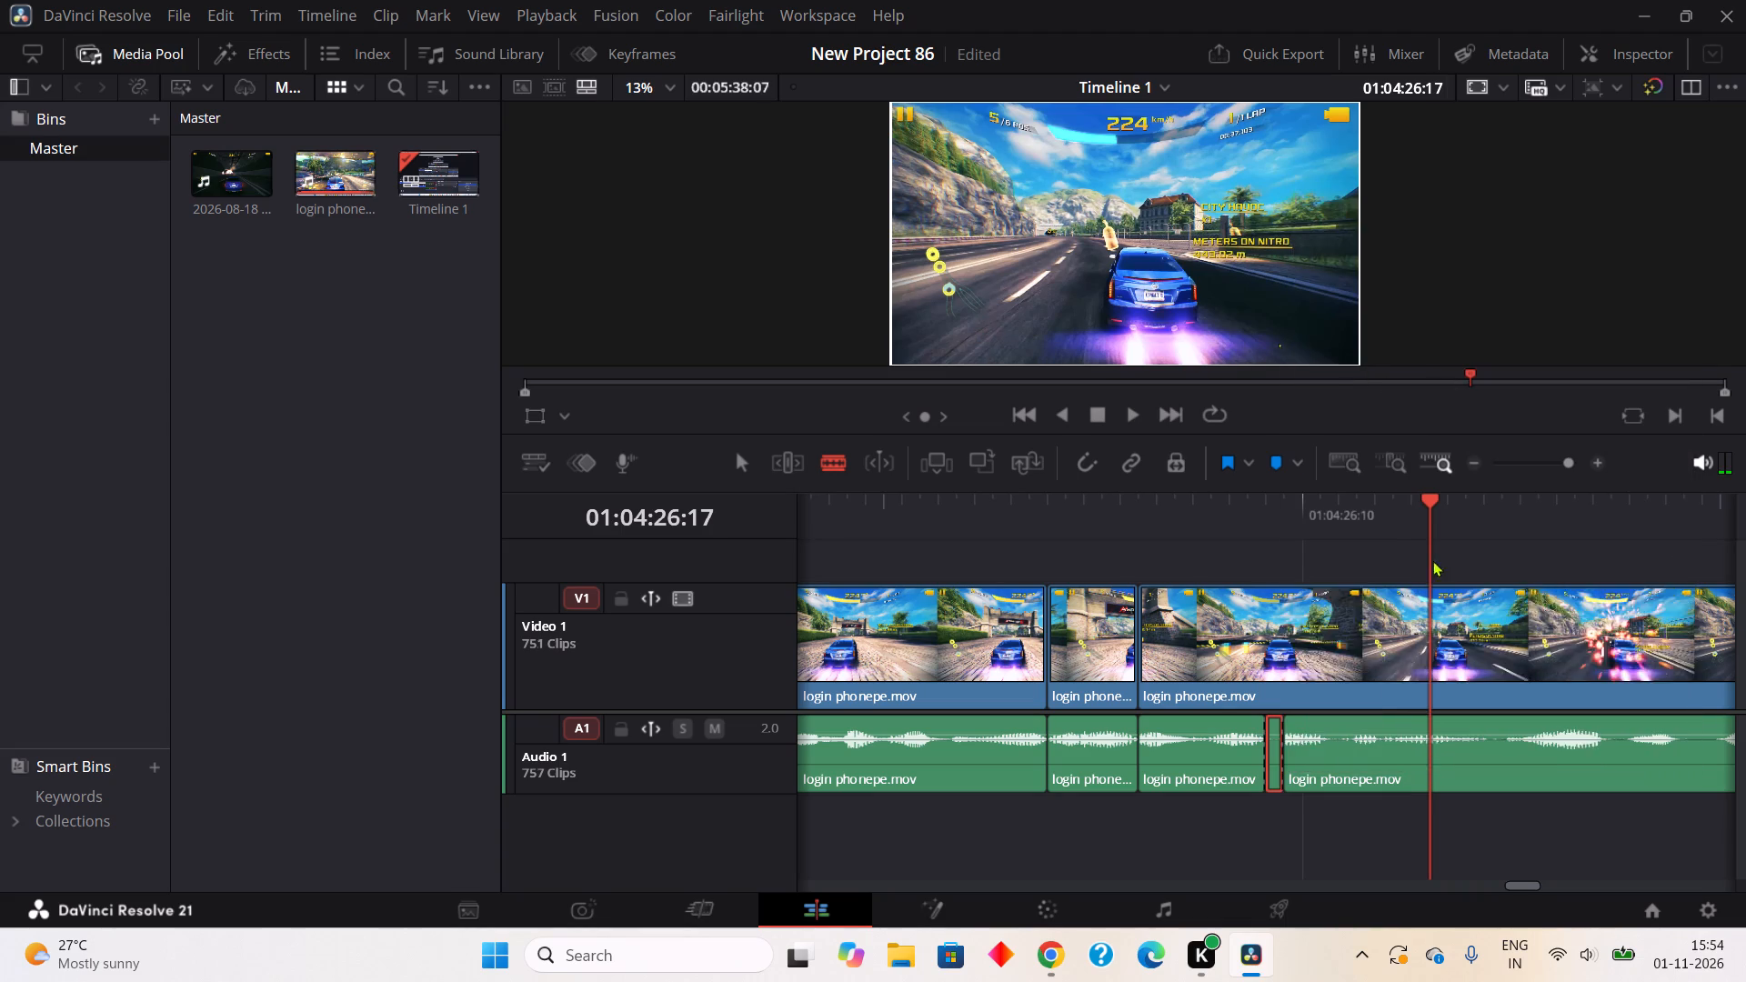
Split the audio pause from about 01:04:26:10 to 01:04:26:12 into two one-frame pieces and ripple cut both.
left_click(1317, 755)
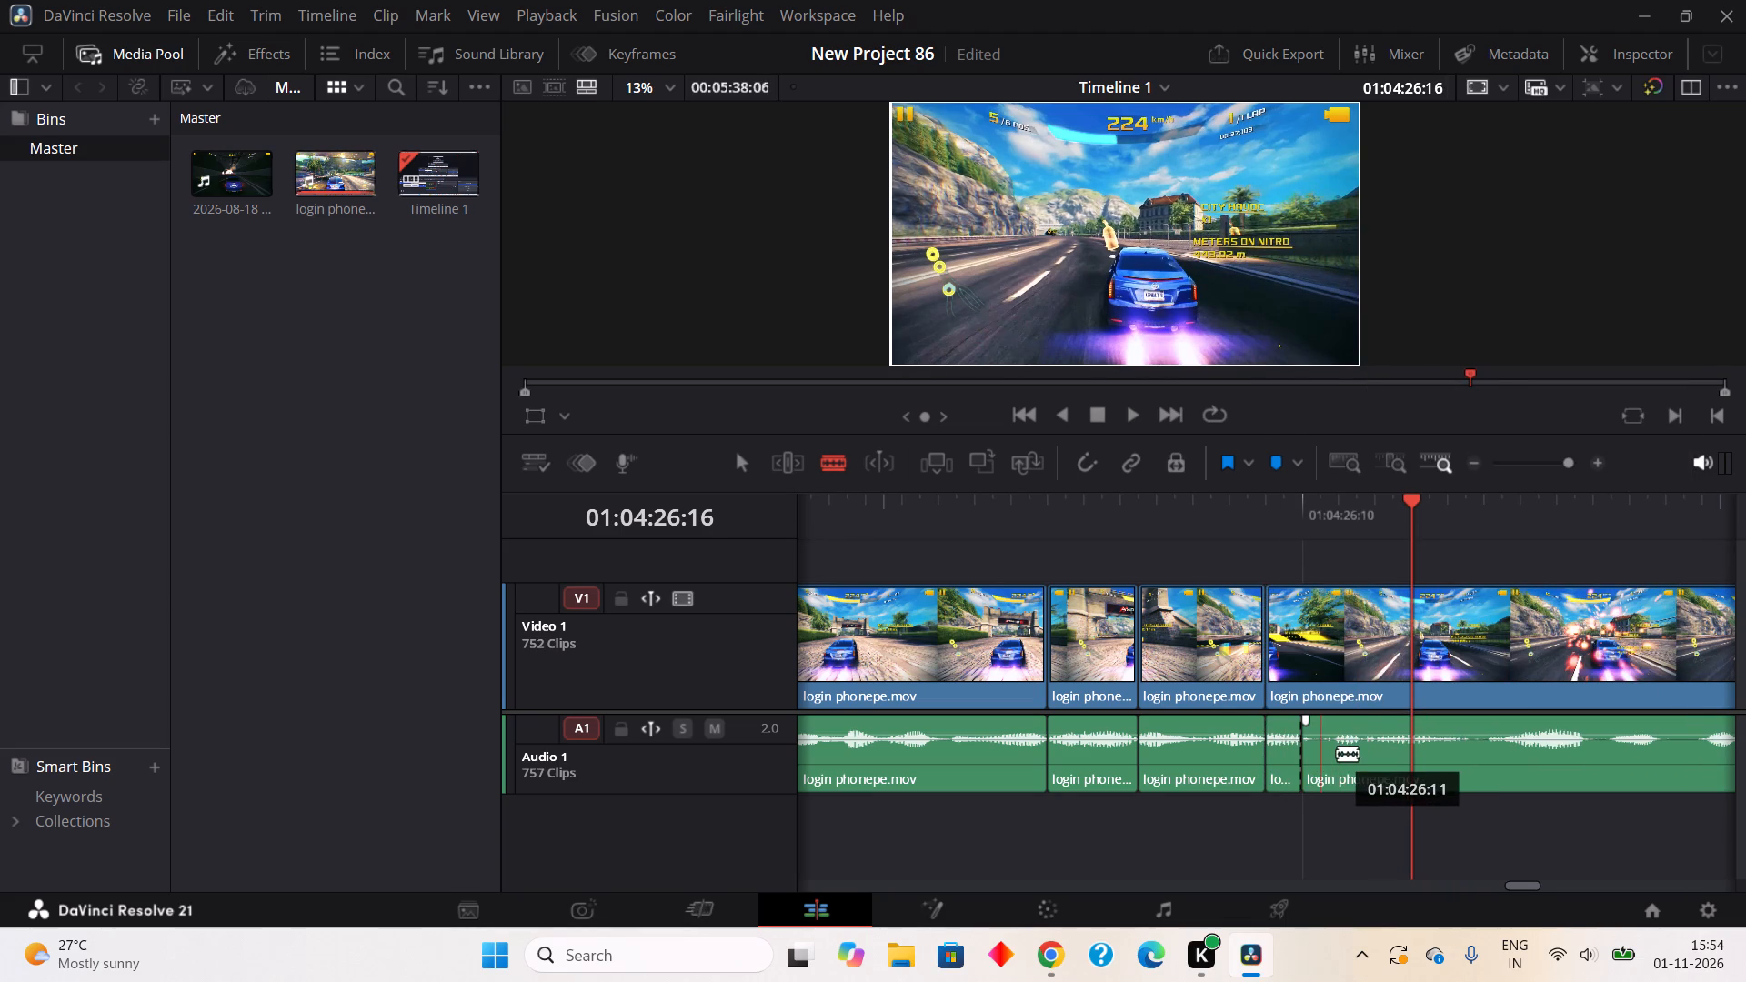
left_click(1337, 753)
left_click(1340, 756)
right_click(1331, 764)
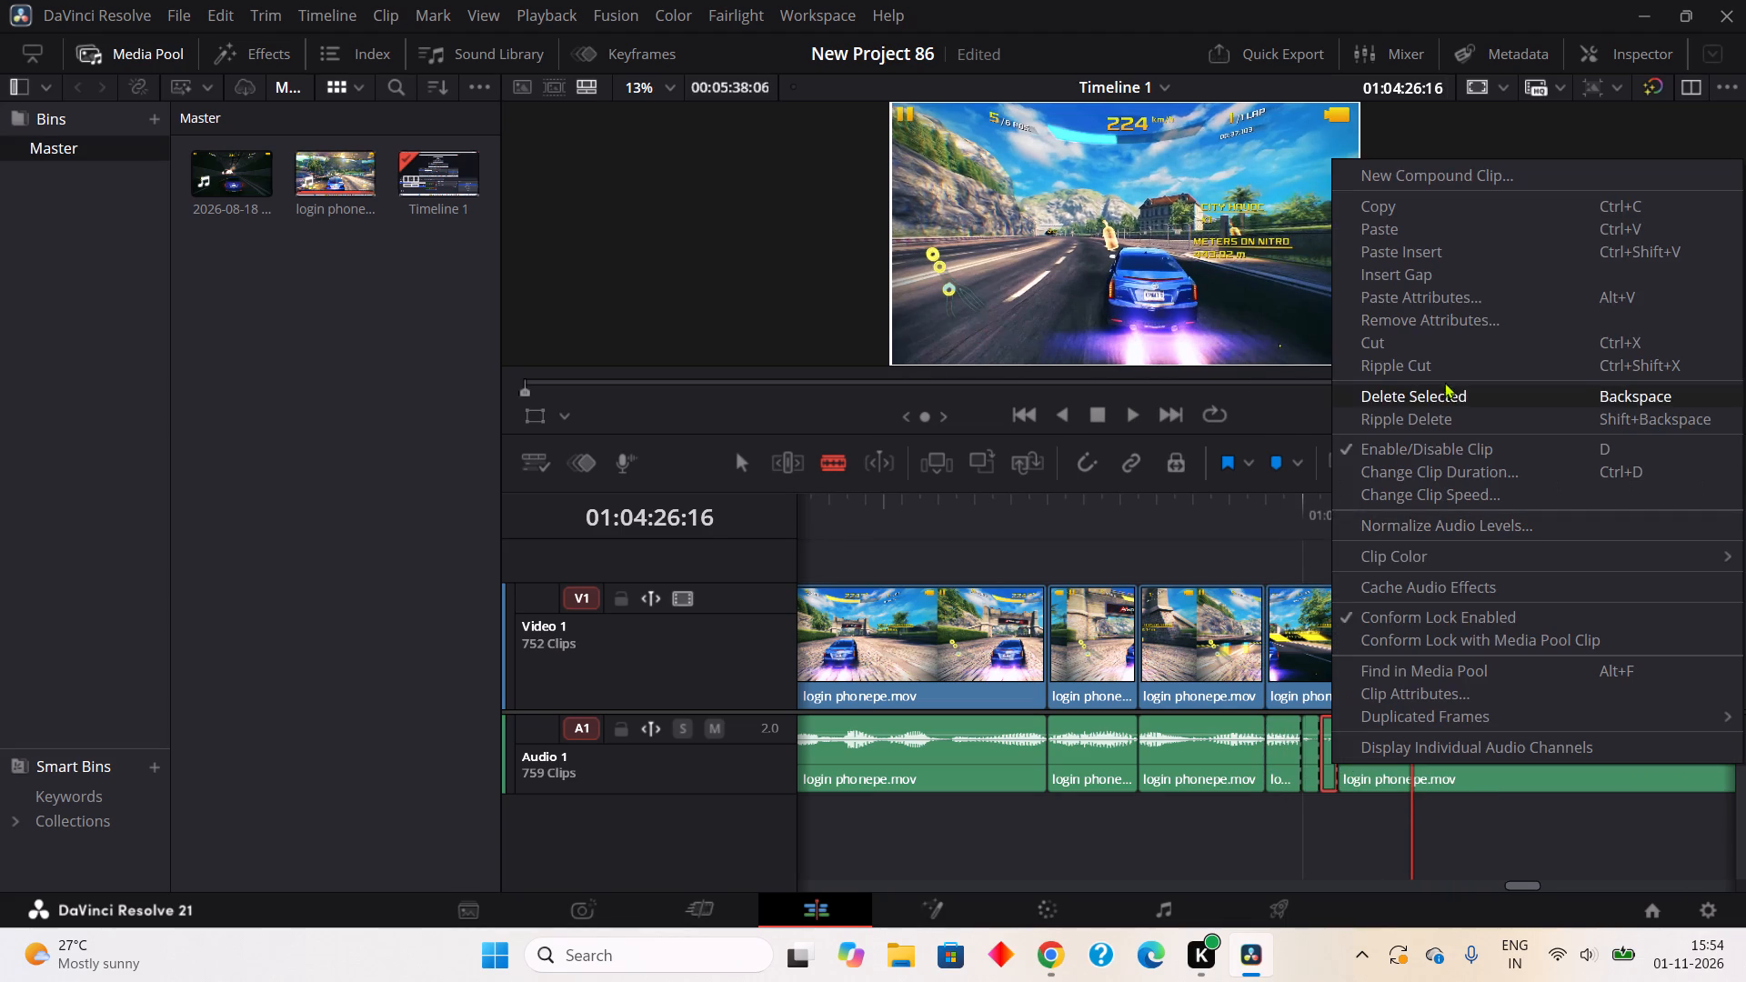
left_click(1440, 373)
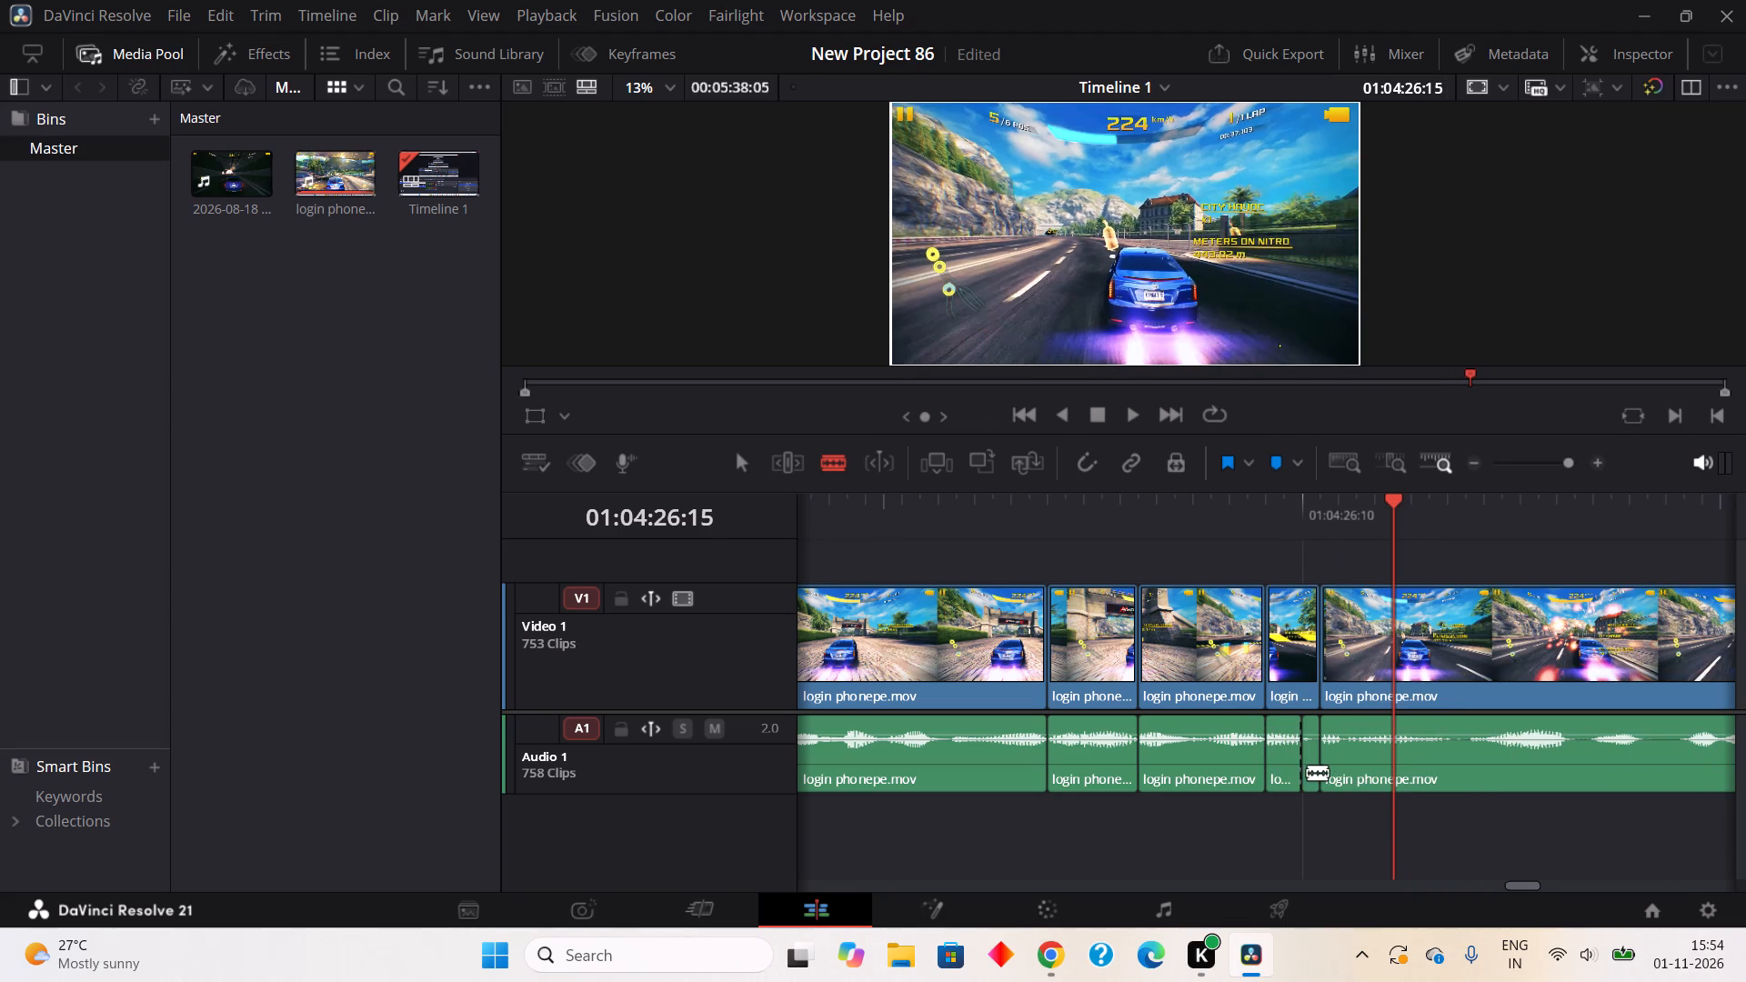
right_click(1307, 772)
left_click_drag(1423, 596, 1421, 583)
Split out the one-frame pause in the audio from about 01:04:26:17 to 01:04:26:18 and ripple cut it.
left_click(1436, 751)
left_click(1456, 747)
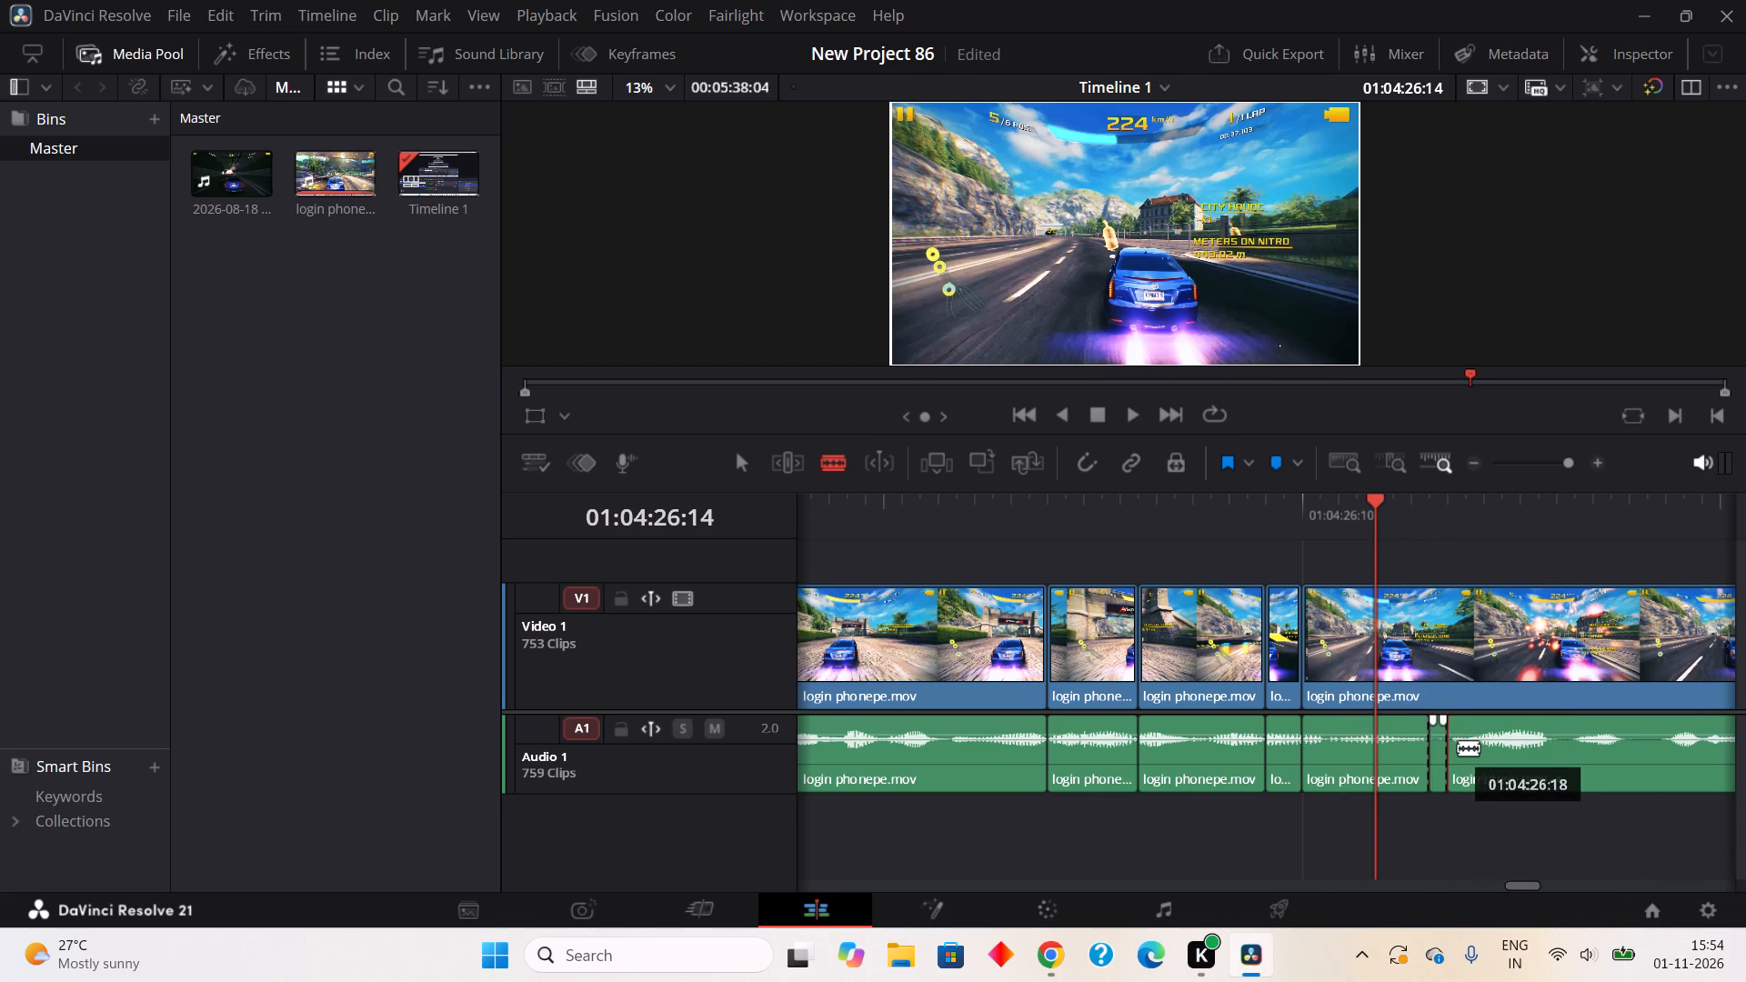
right_click(1440, 762)
left_click(1434, 587)
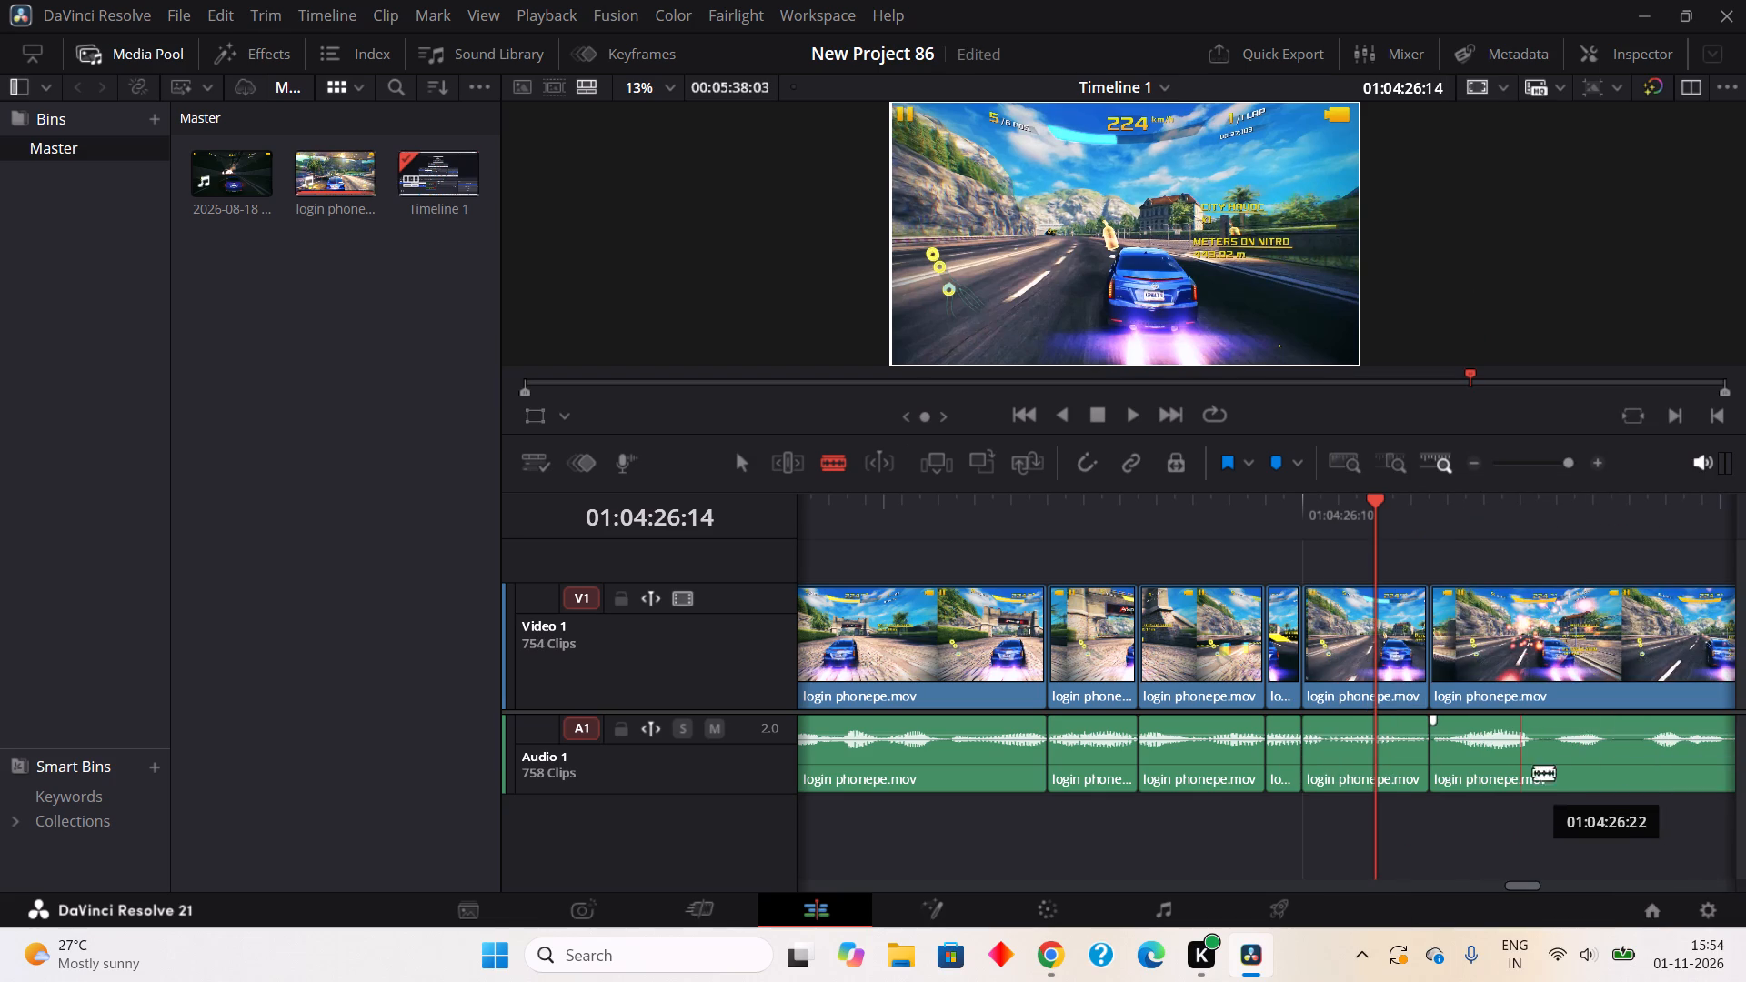
Split out the one-frame pause in the audio from about 01:04:26:23 to 01:04:27:00 and ripple cut it.
left_click(1538, 766)
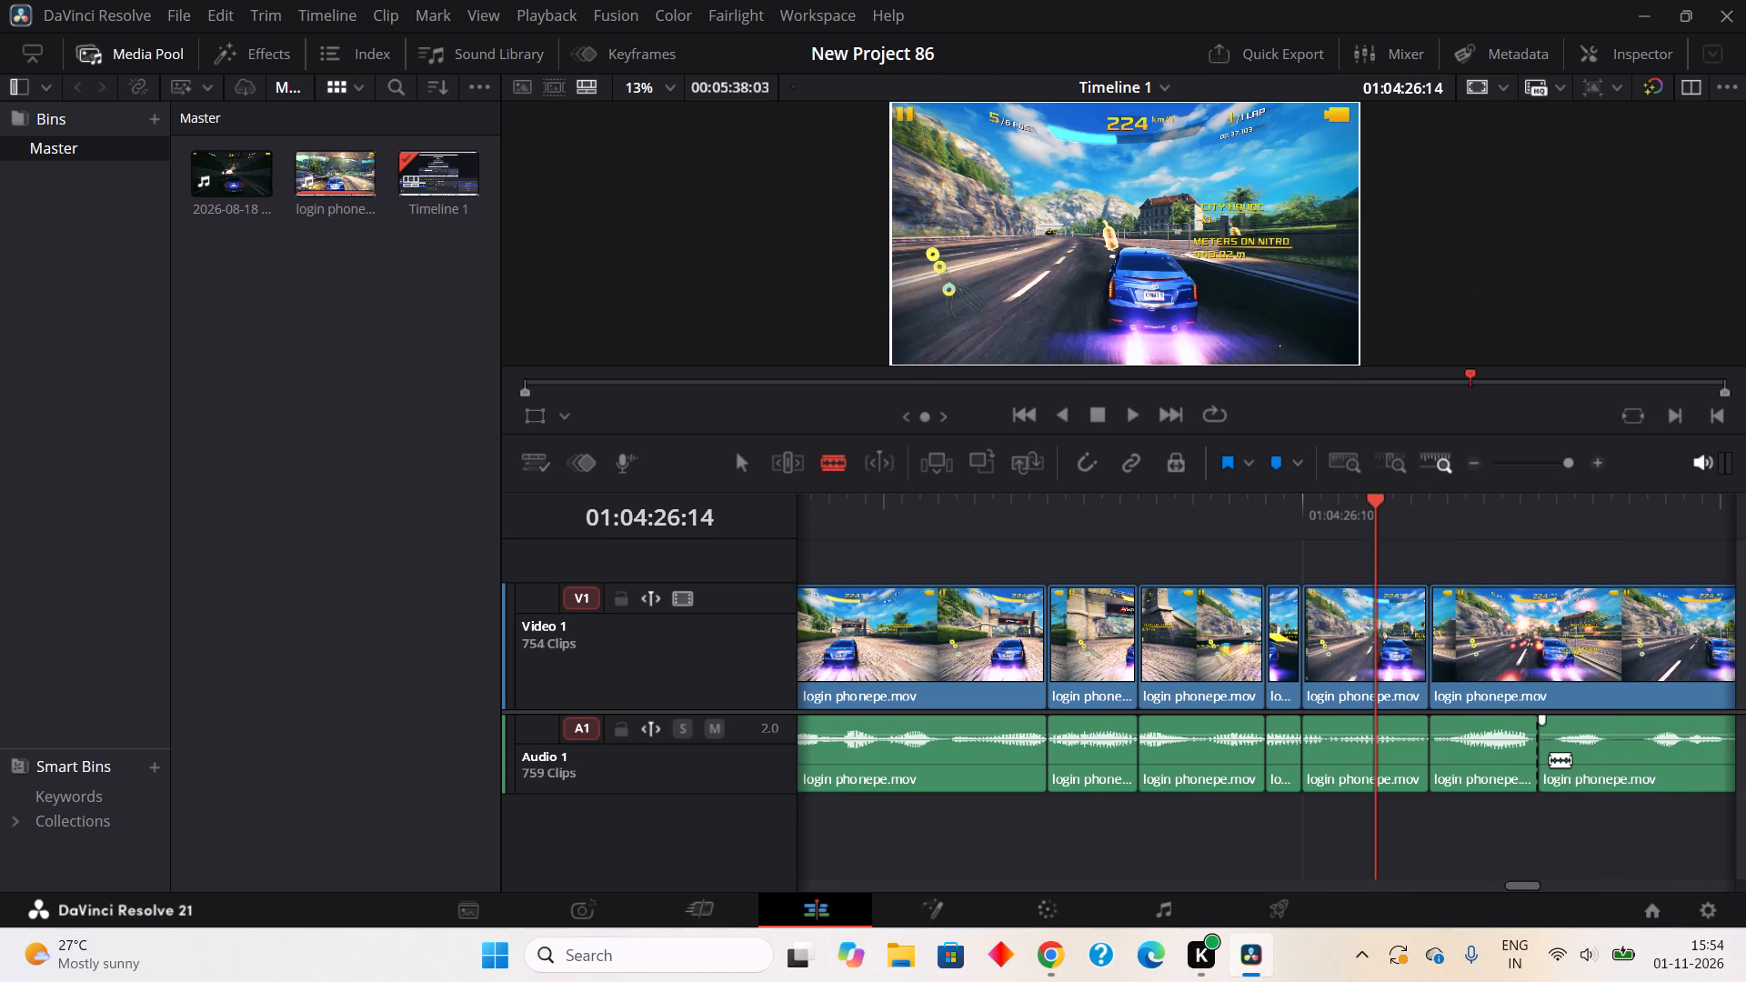
left_click(1565, 761)
right_click(1555, 767)
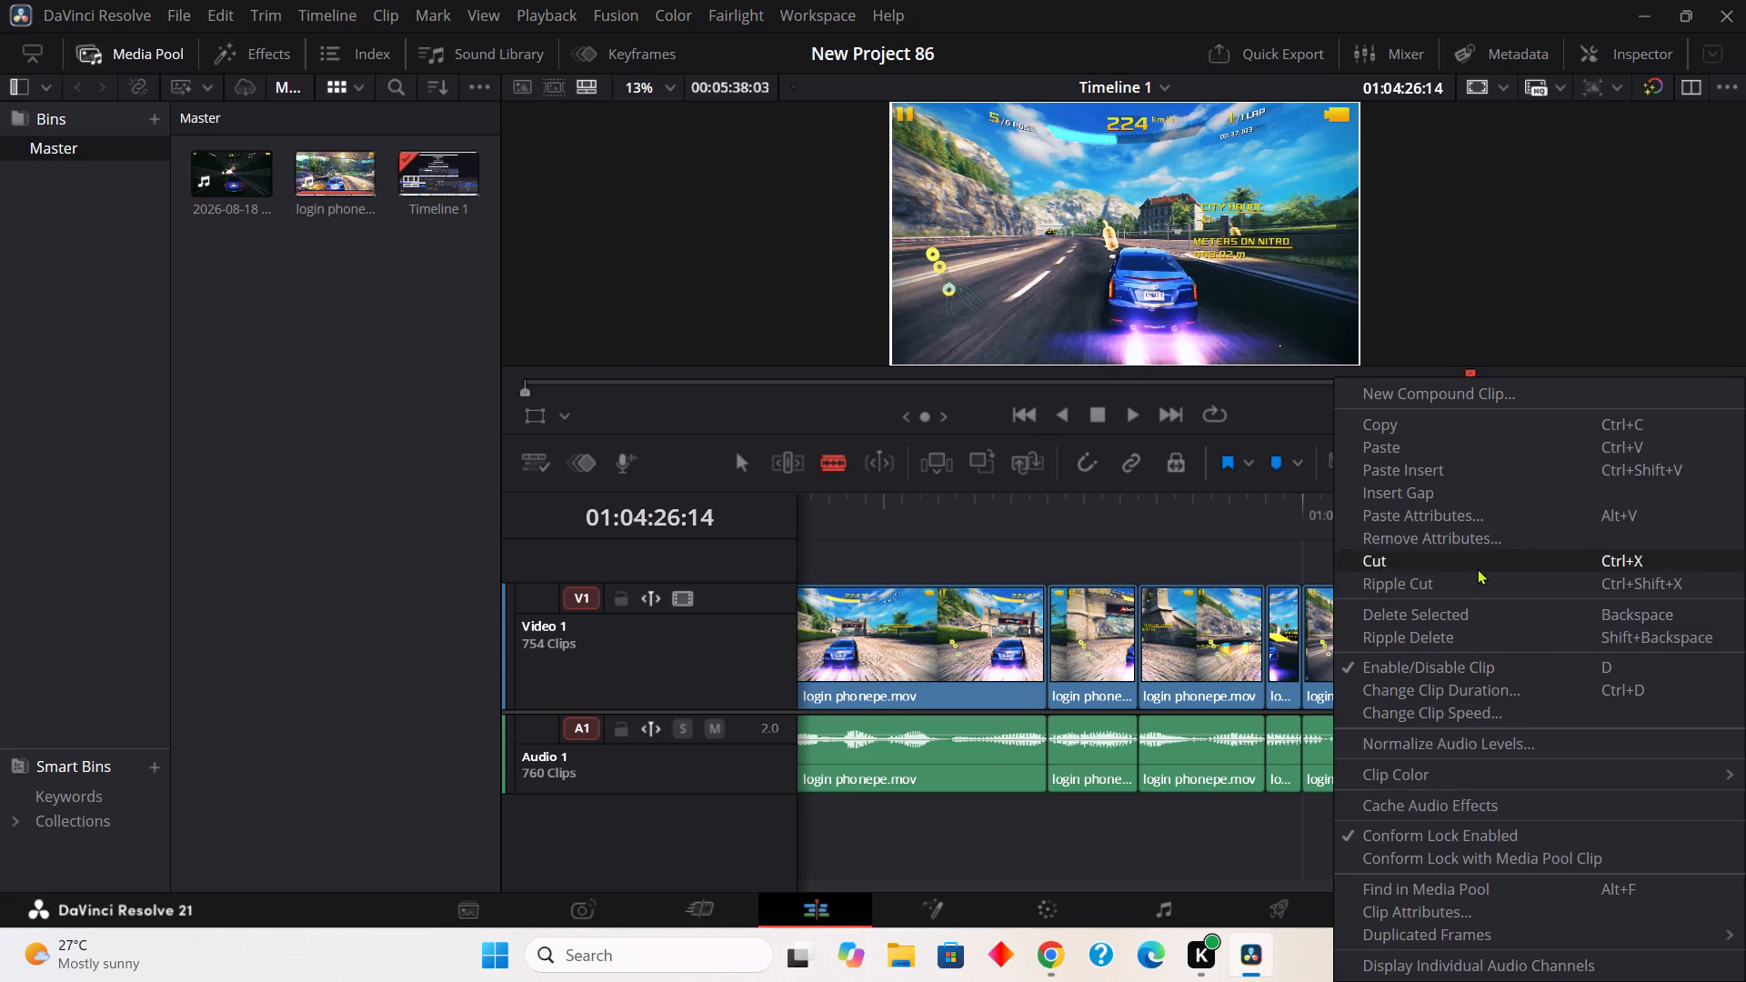
left_click(1469, 582)
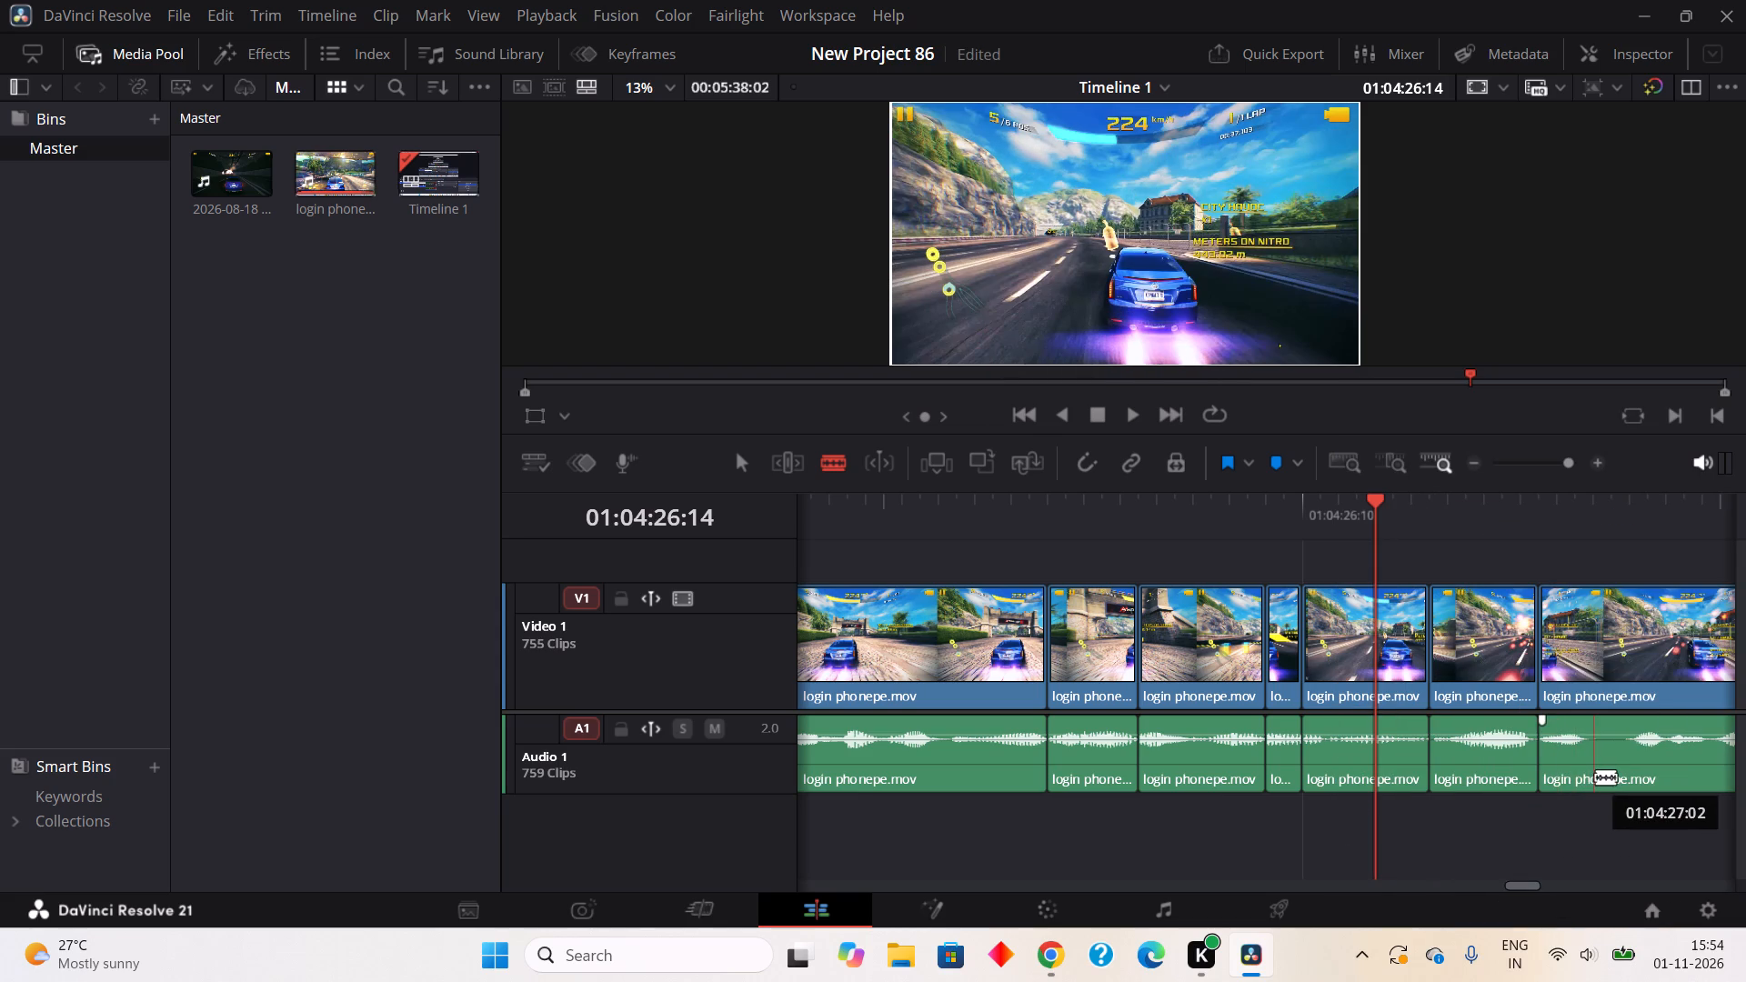
Split out the two-frame pause in the audio from about 01:04:27:02 to 01:04:27:04 and ripple cut it.
double_click(1595, 777)
left_click(1637, 773)
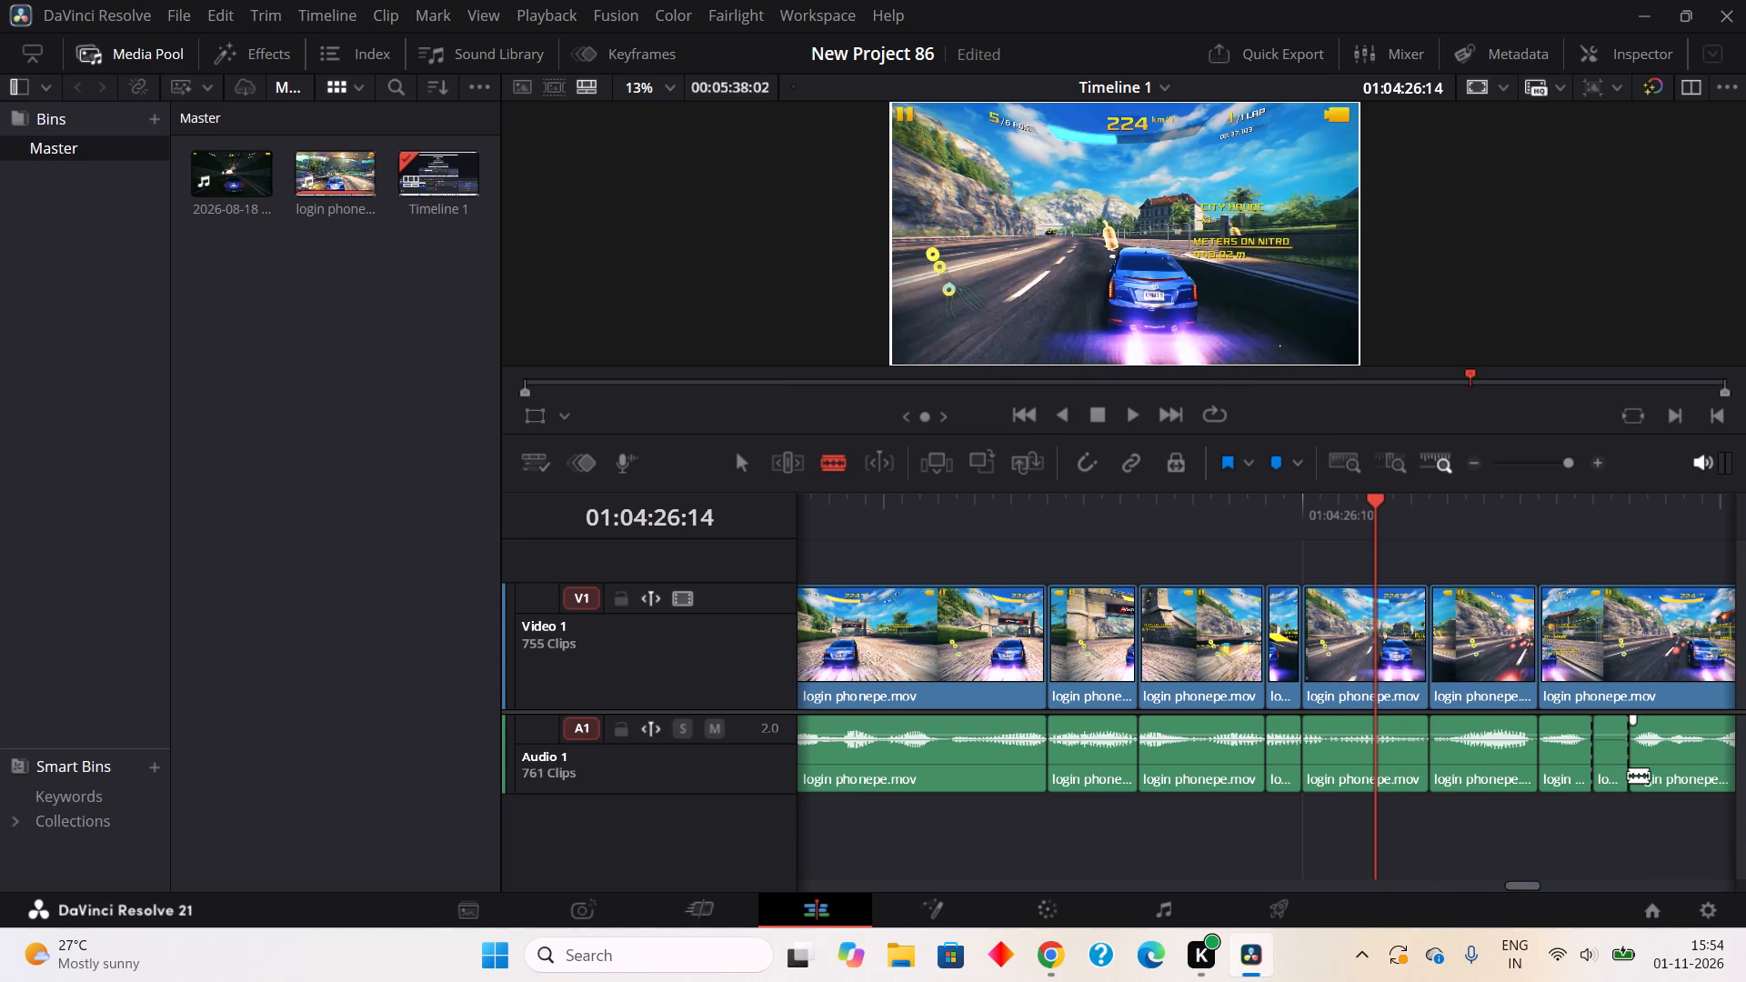
right_click(1604, 772)
left_click(1388, 369)
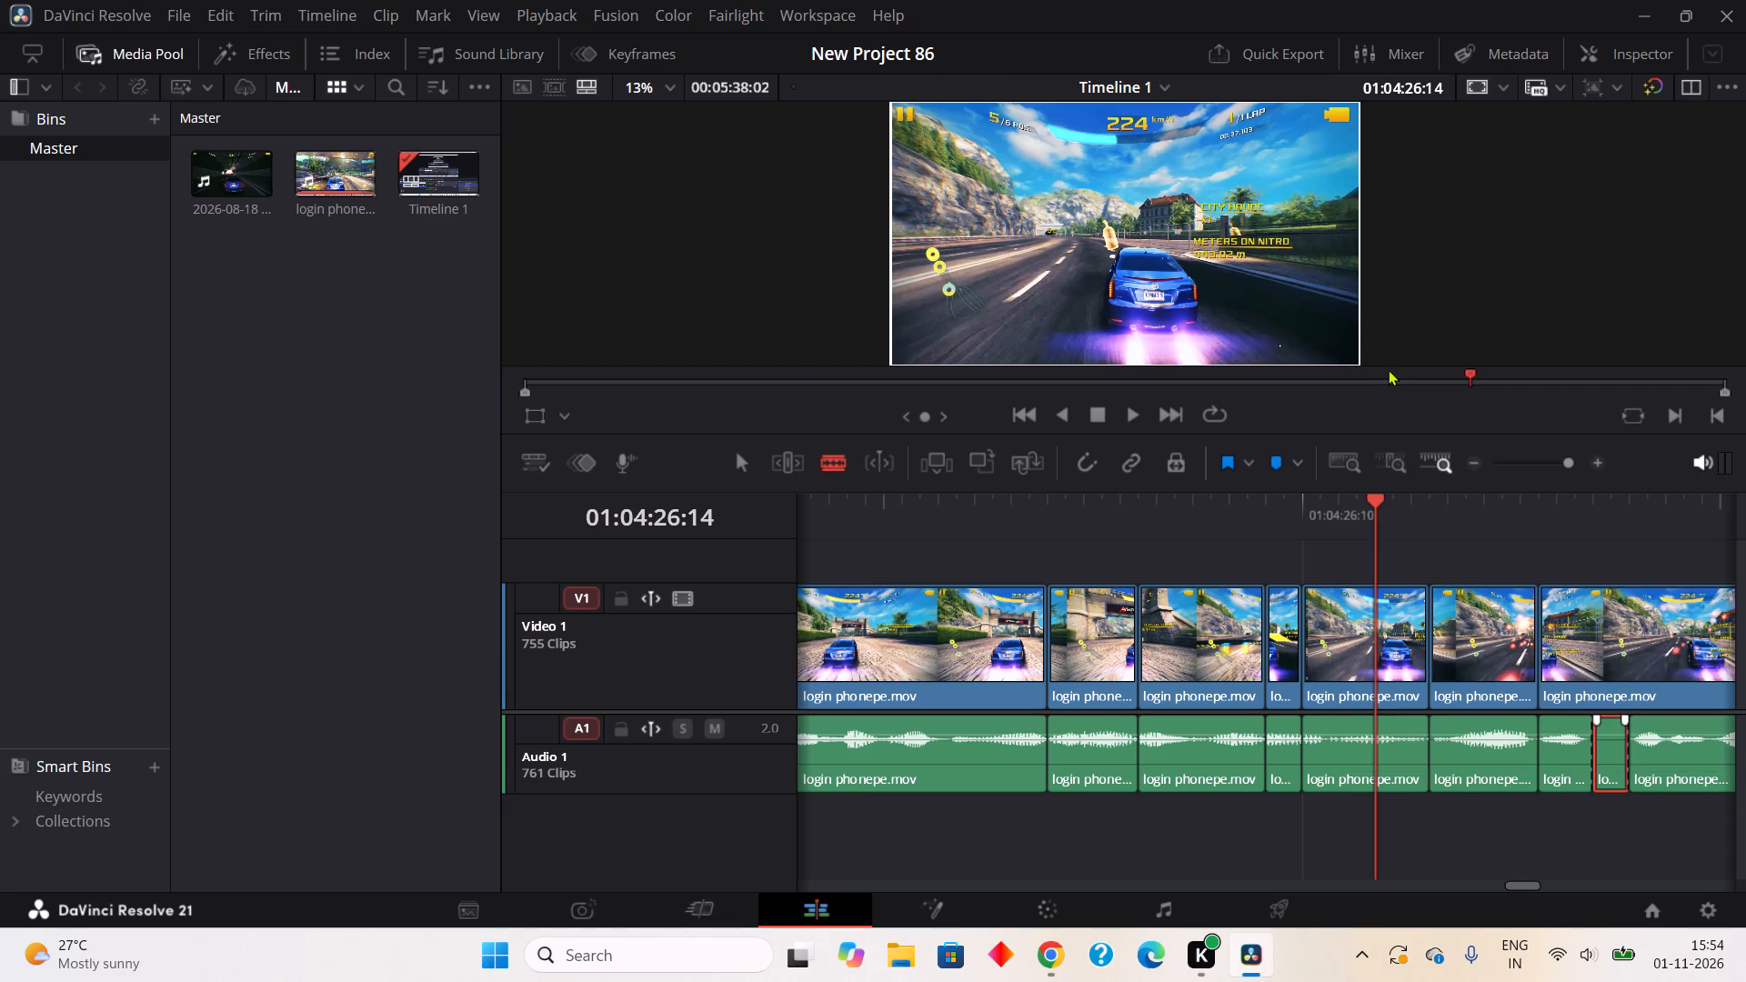
Split out the two-frame pause in the audio from about 01:04:27:11 to 01:04:27:13 and ripple cut it.
left_click(1131, 406)
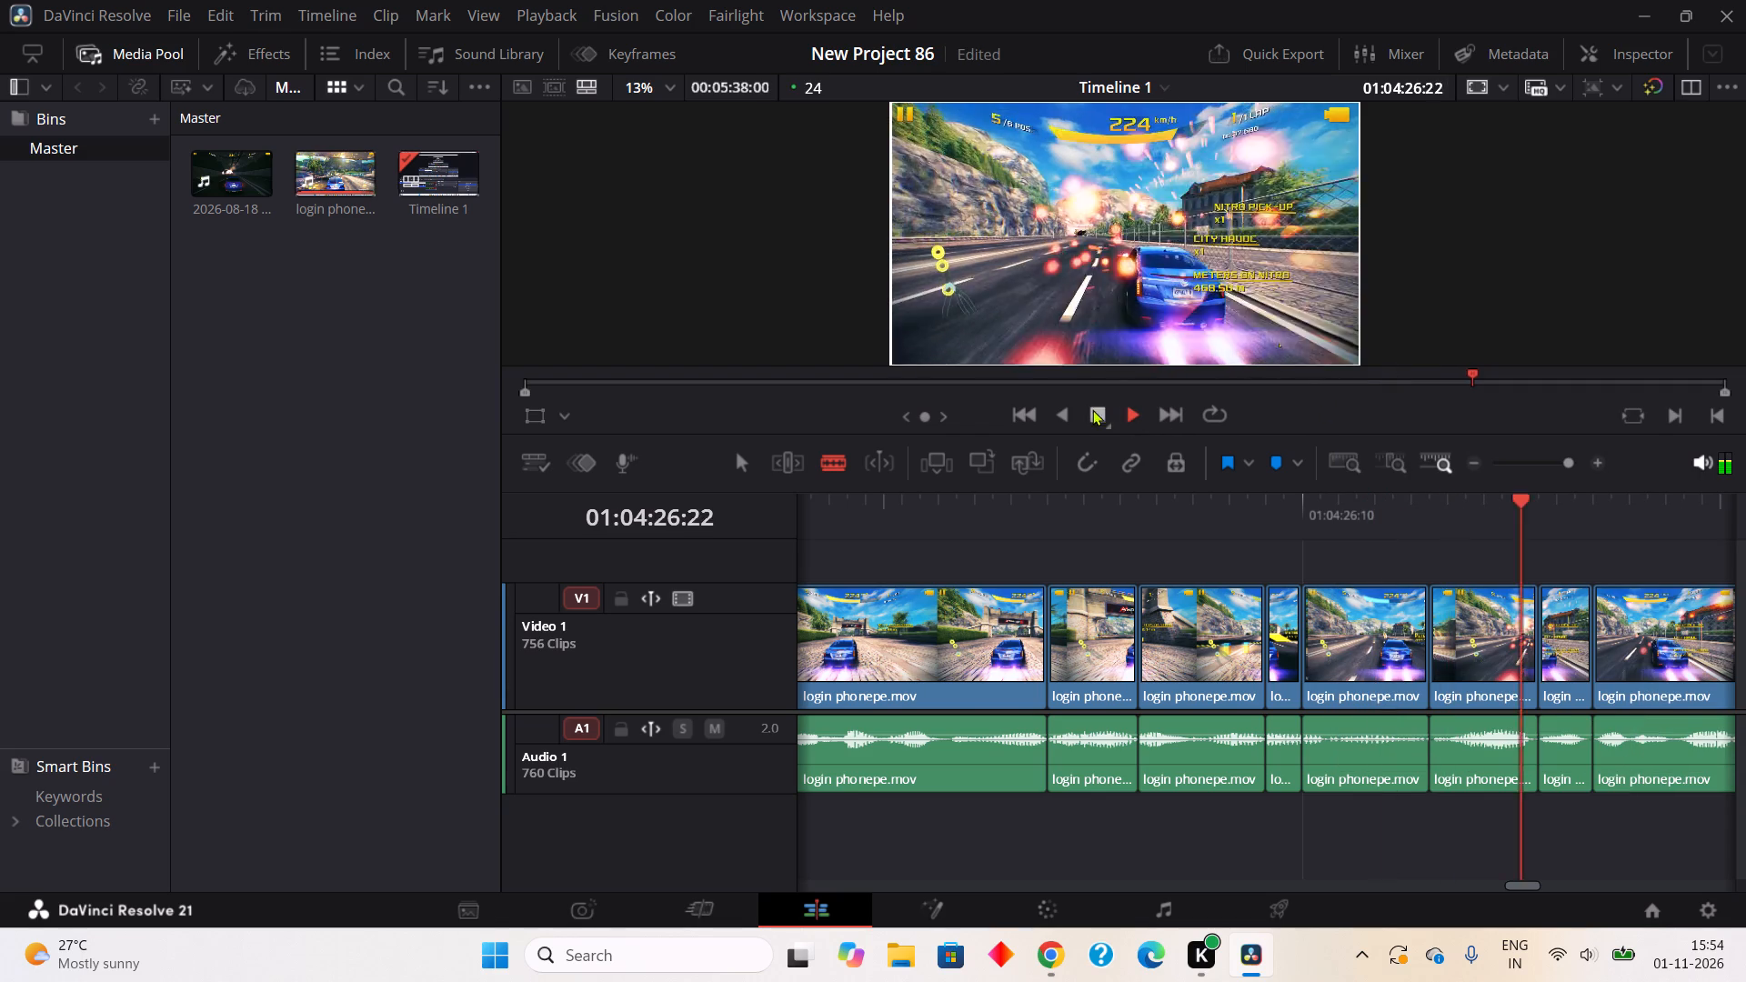
left_click(1094, 411)
left_click(1299, 768)
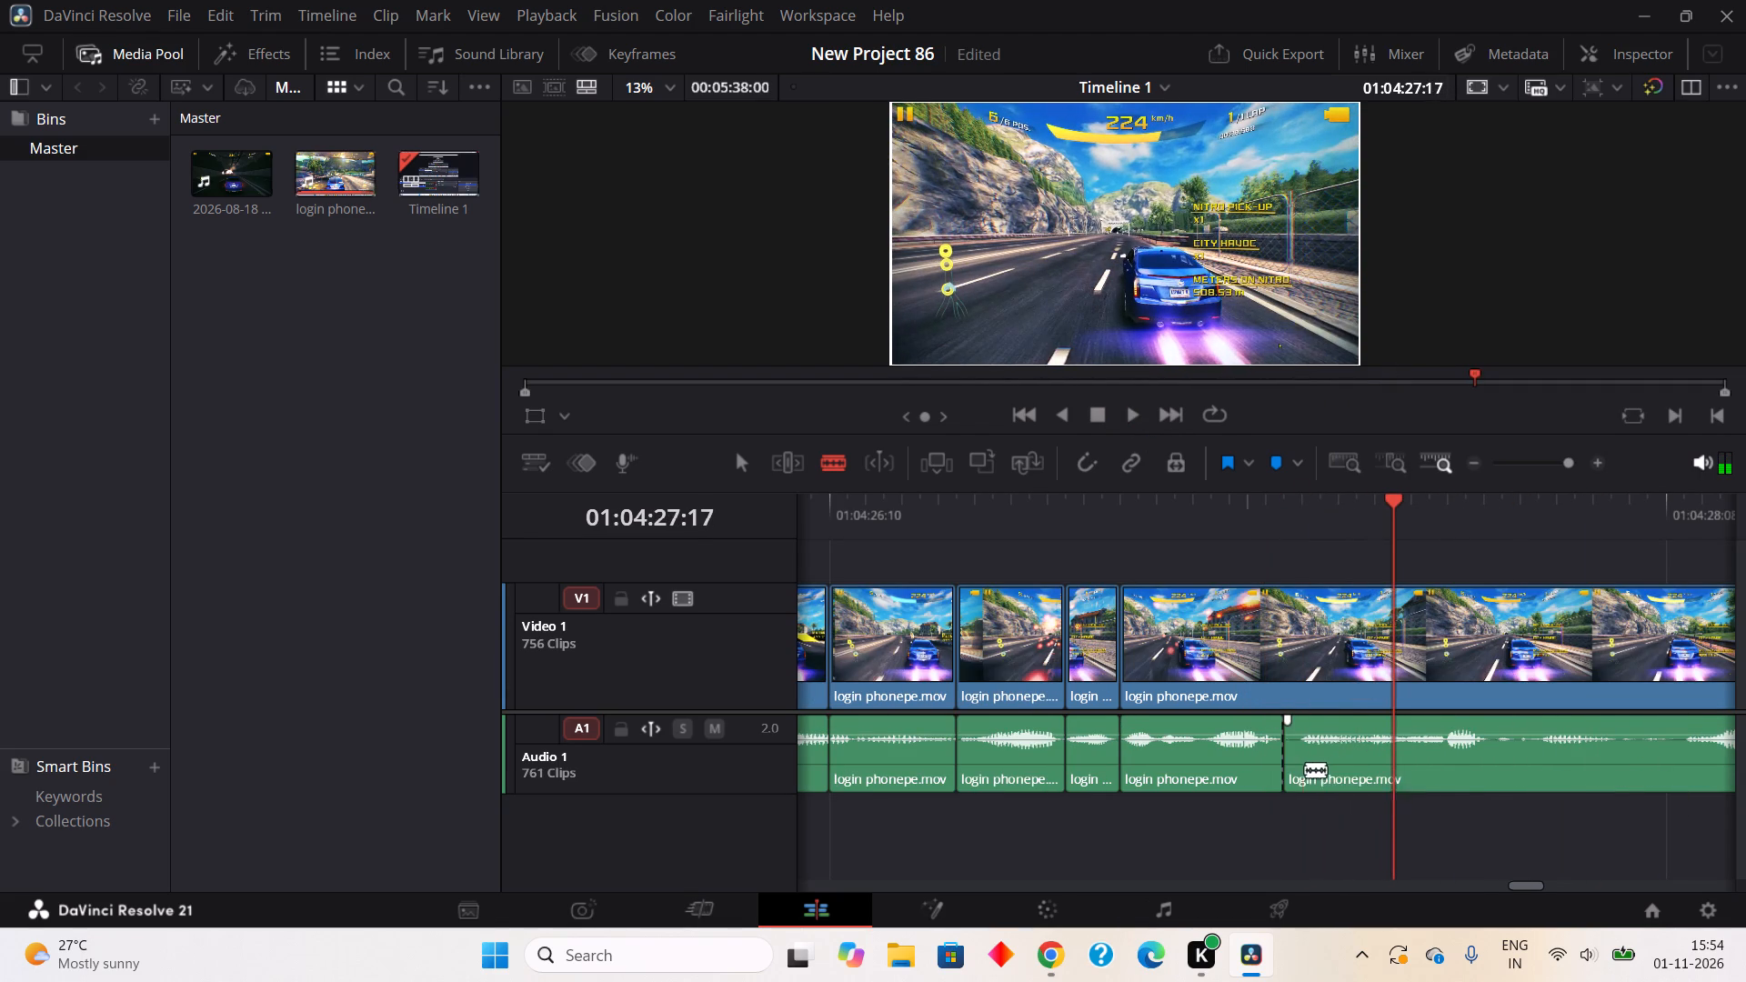
left_click(1332, 767)
right_click(1304, 774)
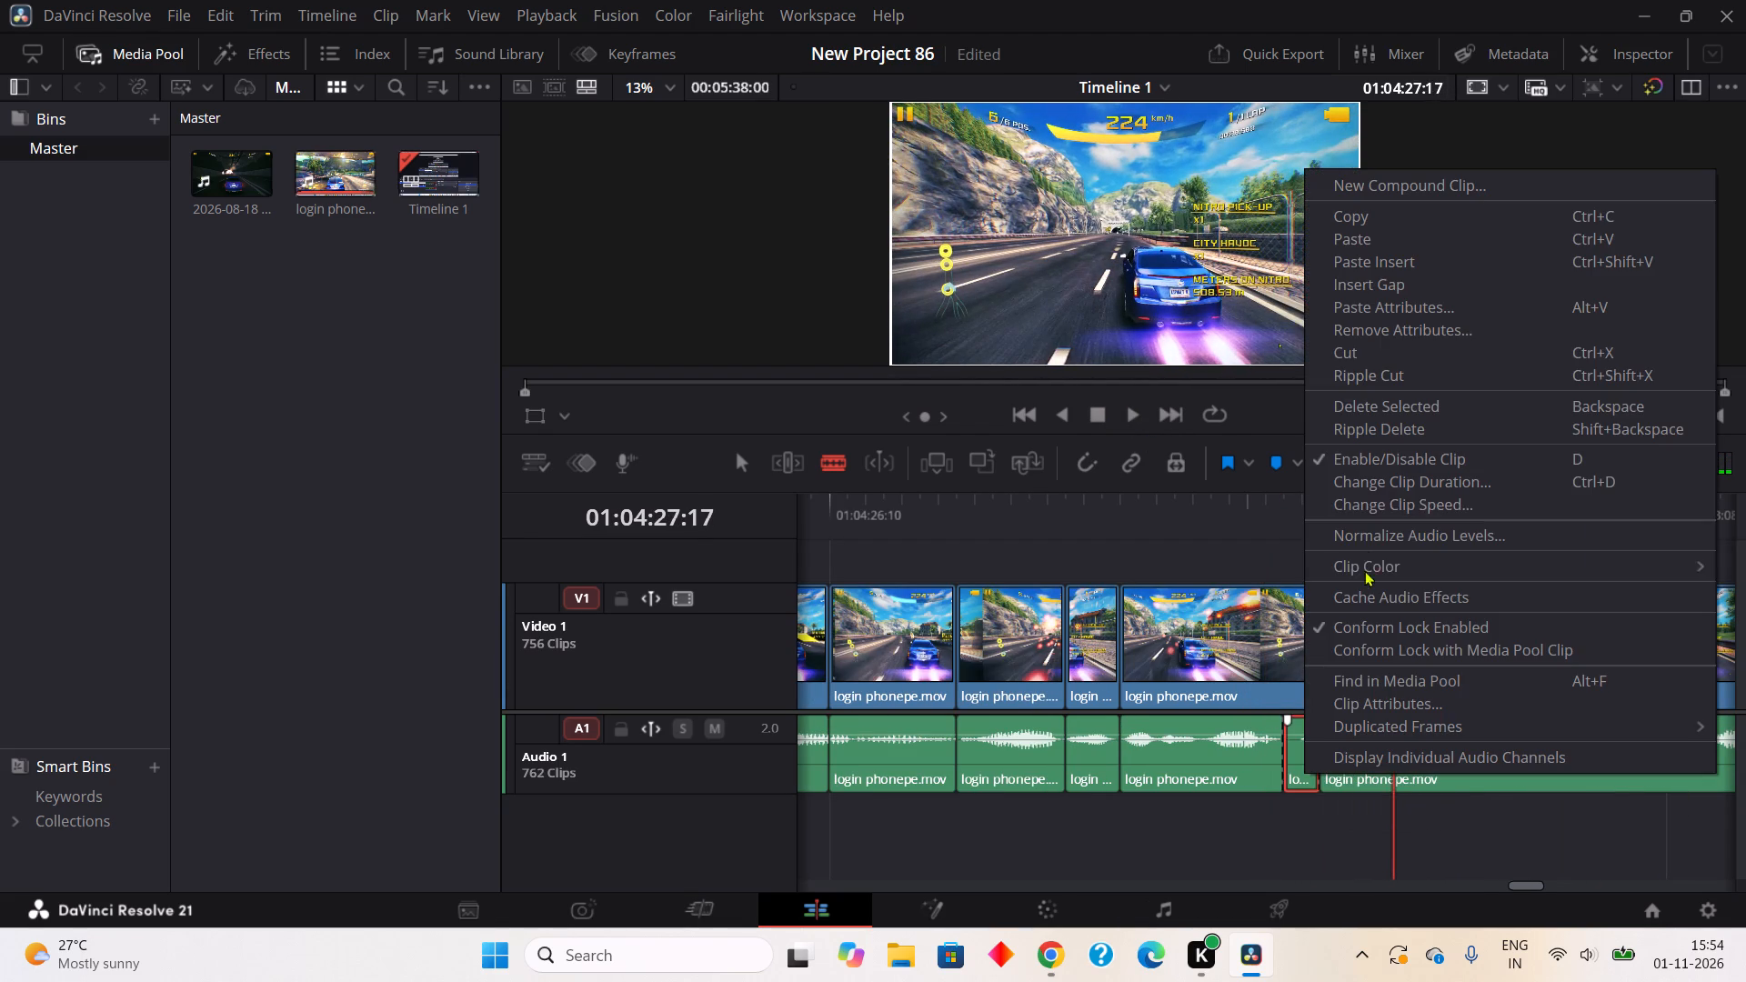
left_click(1341, 376)
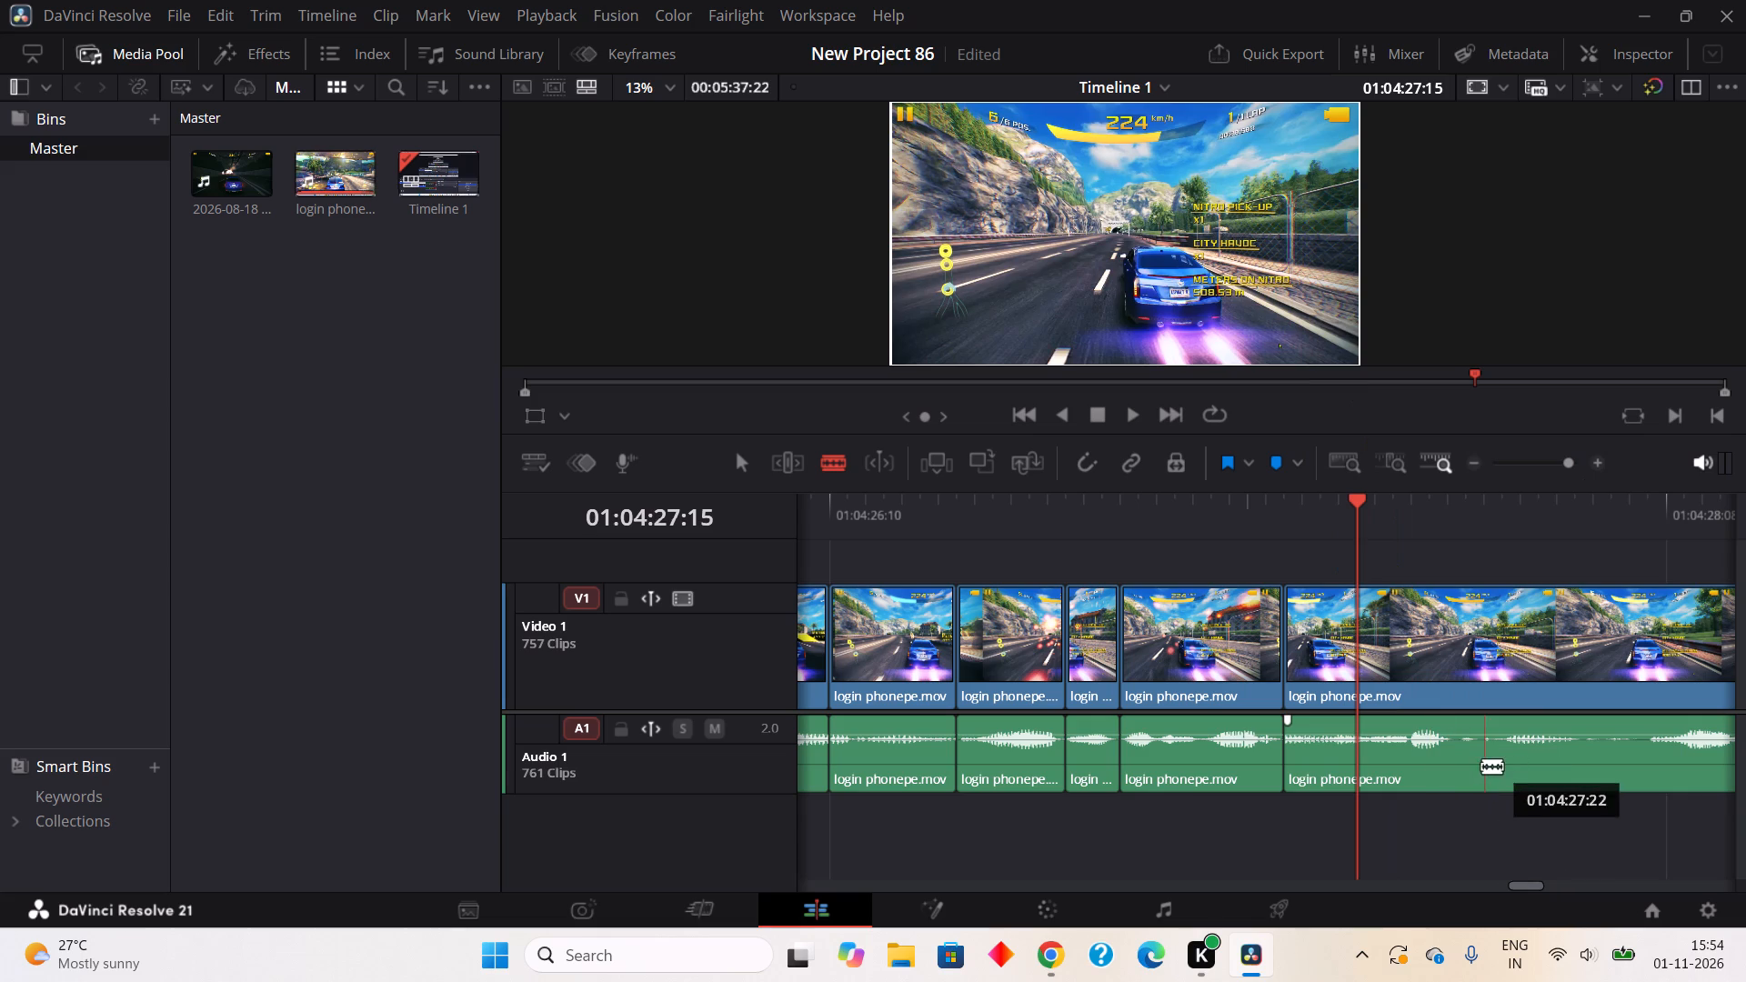
Split out the three-frame pause in the audio from about 01:04:27:20 to 01:04:27:23 and ripple cut it.
left_click(1463, 770)
left_click(1506, 764)
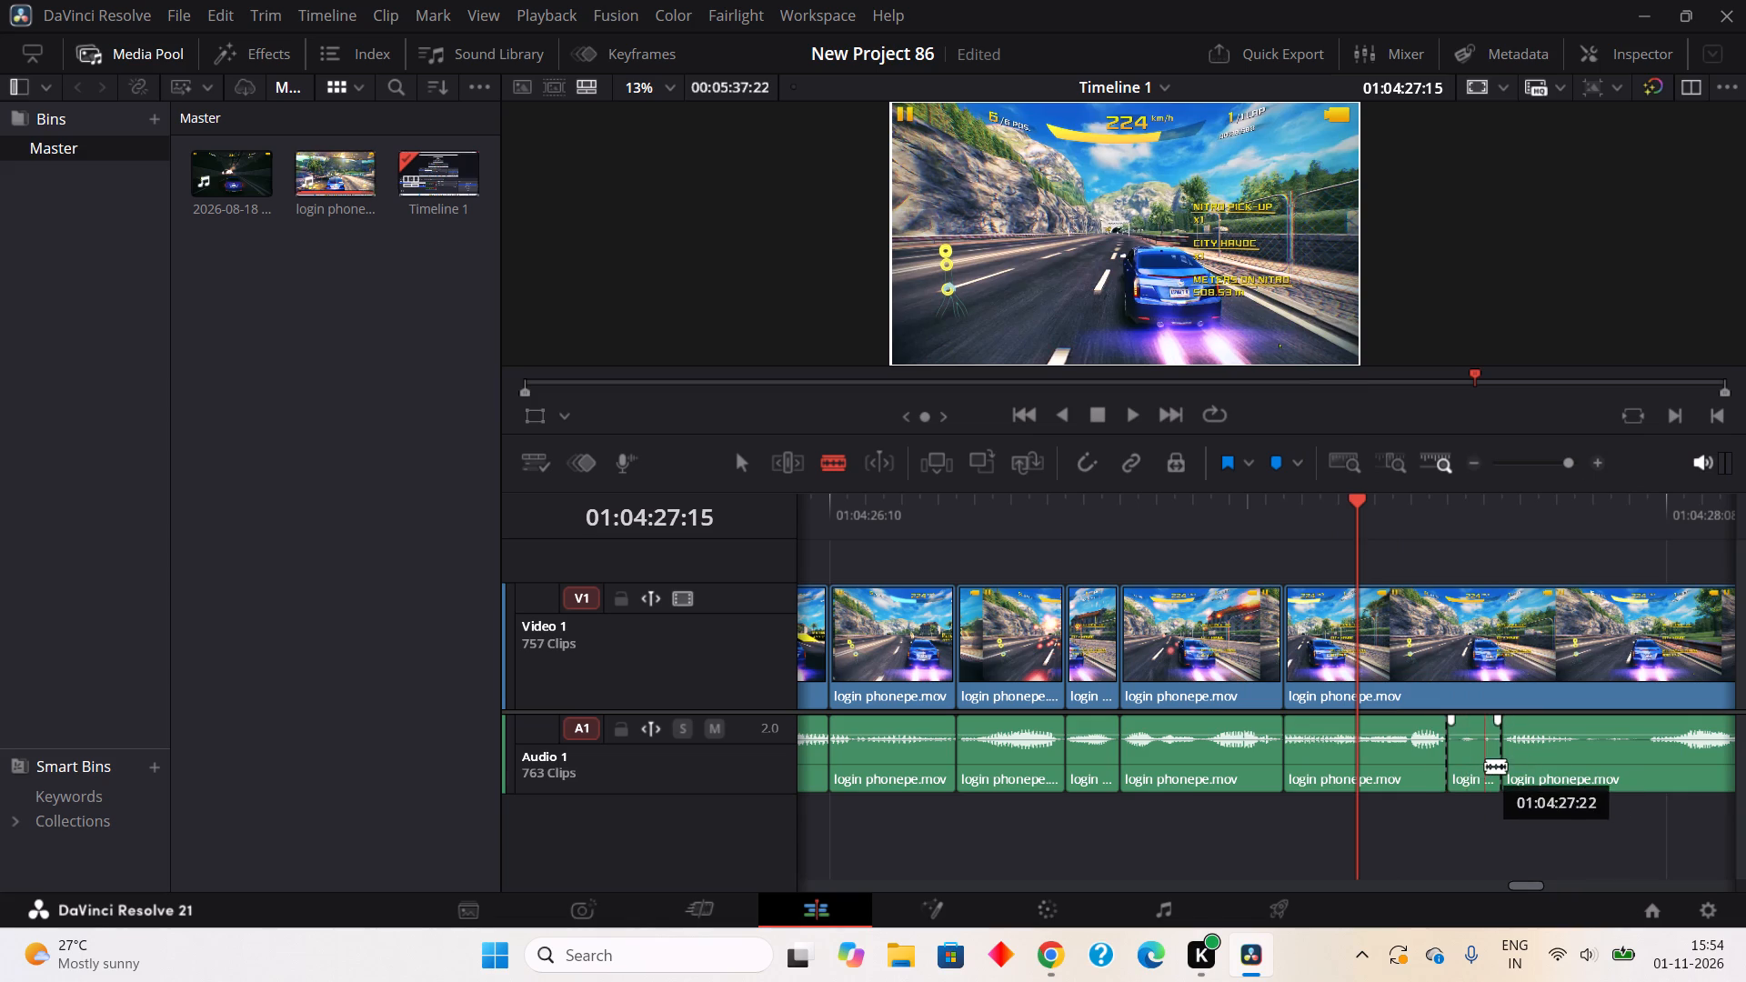
right_click(1485, 766)
left_click(1410, 360)
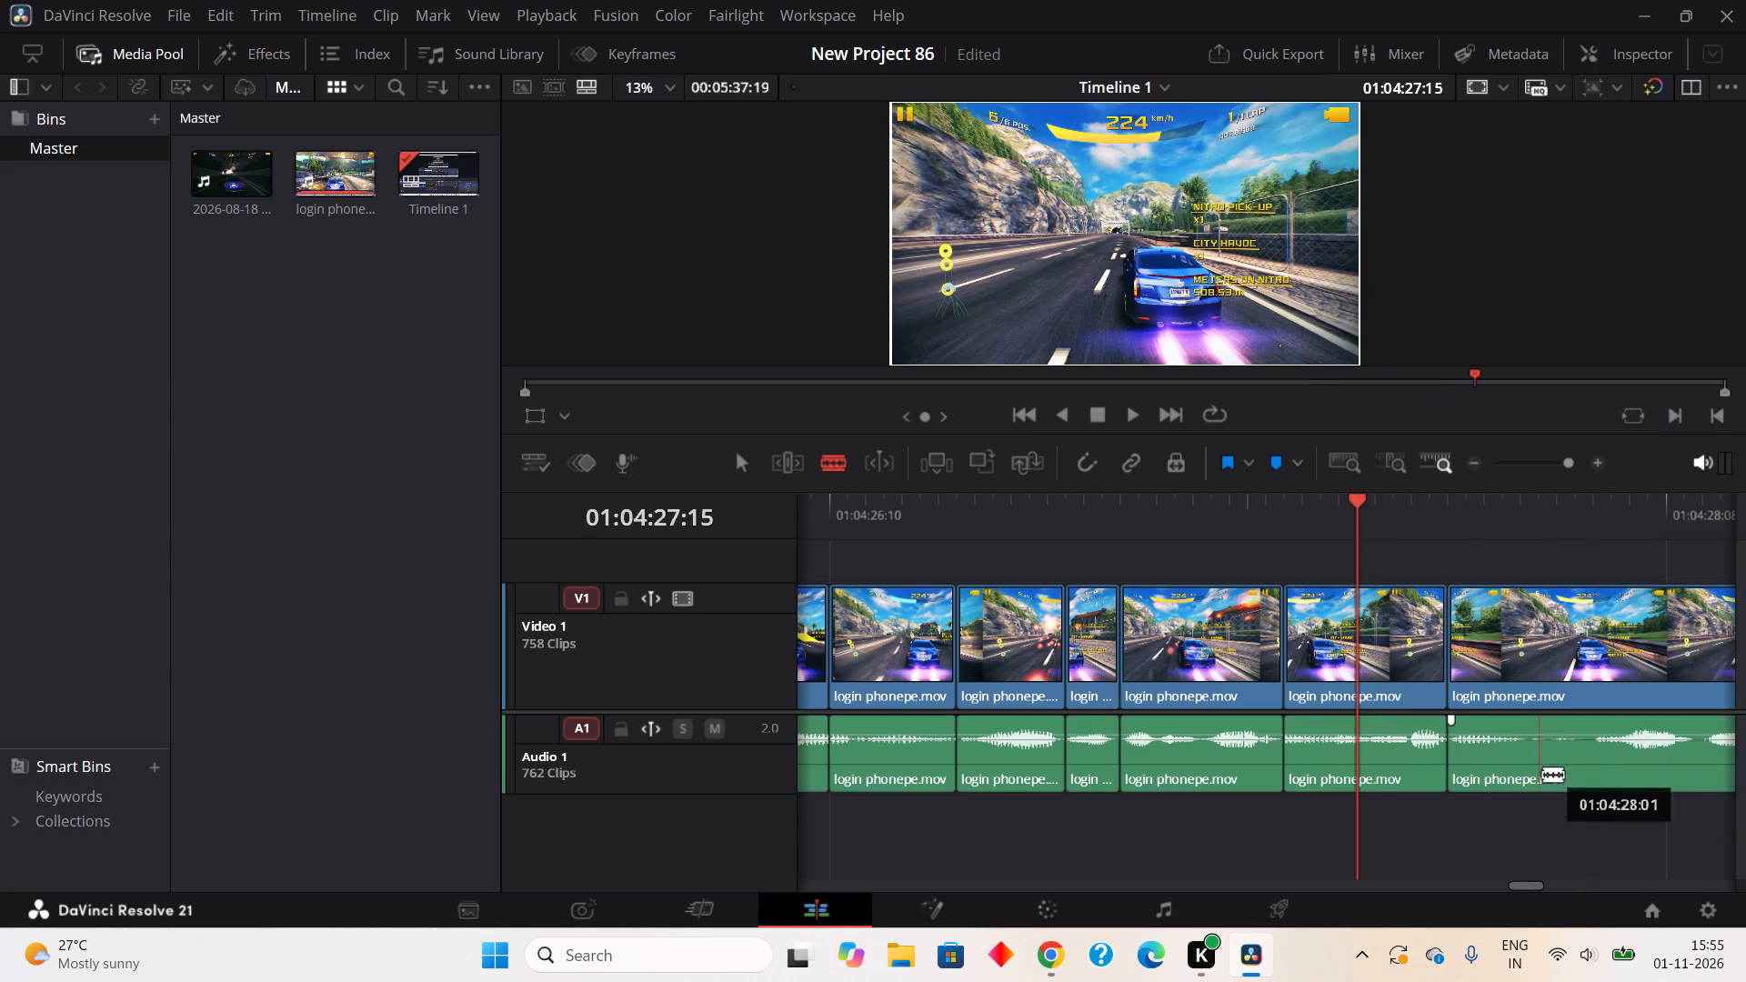
Split out the four-frame pause in the audio from about 01:04:28:00 to 01:04:28:04 and ripple cut it.
left_click(1530, 780)
left_click(1606, 774)
right_click(1549, 766)
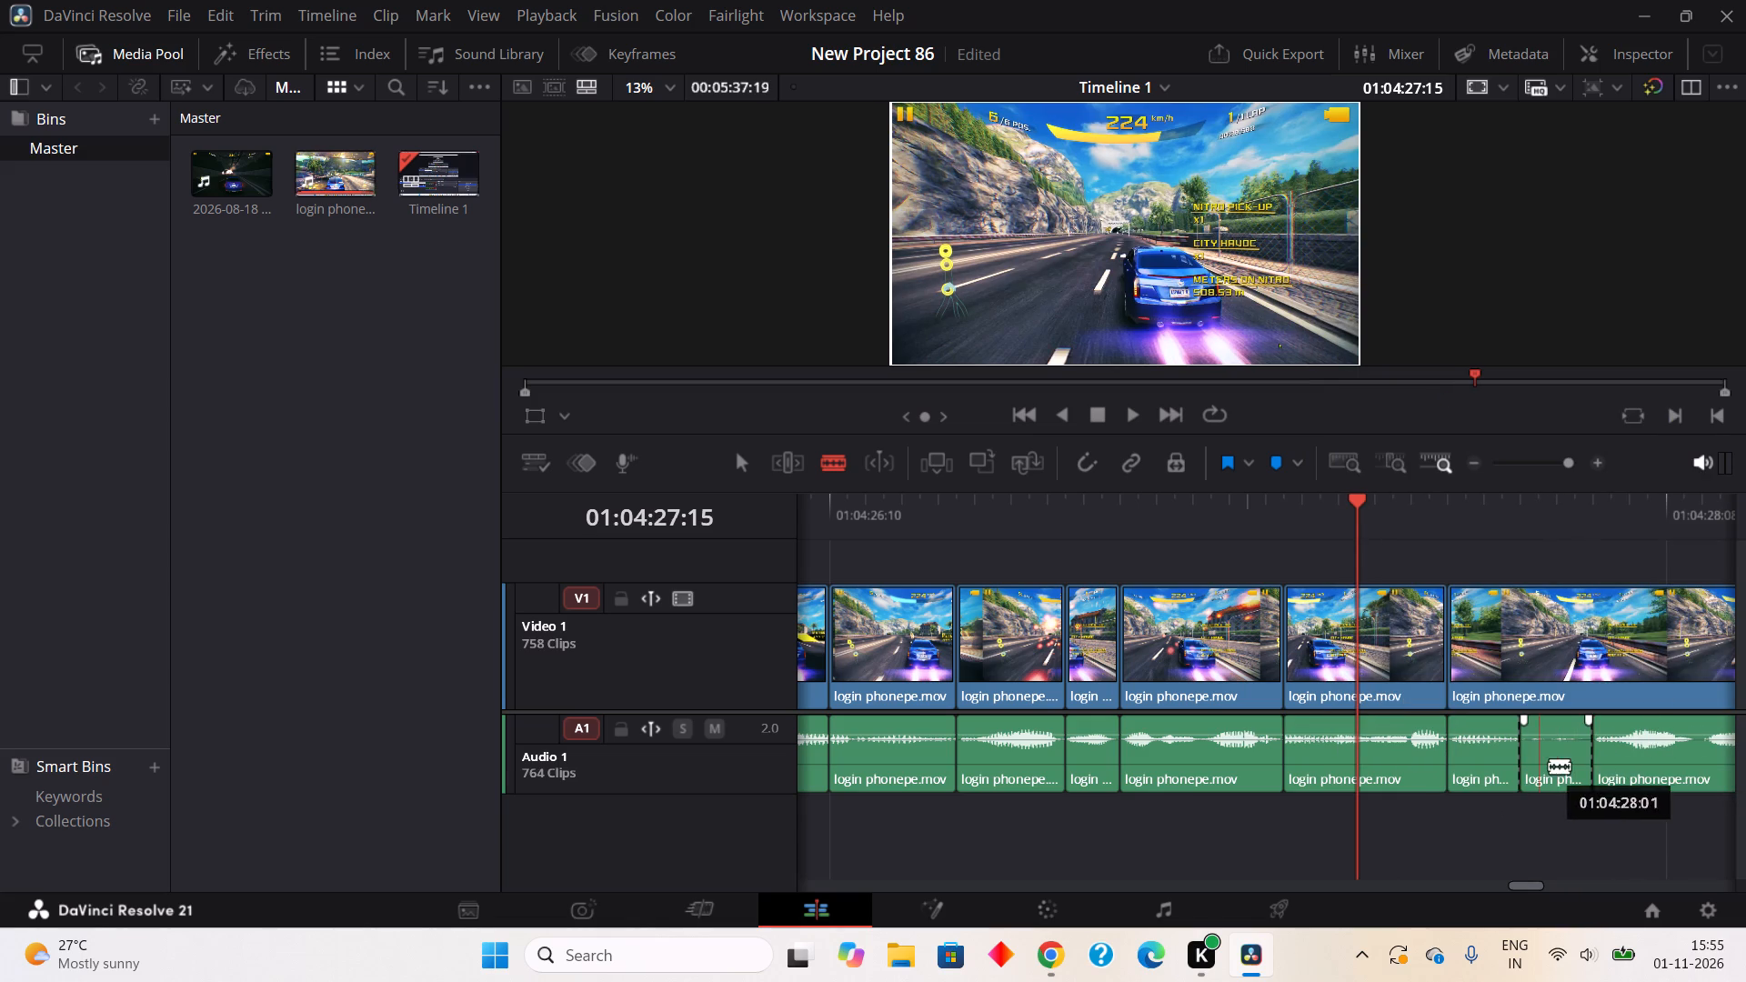
left_click(1405, 366)
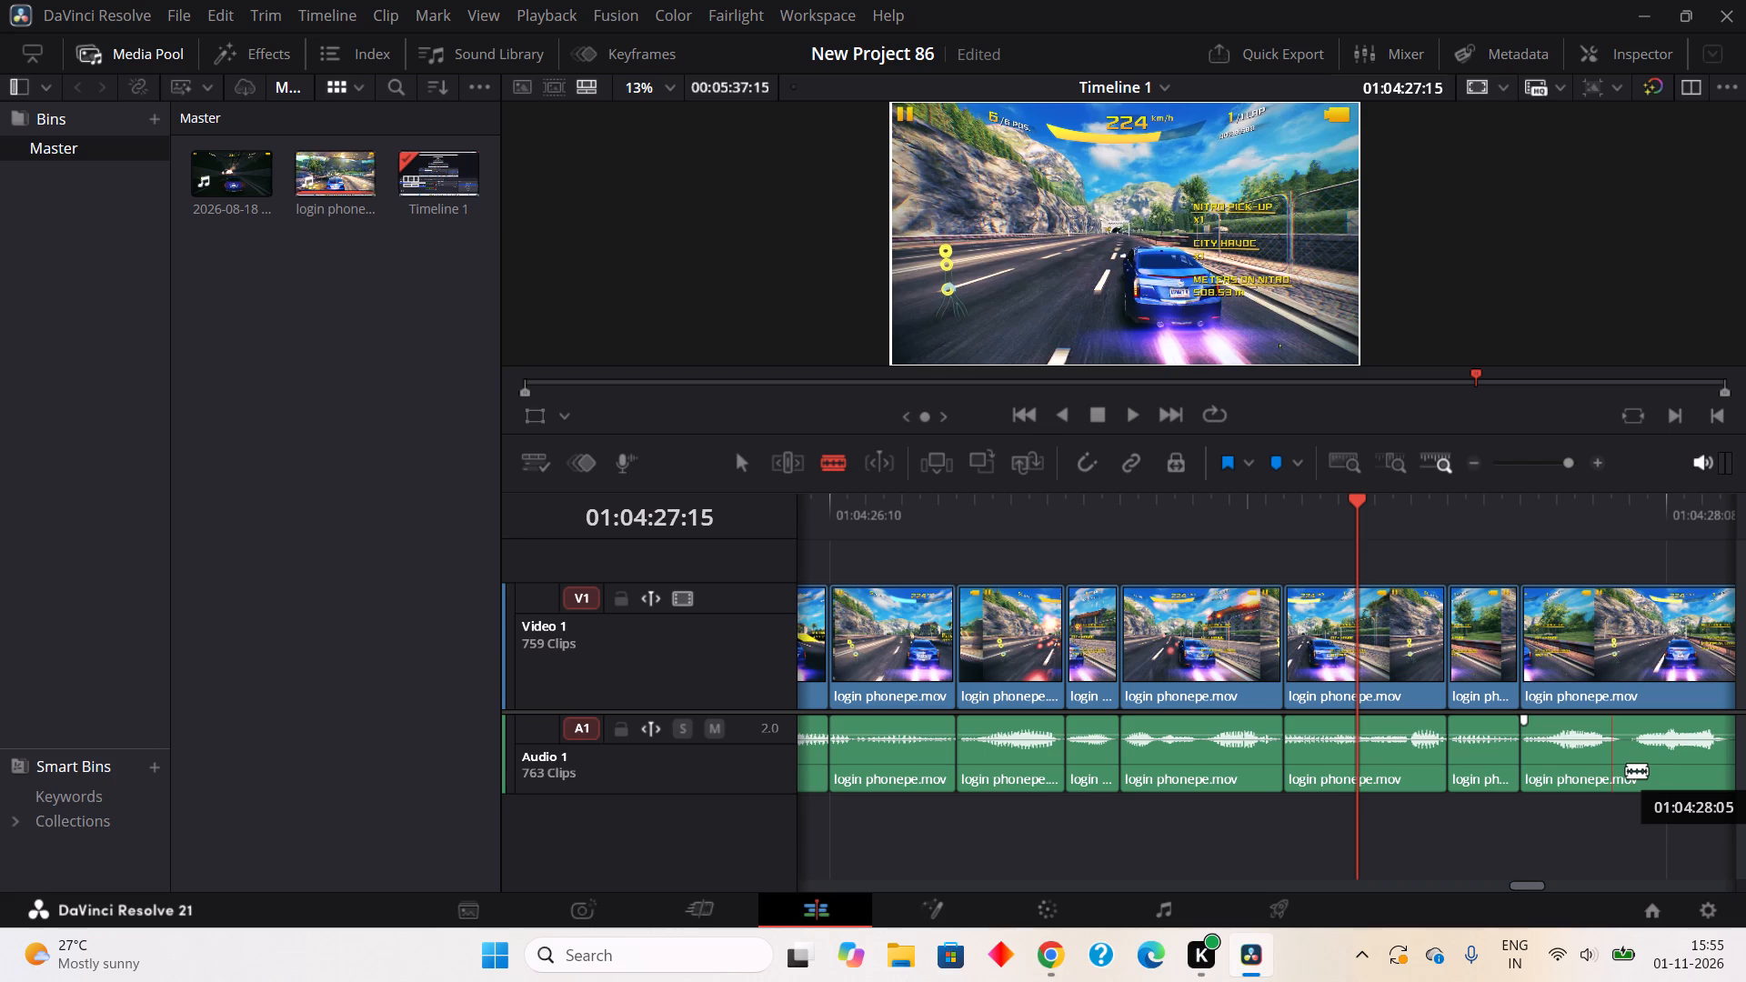
Split out the one-frame pause in the audio from about 01:04:28:05 to 01:04:28:06 and ripple cut it.
left_click(1626, 770)
left_click(1641, 763)
right_click(1621, 767)
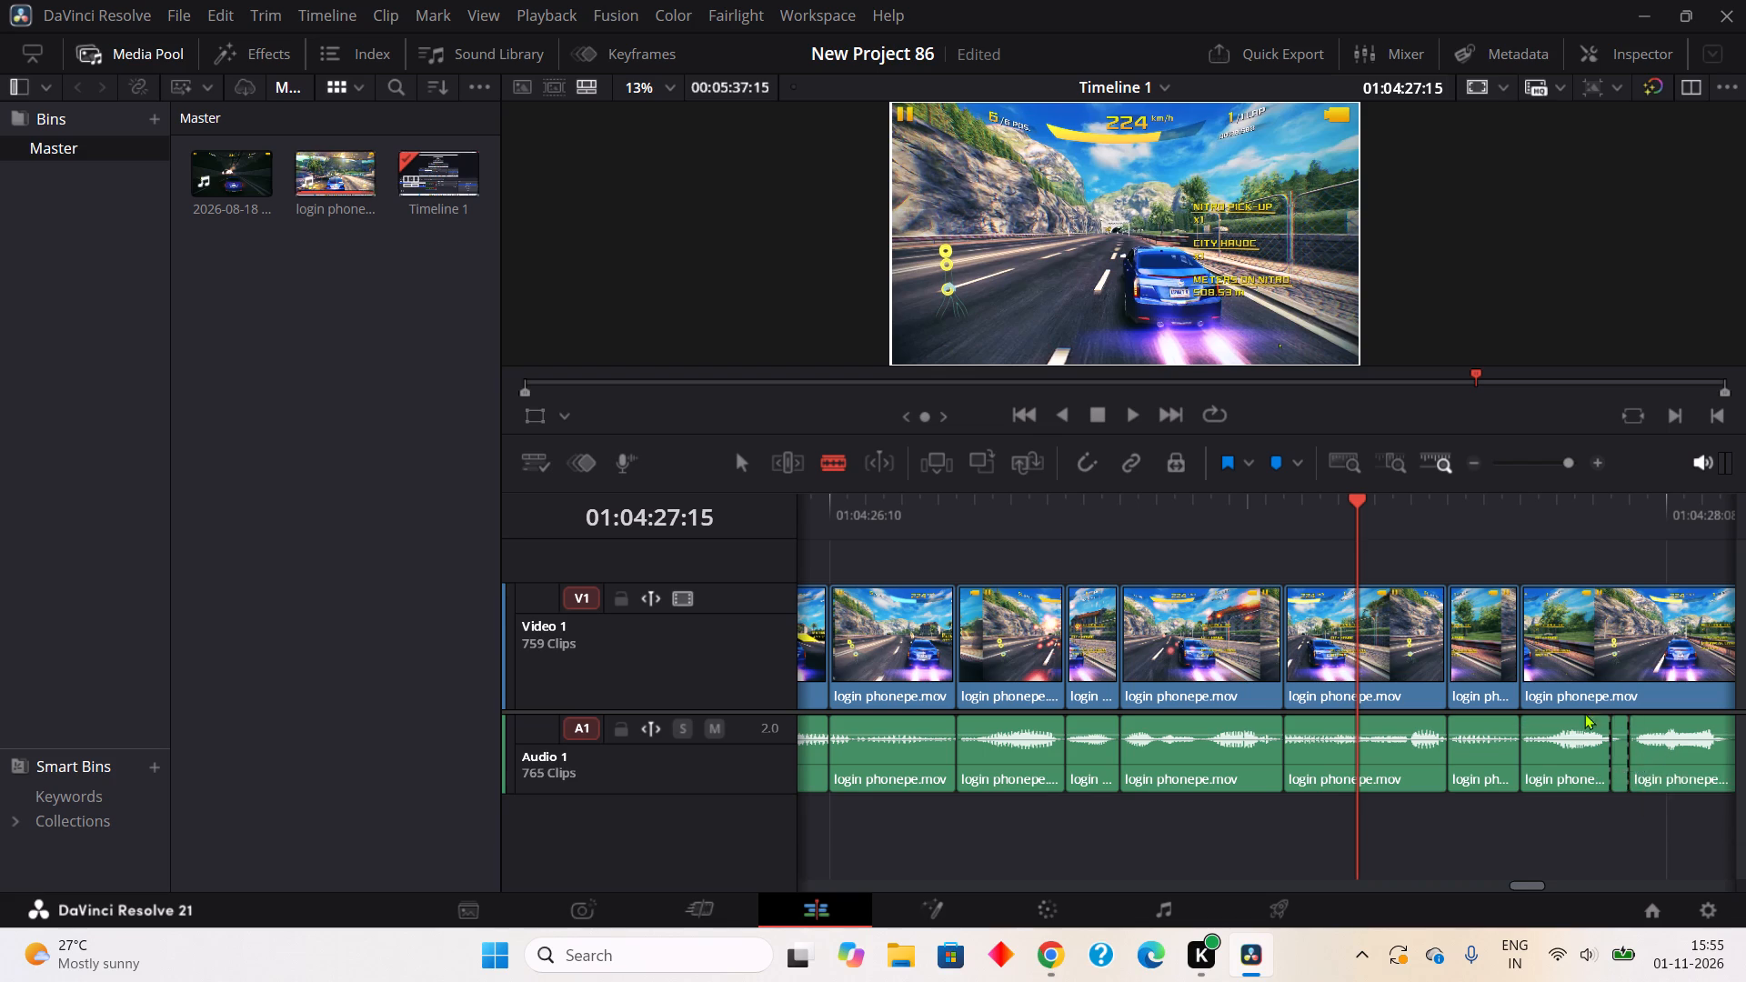
left_click(1470, 591)
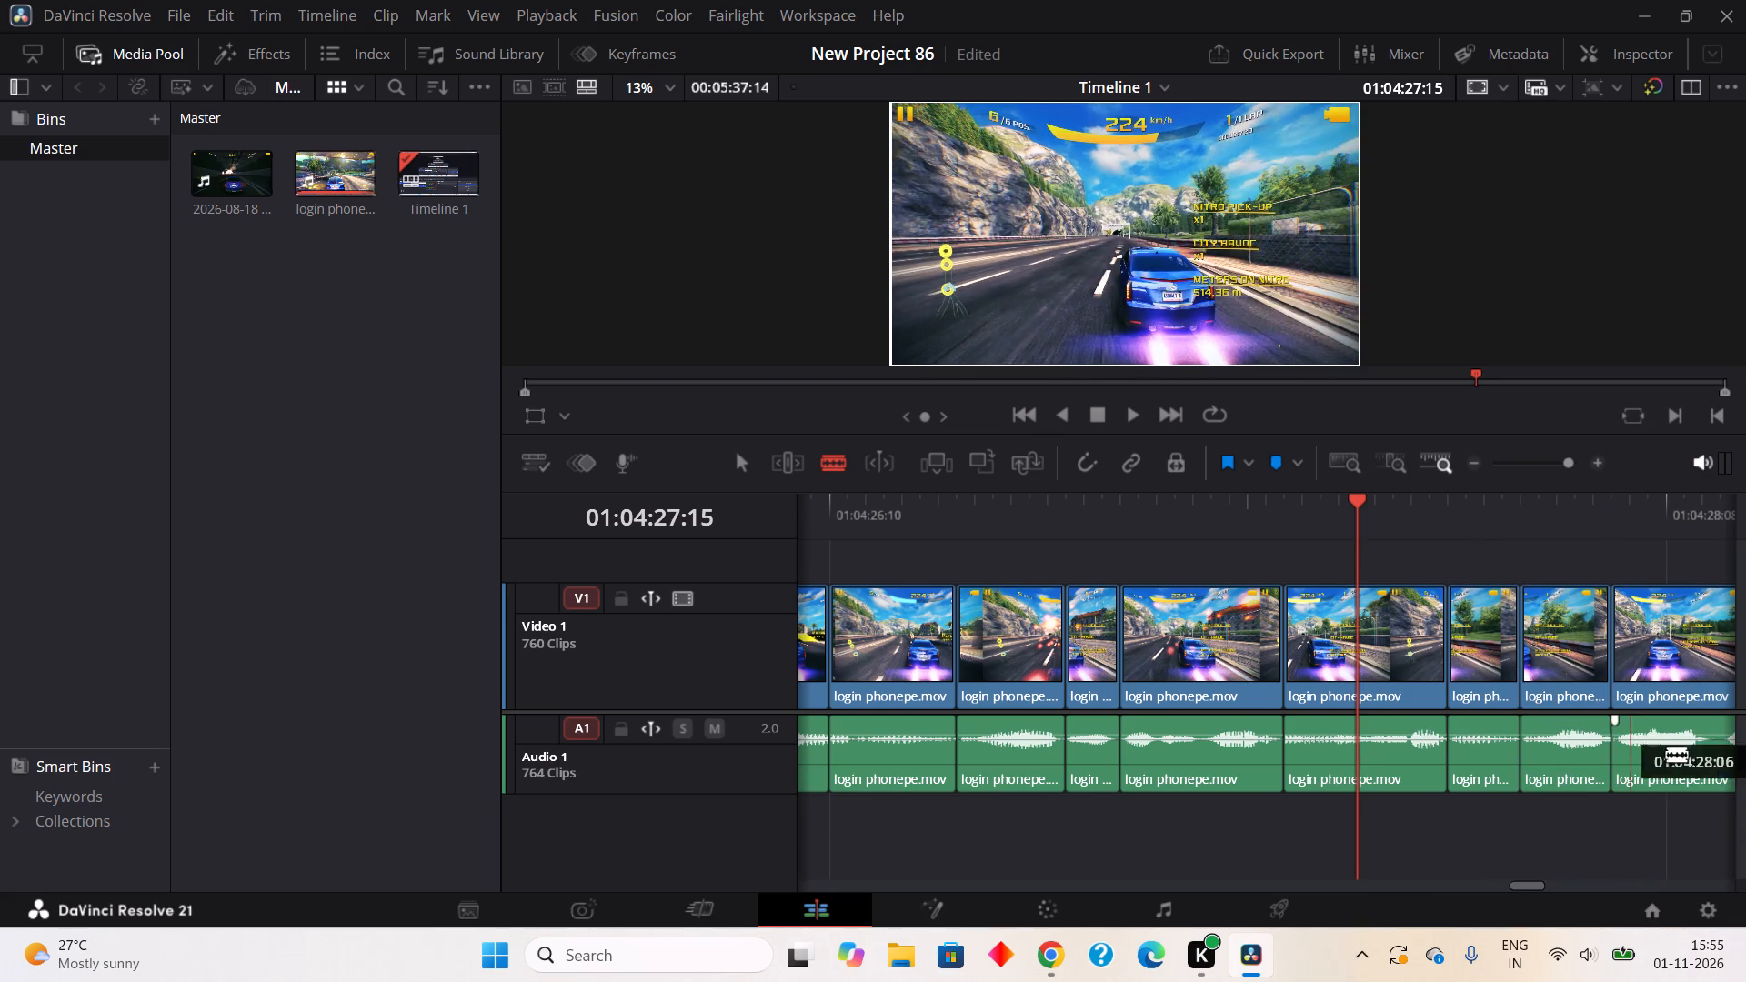
Split out the one-frame pause in the audio from about 01:04:28:10 to 01:04:28:11 and ripple cut it.
left_click(1714, 767)
left_click(1734, 767)
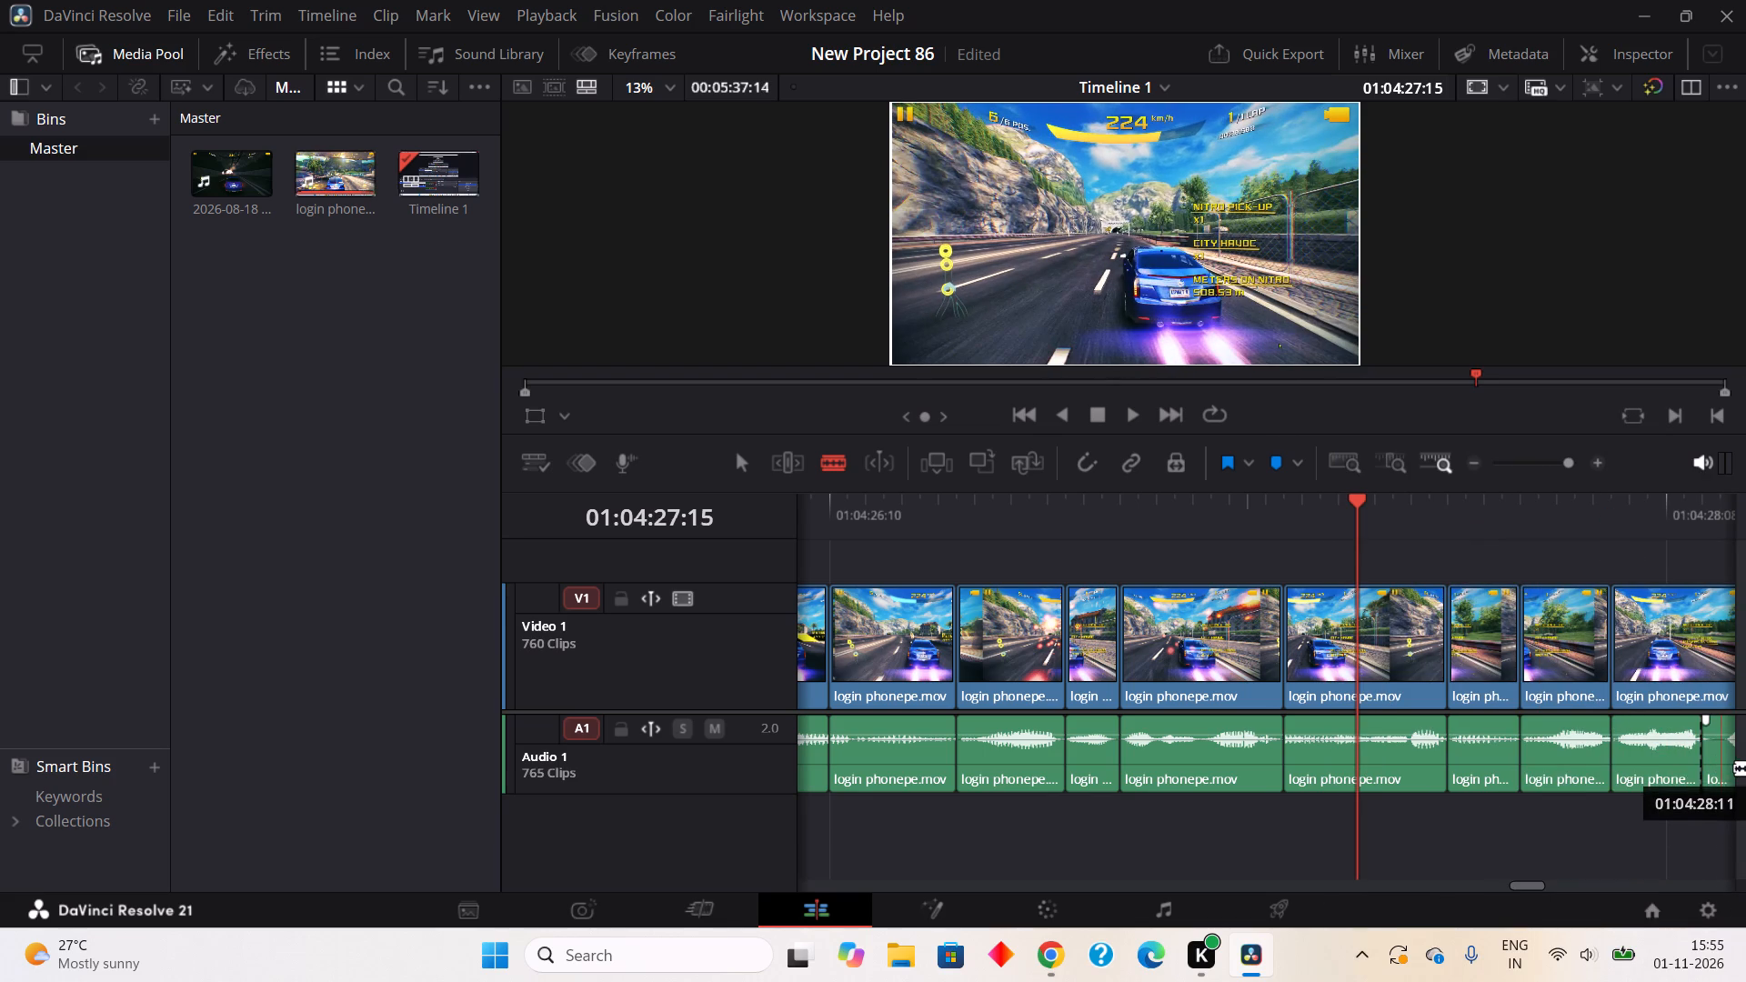
right_click_drag(1715, 766, 1705, 761)
left_click(1380, 348)
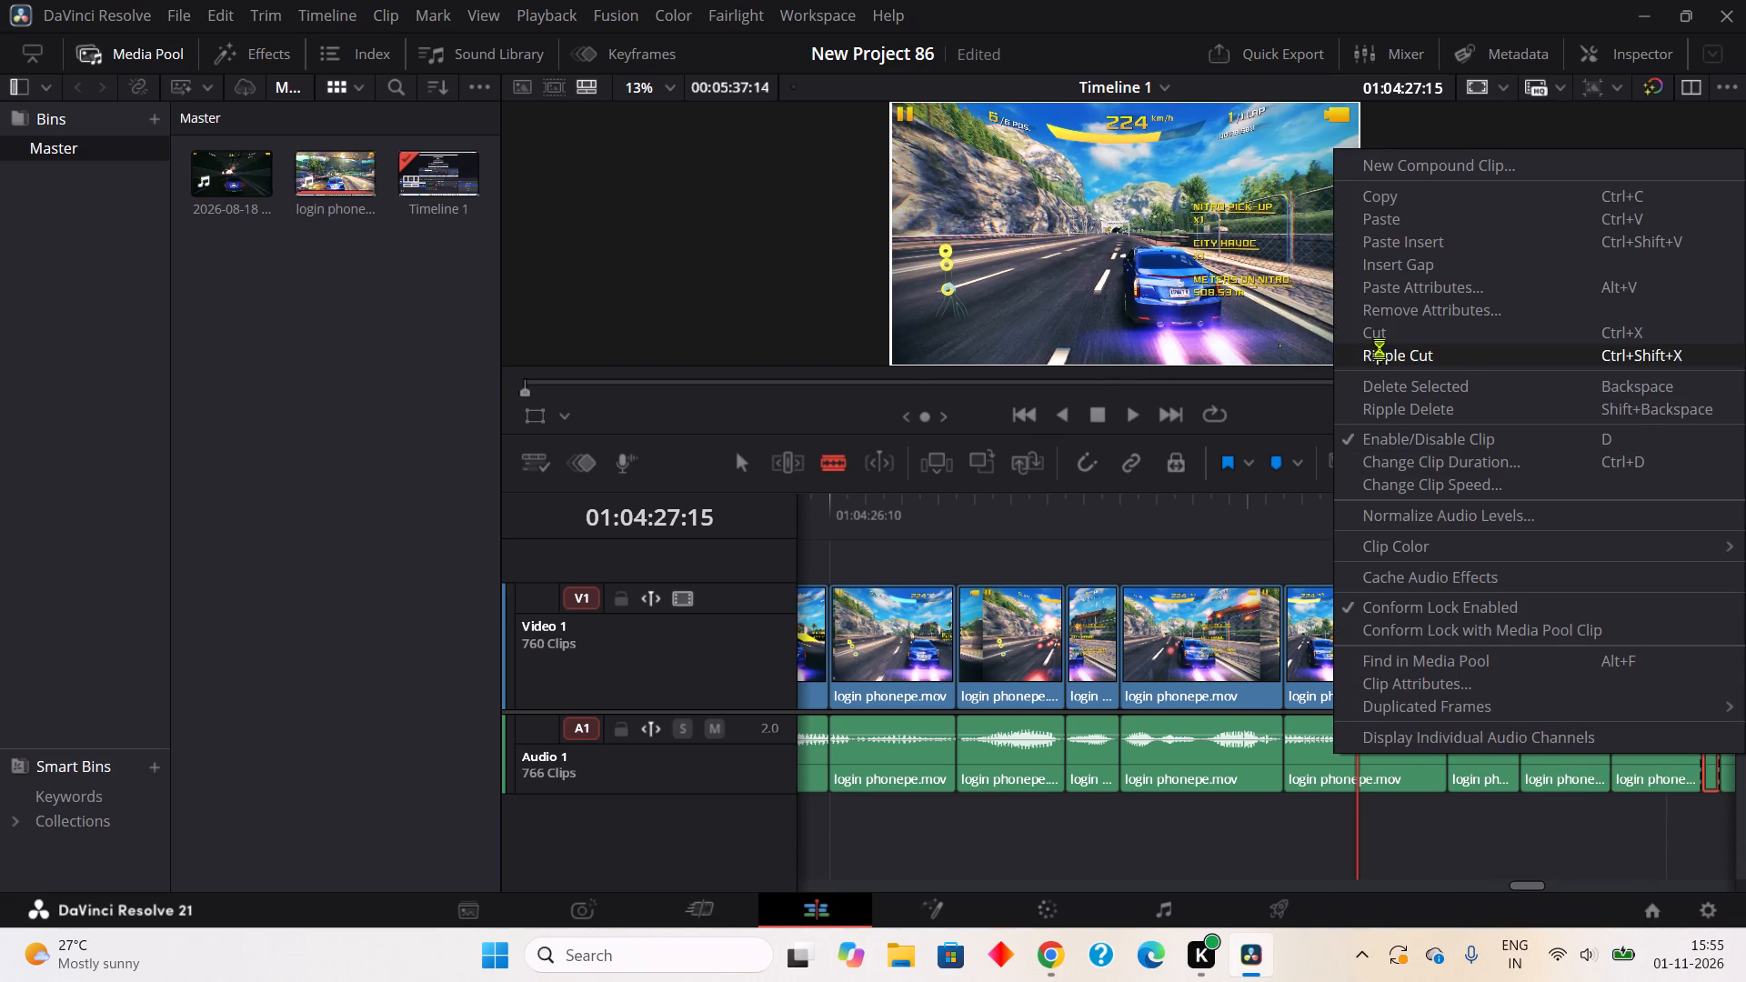
Split out the two-frame pause in the audio from about 01:04:28:21 to 01:04:28:23 and ripple cut it.
left_click(1129, 417)
left_click(1096, 415)
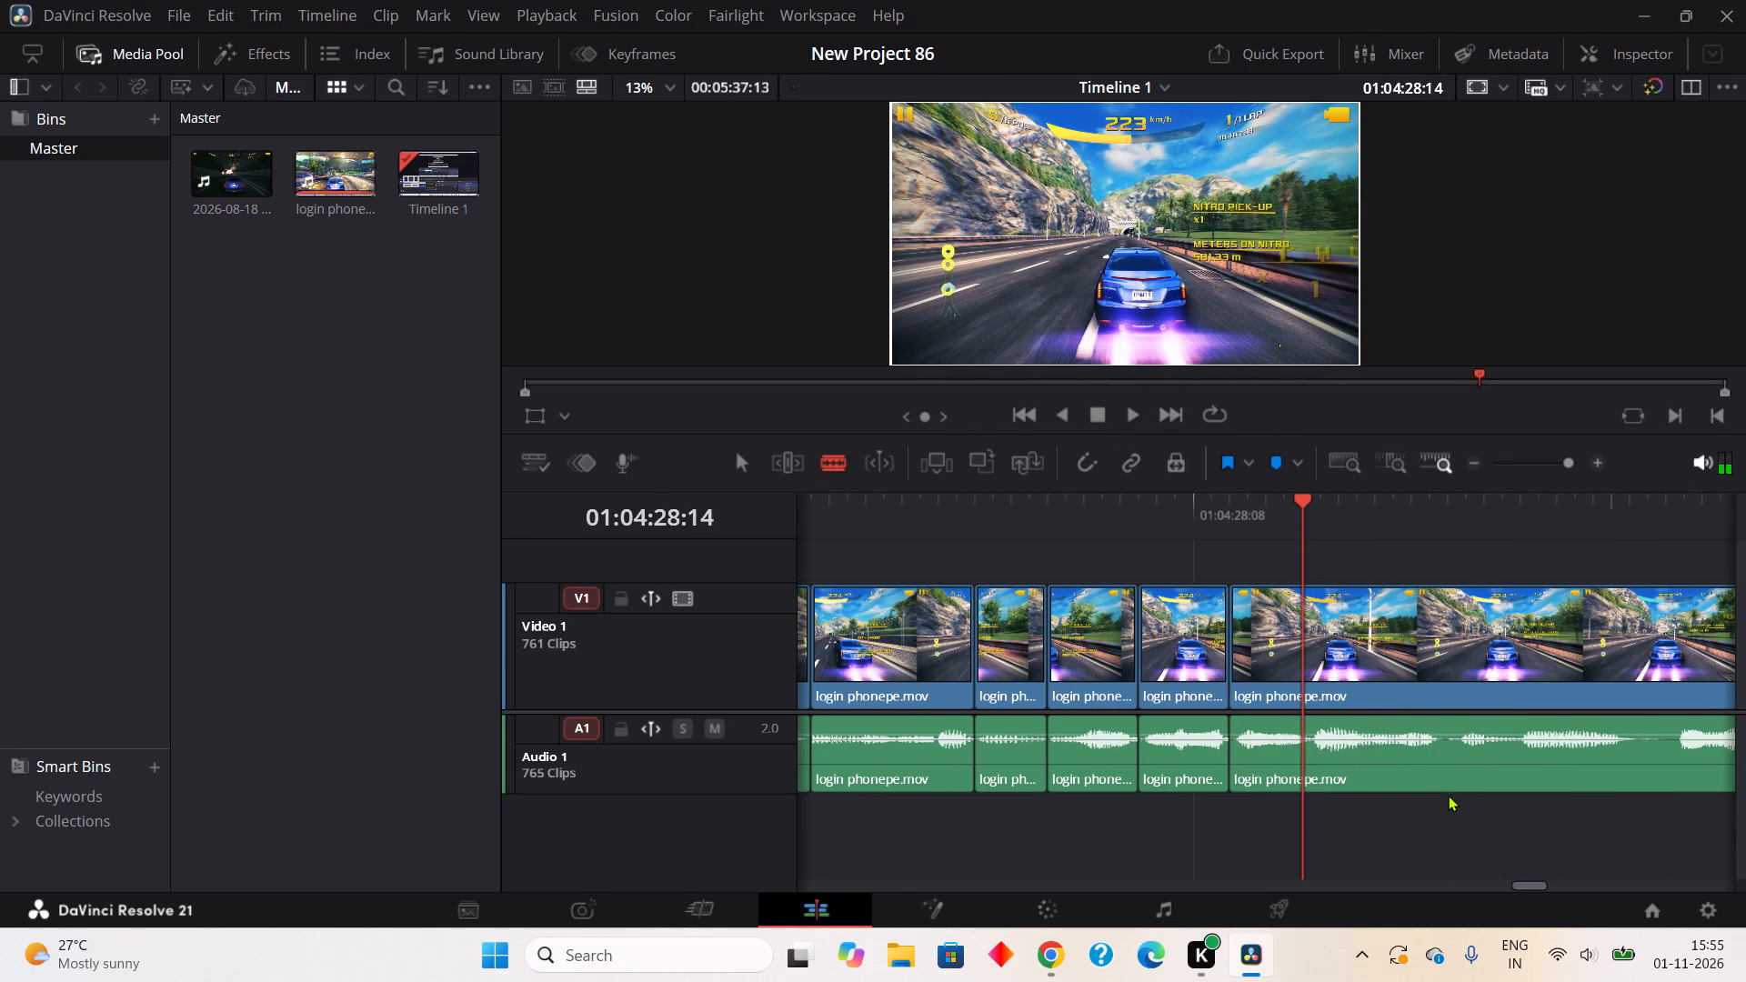
left_click(1446, 769)
left_click(1479, 757)
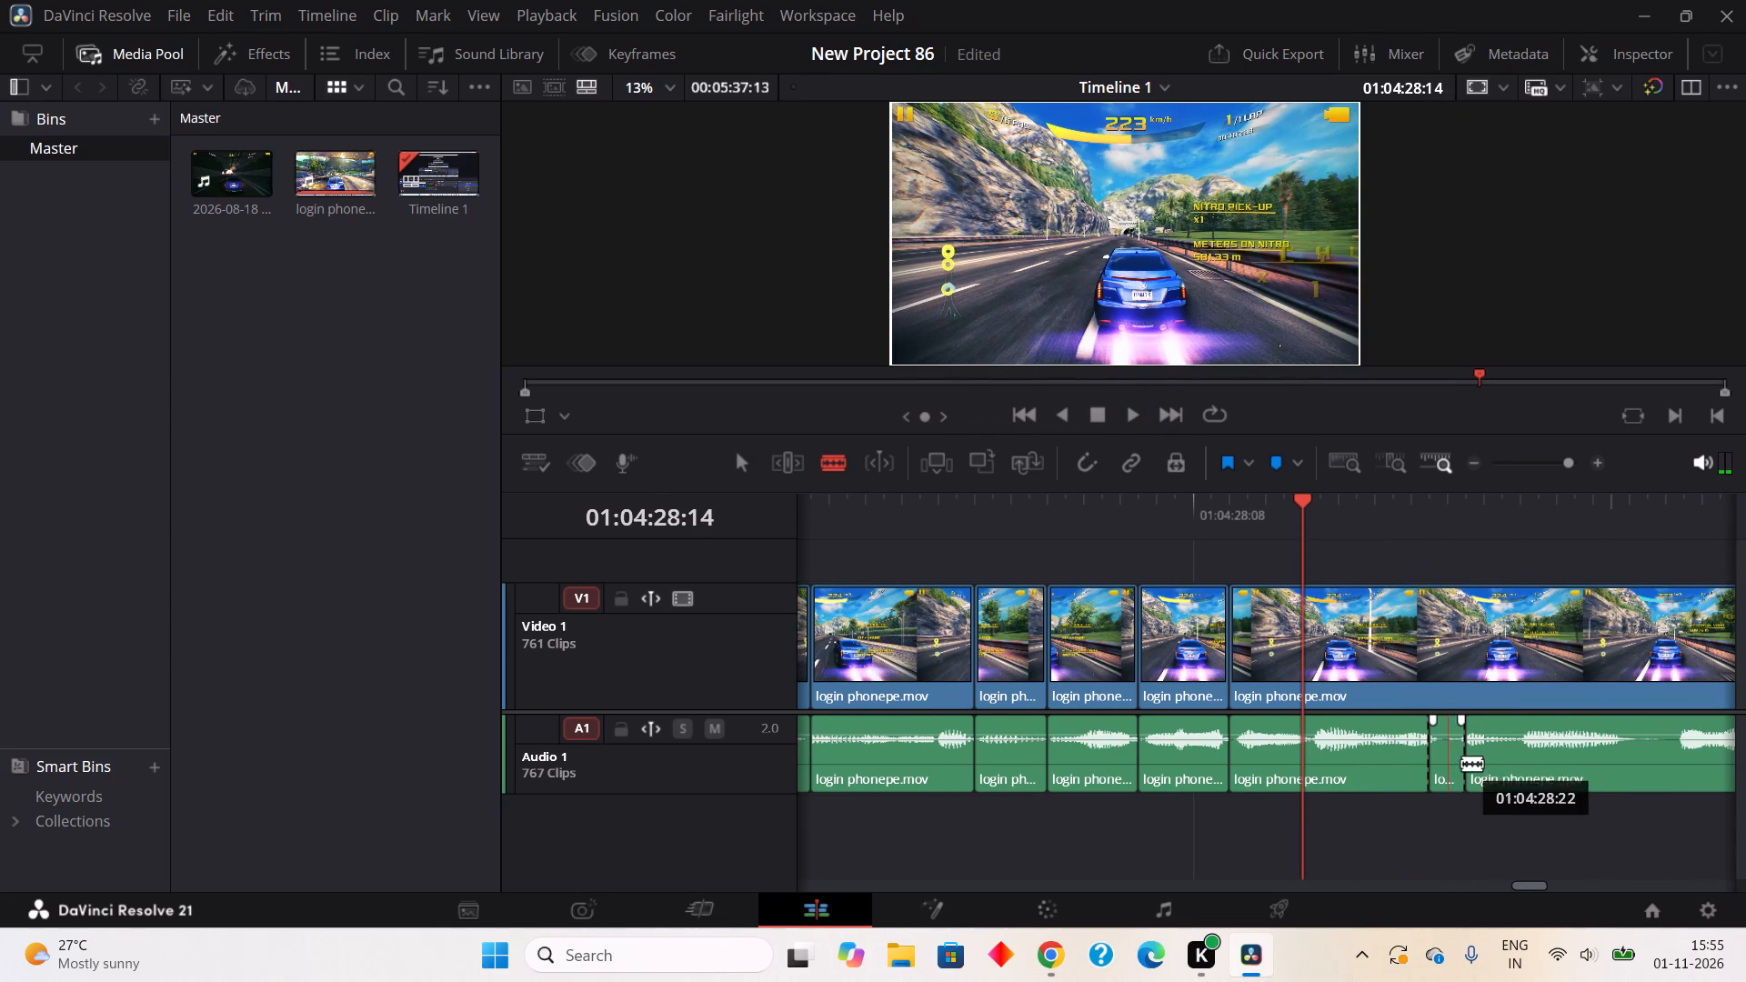
right_click(1457, 765)
left_click(1379, 356)
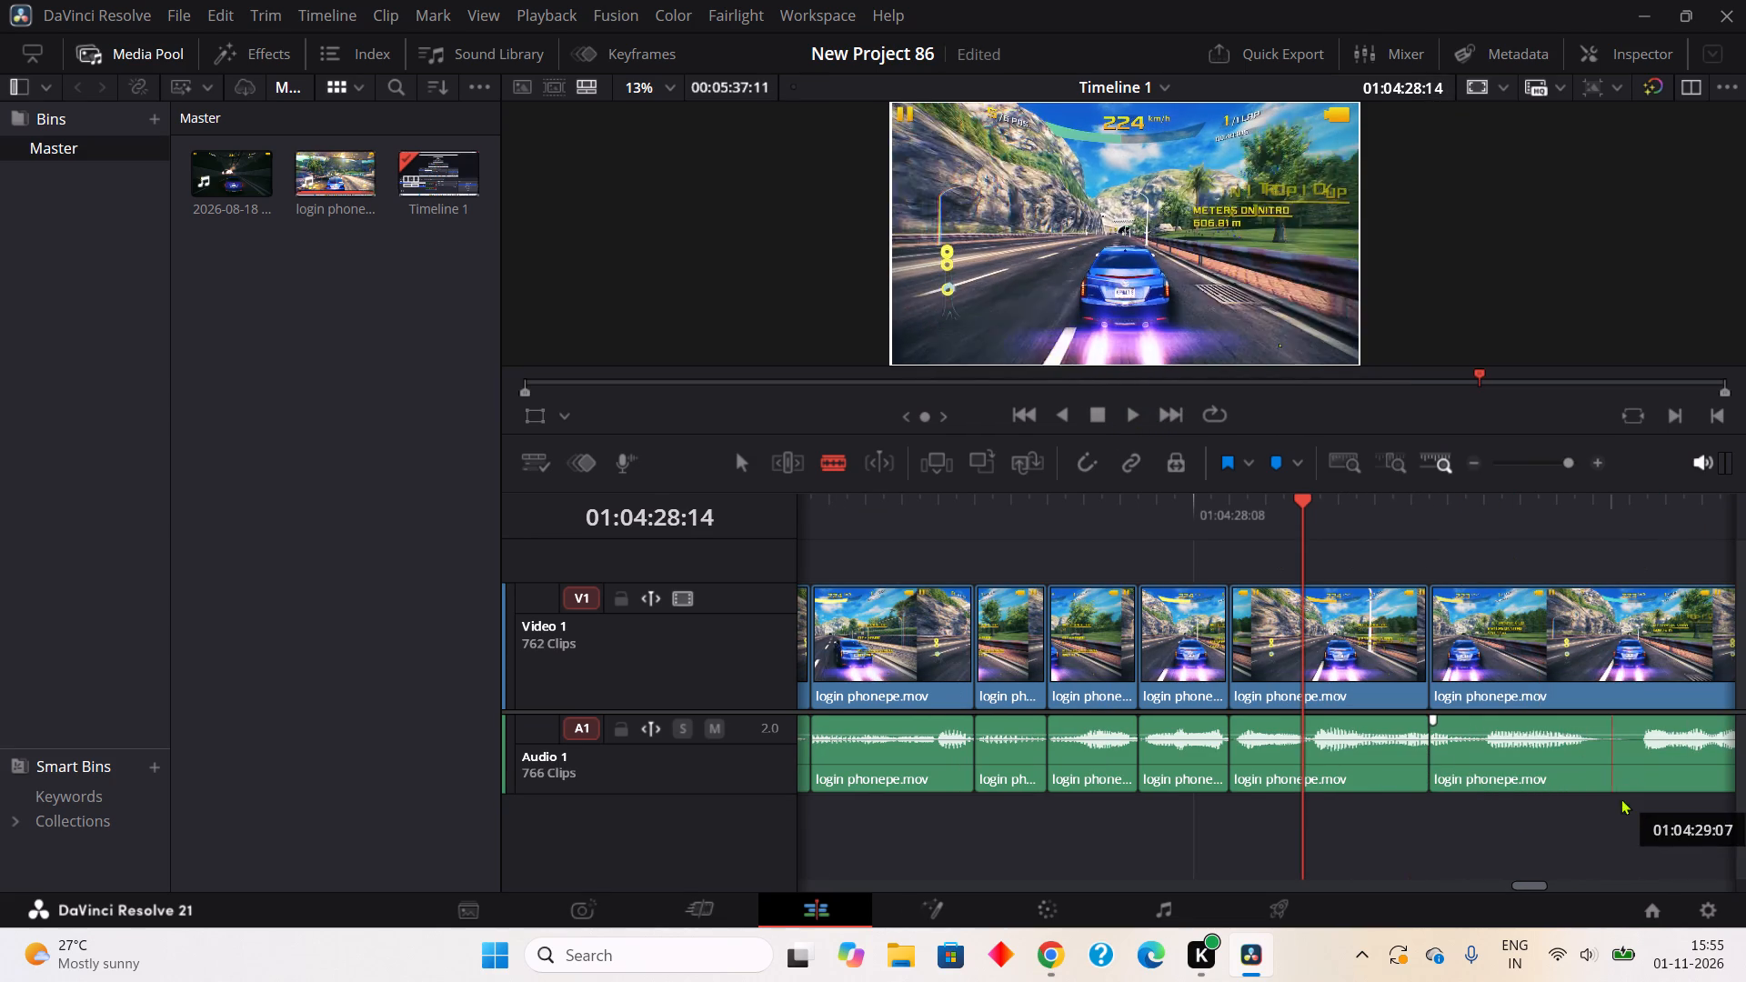
Split out the three-frame pause in the audio from about 01:04:29:06 to 01:04:29:09 and ripple cut it.
left_click(1592, 777)
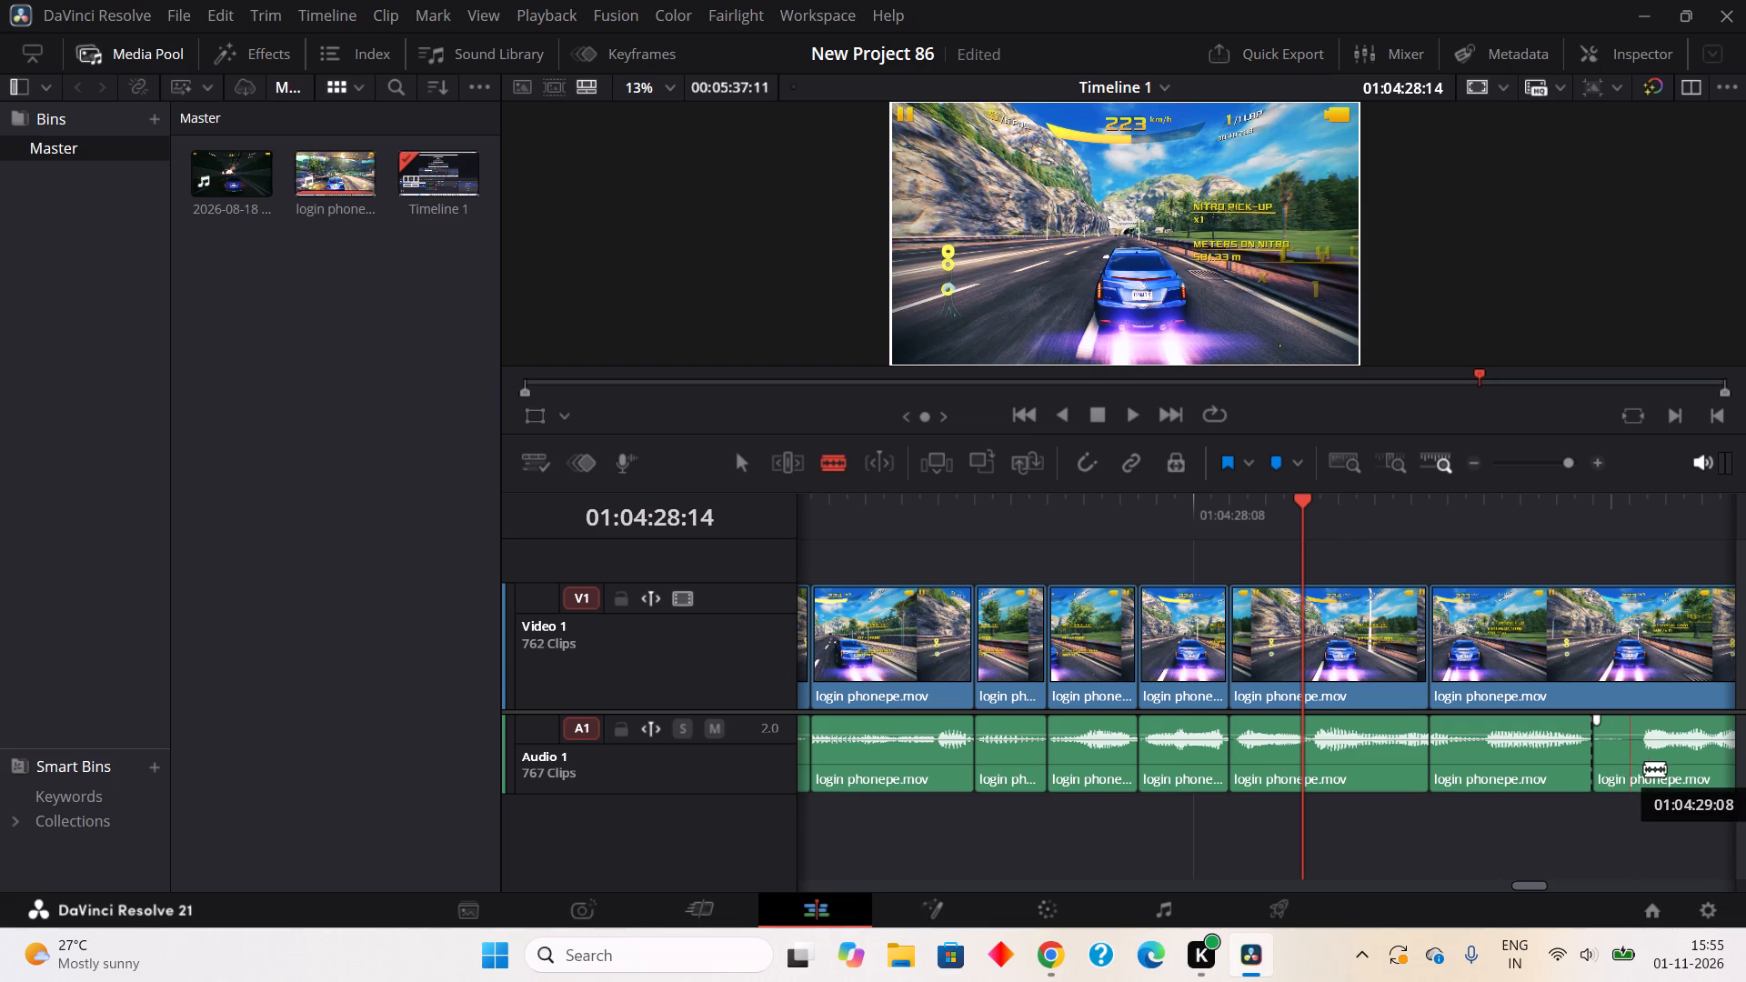
left_click(1660, 777)
right_click(1590, 753)
right_click(1613, 745)
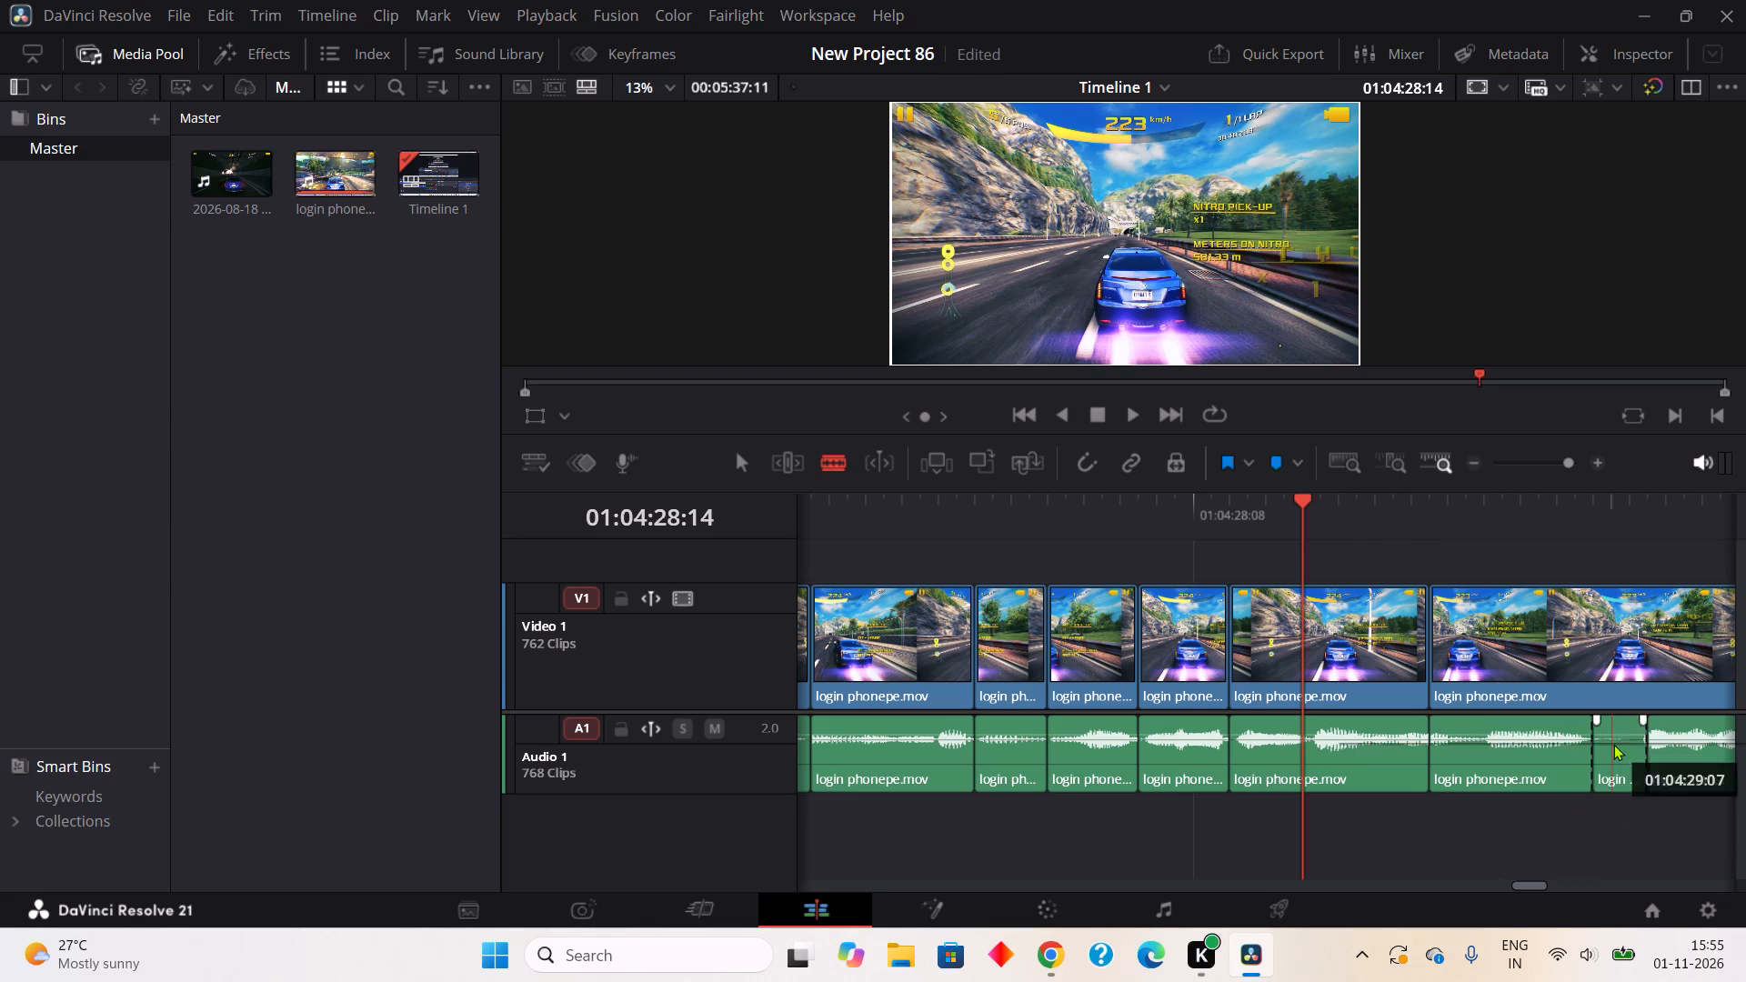
left_click(1385, 353)
Split out the one-frame pause in the audio from about 01:04:29:17 to 01:04:29:18 and ripple cut it.
left_click(1130, 416)
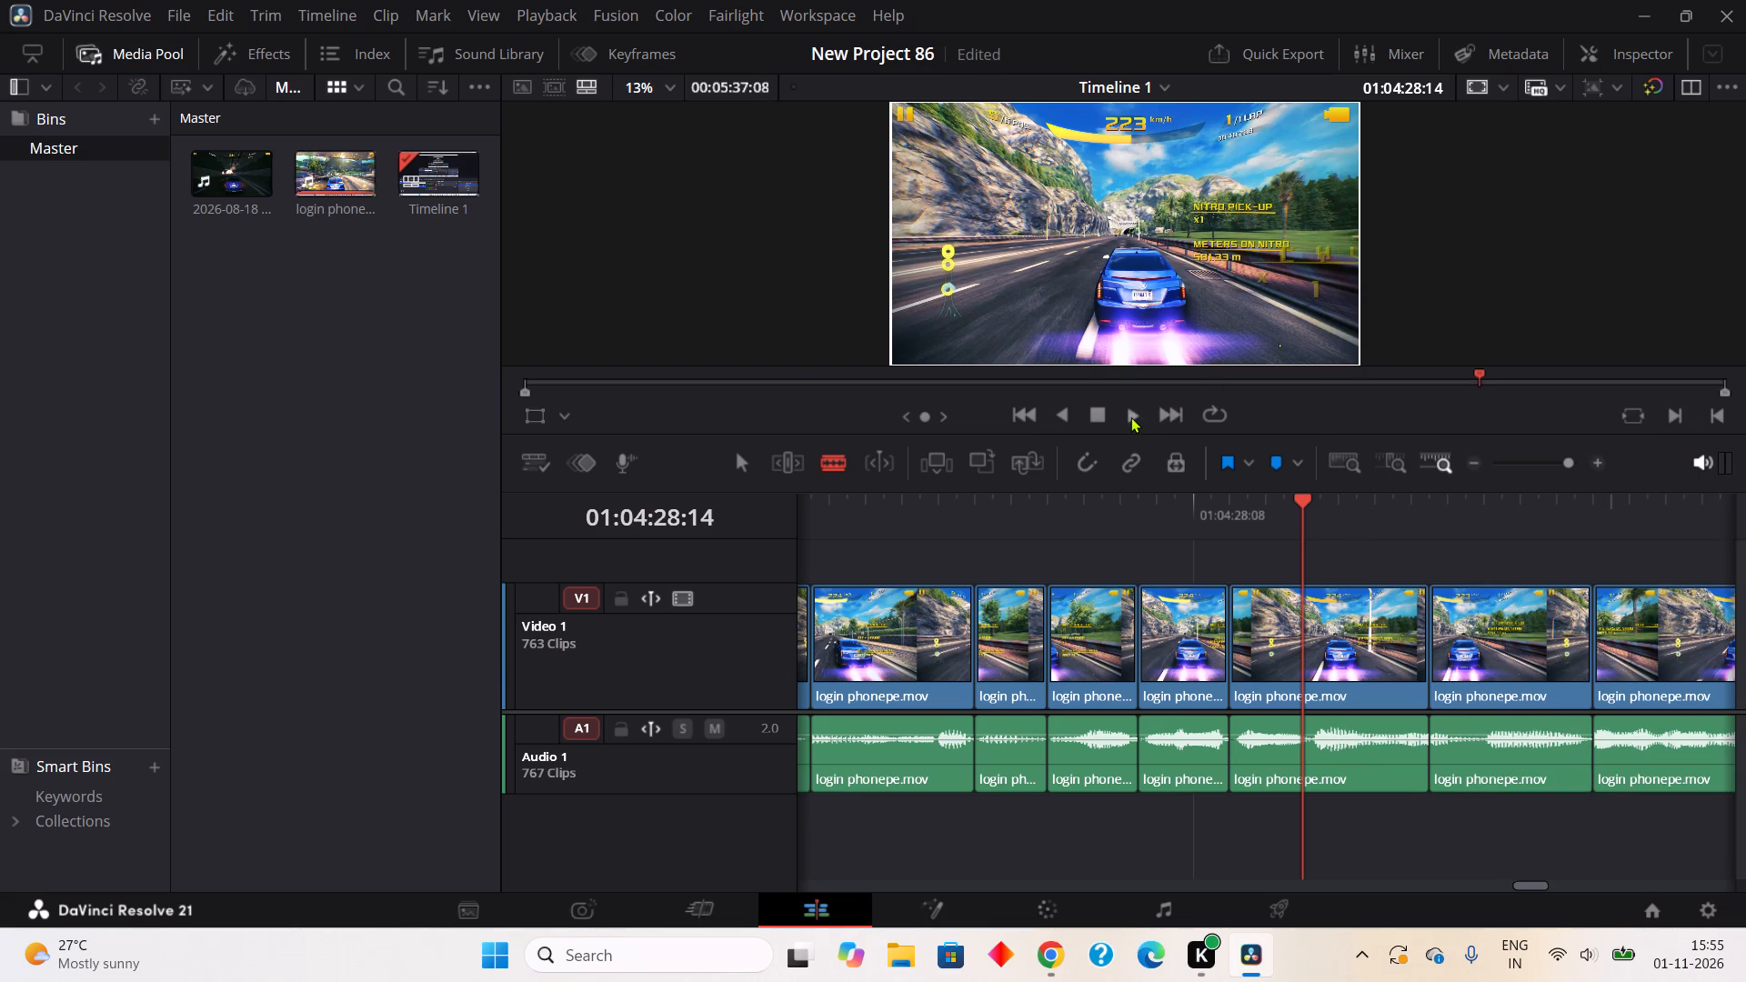
left_click(1098, 414)
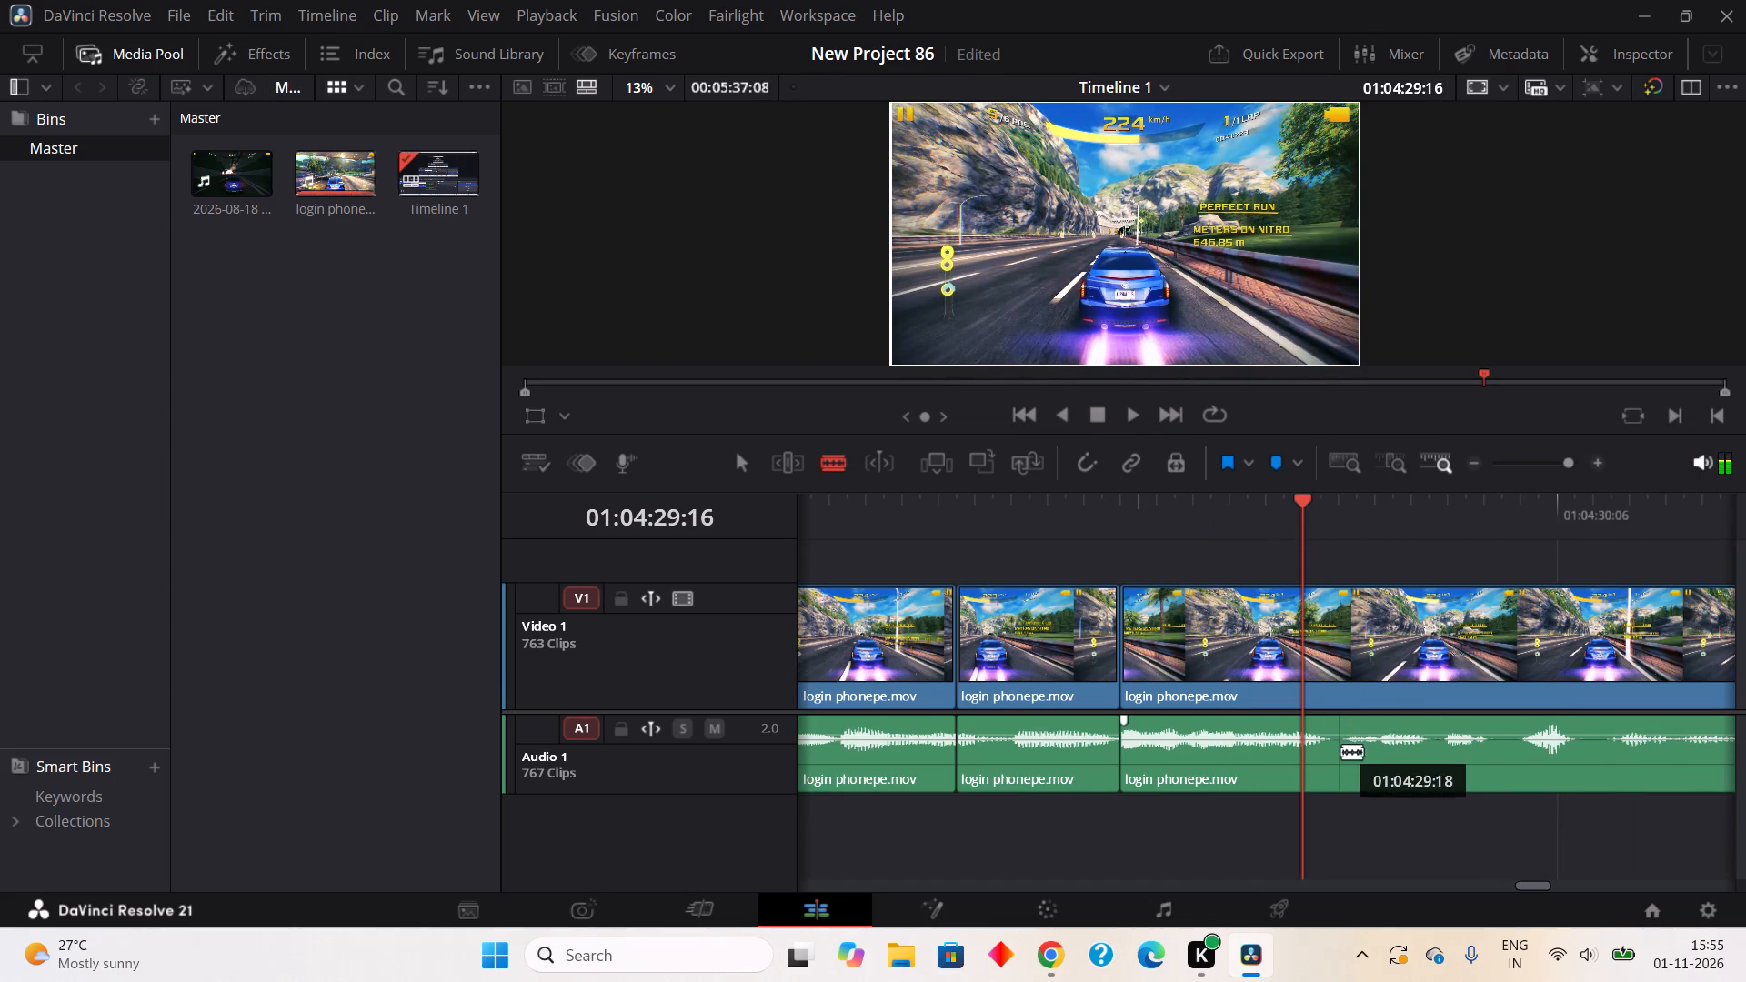
left_click(1332, 786)
left_click(1350, 772)
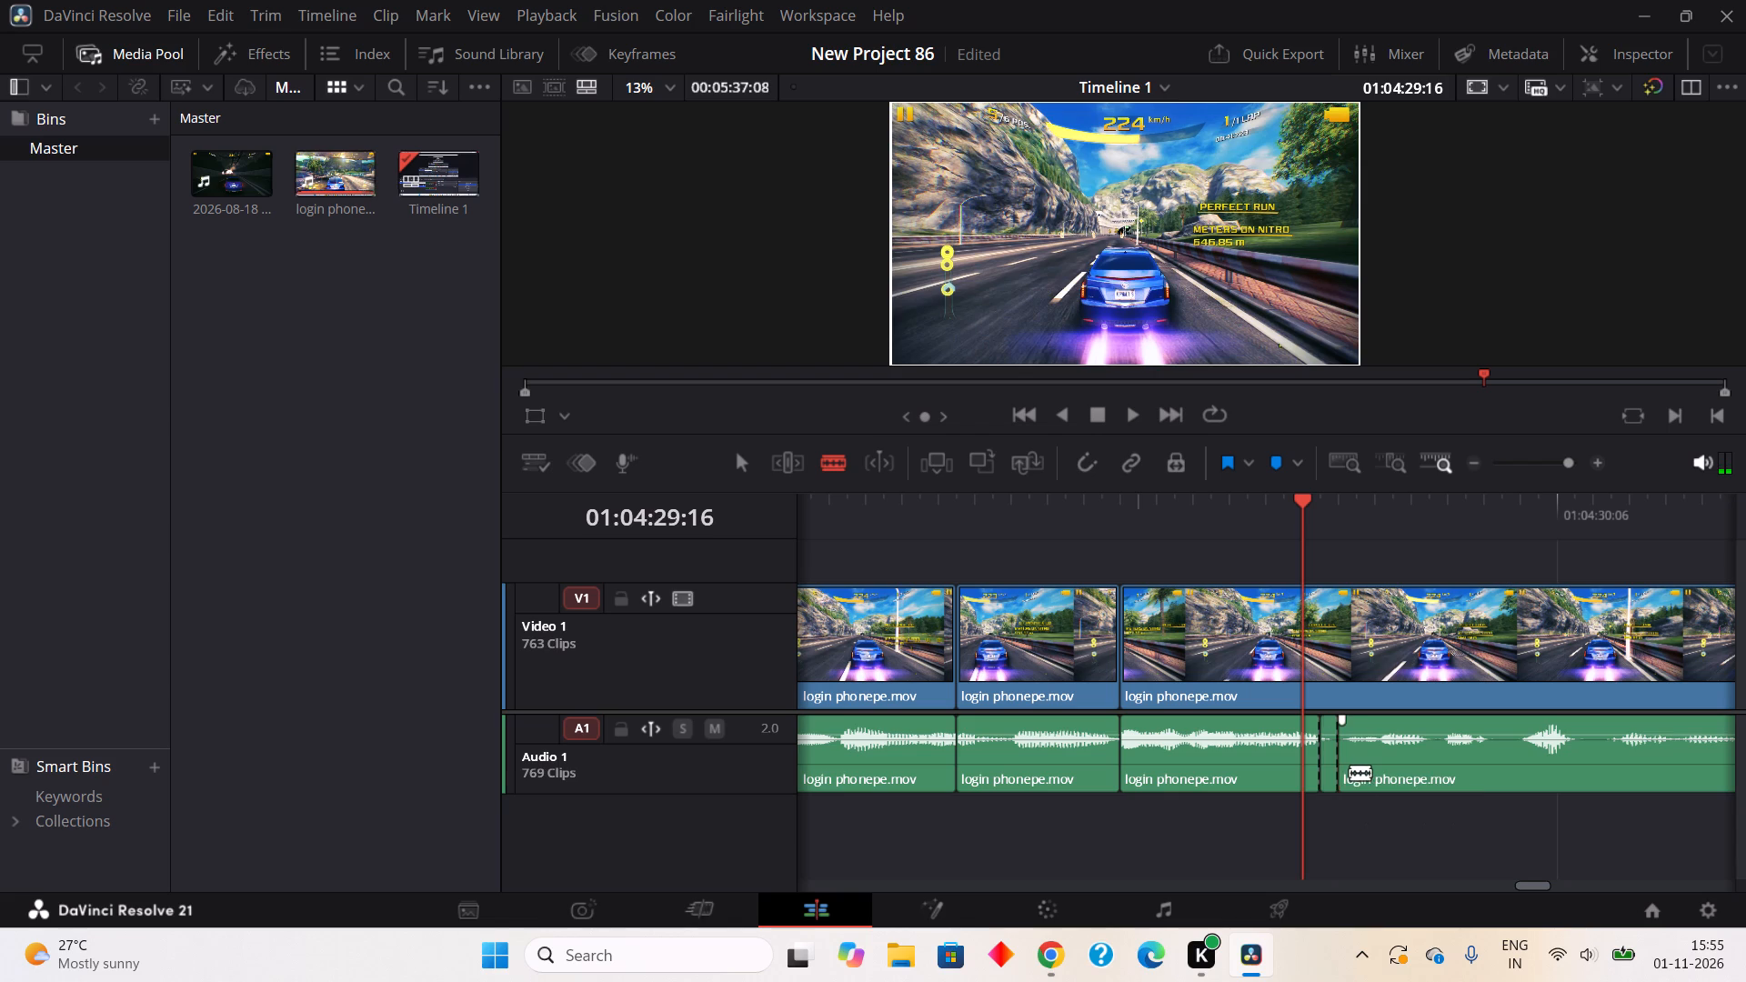
right_click(1340, 772)
right_click(1340, 770)
right_click(1332, 760)
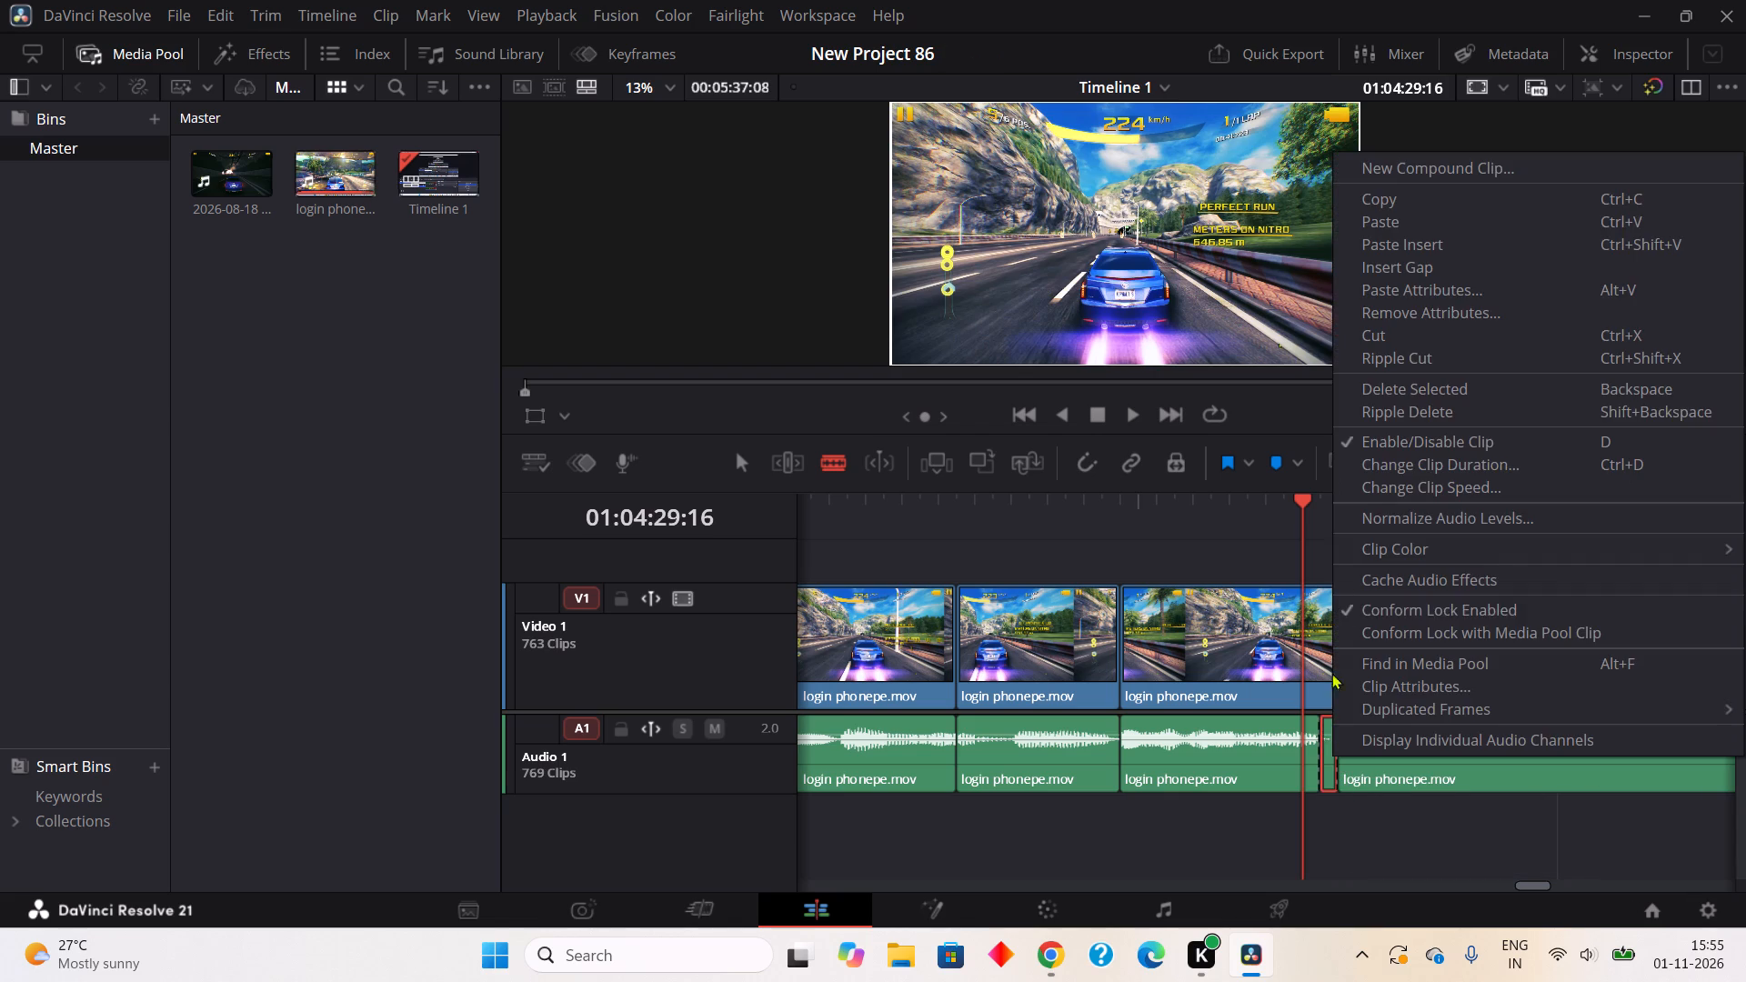
left_click(1395, 348)
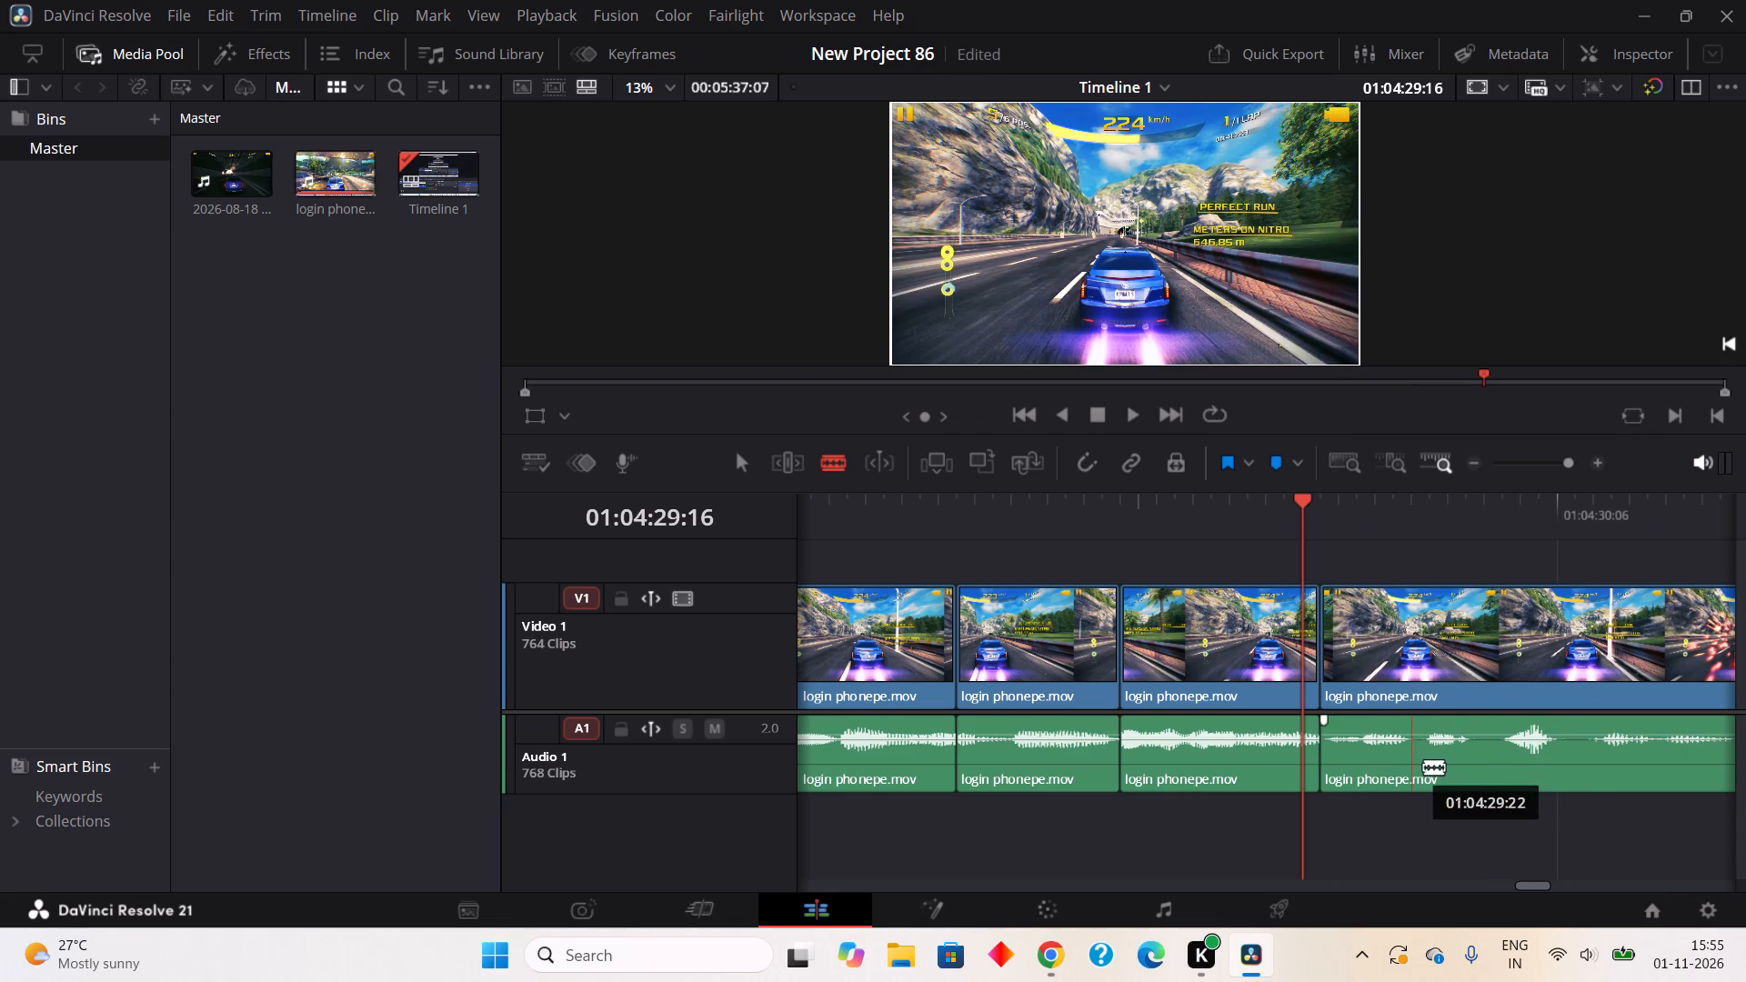
Split out the one-frame pause in the audio from about 01:04:29:22 to 01:04:29:23 and ripple cut it.
left_click(1421, 767)
left_click(1430, 768)
right_click(1421, 768)
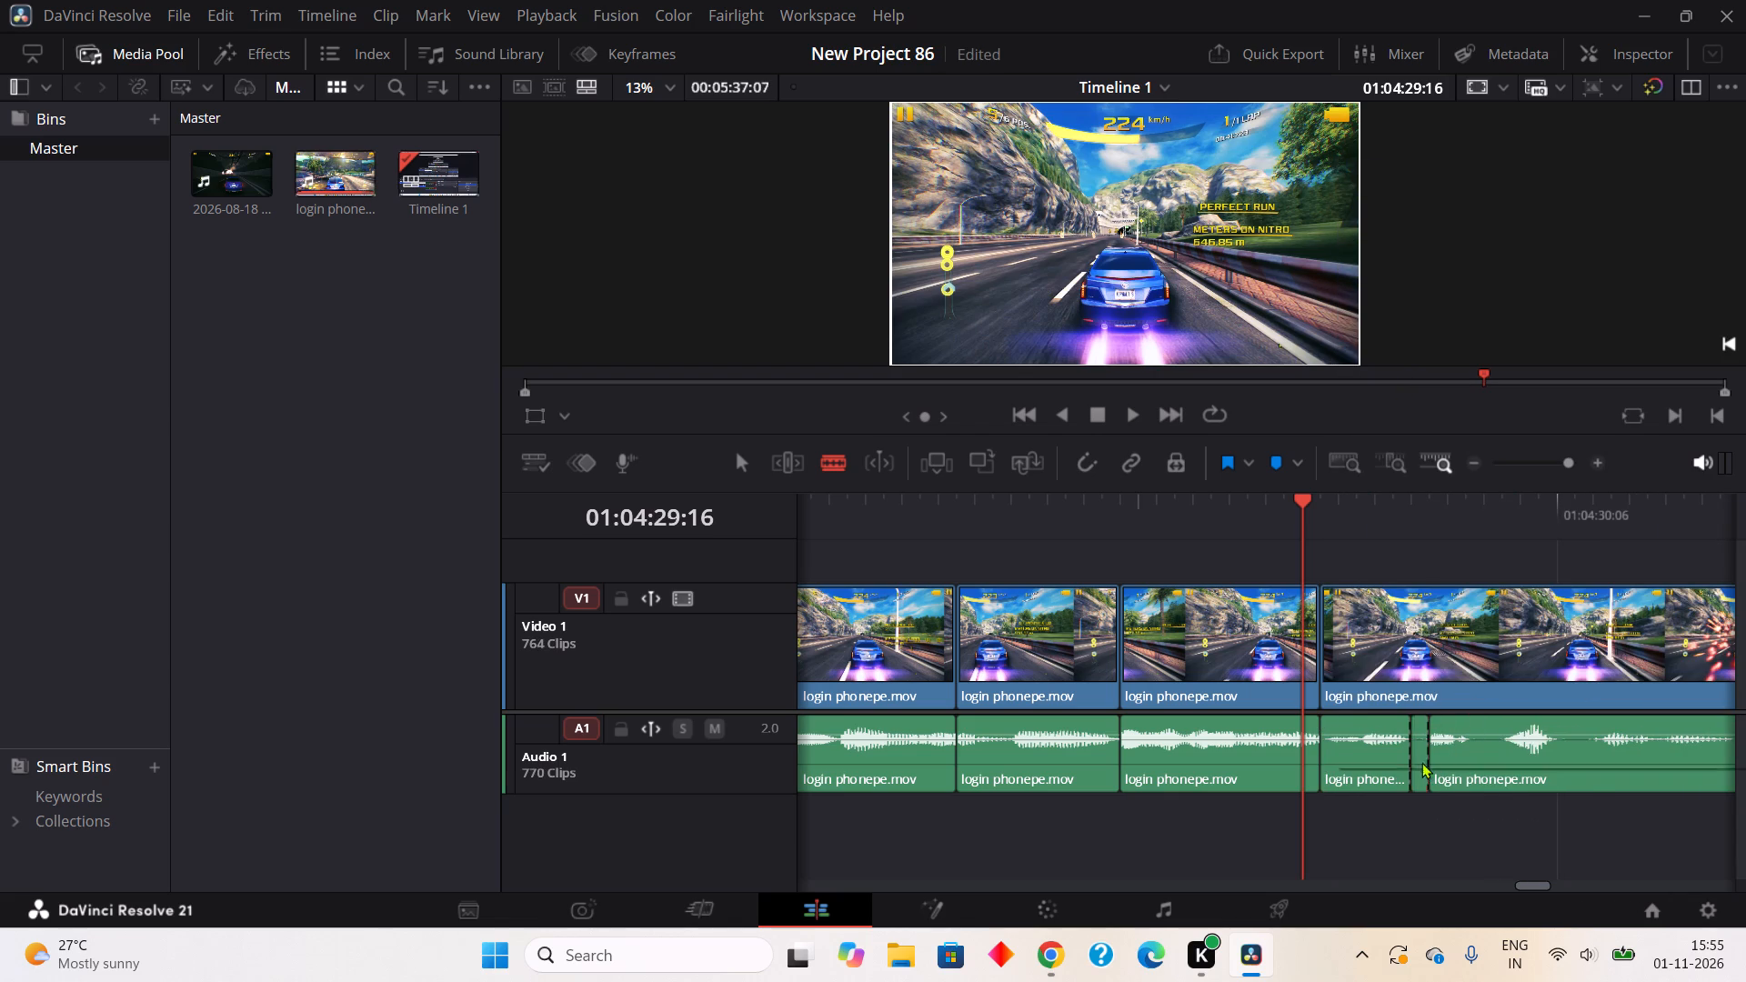
left_click(1450, 371)
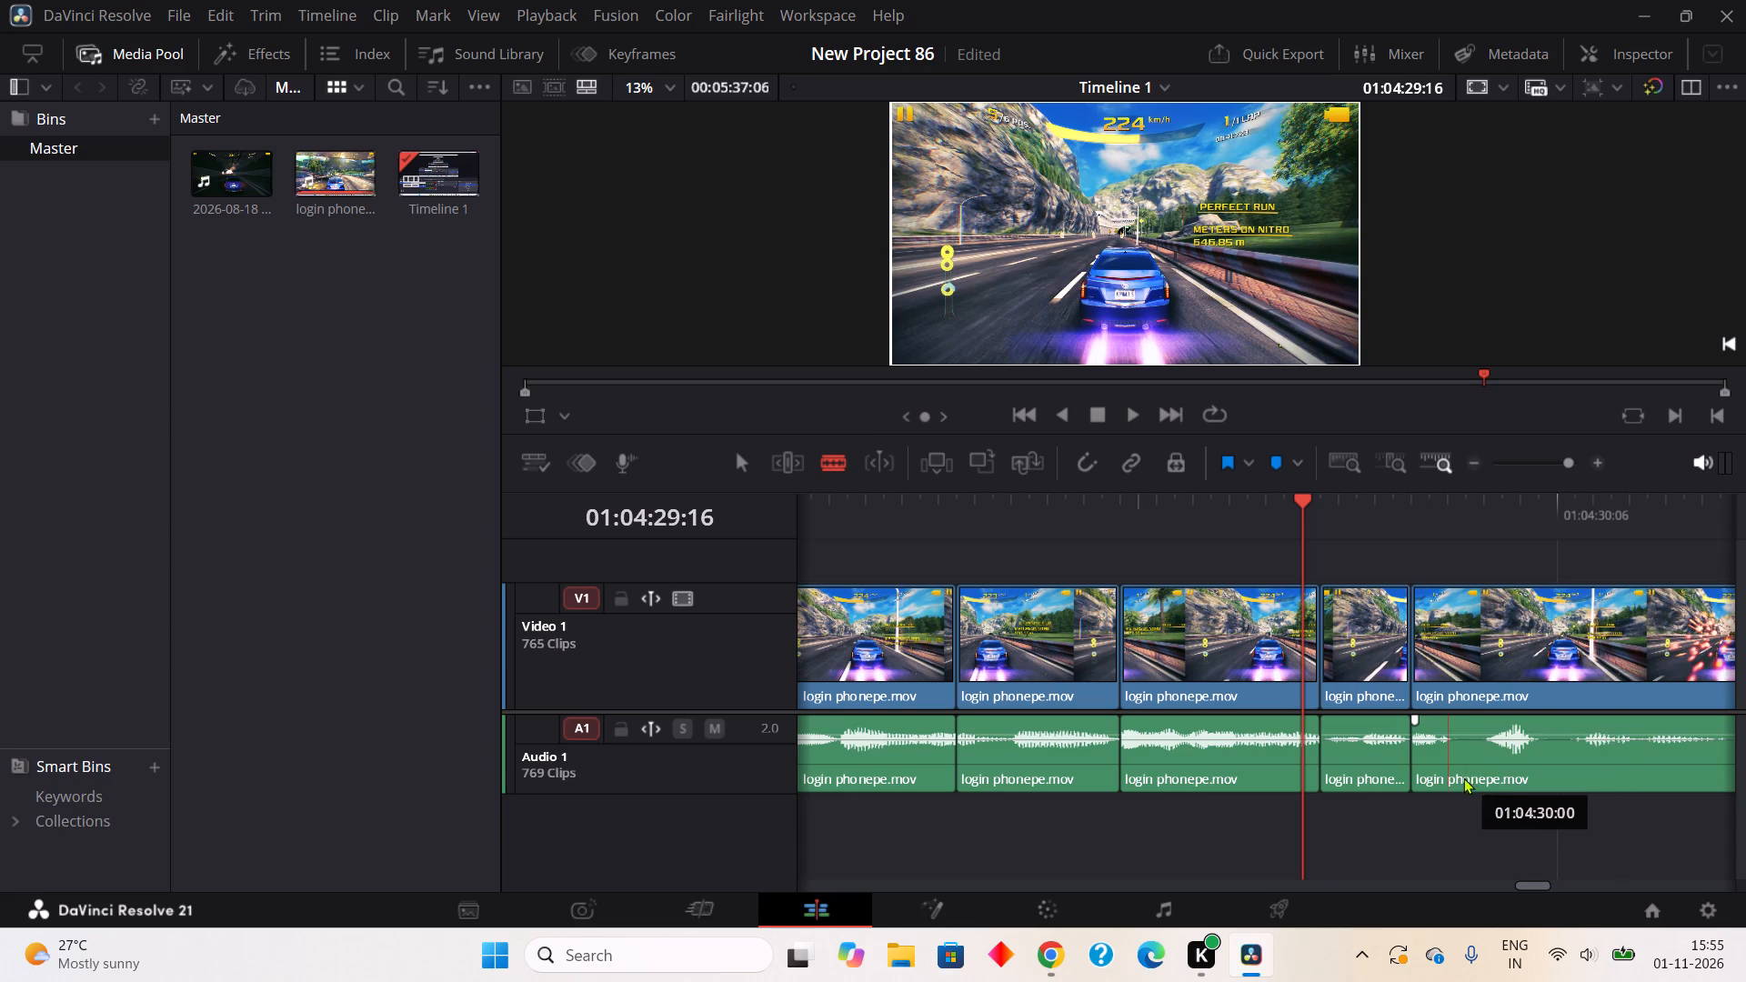
Split out the two-frame pause in the audio from about 01:04:30:00 to 01:04:30:02 and ripple cut it.
left_click(1463, 779)
left_click(1497, 761)
right_click(1472, 767)
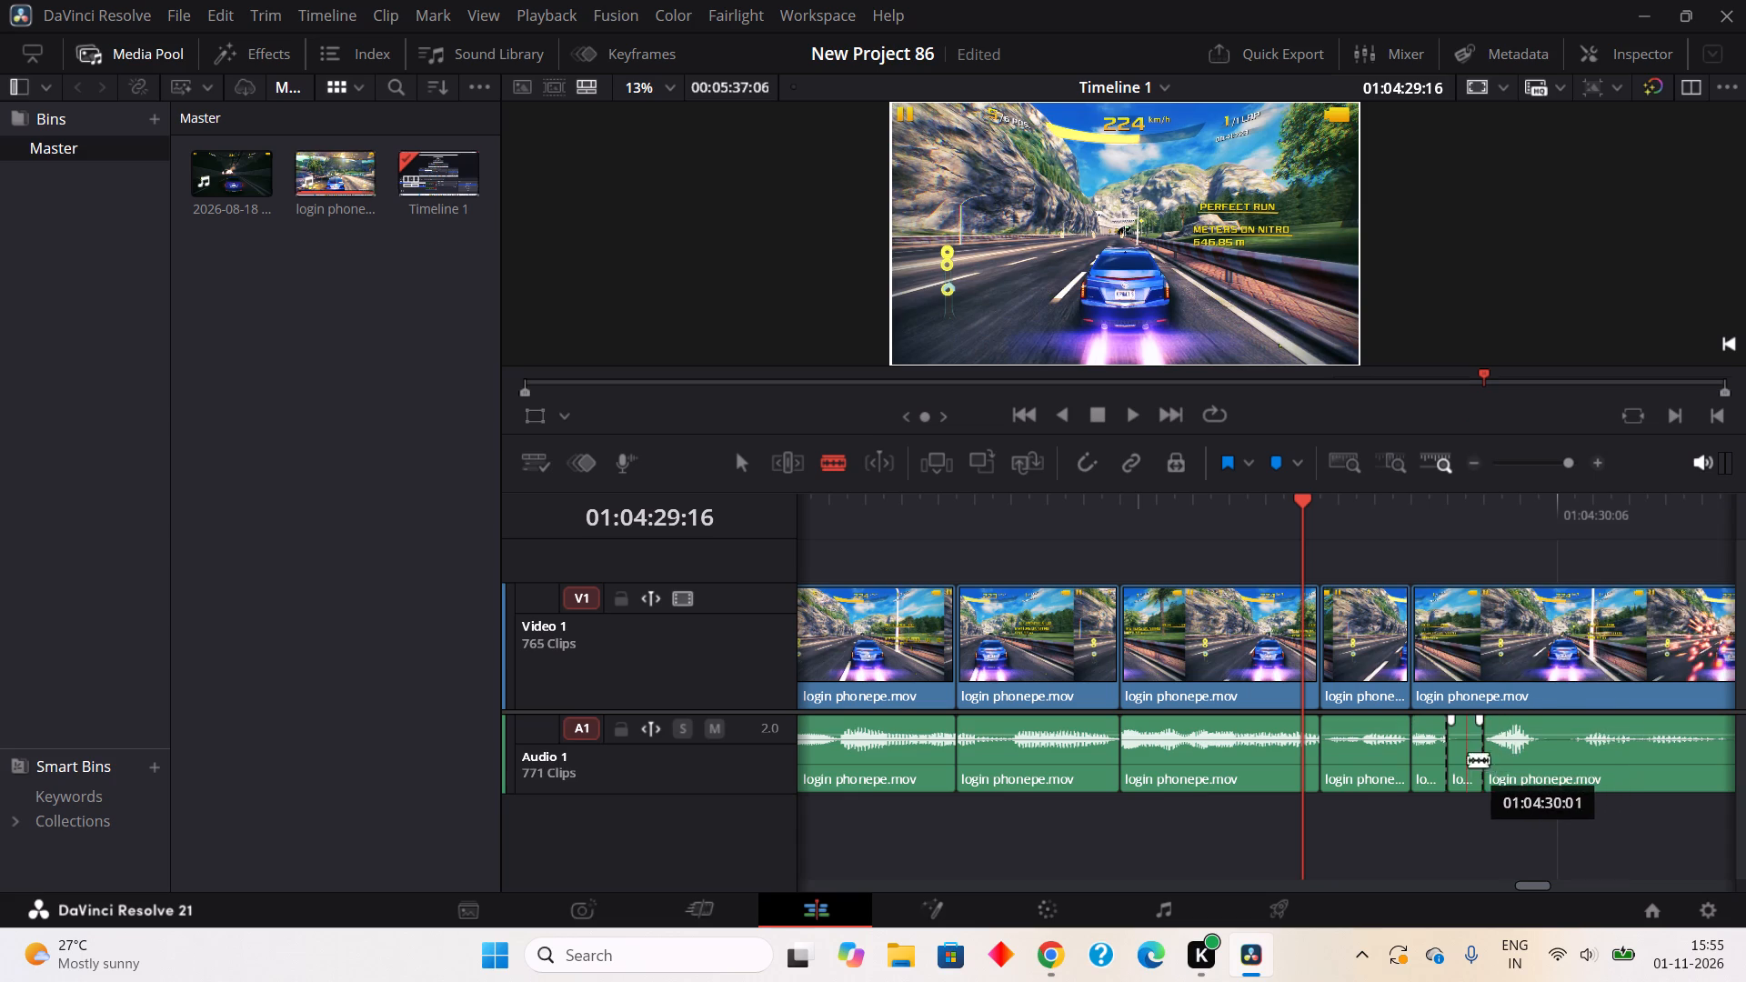
left_click(1466, 590)
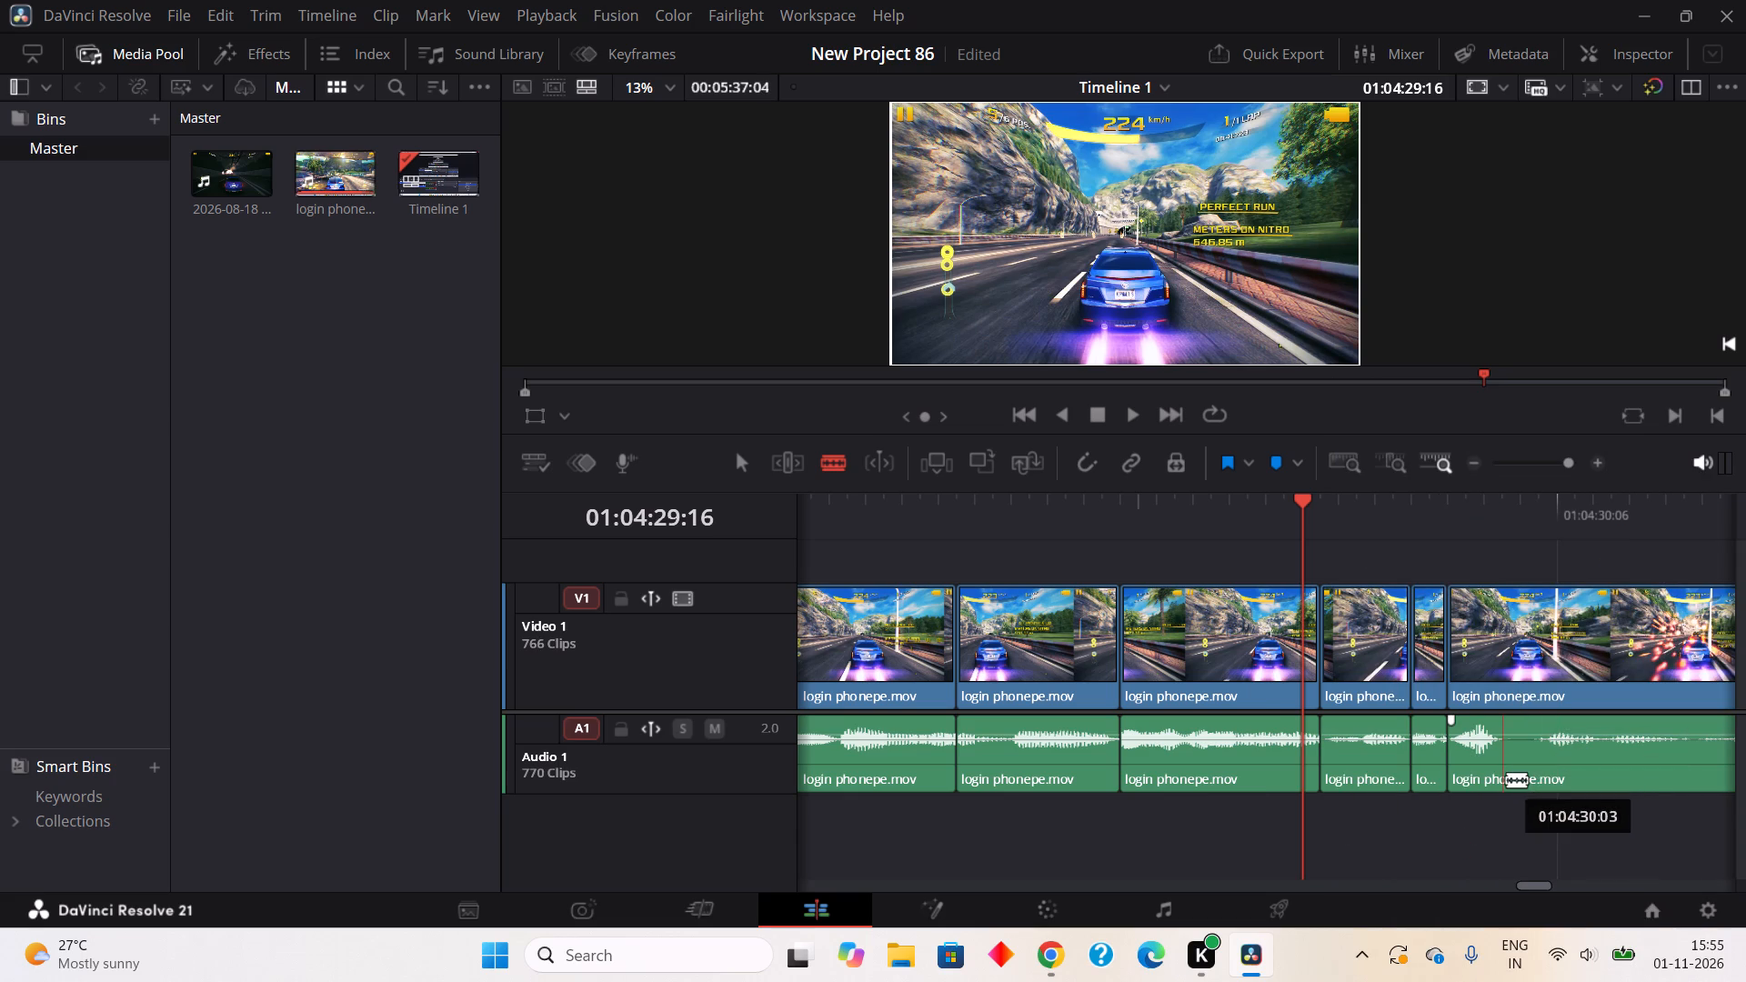
Split out the two-frame pause in the audio from about 01:04:30:03 to 01:04:30:05 and ripple cut it.
left_click(1506, 779)
left_click(1547, 757)
right_click(1517, 757)
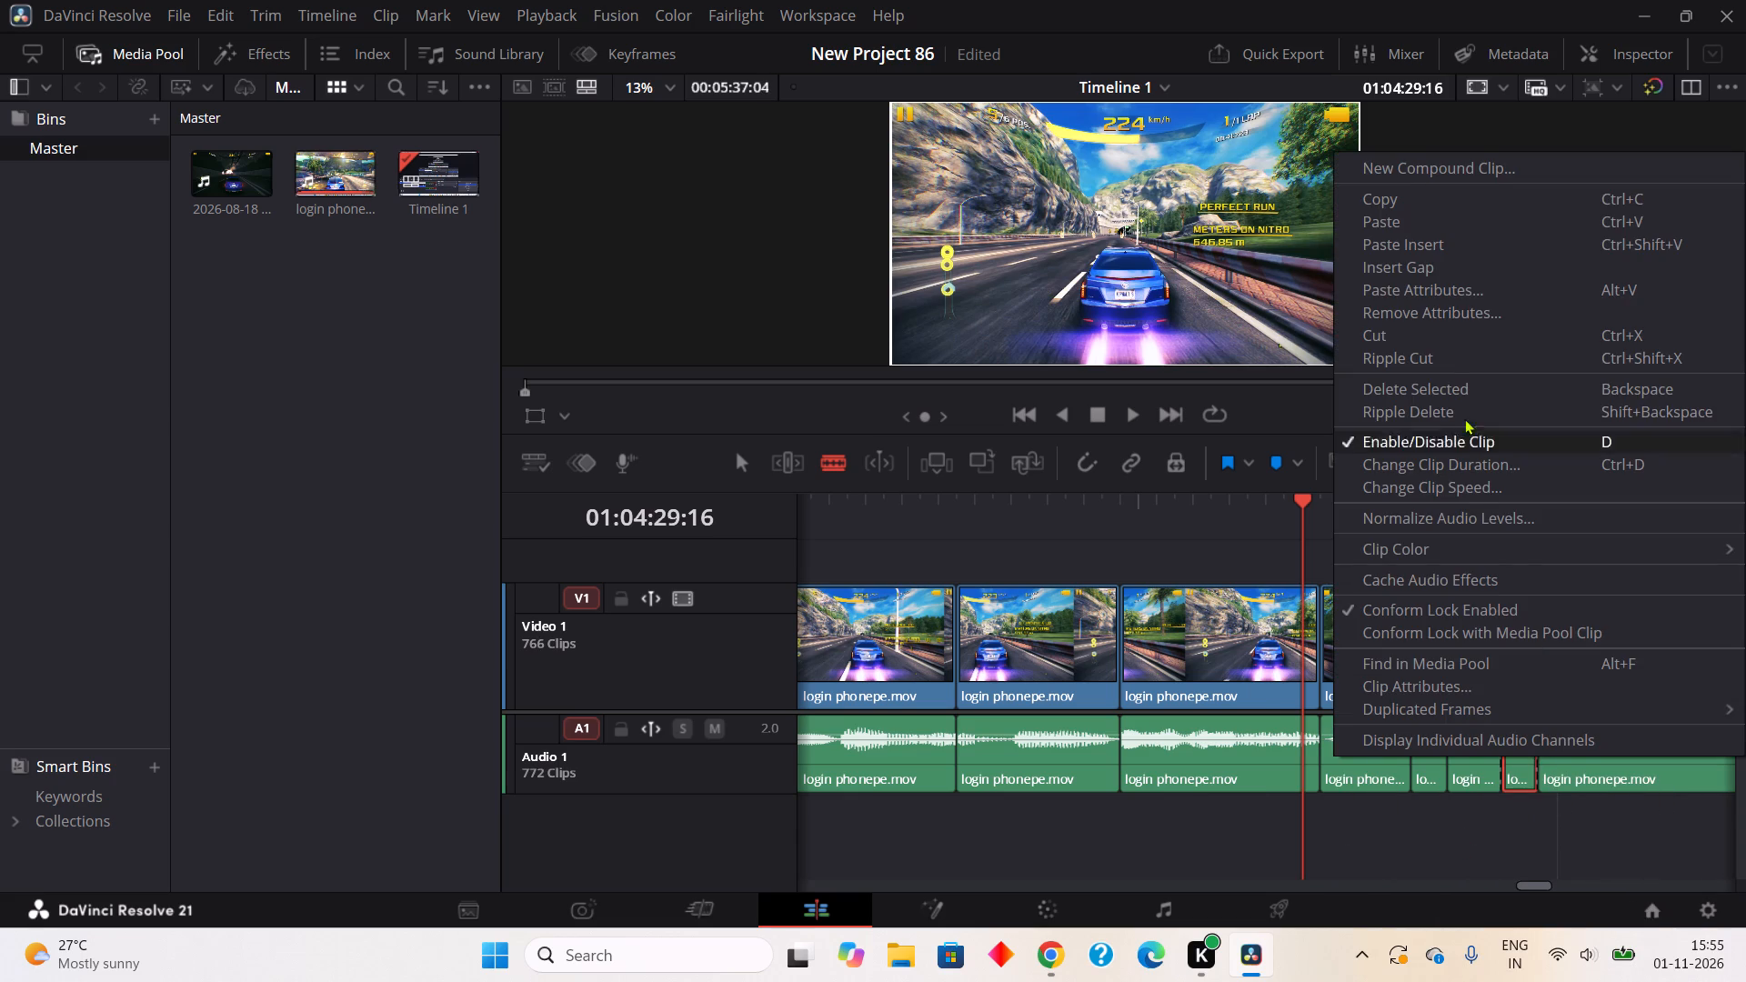
left_click(1433, 361)
Split the audio at about 01:04:30:11 and 01:04:30:14 to isolate the three-frame pause.
left_click(1134, 419)
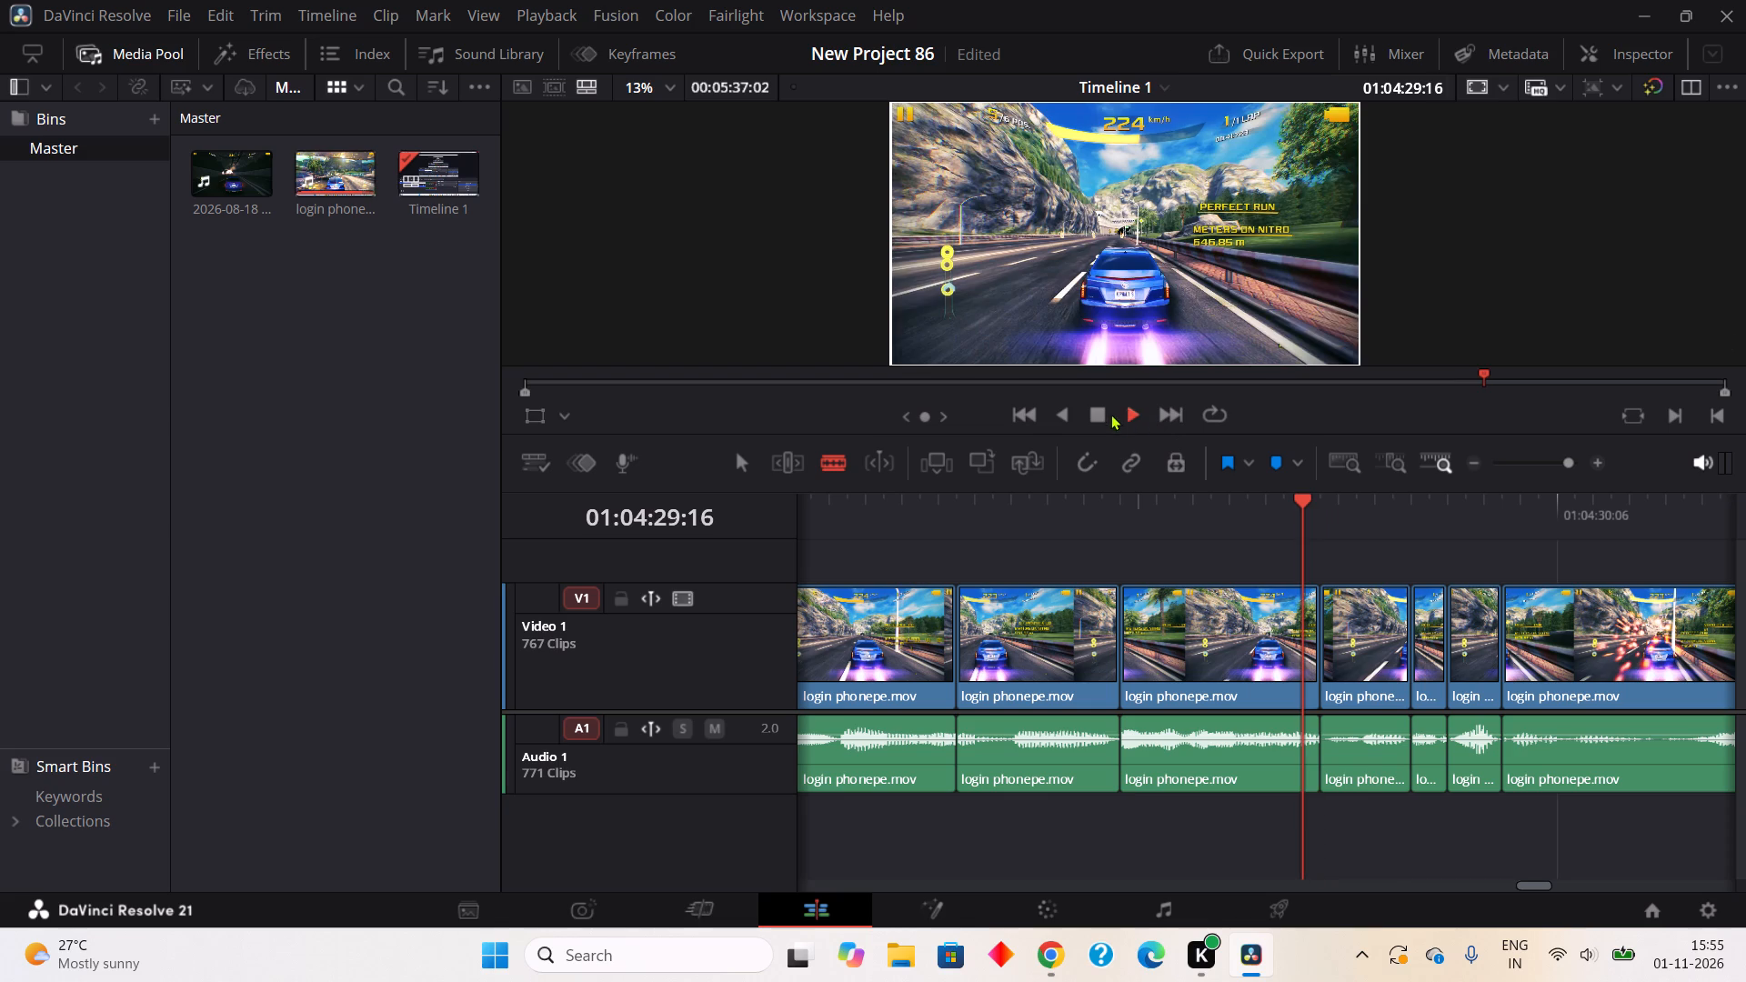
left_click(1099, 406)
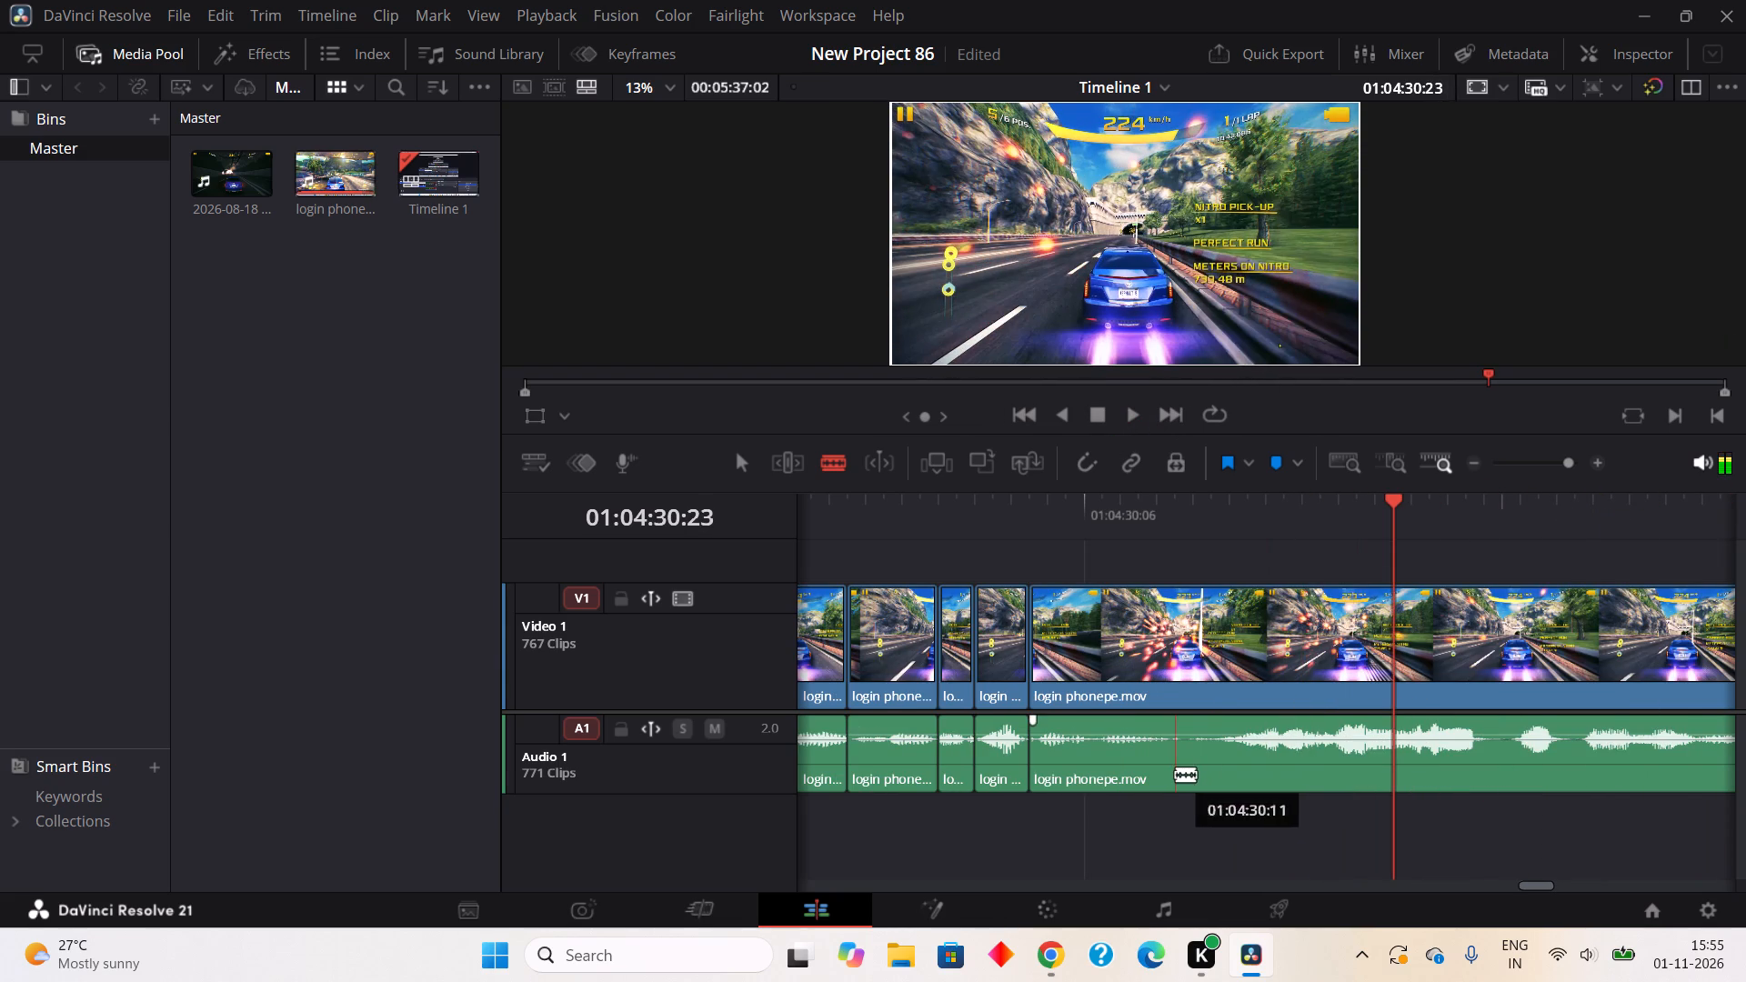
left_click(1175, 774)
left_click(1229, 757)
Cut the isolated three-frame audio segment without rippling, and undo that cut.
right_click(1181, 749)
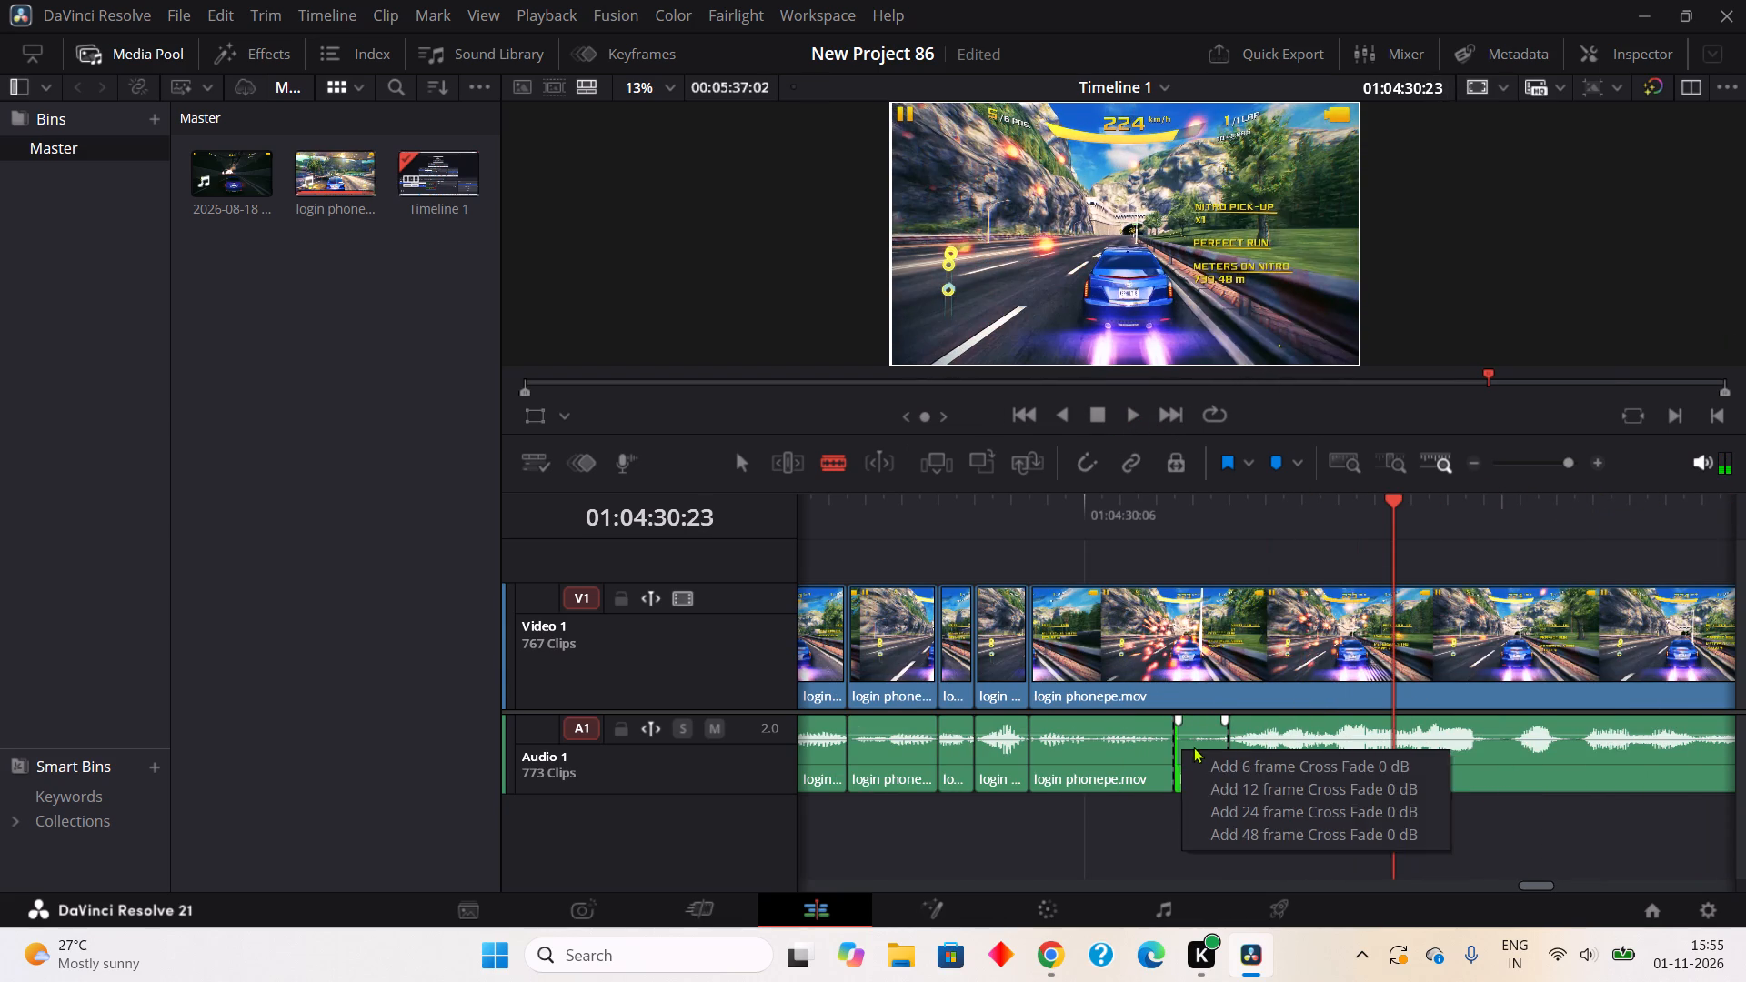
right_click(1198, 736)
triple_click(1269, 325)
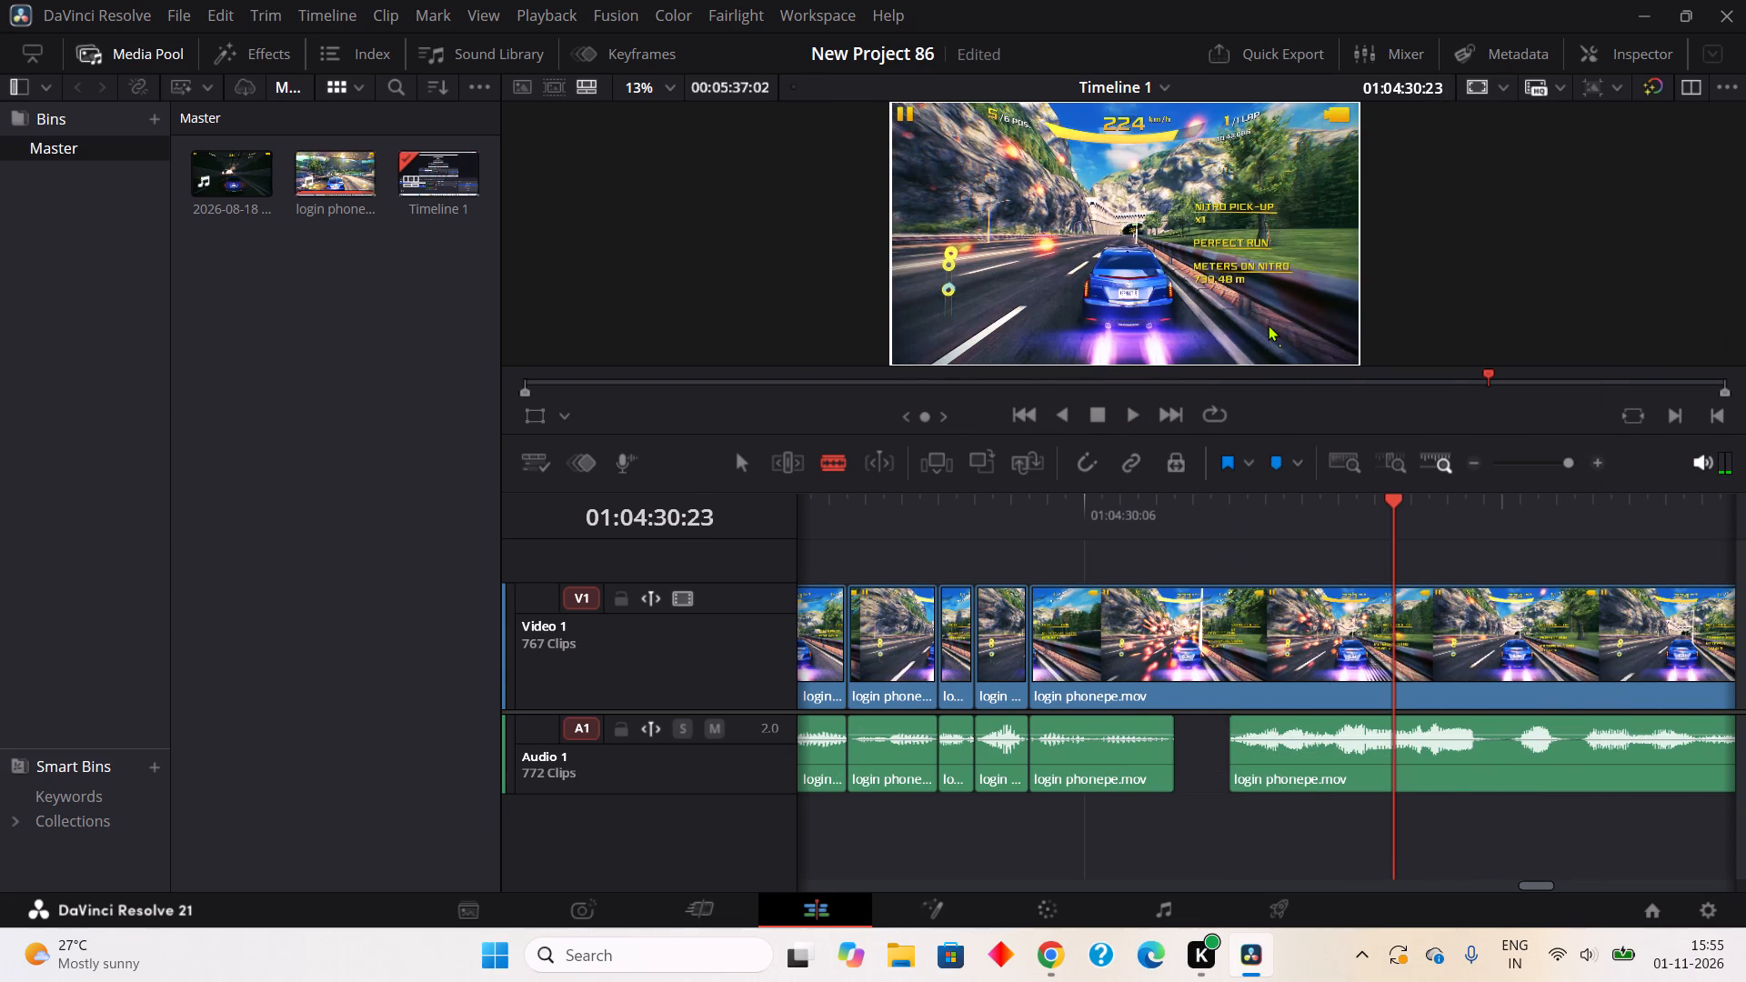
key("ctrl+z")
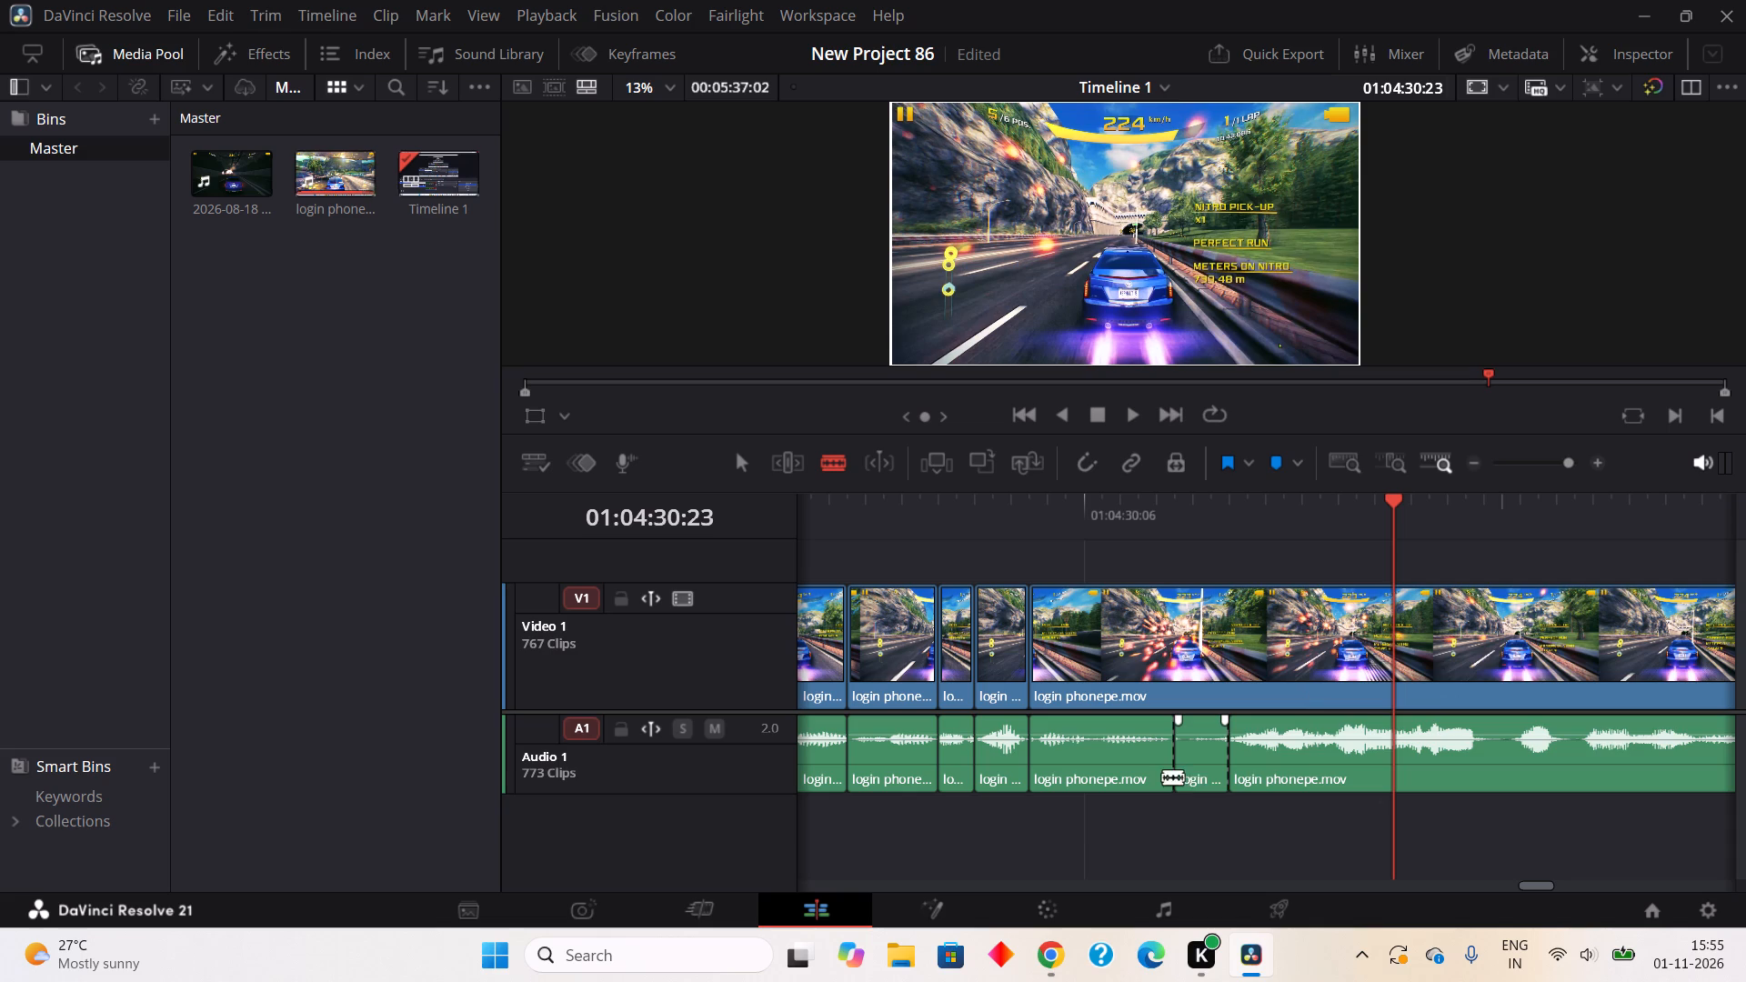
Ripple cut the isolated three-frame pause from about 01:04:30:11 to 01:04:30:14.
right_click(1189, 770)
left_click(1269, 376)
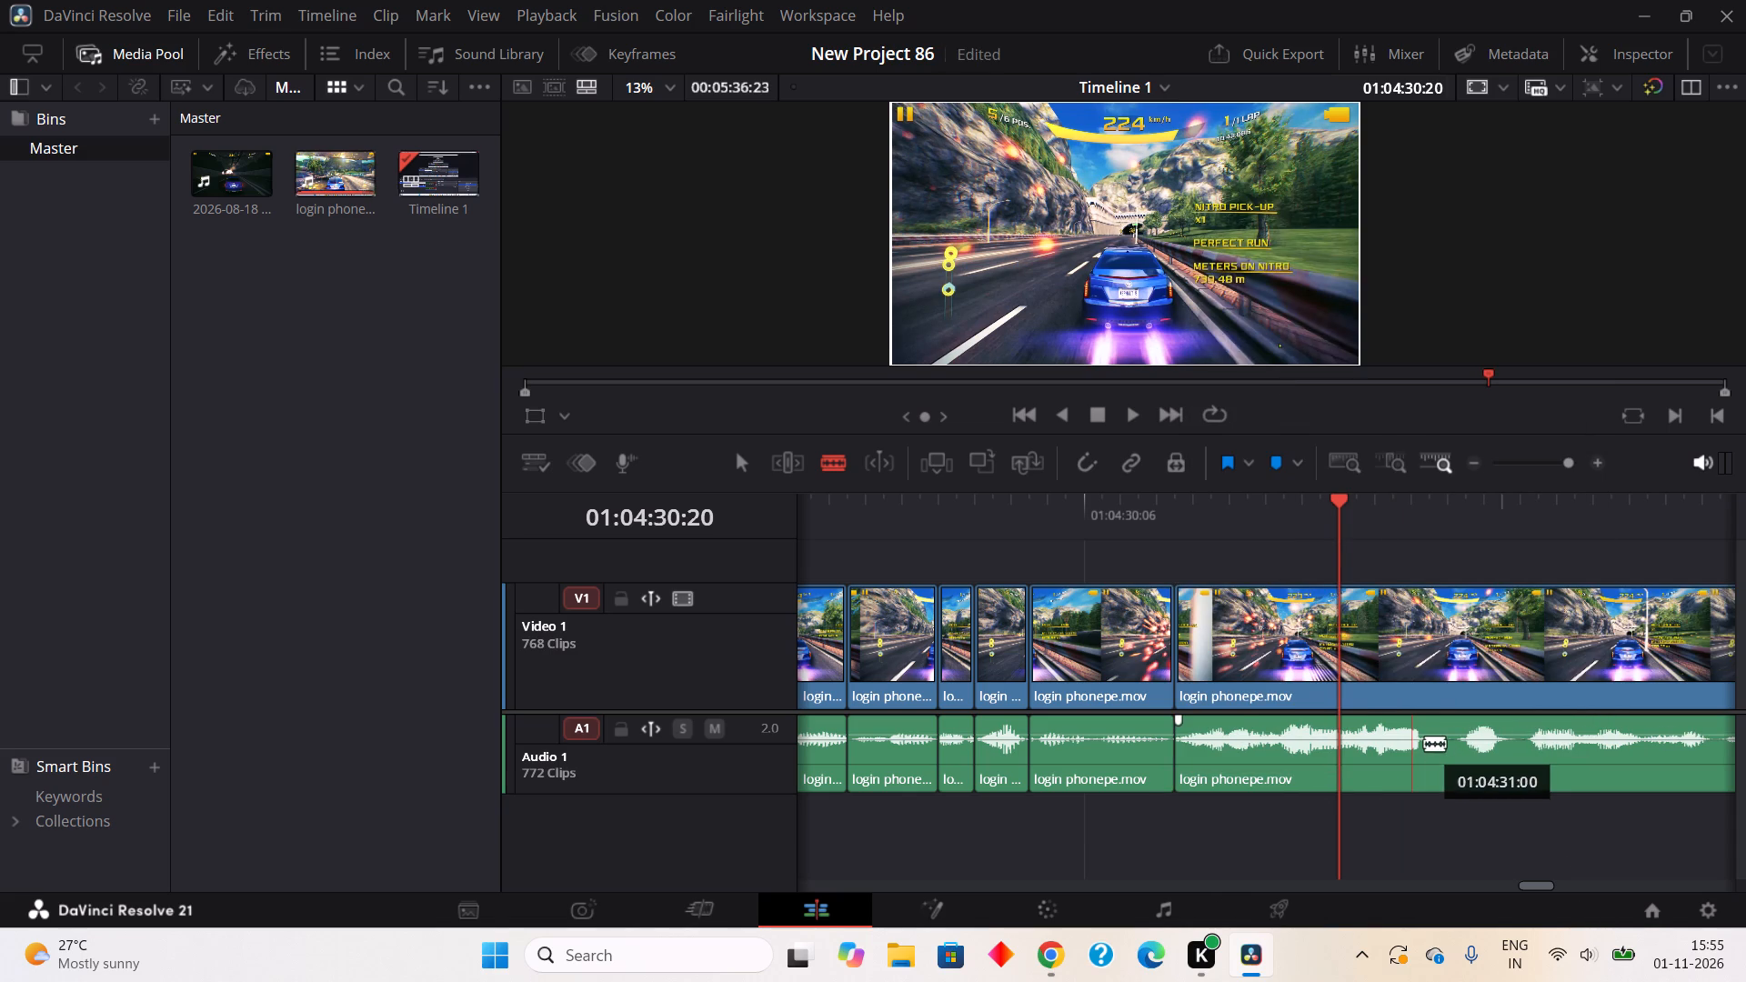
Split out the three-frame pause in the audio from about 01:04:31:00 to 01:04:31:03 and ripple cut it.
left_click(1424, 743)
left_click(1468, 760)
right_click(1454, 760)
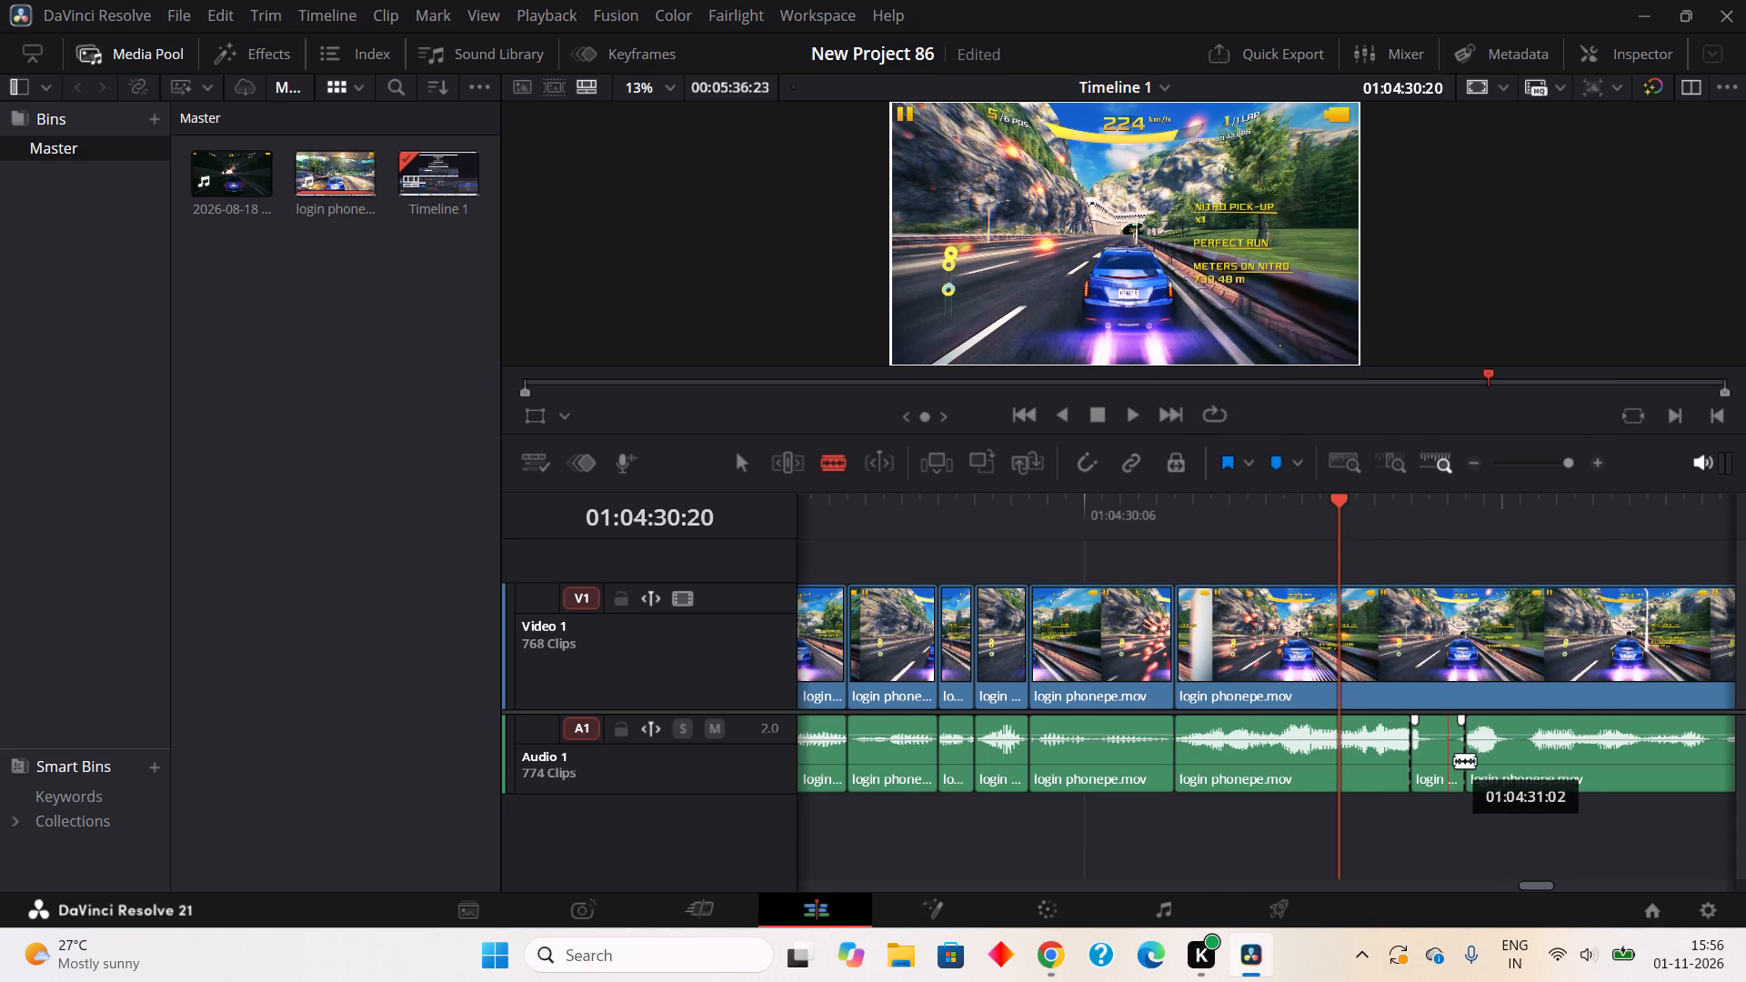
left_click(1475, 357)
Split out the one-frame pause in the audio from about 01:04:31:02 to 01:04:31:03 and ripple cut it.
left_click(1463, 783)
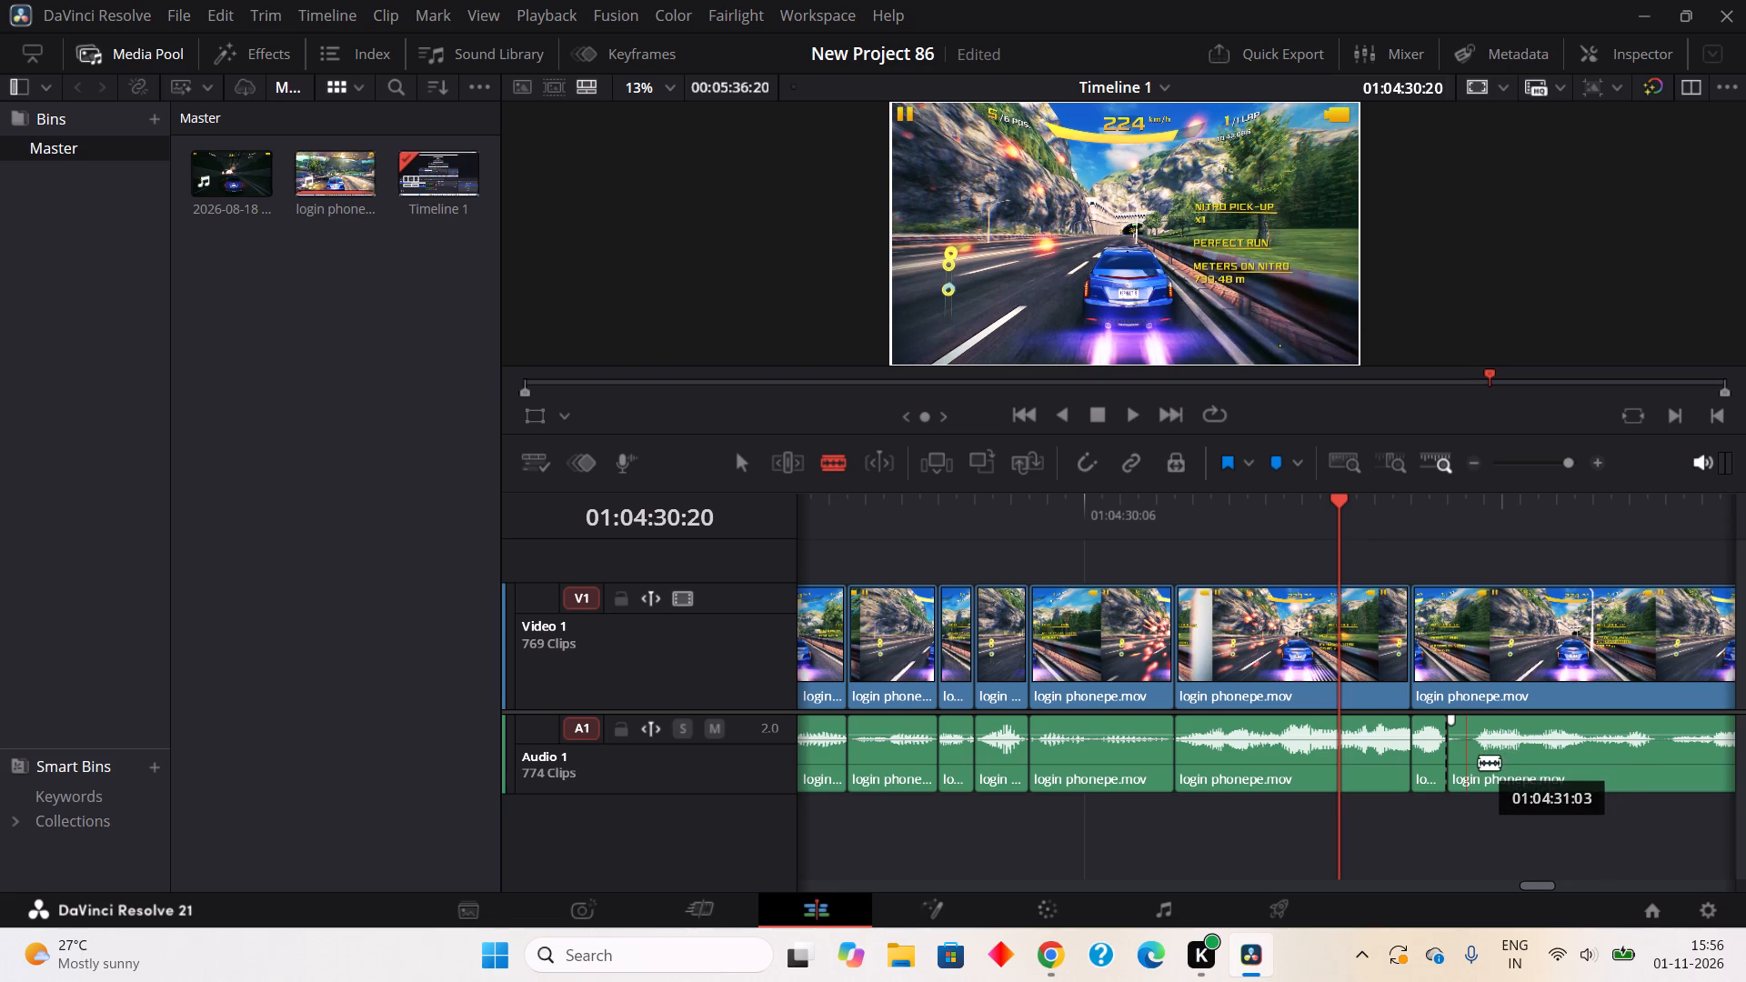
left_click(1479, 762)
right_click(1467, 762)
right_click(1459, 761)
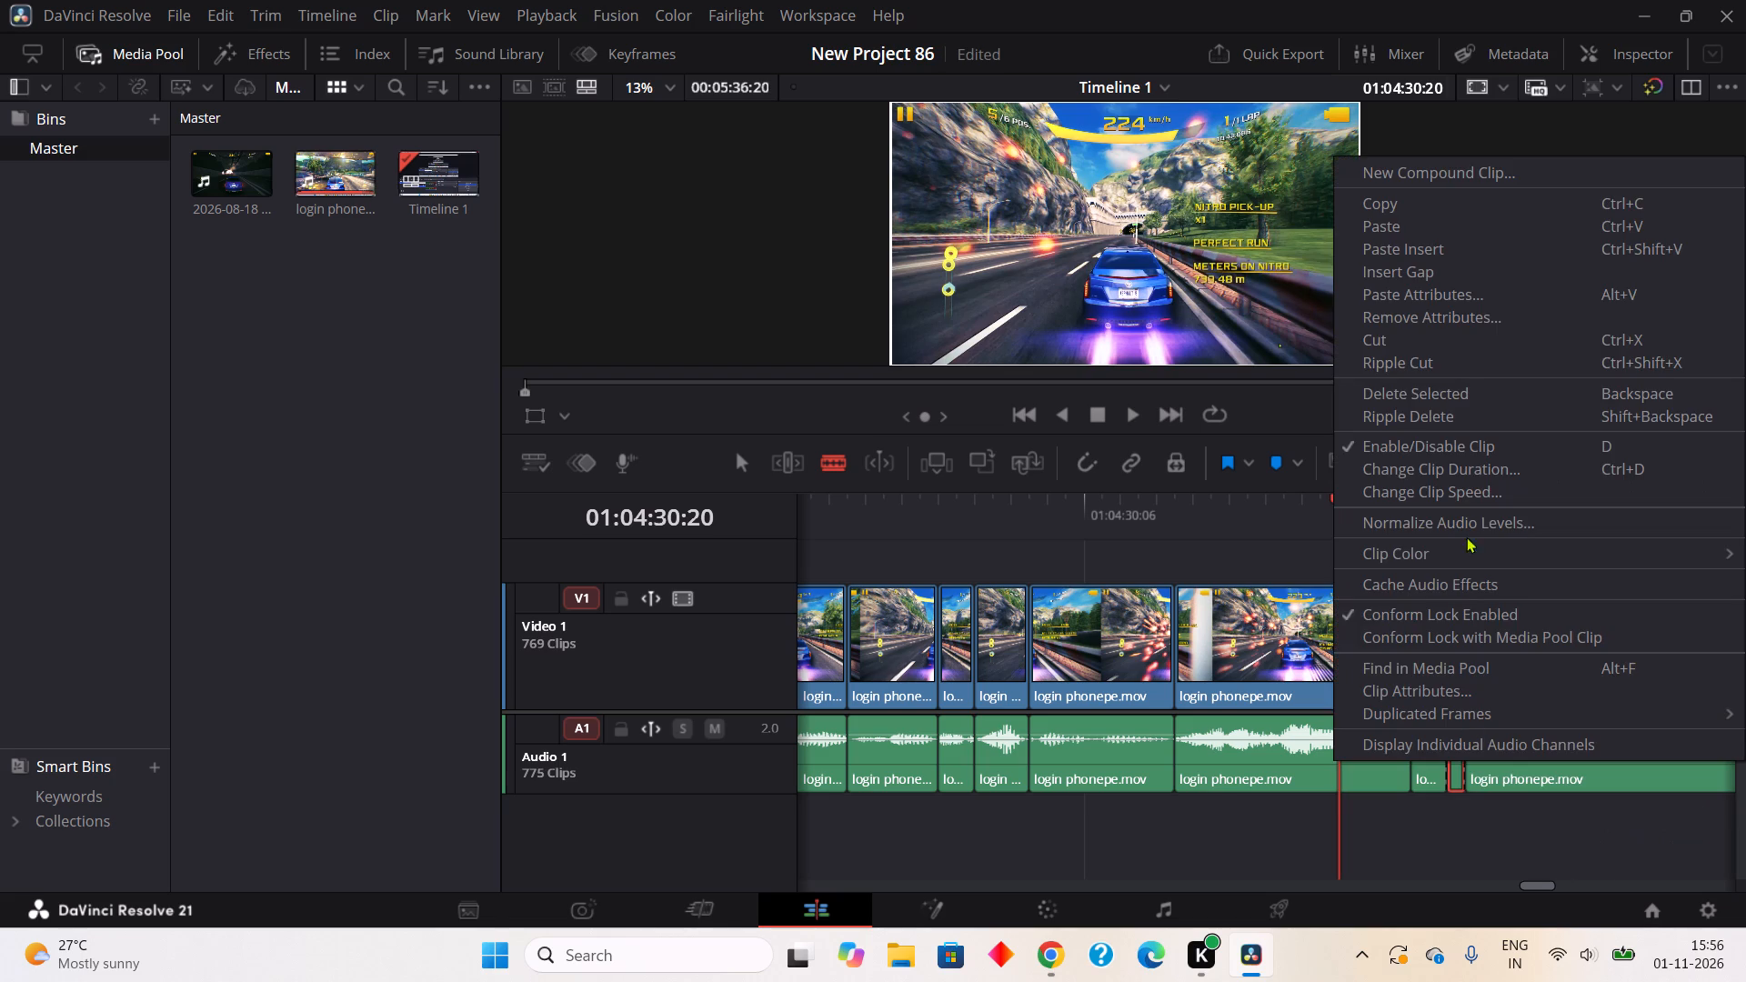
left_click(1382, 365)
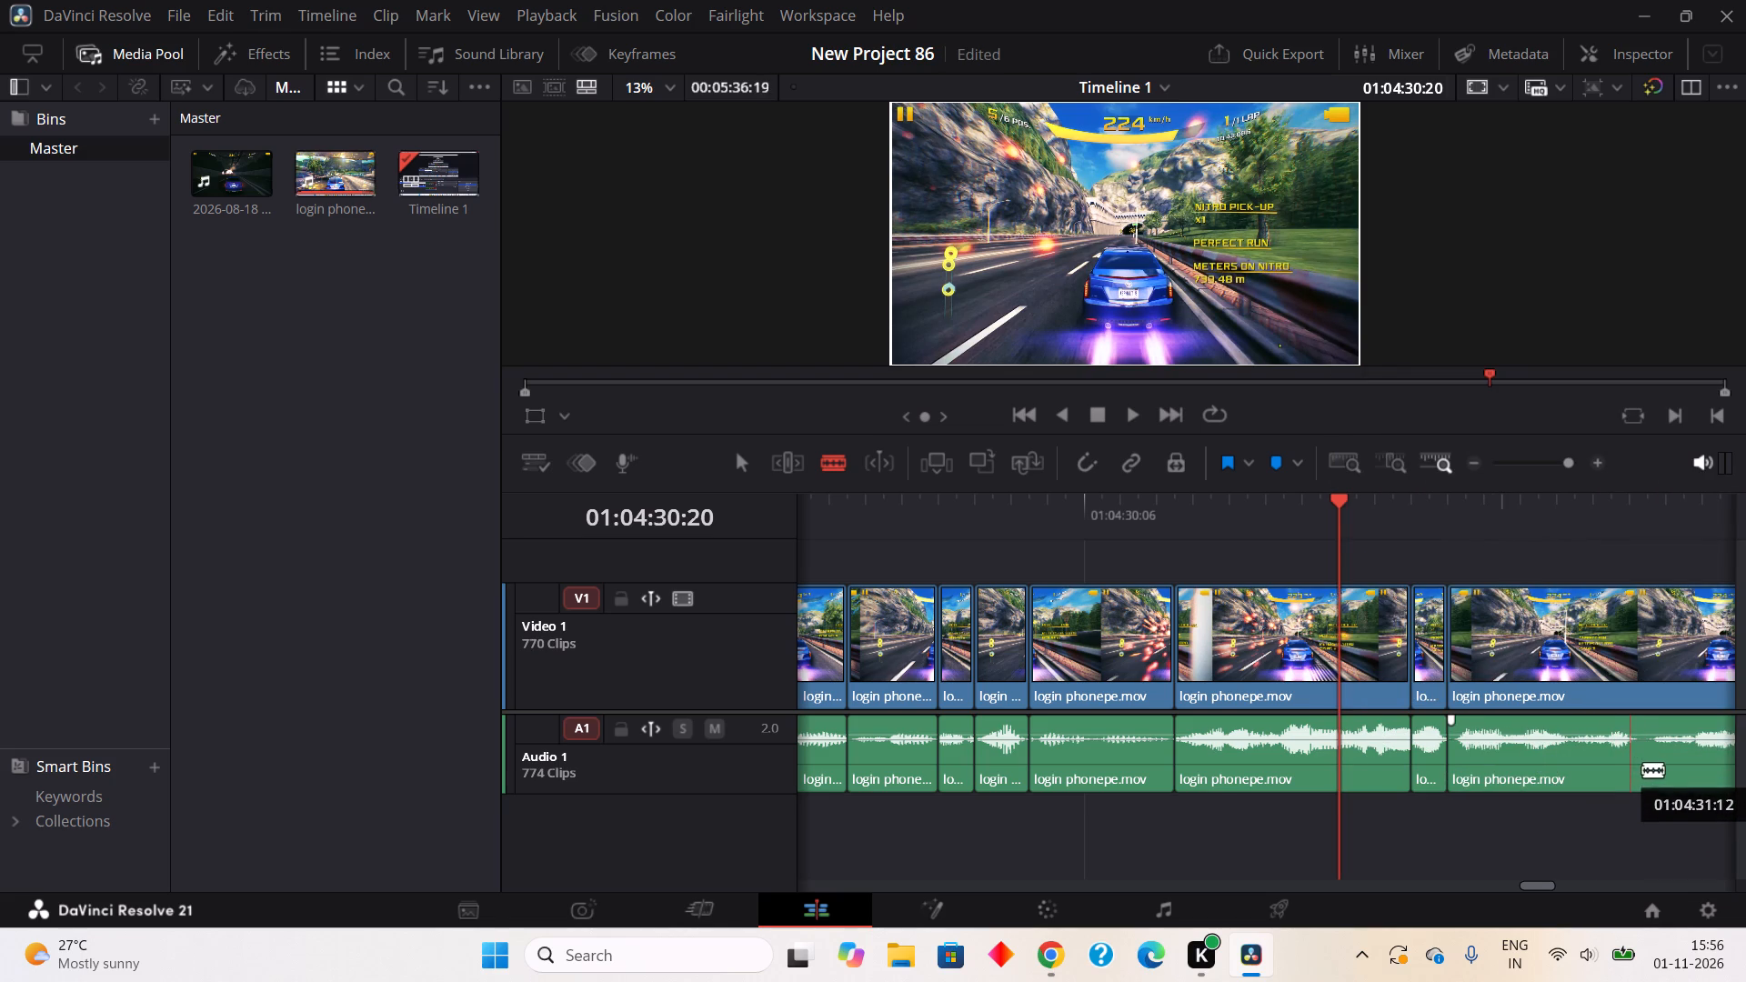
Split out the one-frame pause in the audio from about 01:04:31:12 to 01:04:31:13 and ripple cut it.
left_click(1642, 769)
left_click(1661, 759)
right_click(1642, 765)
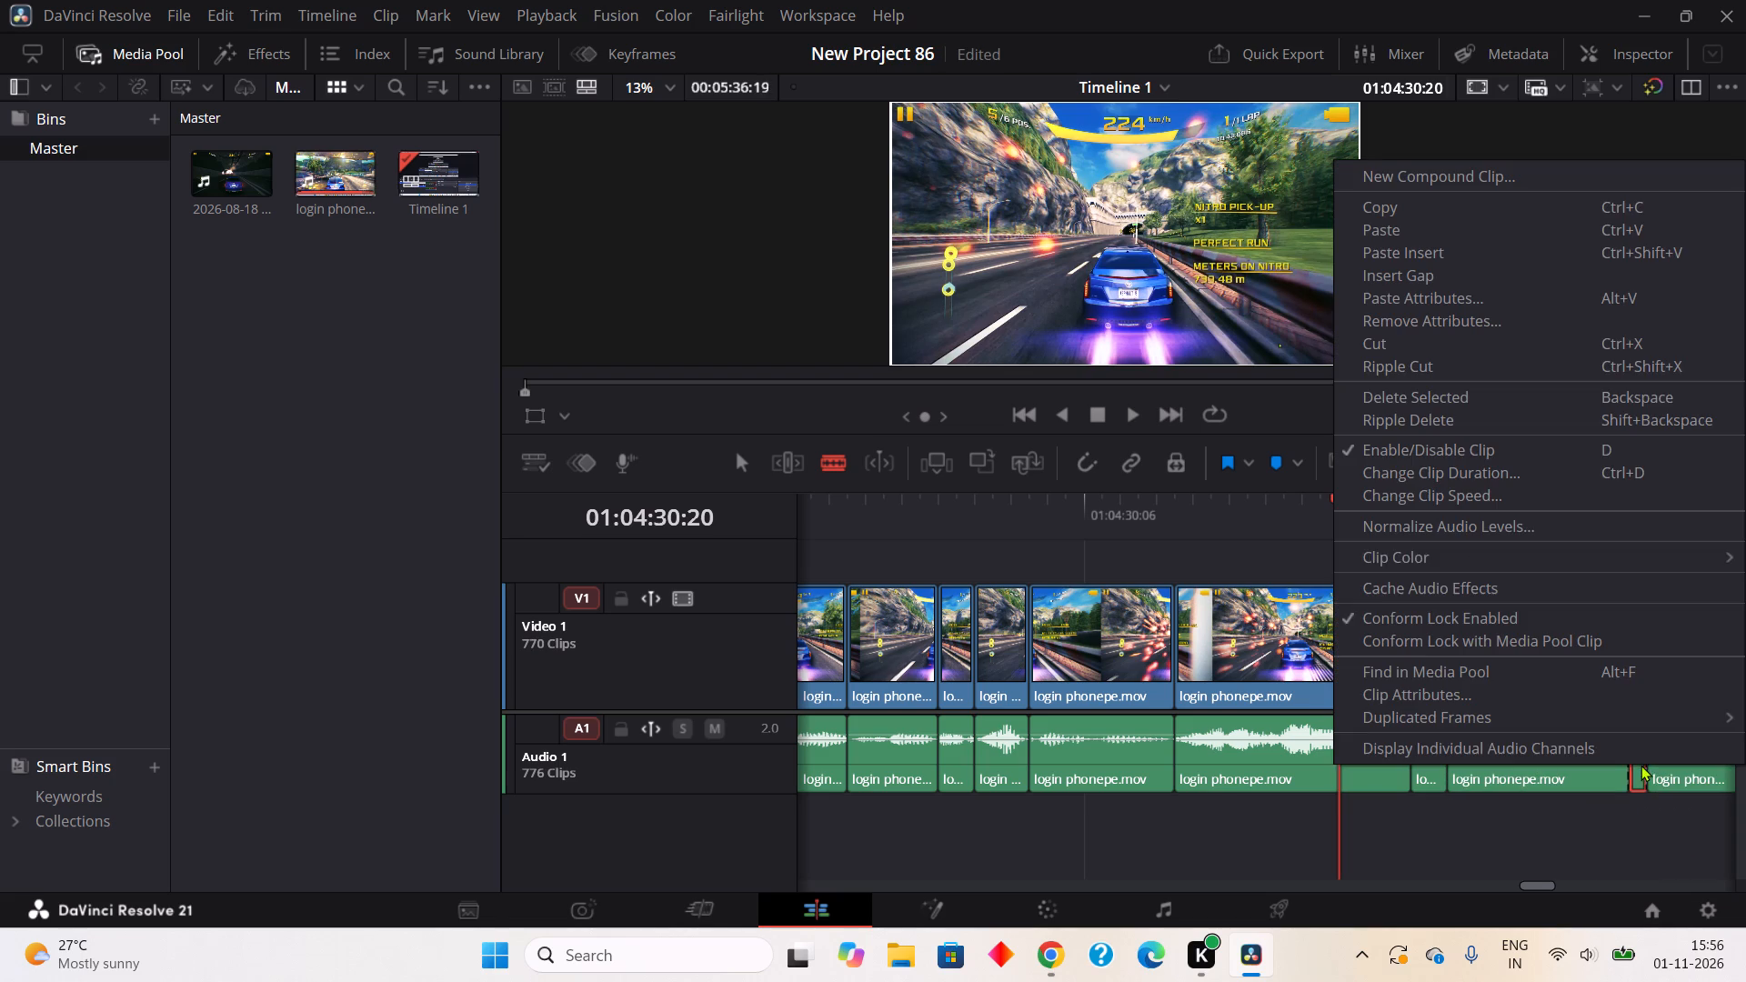
left_click(1494, 369)
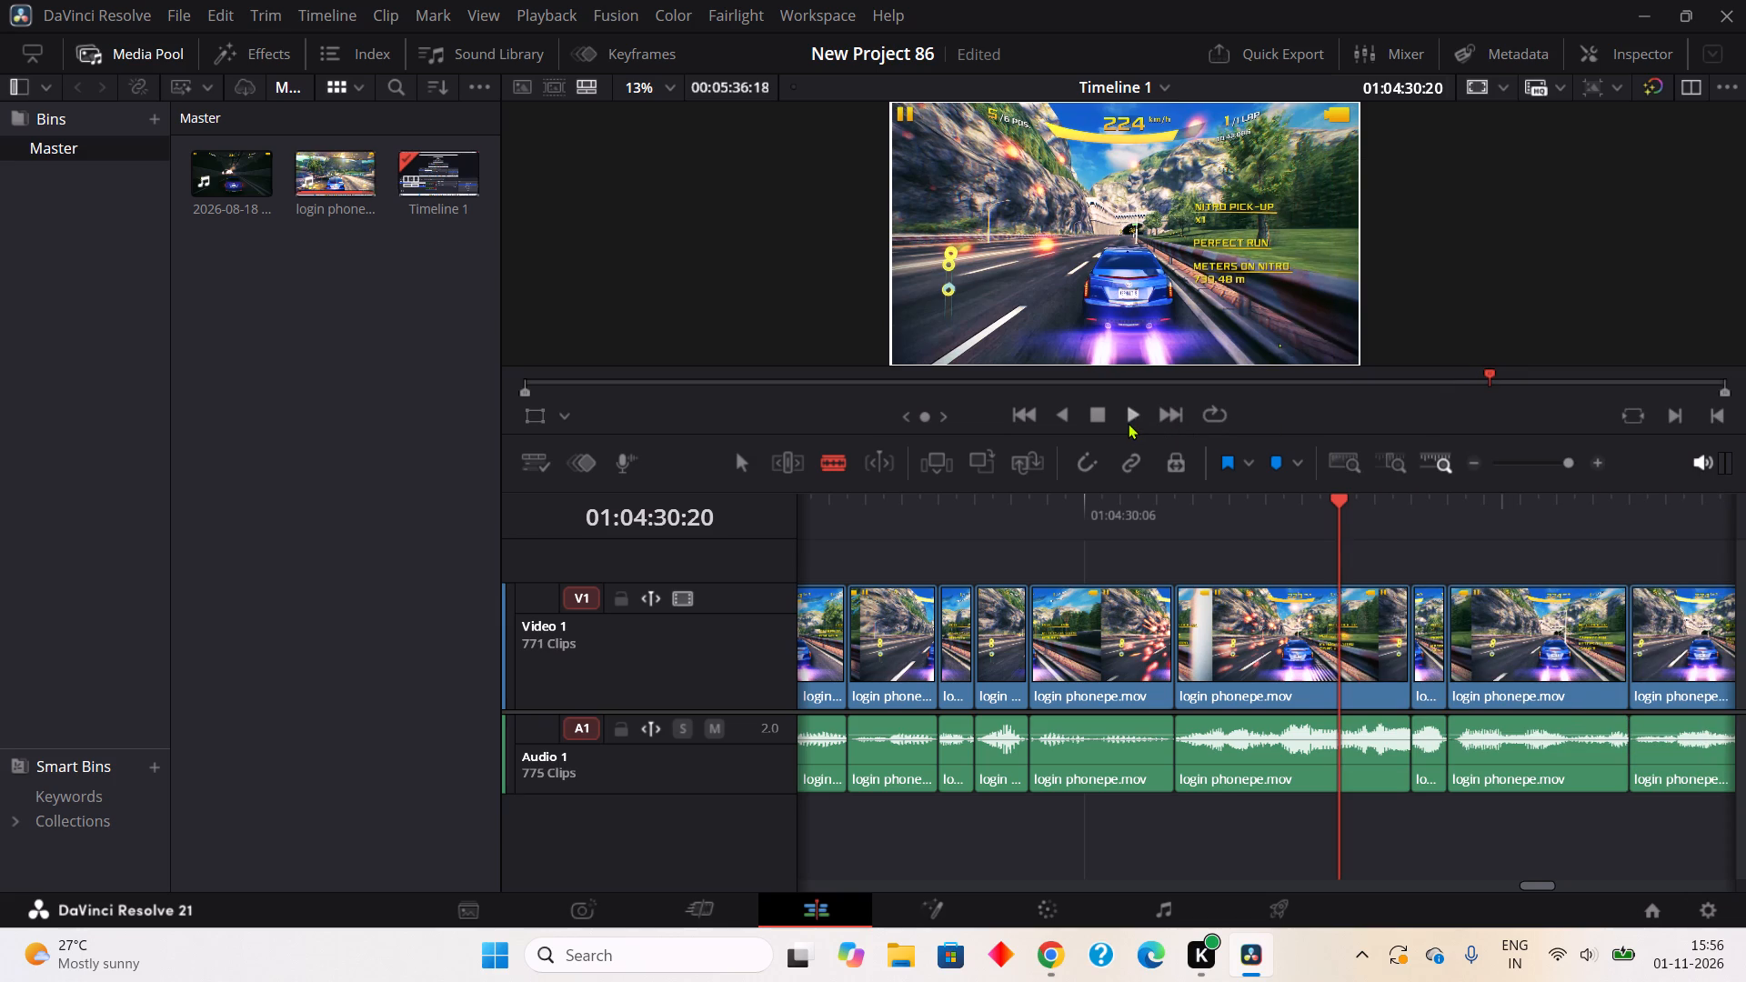
Split out the one-frame pause in the audio from about 01:04:32:10 to 01:04:32:11 and ripple cut it.
left_click(1128, 423)
left_click(1099, 412)
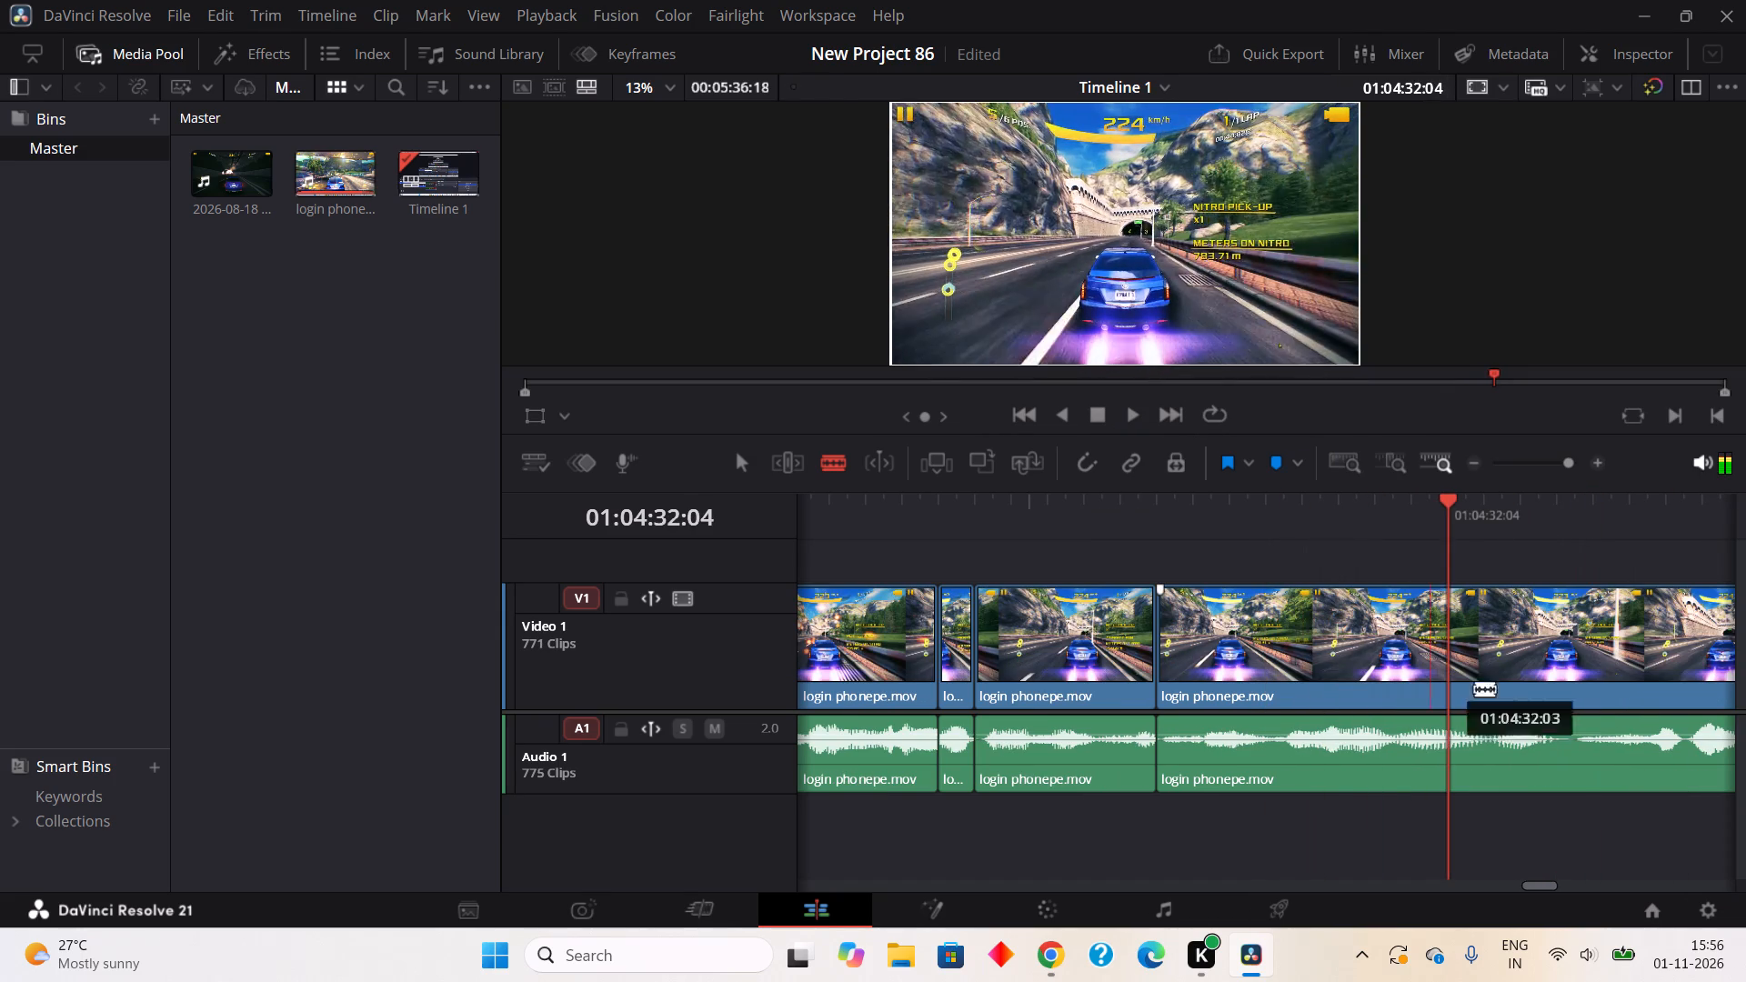
left_click(1572, 767)
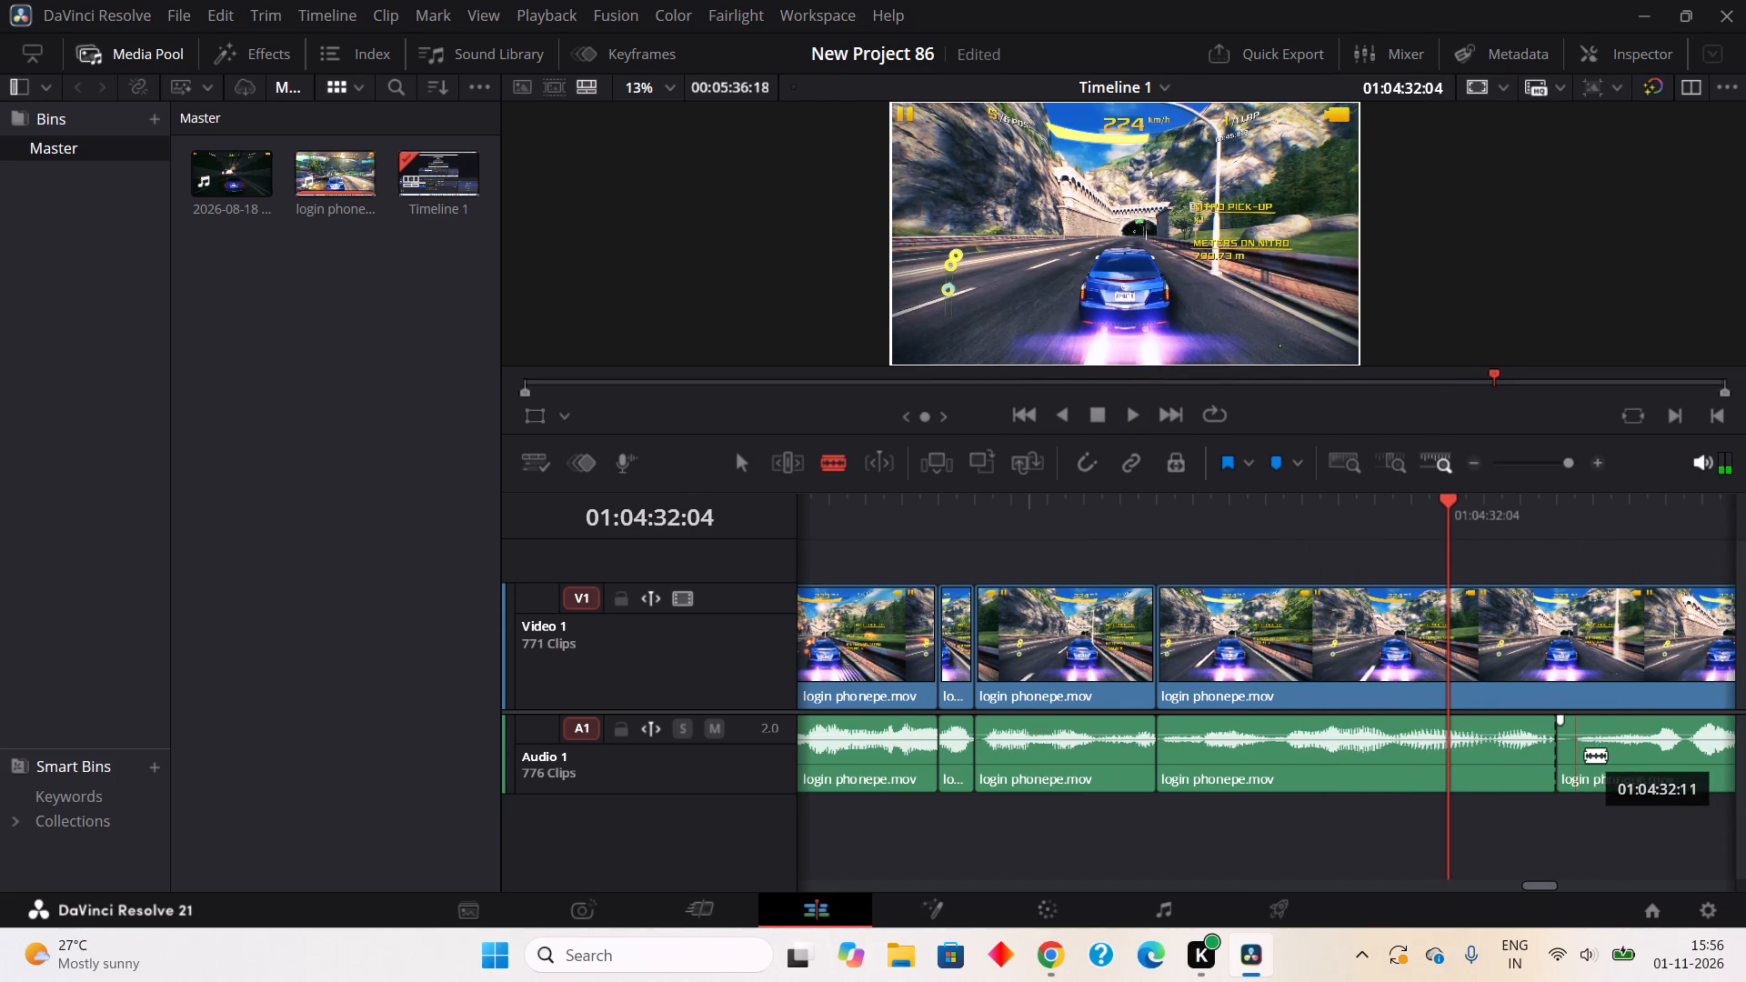
double_click(1582, 757)
right_click(1557, 757)
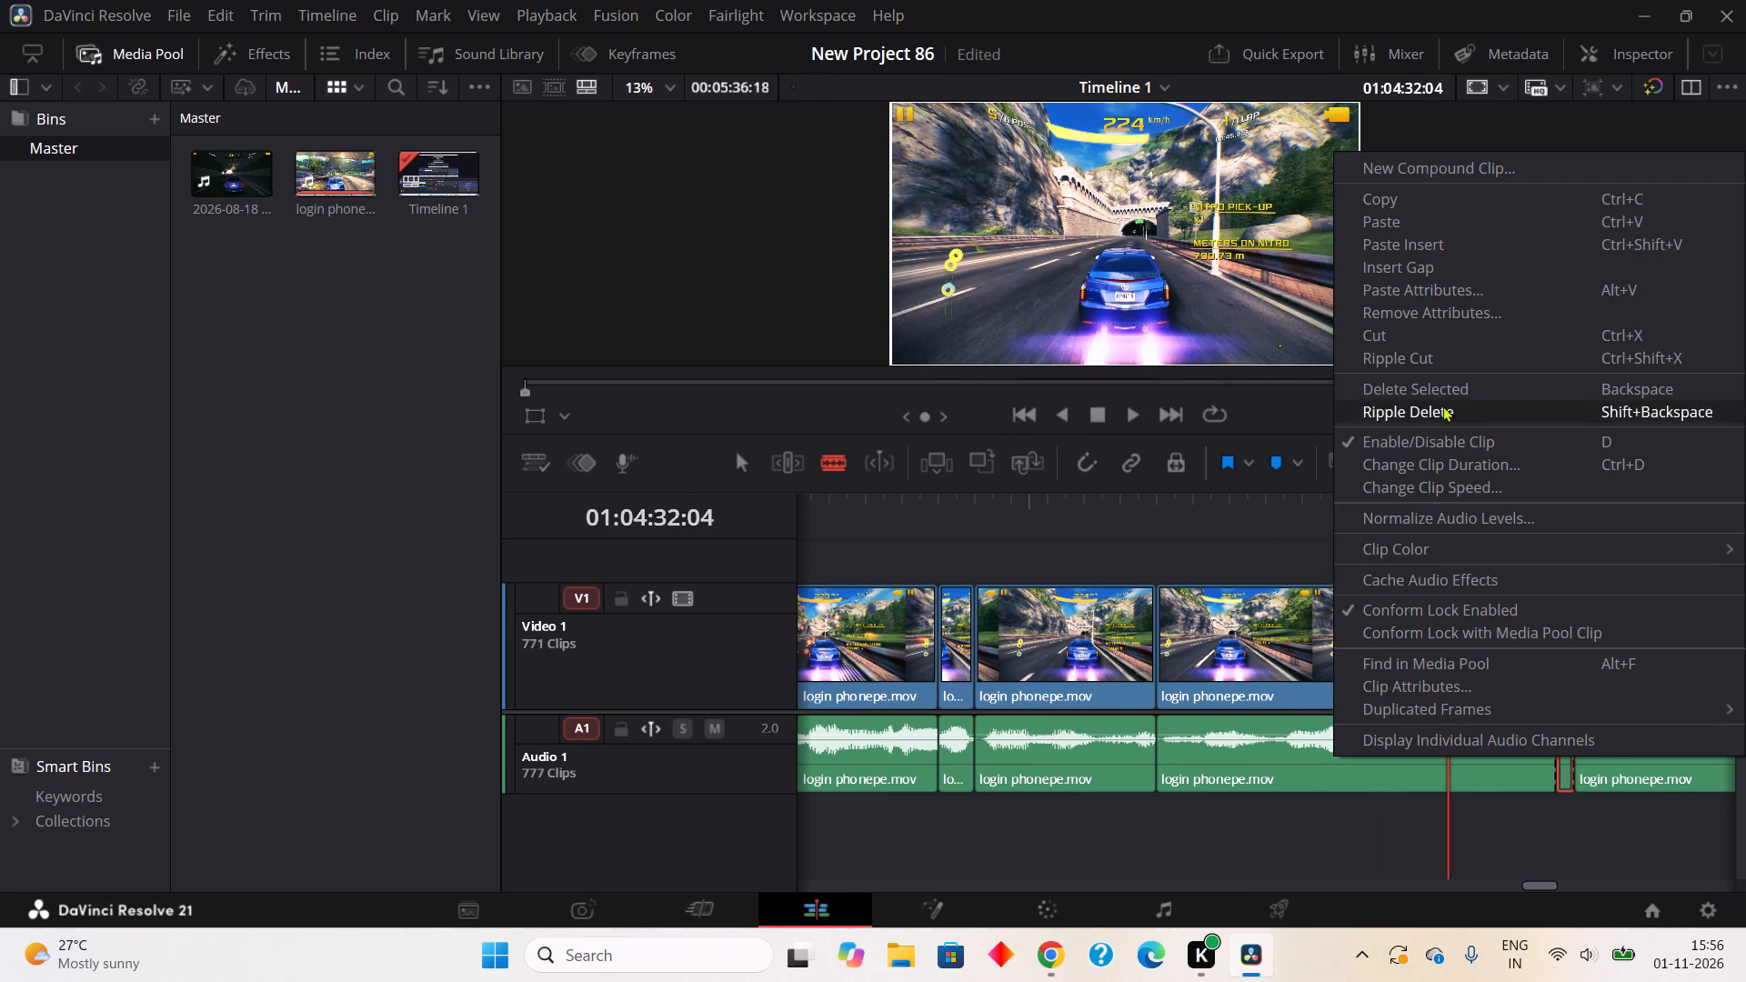
left_click(1408, 361)
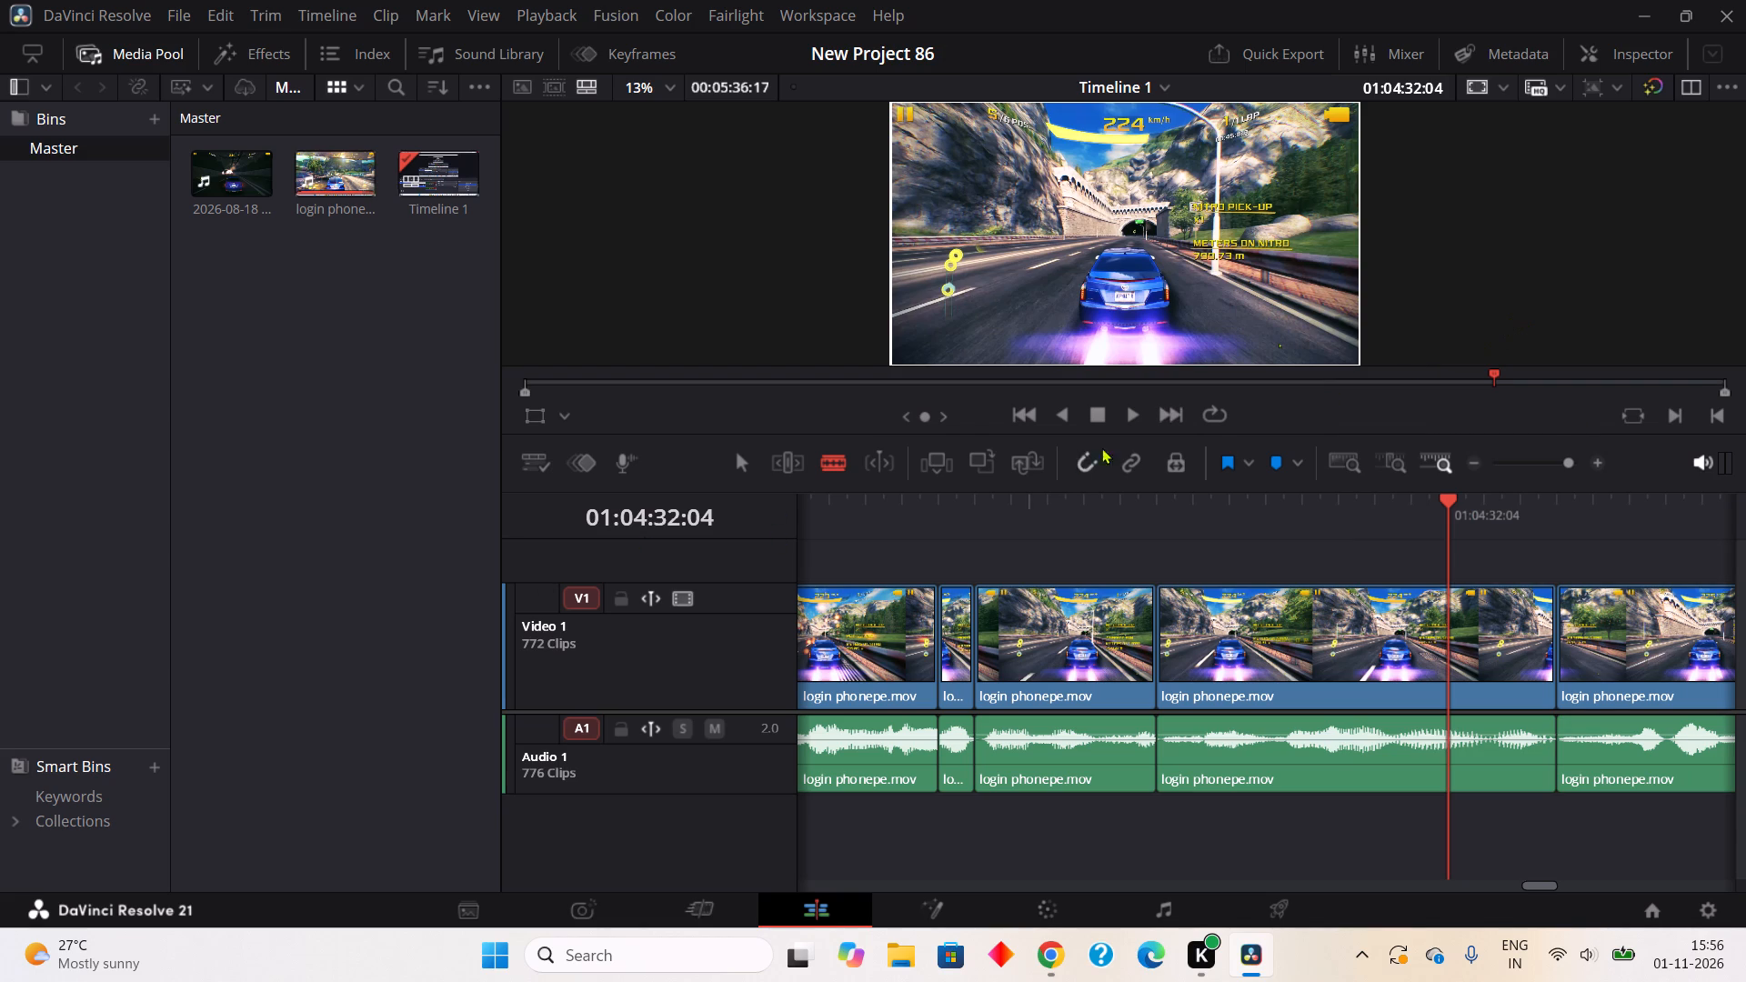
Split out the one-frame pause in the audio from about 01:04:33:06 to 01:04:33:07 and ripple cut it.
left_click(1121, 416)
left_click(1092, 411)
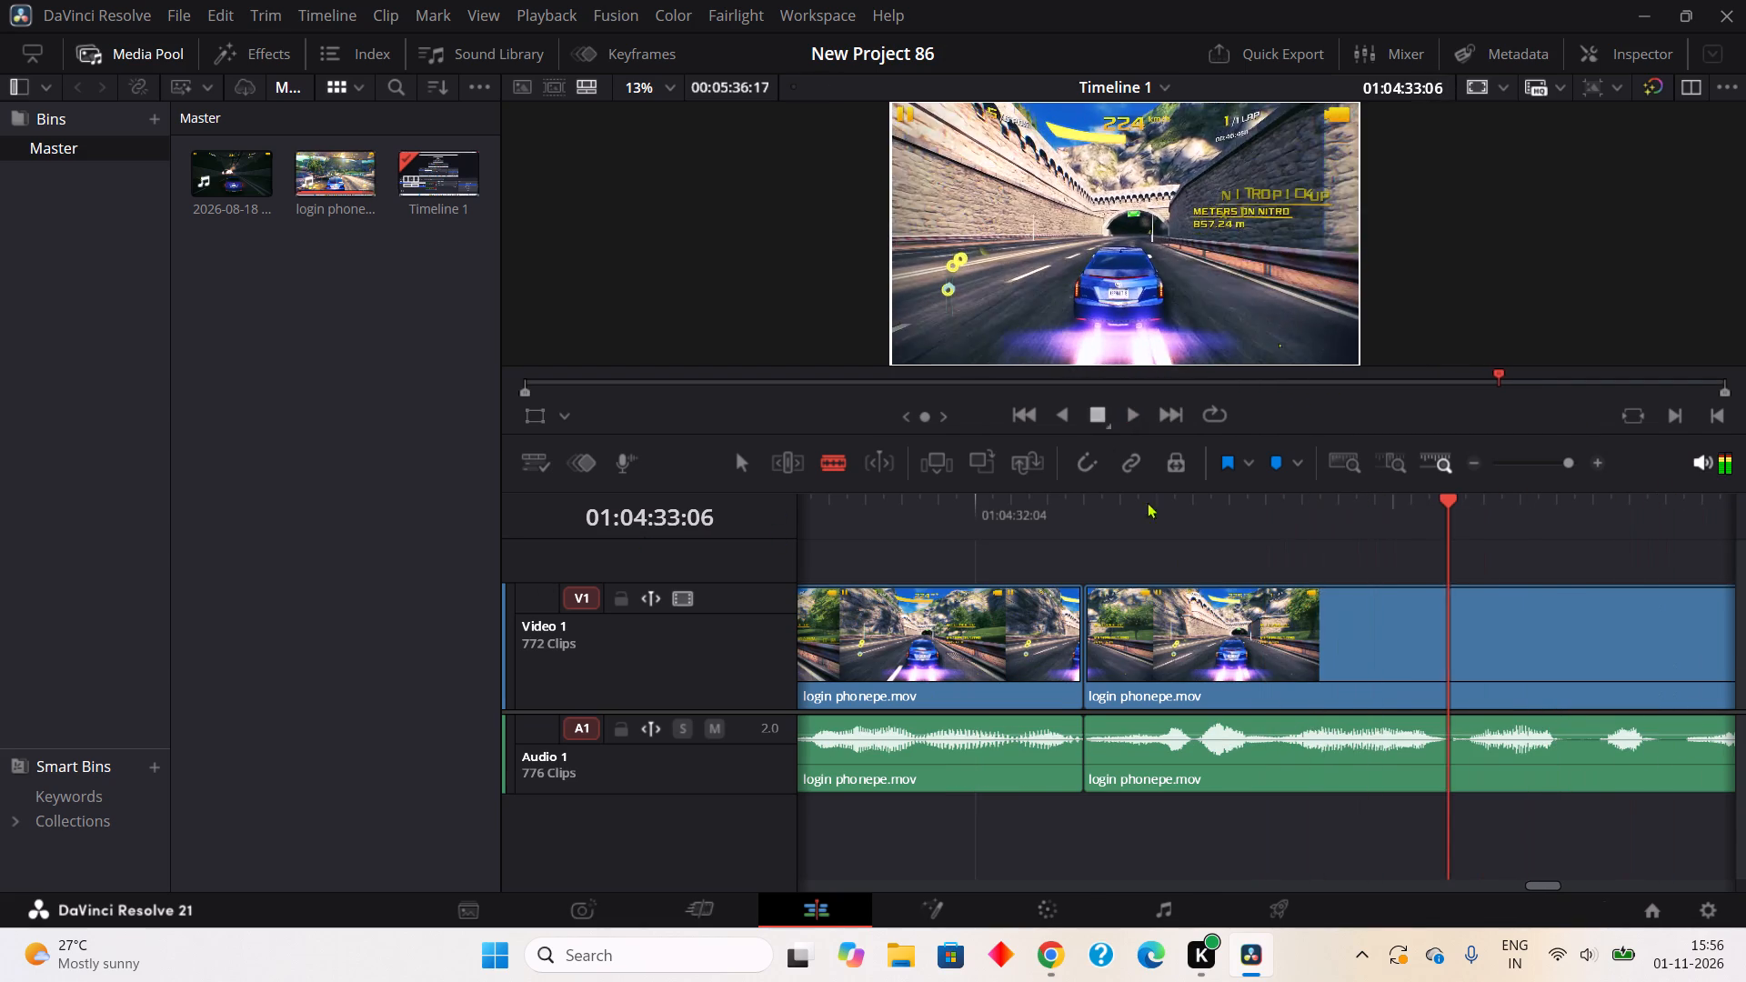
left_click(1451, 767)
left_click(1482, 747)
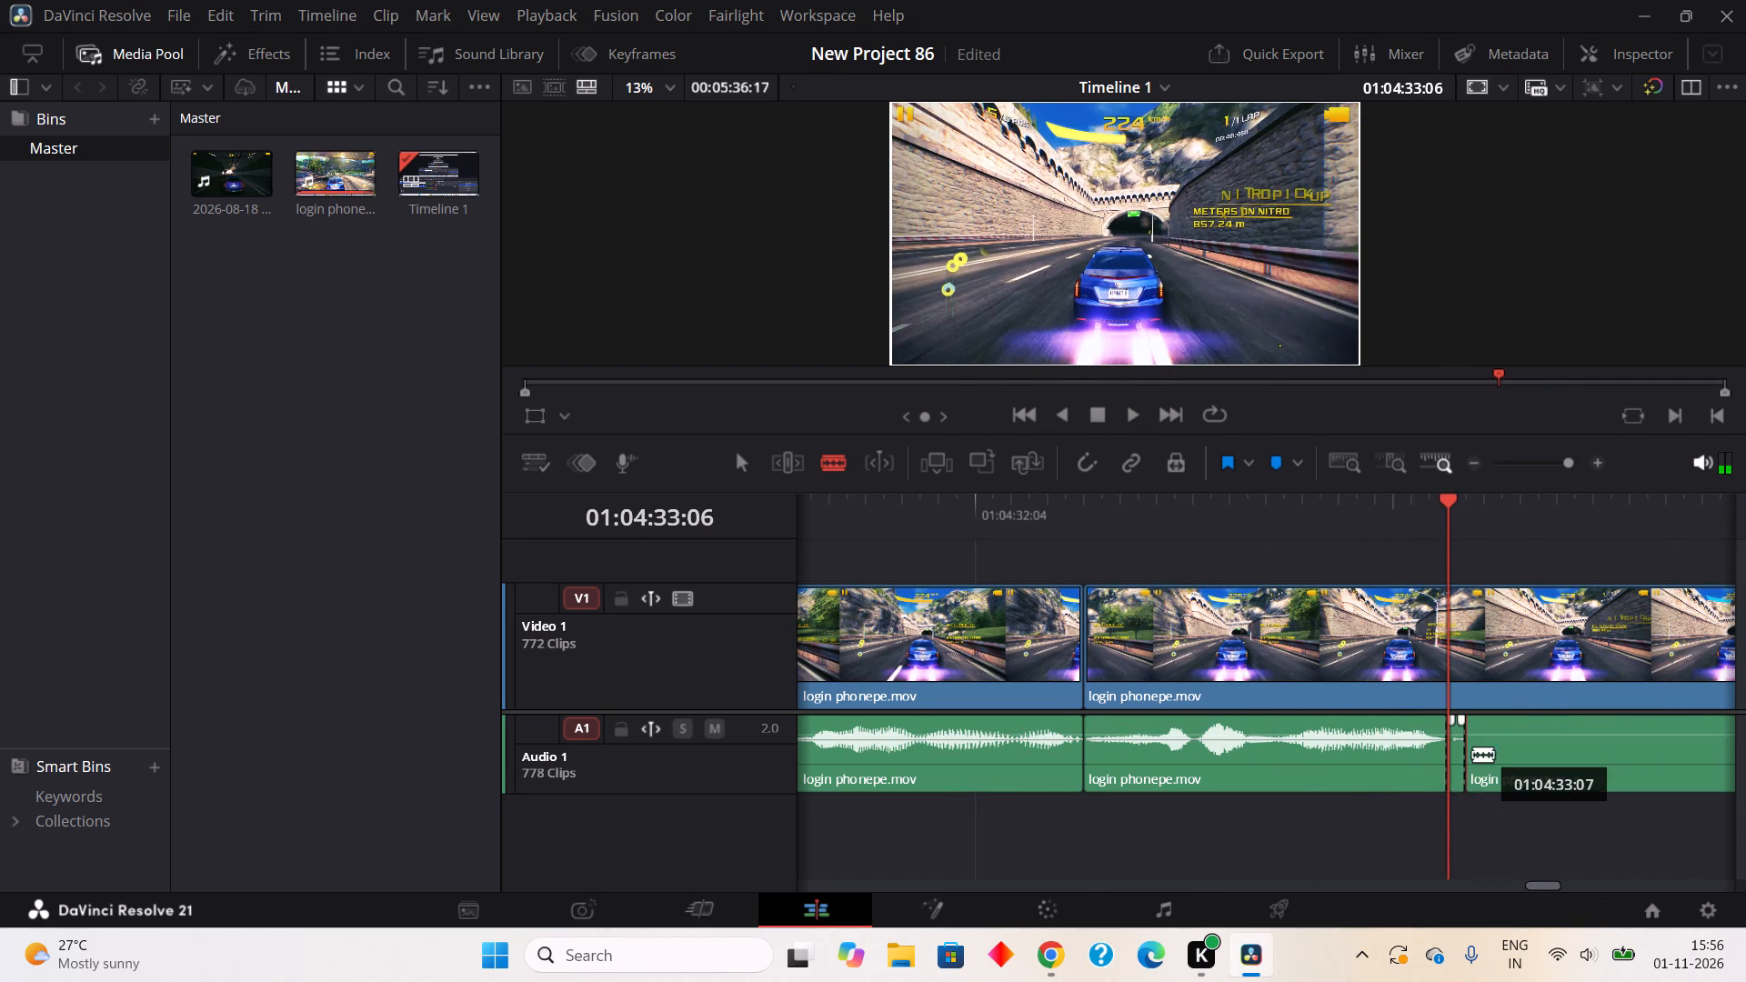
right_click(1452, 765)
left_click(1390, 347)
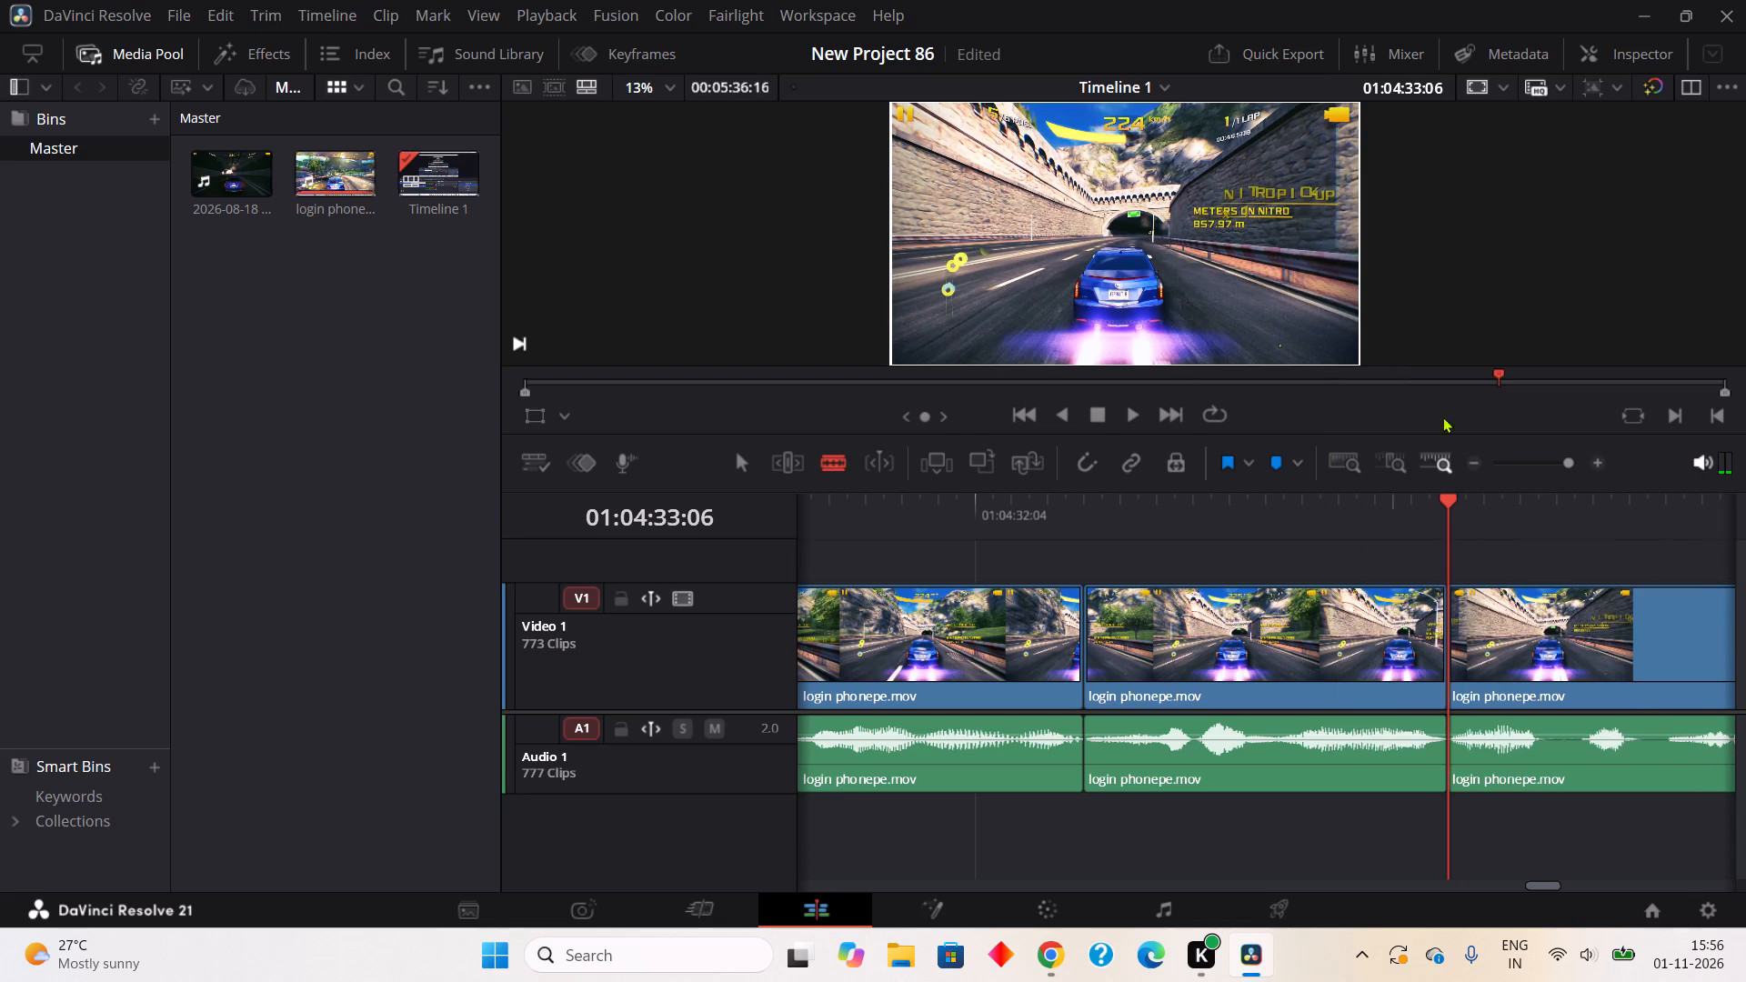
Split out the two-frame pause in the audio from about 01:04:33:11 to 01:04:33:13 and ripple cut it.
left_click(1546, 774)
left_click(1590, 752)
right_click(1555, 766)
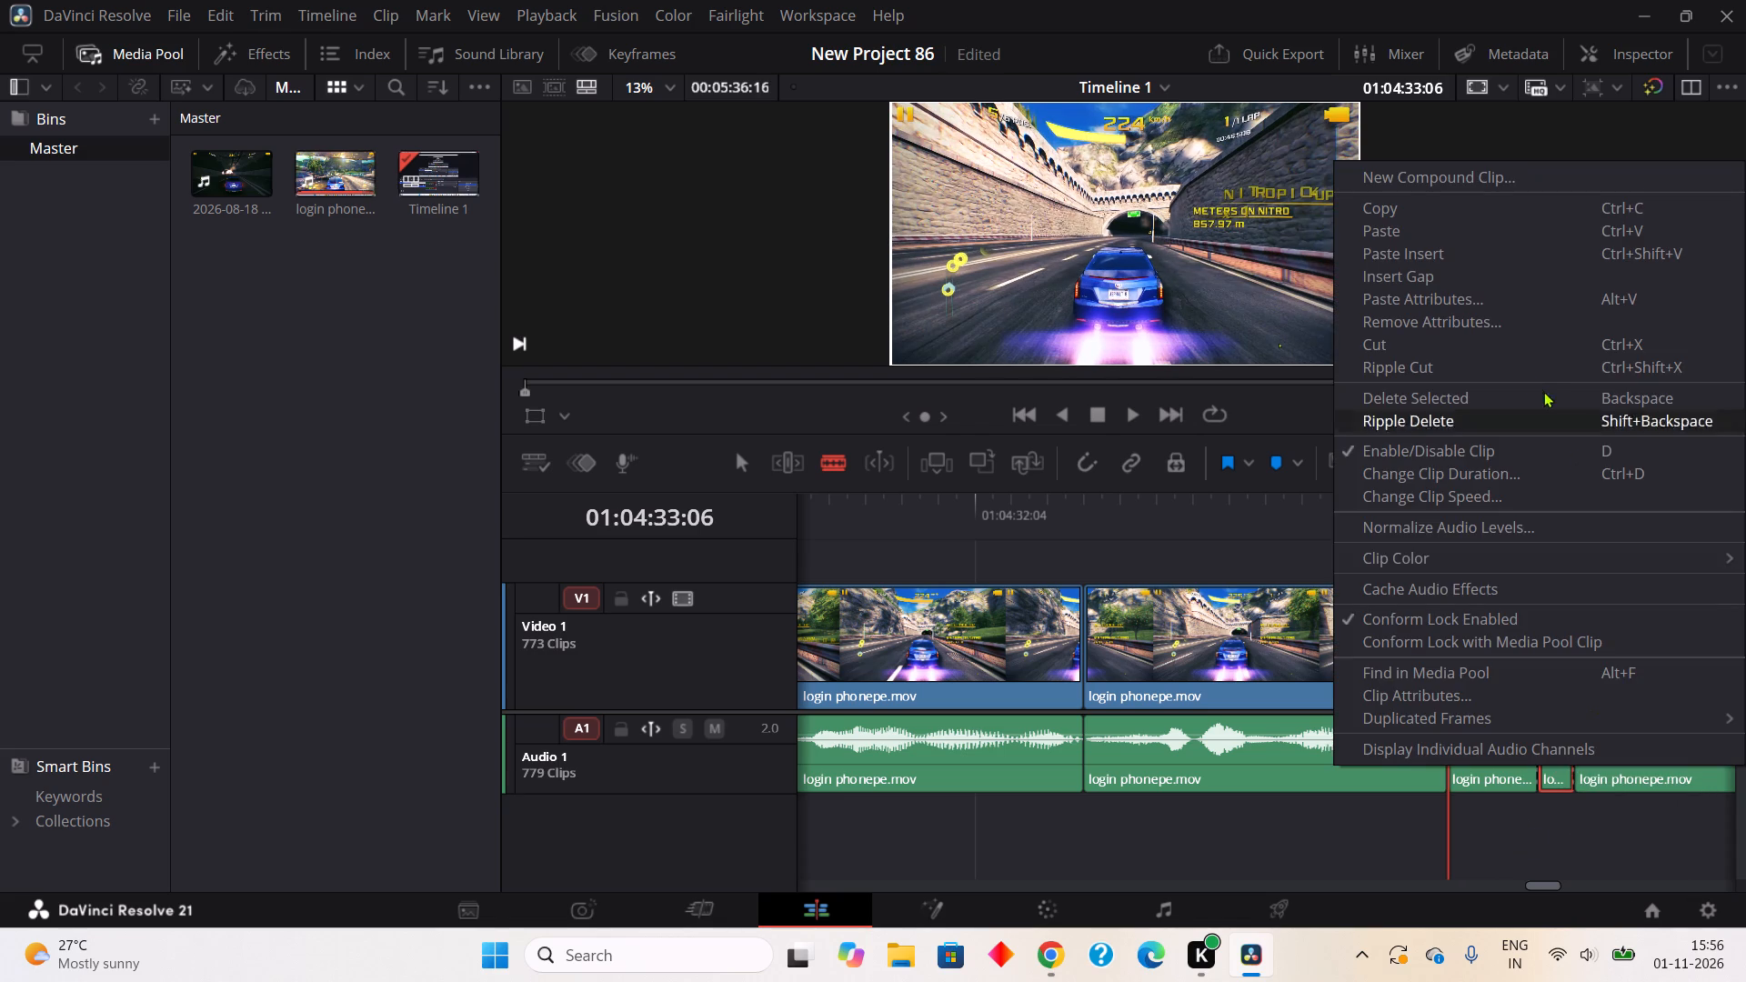
left_click(1520, 366)
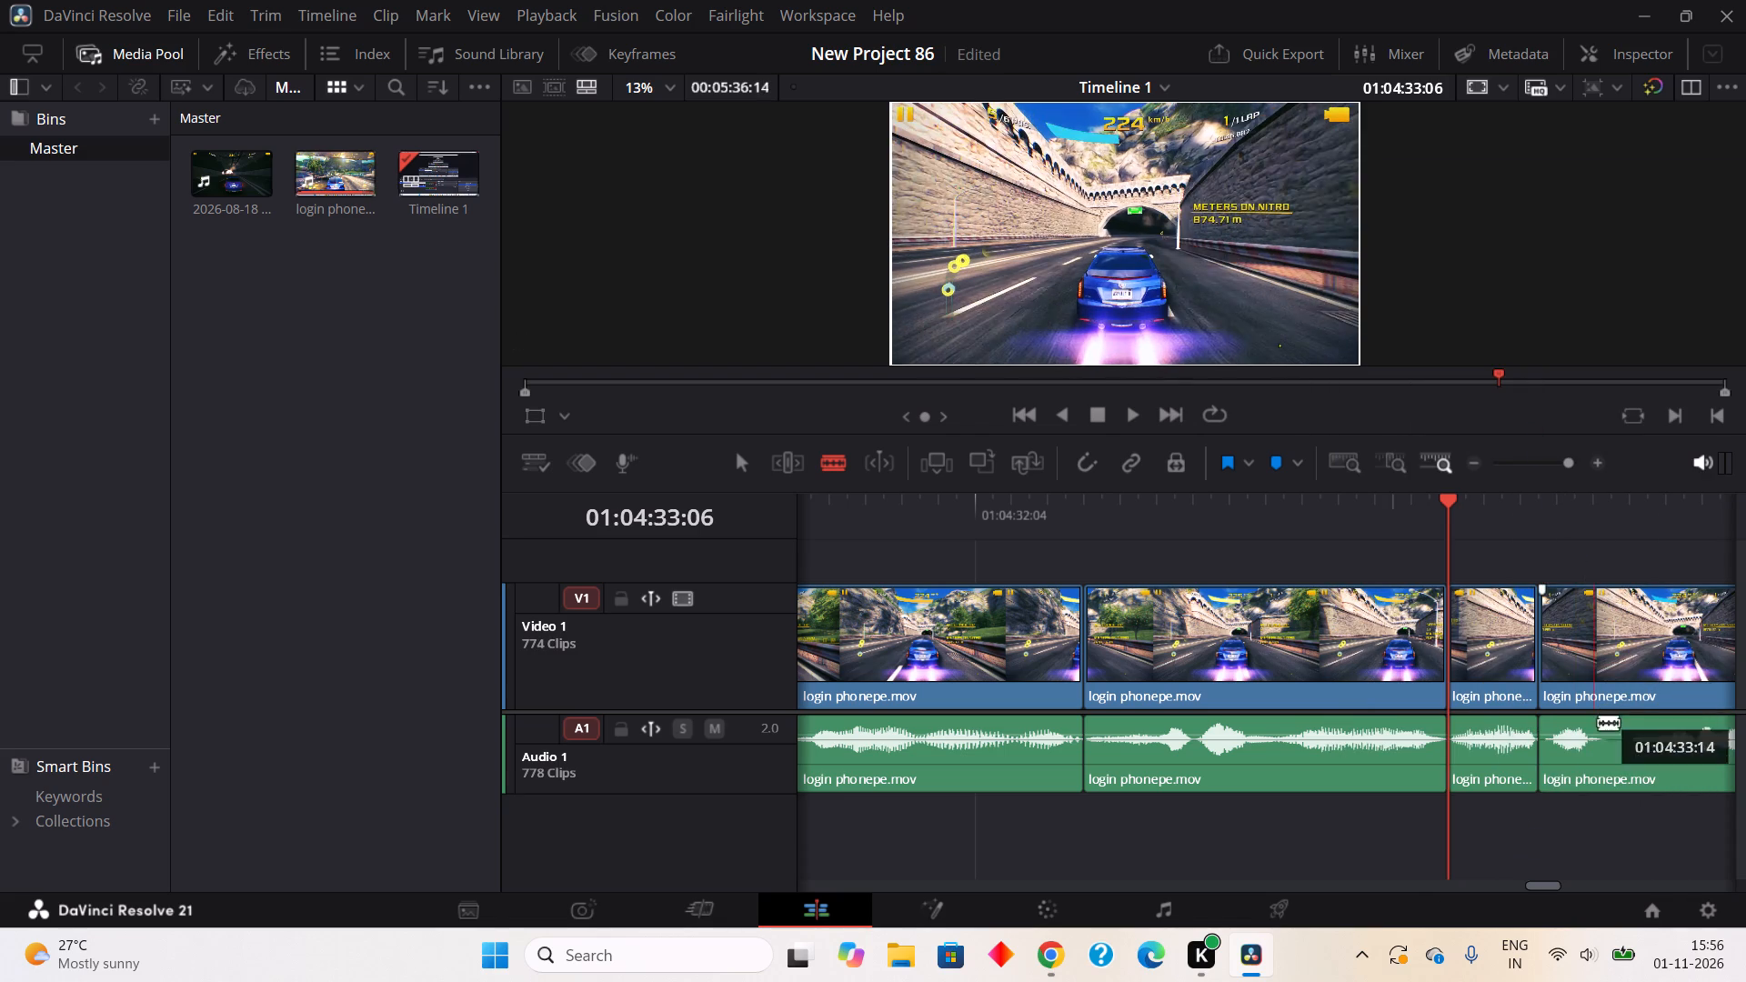
Split out the two-frame pause in the audio from about 01:04:33:14 to 01:04:33:16 and ripple cut it.
left_click(1600, 763)
left_click(1642, 764)
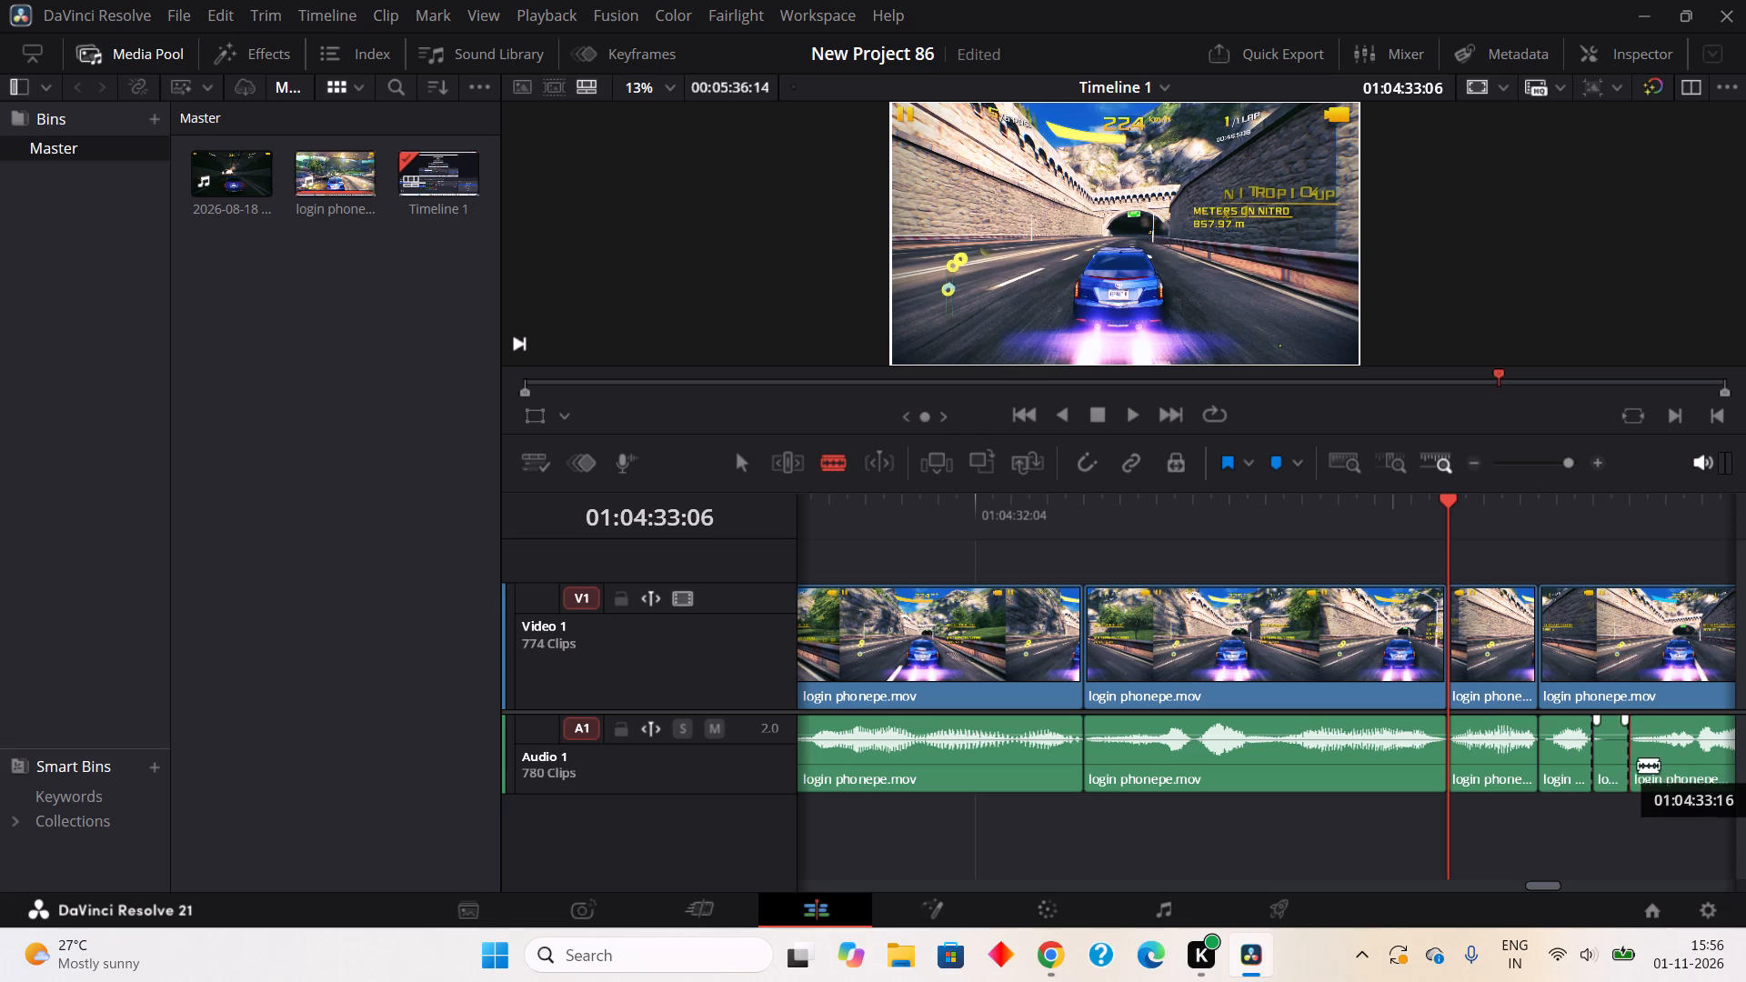
right_click(1619, 766)
left_click(1450, 370)
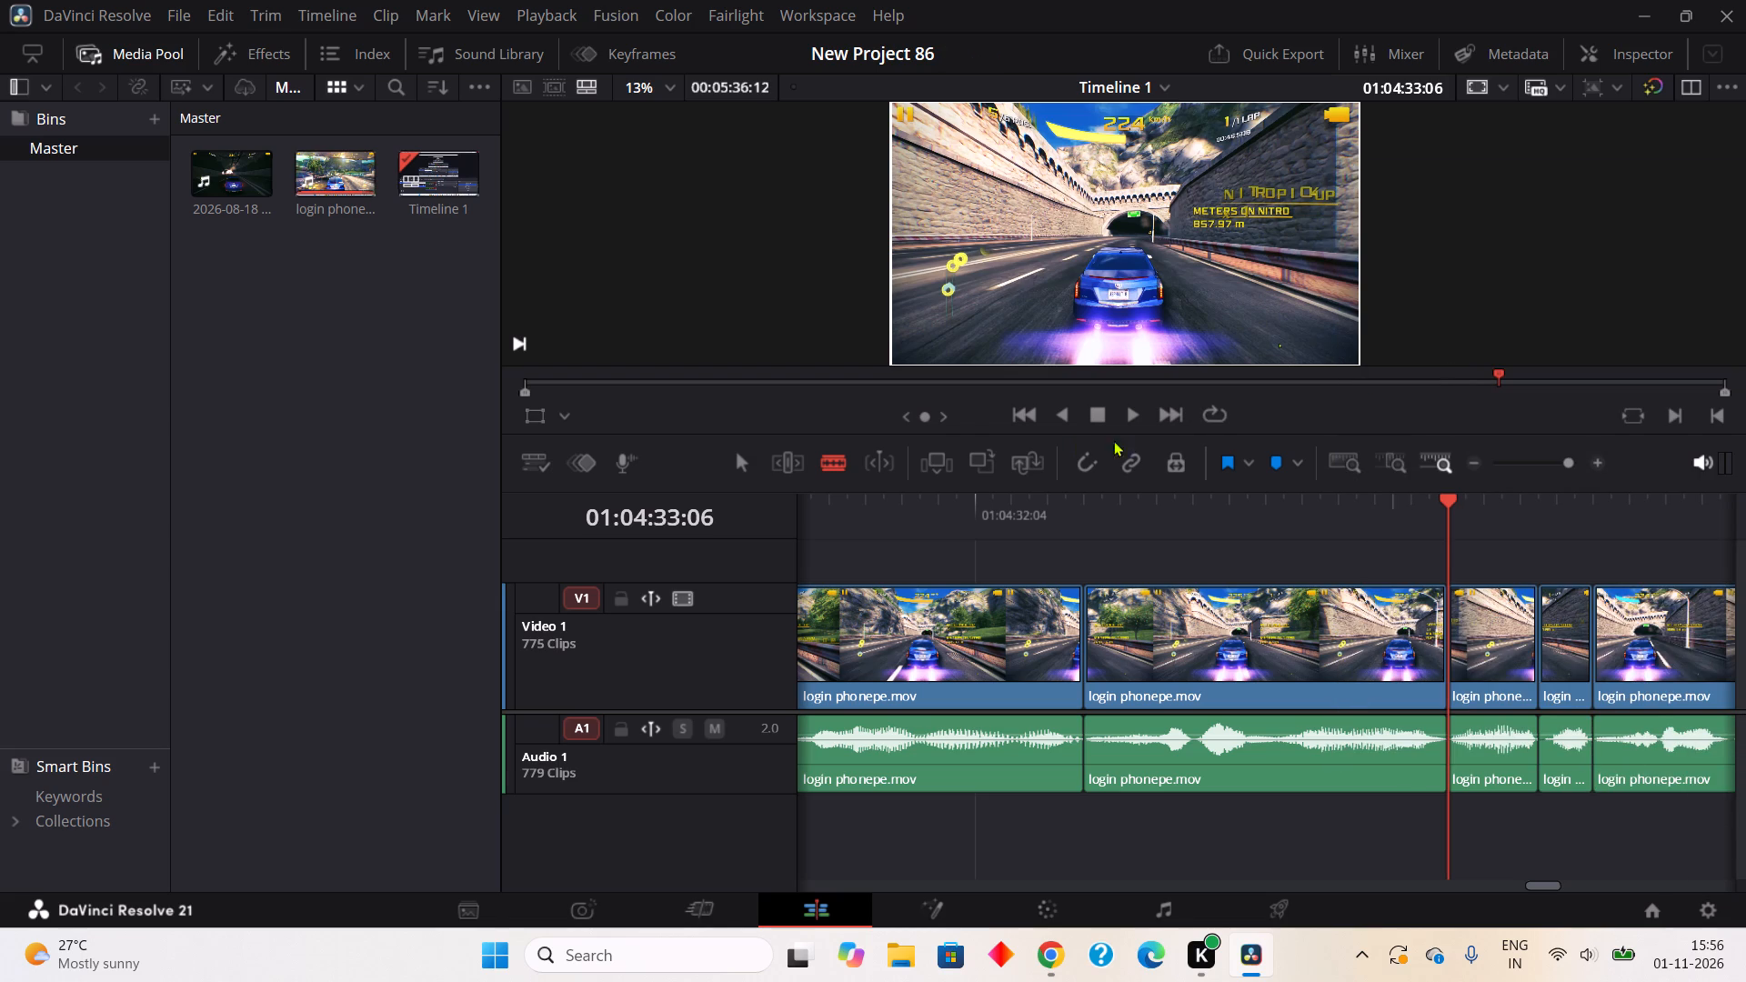
Split out the one-frame pause in the audio from about 01:04:33:21 to 01:04:33:22 and ripple cut it.
left_click(1125, 417)
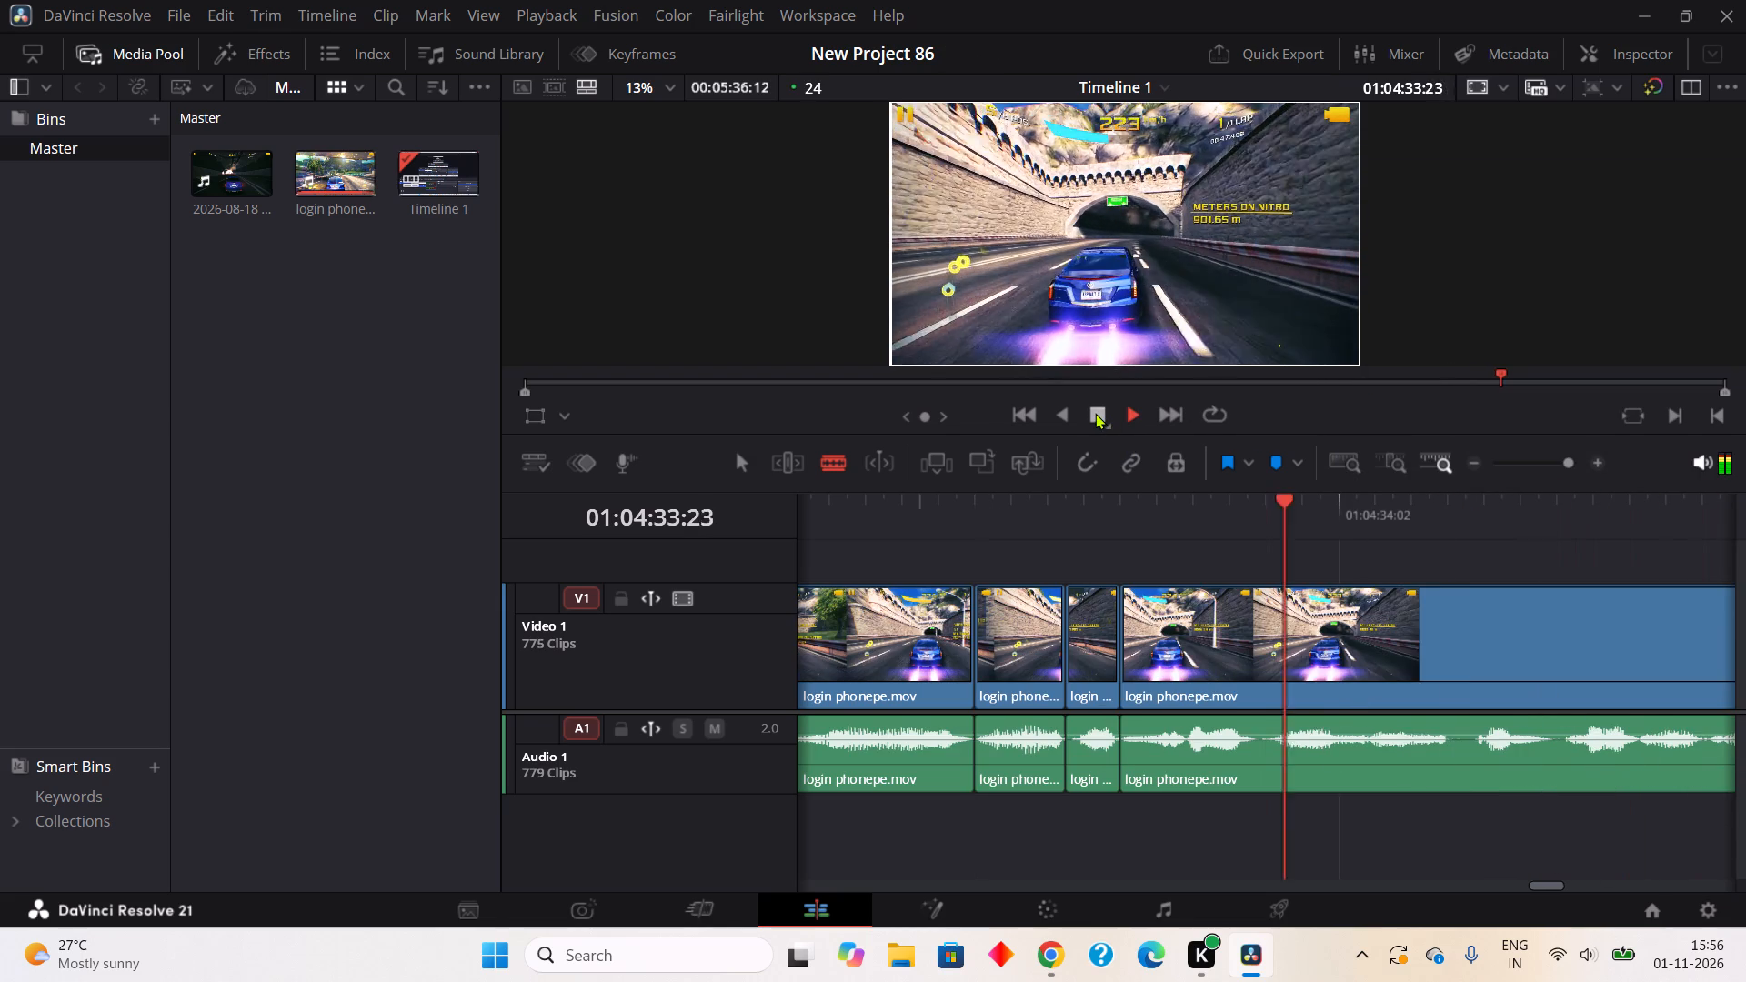
left_click(1095, 413)
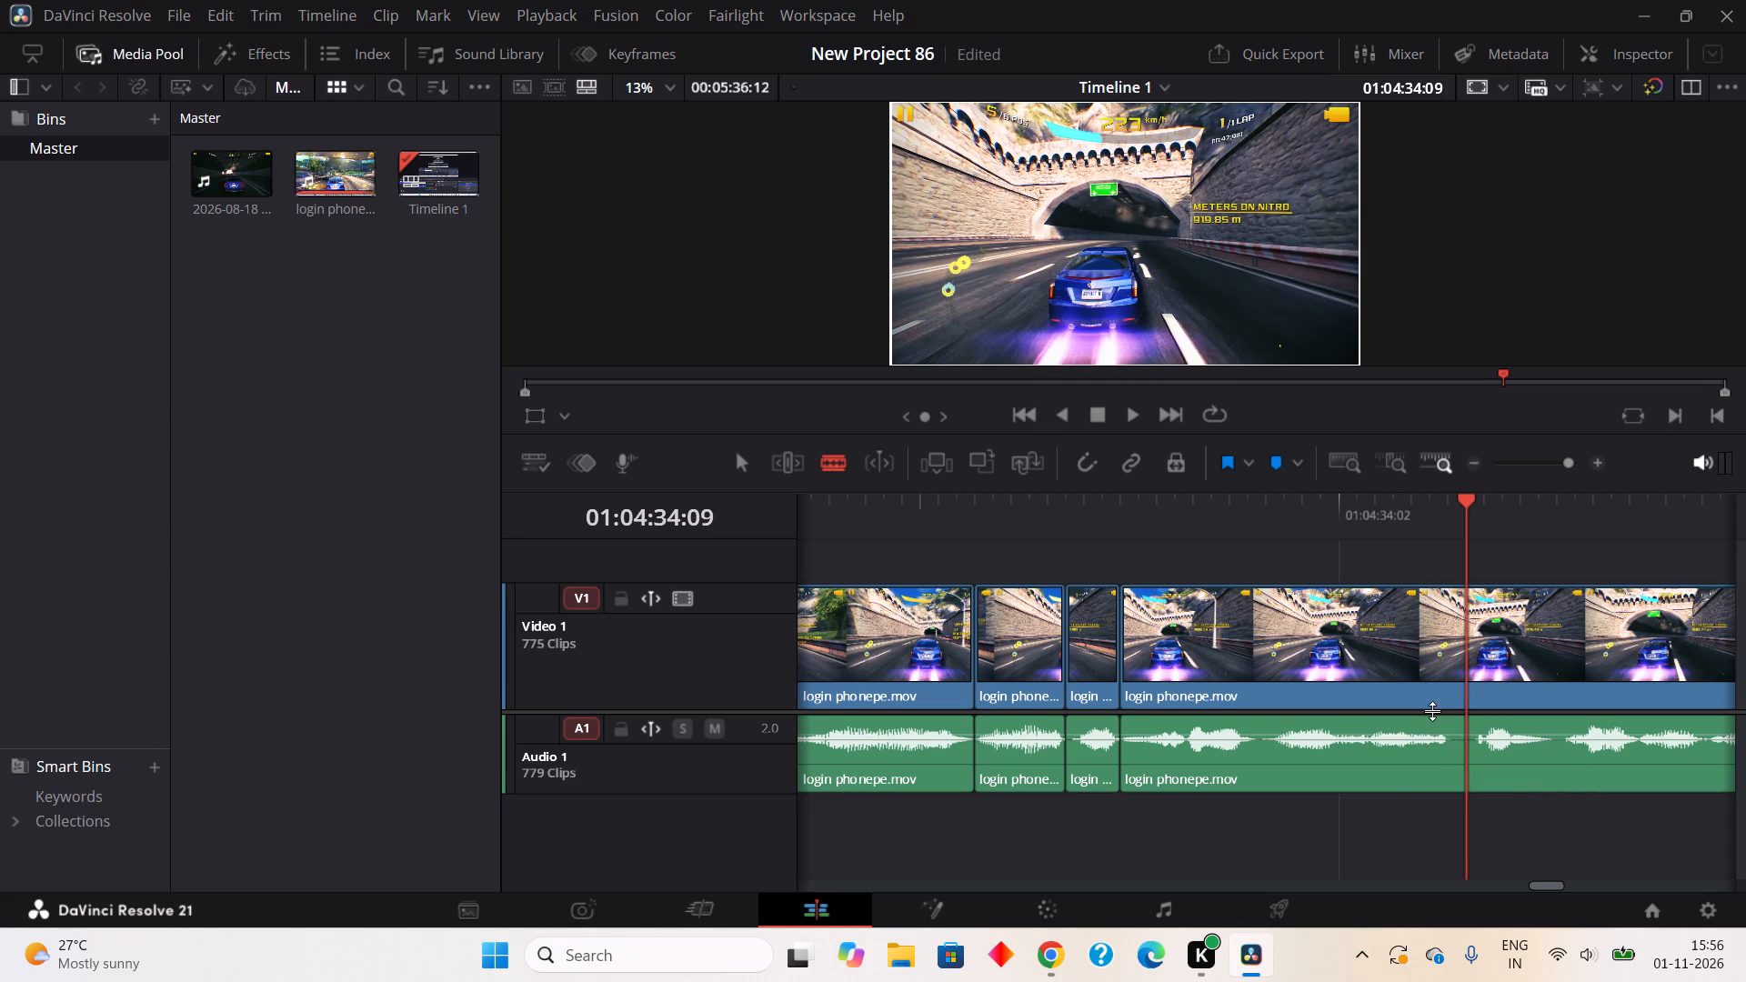
left_click(1254, 757)
left_click(1280, 747)
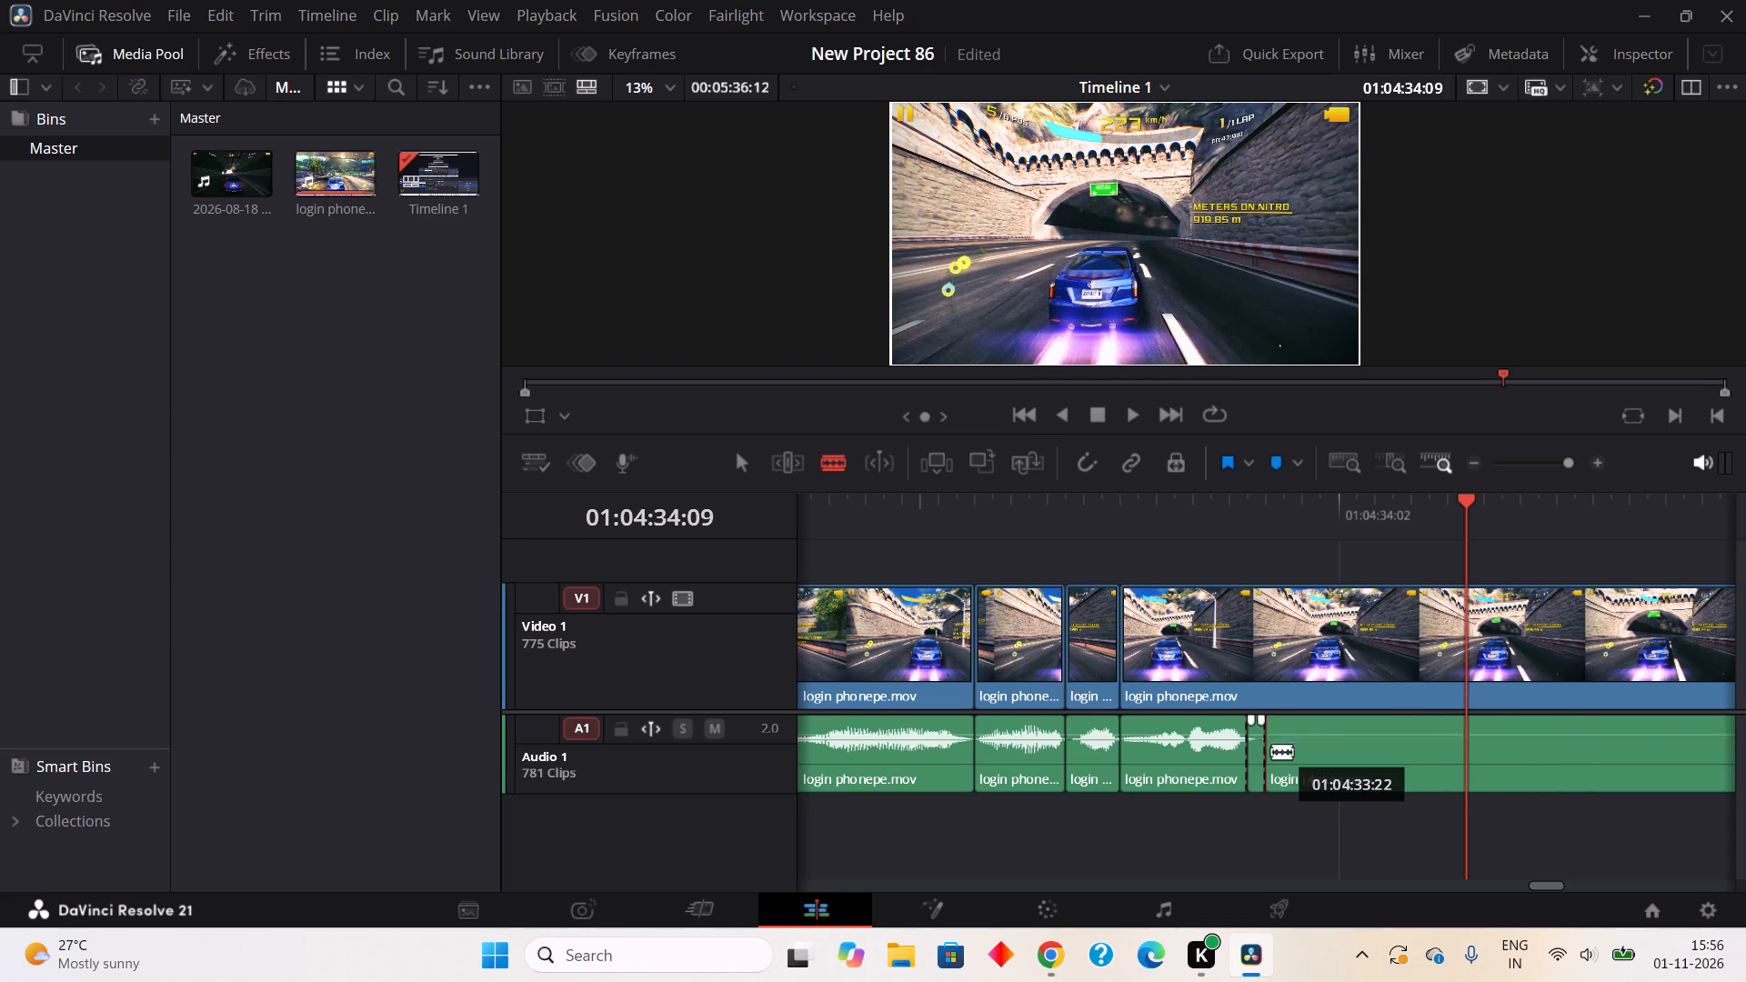
right_click(1259, 766)
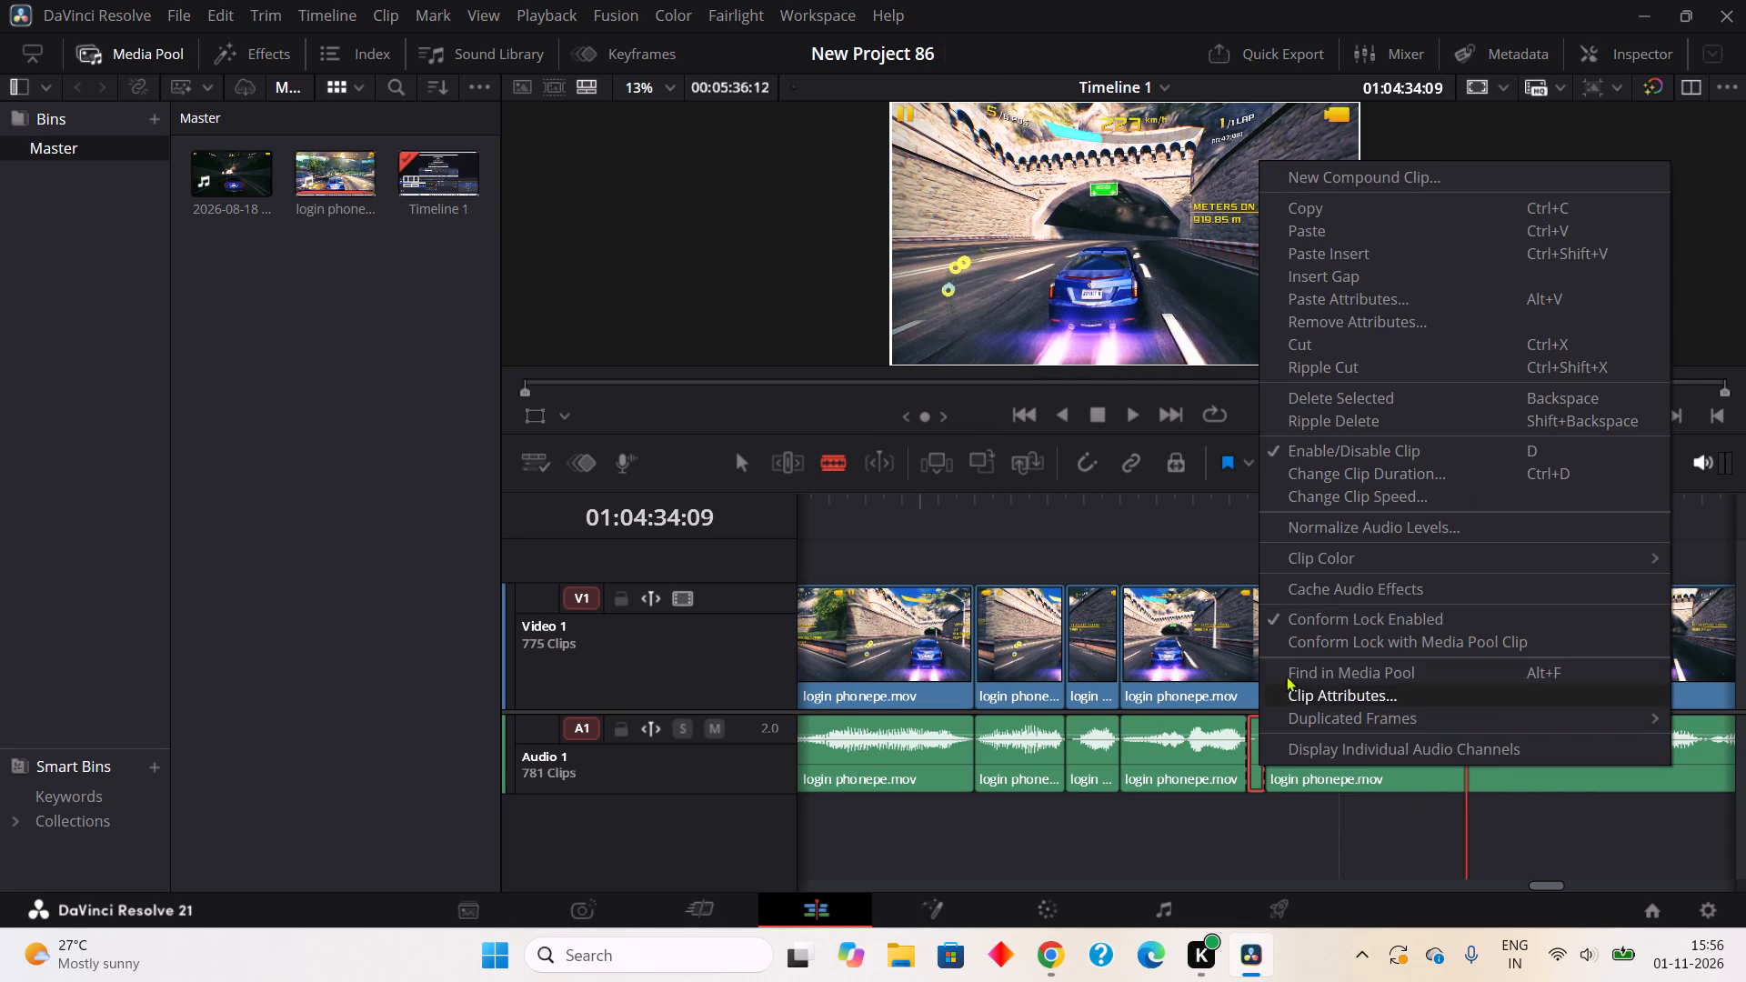
left_click(1325, 354)
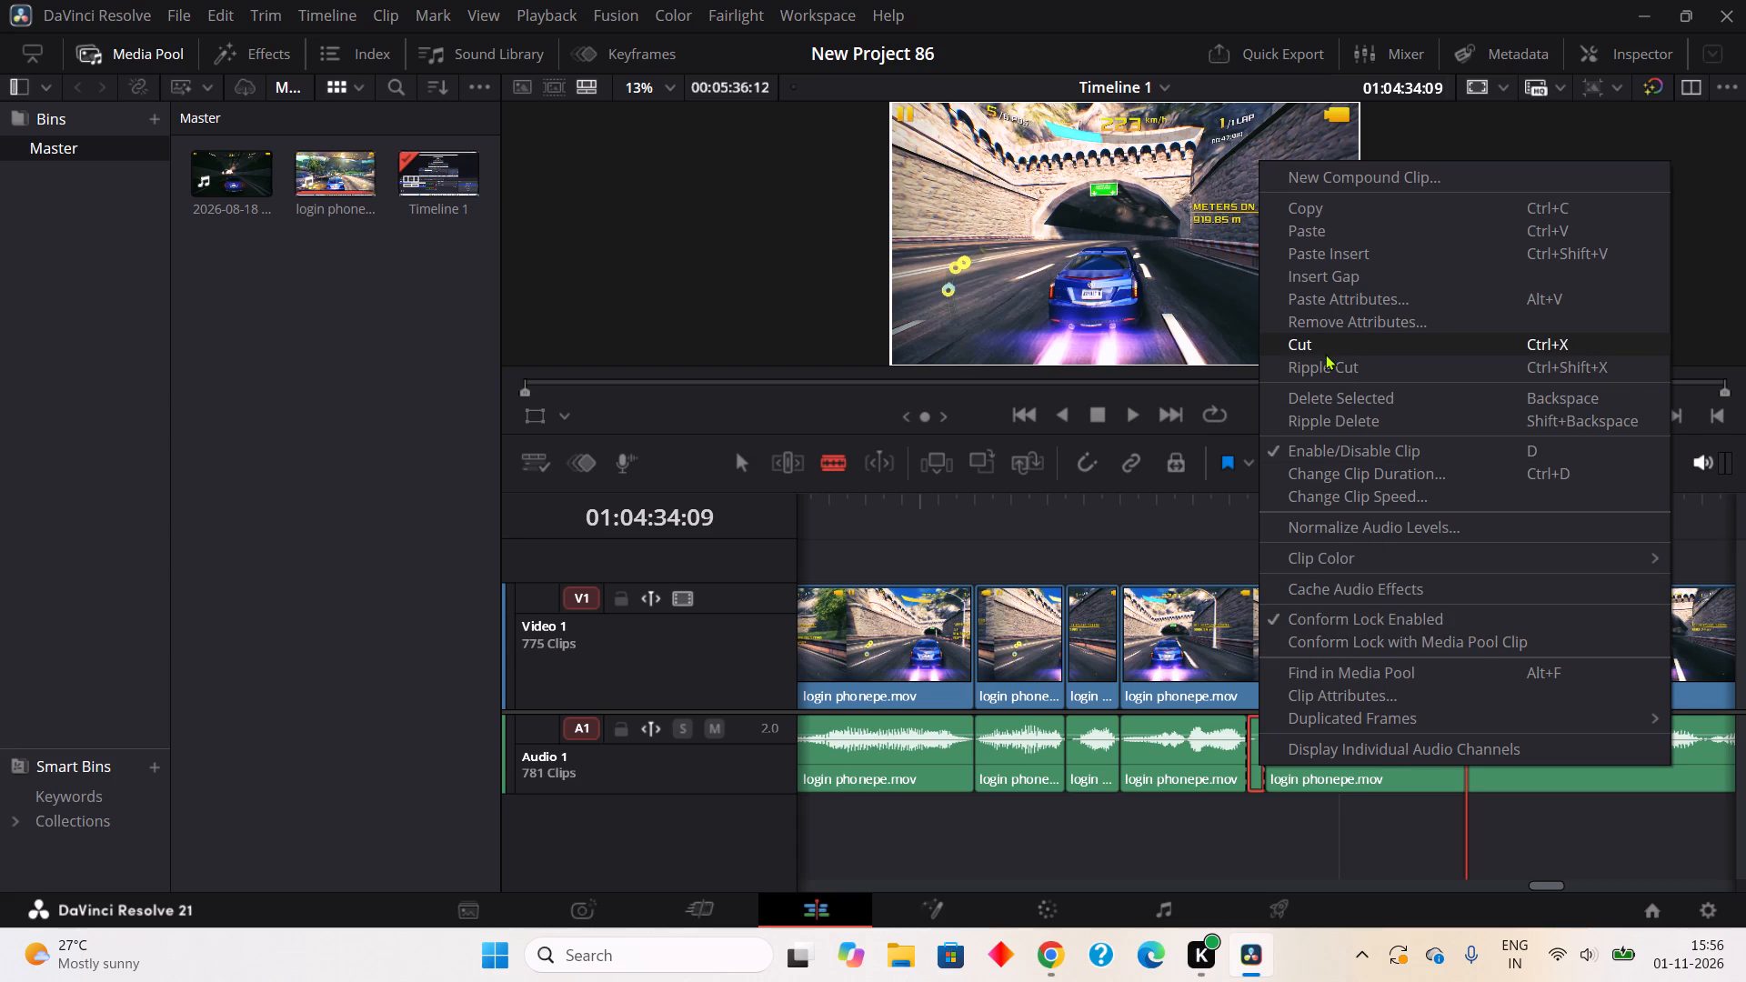
Split out the two-frame pause in the audio from about 01:04:34:07 to 01:04:34:09 and ripple cut it.
left_click(1438, 761)
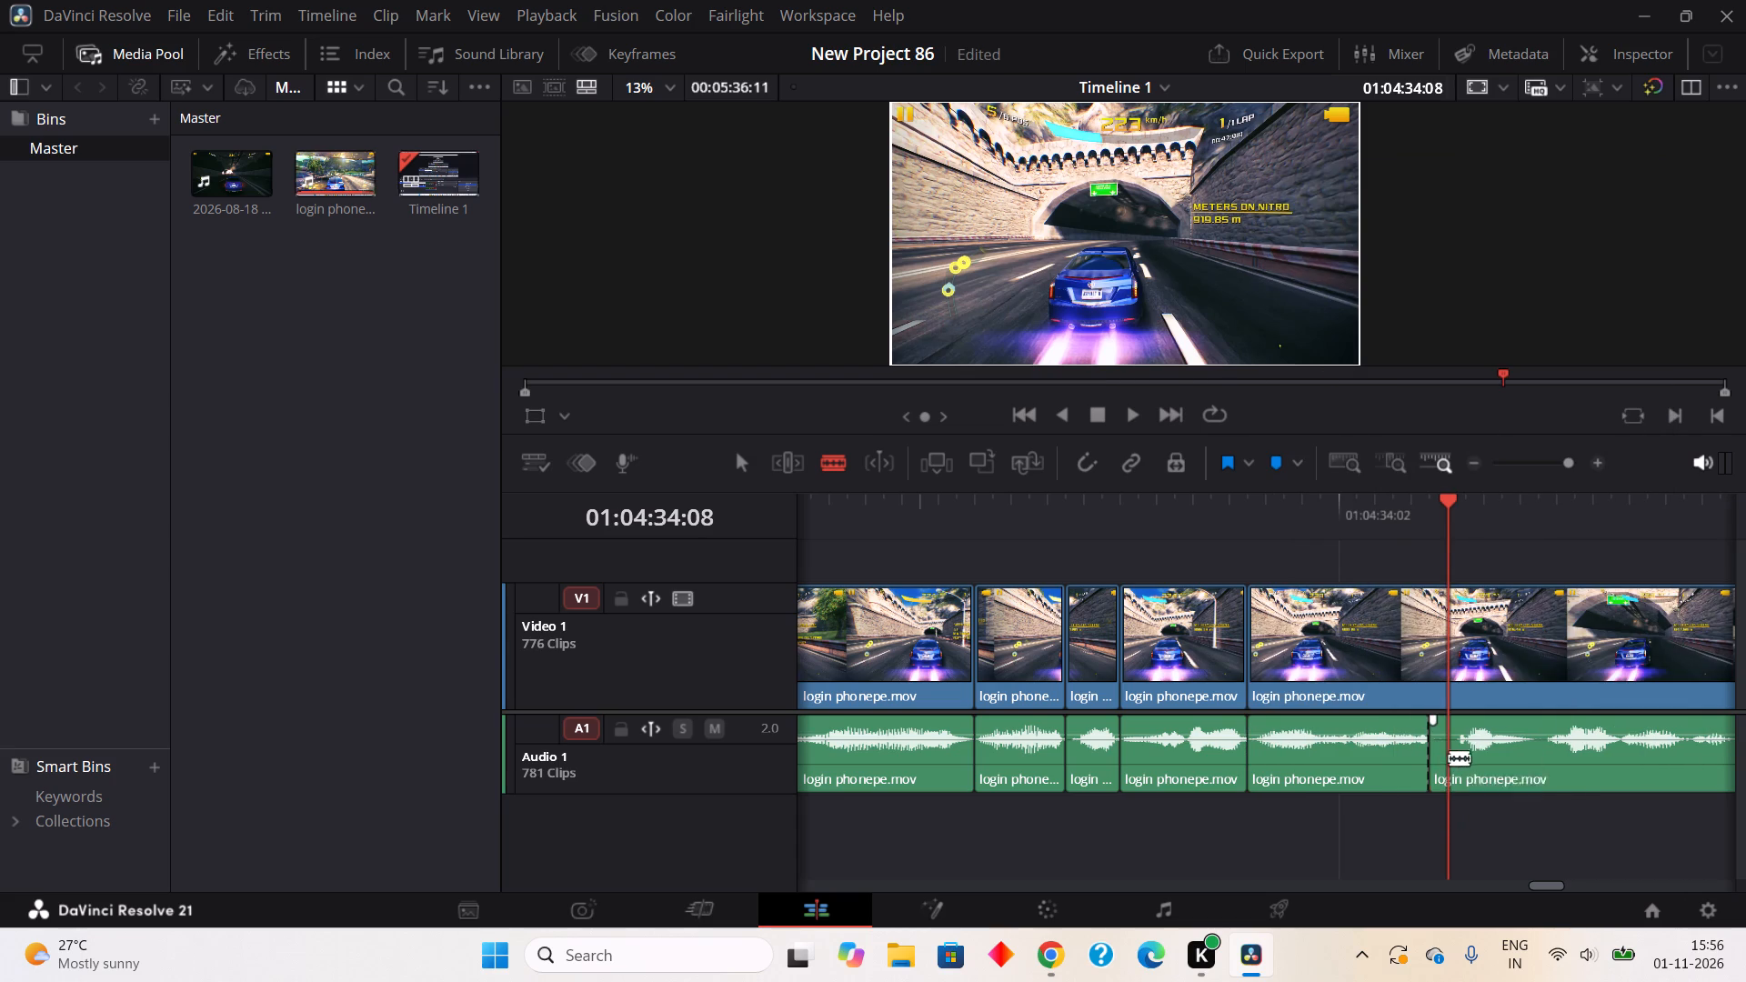
left_click(1463, 760)
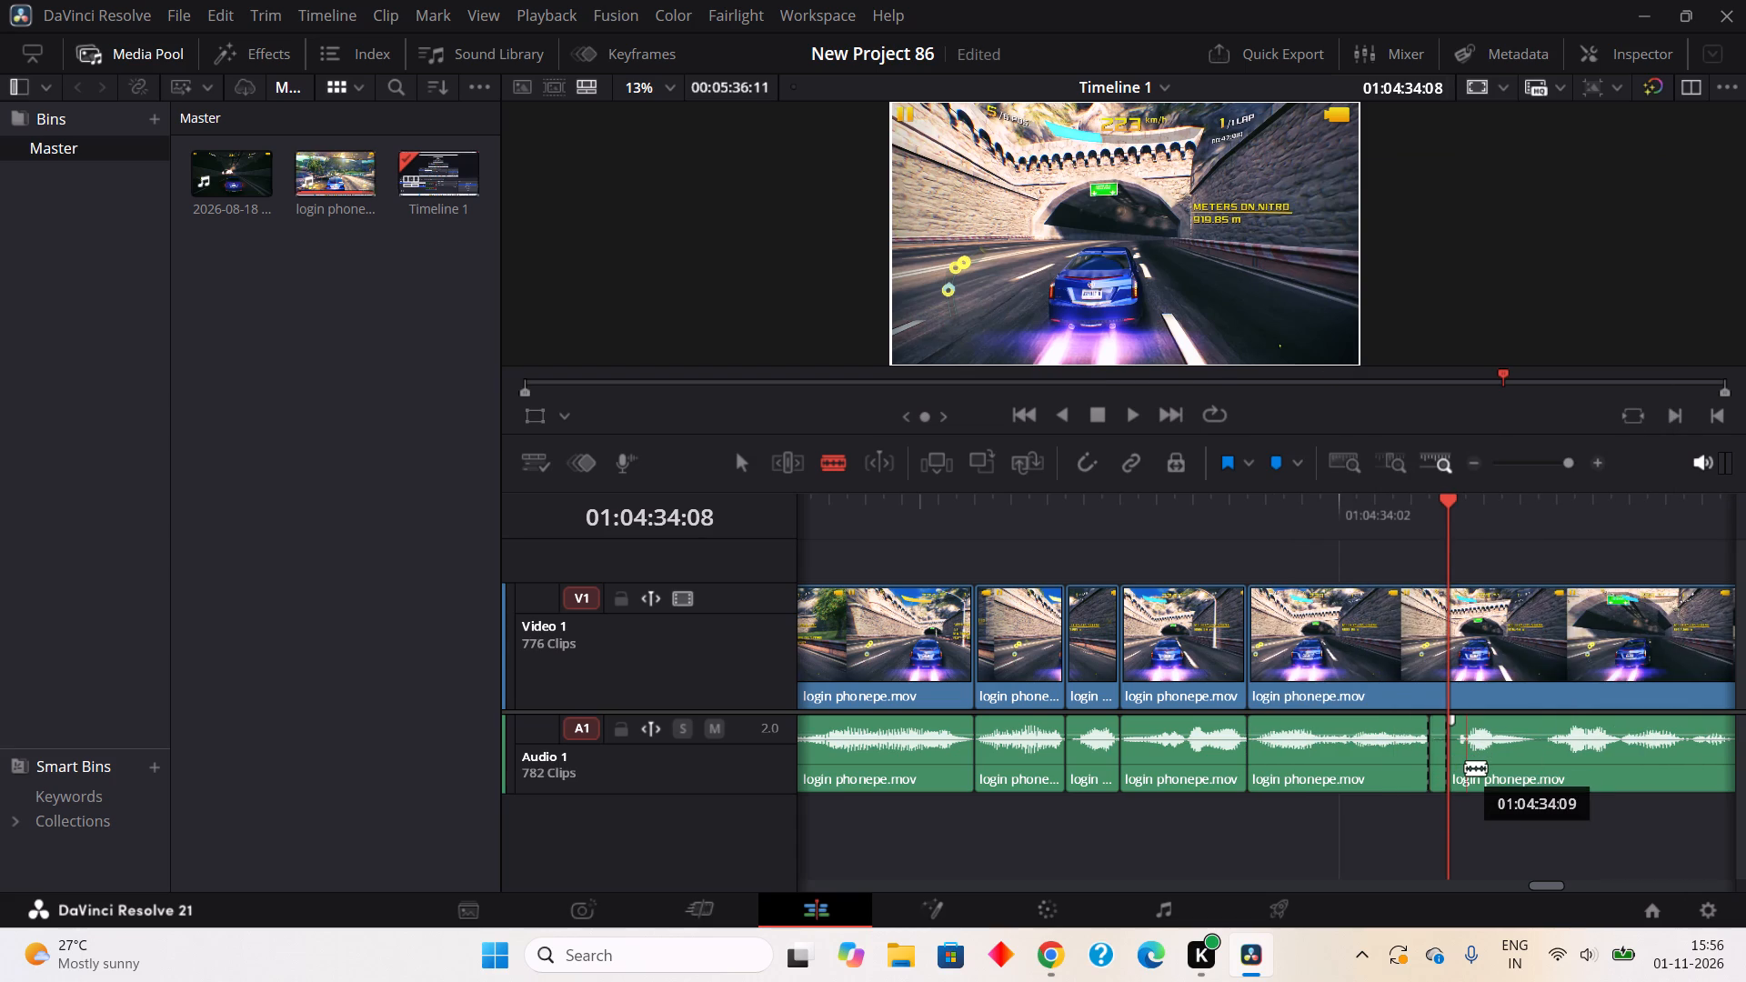
key("ctrl+z")
left_click(1473, 755)
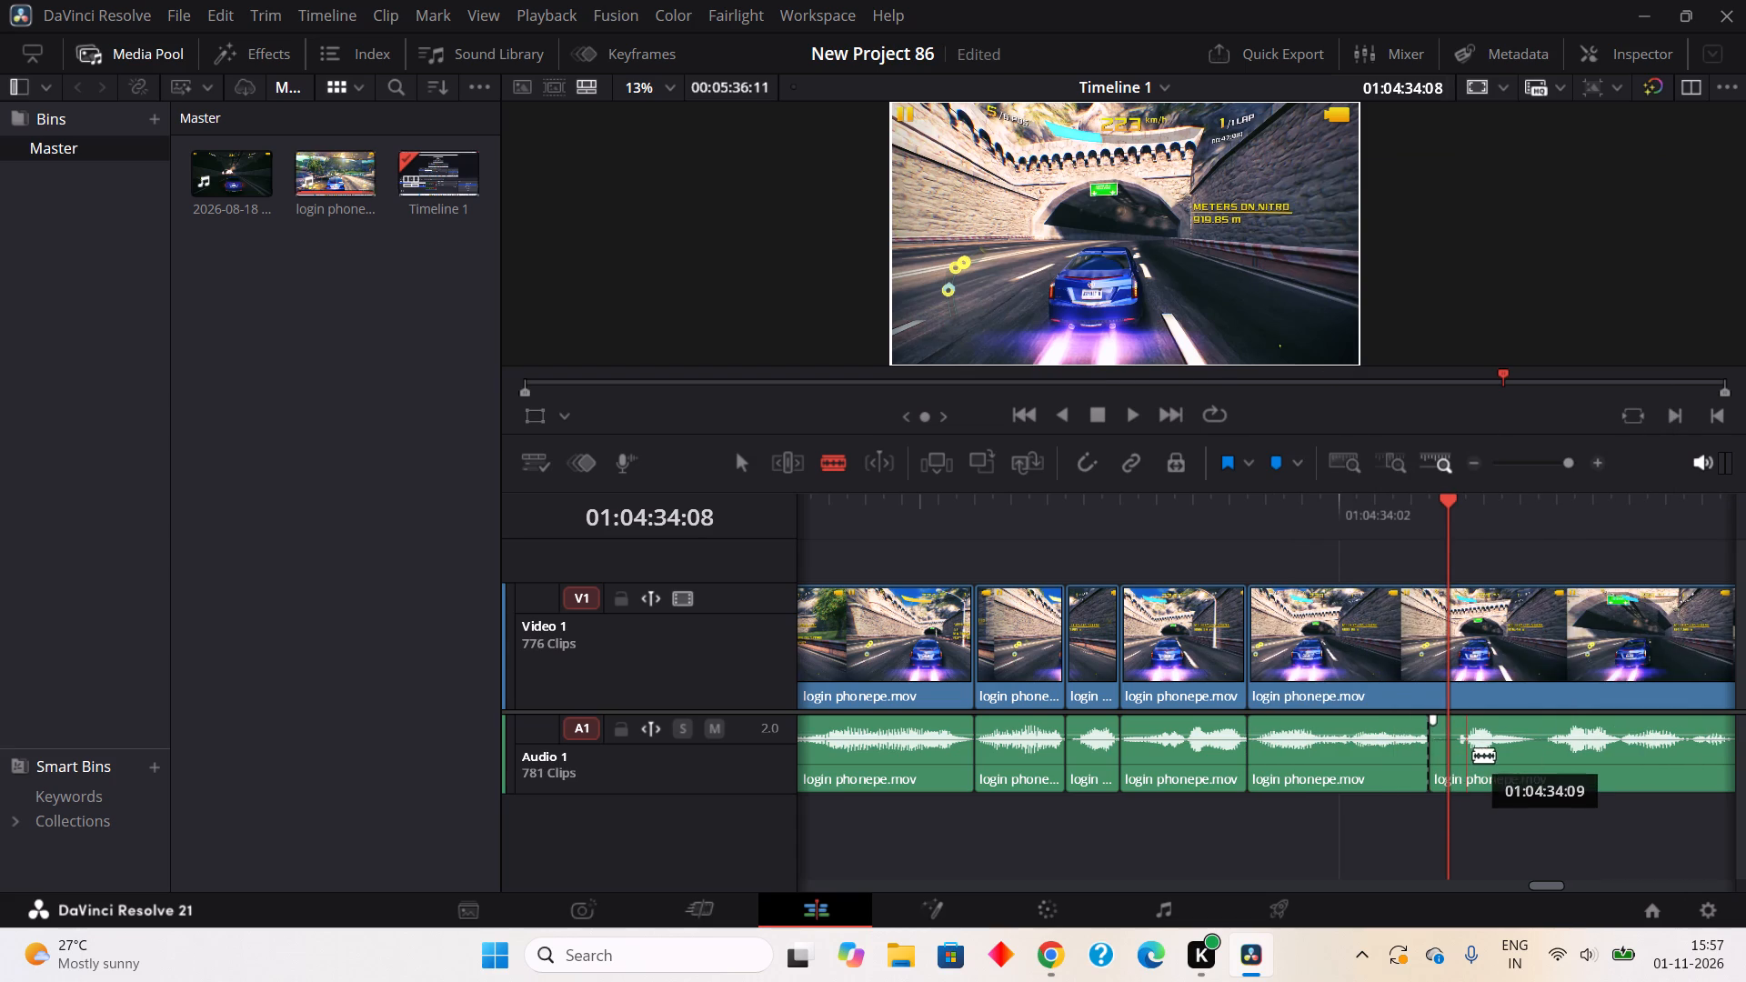
right_click(1451, 773)
left_click(1424, 366)
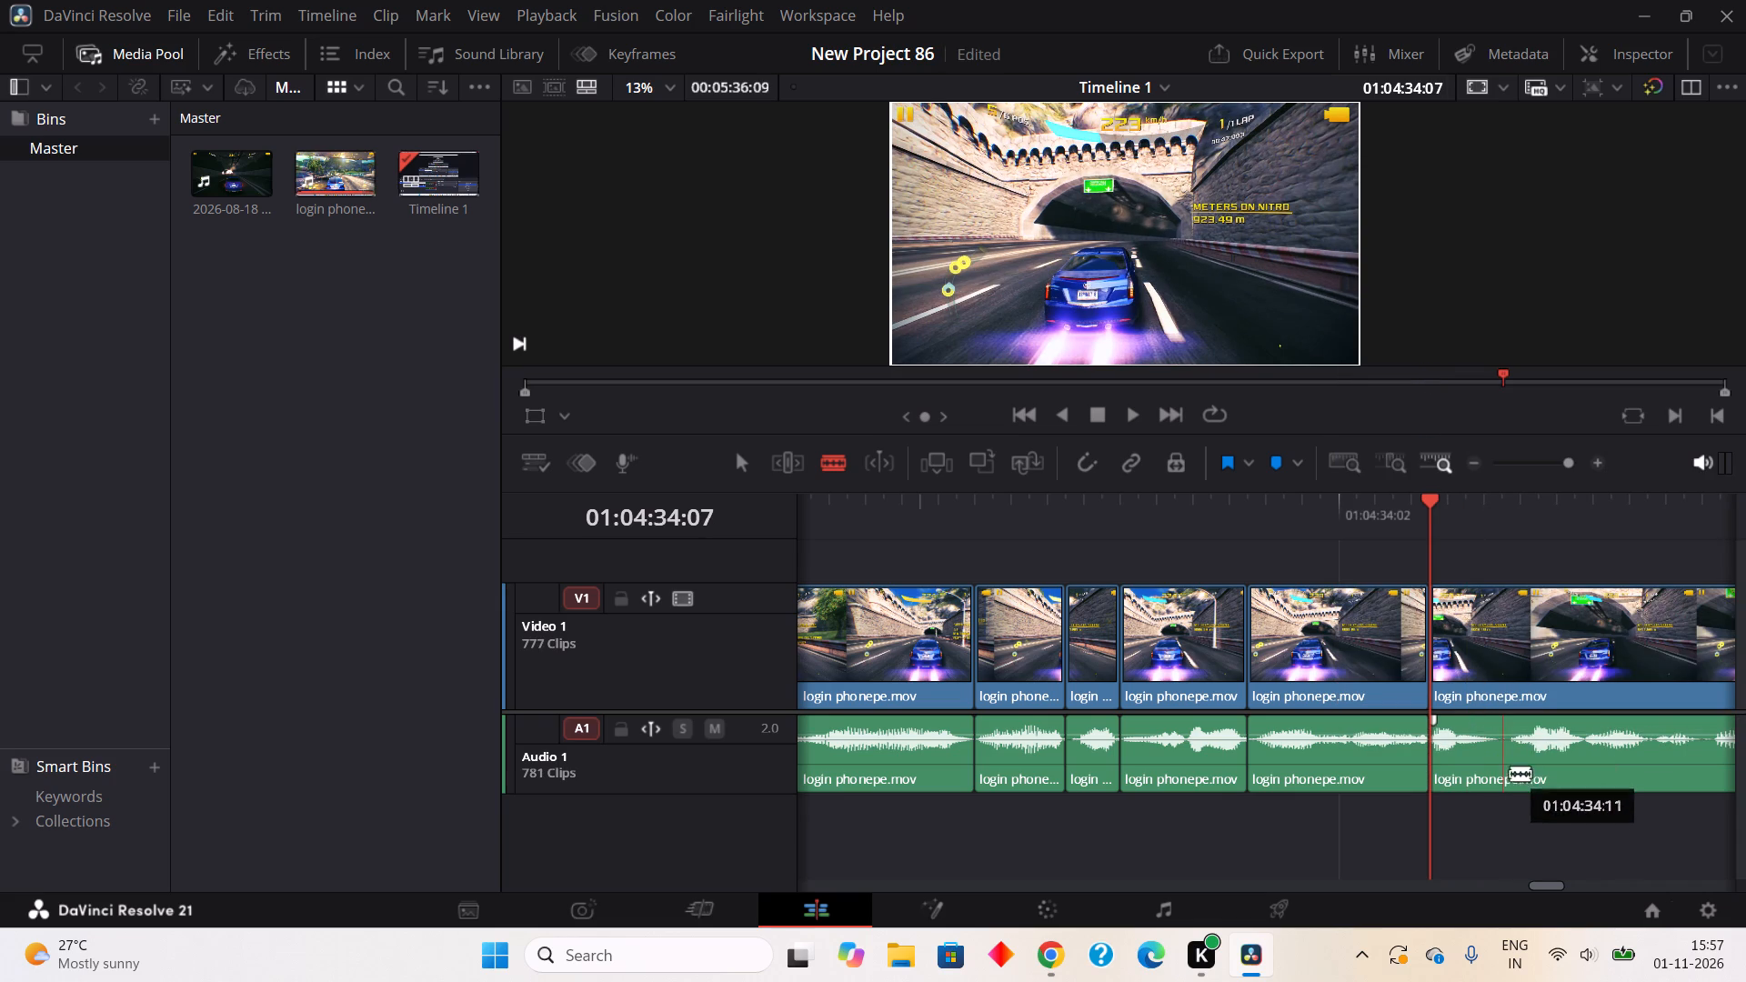
Split out the two-frame pause in the audio from about 01:04:34:10 to 01:04:34:12 and ripple cut it.
left_click(1500, 790)
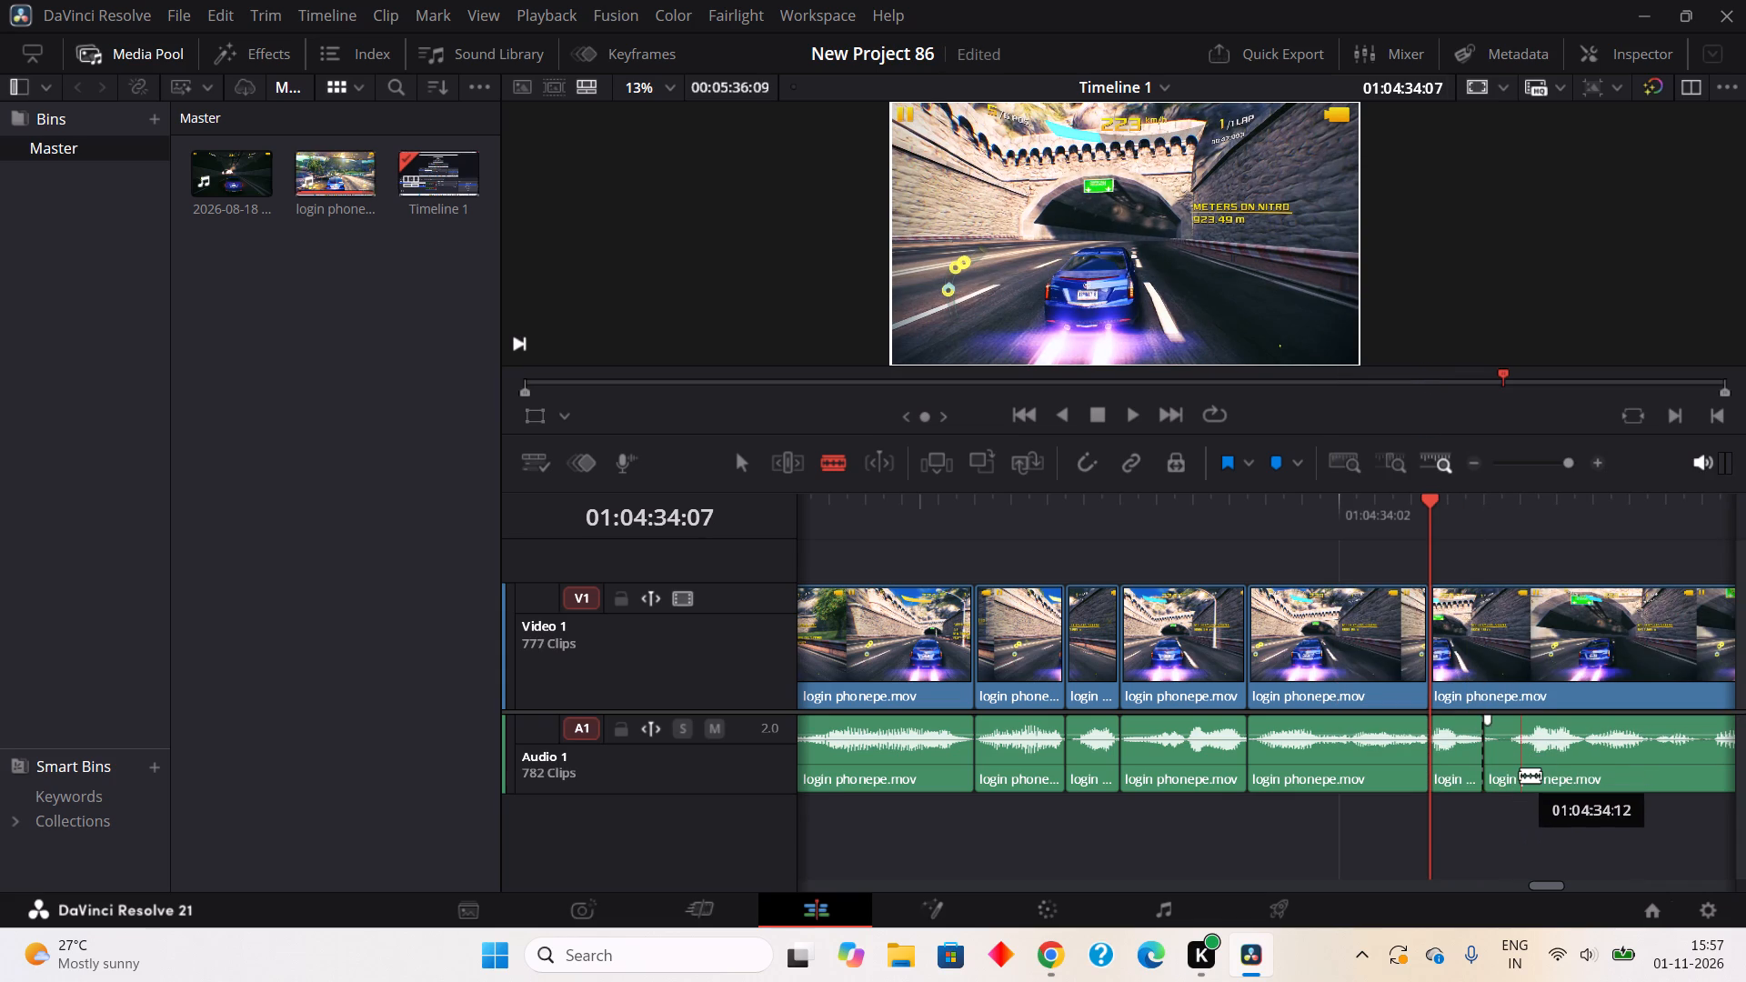
left_click(1520, 775)
right_click(1495, 767)
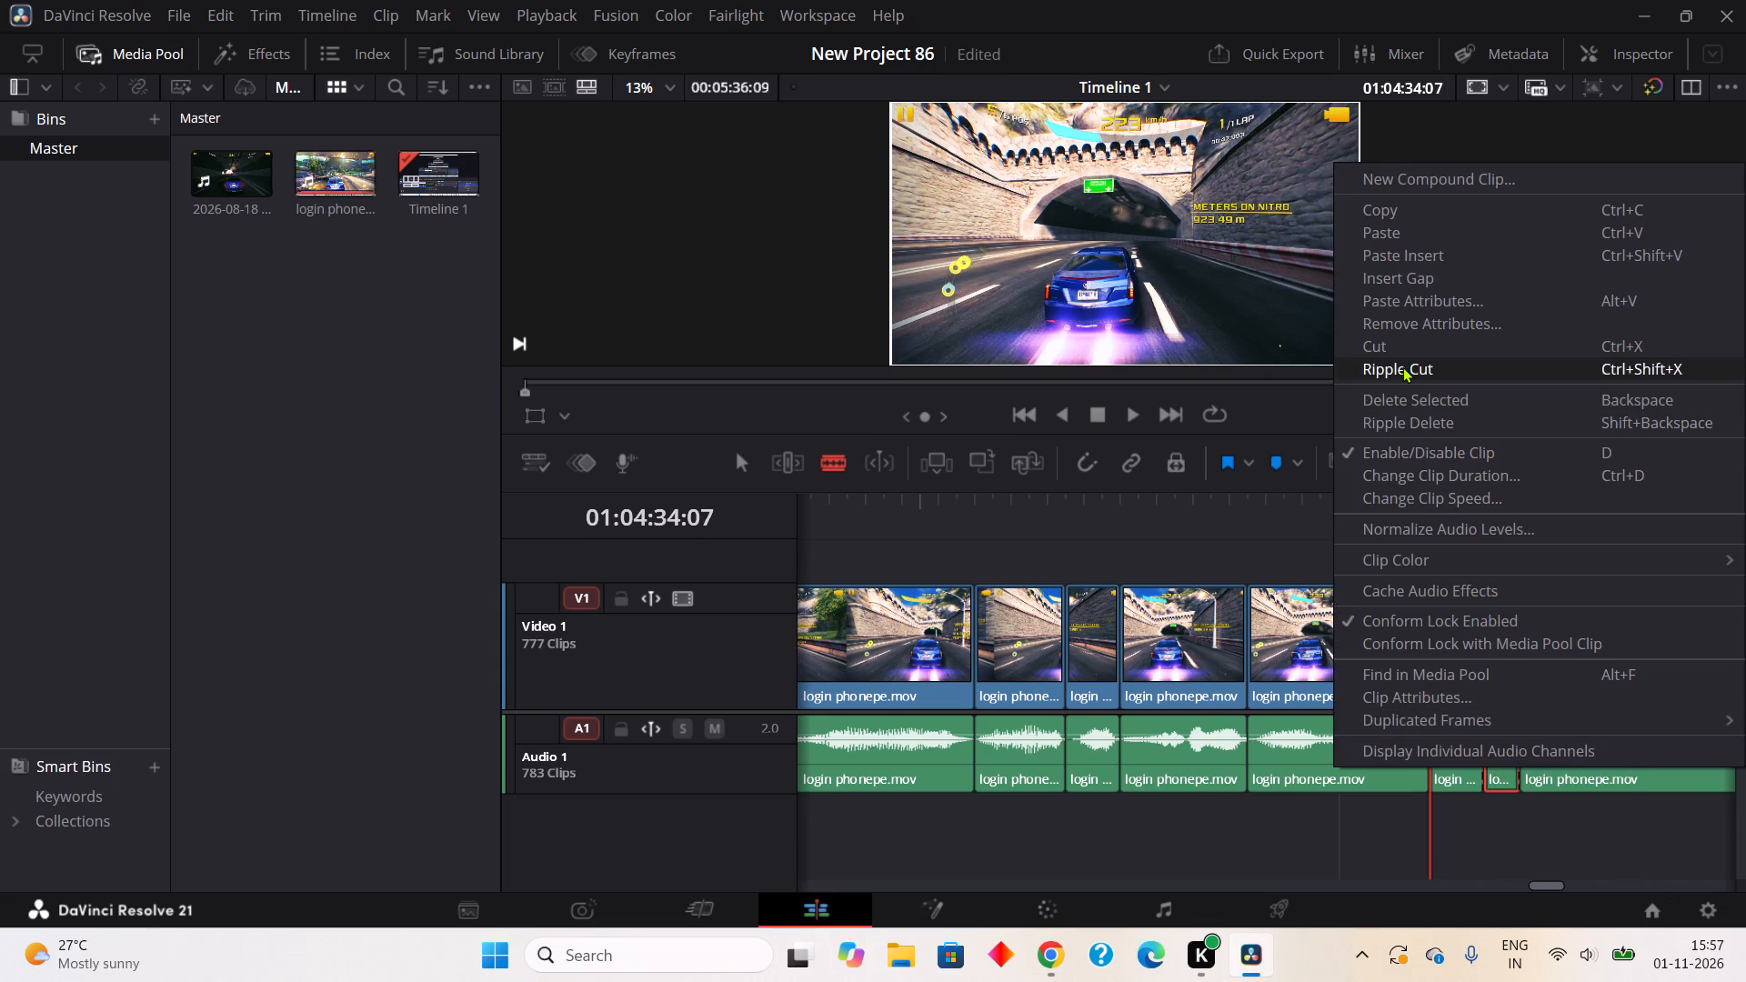
left_click(1402, 366)
Split out the one-frame pause in the audio from about 01:04:34:20 to 01:04:34:21 and ripple cut it.
left_click(1666, 765)
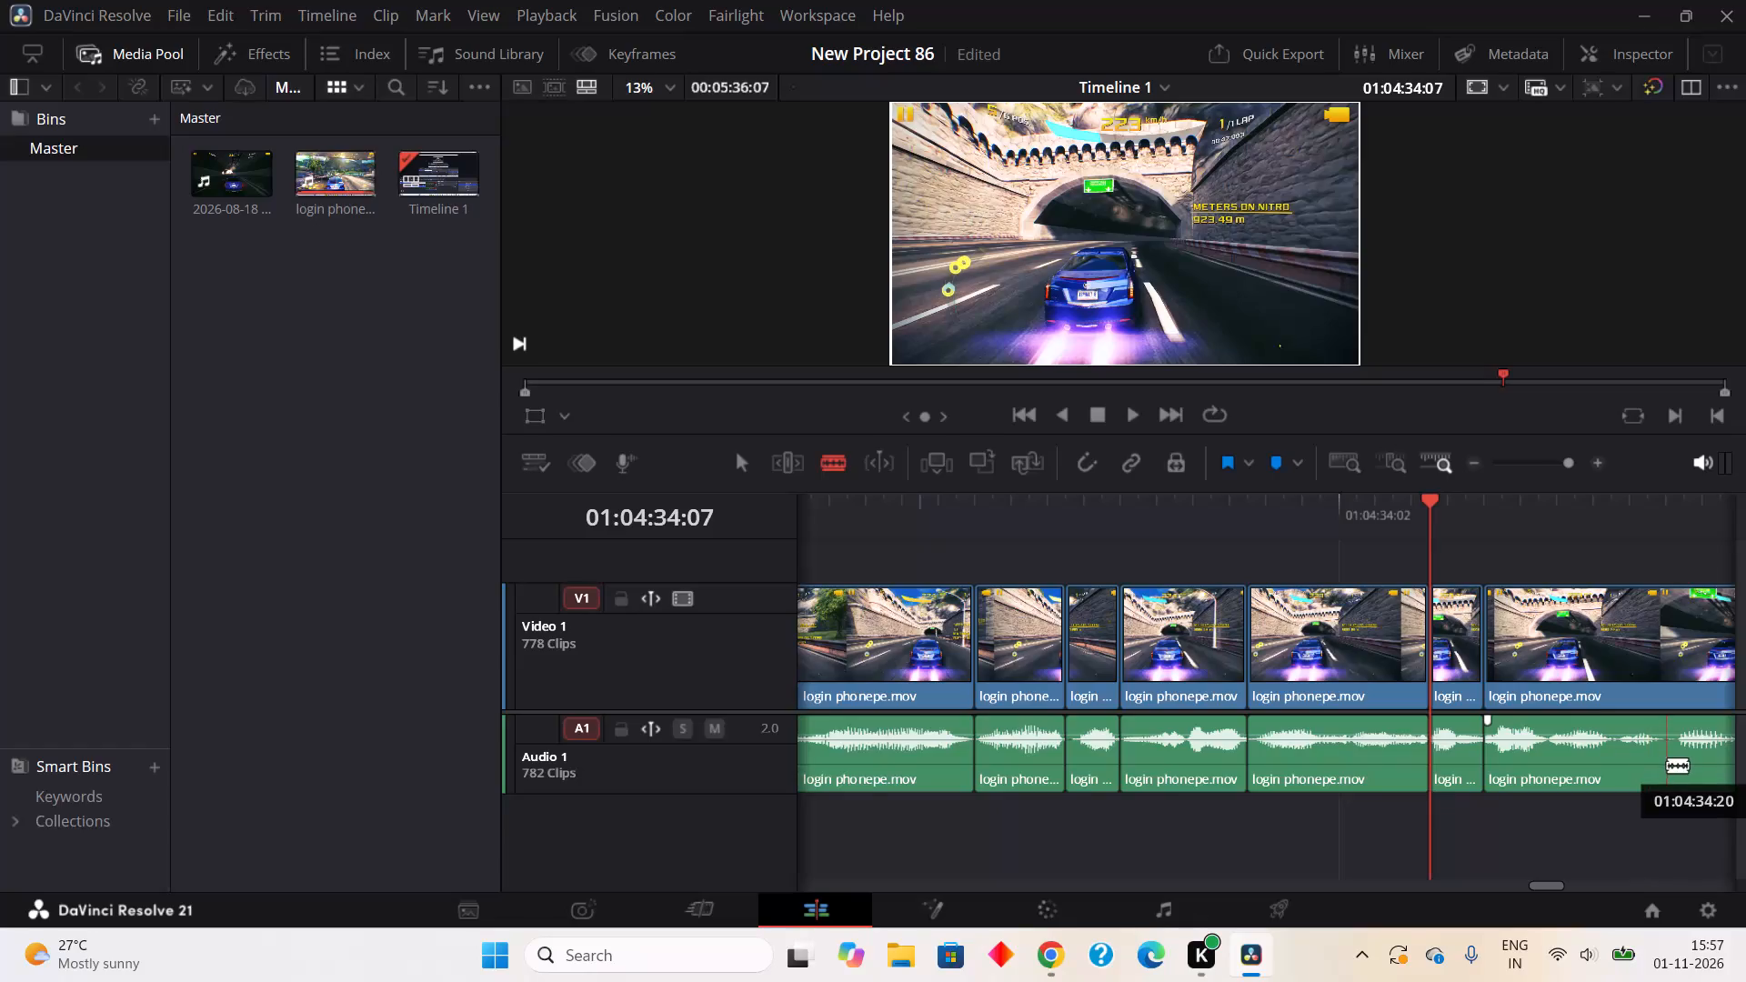
left_click(1684, 760)
right_click(1671, 767)
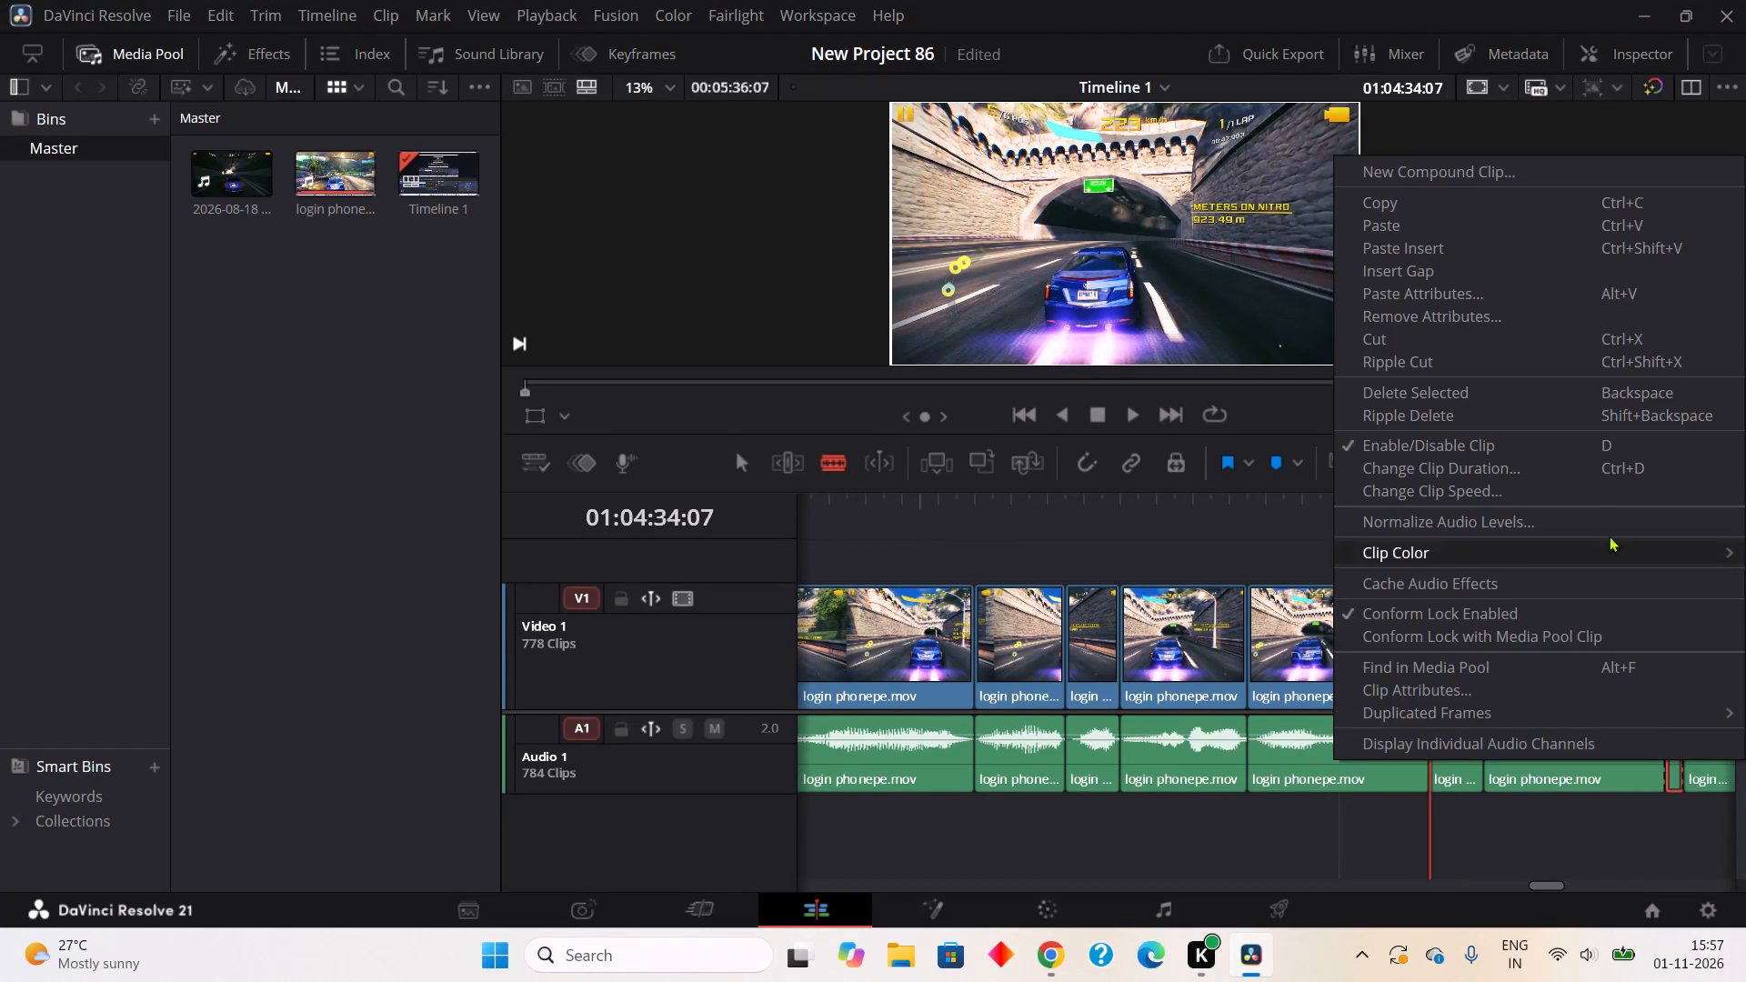
left_click(1463, 361)
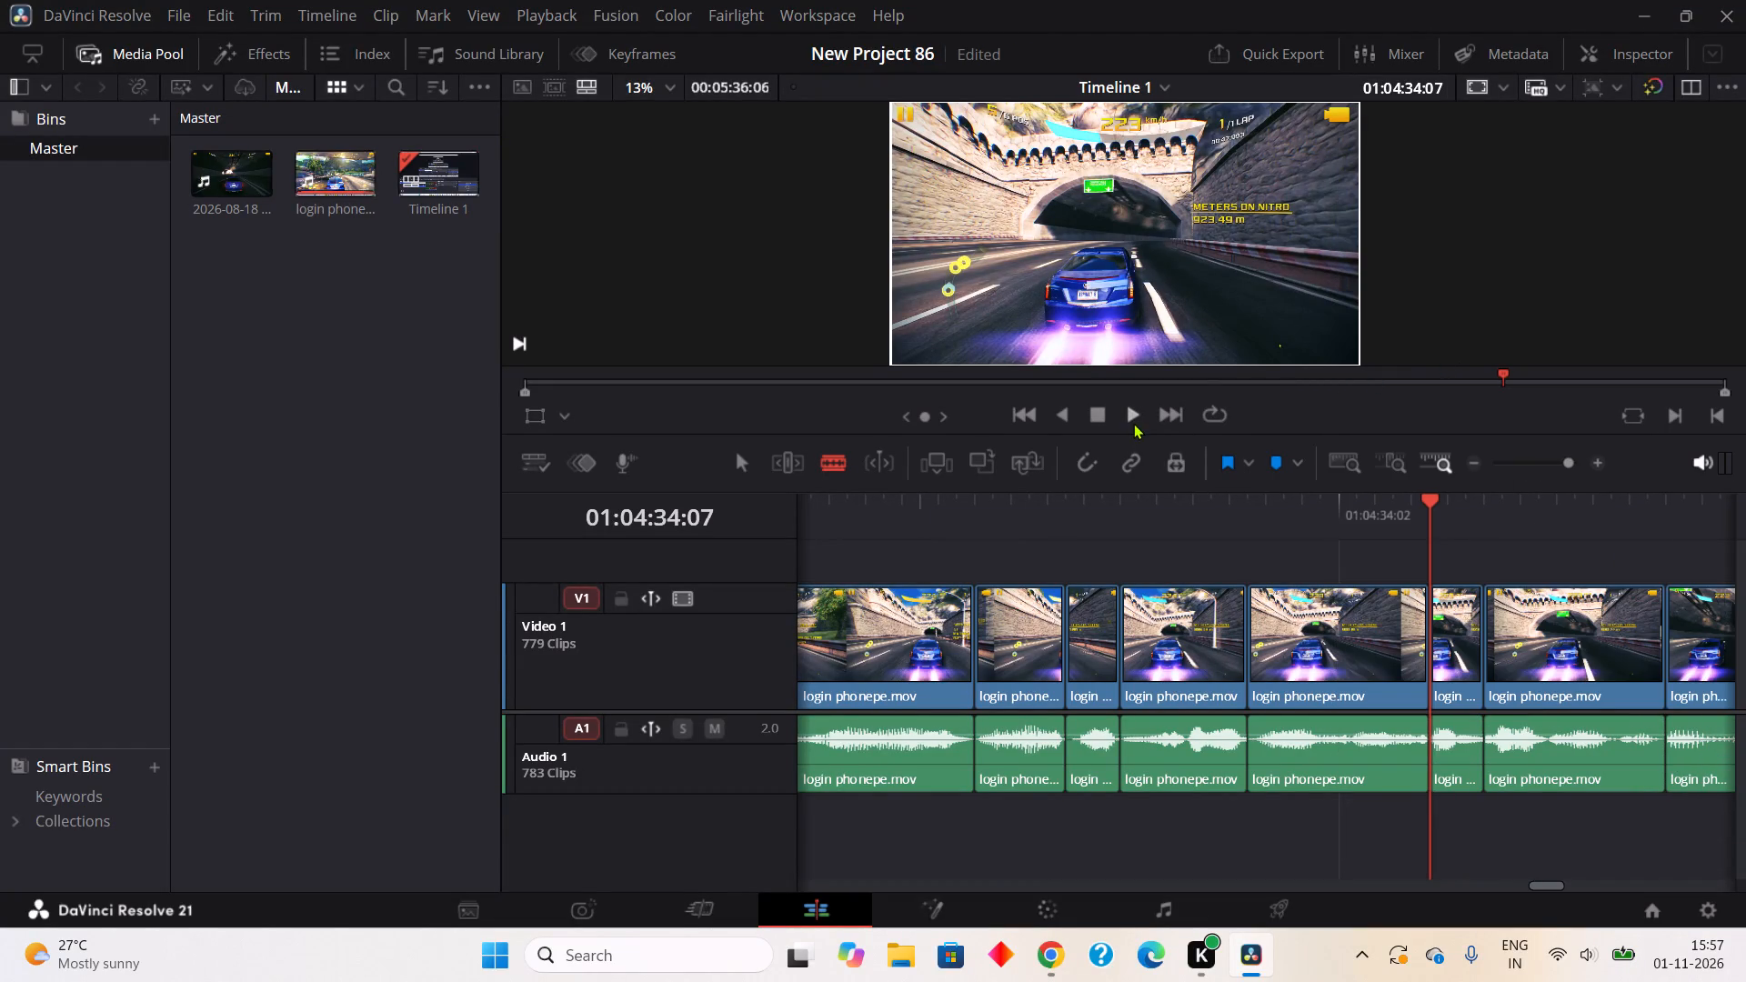
Split out the one-frame pause in the audio from about 01:04:35:01 to 01:04:35:02 and ripple cut it.
left_click(1127, 420)
left_click(1098, 414)
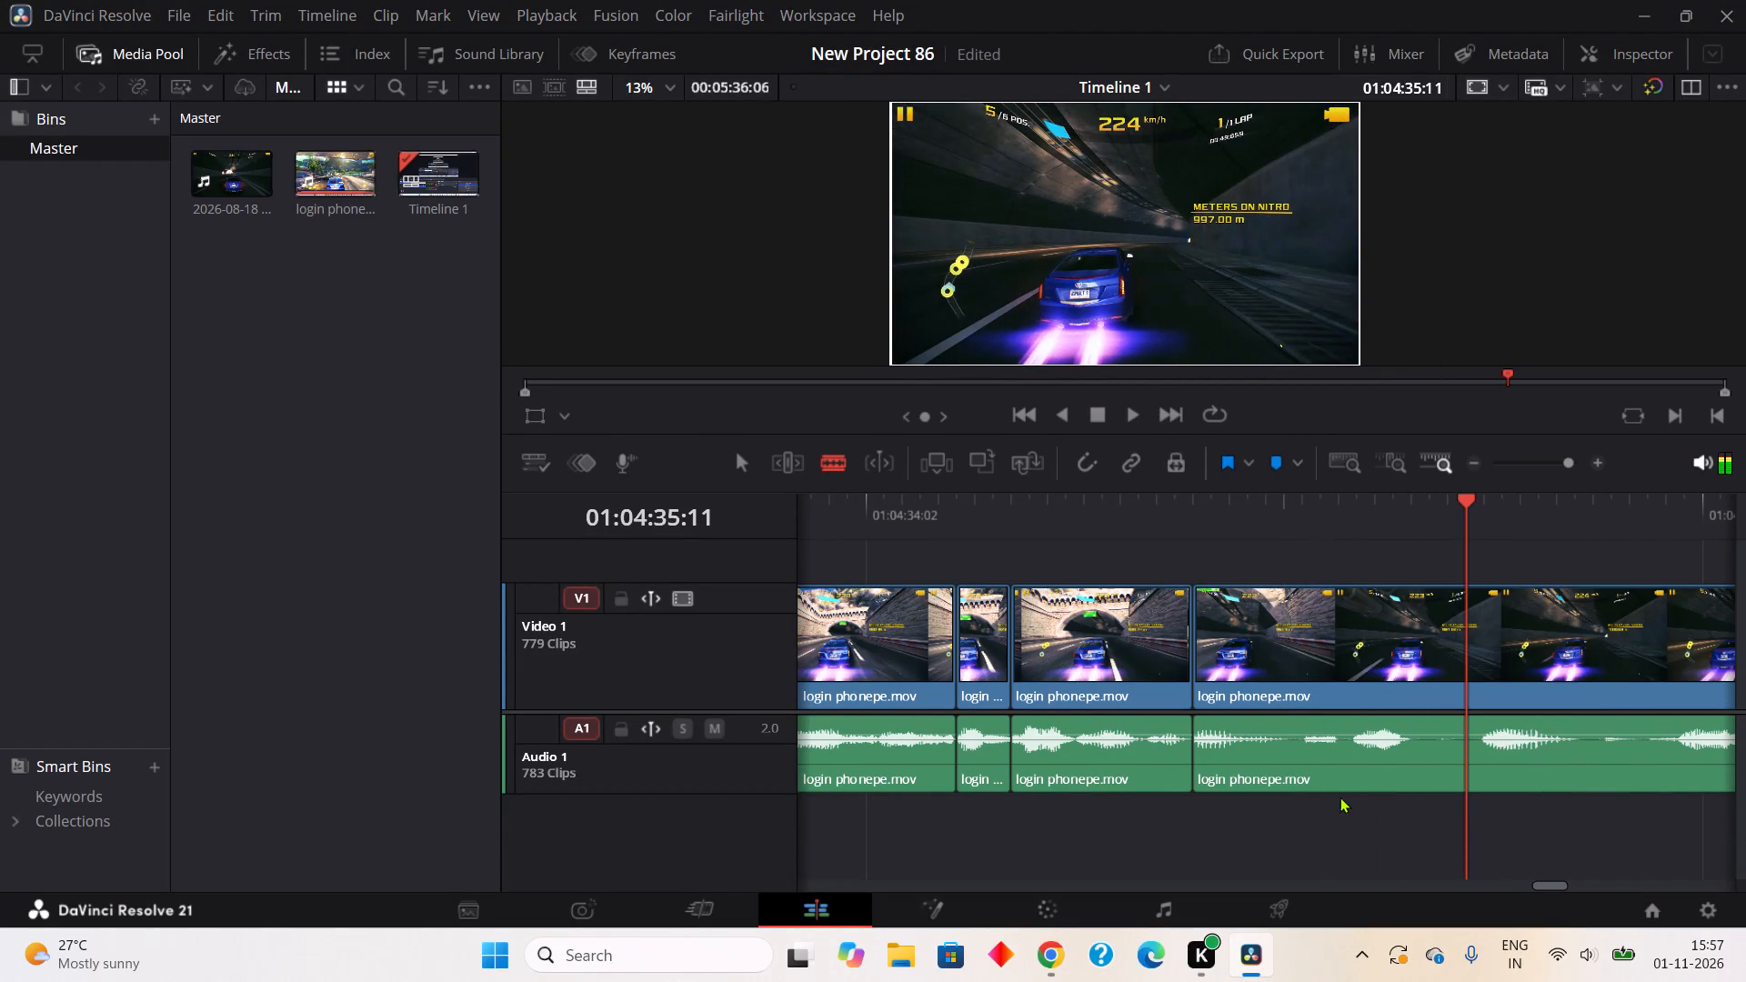
left_click(1284, 755)
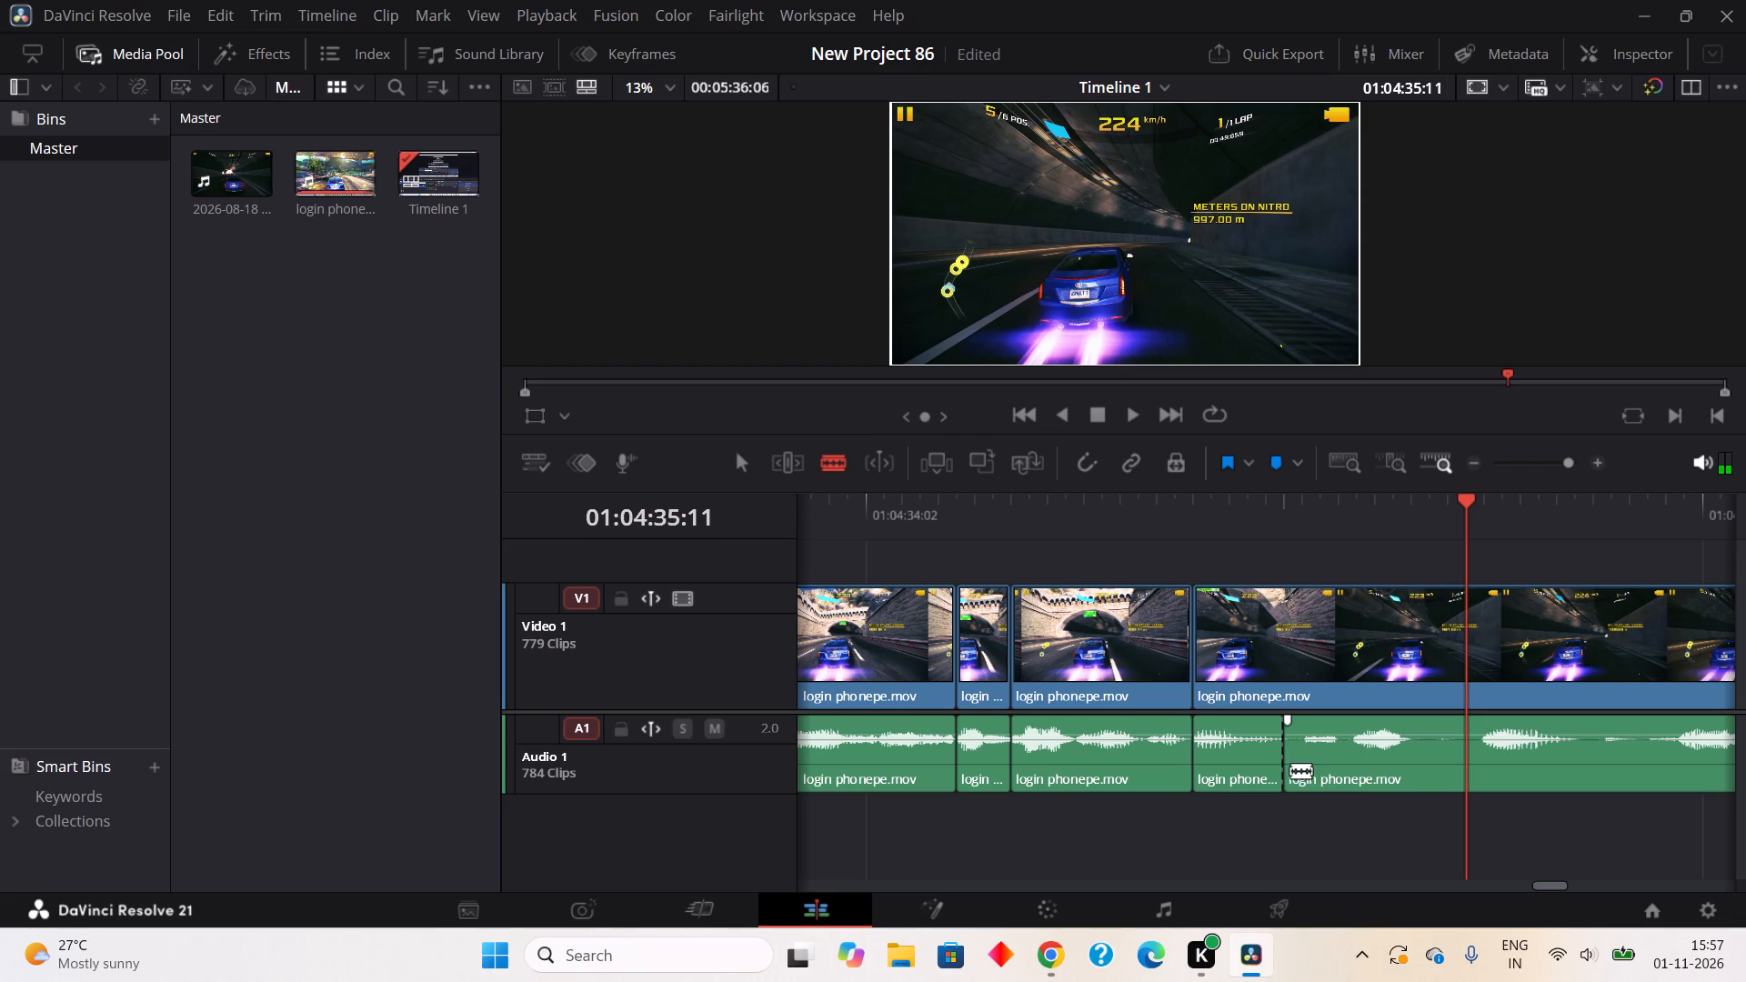
left_click(1309, 766)
right_click(1284, 778)
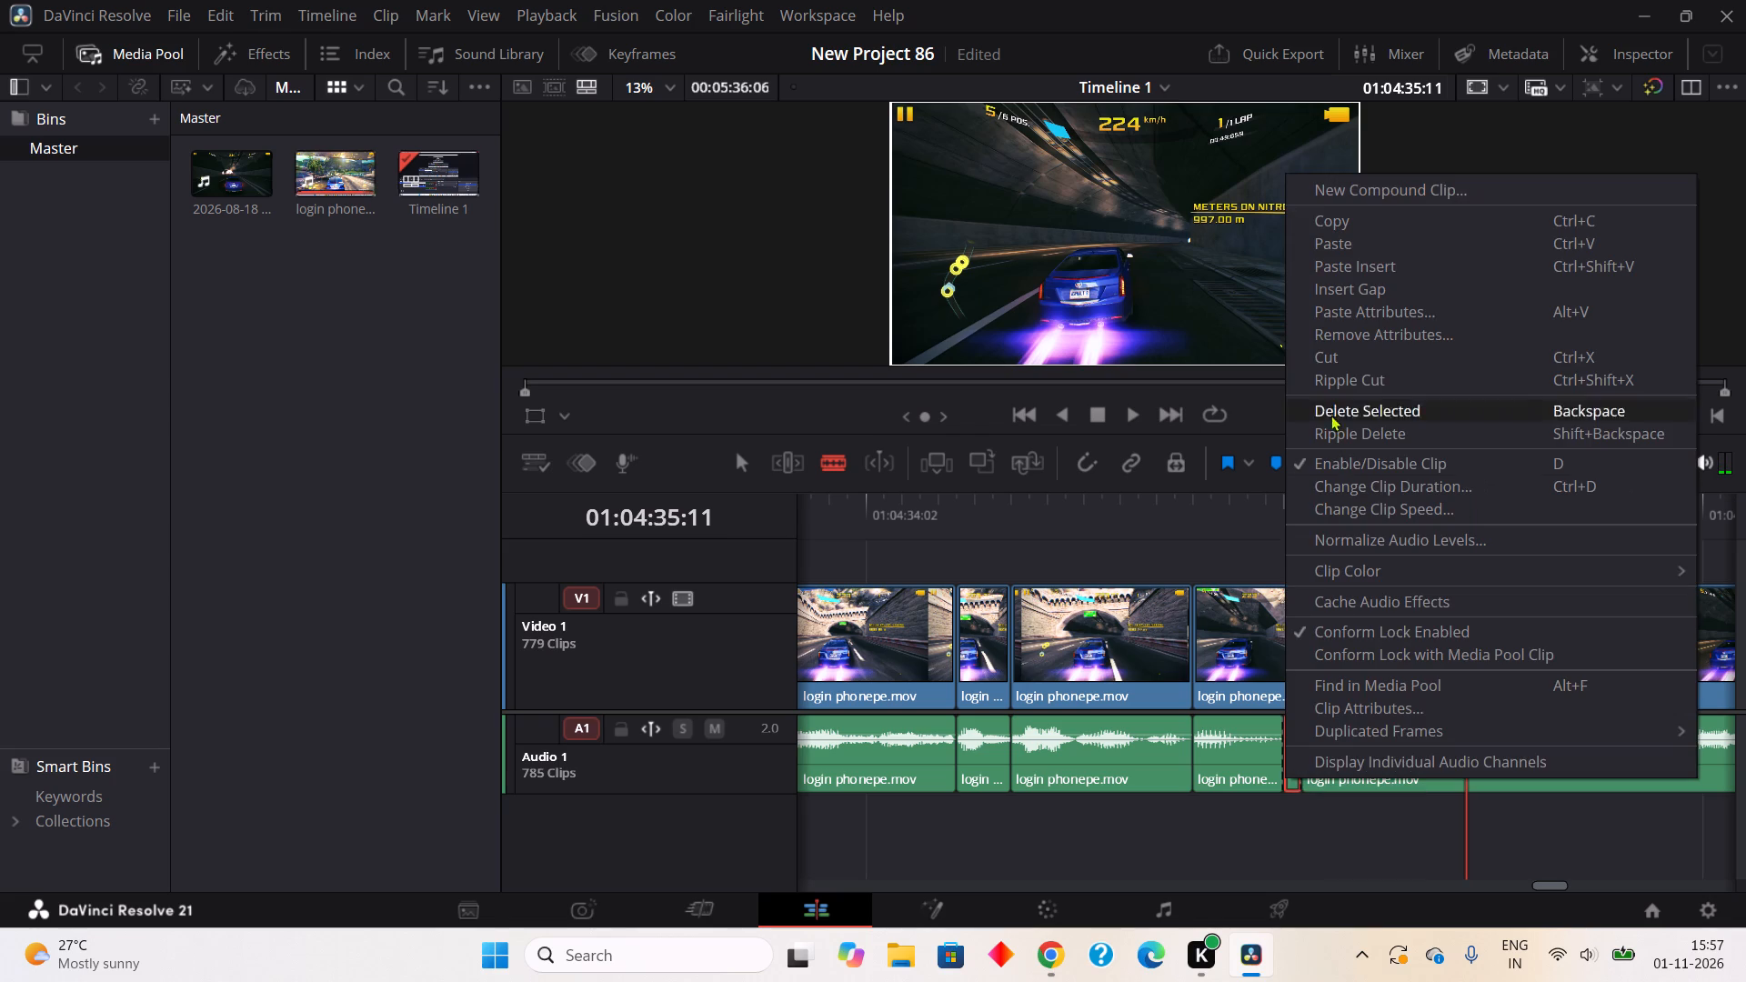
left_click(1315, 376)
Split out the one-frame pause in the audio from about 01:04:35:03 to 01:04:35:04 and ripple cut it.
left_click(1326, 763)
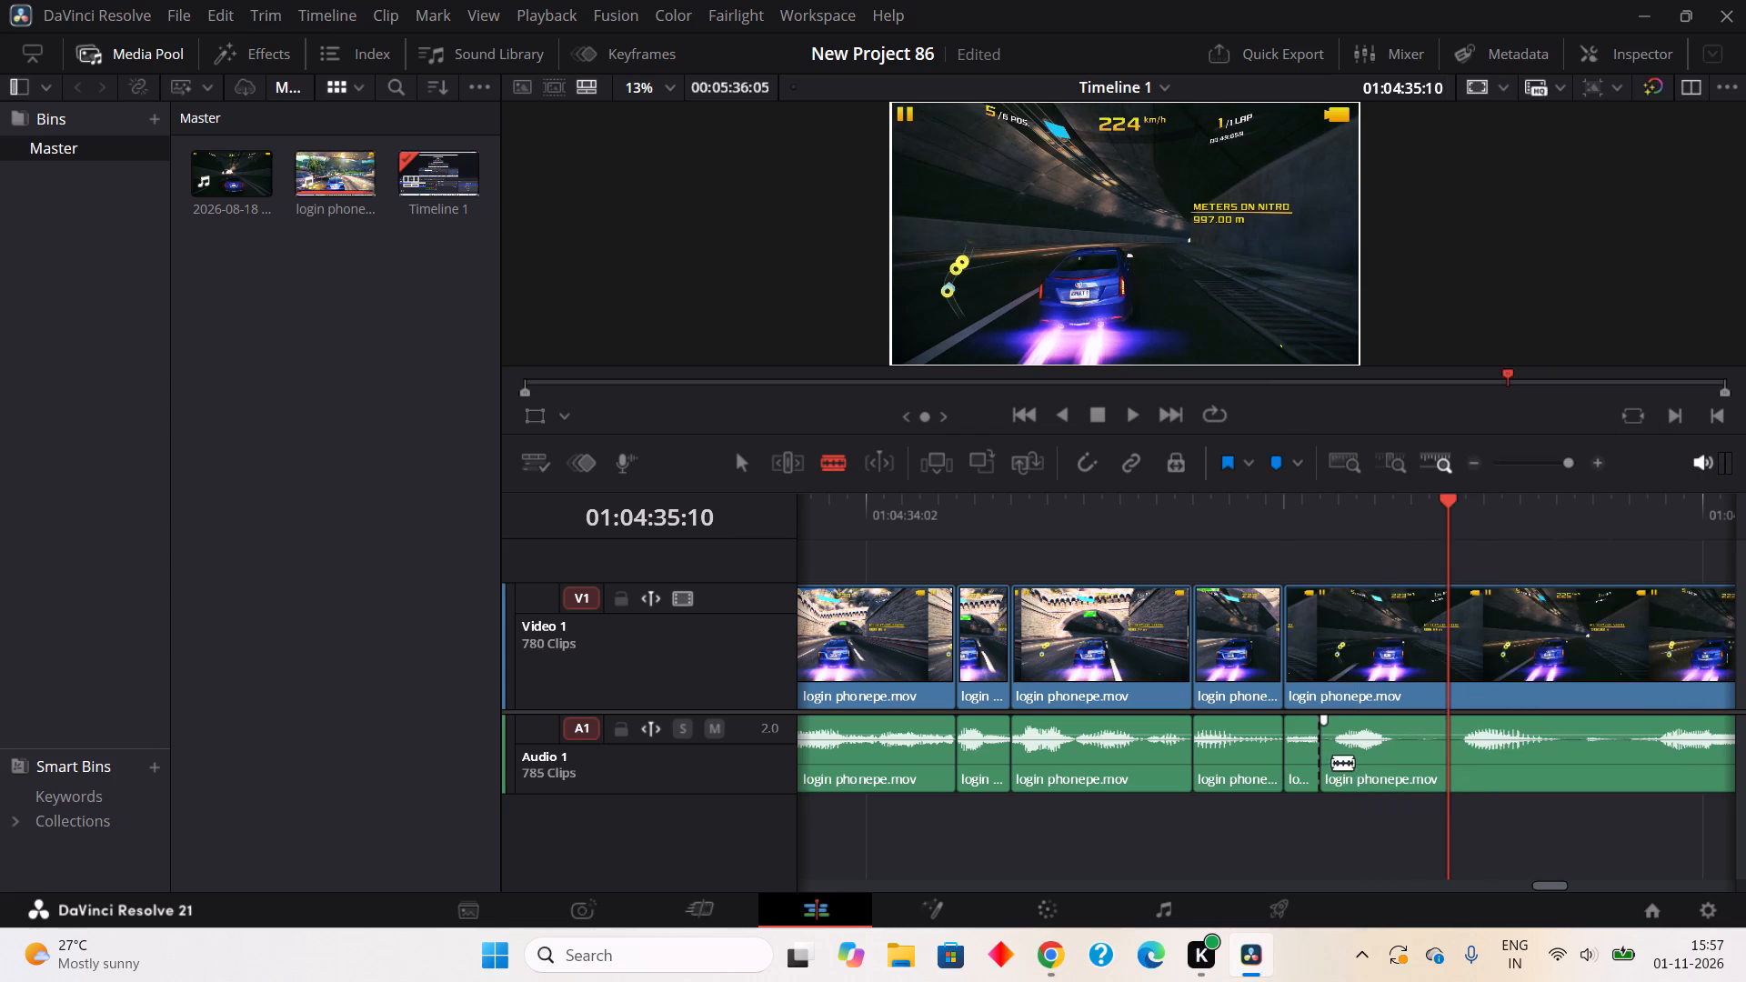
left_click(1341, 772)
right_click(1330, 777)
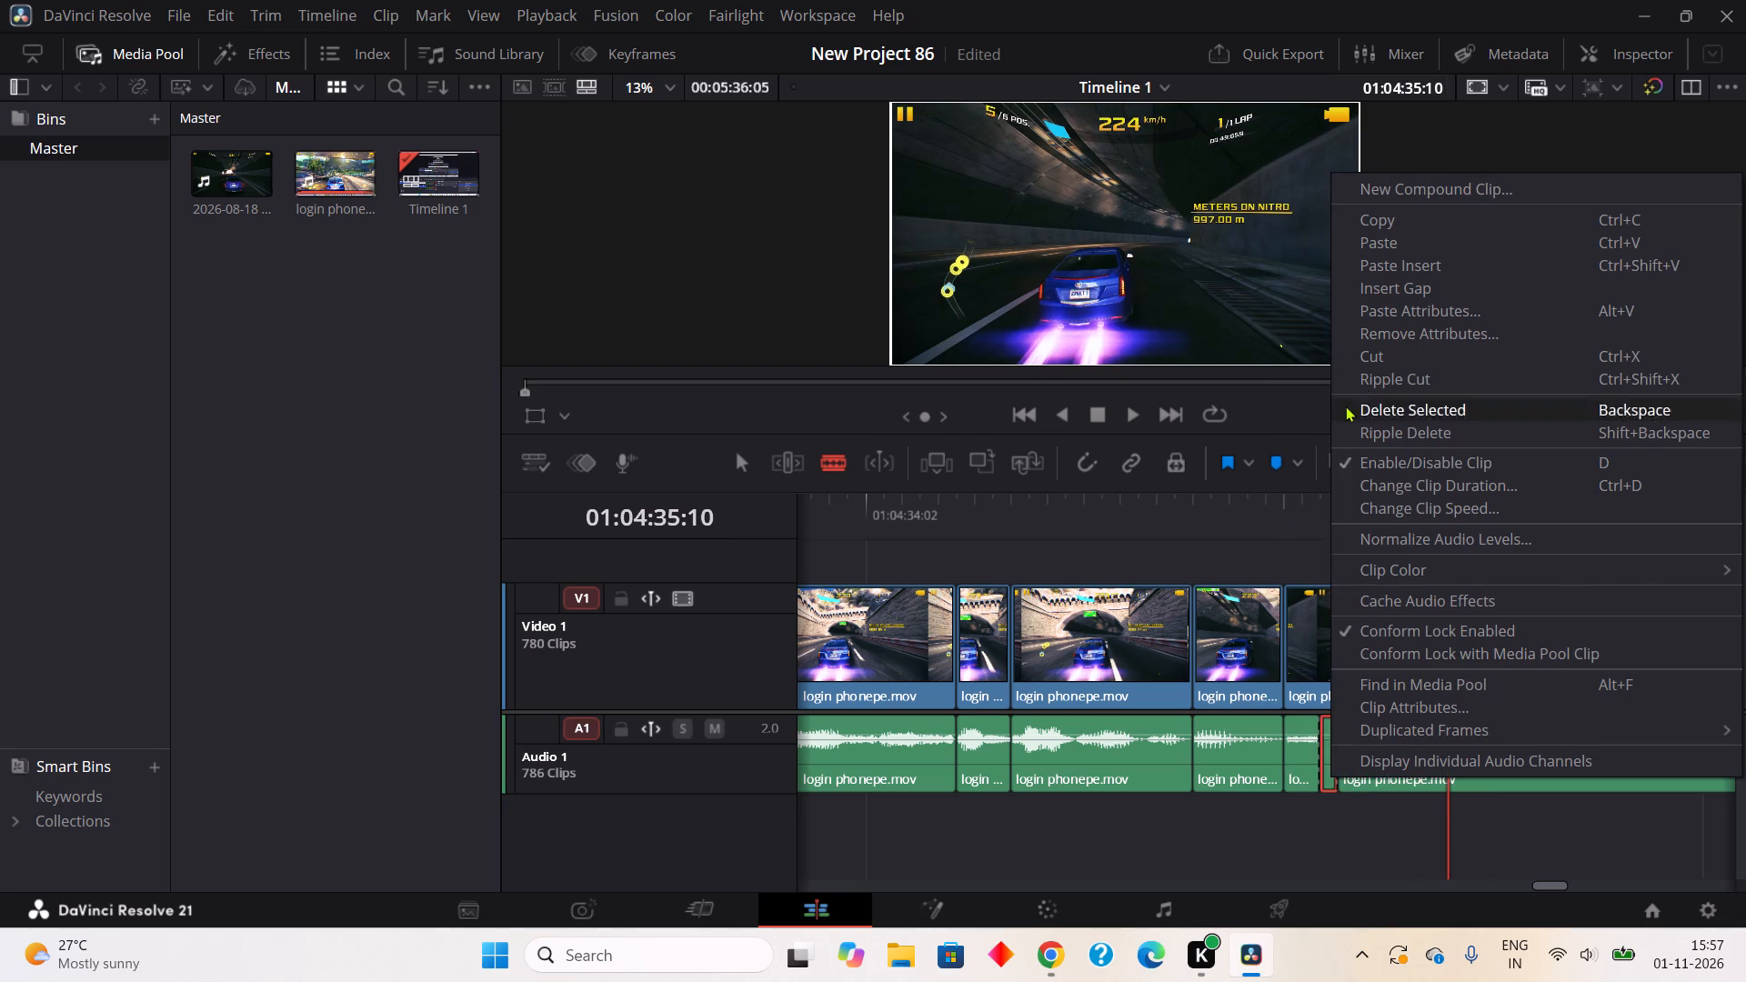
left_click(1389, 372)
Split out the four-frame pause in the audio from about 01:04:35:06 to 01:04:35:10 and ripple cut it.
left_click(1384, 763)
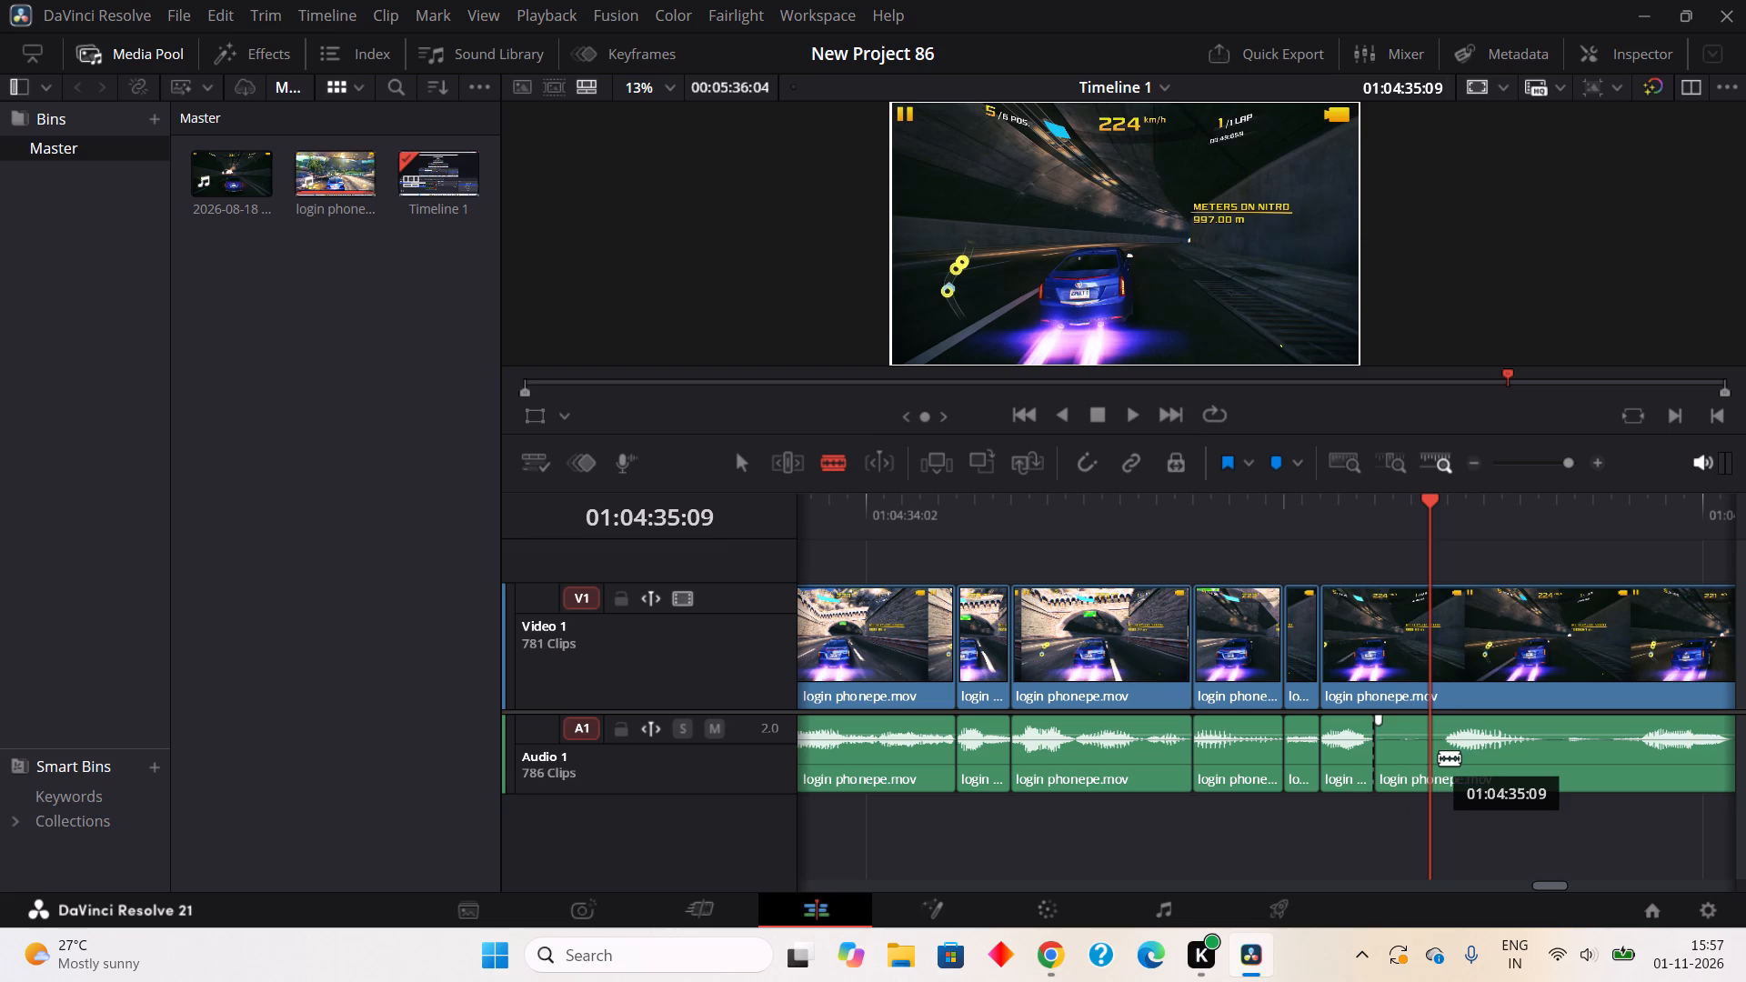
left_click(1450, 767)
right_click(1420, 761)
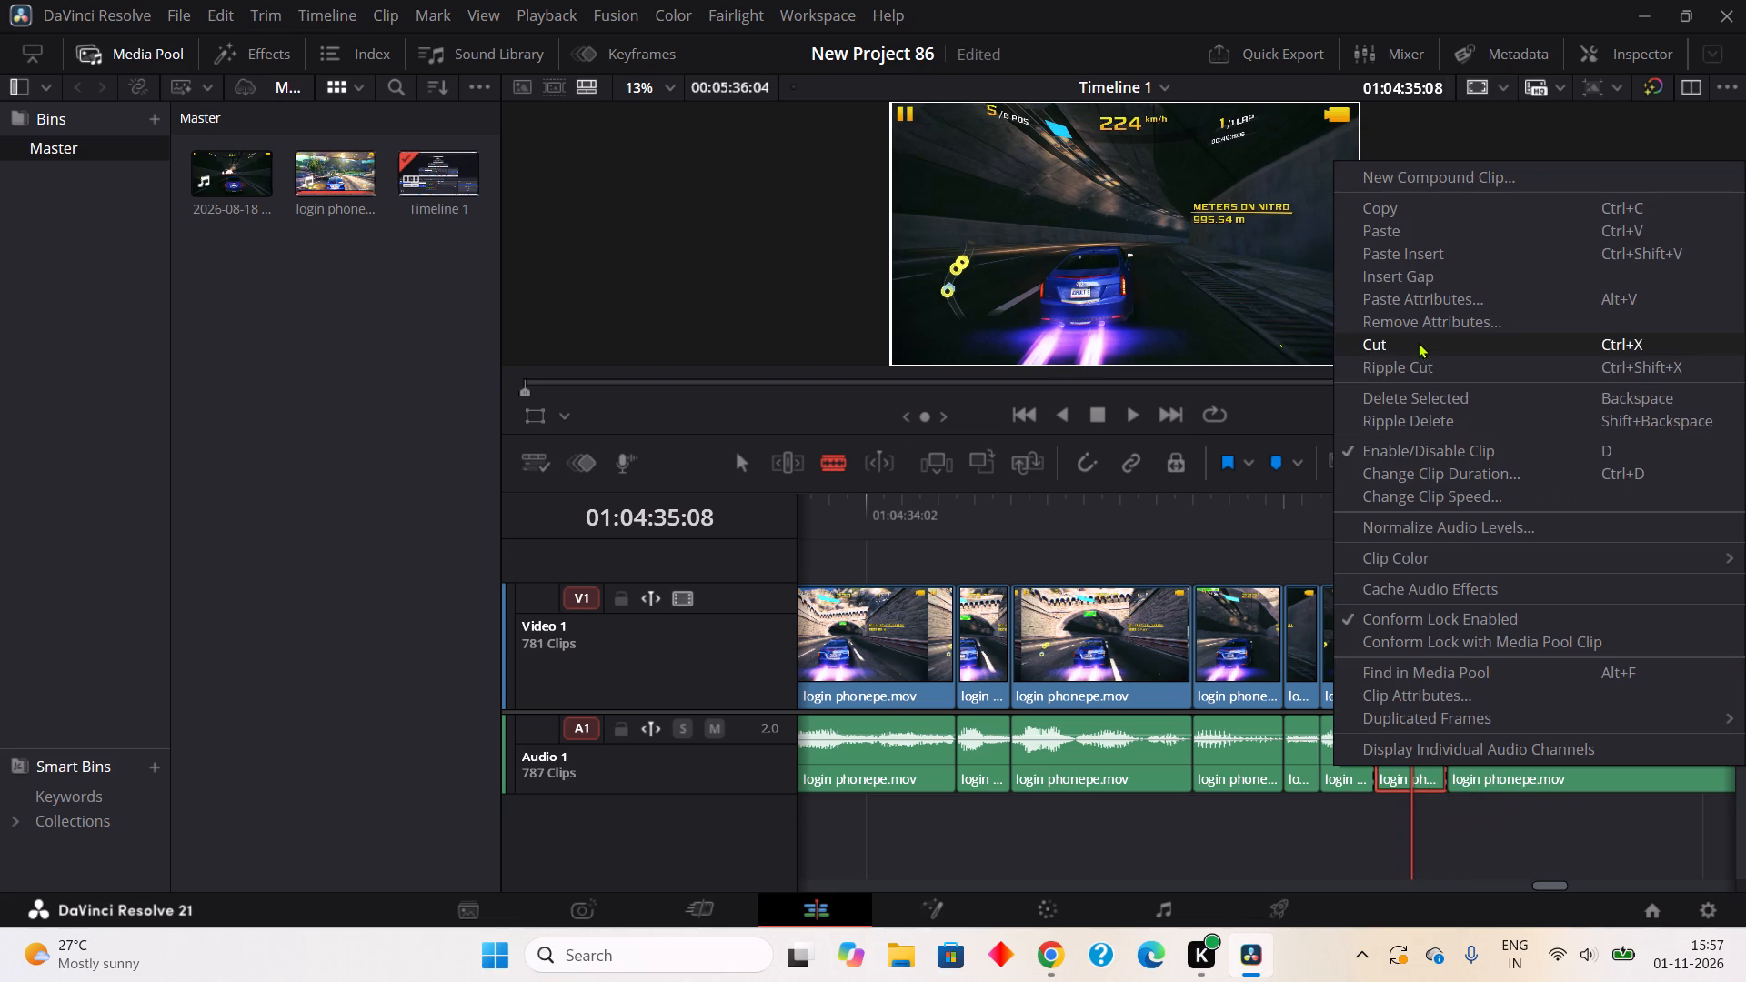
left_click(1422, 362)
Split out the five-frame pause in the audio from about 01:04:35:11 to 01:04:35:16 and ripple cut it.
left_click(1475, 749)
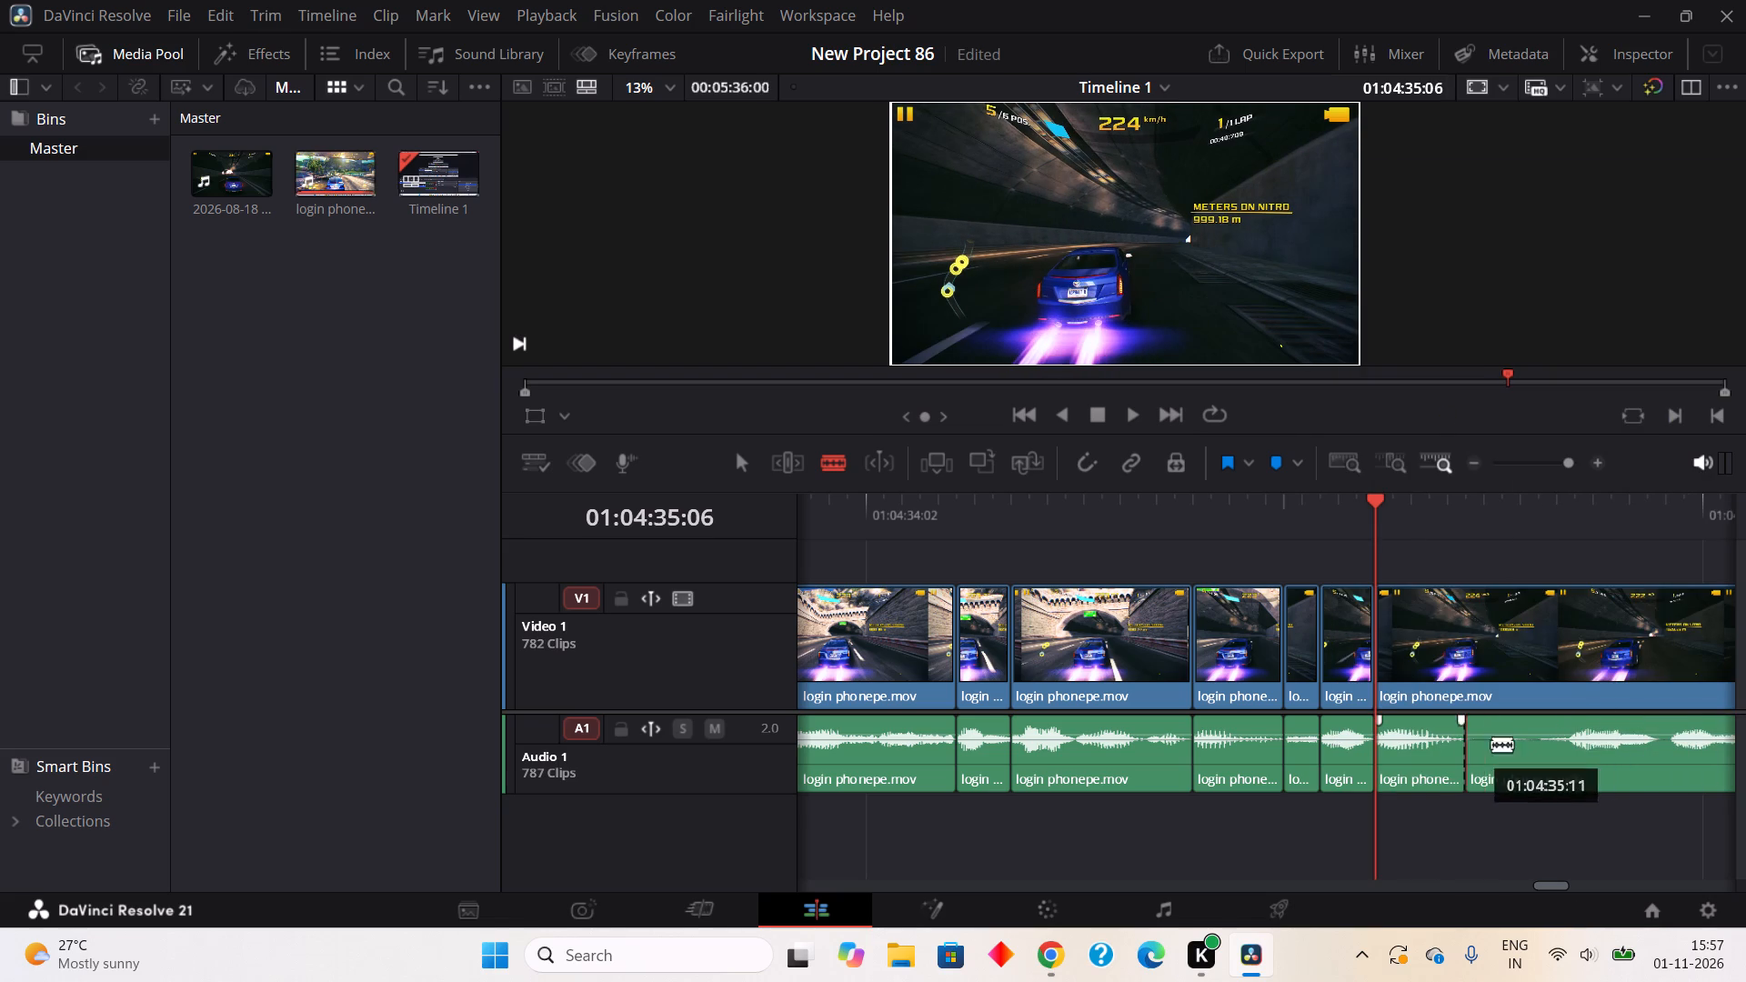
left_click(1571, 751)
right_click(1525, 760)
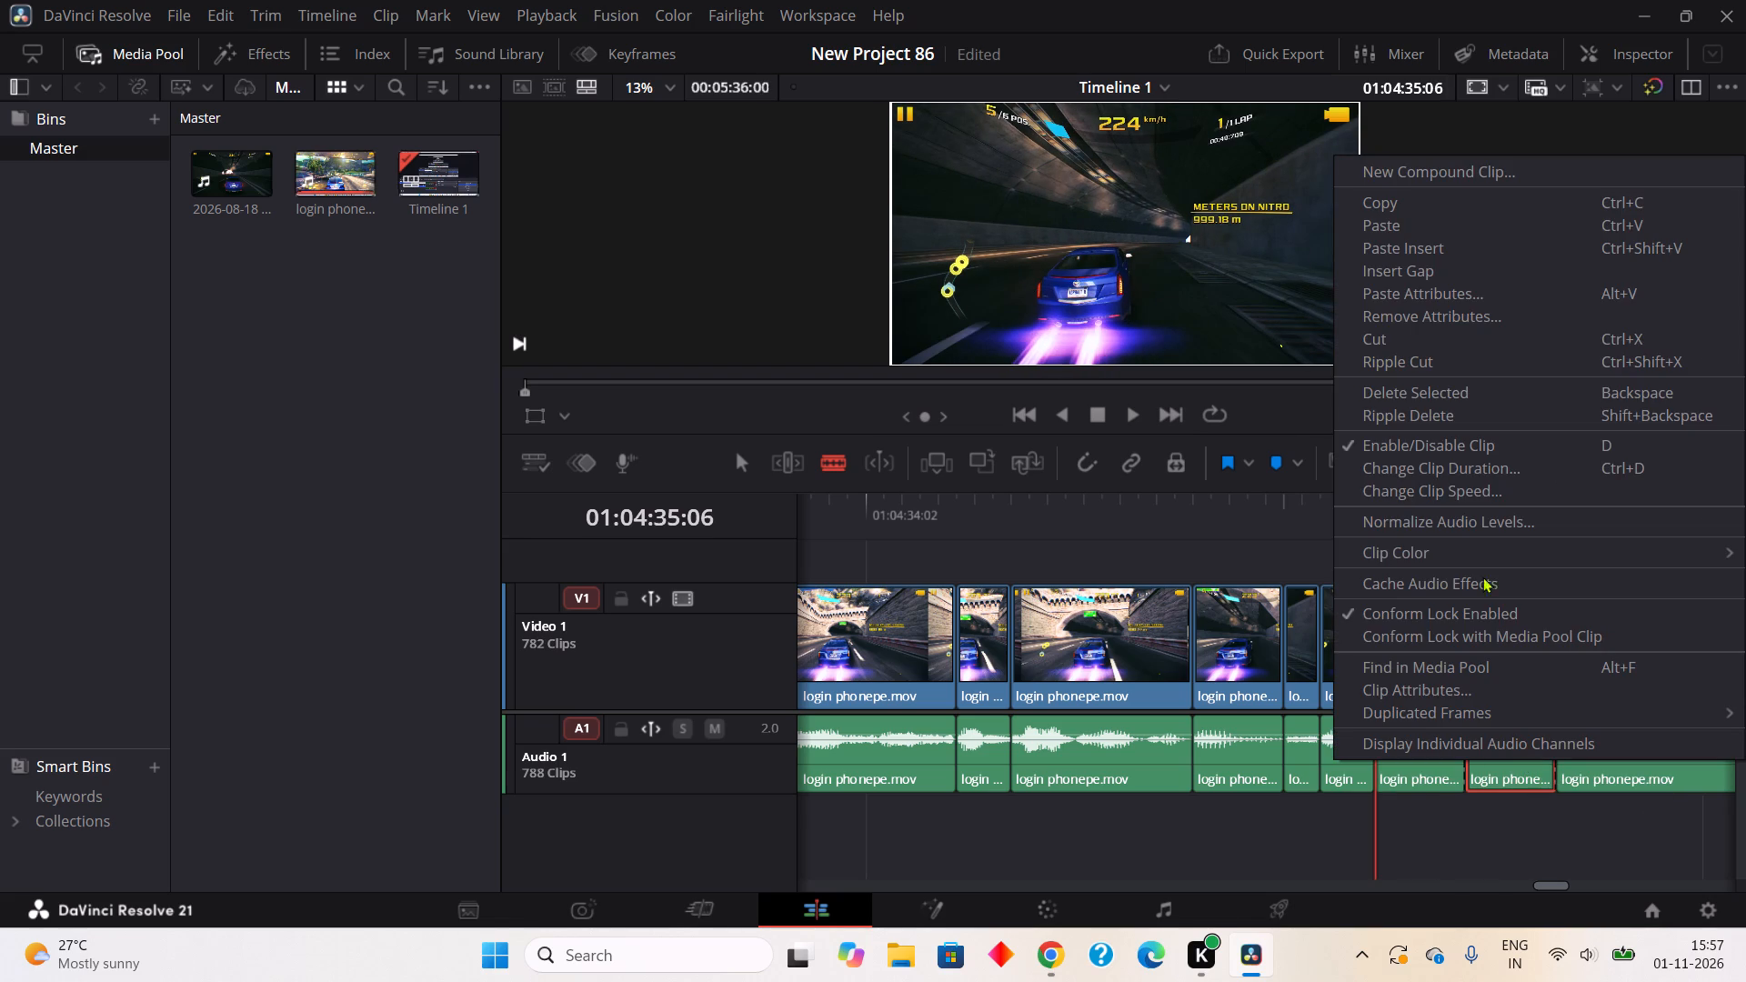
left_click(1420, 360)
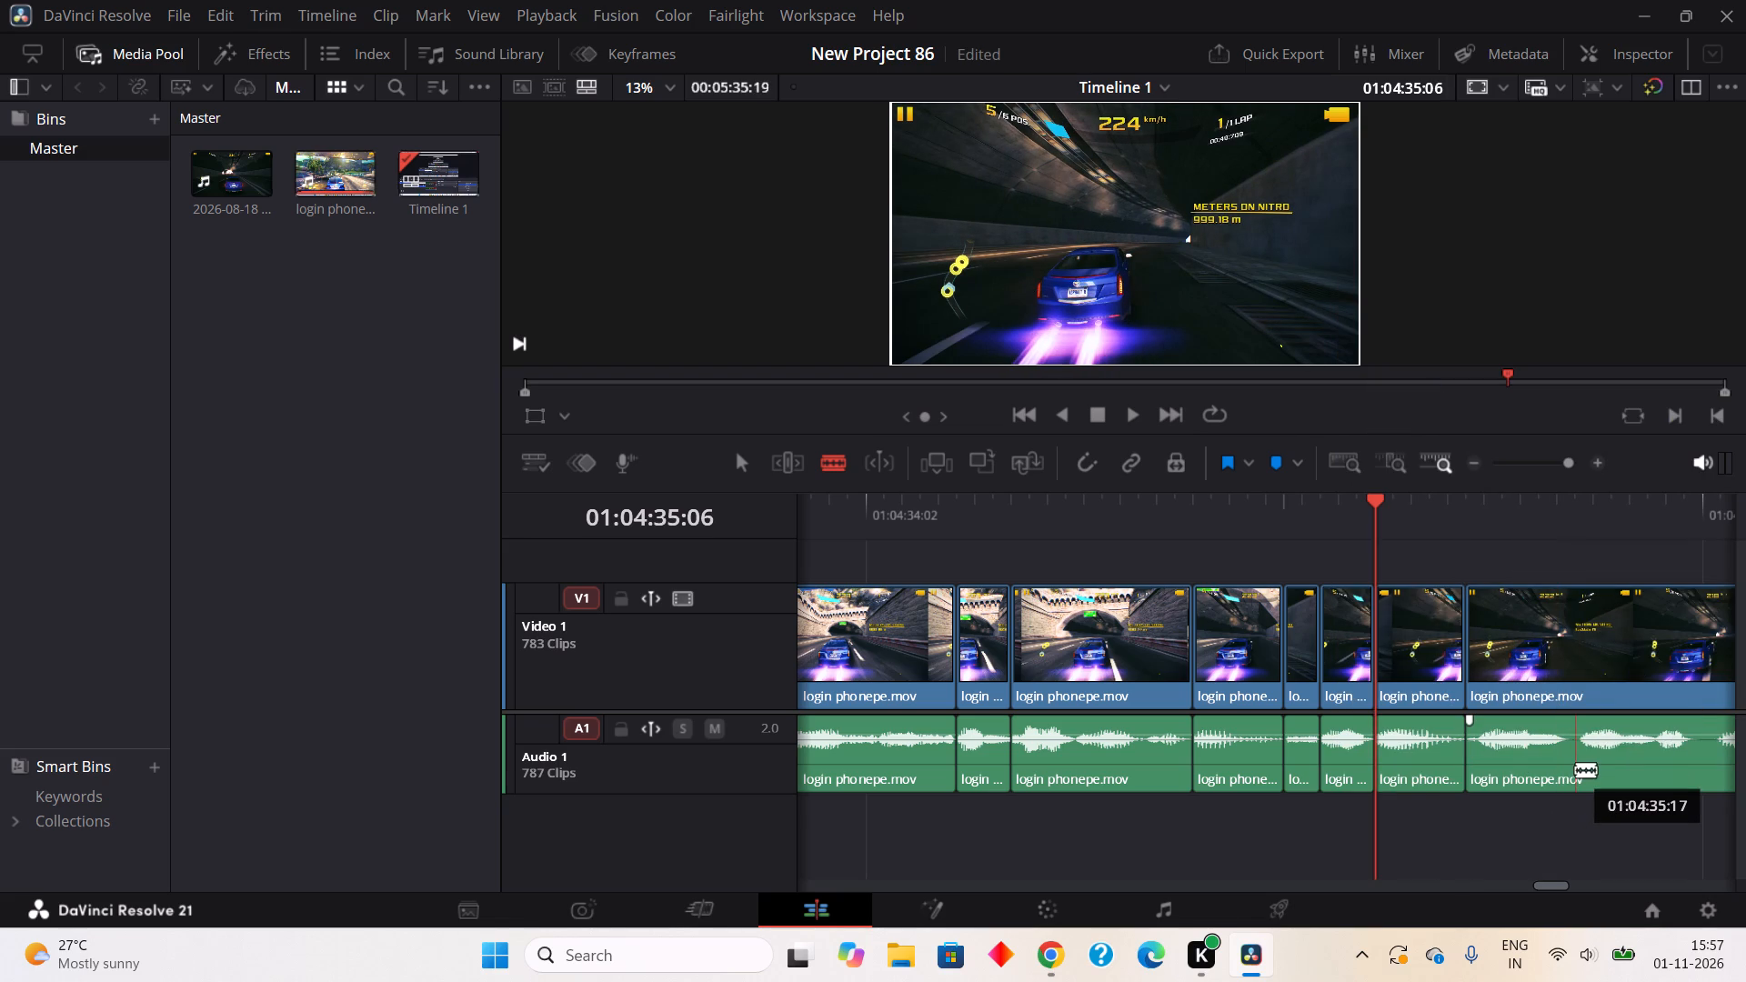
Split out the one-frame pause in the audio from about 01:04:35:16 to 01:04:35:17 and ripple cut it.
left_click(1571, 772)
left_click(1582, 772)
right_click(1579, 772)
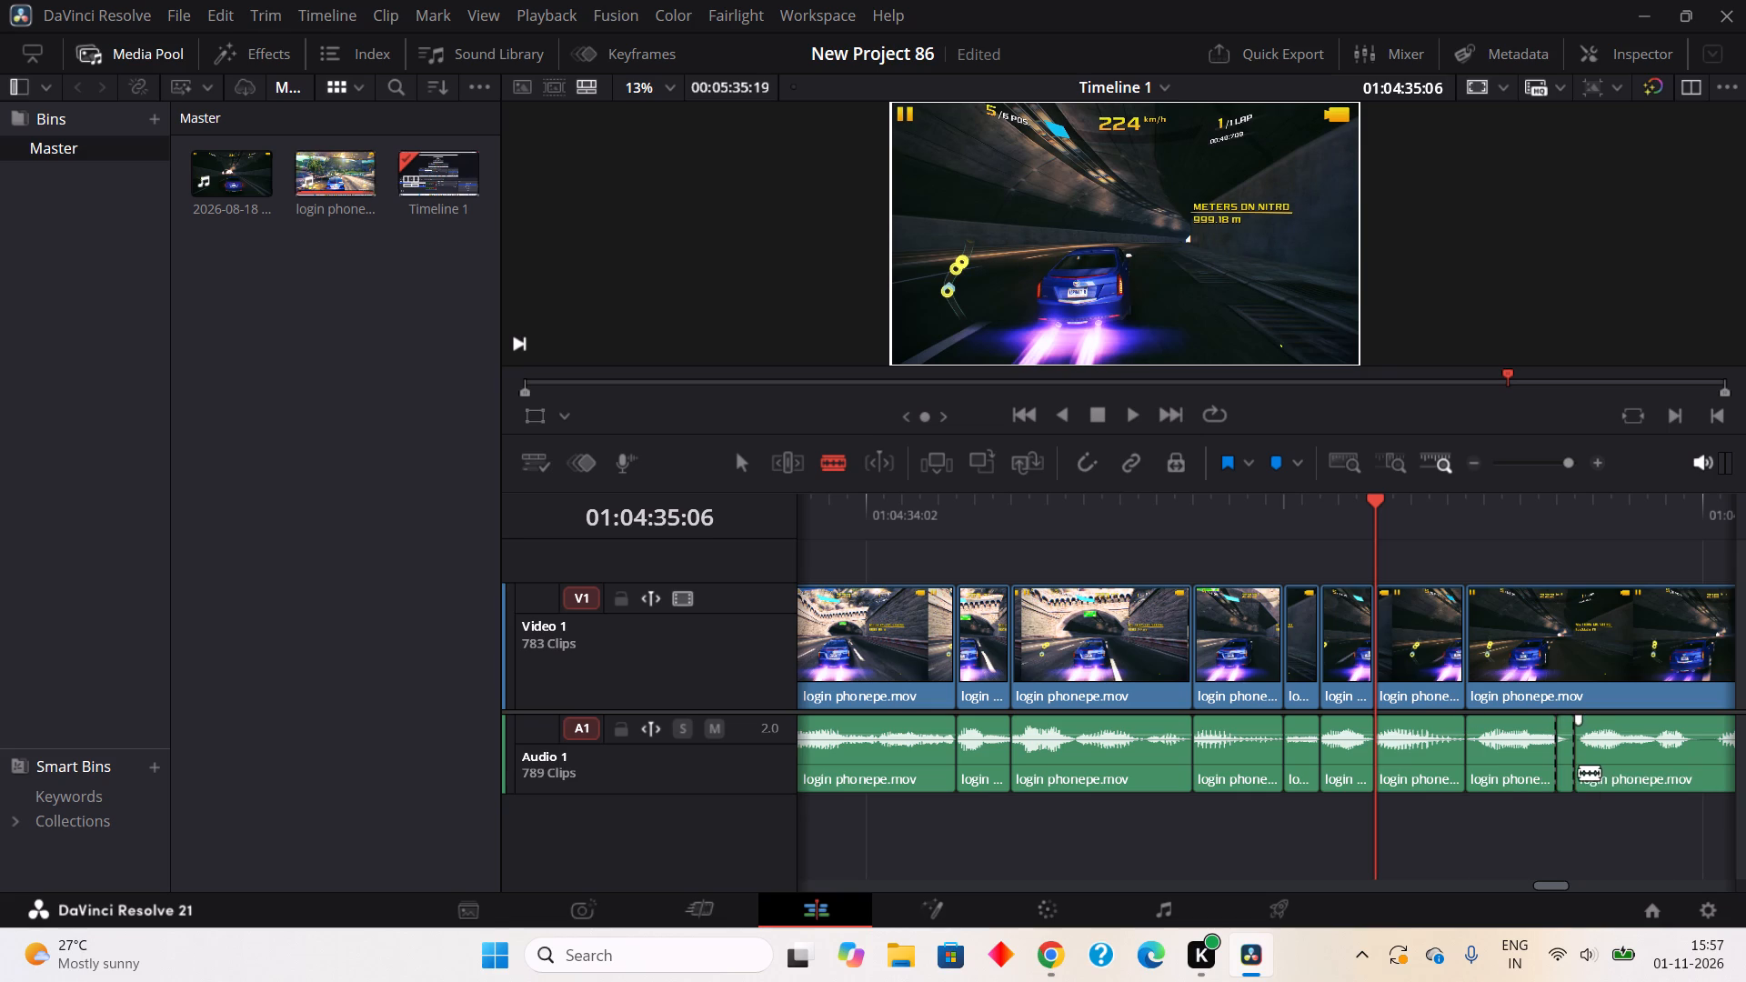
right_click(1561, 759)
left_click(1418, 360)
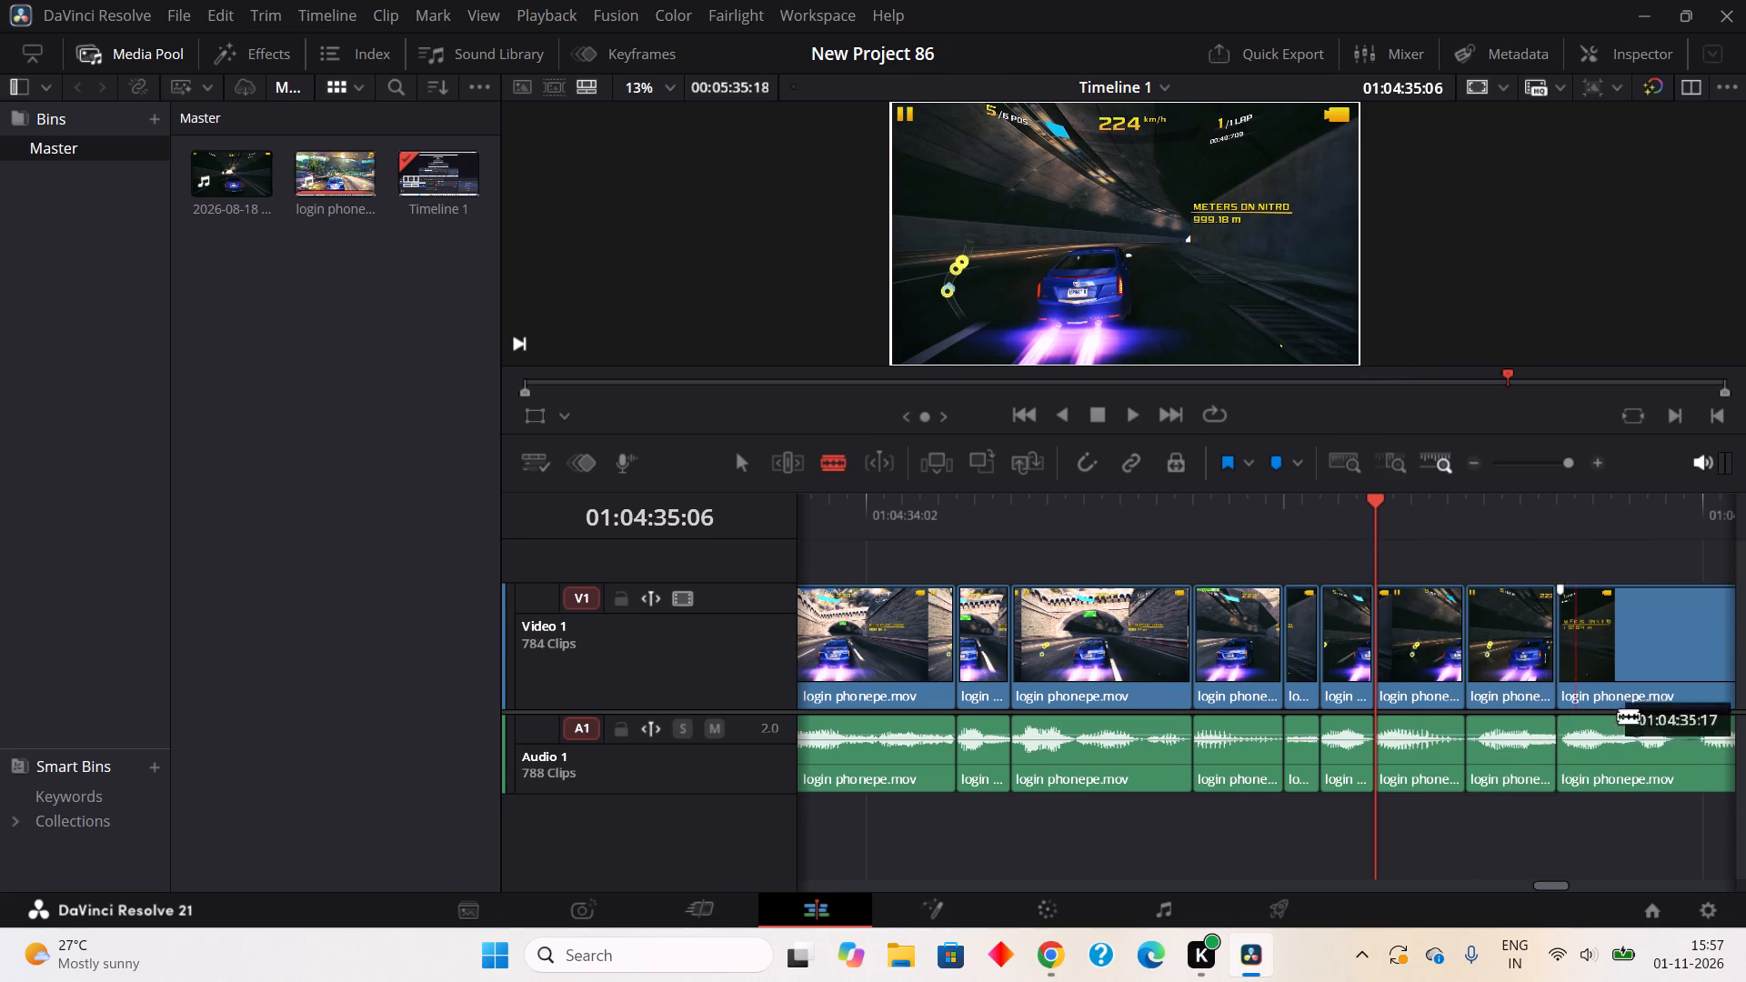
Split out the two-frame pause in the audio from about 01:04:35:22 to 01:04:36:00 and ripple cut it.
left_click(1674, 777)
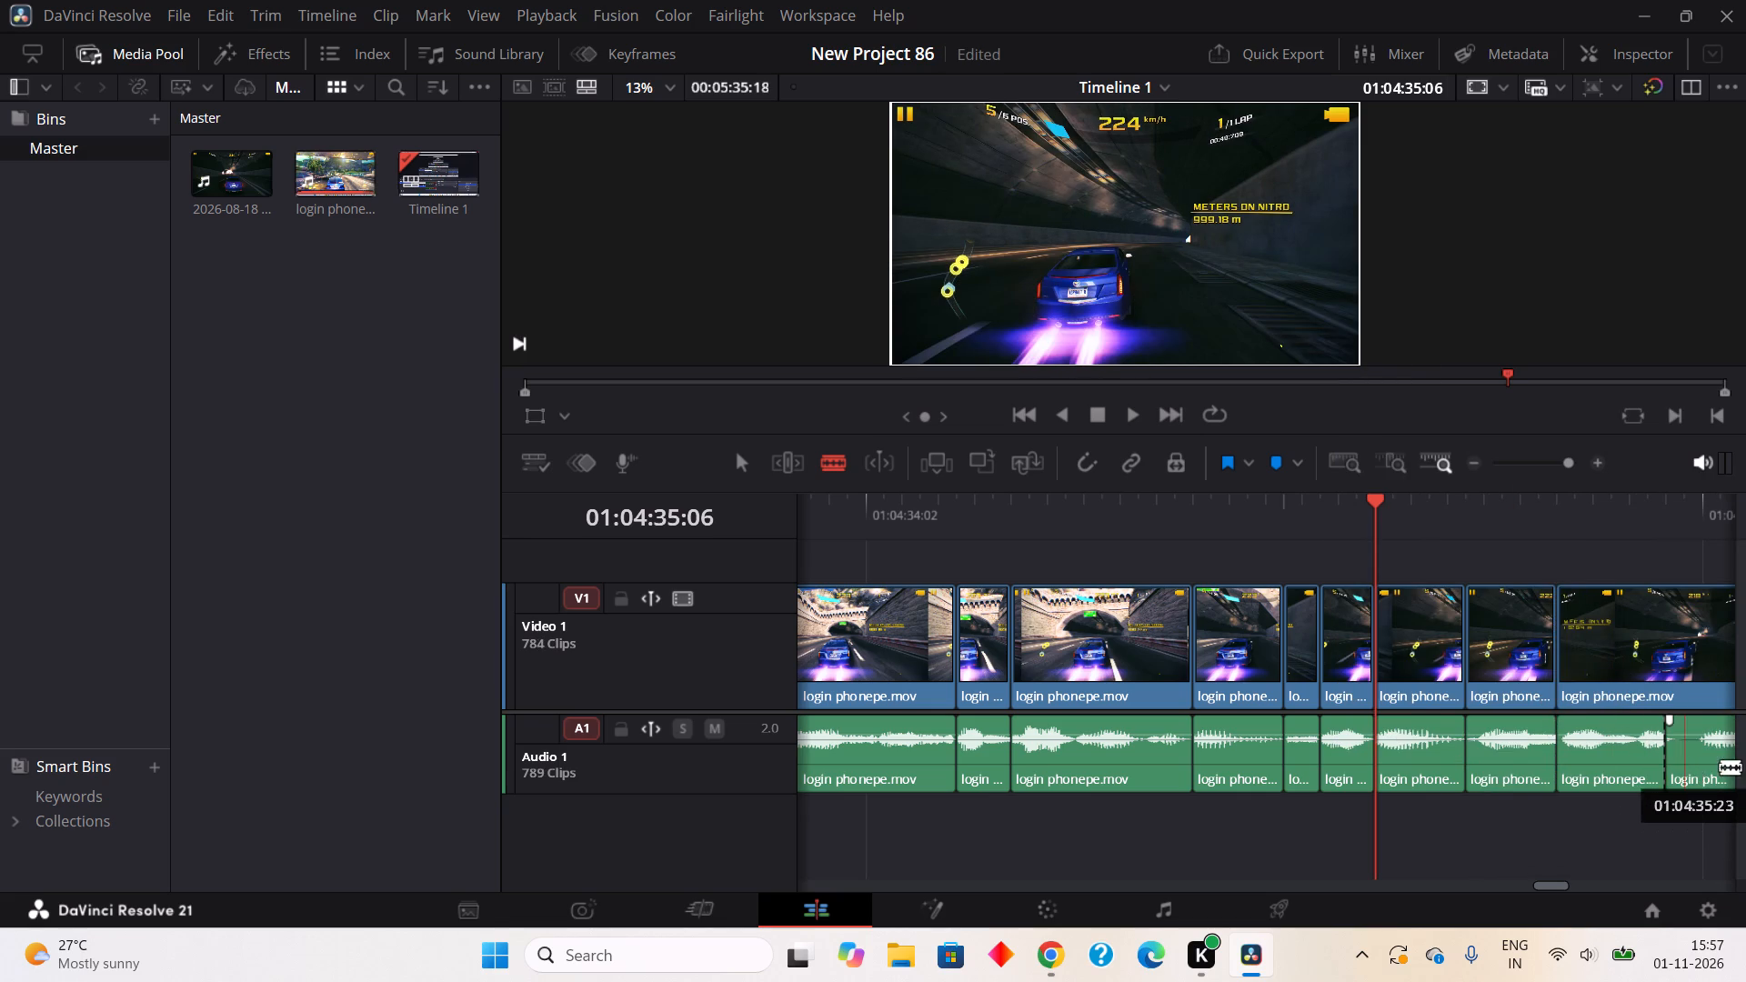
left_click(1708, 771)
right_click(1702, 771)
right_click(1691, 757)
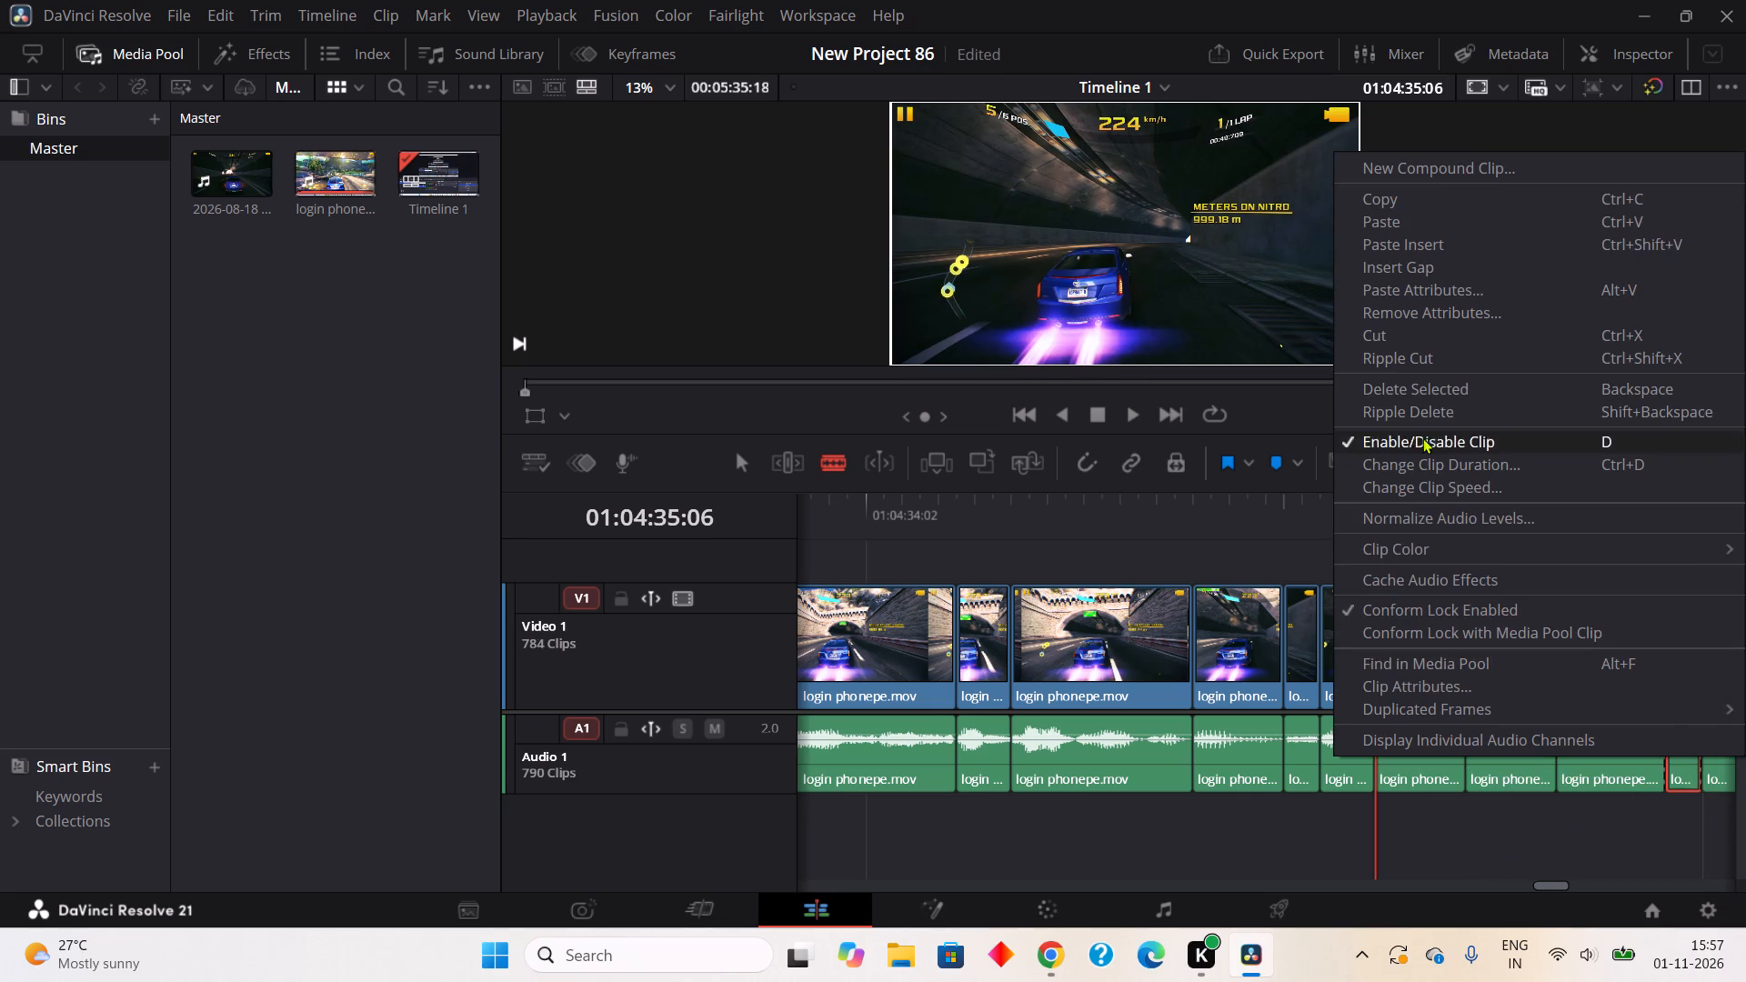
left_click(1391, 356)
Play on past 01:04:36:00, split out the two-frame pause in the audio from about 01:04:36:05 to 01:04:36:07 and ripple cut it.
left_click(1130, 422)
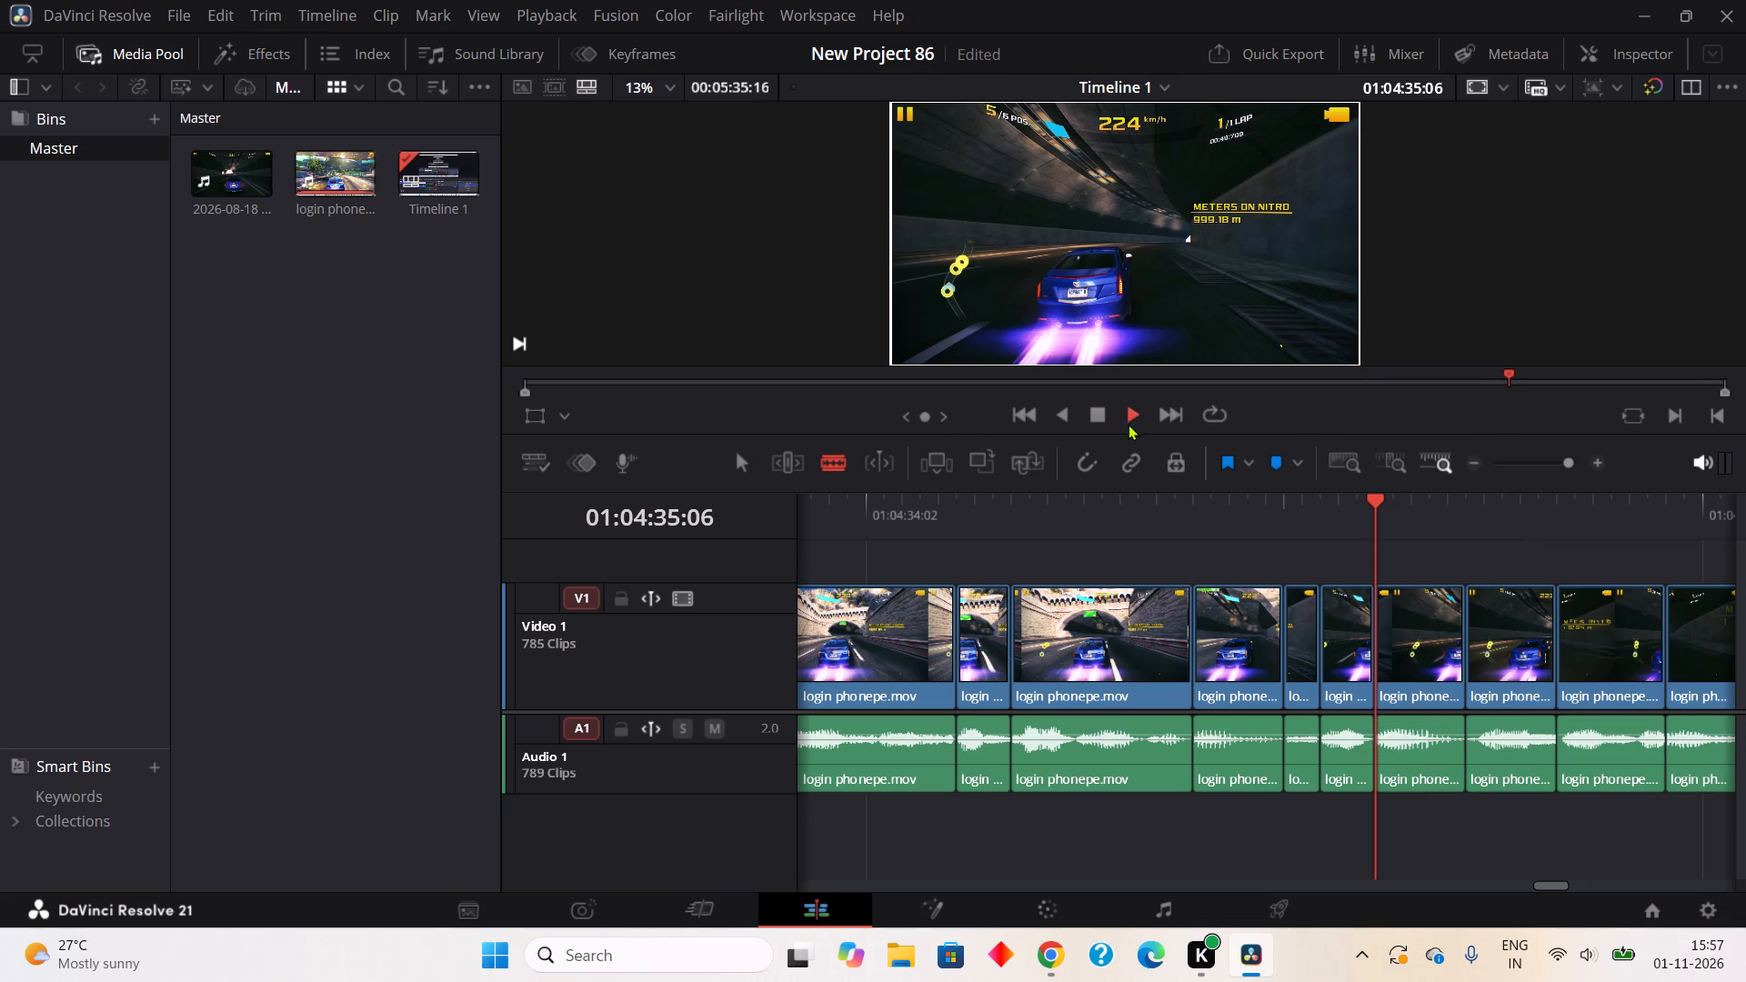
left_click(1097, 411)
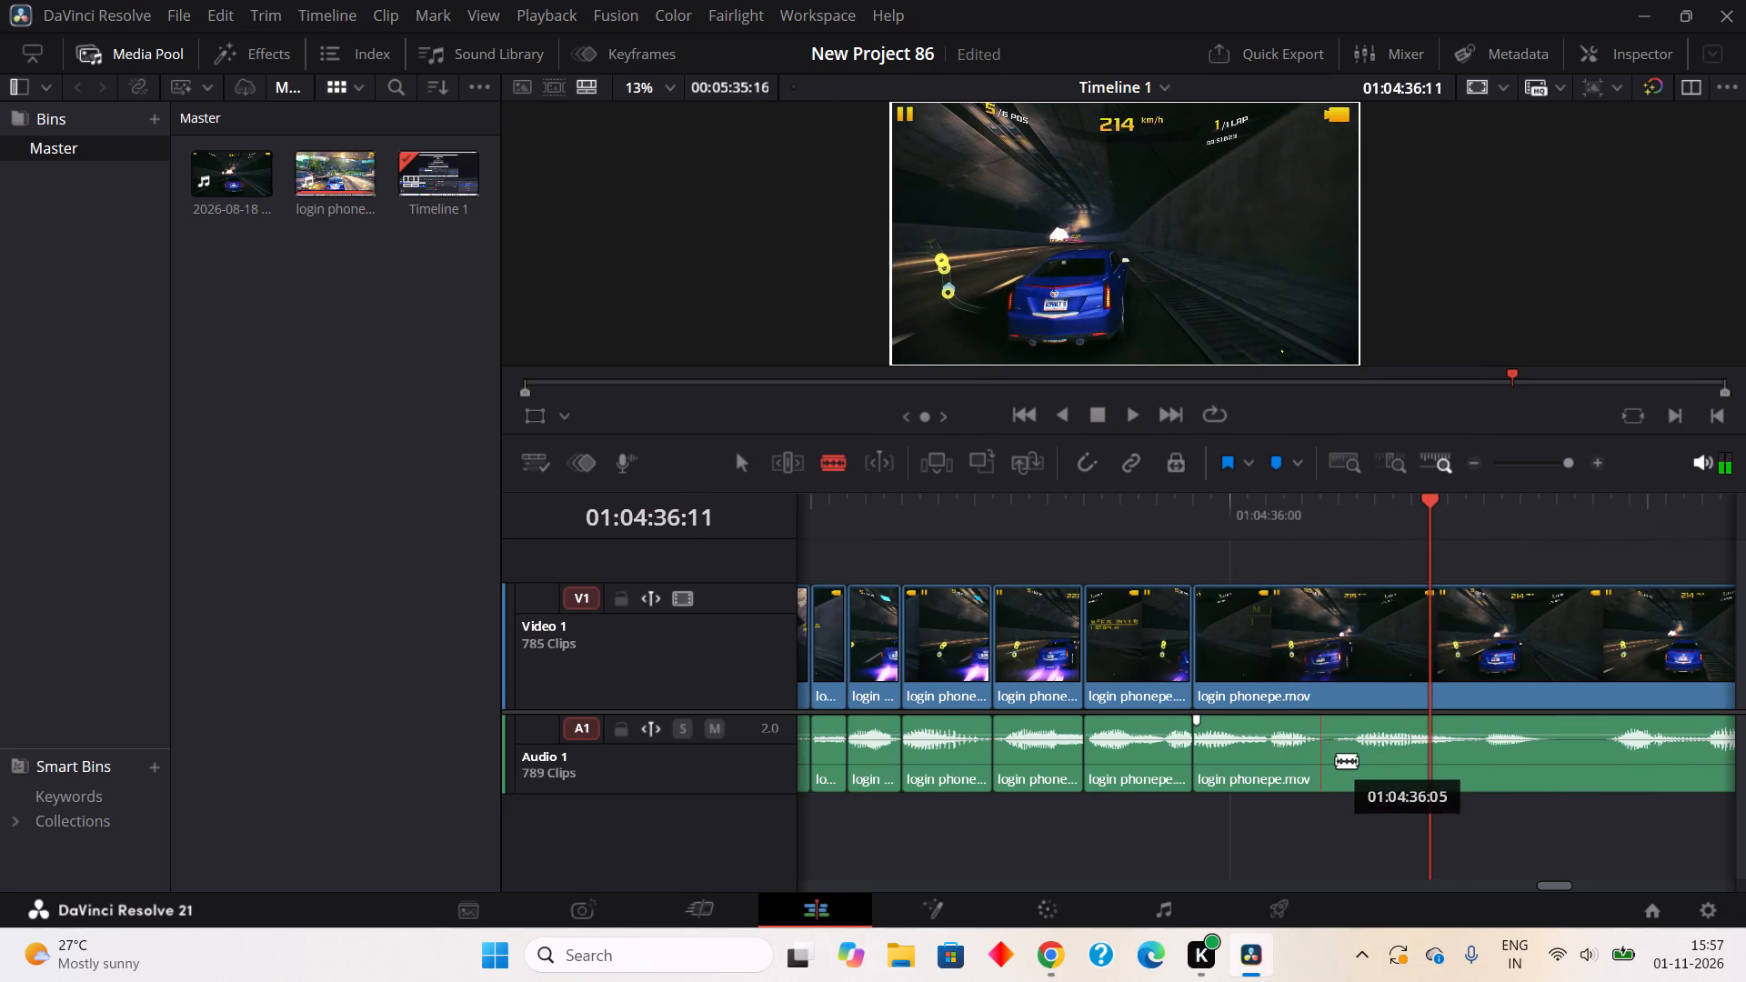
left_click(1336, 760)
left_click(1359, 756)
right_click(1348, 761)
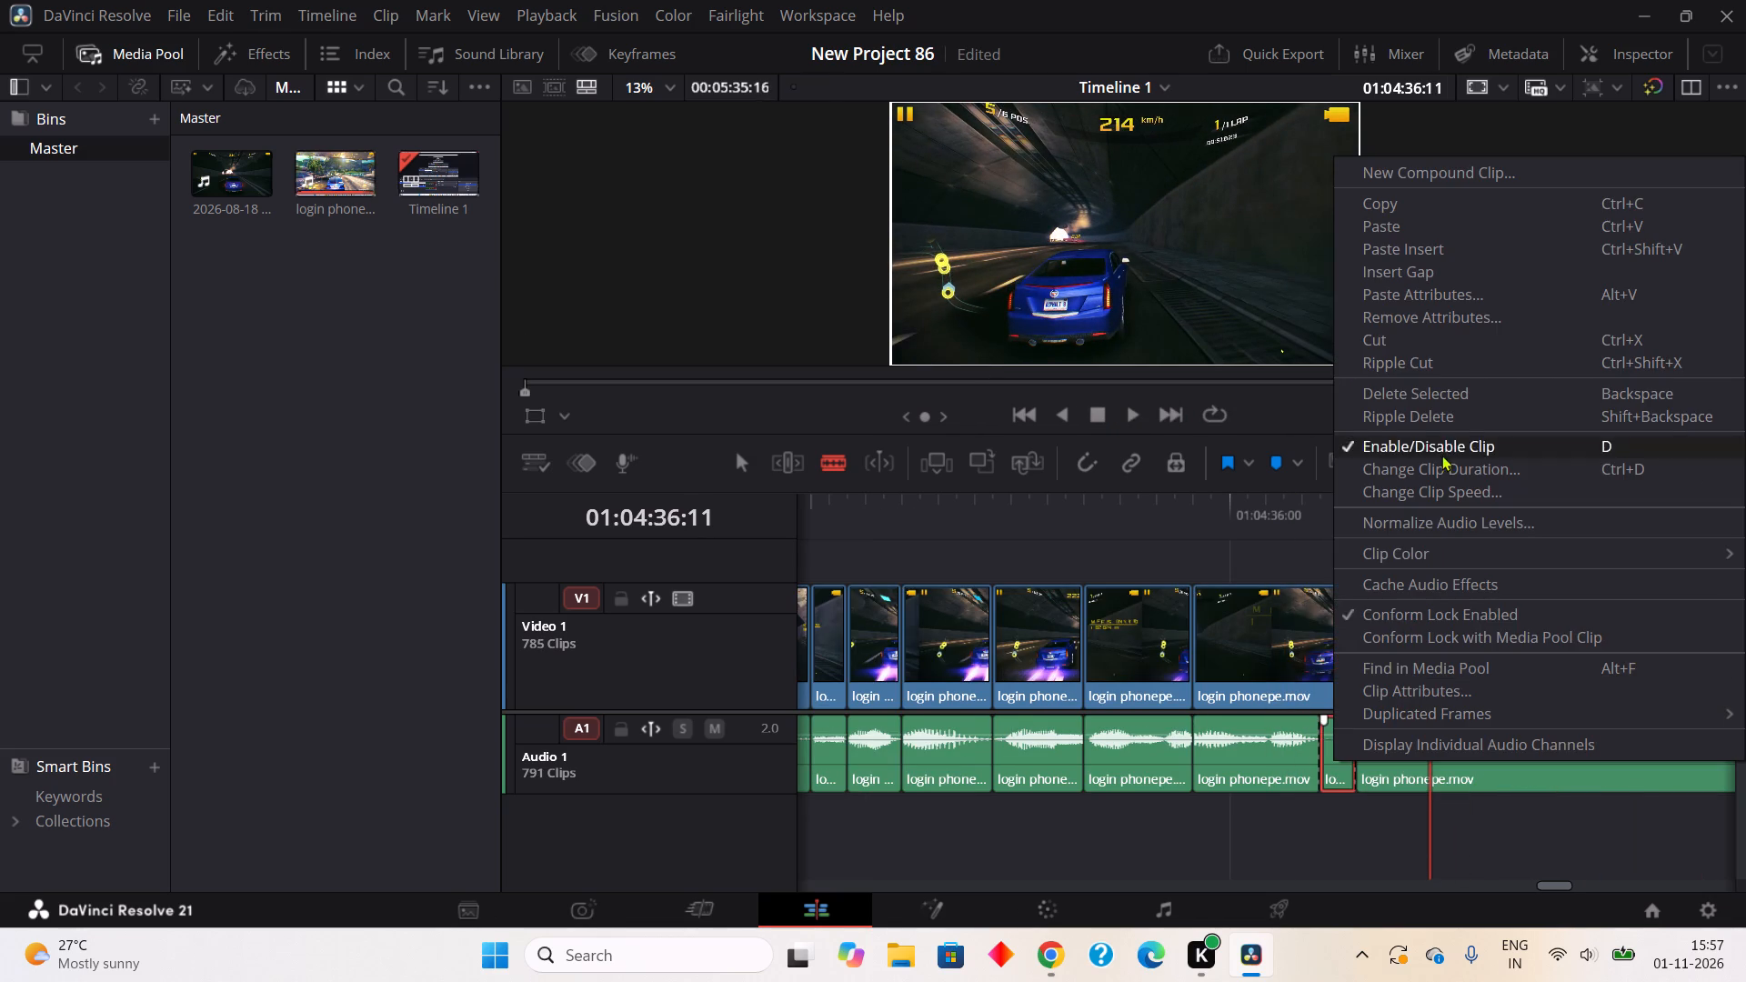
left_click(1391, 369)
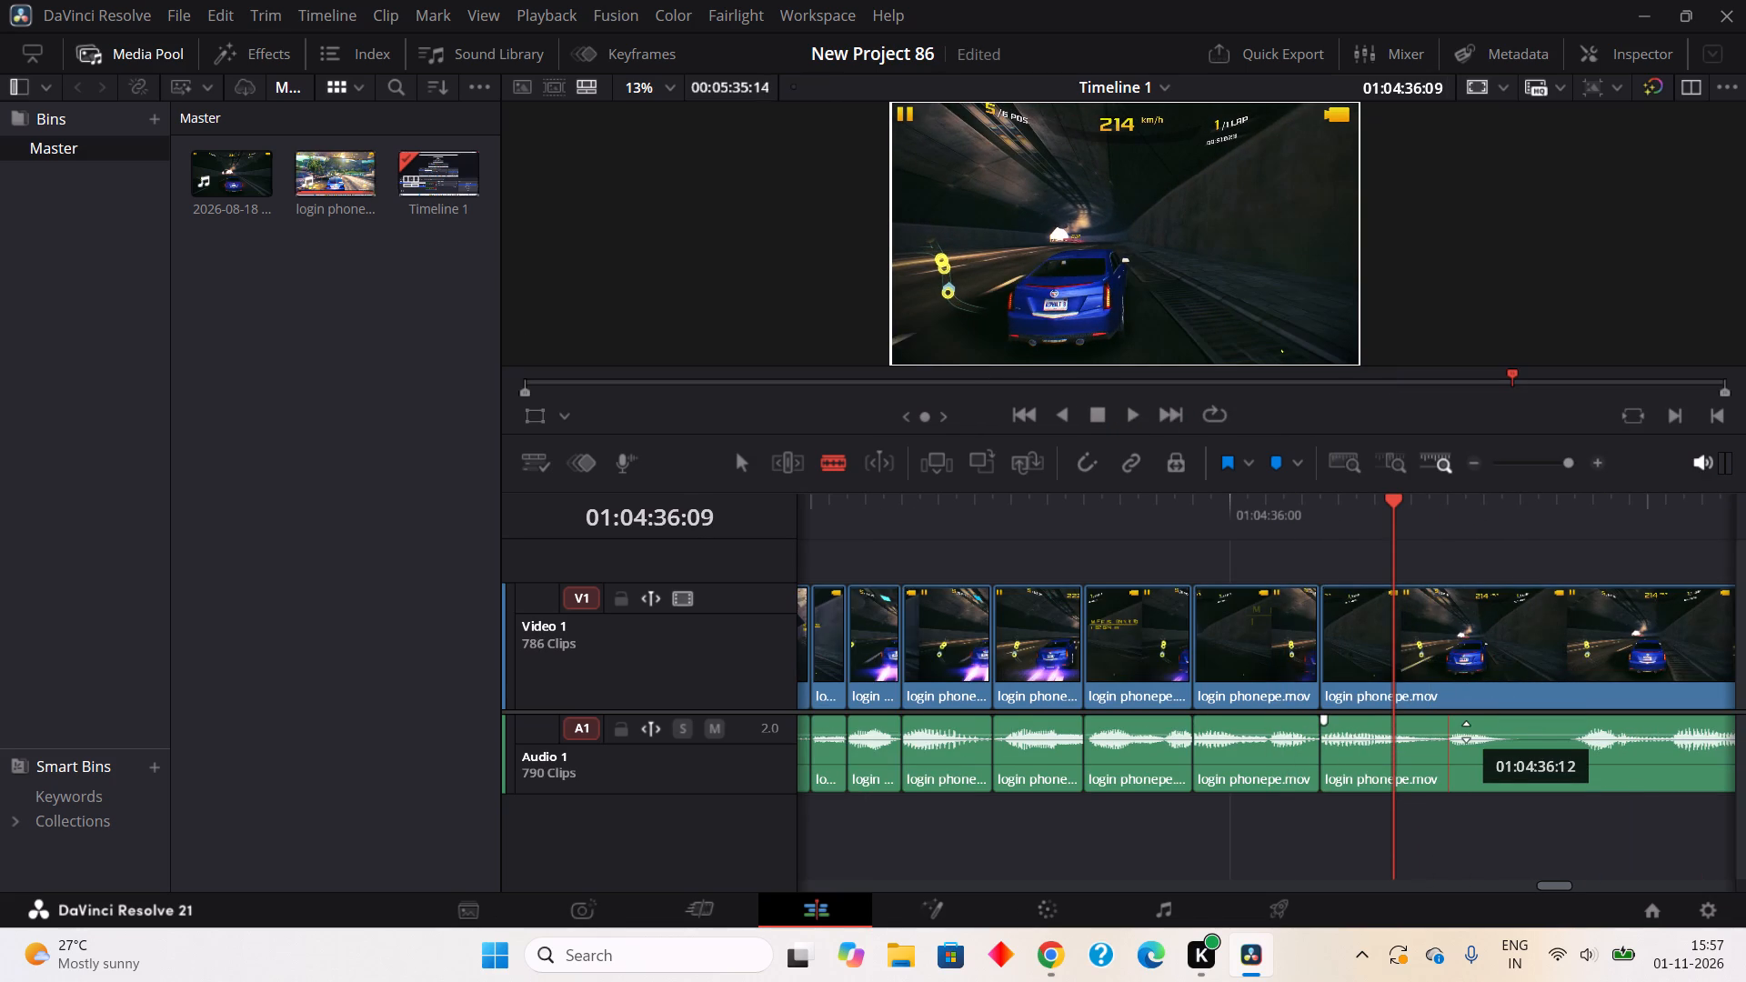
Split out the four-frame pause in the audio from about 01:04:36:15 to 01:04:36:19 and ripple cut it.
left_click(1512, 782)
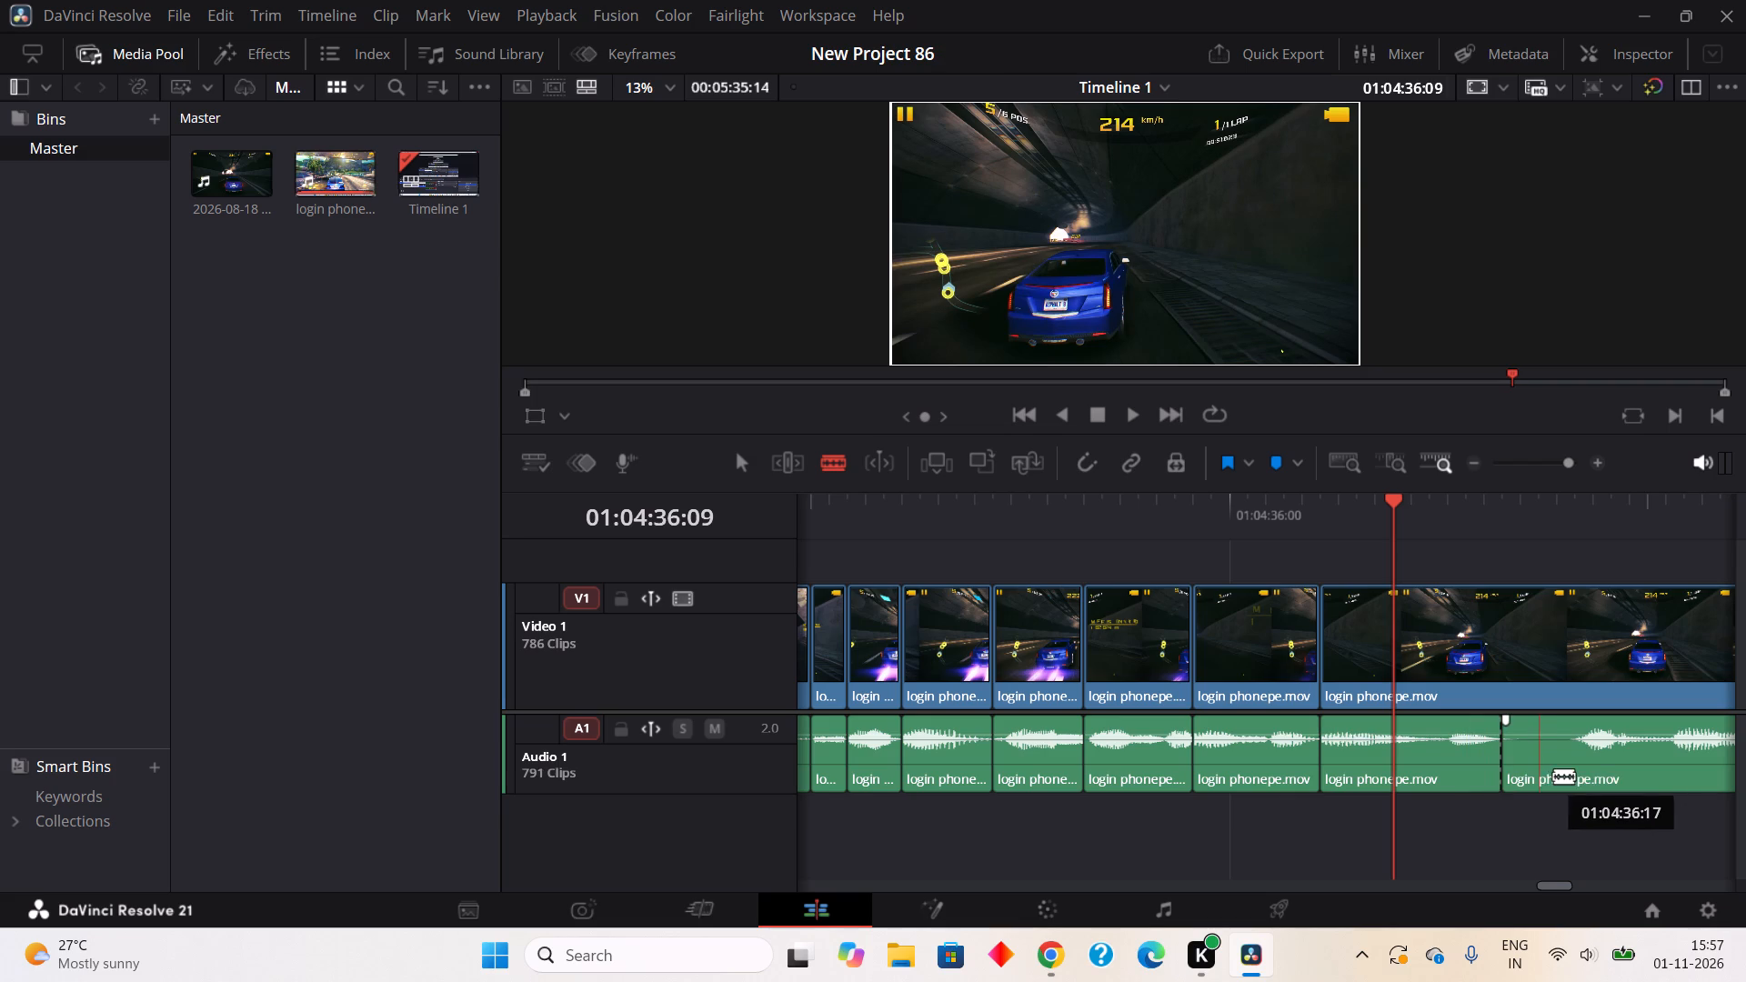
left_click(1578, 777)
right_click(1527, 744)
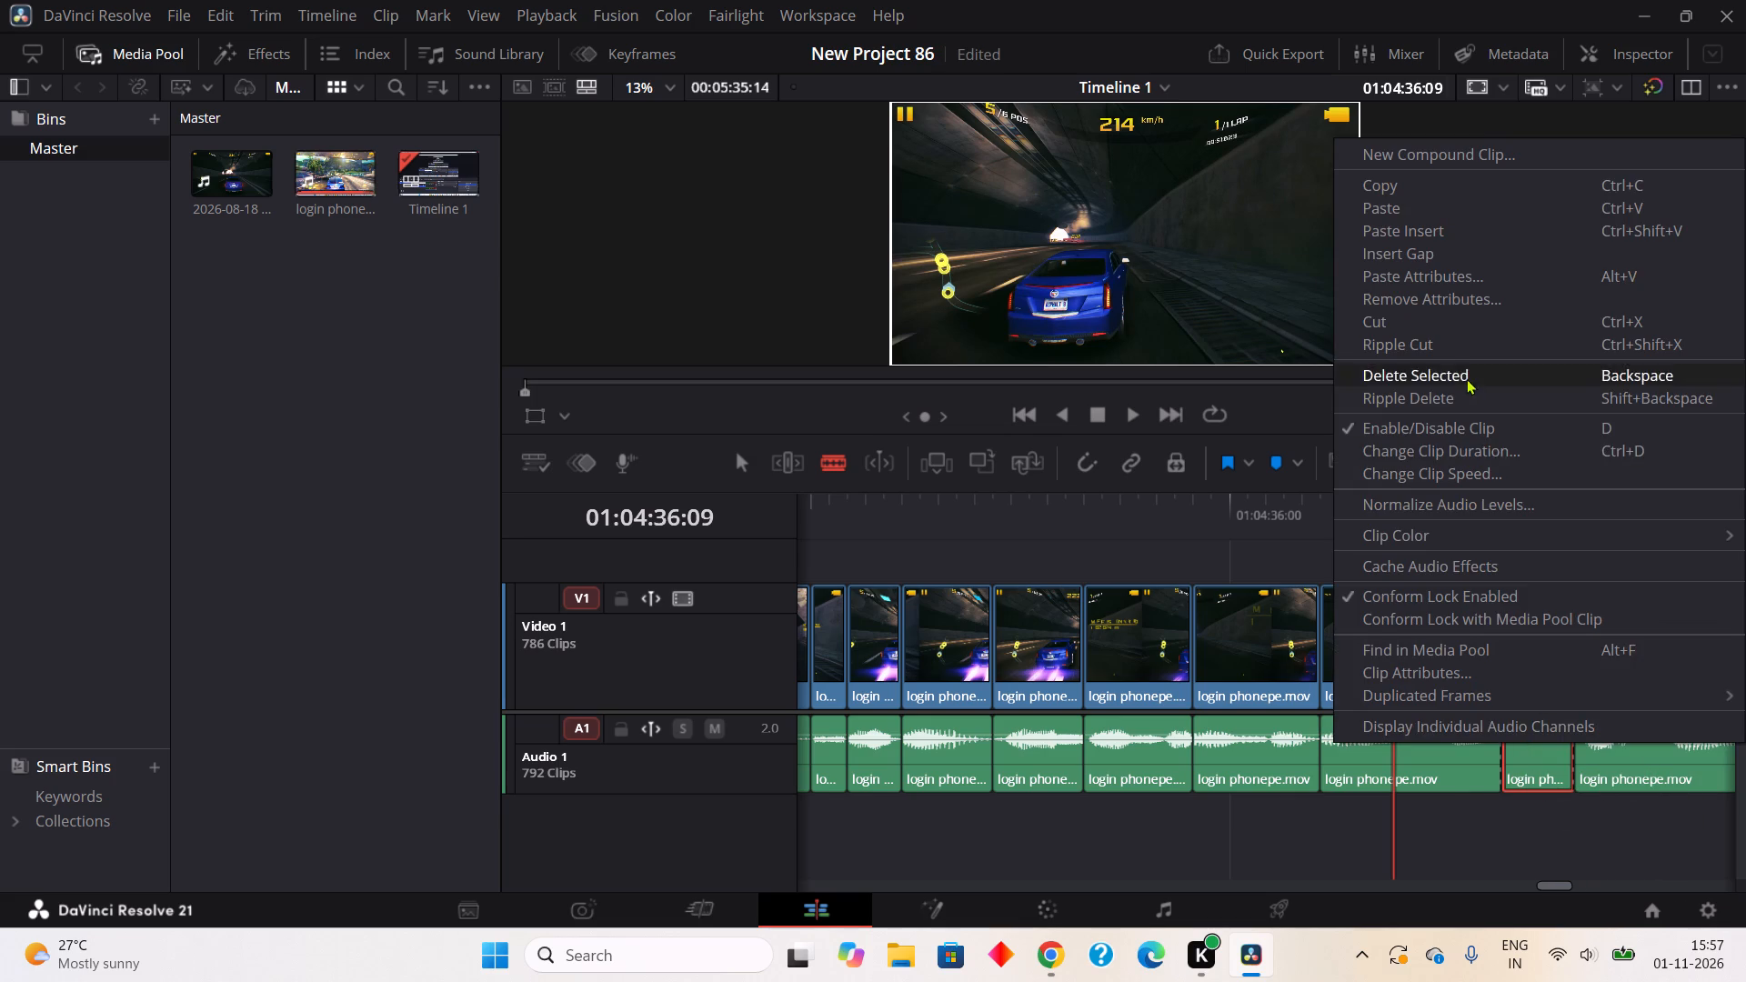
left_click(1445, 346)
Play on past 01:04:37:00, split out the two-frame pause in the audio from about 01:04:37:08 to 01:04:37:10 and ripple cut it.
left_click(1123, 411)
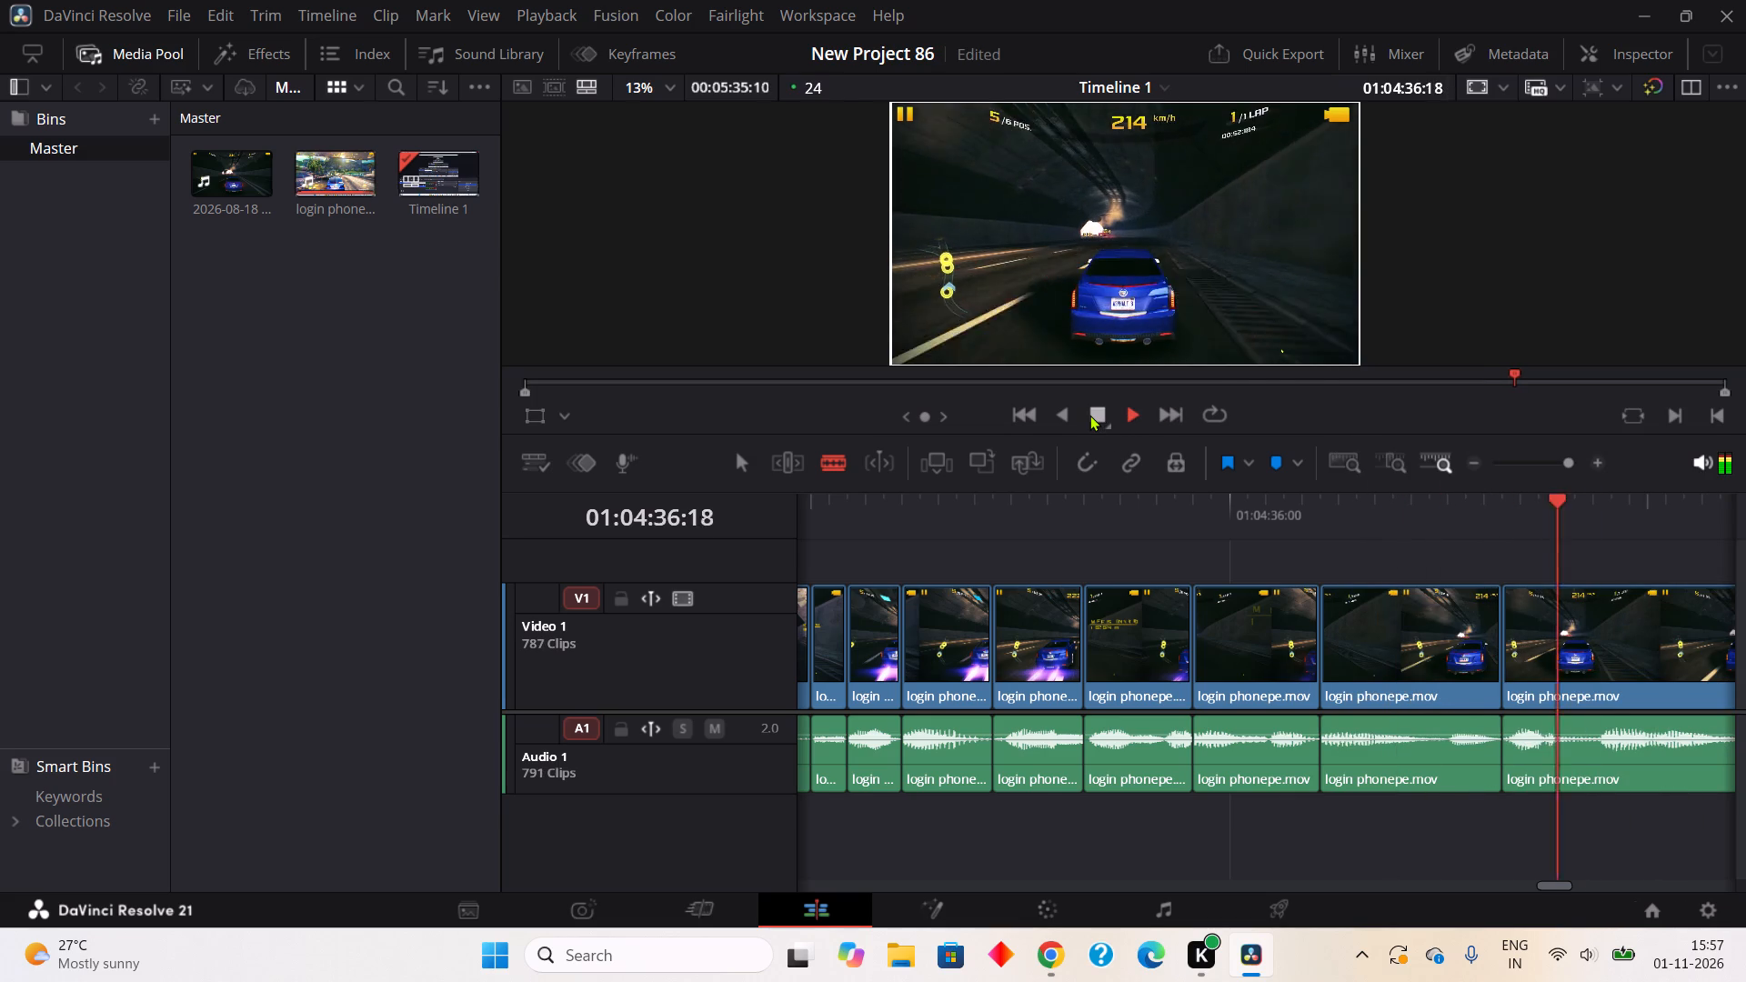
left_click(1089, 415)
left_click(1350, 773)
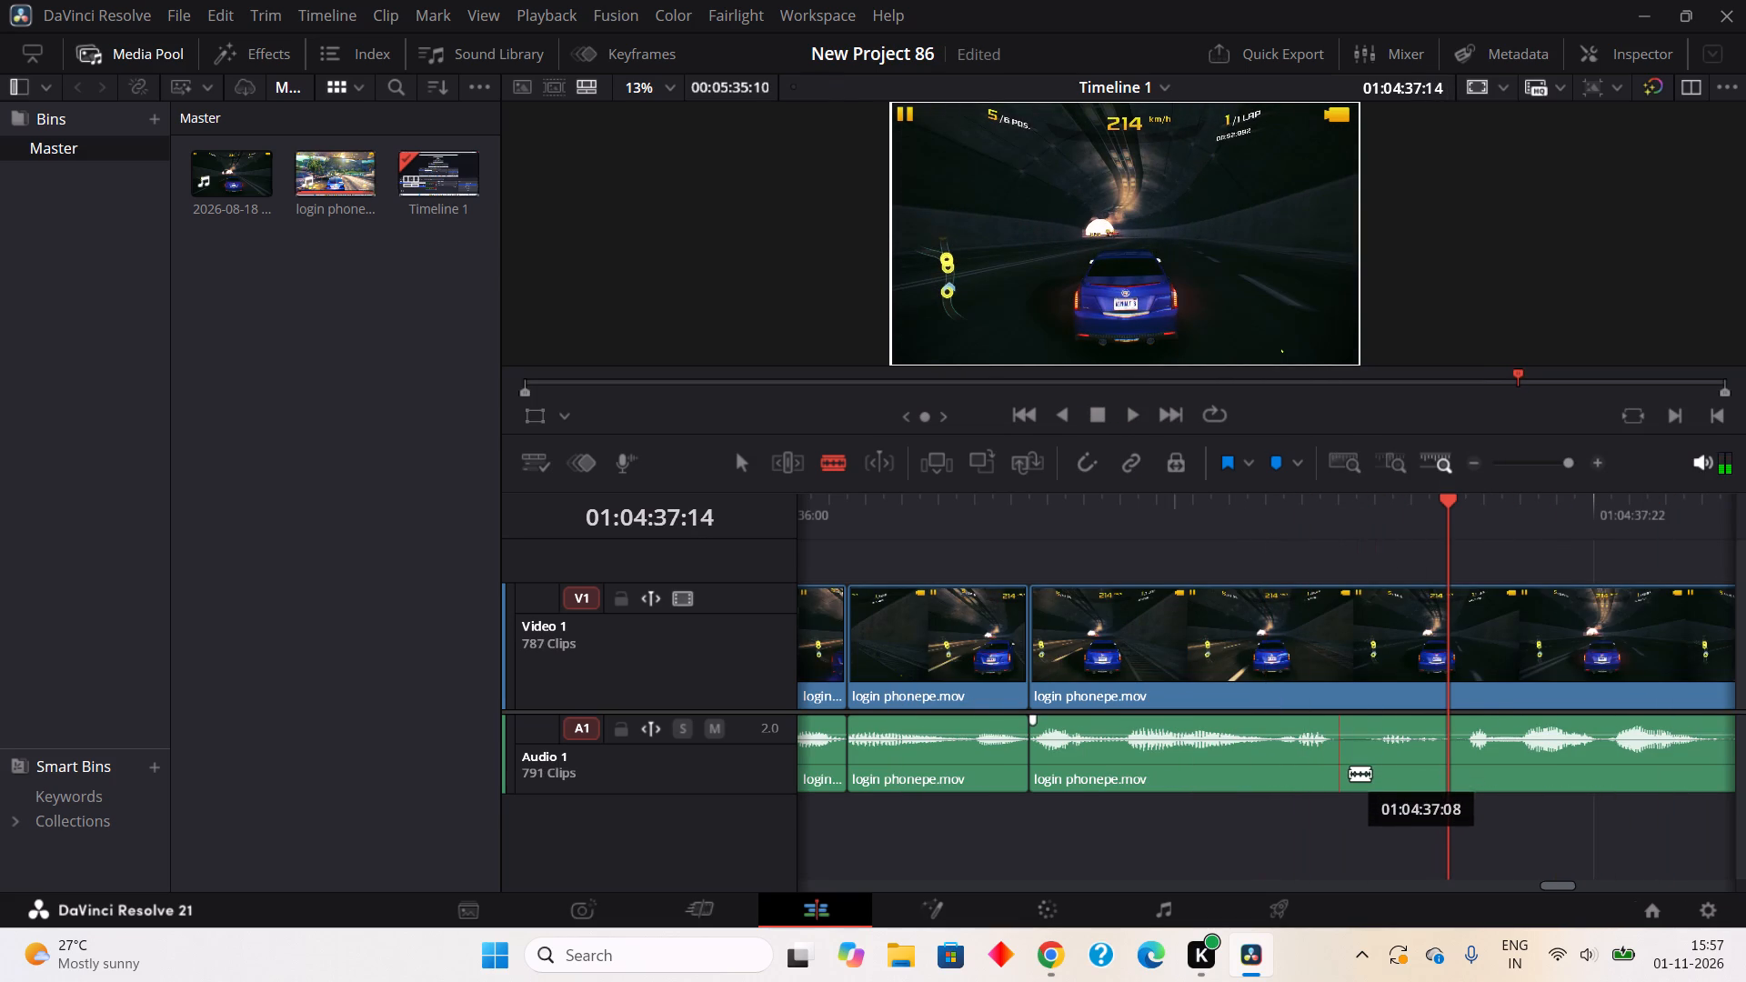
left_click(1390, 761)
right_click(1365, 758)
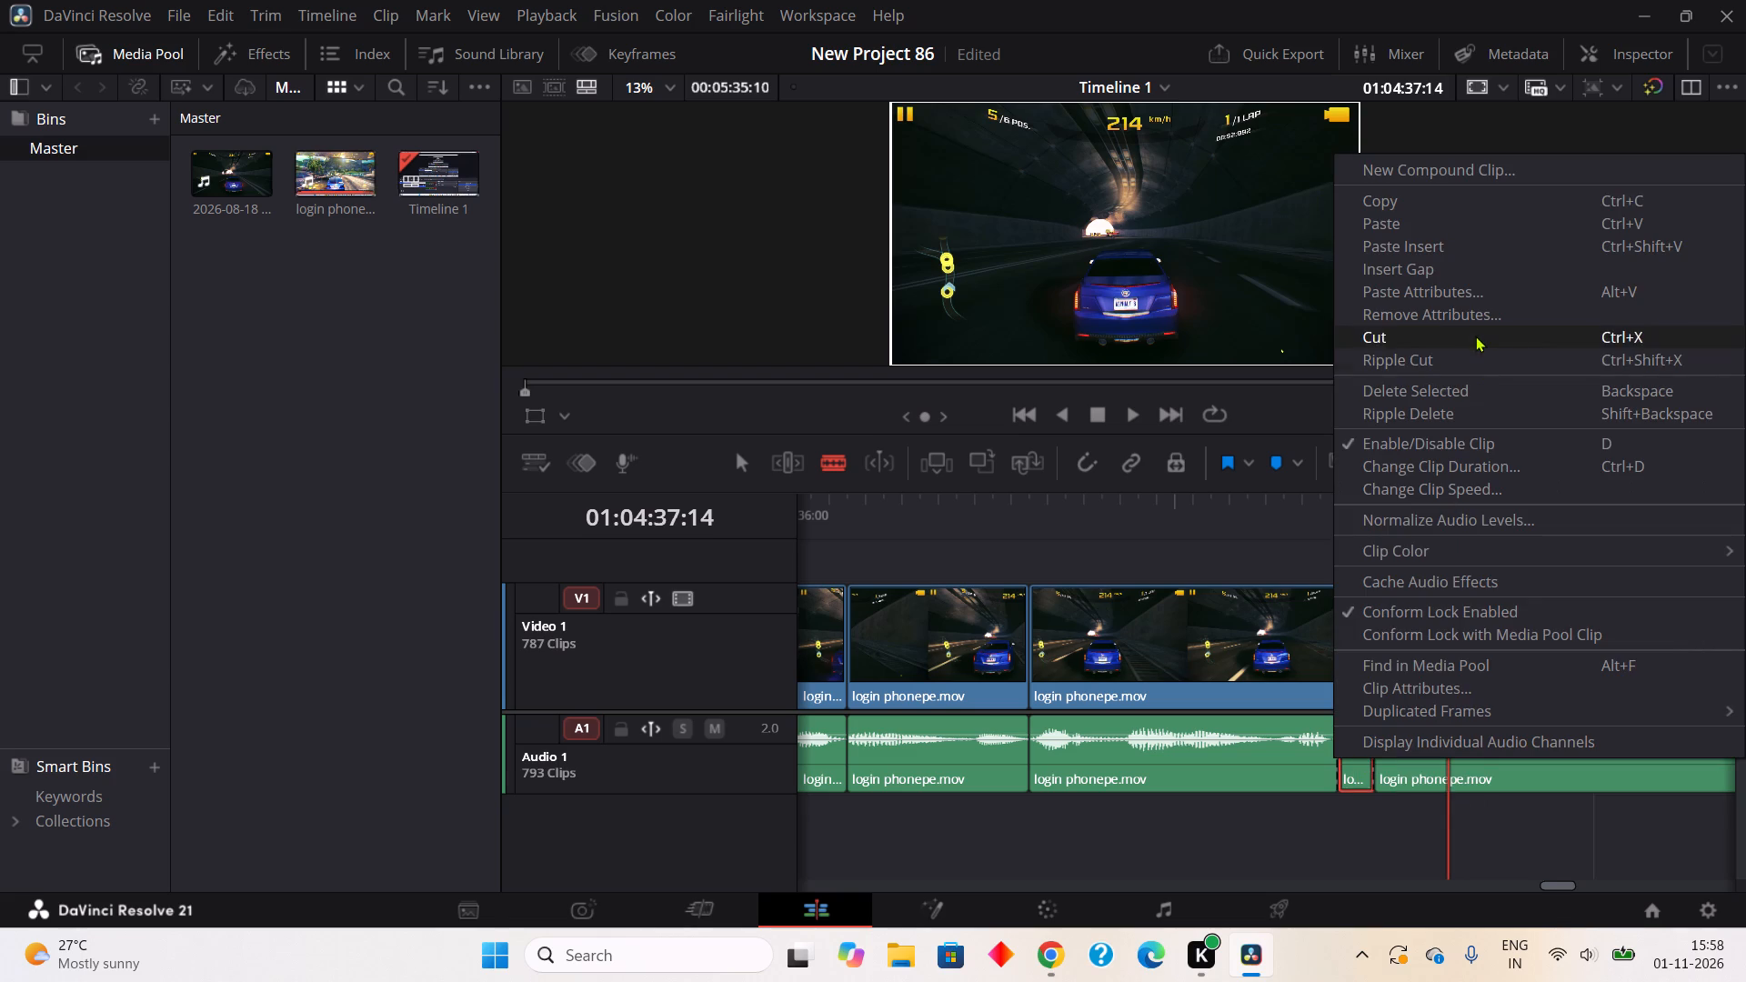
left_click(1477, 355)
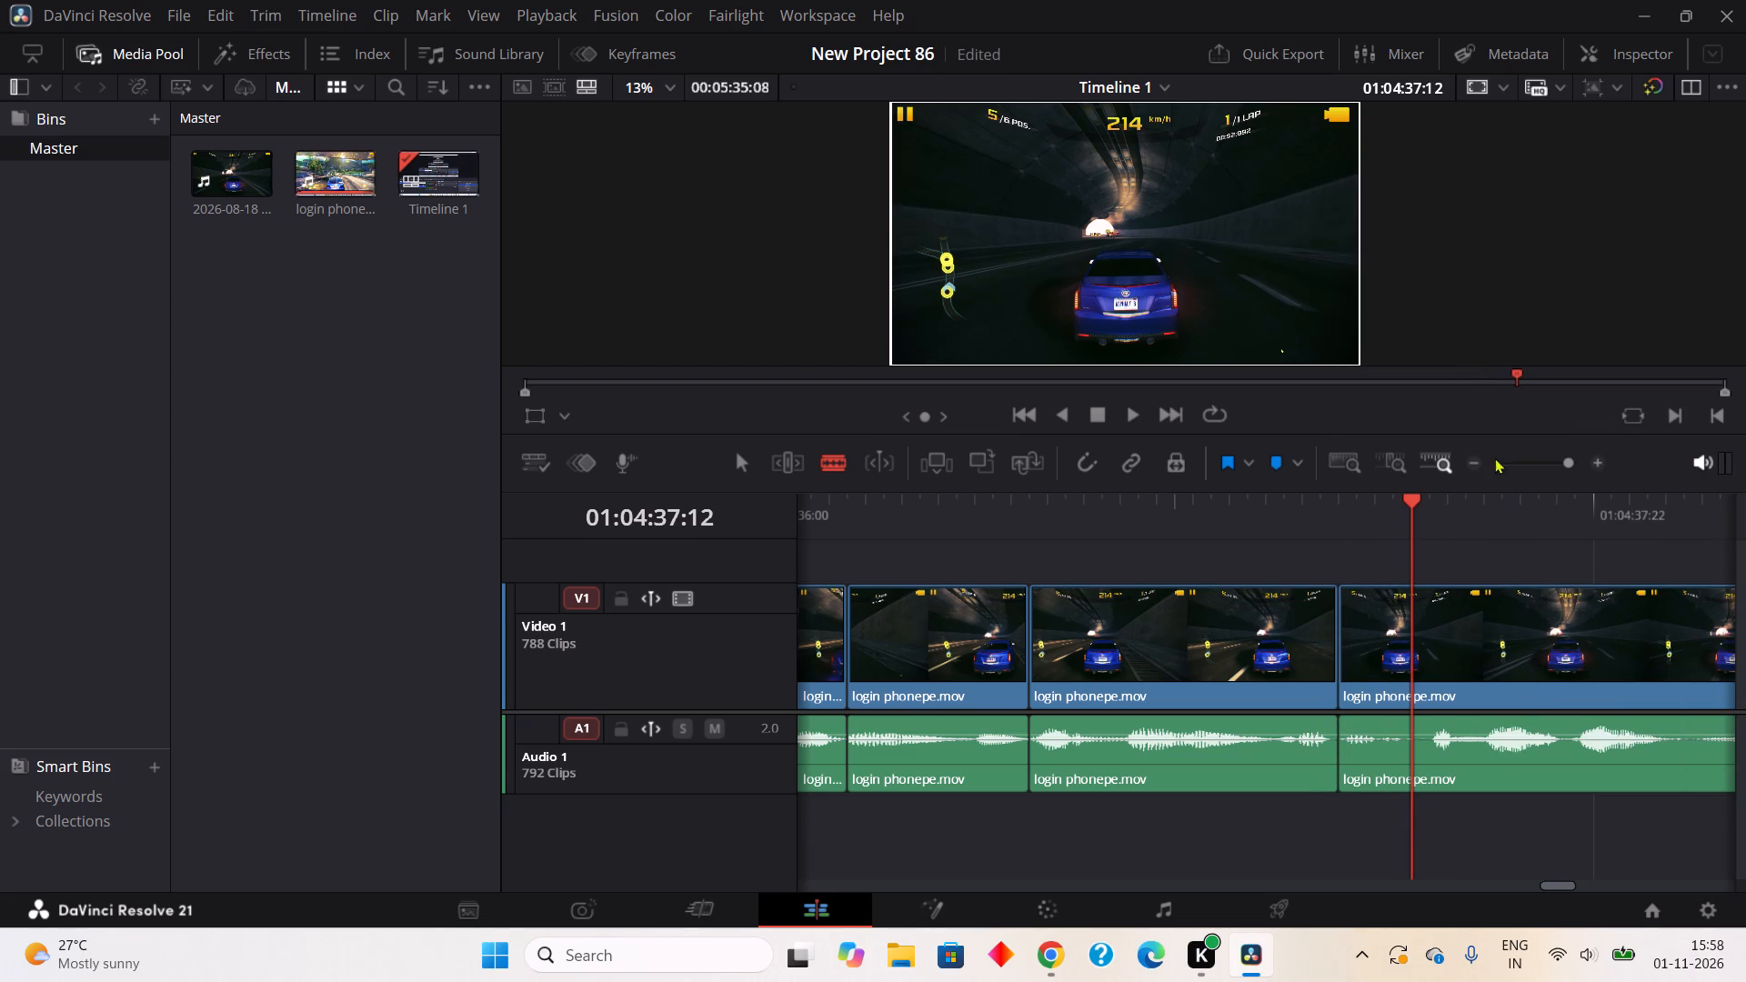
Split out the two-frame pause in the audio from about 01:04:37:11 to 01:04:37:13 and ripple cut it.
left_click(1399, 780)
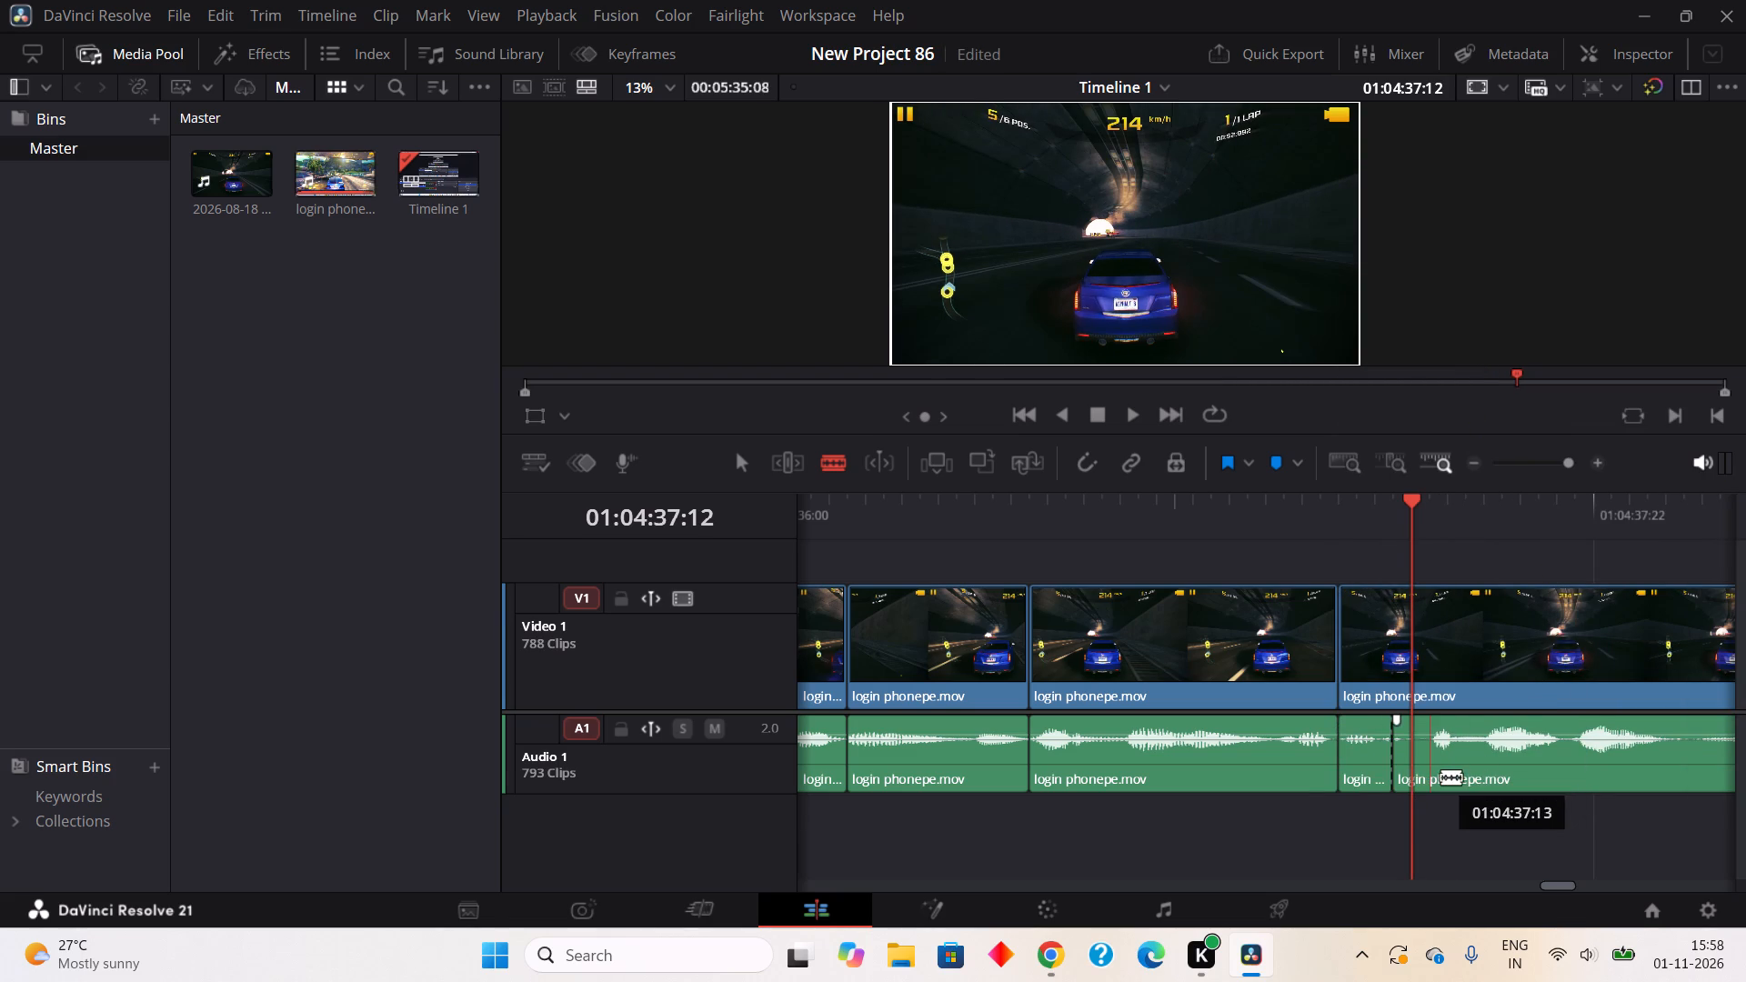
left_click(1441, 777)
right_click(1424, 757)
right_click(1420, 738)
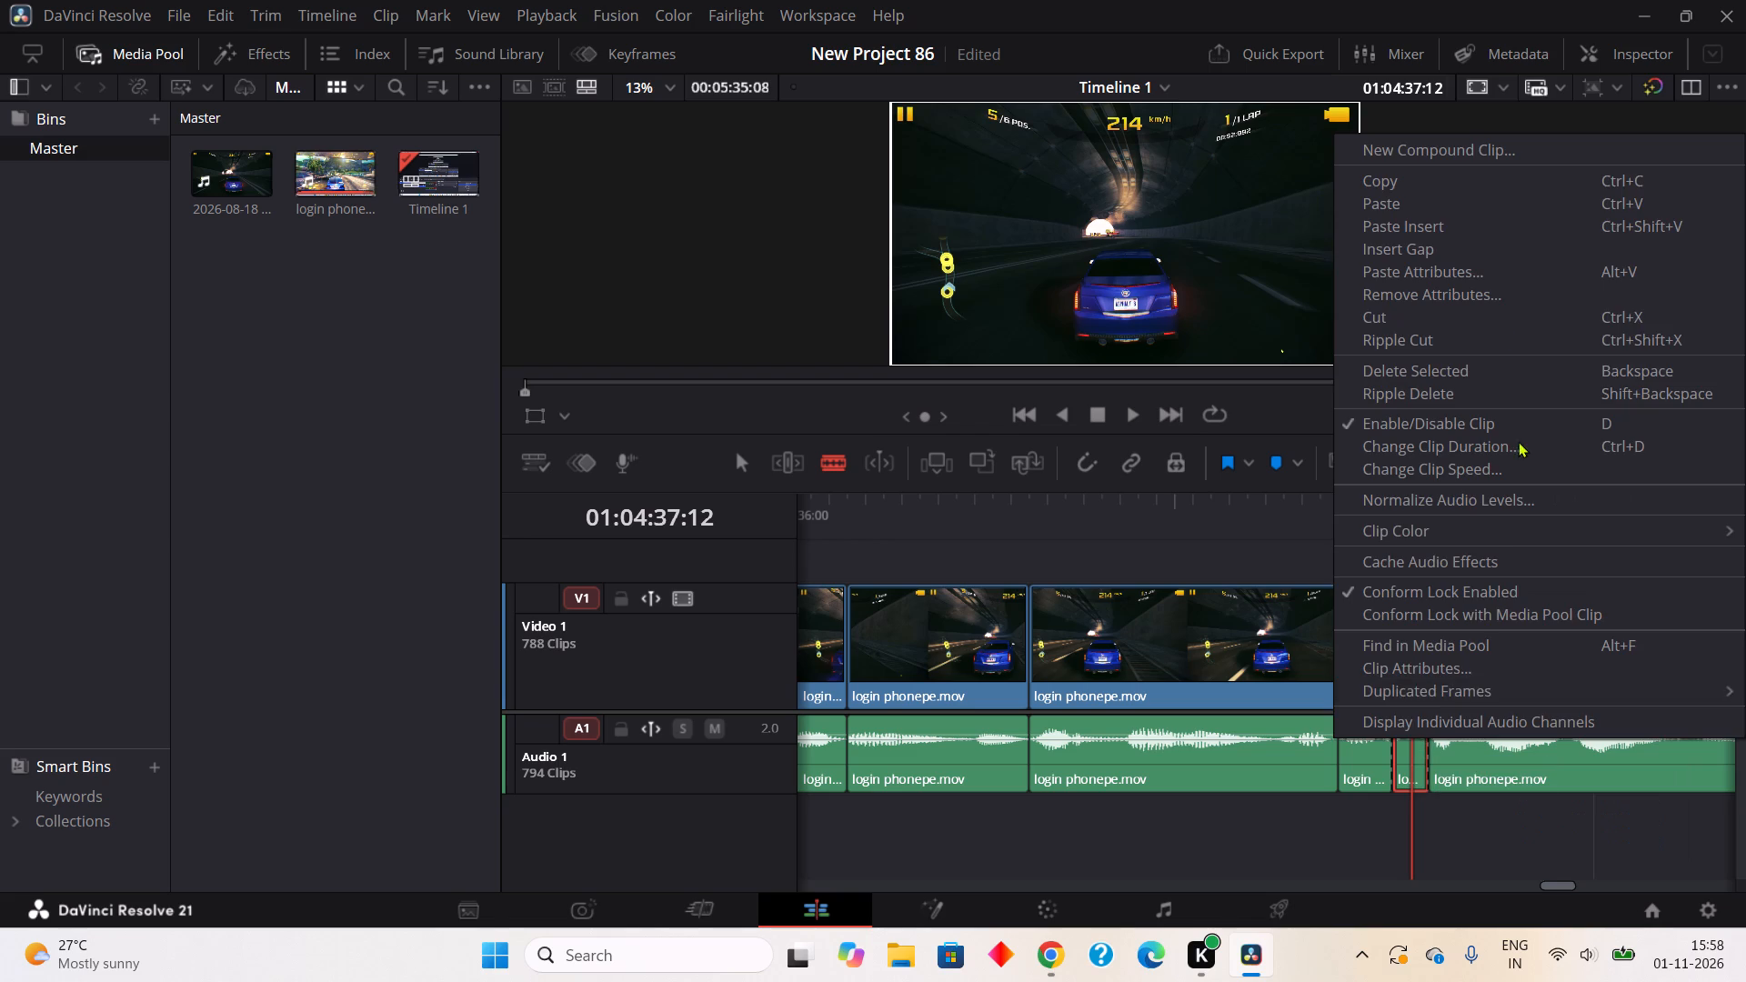
left_click(1483, 346)
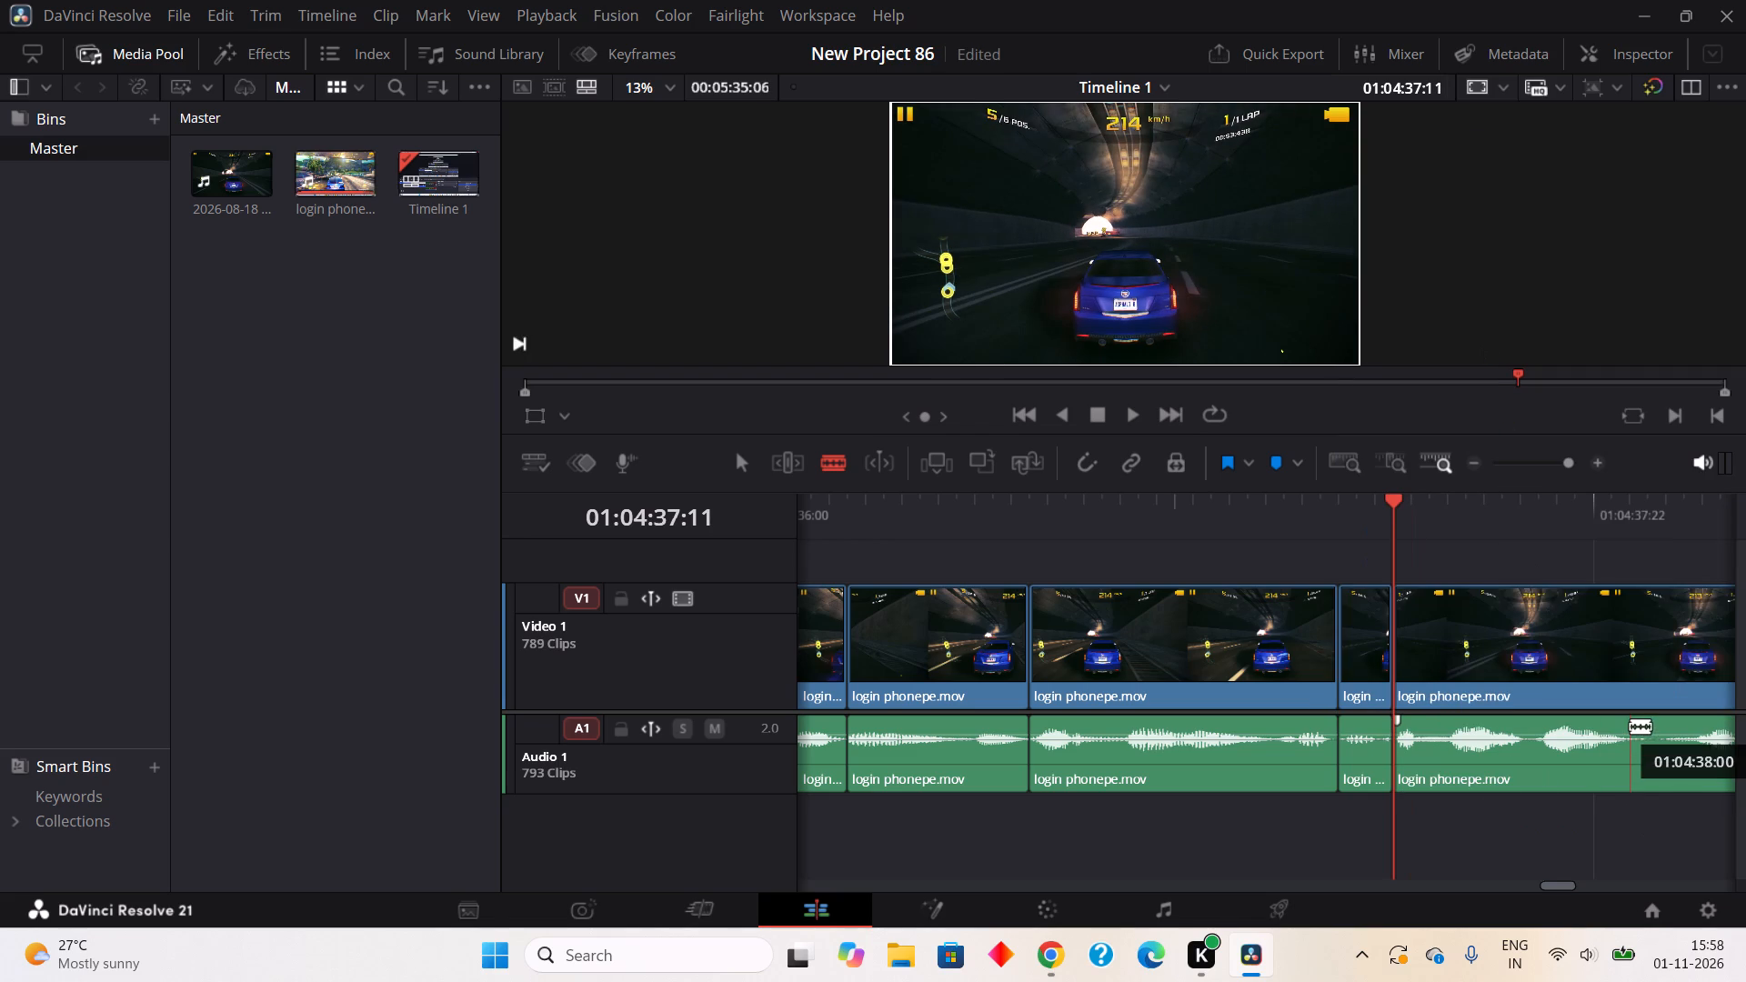
Split out the three-frame pause in the audio from about 01:04:38:00 to 01:04:38:03 and ripple cut it.
left_click(1630, 726)
left_click(1691, 769)
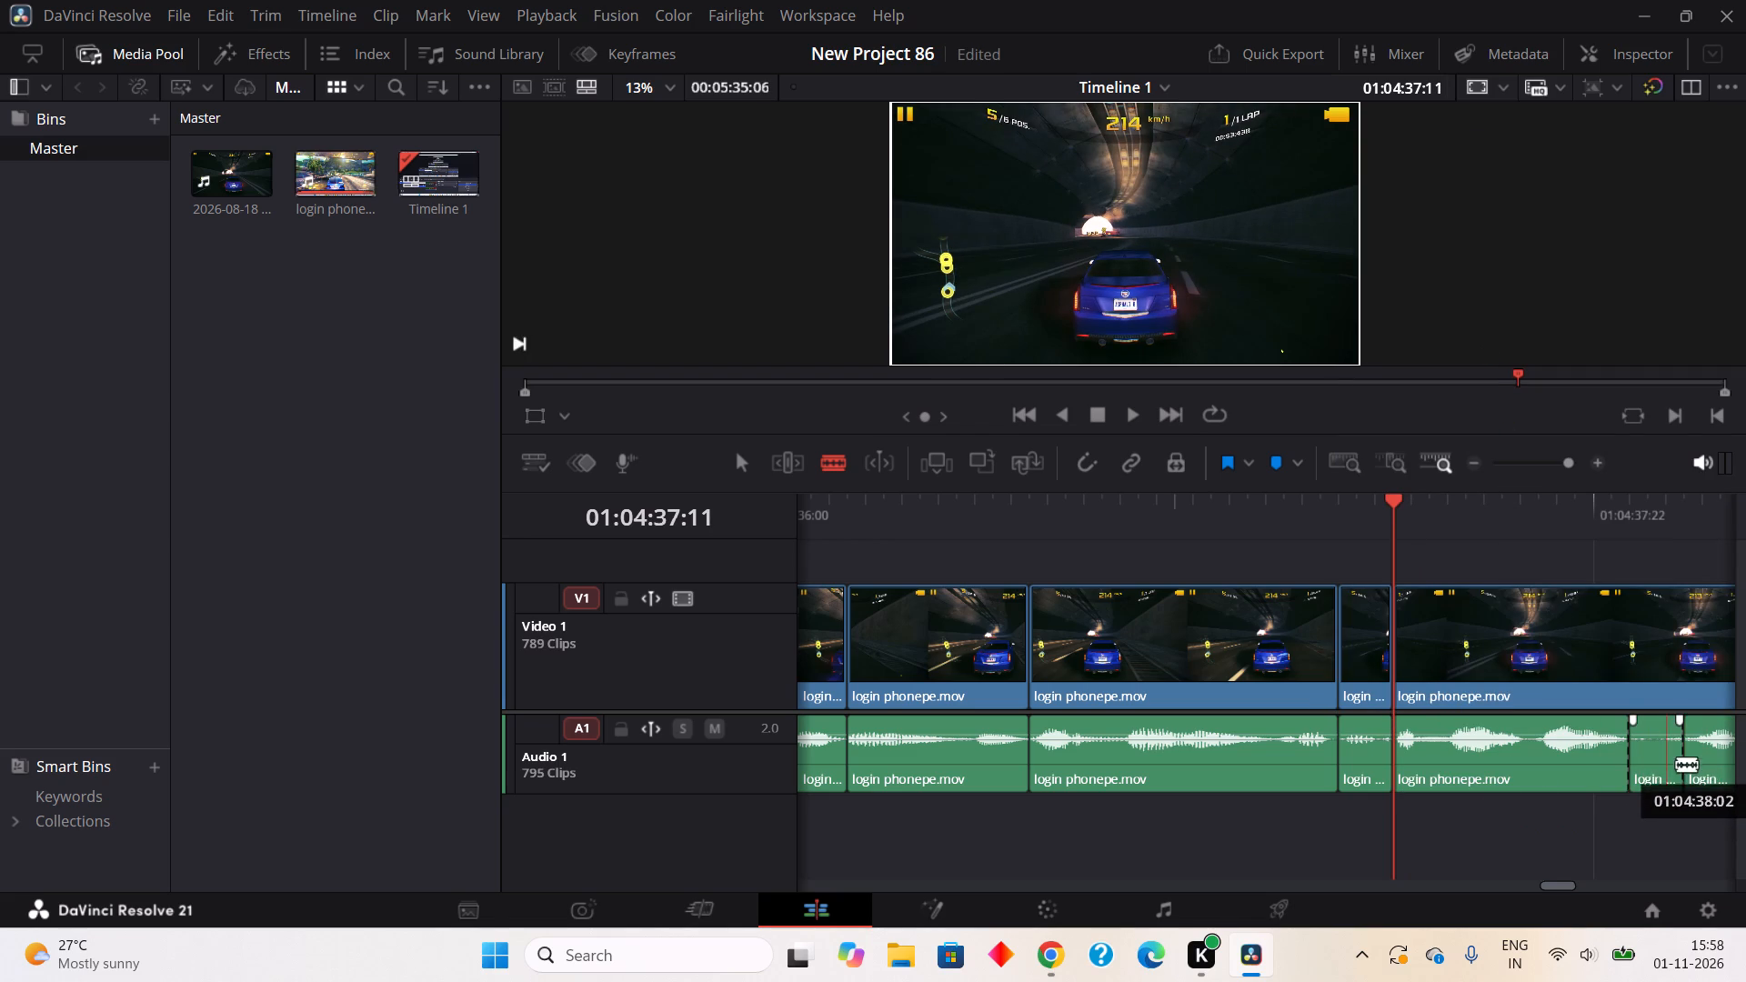
right_click(1662, 763)
left_click(1467, 364)
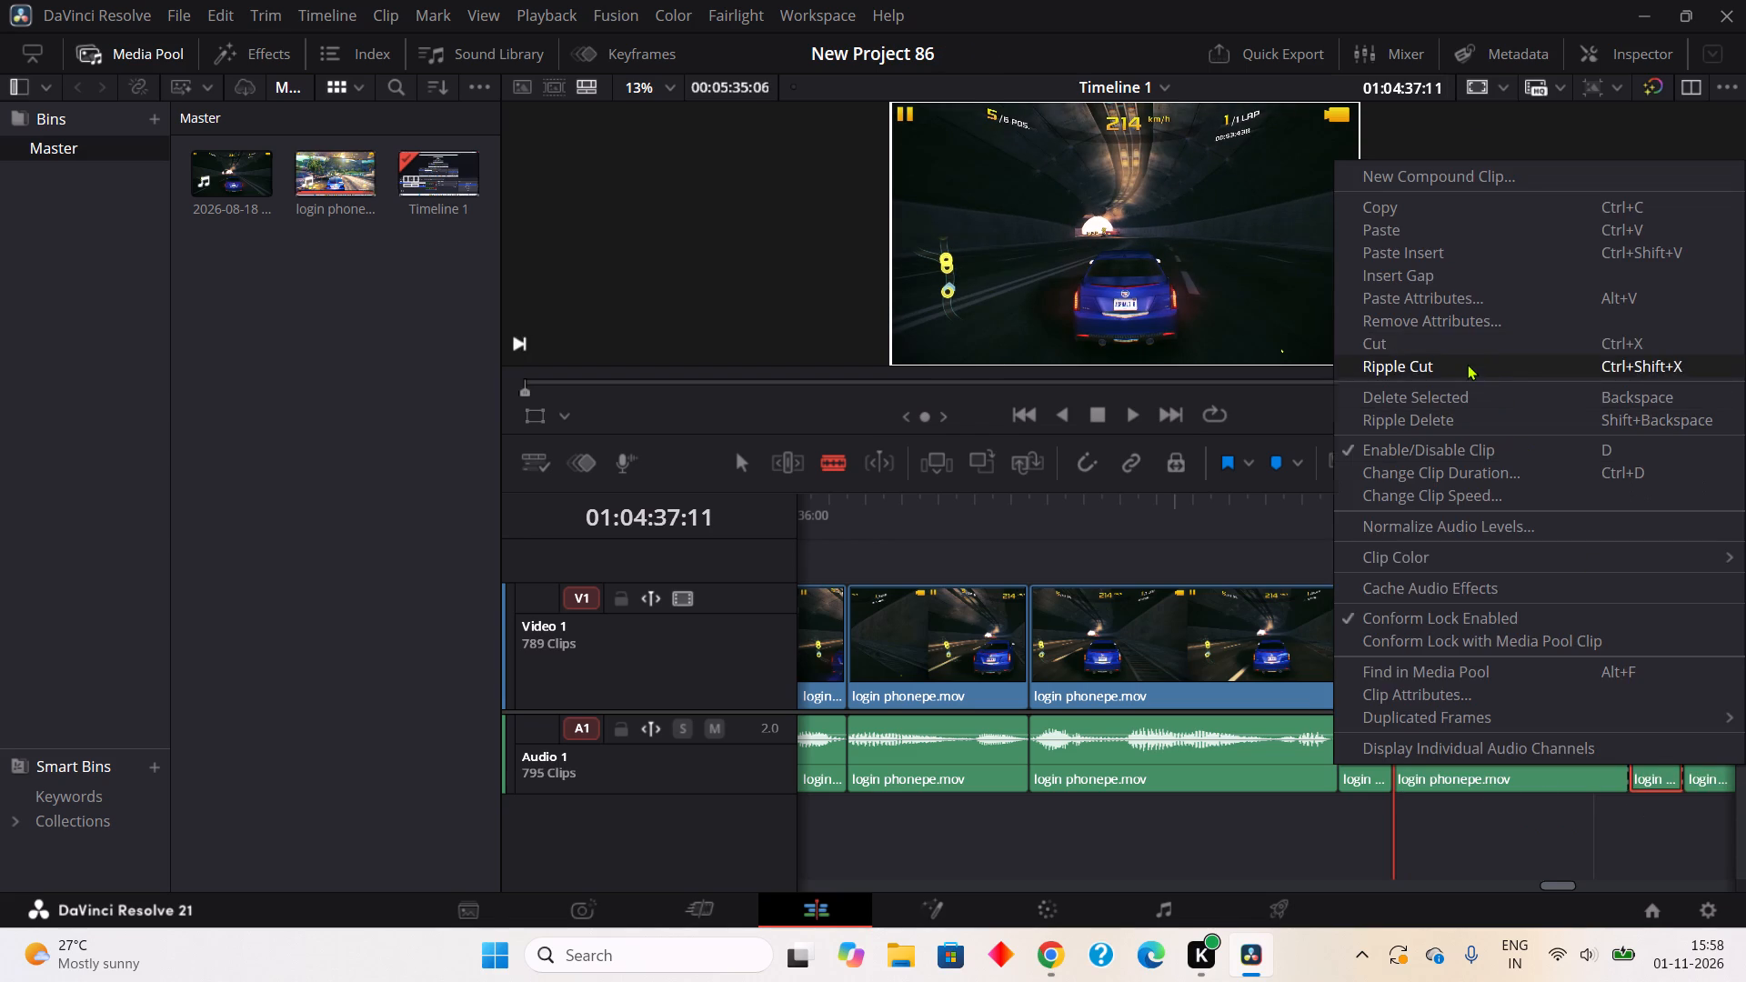
Play on past 01:04:38:00, split out the two-frame pause in the audio from about 01:04:38:06 to 01:04:38:08 and ripple cut it.
left_click(1131, 403)
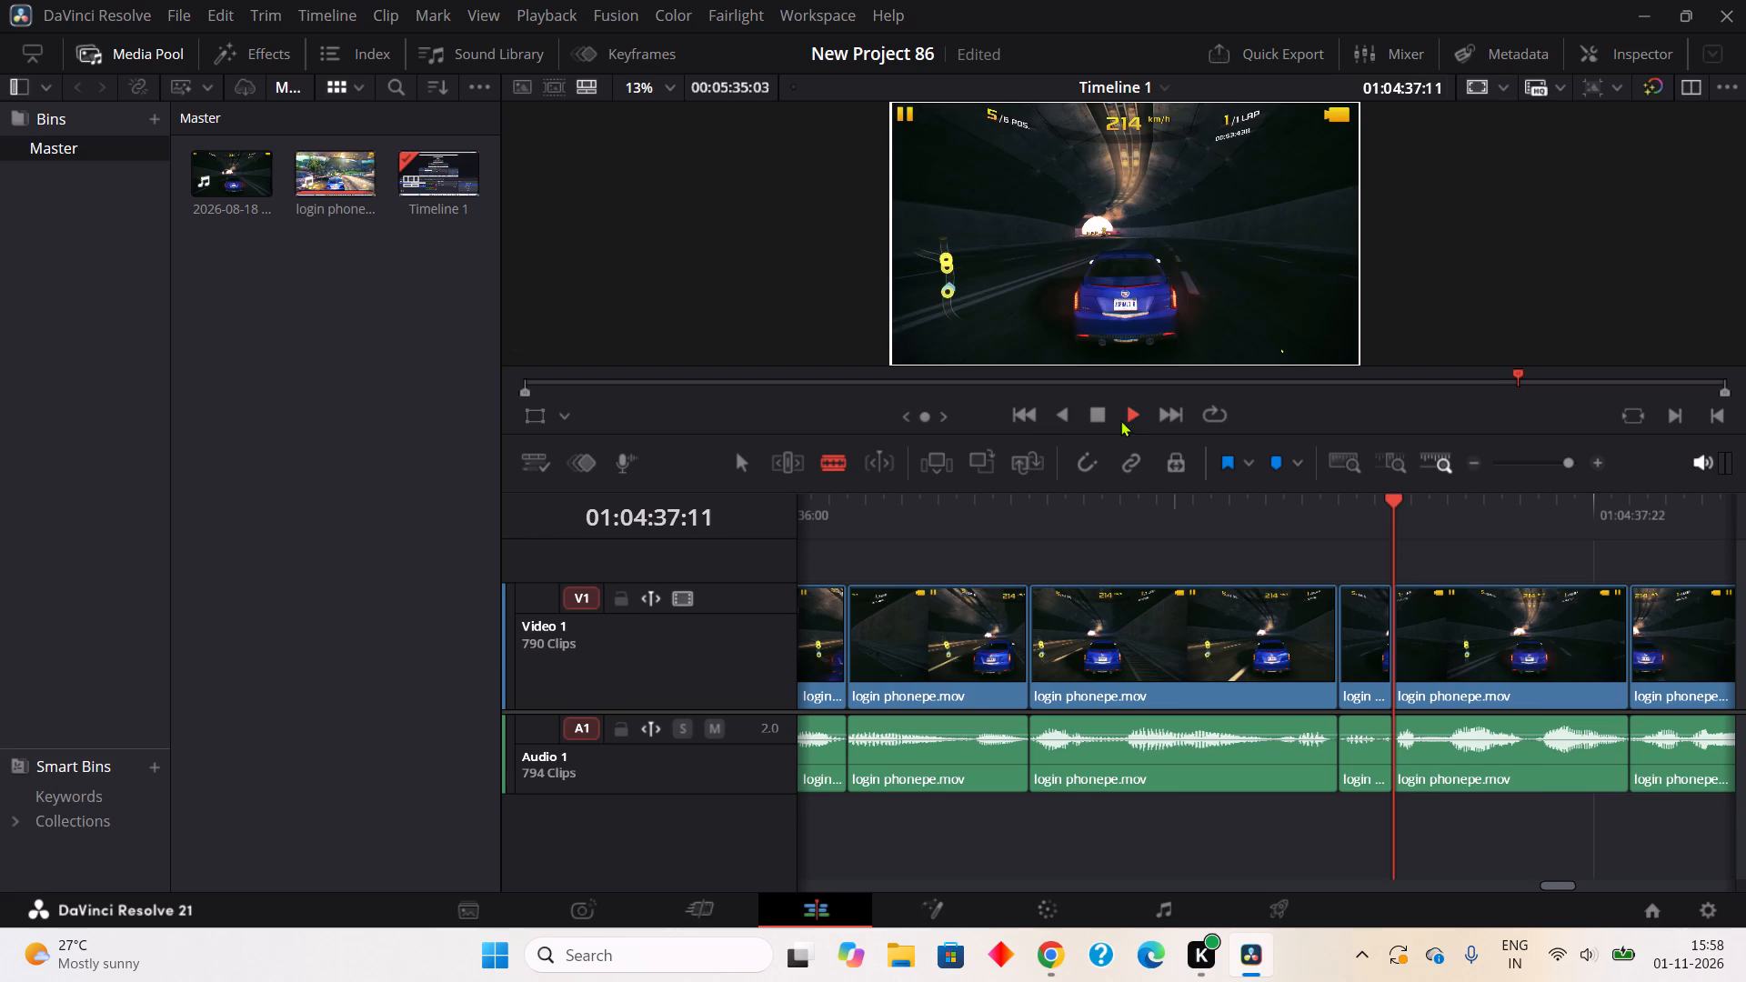
left_click(1092, 414)
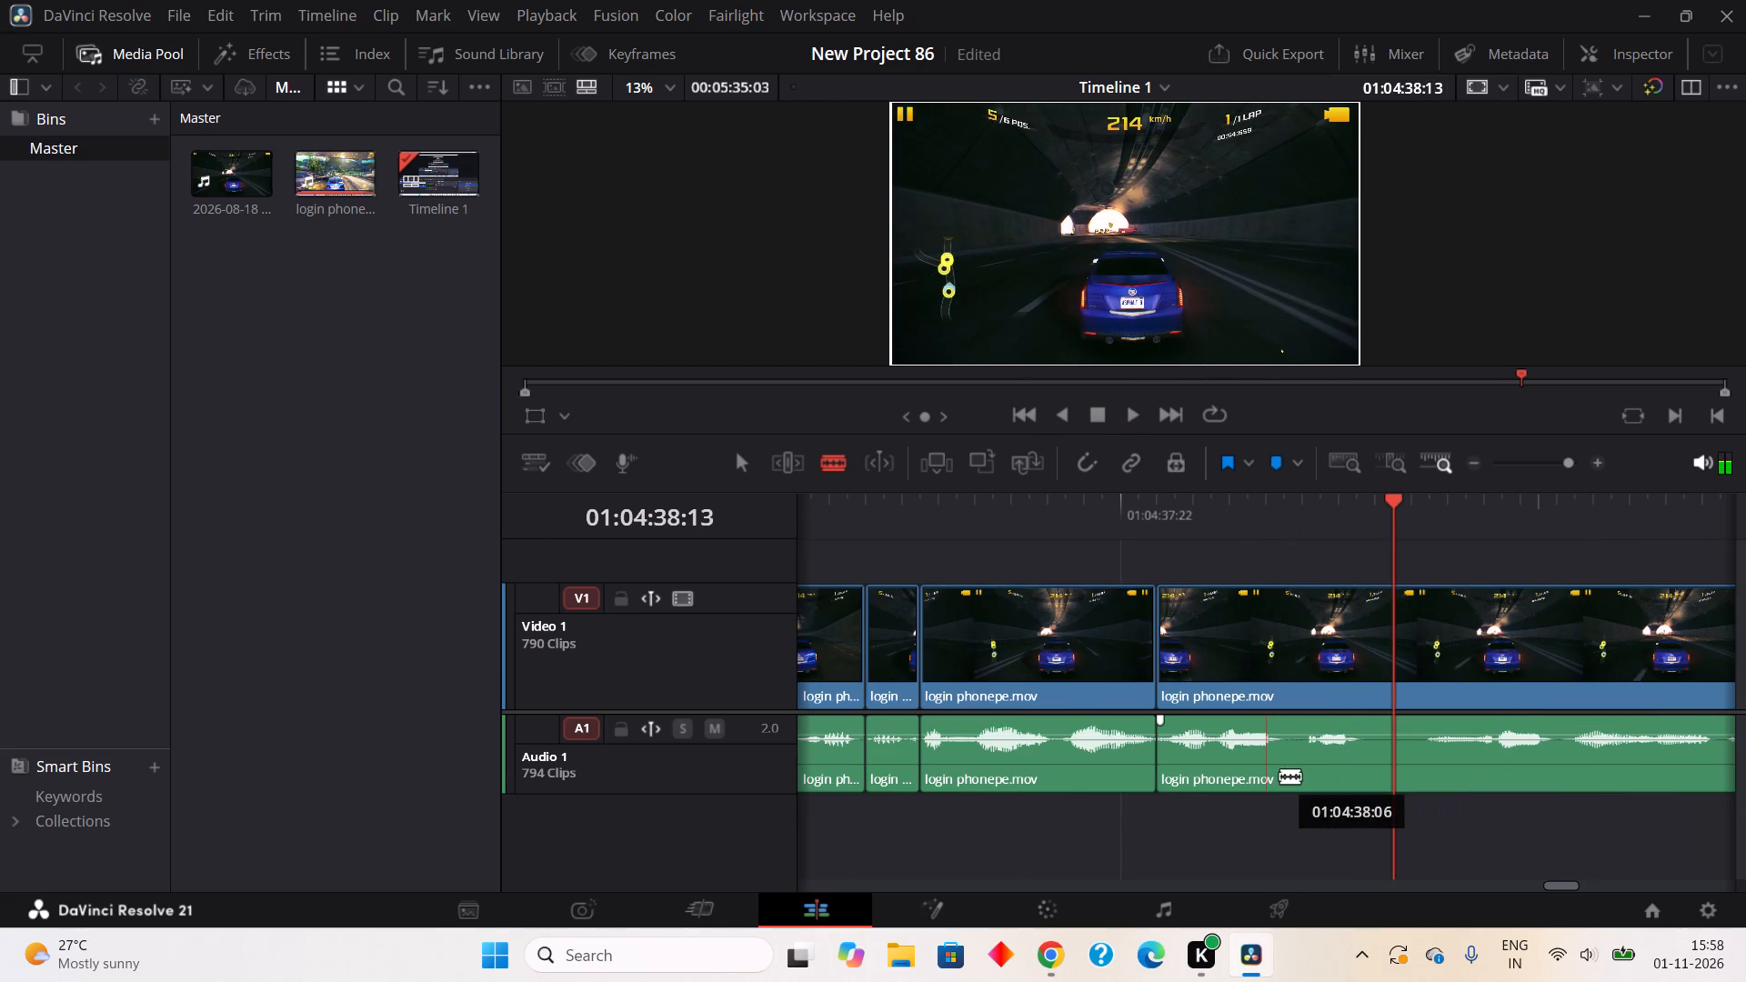
left_click(1279, 777)
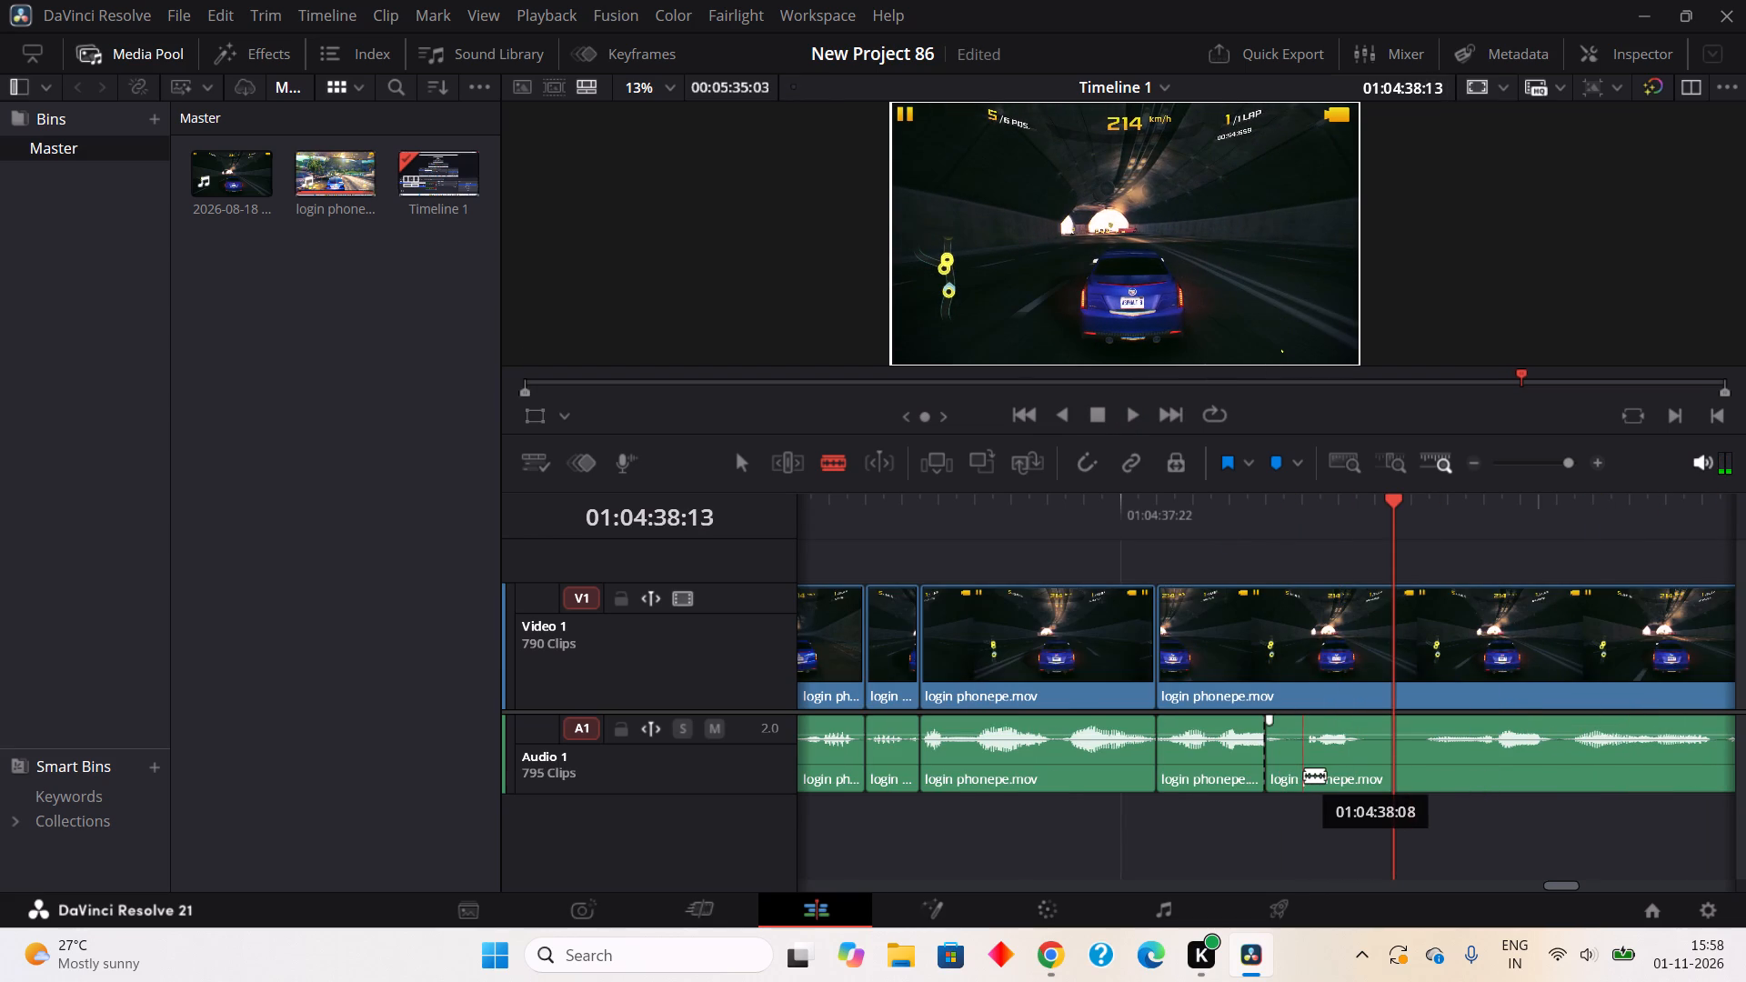
left_click(1304, 775)
right_click(1287, 777)
left_click(1367, 386)
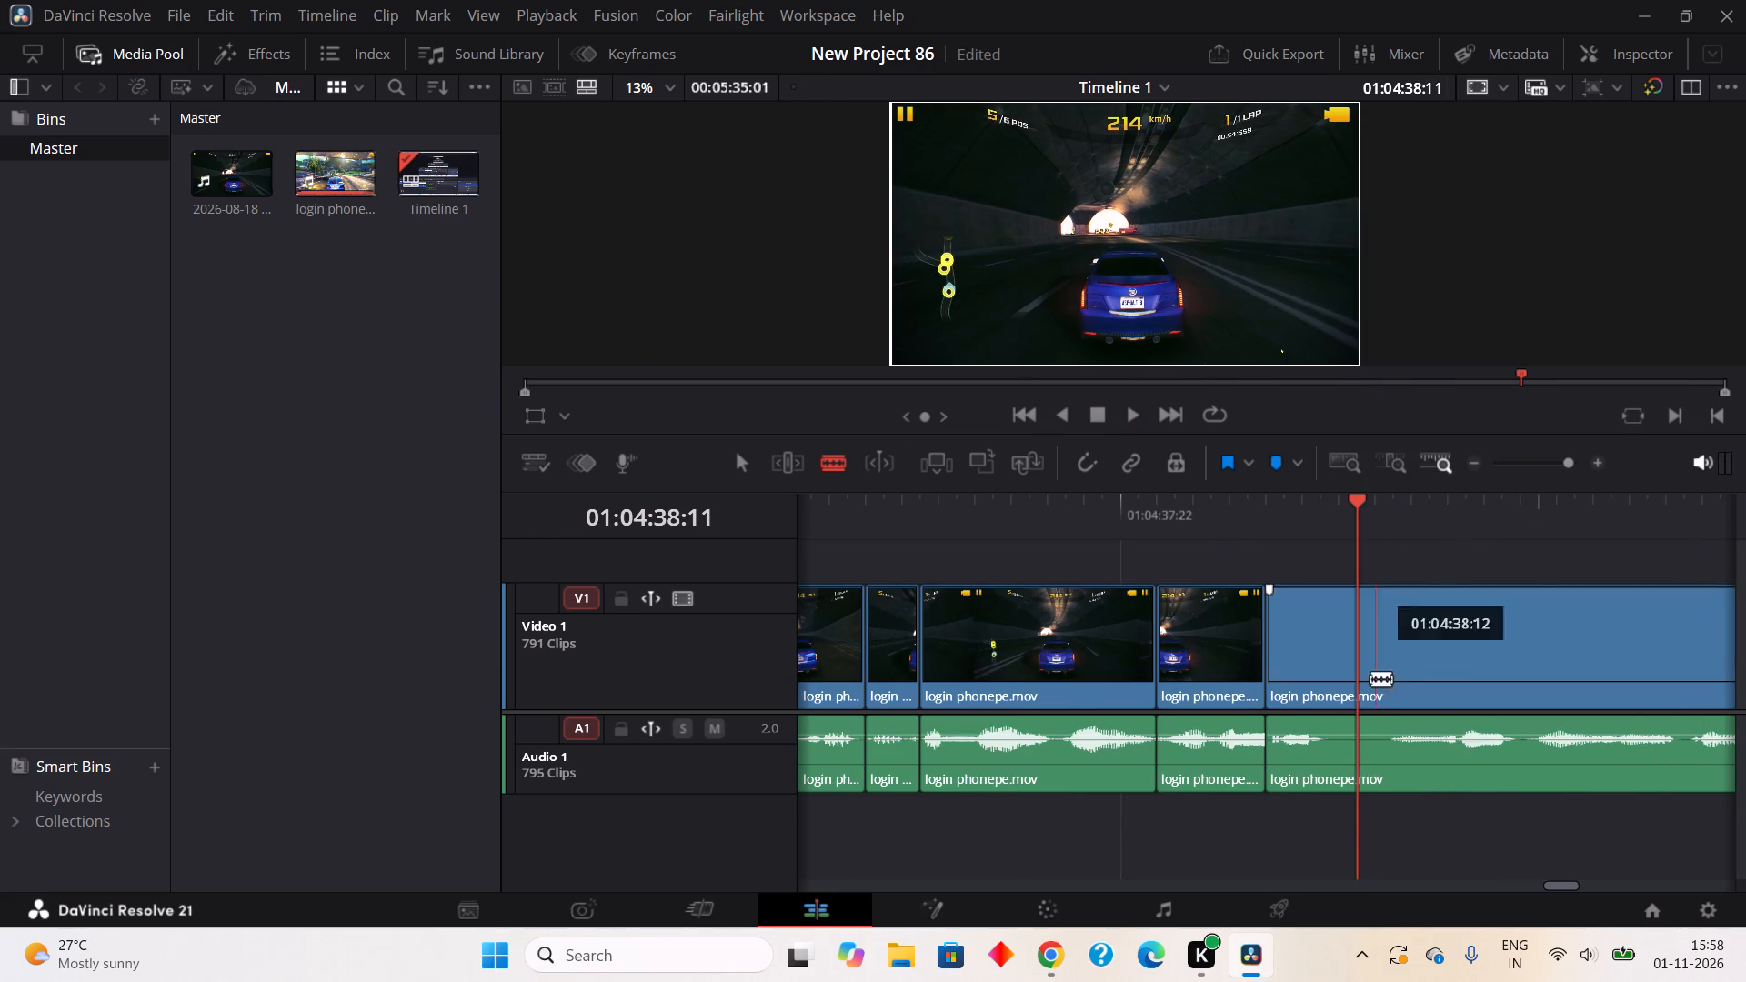
Split out the four-frame pause in the audio from about 01:04:38:09 to 01:04:38:13 and ripple cut it.
left_click(1331, 783)
left_click(1396, 768)
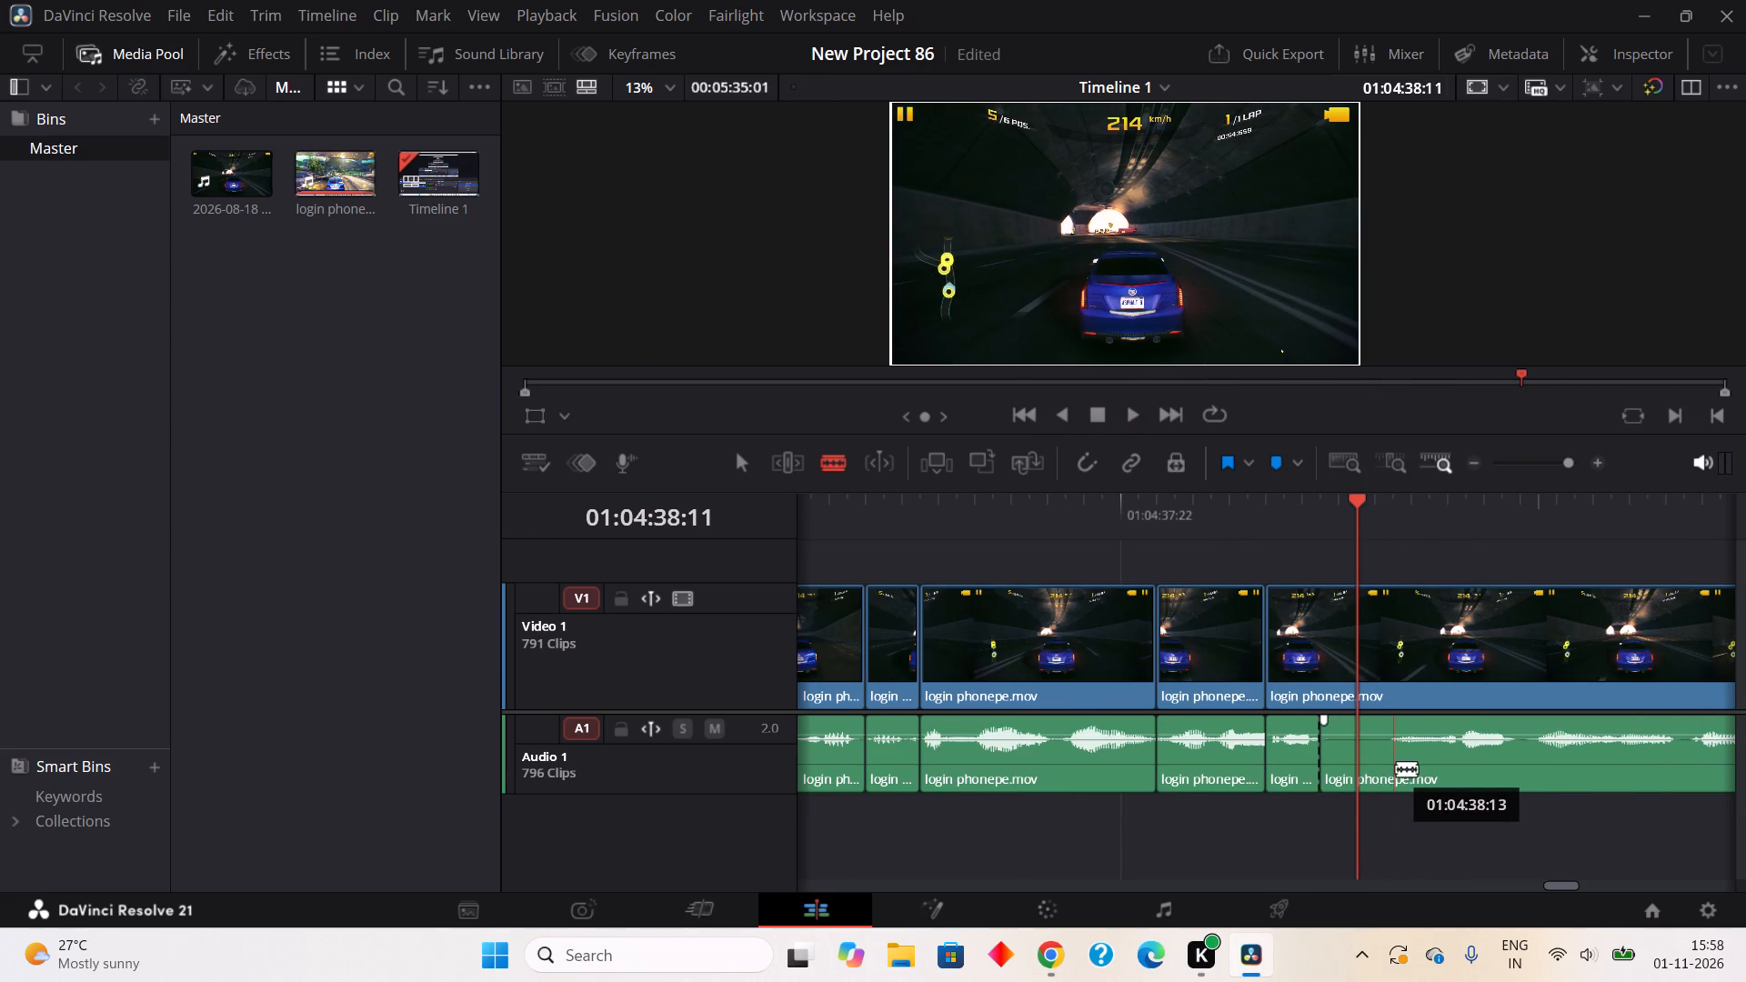
right_click(1366, 767)
left_click(1421, 363)
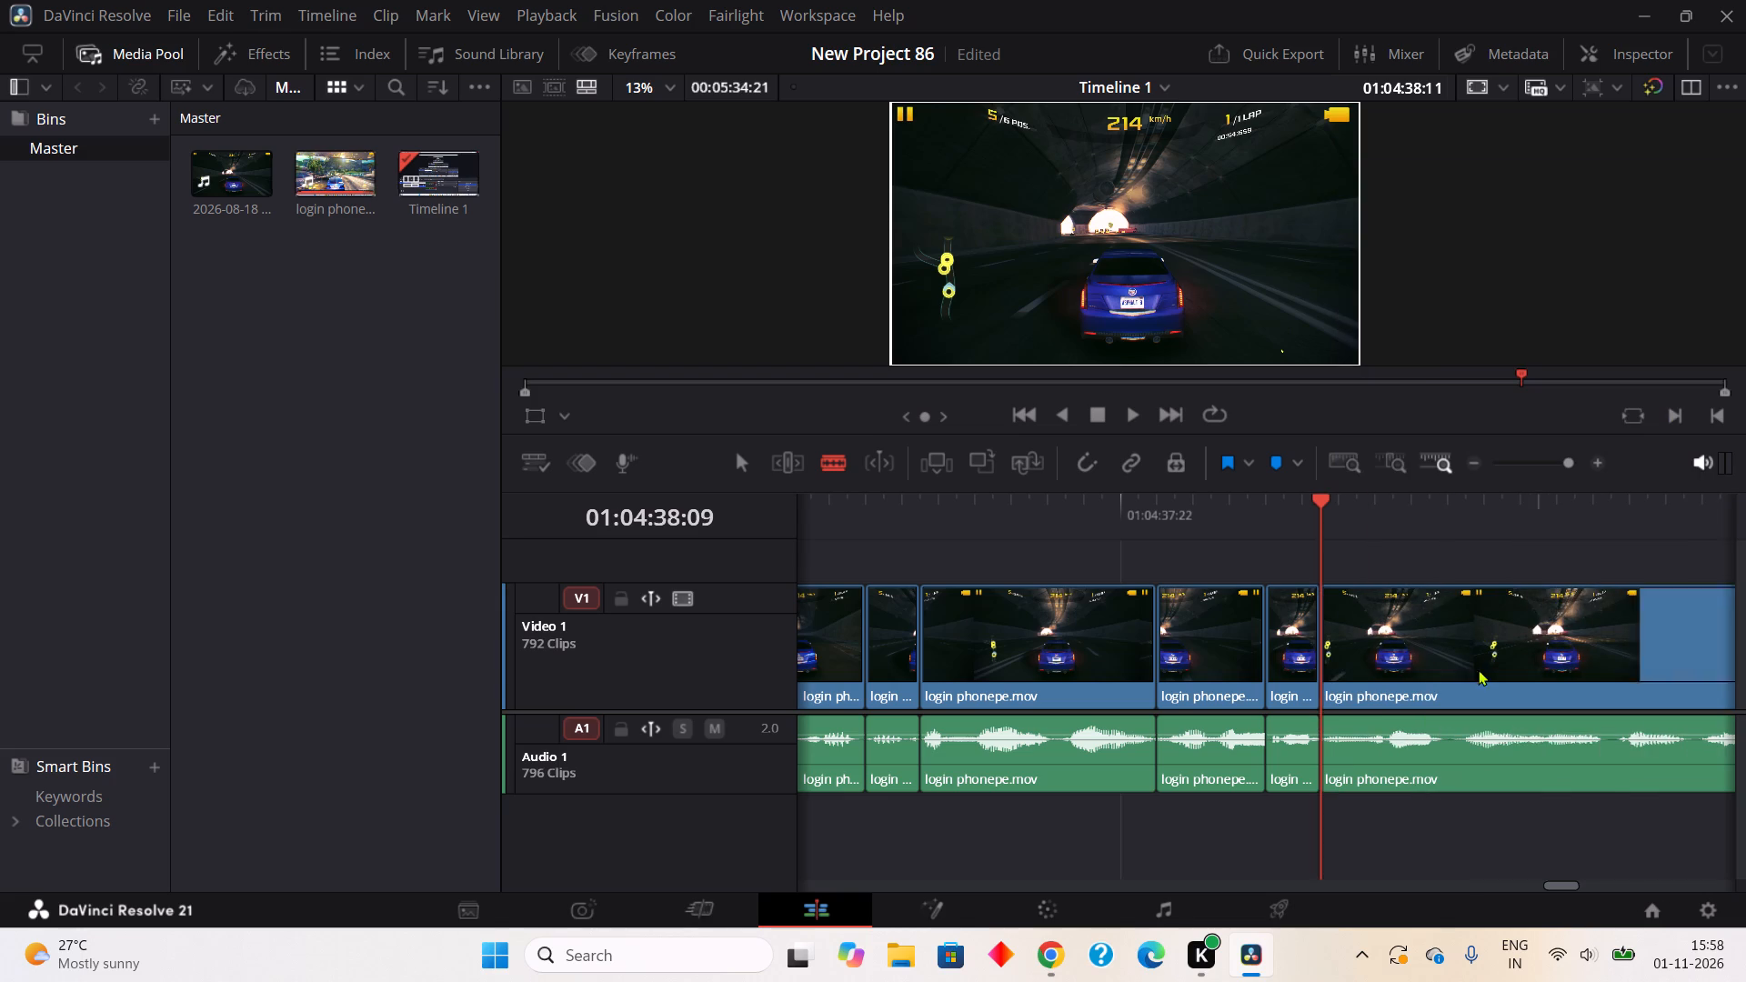
Split out the two-frame pause in the audio from about 01:04:38:15 to 01:04:38:17 and ripple cut it.
left_click(1445, 777)
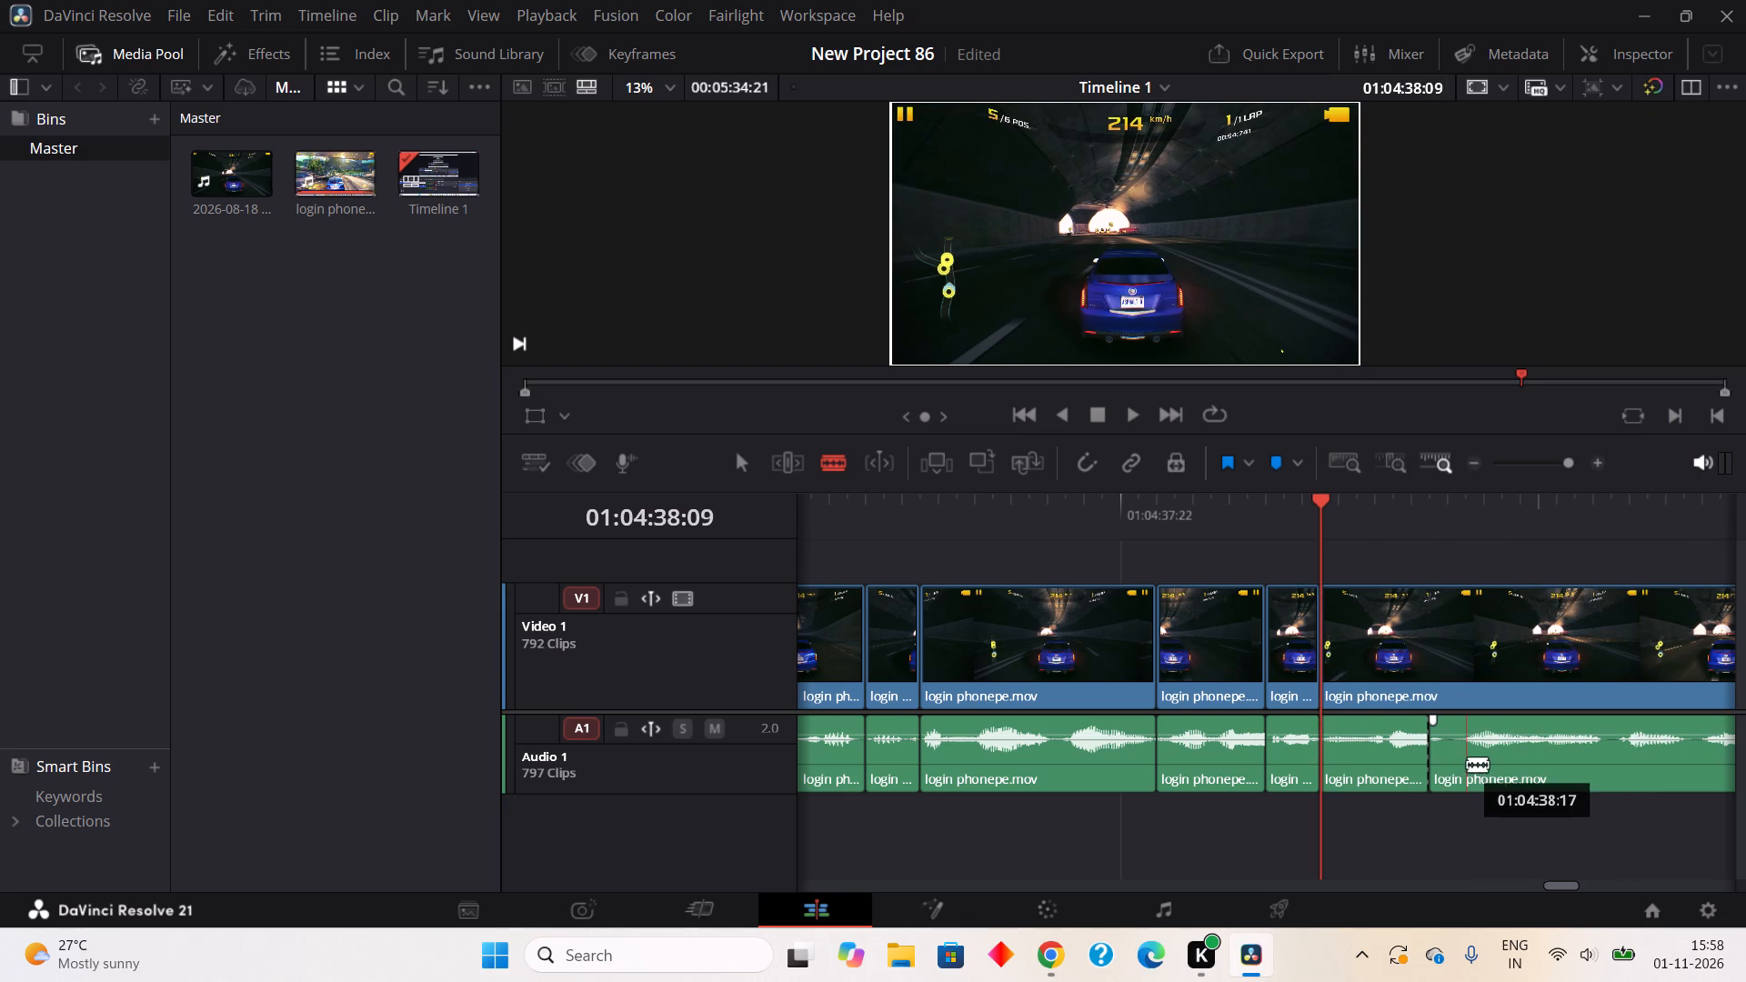
left_click(1471, 767)
right_click(1461, 771)
right_click(1459, 771)
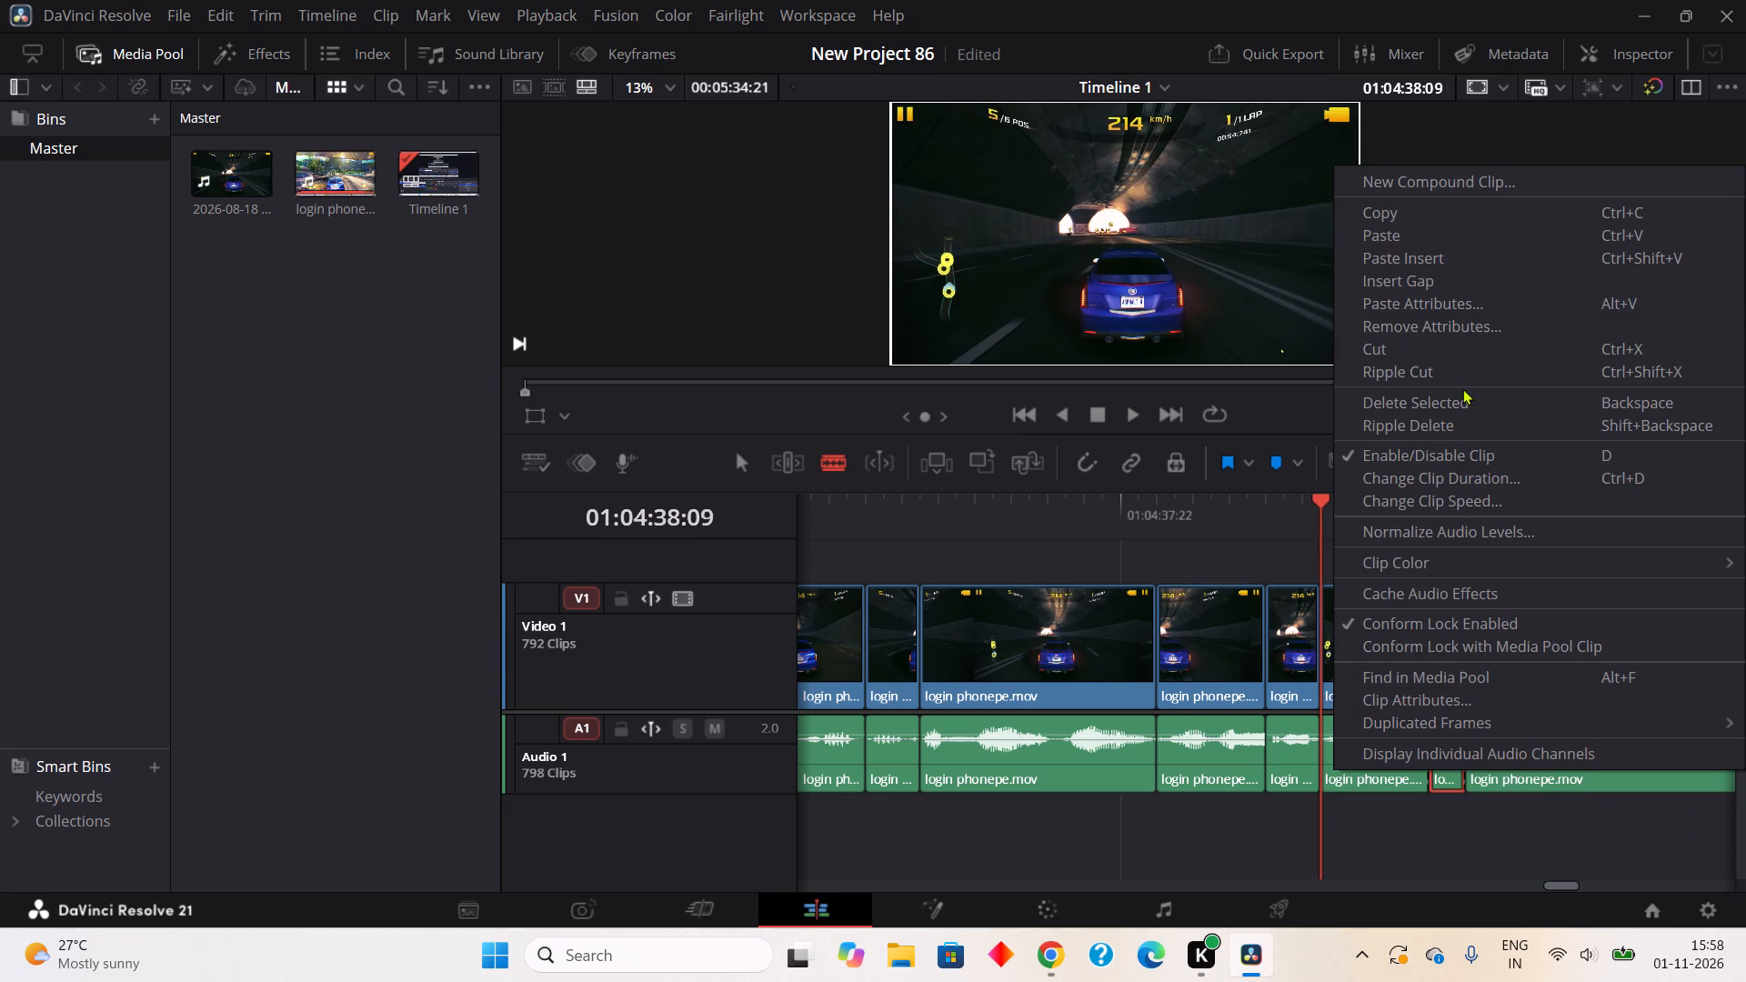
left_click(1467, 382)
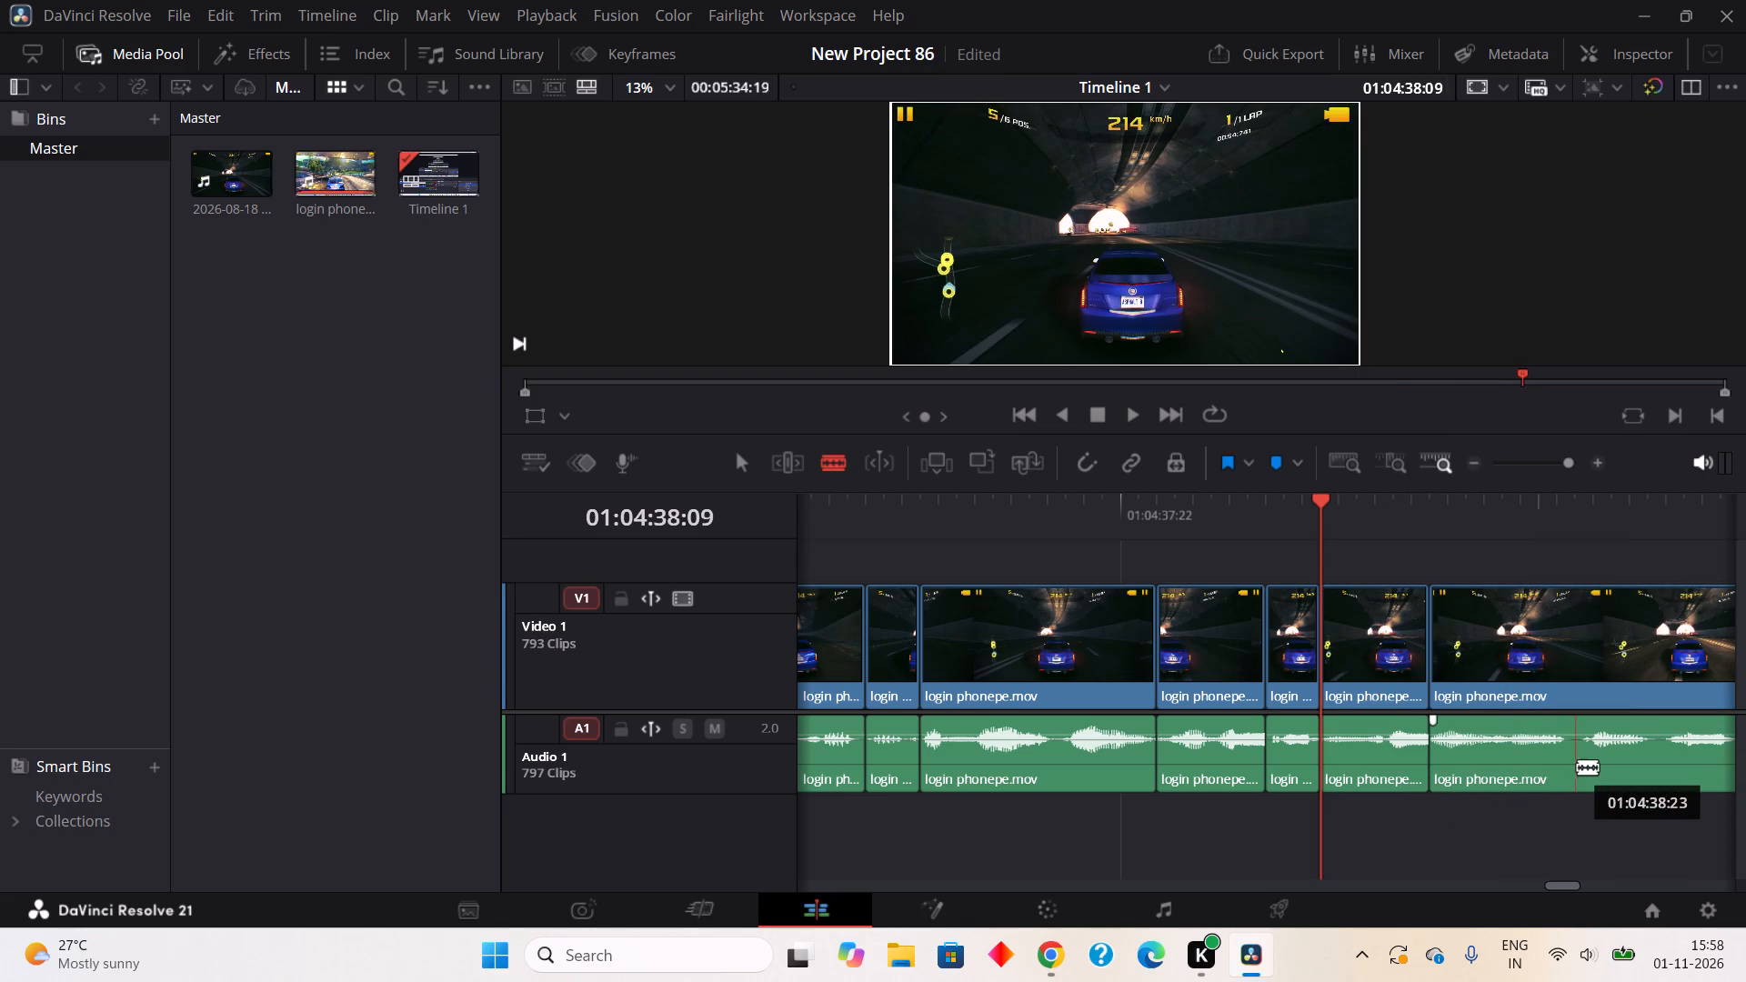
Split out the two-frame pause in the audio from about 01:04:38:22 to 01:04:39:00 and ripple cut it.
left_click(1572, 772)
left_click(1592, 763)
right_click(1580, 765)
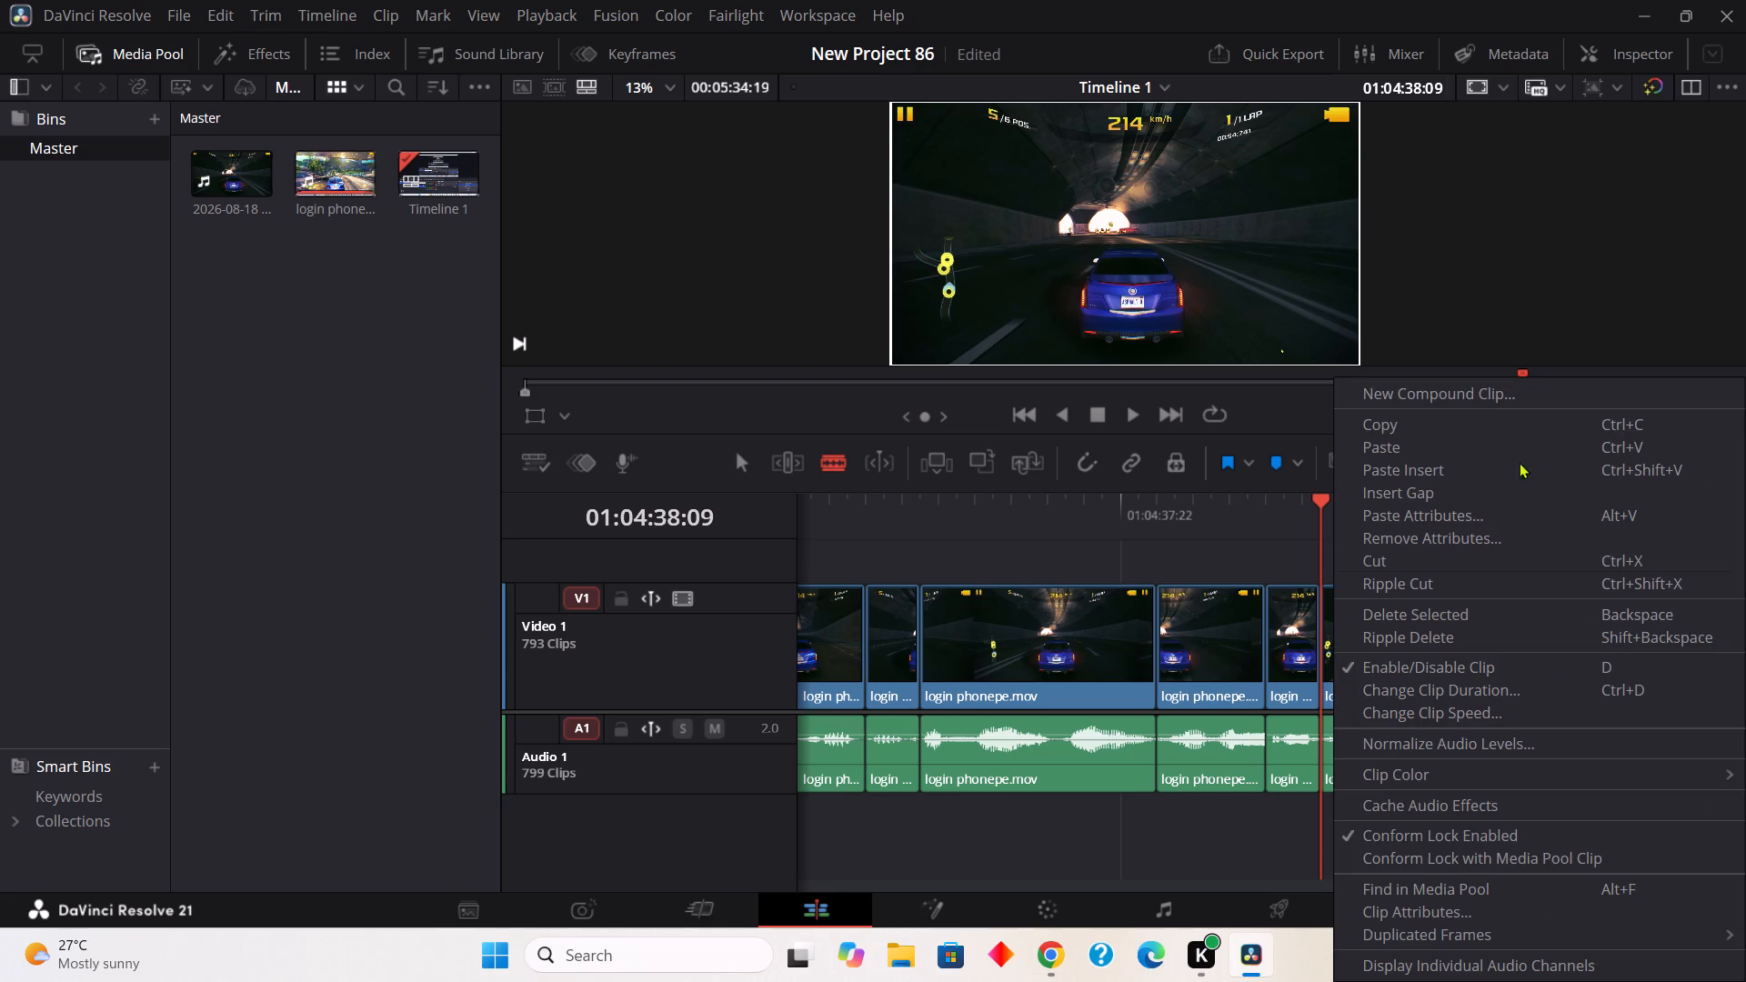
left_click(1450, 576)
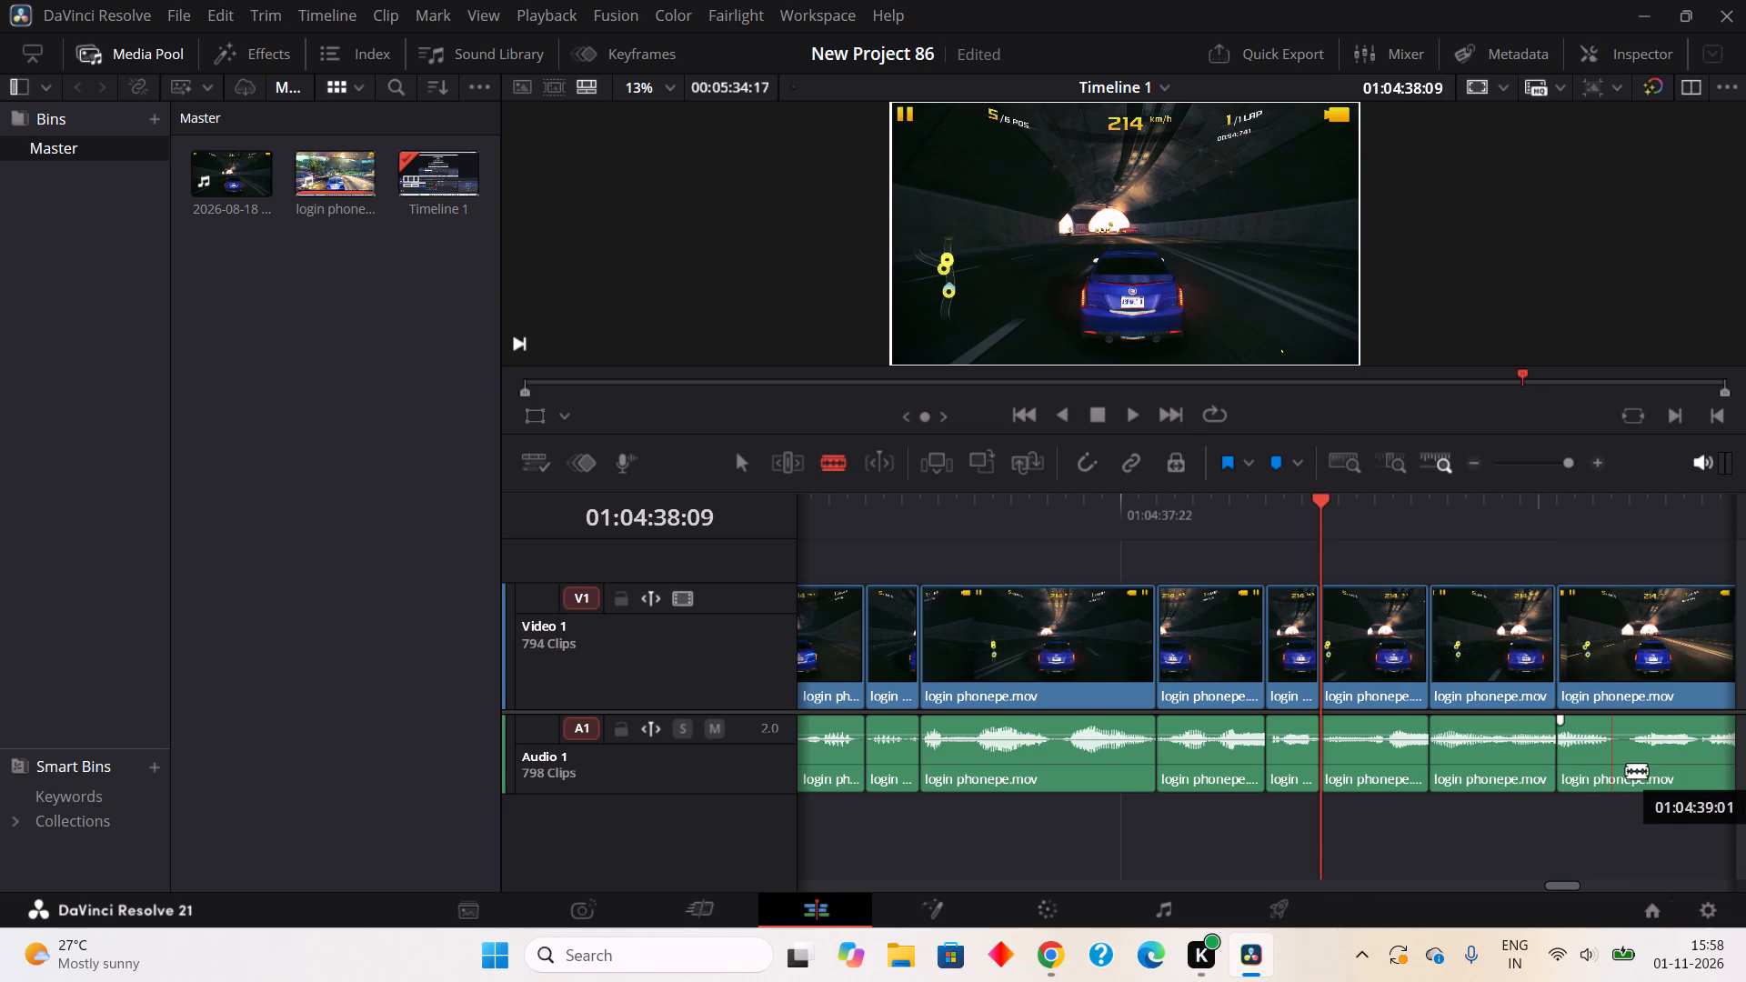
Split out the one-frame pause in the audio from about 01:04:39:01 to 01:04:39:02 and ripple cut it.
left_click(1626, 770)
left_click(1636, 776)
right_click(1626, 761)
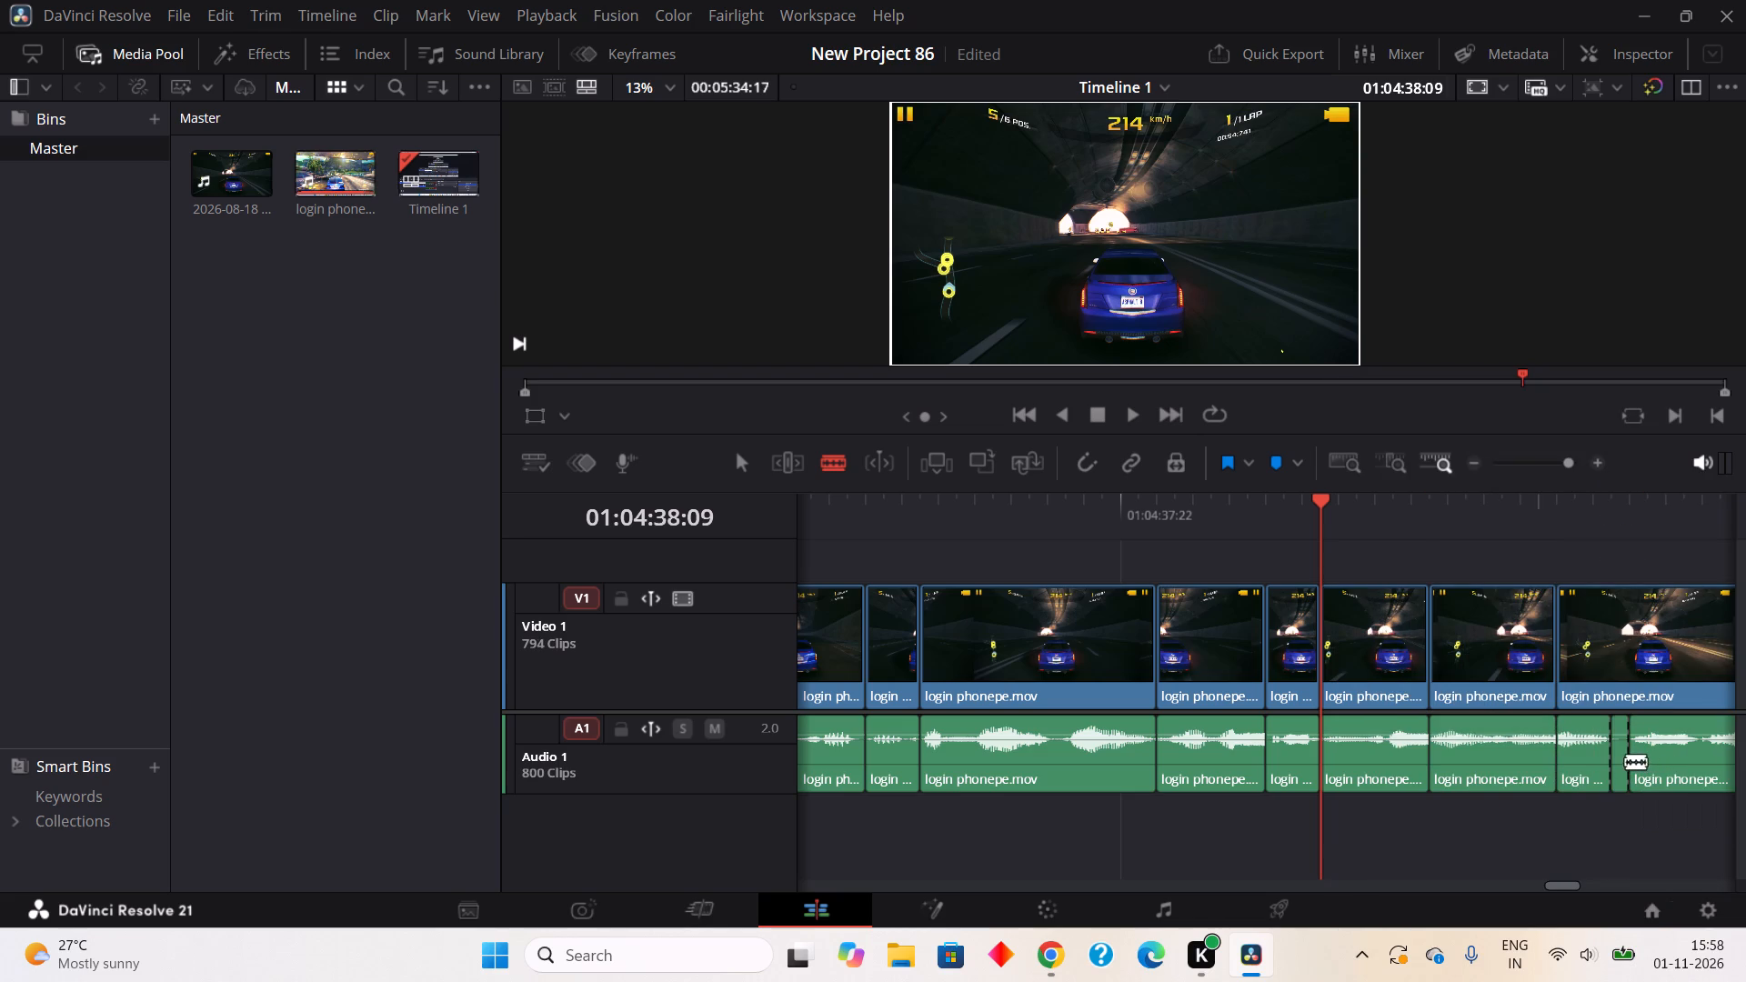
left_click(1439, 368)
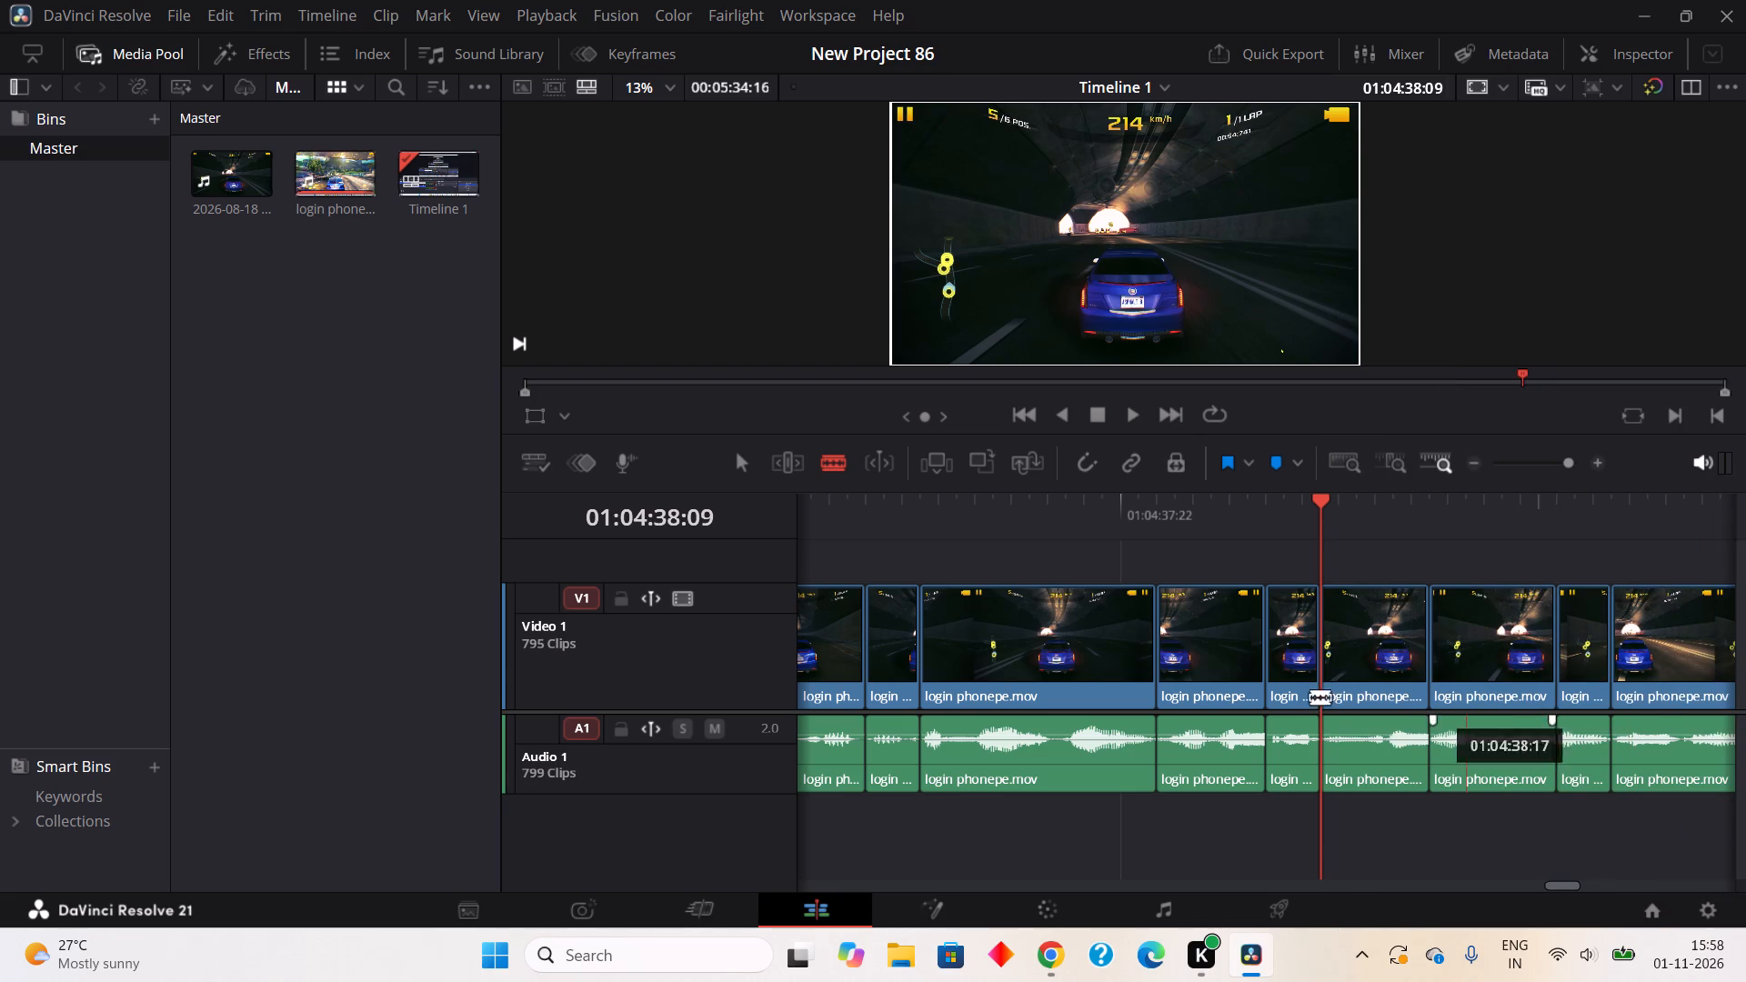
Play on to the next pause, split out its one frame of audio from about 01:04:39:18 to 01:04:39:19 and ripple cut it.
left_click(1127, 406)
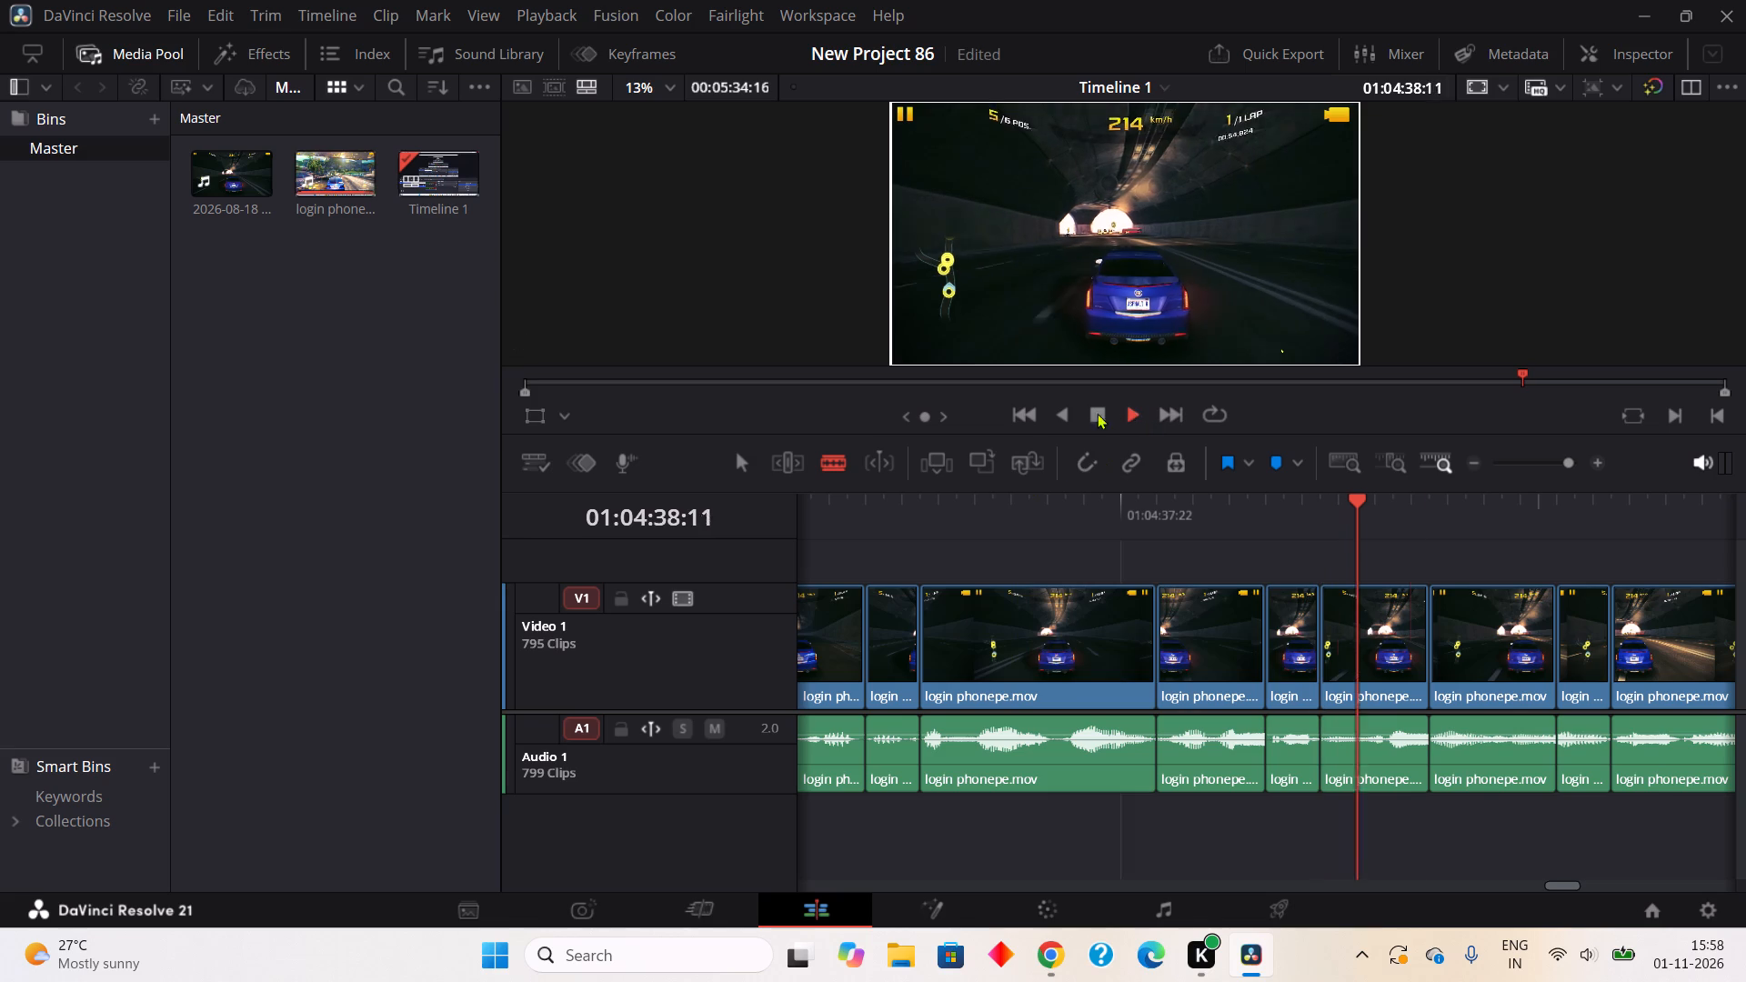
left_click(1092, 414)
left_click(1128, 416)
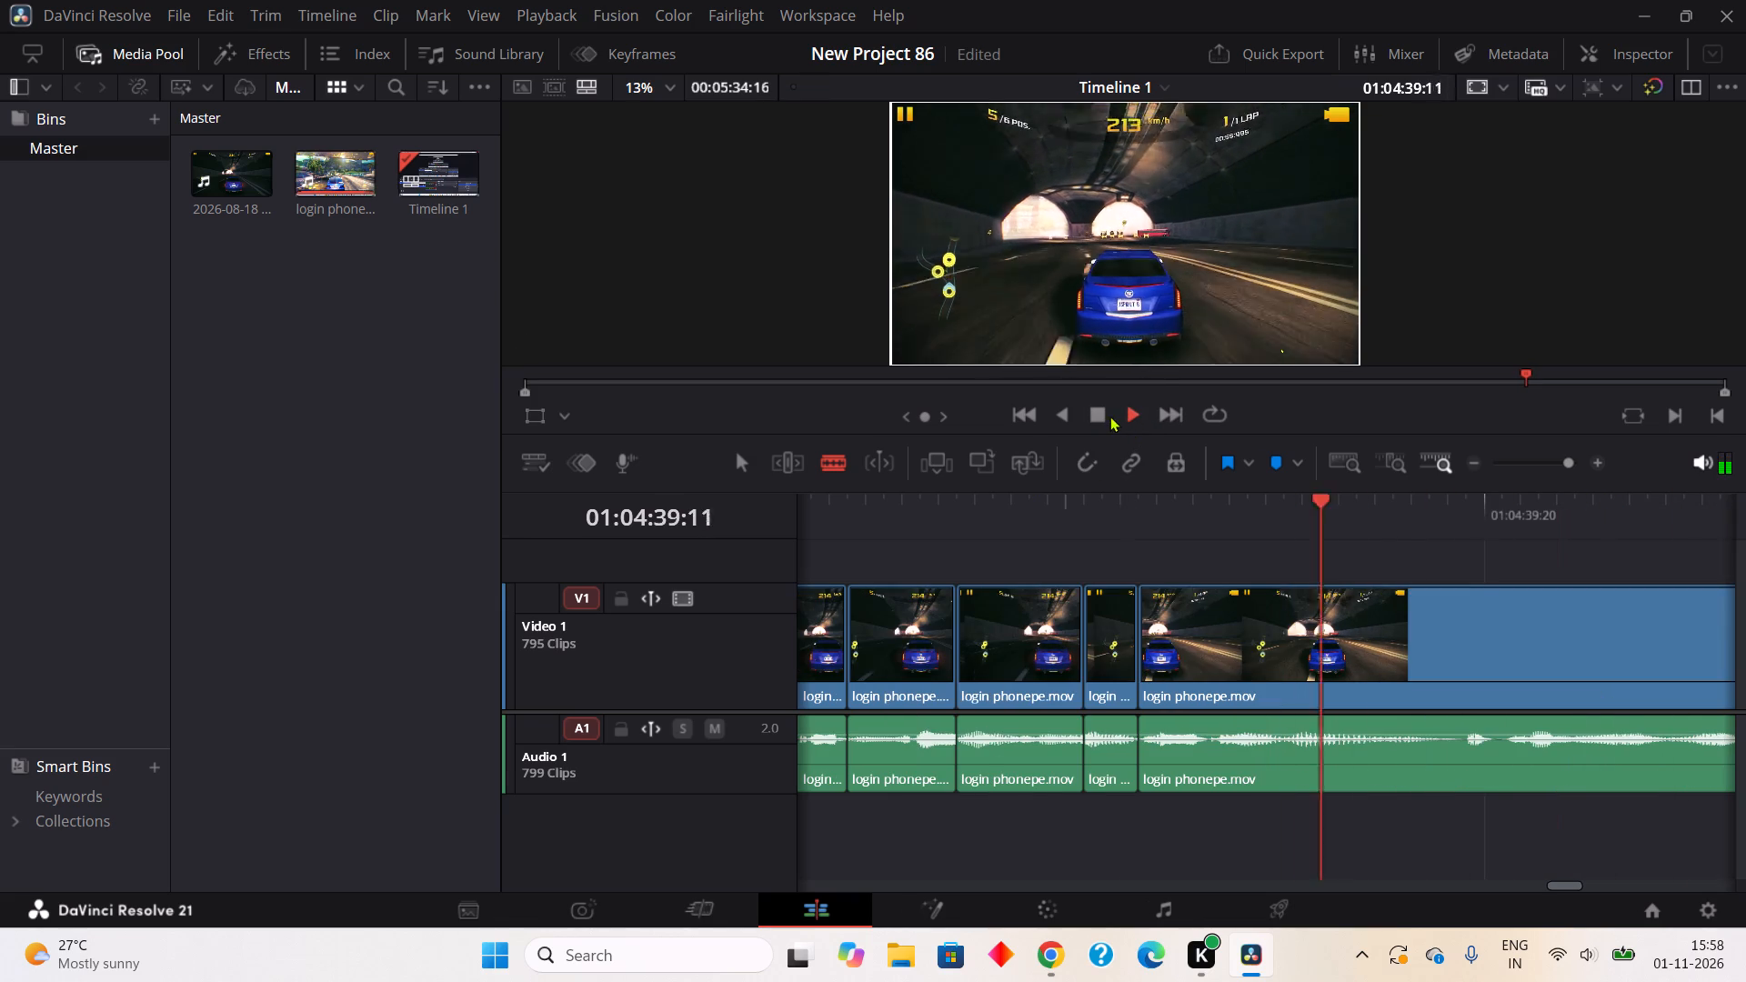
left_click(1100, 416)
left_click(1450, 767)
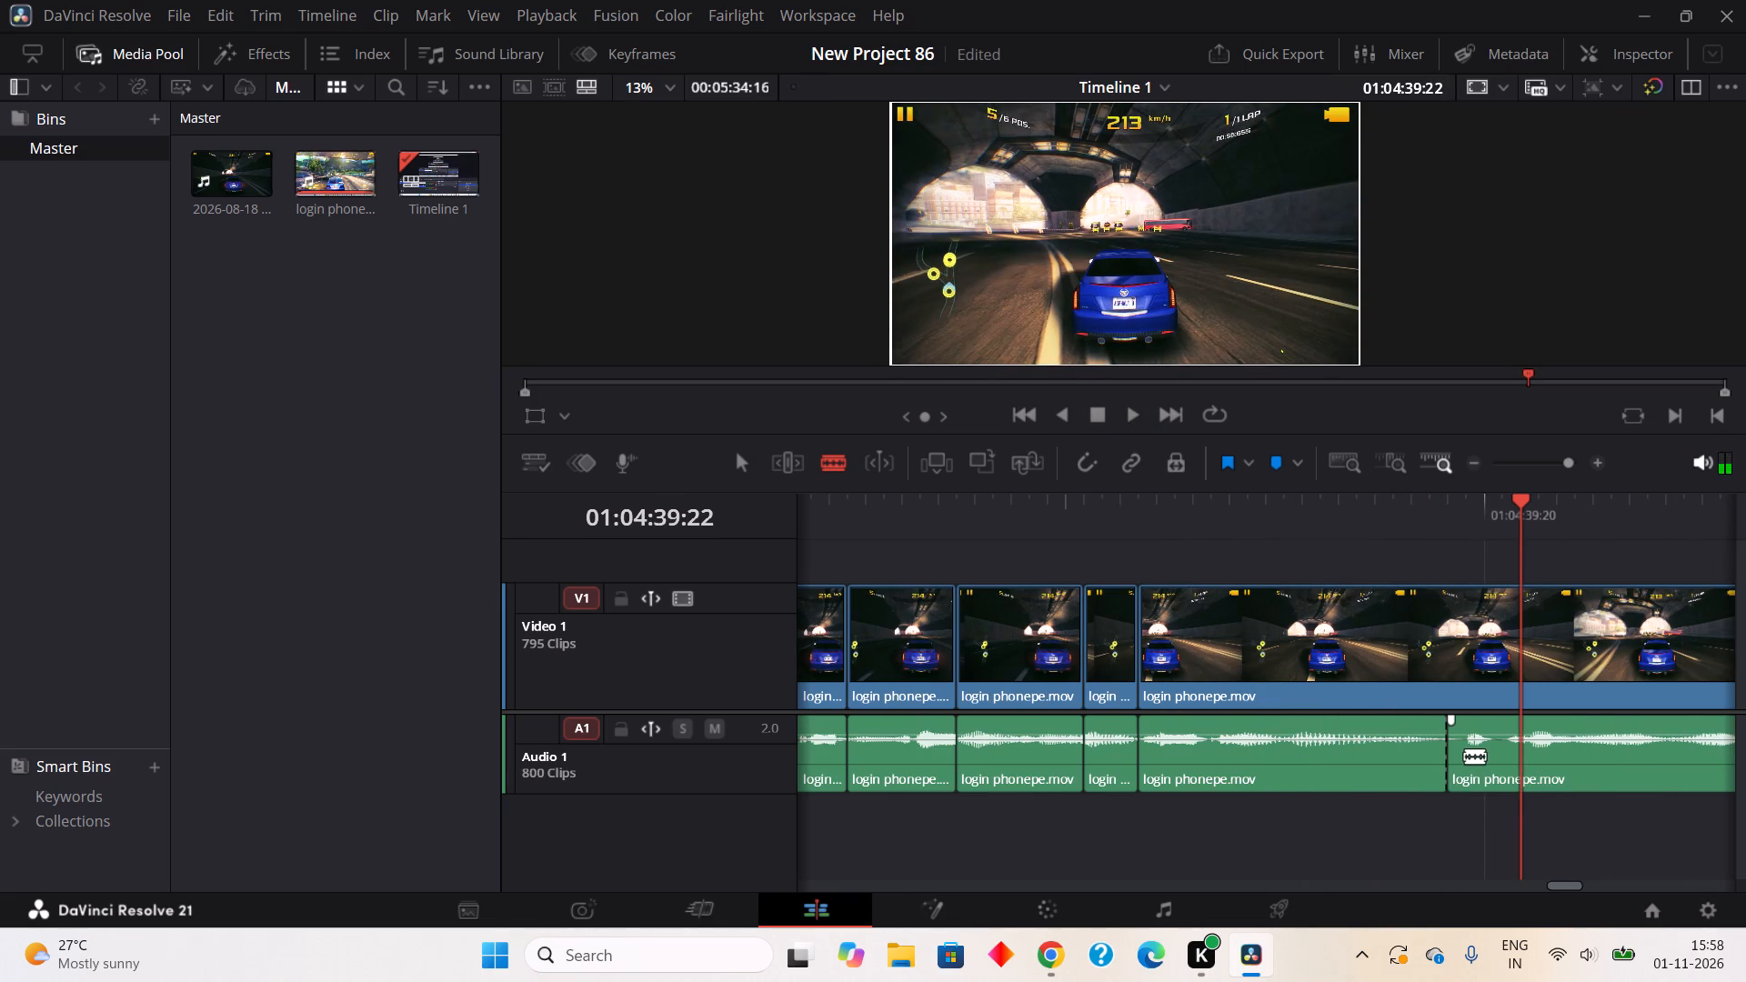
left_click(1464, 756)
left_click(1466, 759)
right_click(1453, 767)
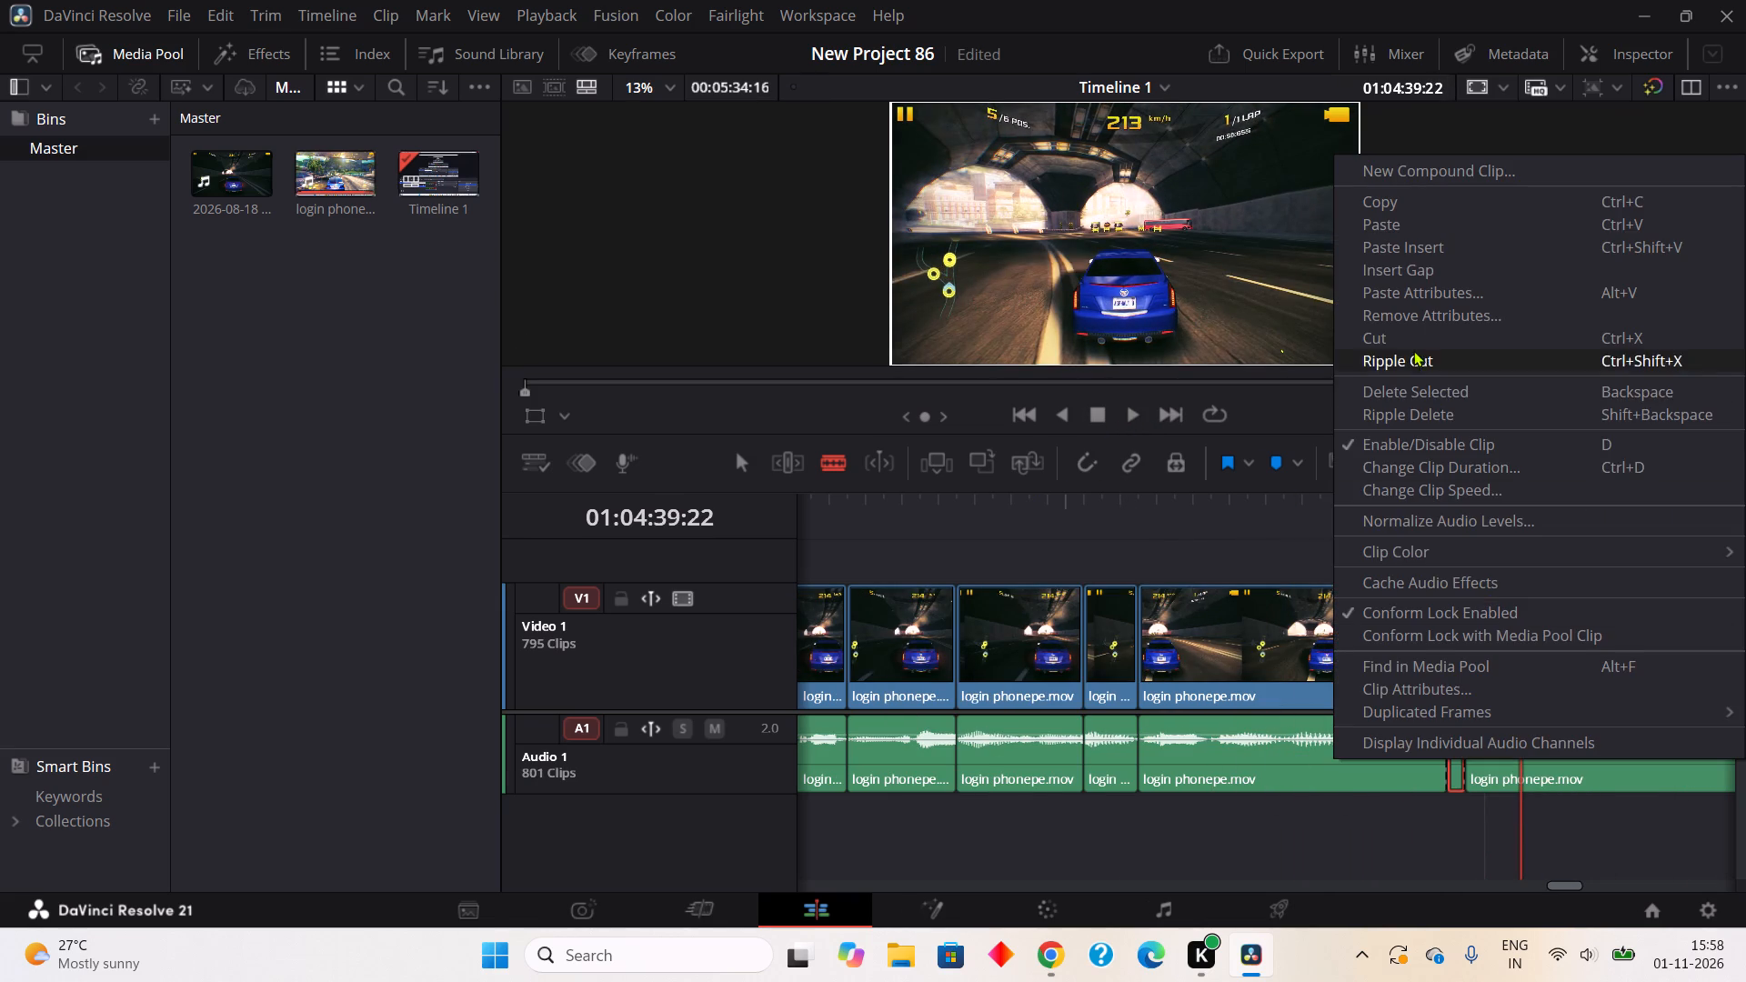
left_click(1413, 350)
Split out the one-frame pause in the audio from about 01:04:39:19 to 01:04:39:20 and ripple cut it.
left_click(1481, 785)
left_click(1491, 783)
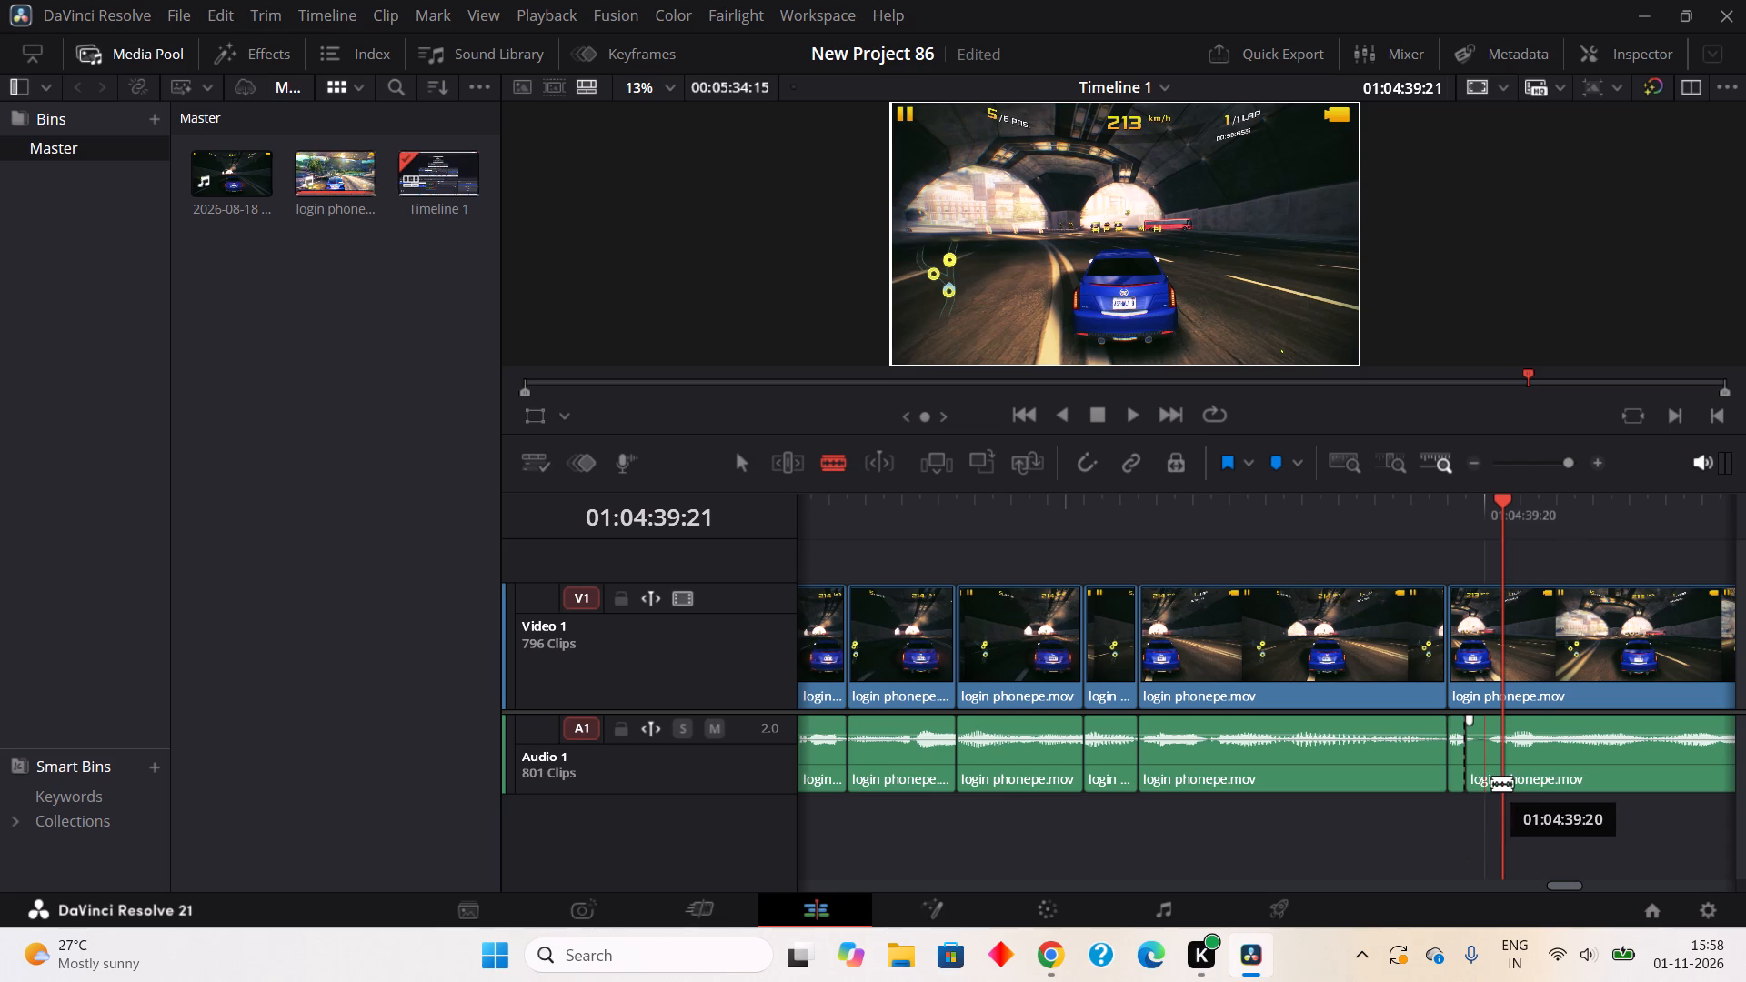
right_click(1478, 783)
left_click(1420, 374)
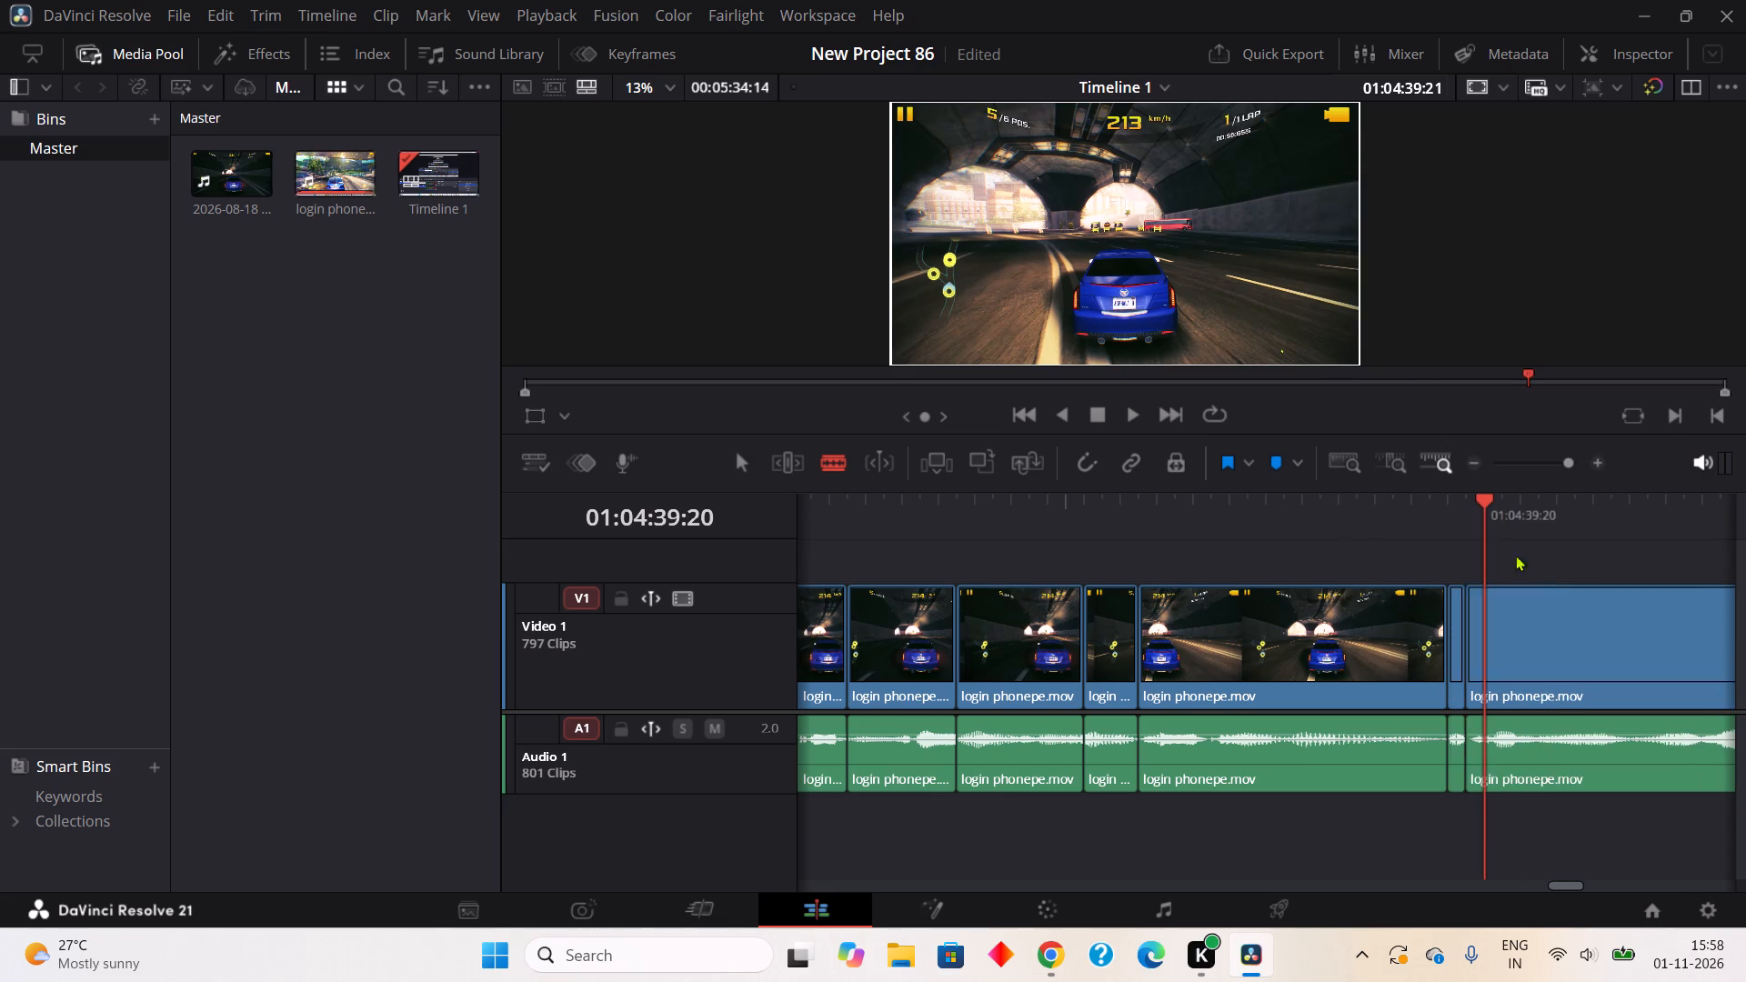
Play on and split out the one-frame pause in the audio from about 01:04:40:20 to 01:04:40:21, then ripple cut it.
left_click(1121, 407)
left_click(1100, 407)
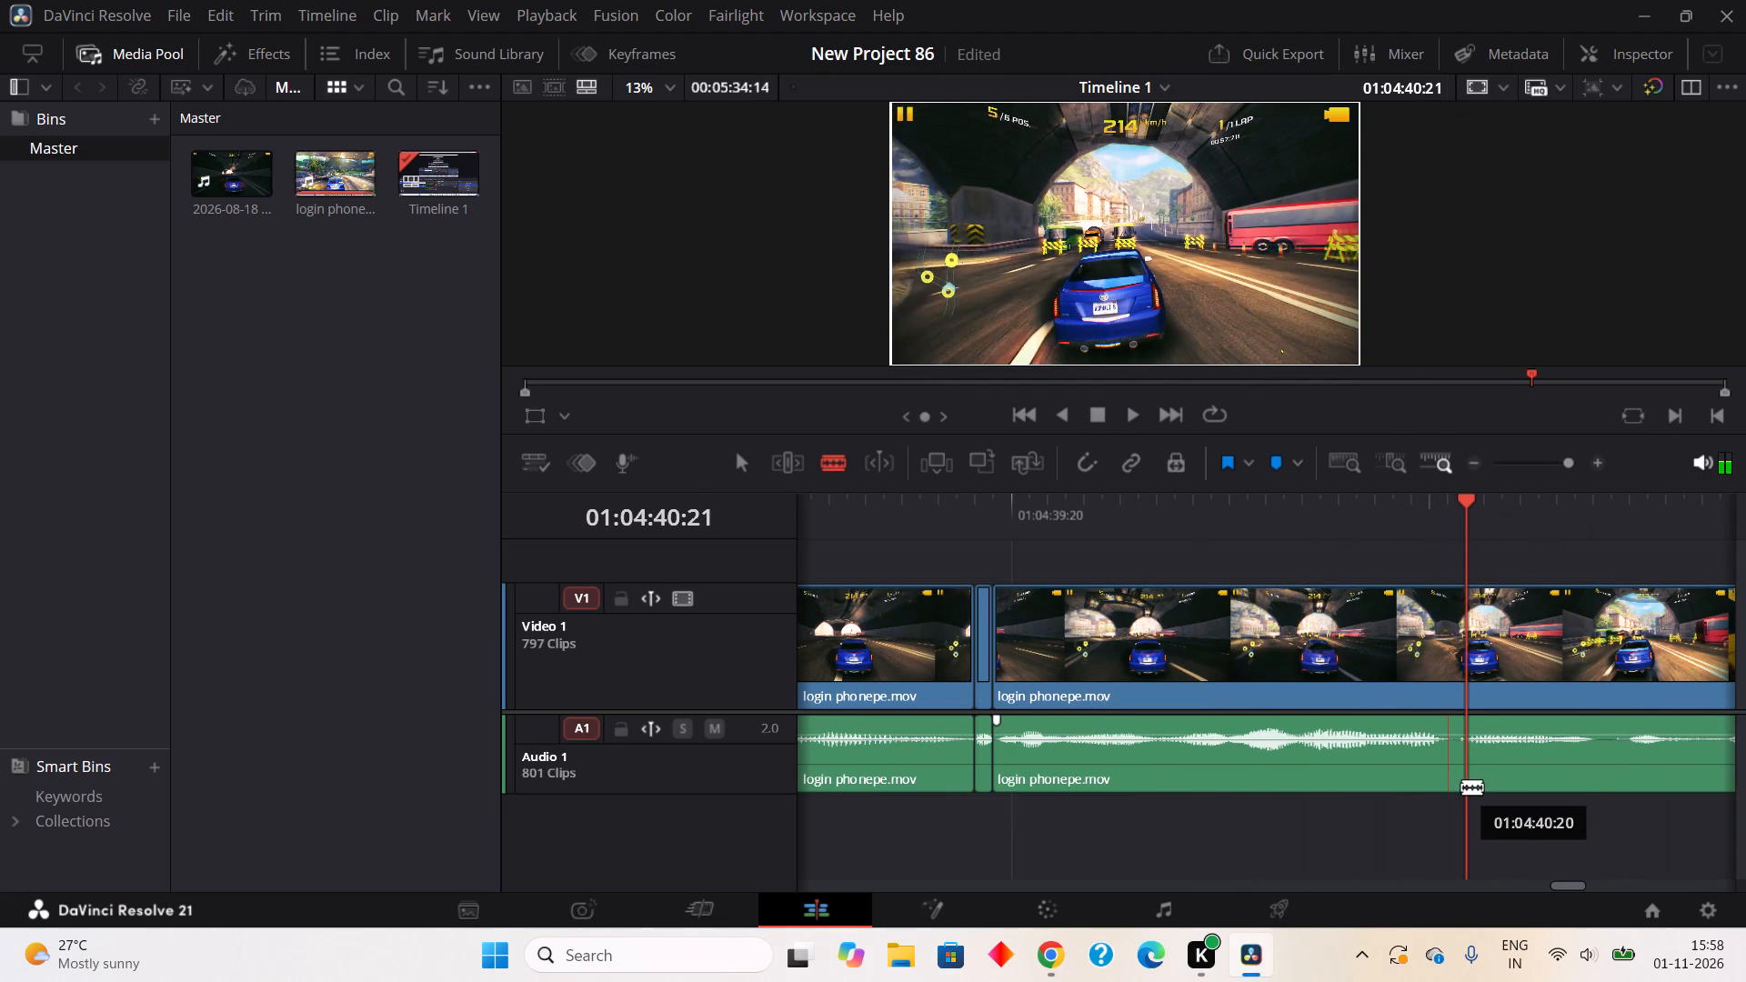
left_click(1459, 787)
left_click(1470, 768)
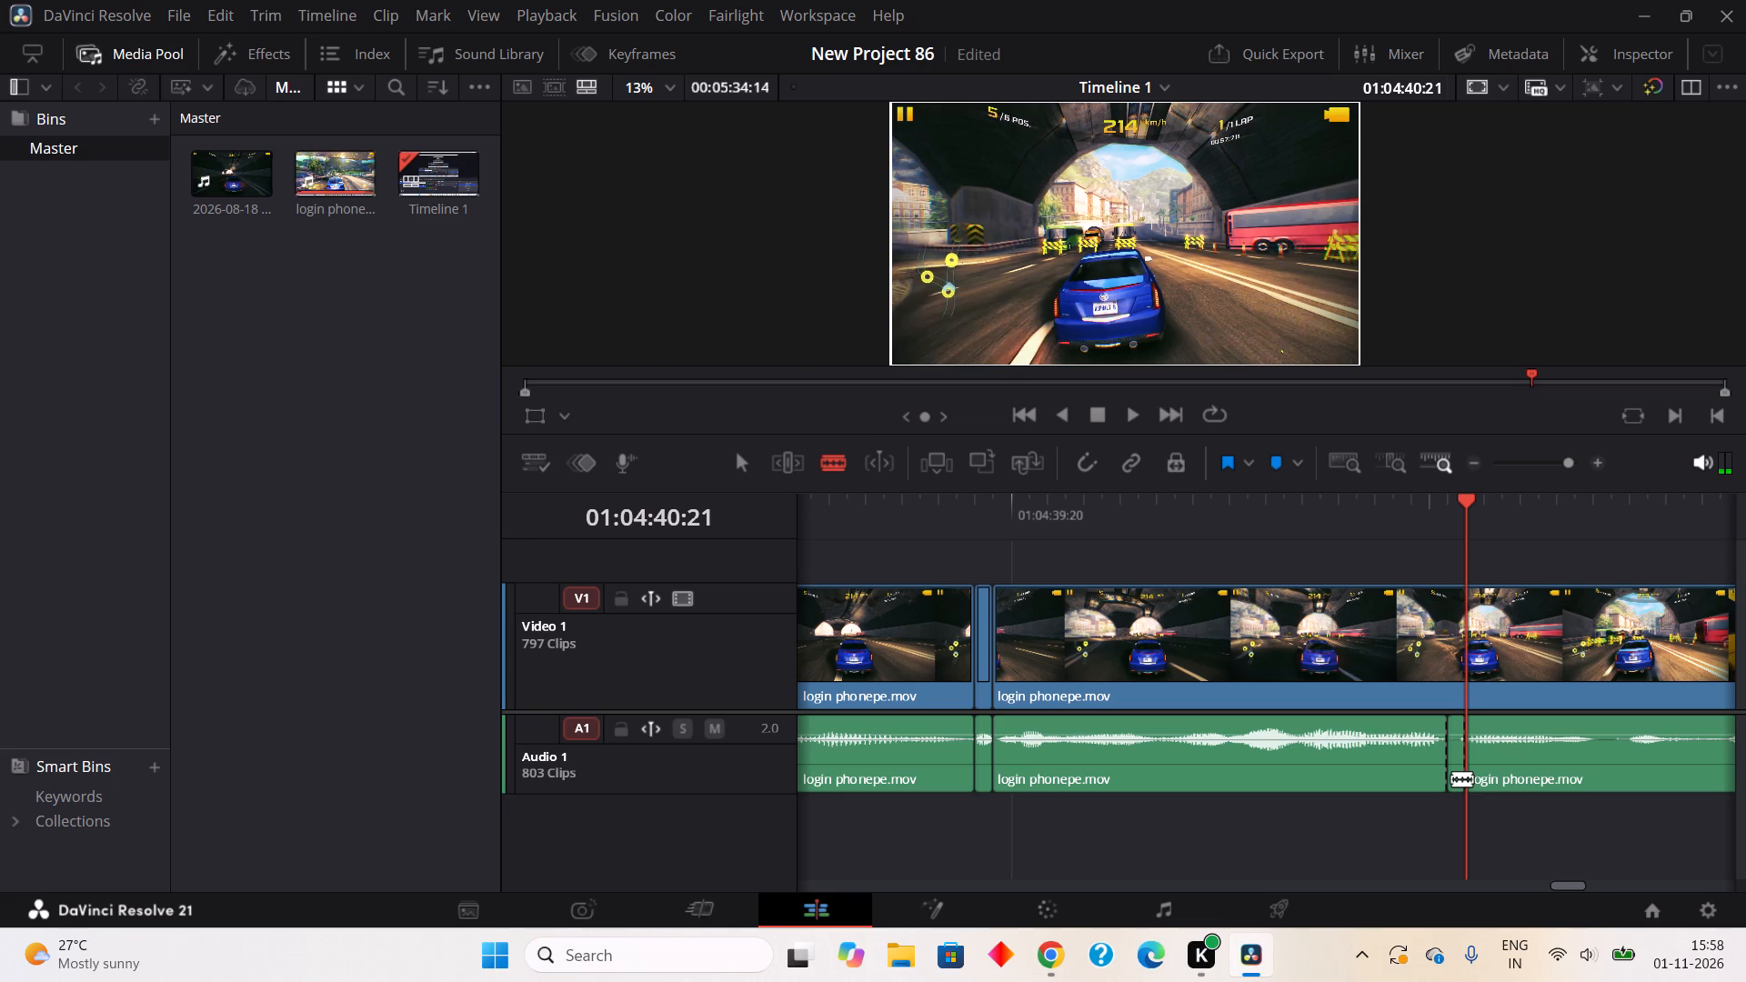
right_click(1451, 778)
left_click_drag(1463, 367, 1460, 376)
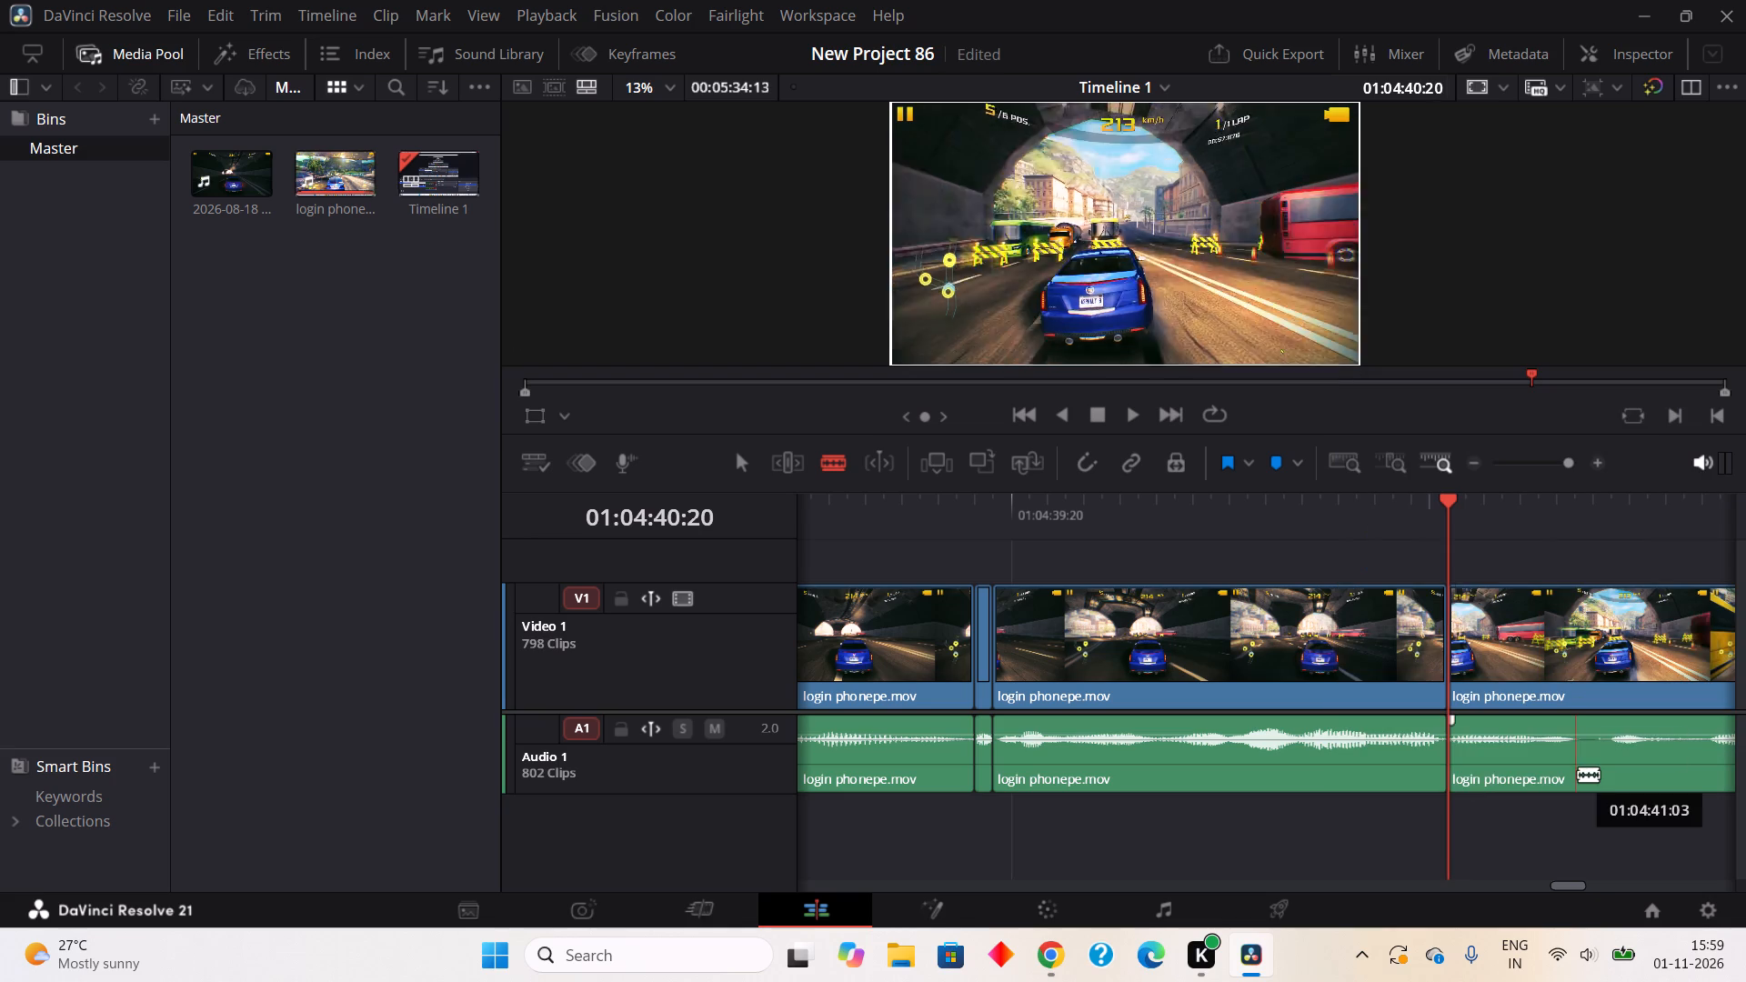
Split out the two-frame pause in the audio from about 01:04:41:03 to 01:04:41:05 and ripple cut it.
left_click(1578, 774)
left_click(1614, 766)
right_click(1589, 767)
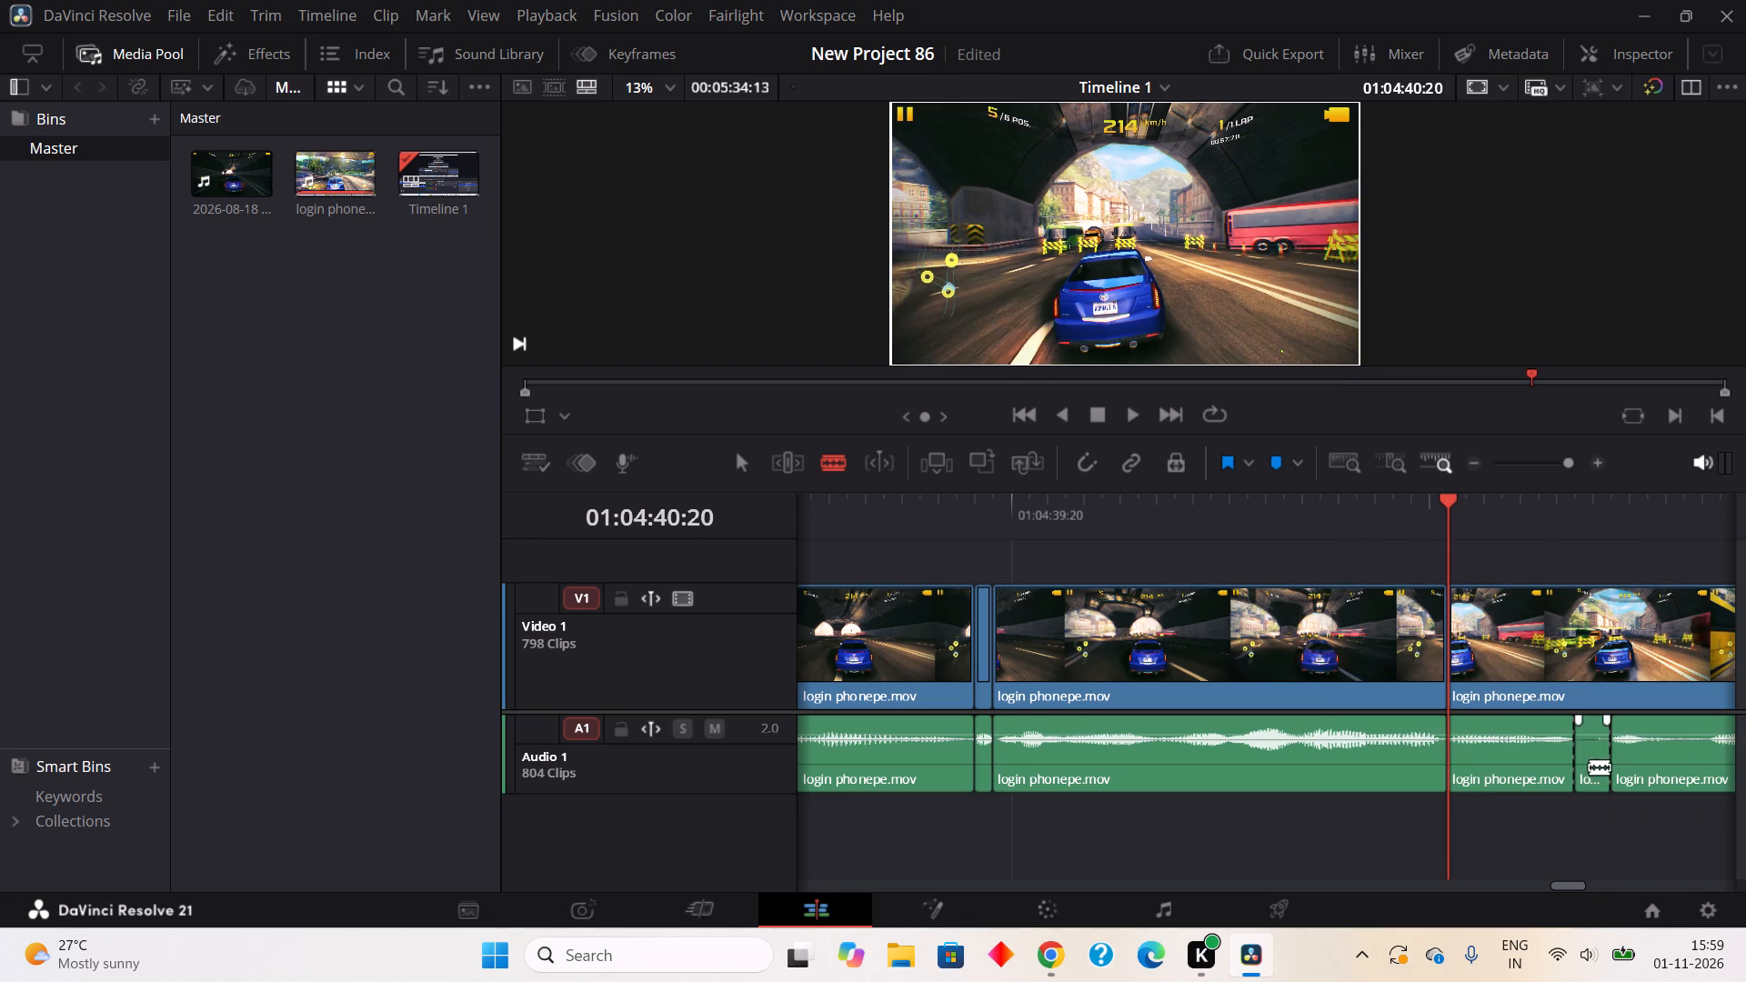
left_click(1490, 377)
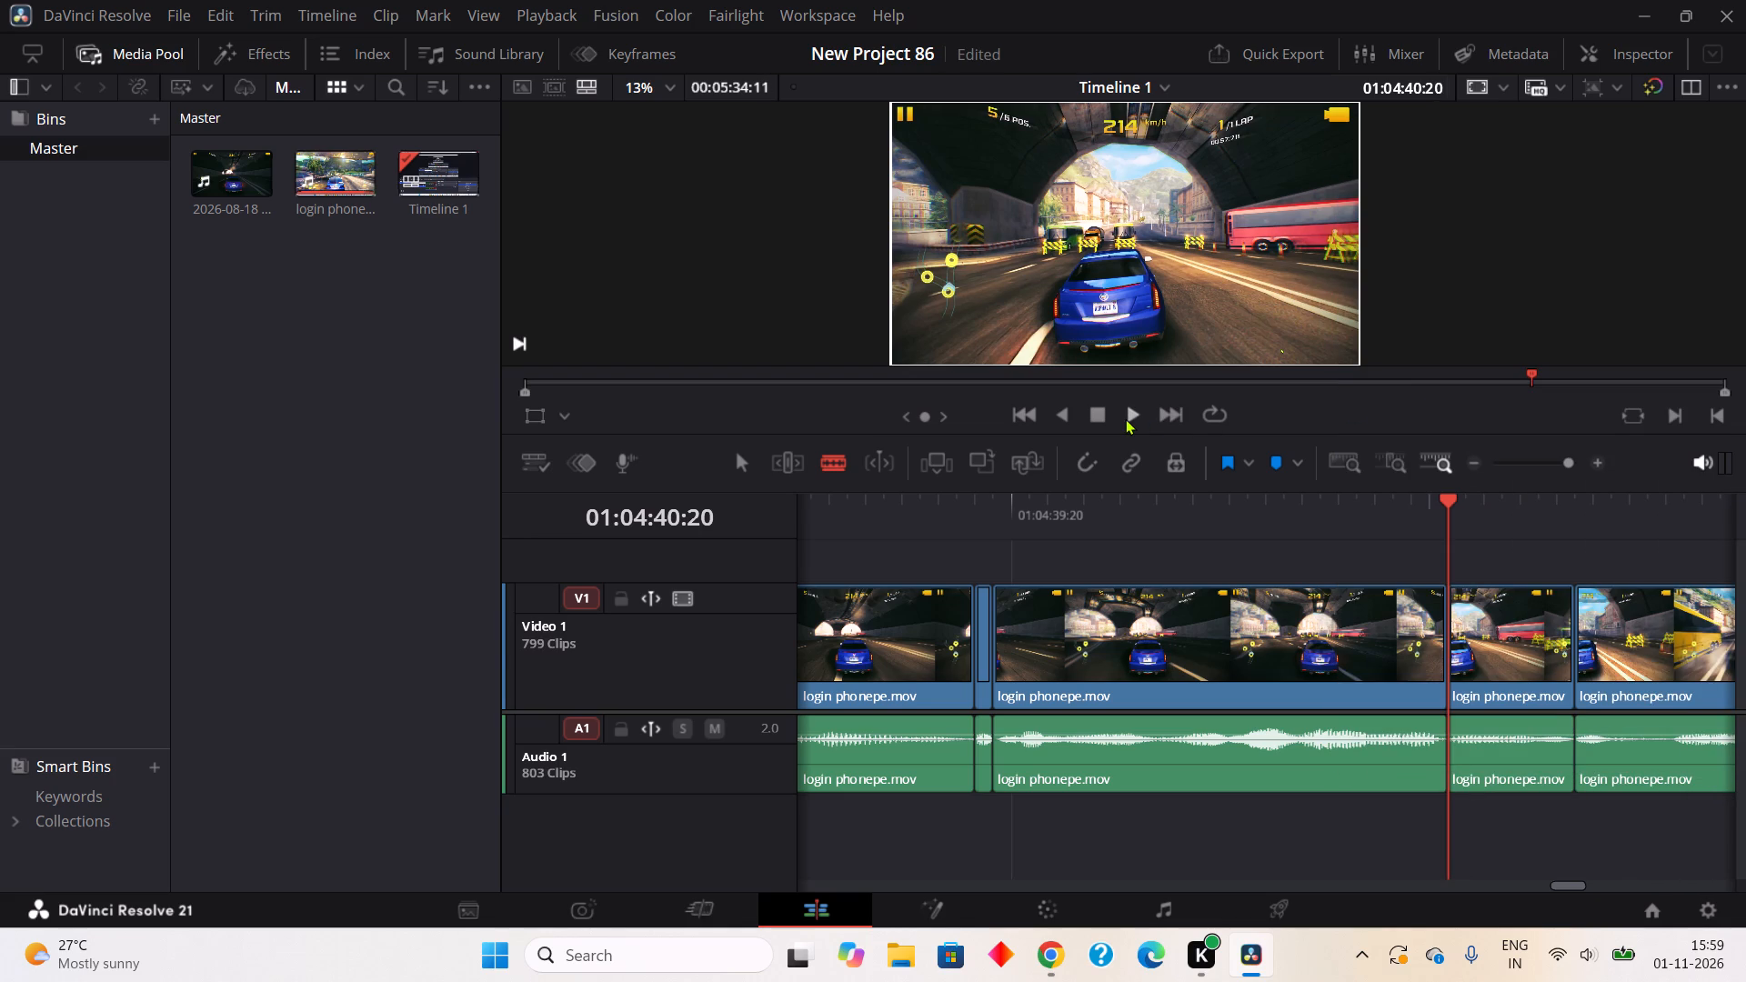
Play on and split out the two-frame pause in the audio from about 01:04:41:13 to 01:04:41:15, then ripple cut it.
left_click(1125, 418)
left_click(1095, 409)
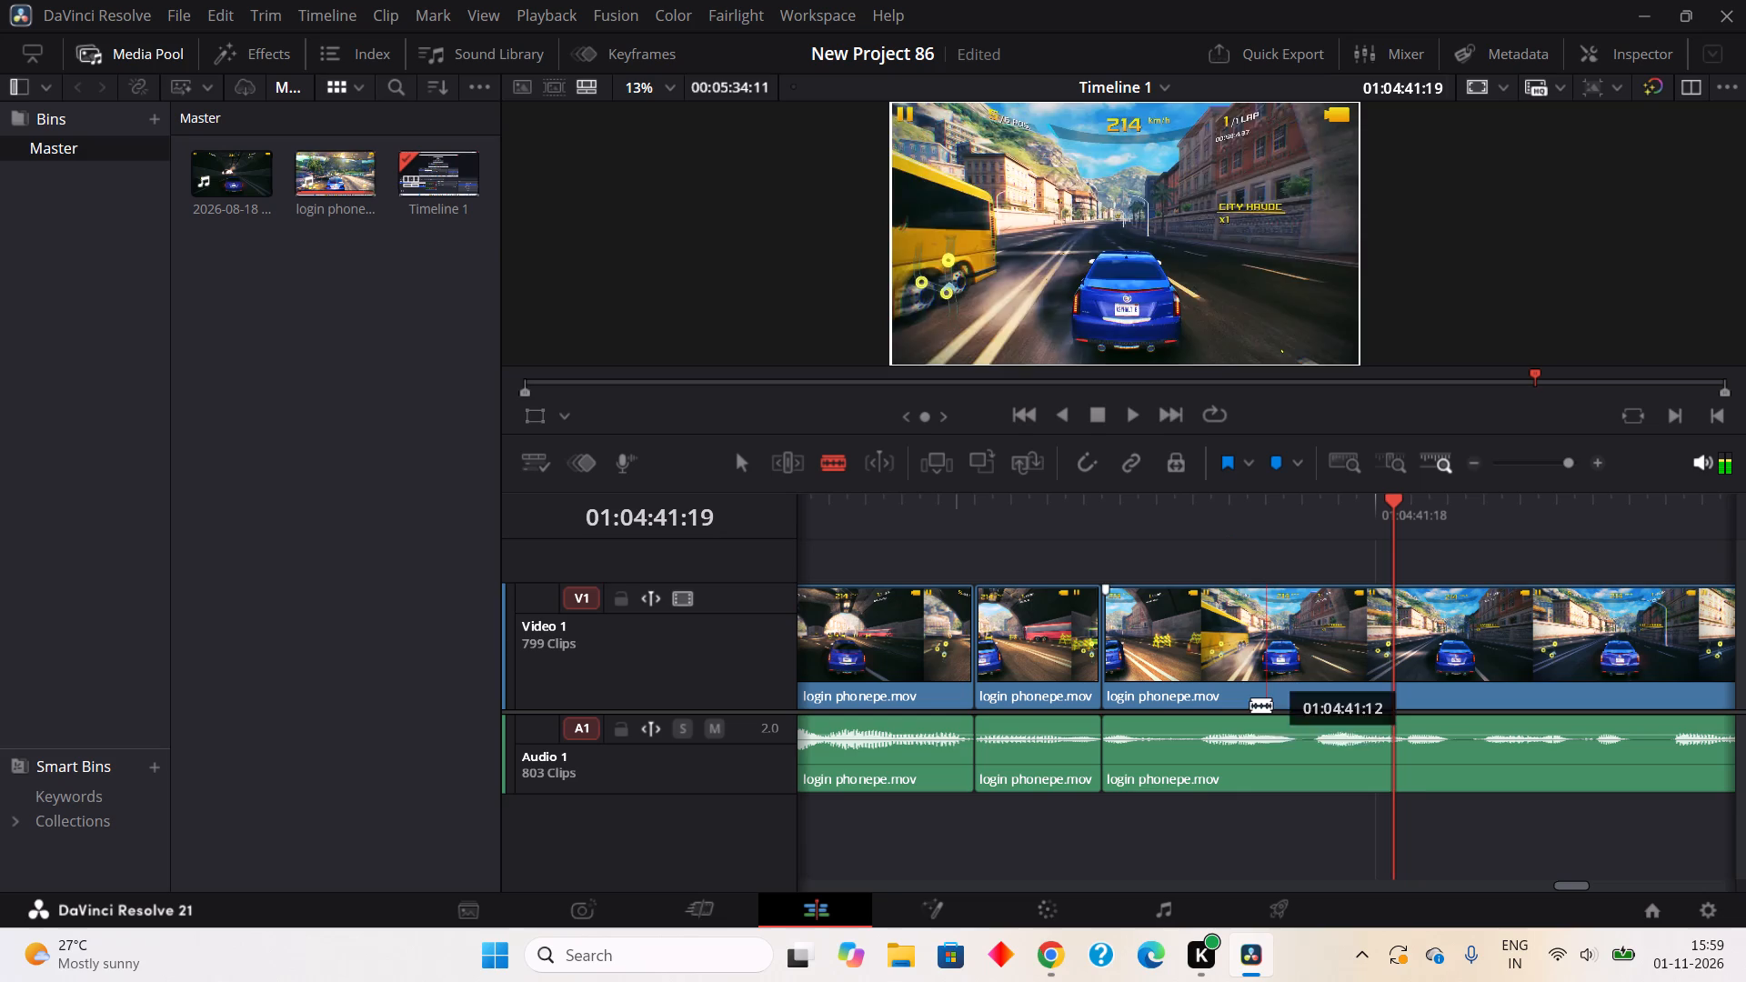
left_click(1287, 766)
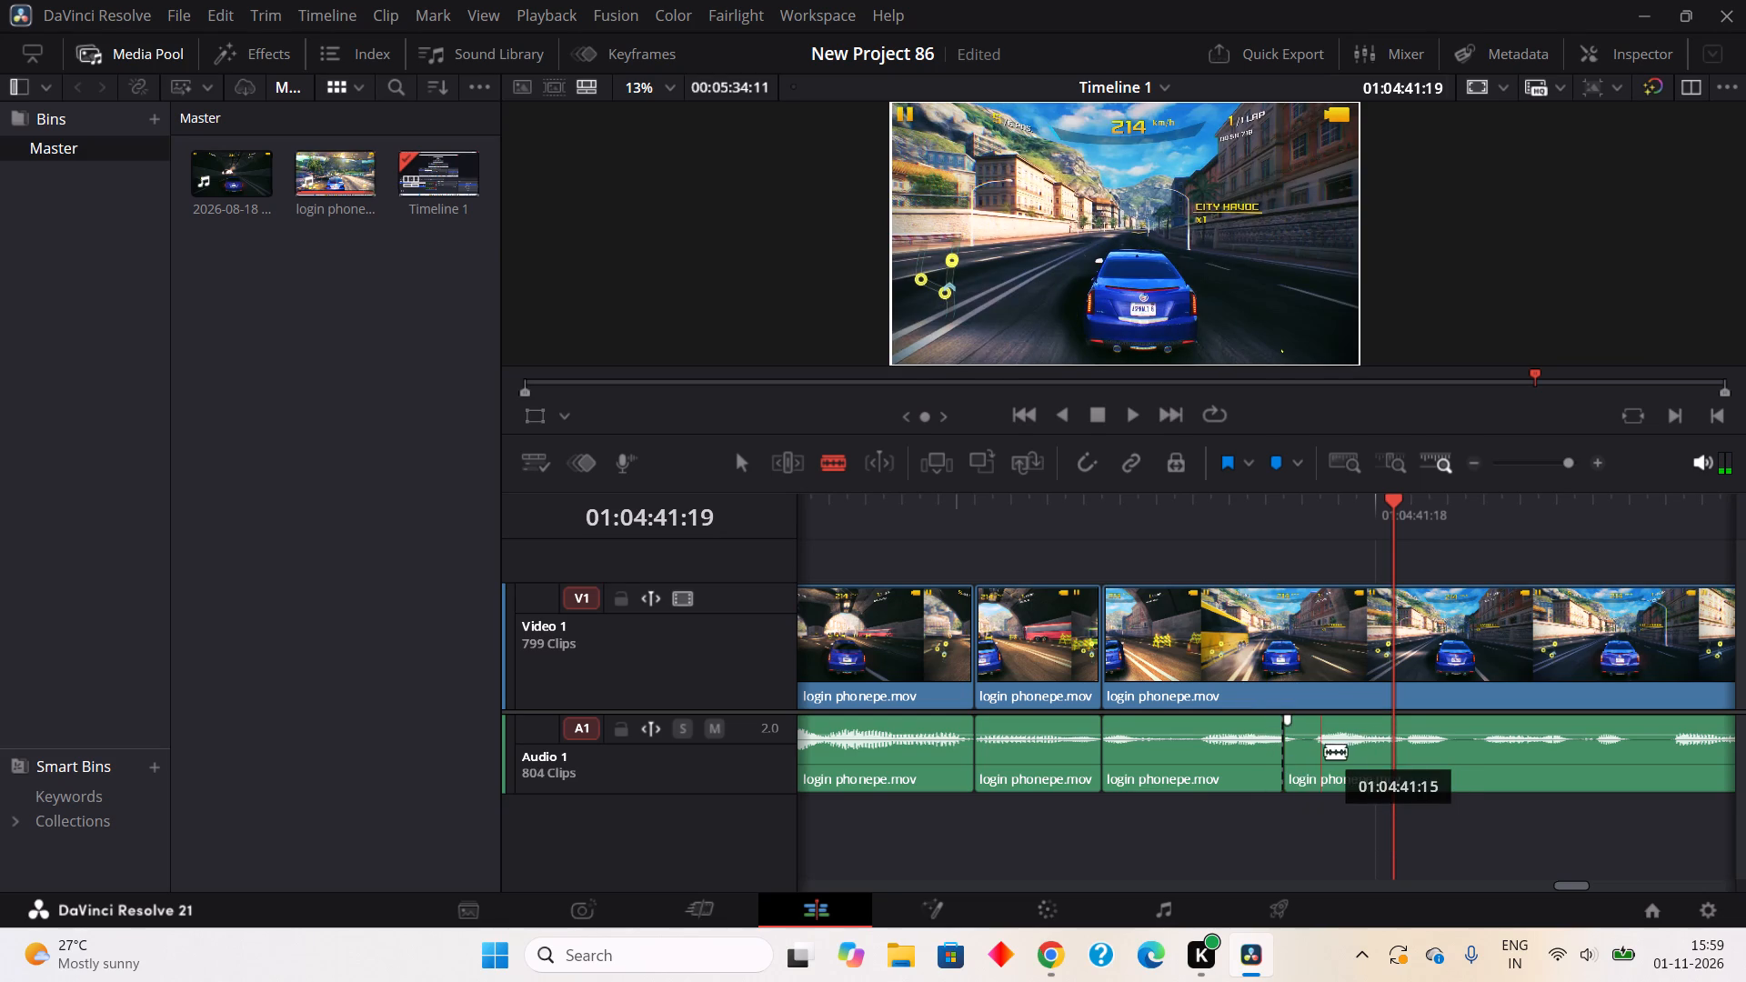
left_click(1321, 754)
right_click(1313, 756)
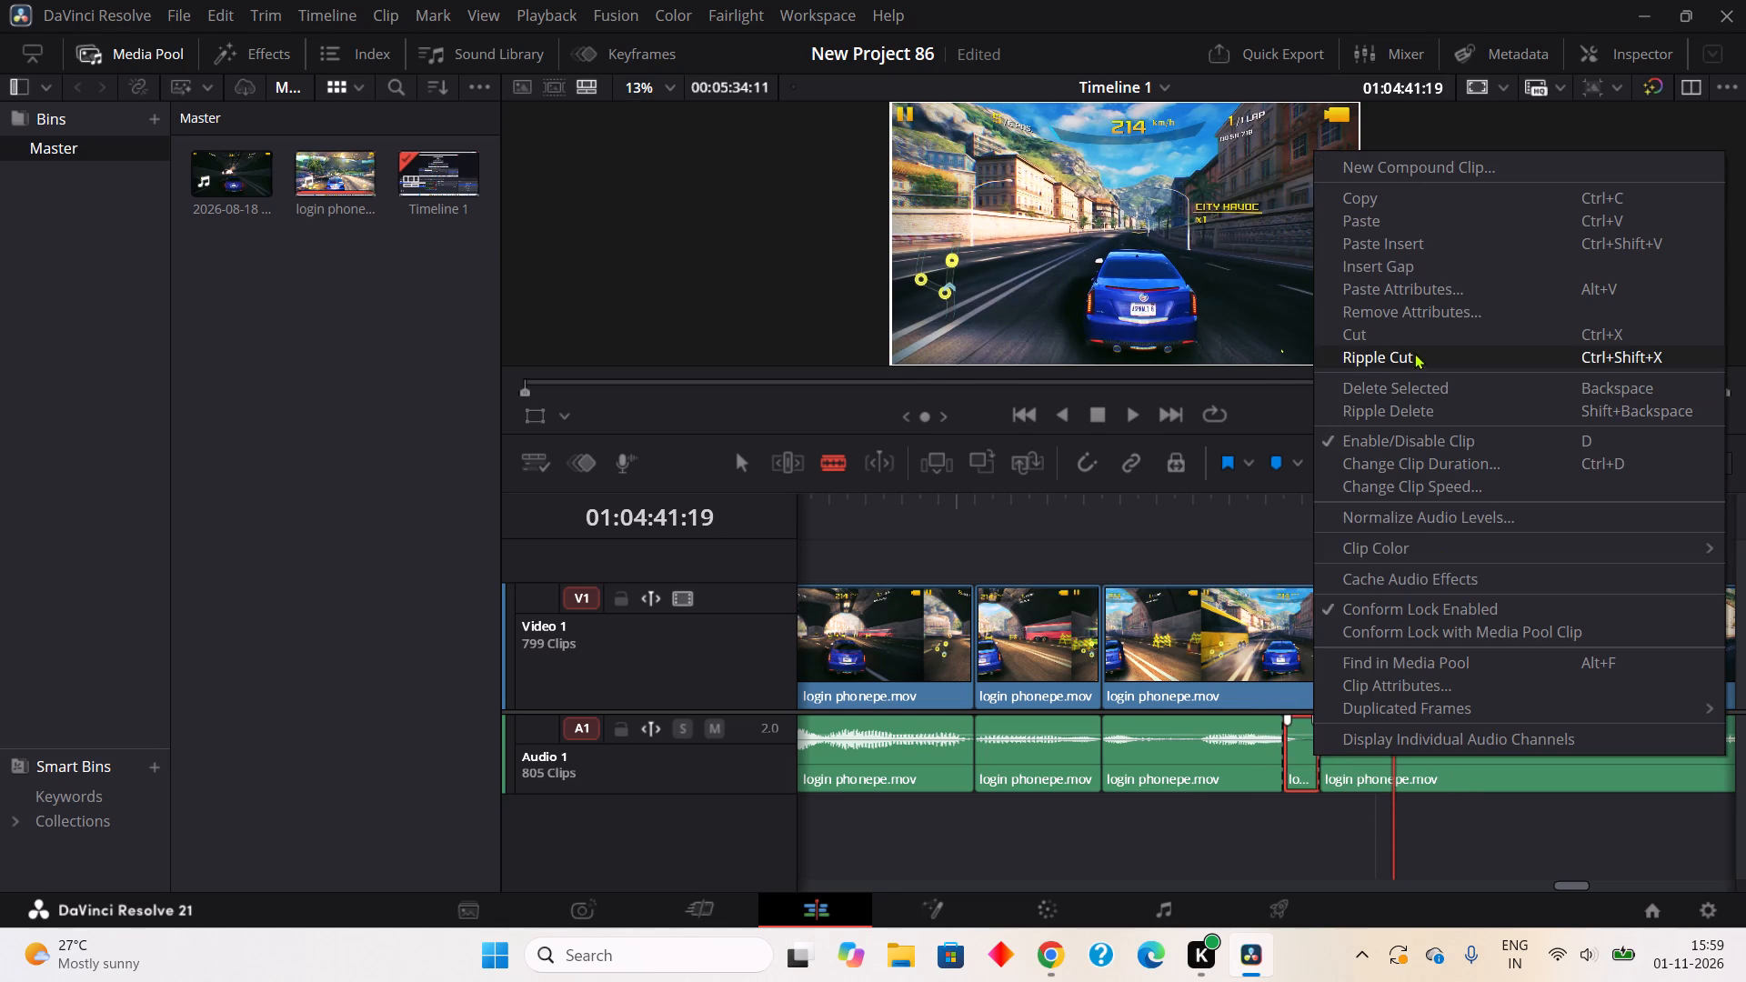
left_click(1421, 365)
Split out the two-frame pause in the audio from about 01:04:41:20 to 01:04:41:22 and ripple cut it.
left_click(1423, 769)
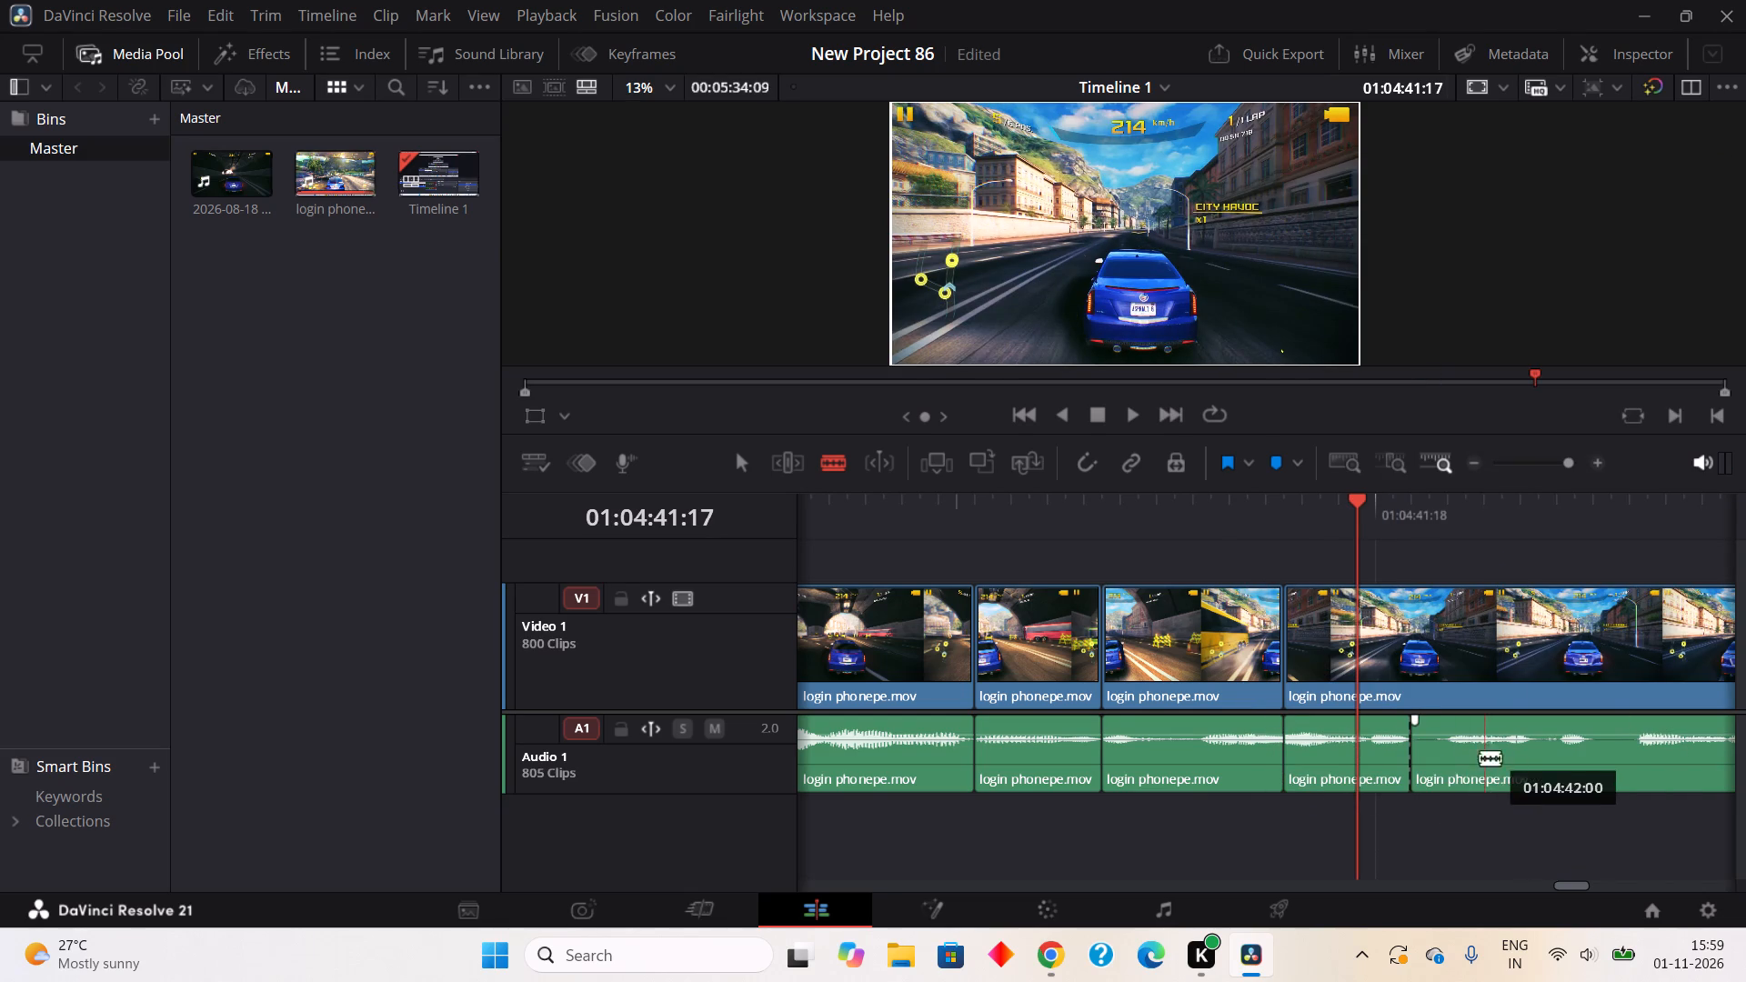
left_click(1455, 769)
right_click(1420, 757)
left_click(1483, 351)
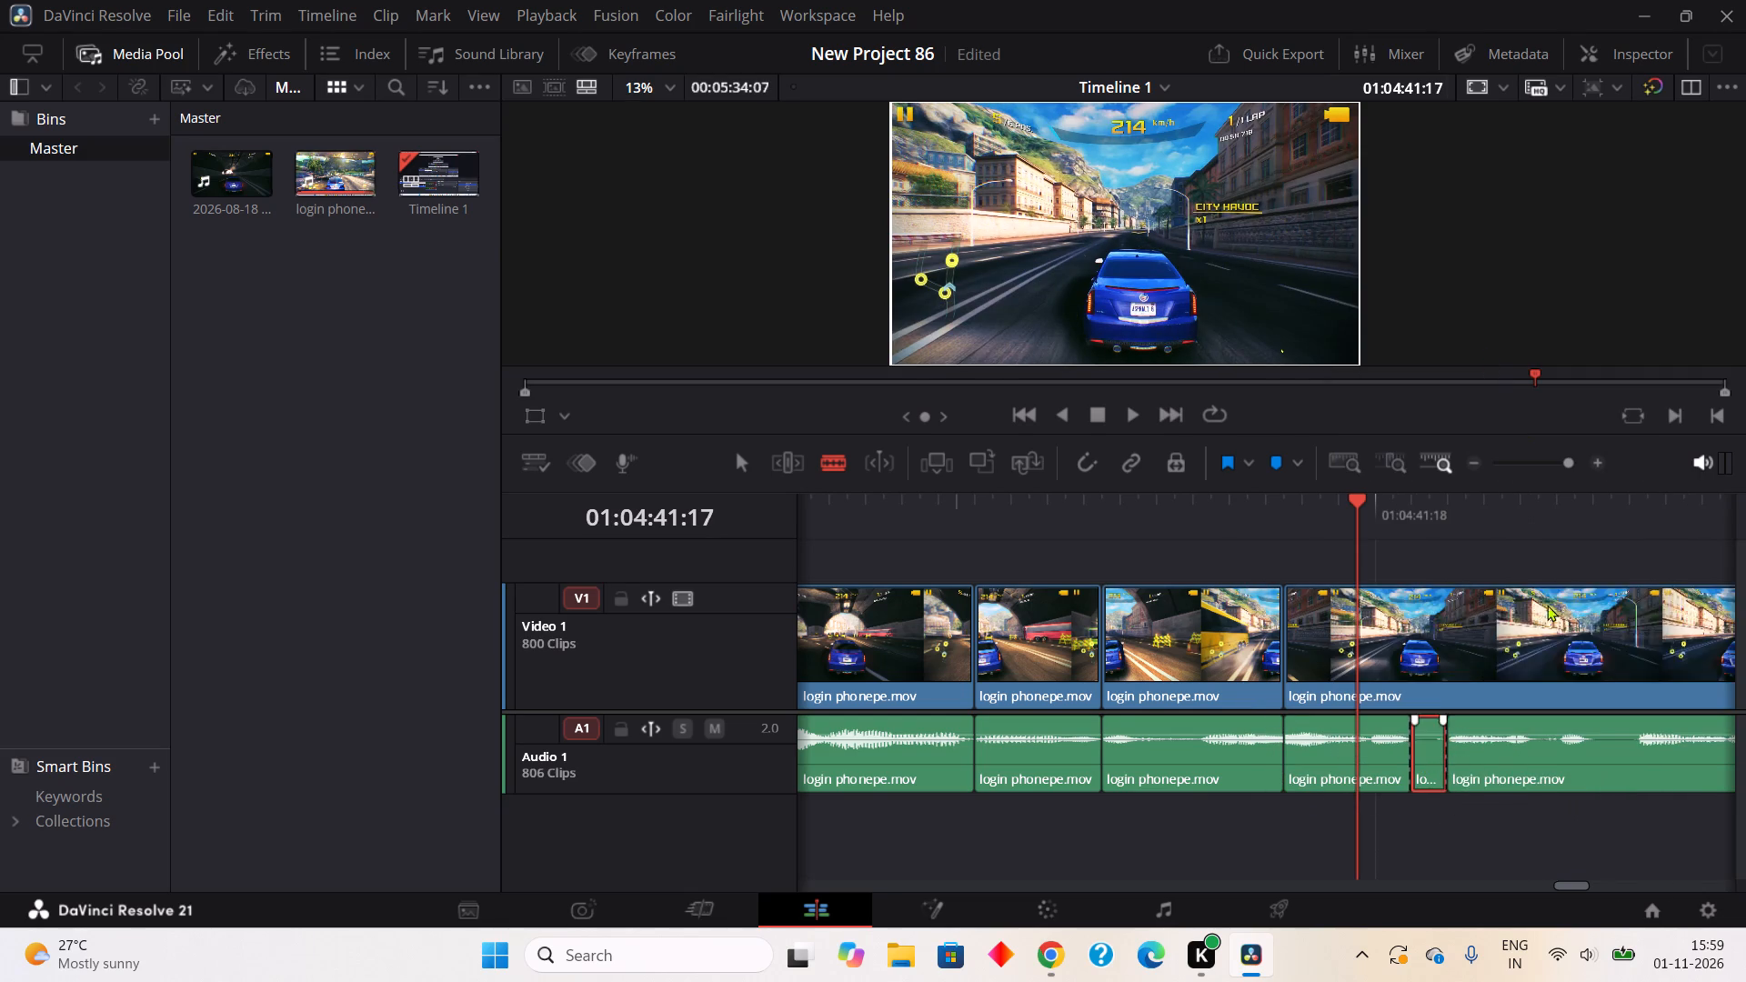
Split out the one-frame pause in the audio from about 01:04:42:01 to 01:04:42:02 and ripple cut it.
left_click(1510, 772)
left_click(1530, 766)
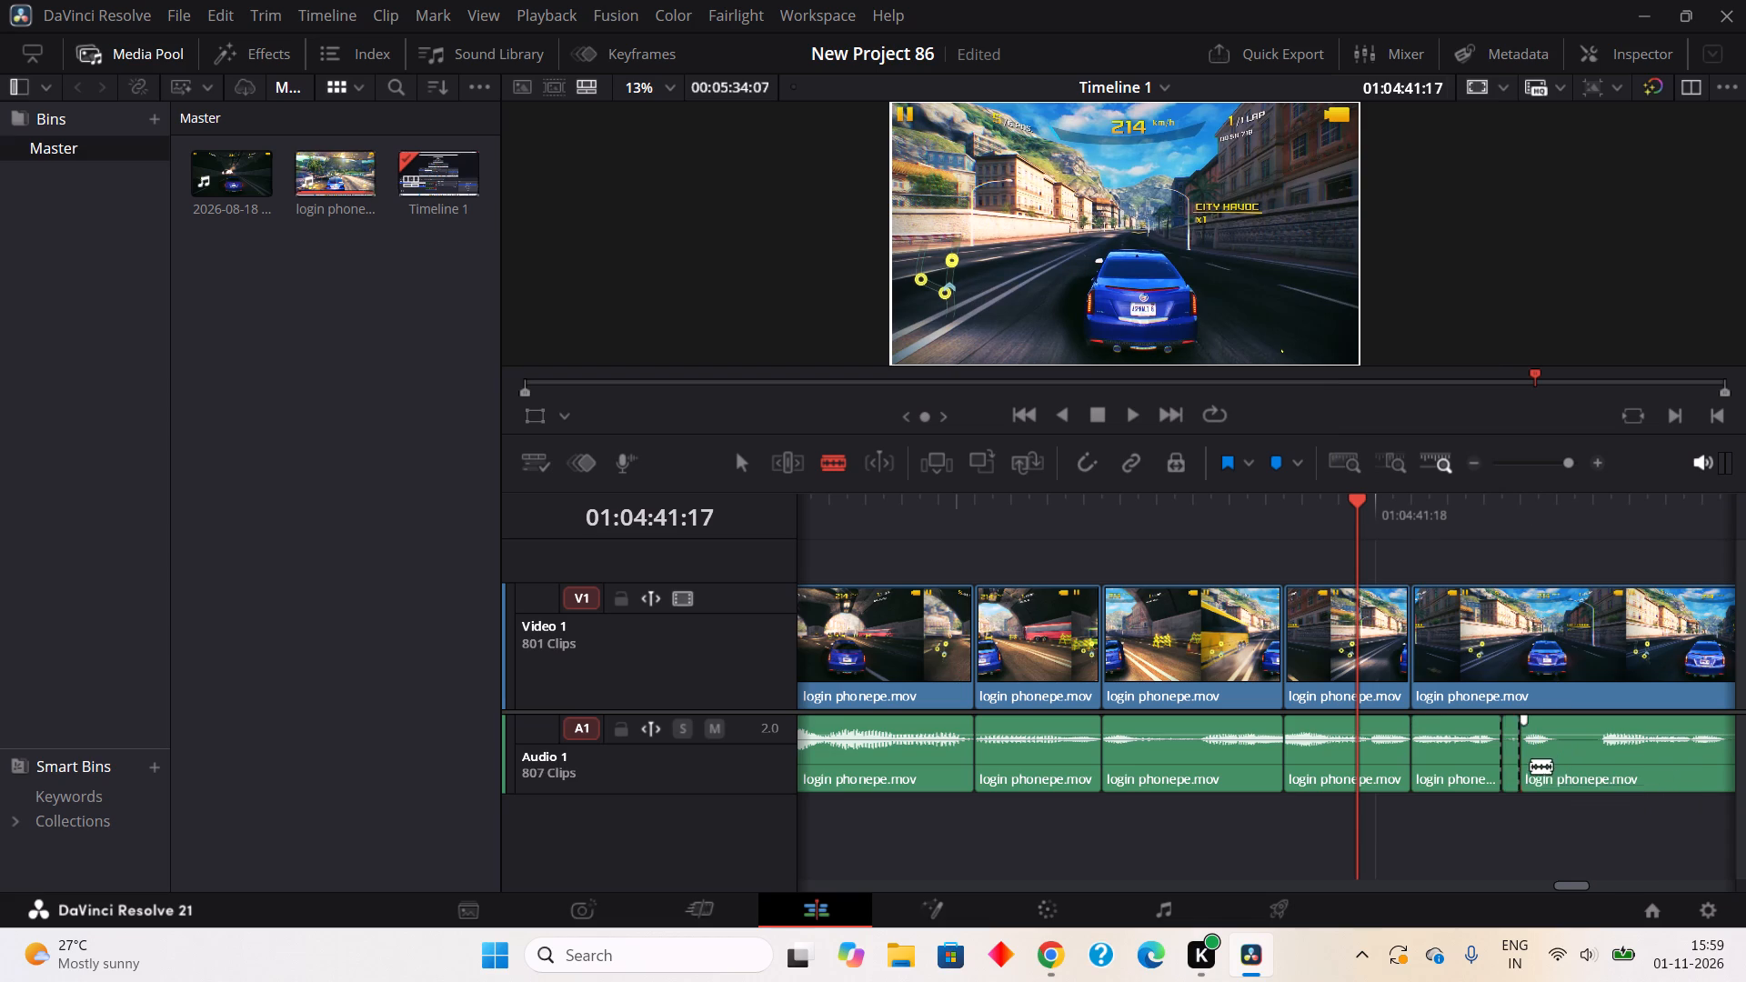
right_click(1517, 767)
left_click(1428, 375)
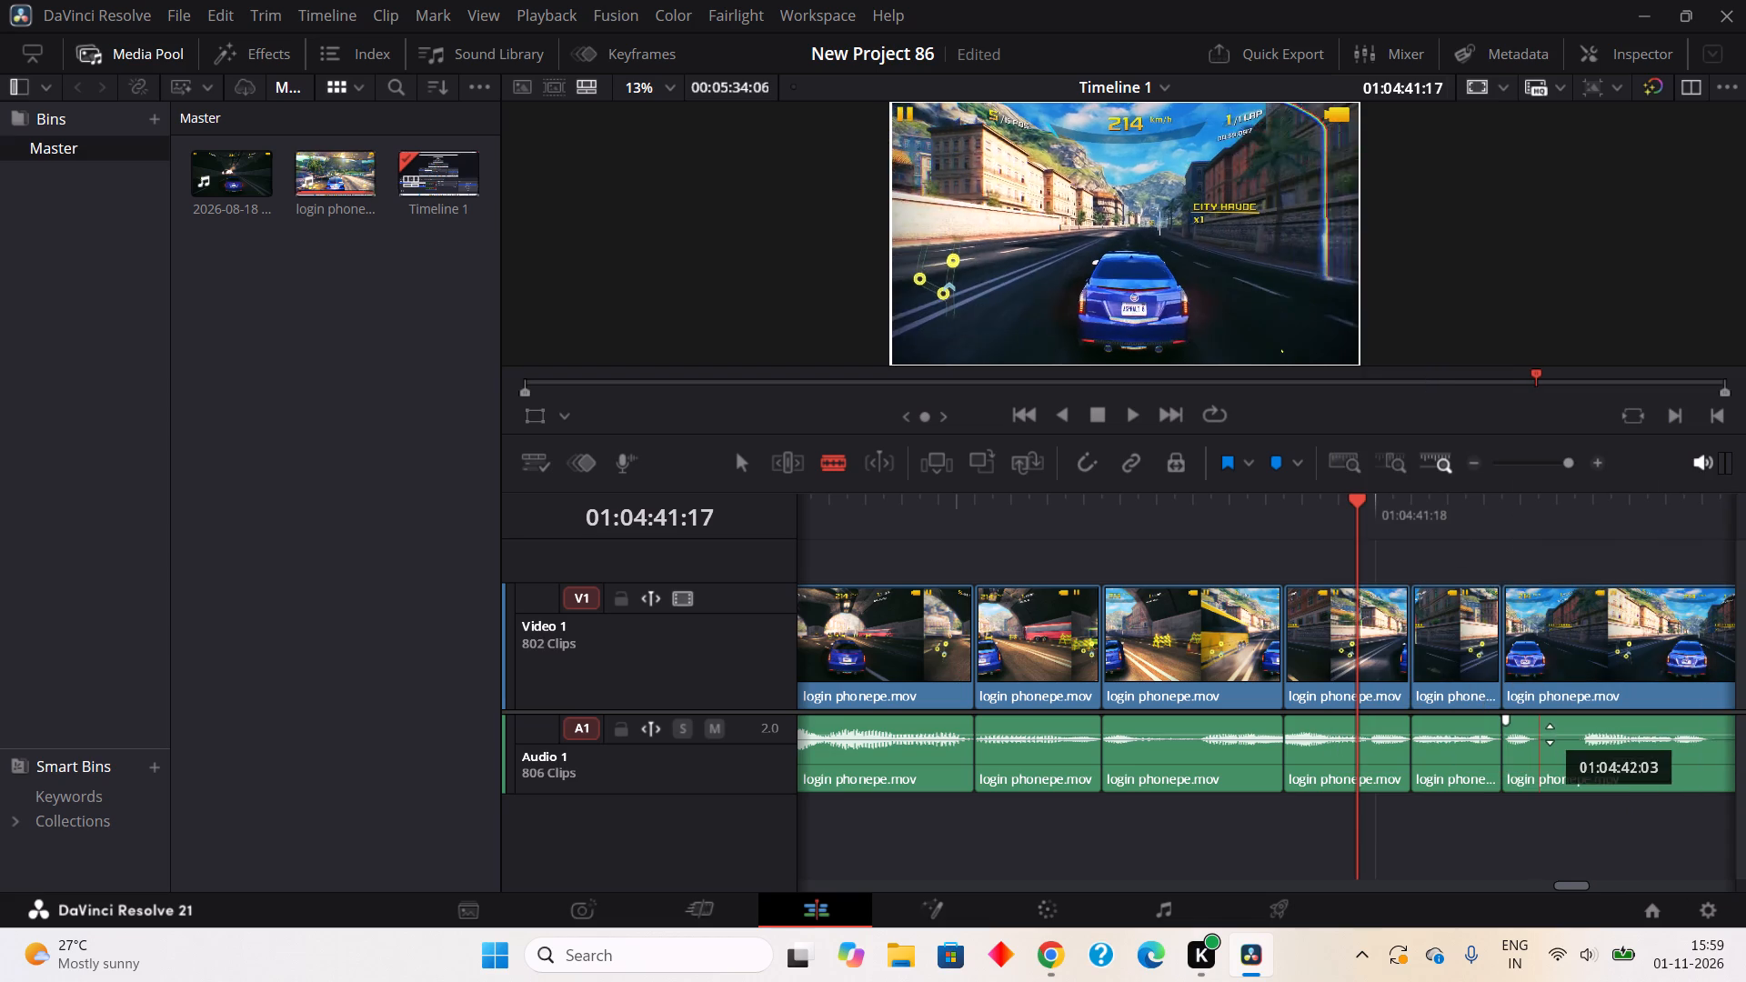
Split out the two-frame pause in the audio from about 01:04:42:03 to 01:04:42:05 and ripple cut it.
left_click(1550, 736)
left_click(1544, 760)
left_click(1590, 762)
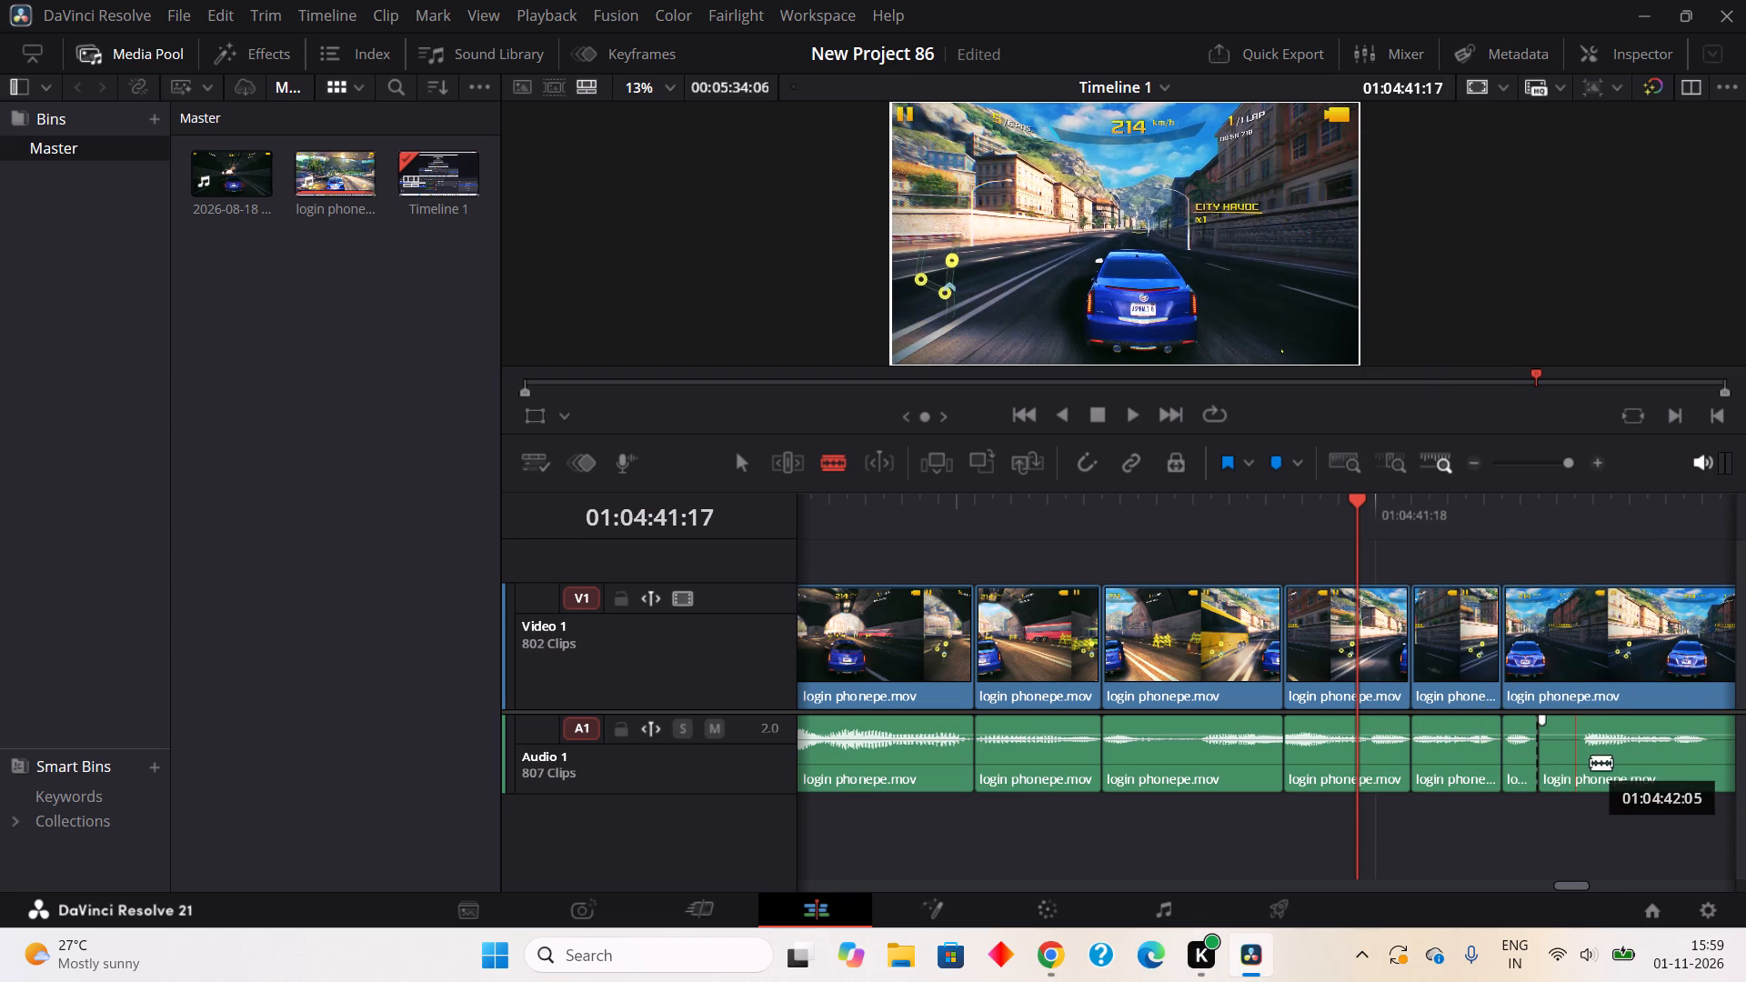
right_click(1530, 772)
right_click(1556, 774)
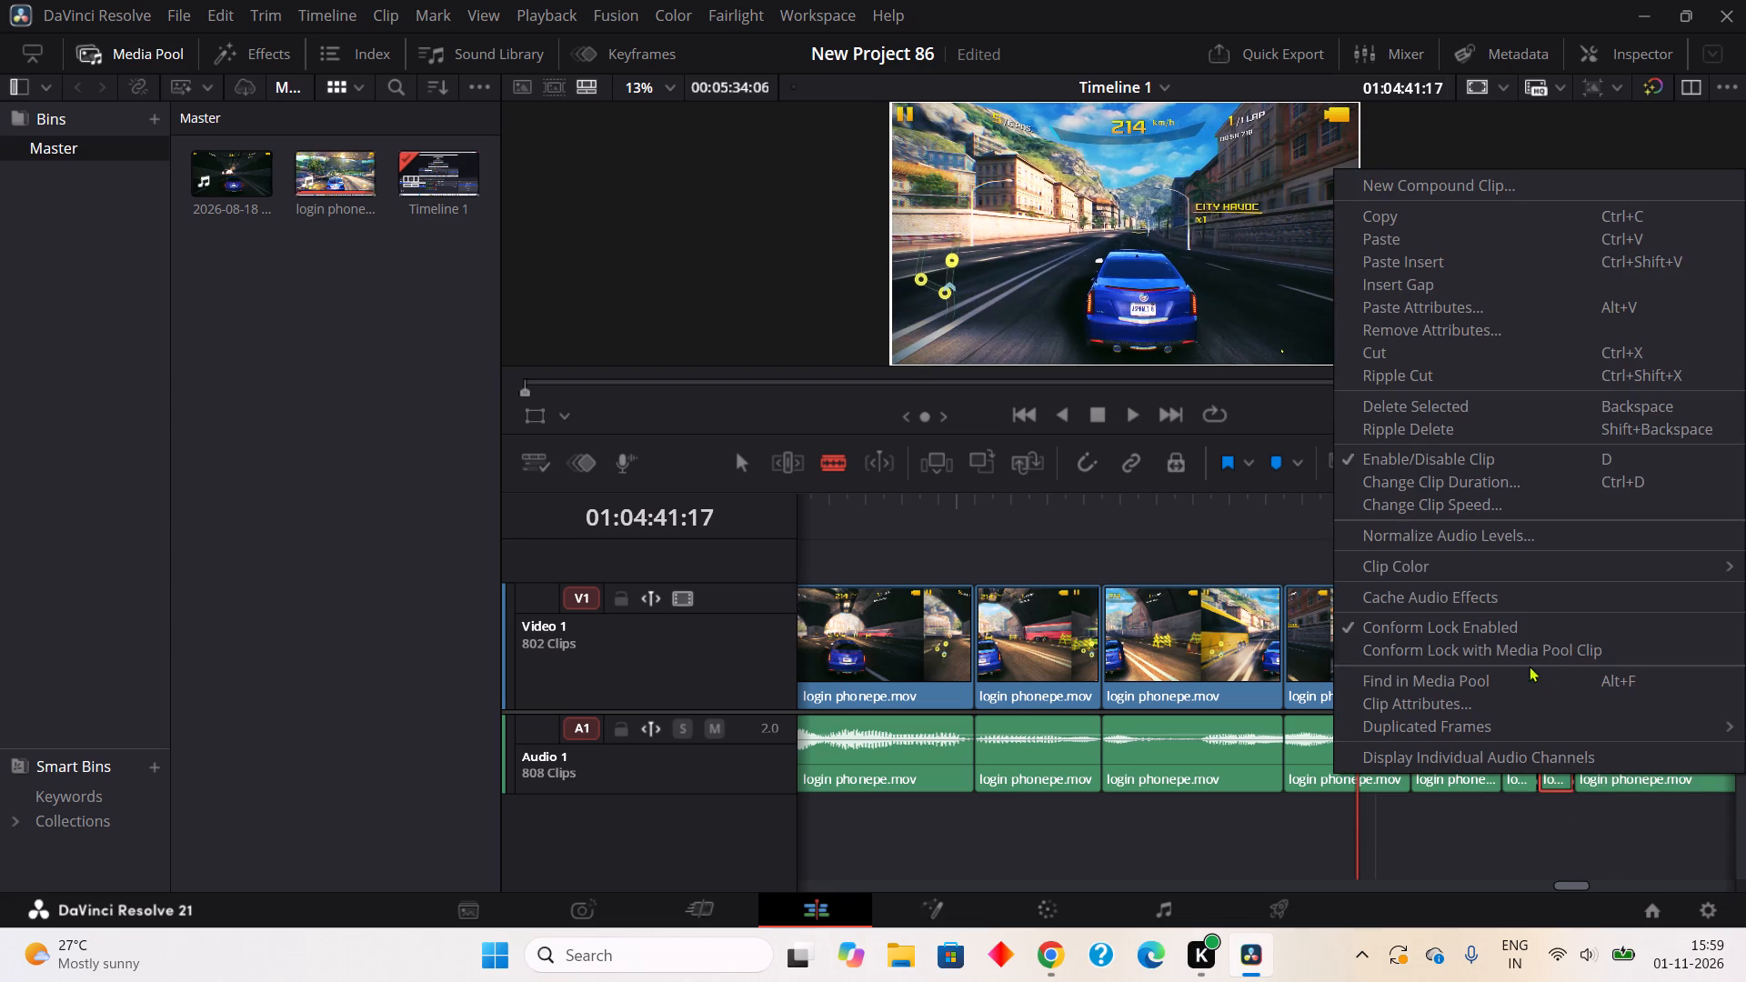
left_click_drag(1404, 362, 1407, 371)
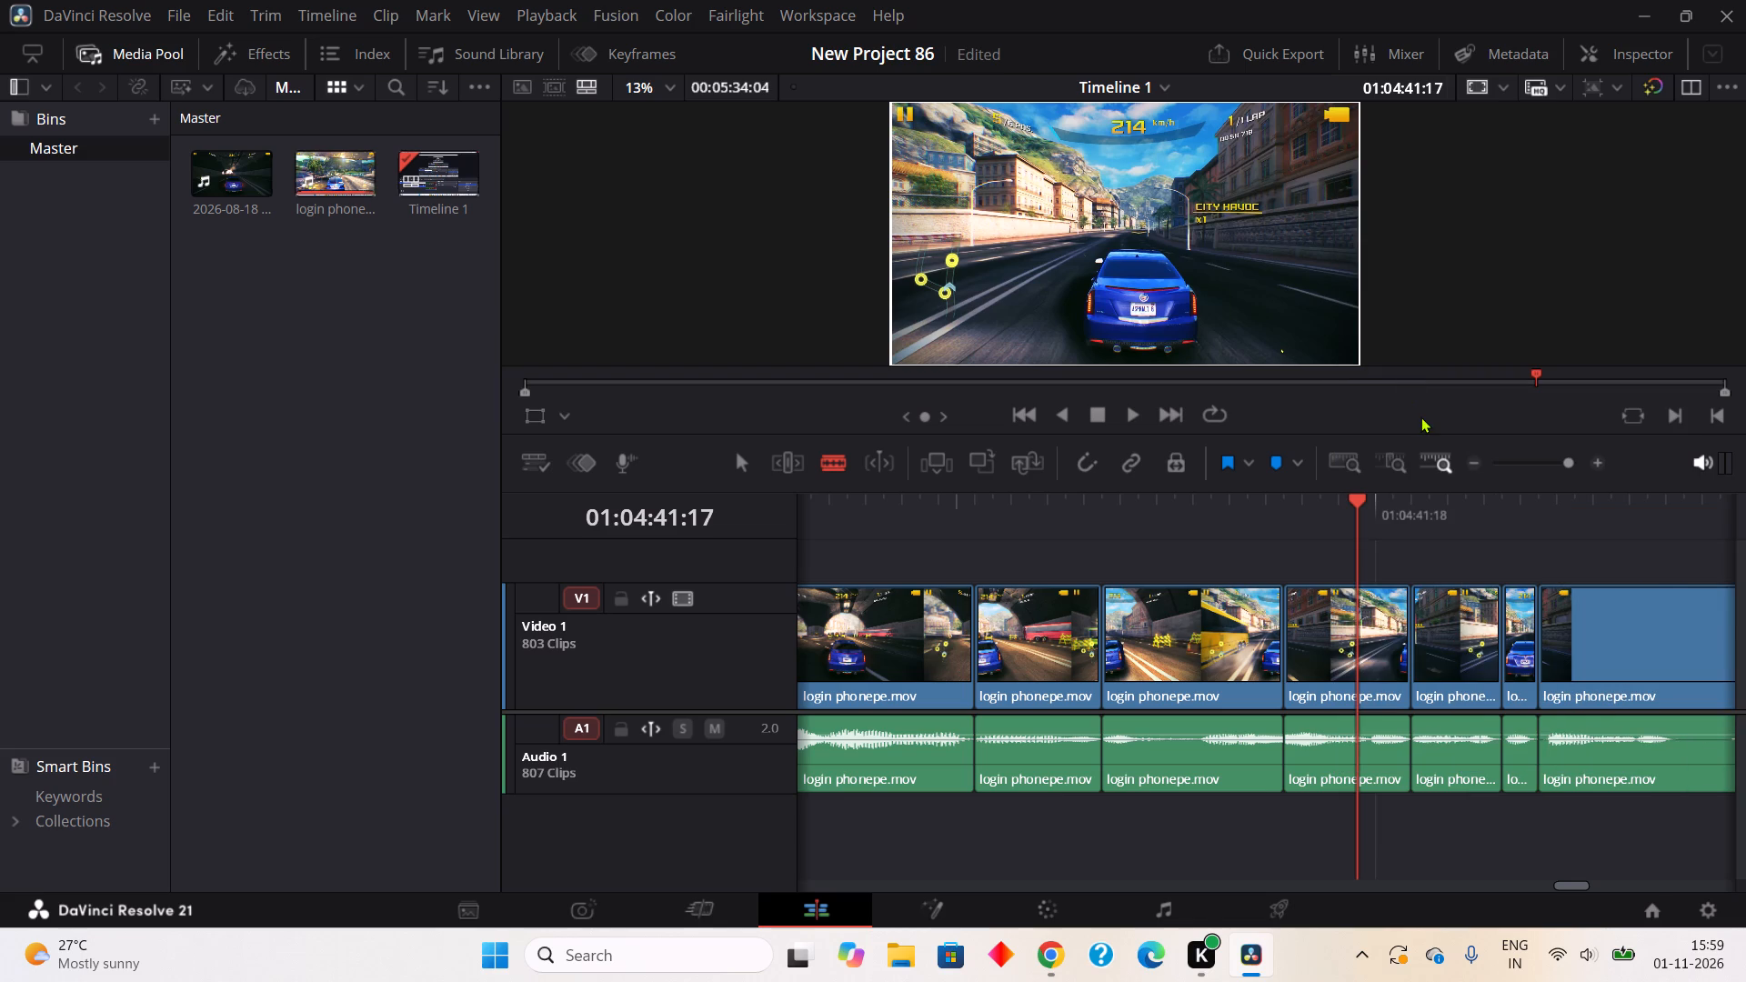
Play on and split out the four-frame pause in the audio from about 01:04:42:10 to 01:04:42:14, then ripple cut it.
left_click(1132, 413)
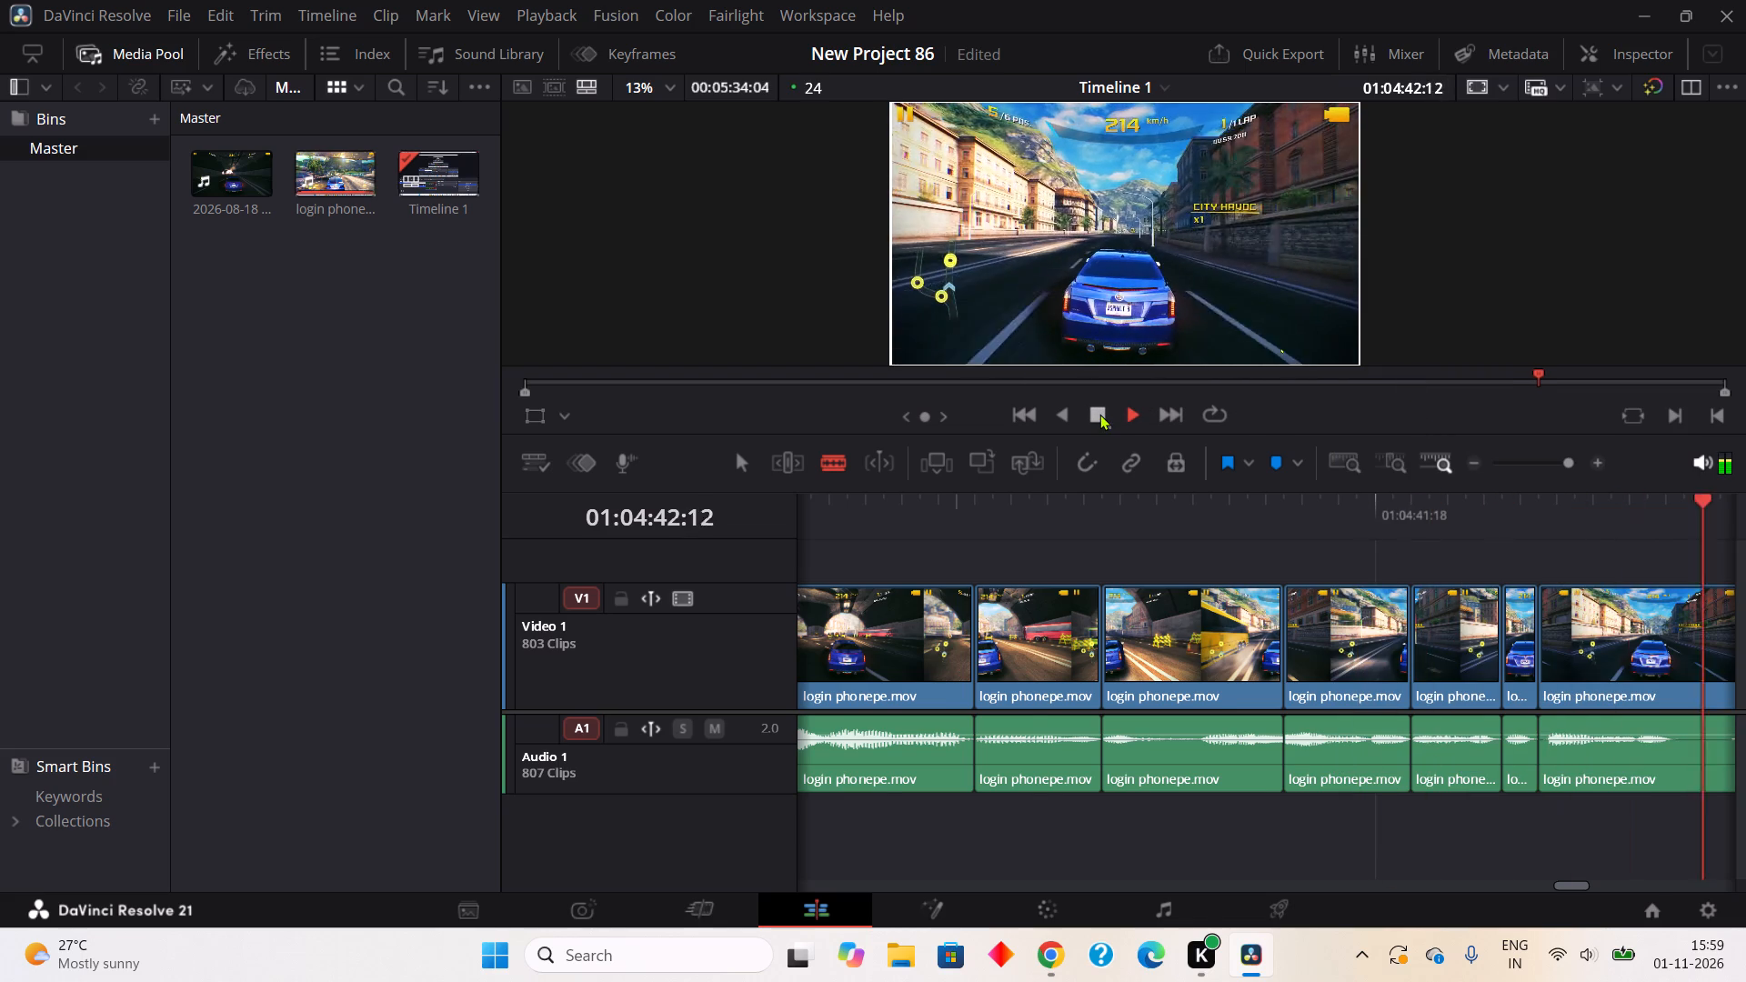
left_click(1099, 414)
left_click_drag(1204, 759, 1219, 757)
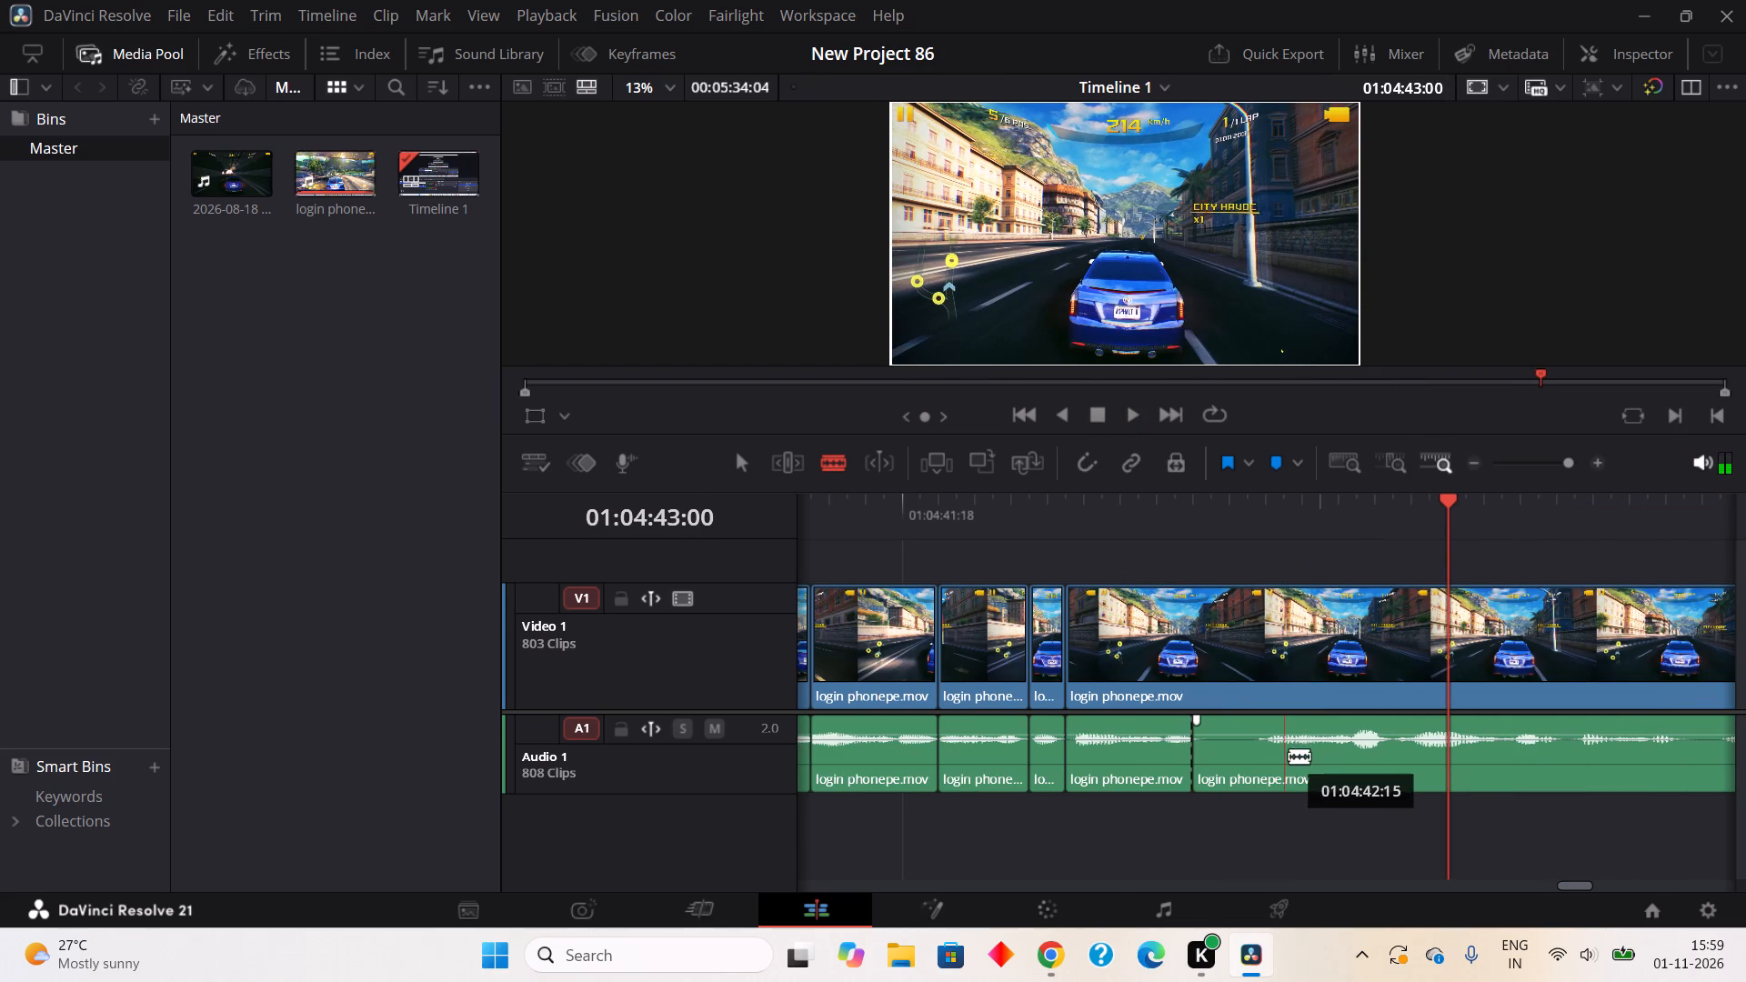
left_click(1272, 777)
right_click(1259, 775)
right_click(1246, 761)
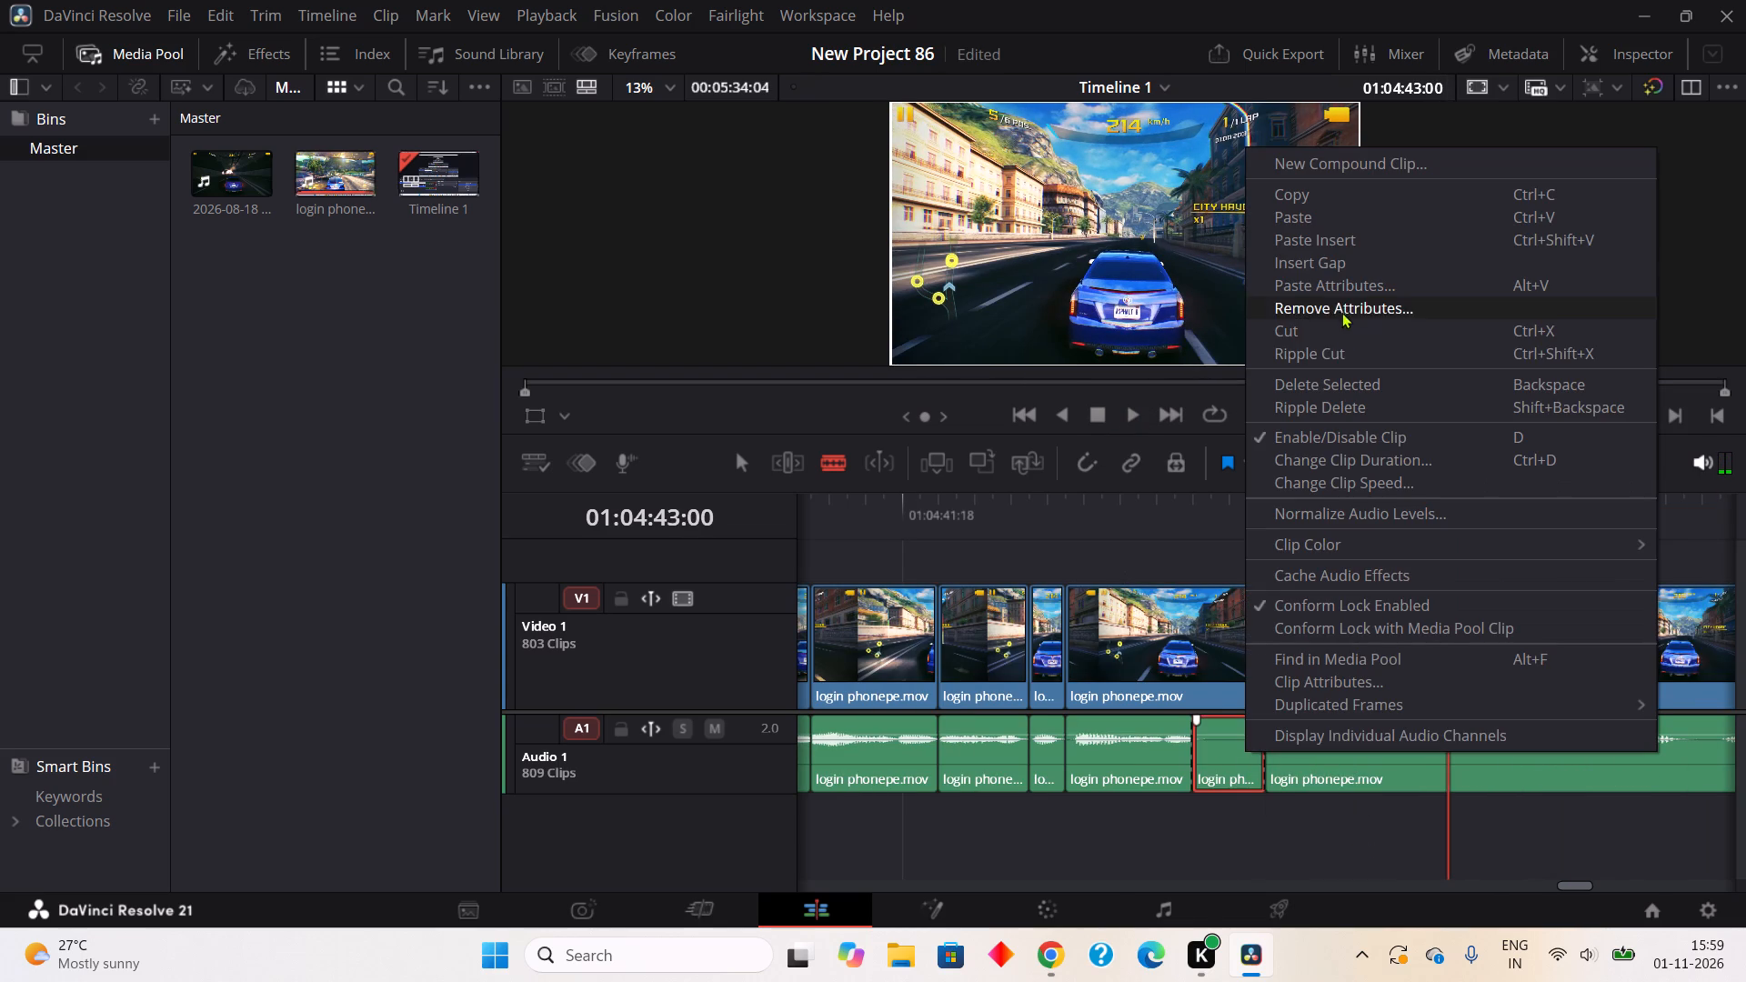
left_click(1350, 355)
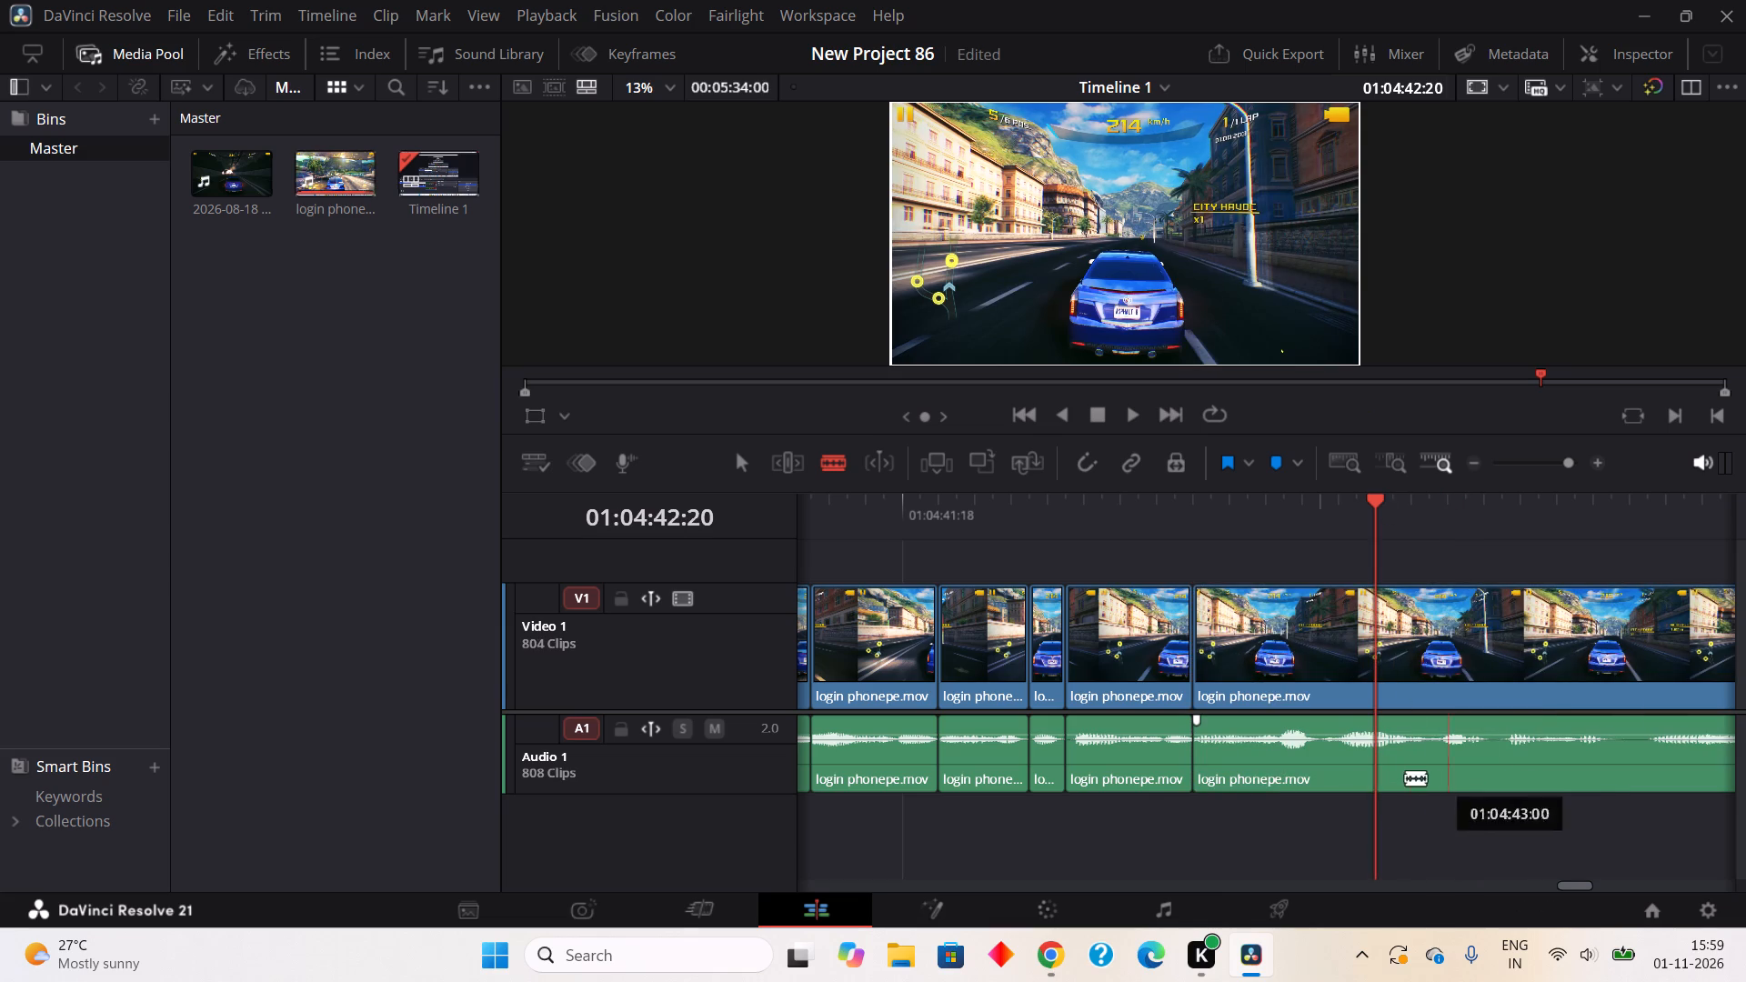
Split out the one-frame pause in the audio from about 01:04:43:02 to 01:04:43:03 and ripple cut it.
left_click(1491, 767)
left_click(1513, 770)
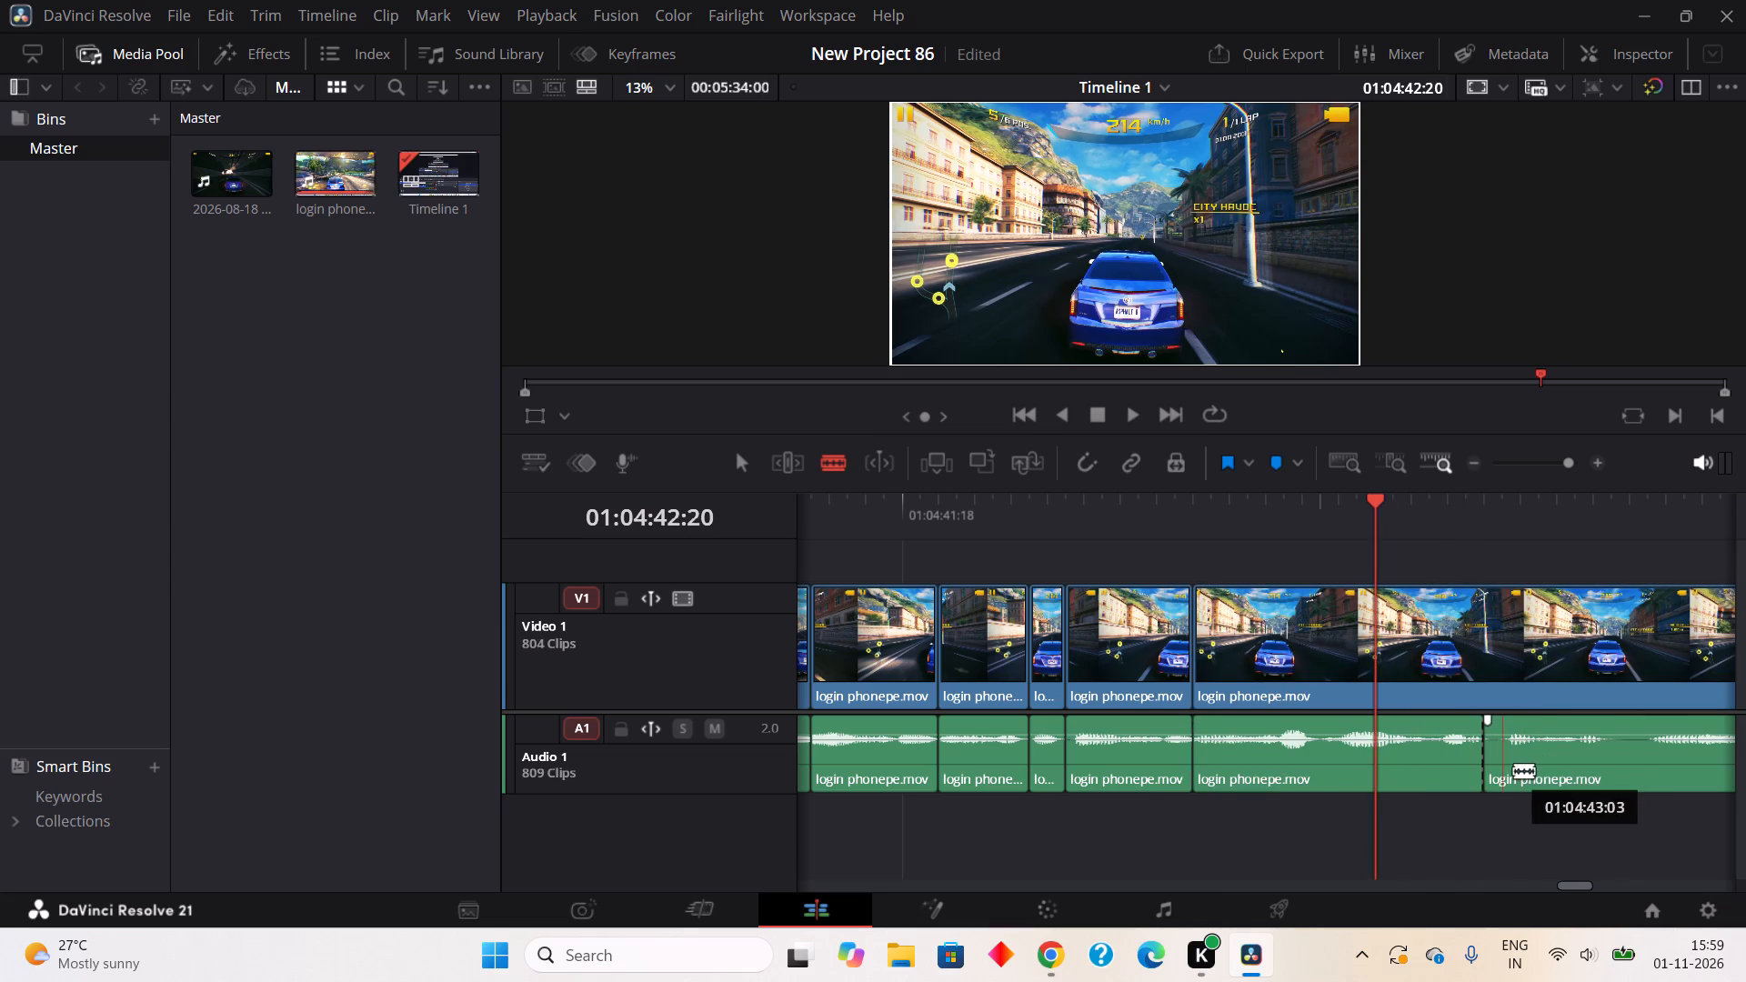
right_click(1499, 777)
left_click(1454, 380)
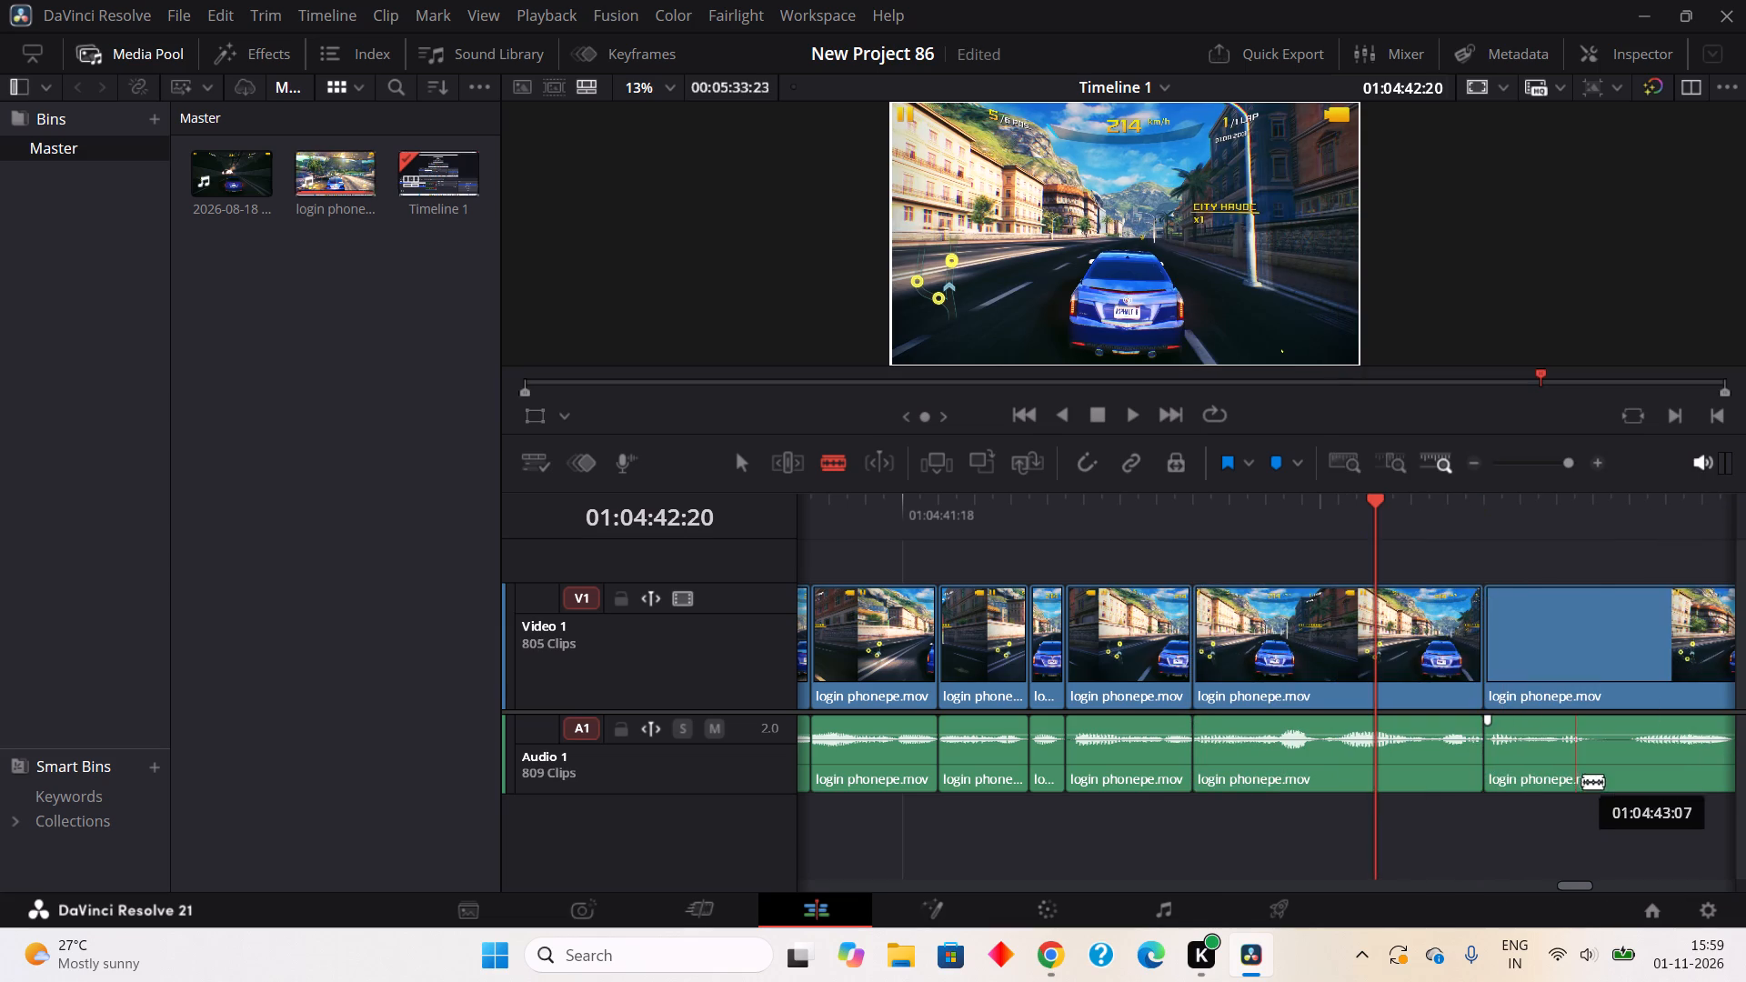
Split out the two-frame pause in the audio from about 01:04:43:08 to 01:04:43:10 and ripple cut it.
left_click(1598, 777)
left_click(1640, 777)
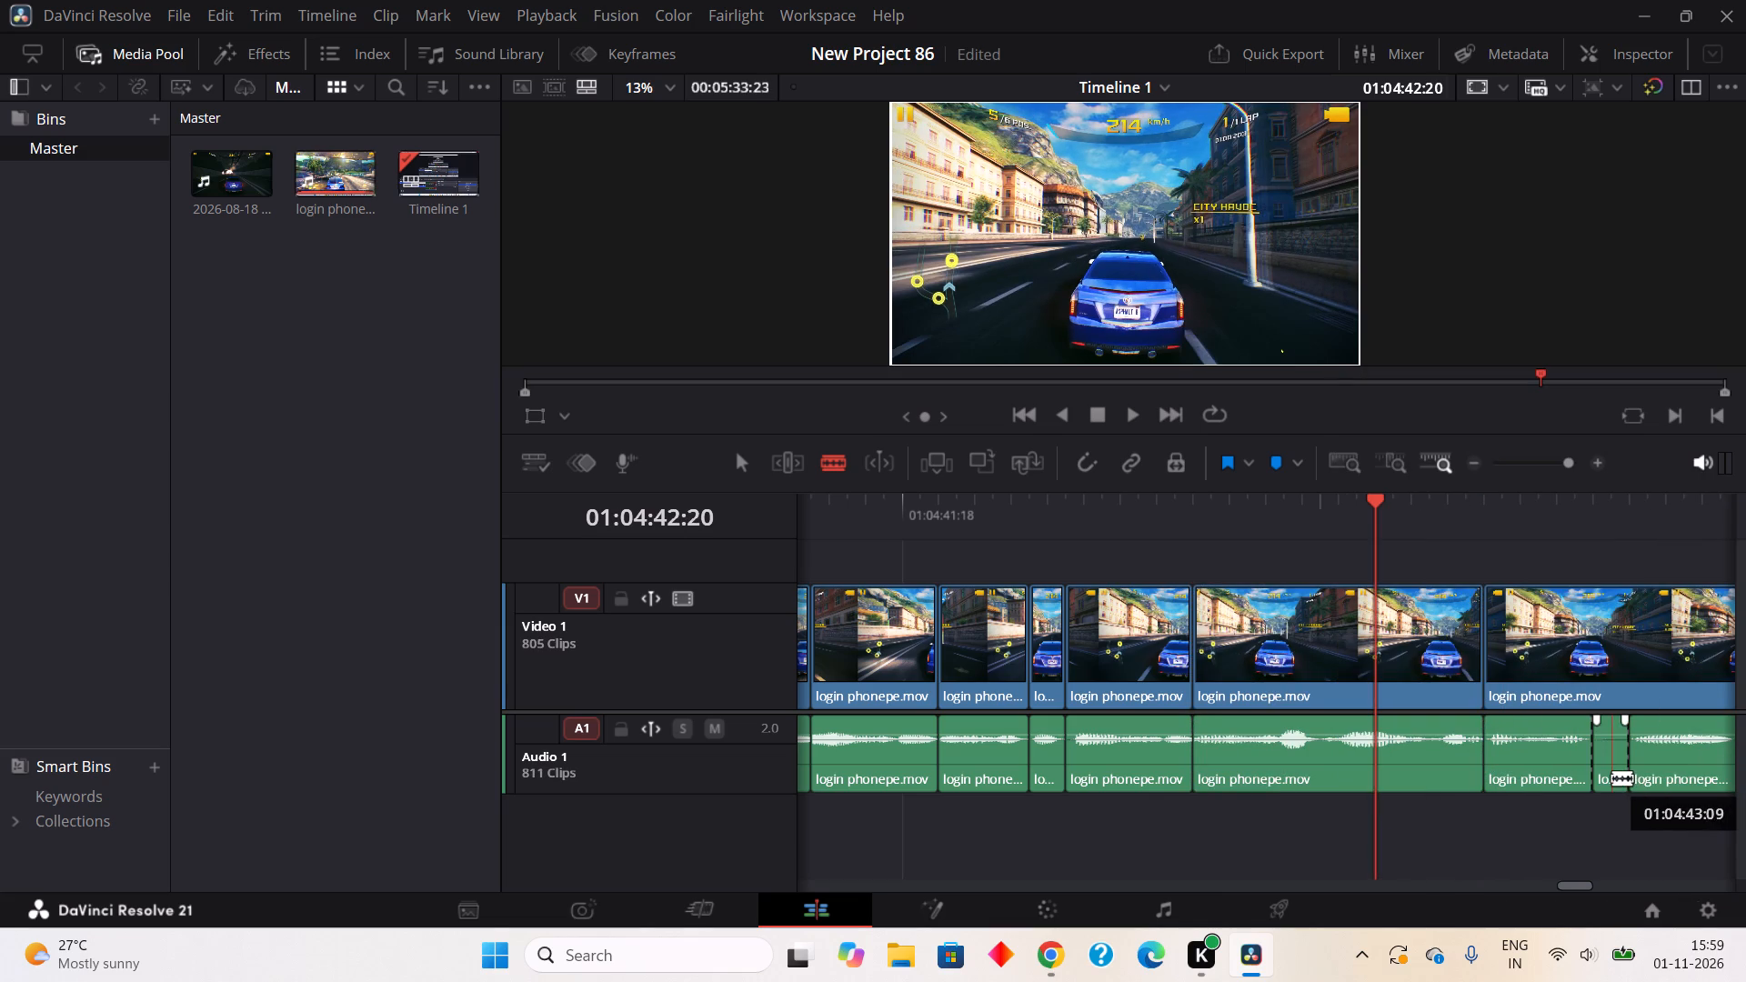
right_click(1611, 777)
left_click(1405, 367)
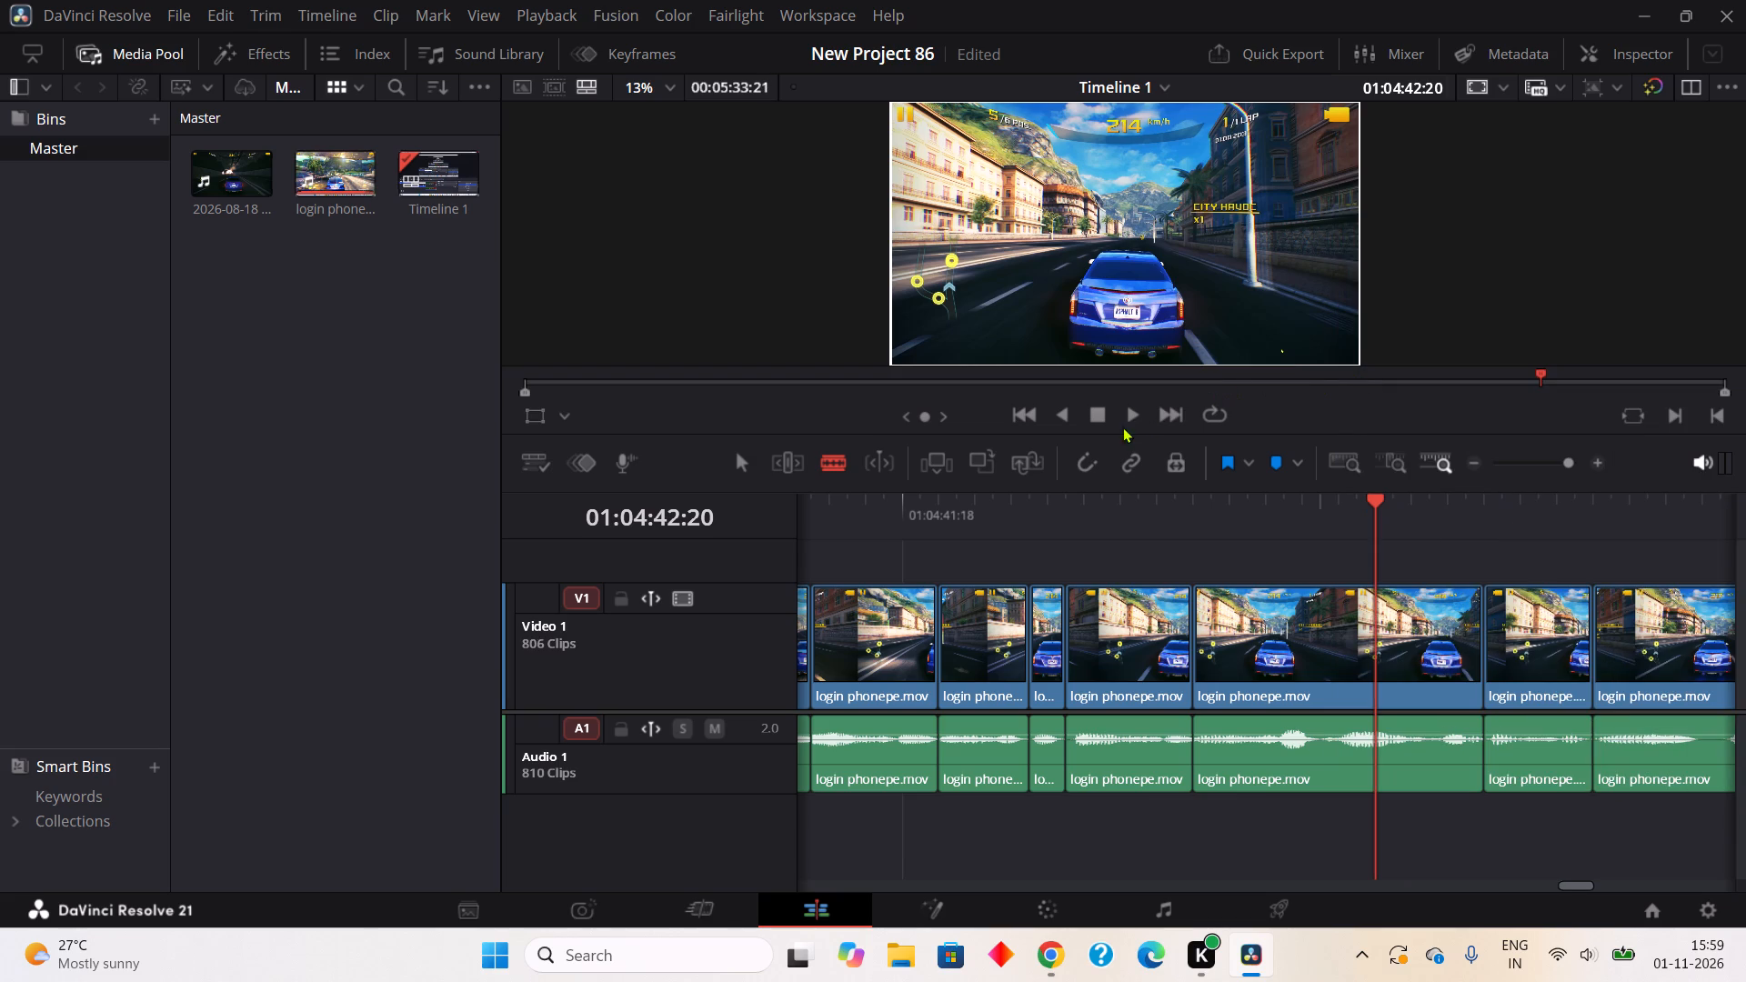
Play on and split out the one-frame pause in the audio from about 01:04:43:14 to 01:04:43:15, then ripple cut it.
left_click(1133, 410)
left_click(1099, 413)
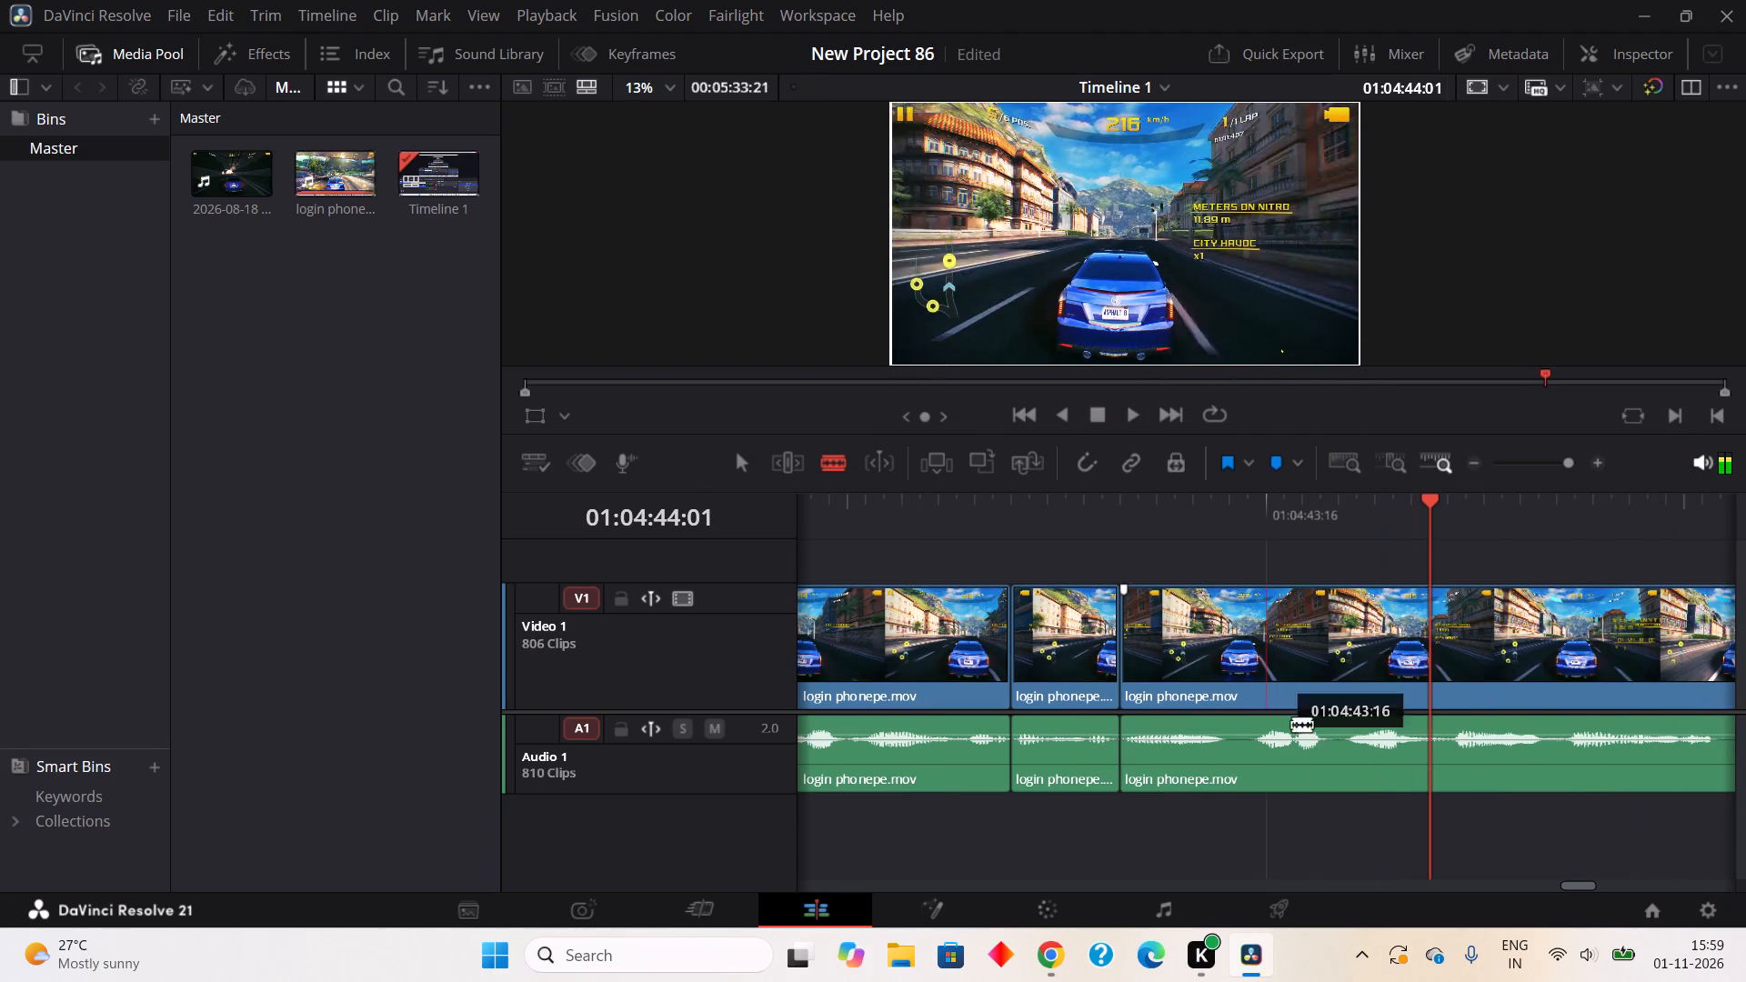
left_click(1229, 777)
left_click(1258, 765)
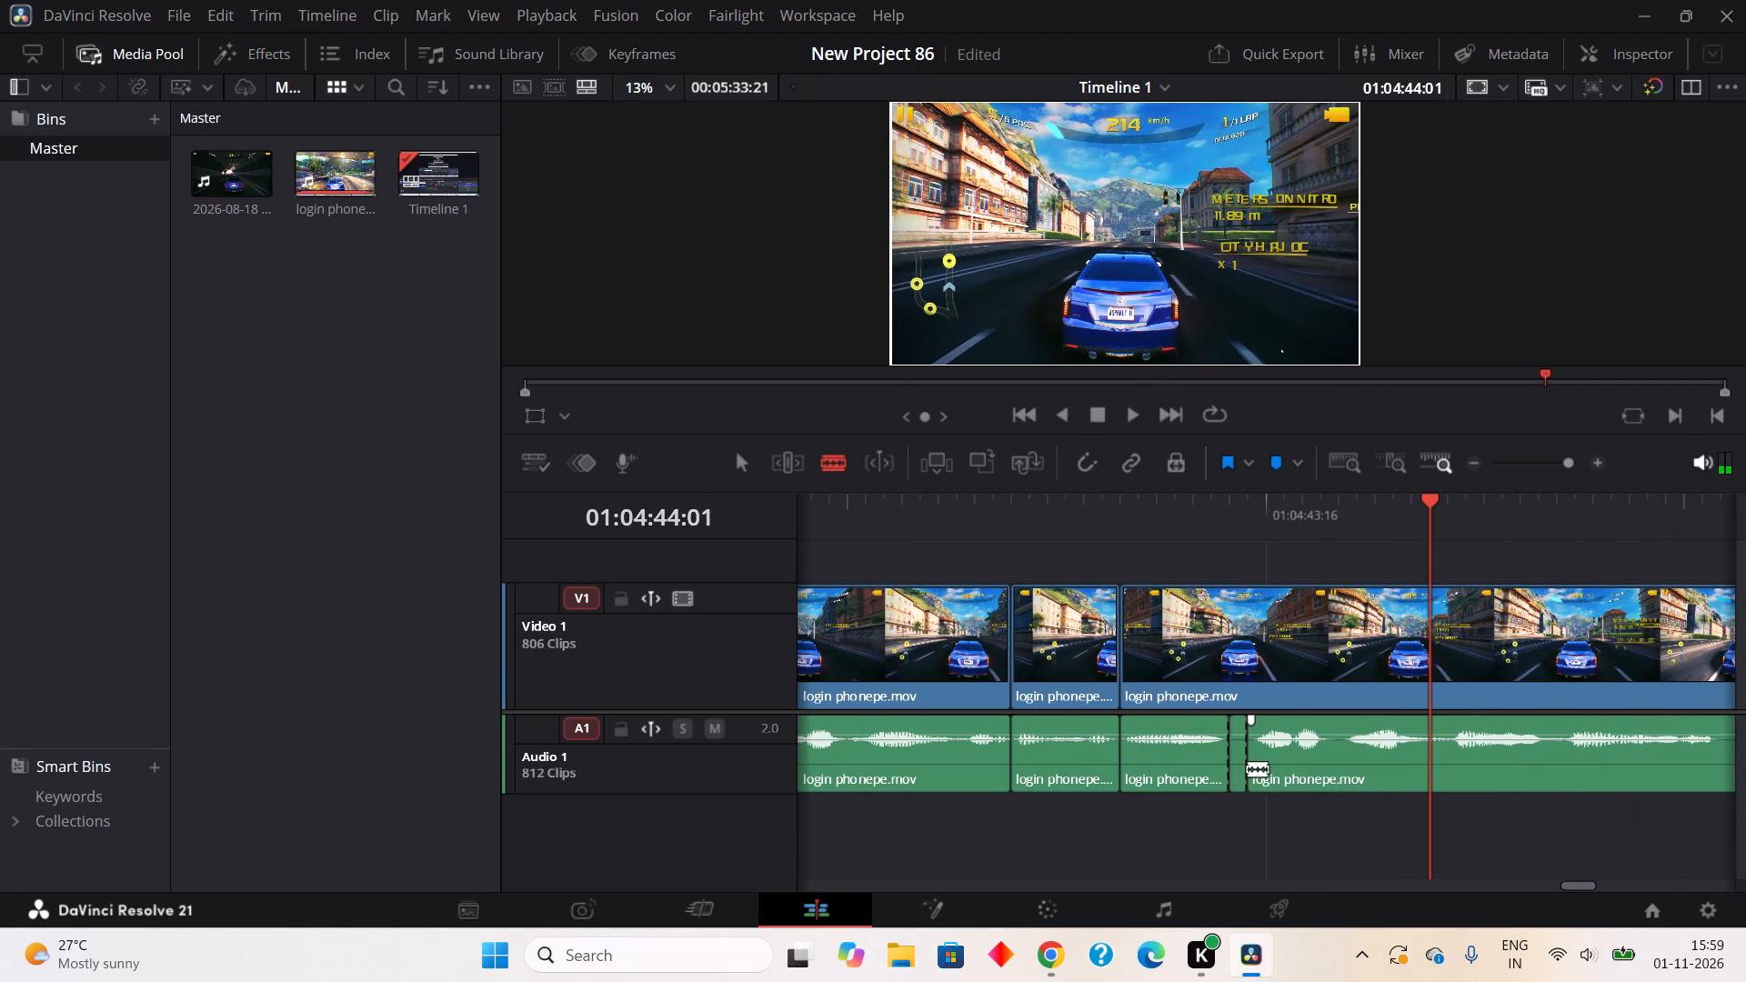
right_click(1247, 768)
right_click(1231, 763)
left_click(1348, 347)
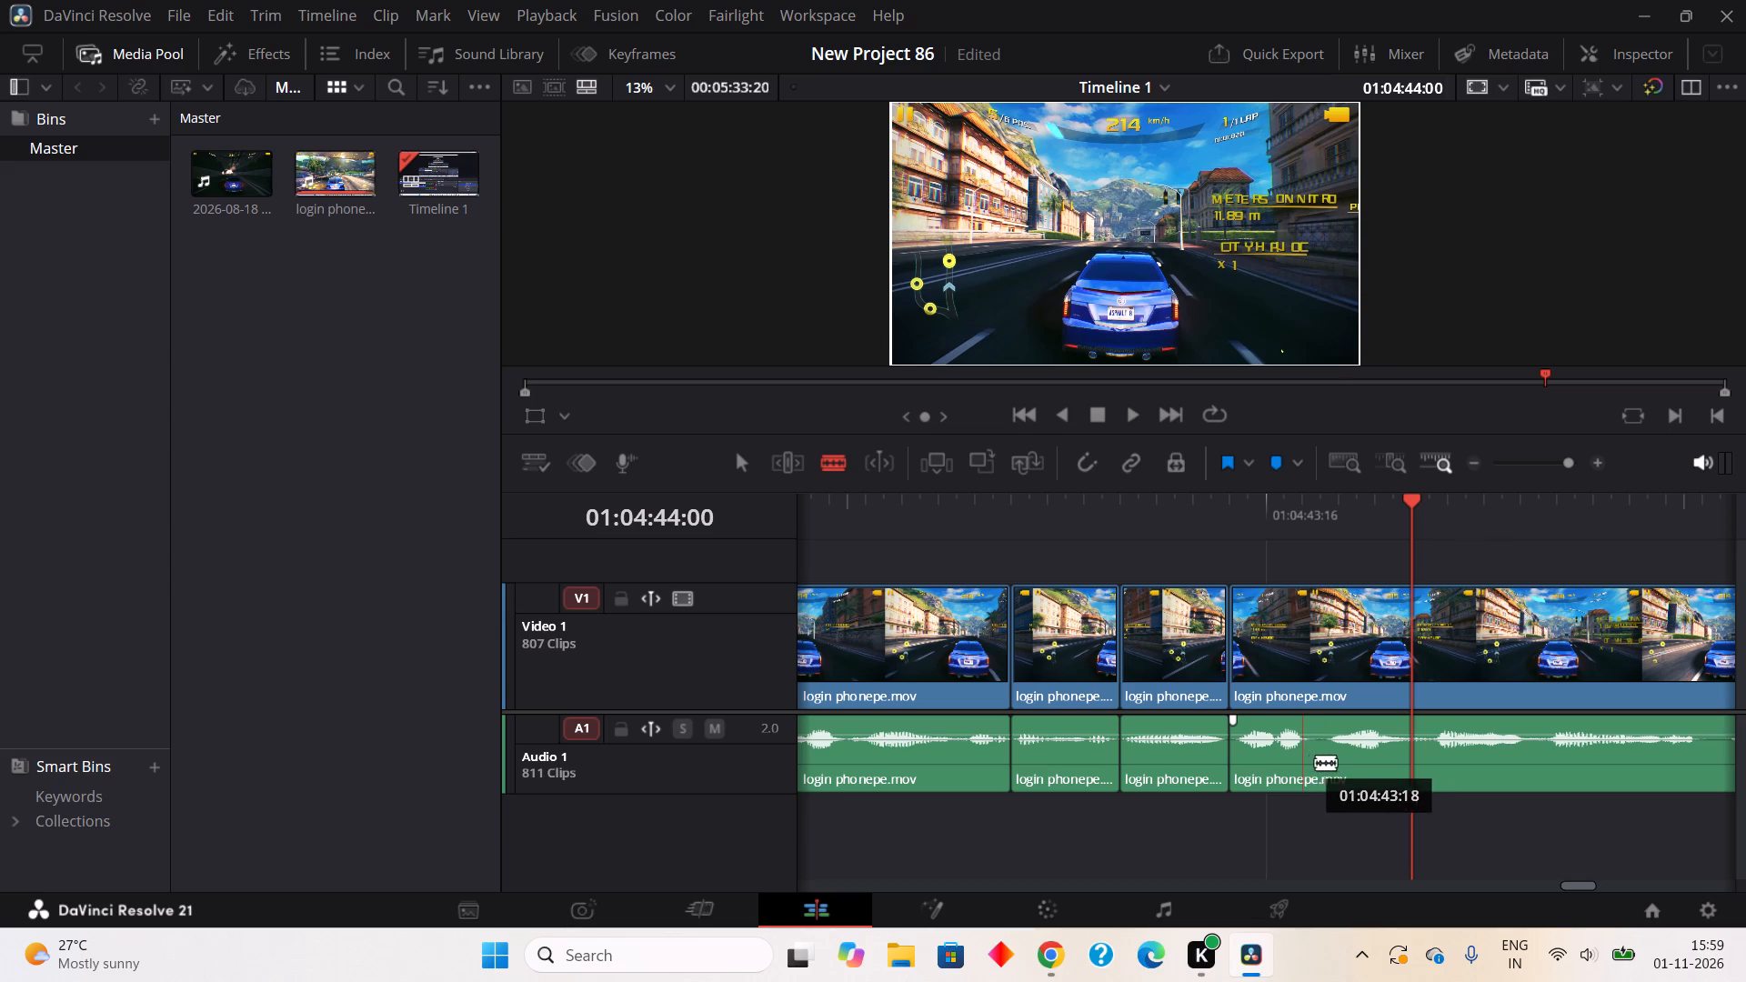
Split out the two-frame pause in the audio from about 01:04:43:18 to 01:04:43:20 and ripple cut it.
left_click(1316, 763)
left_click(1344, 771)
right_click(1323, 776)
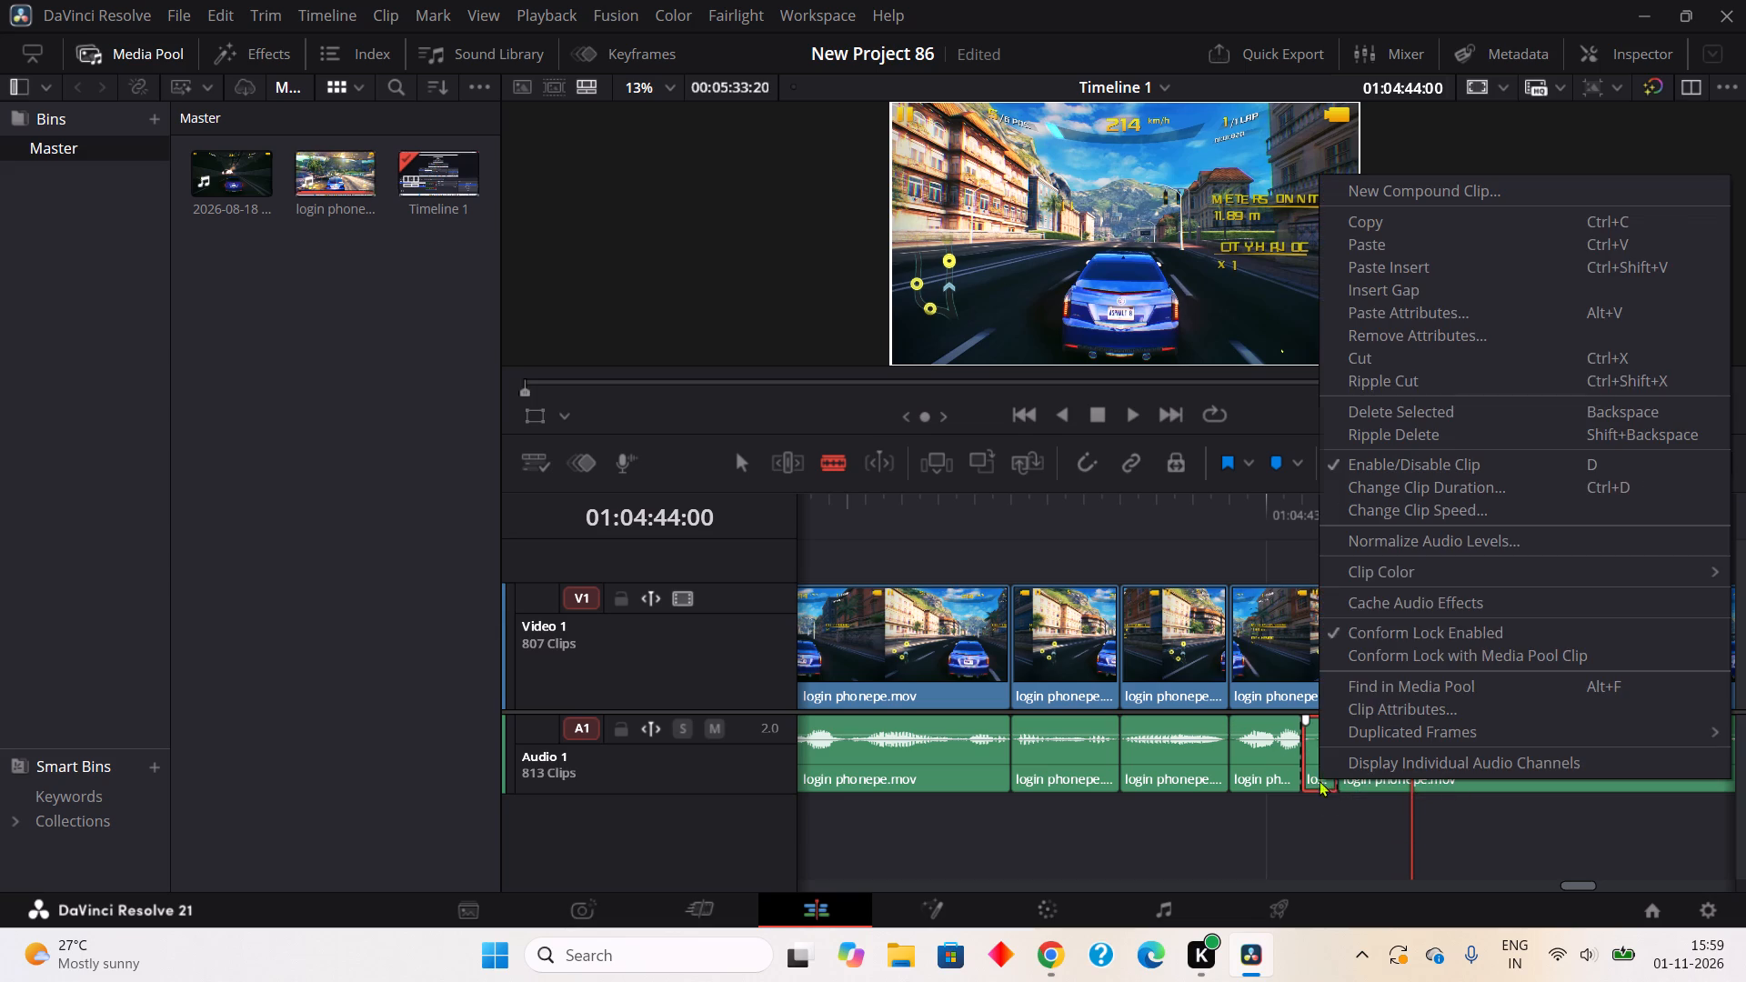
left_click(1401, 374)
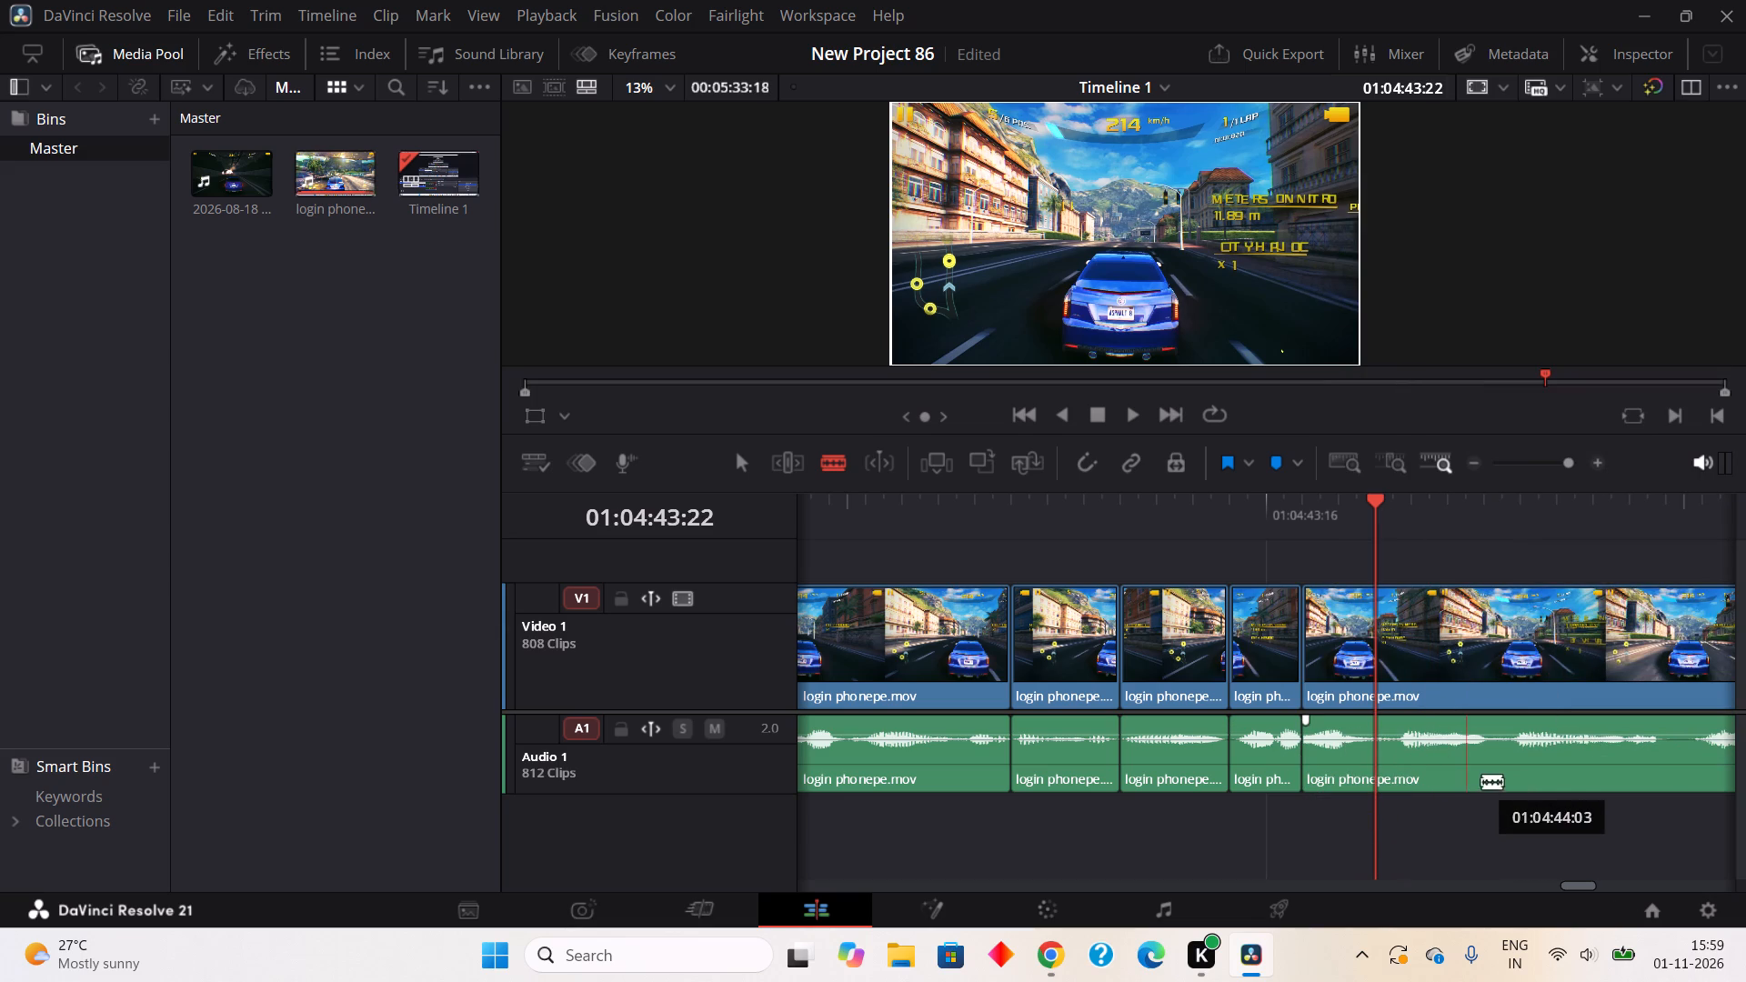
Split out the two-frame pause in the audio from about 01:04:44:14 to 01:04:44:16 and ripple cut it.
left_click(1665, 787)
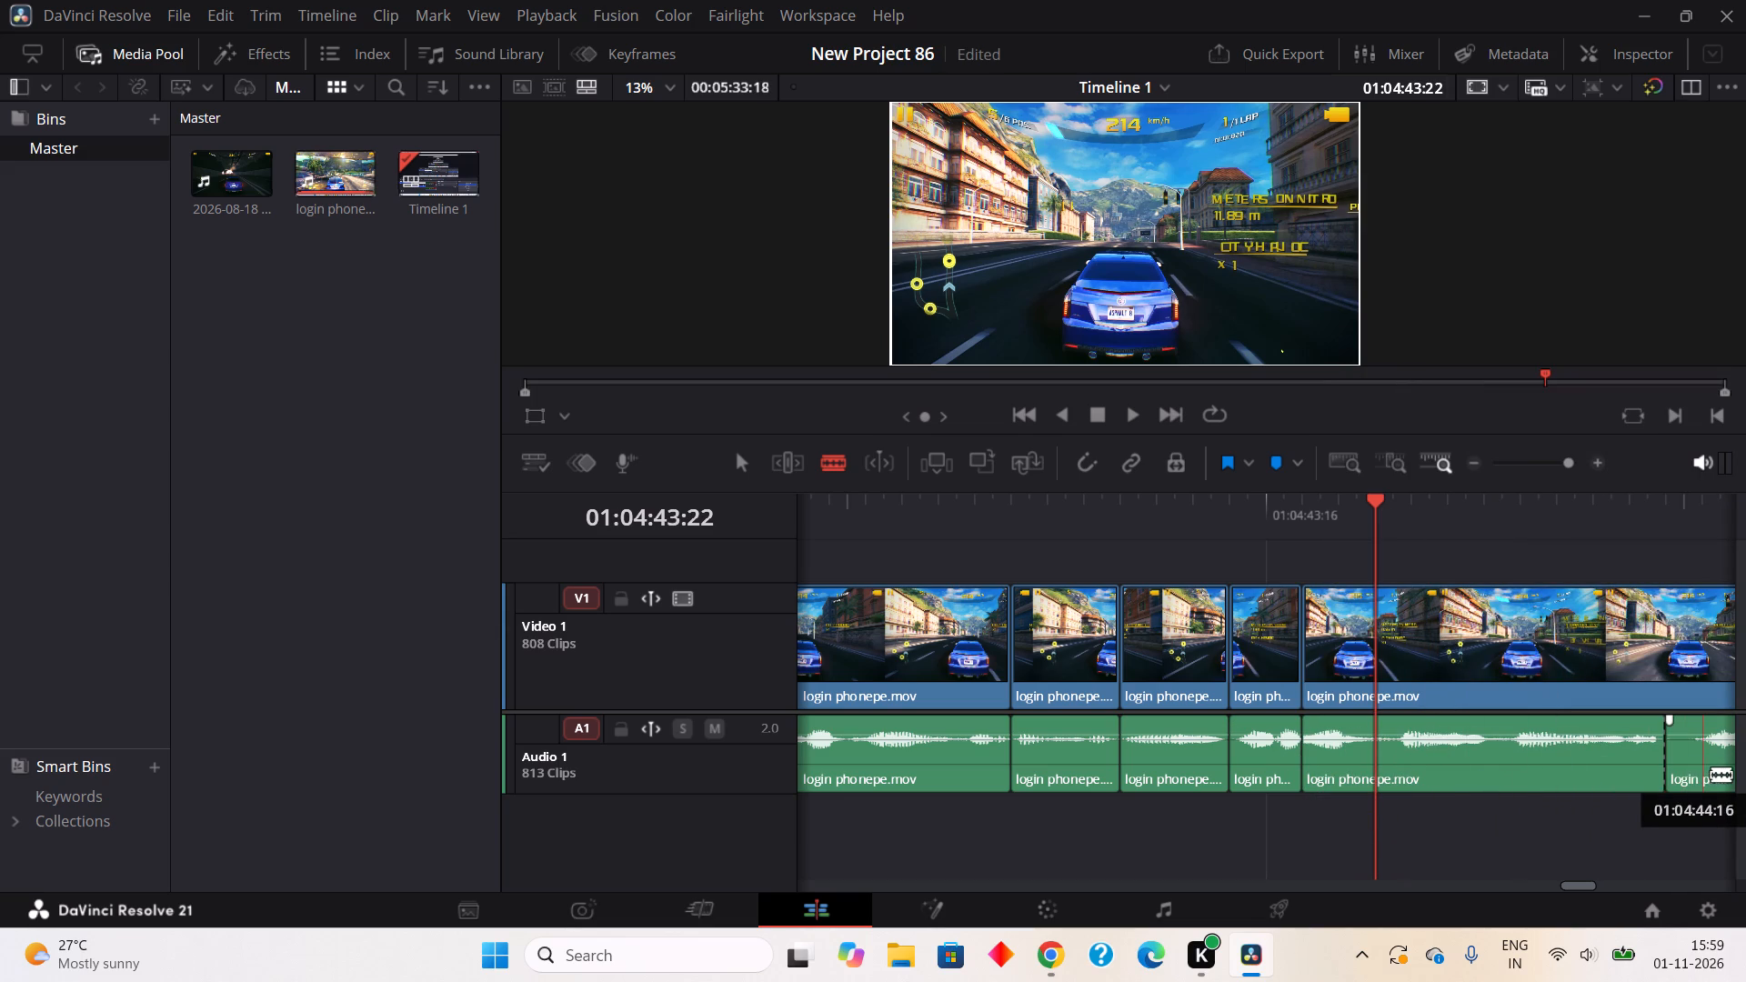
left_click(1711, 774)
right_click(1691, 775)
left_click(1447, 382)
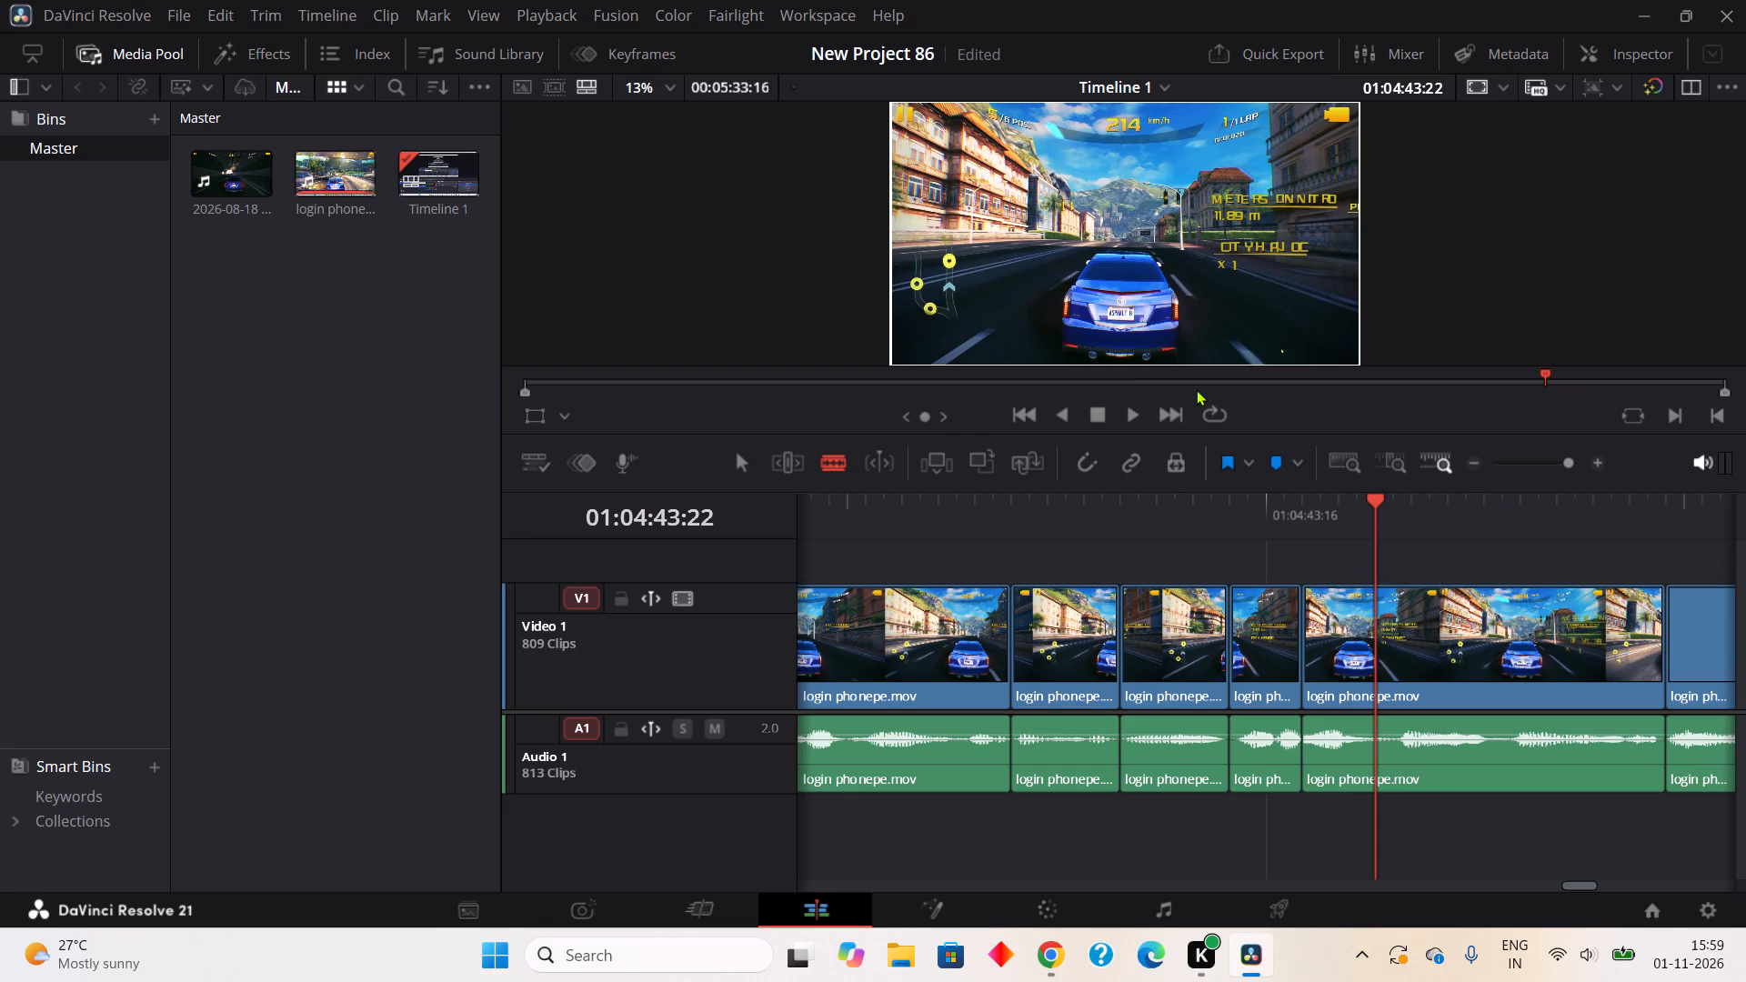
Play on and split out the one-frame pause in the audio from about 01:04:44:20 to 01:04:44:21, then ripple cut it.
left_click(1131, 409)
left_click(1101, 412)
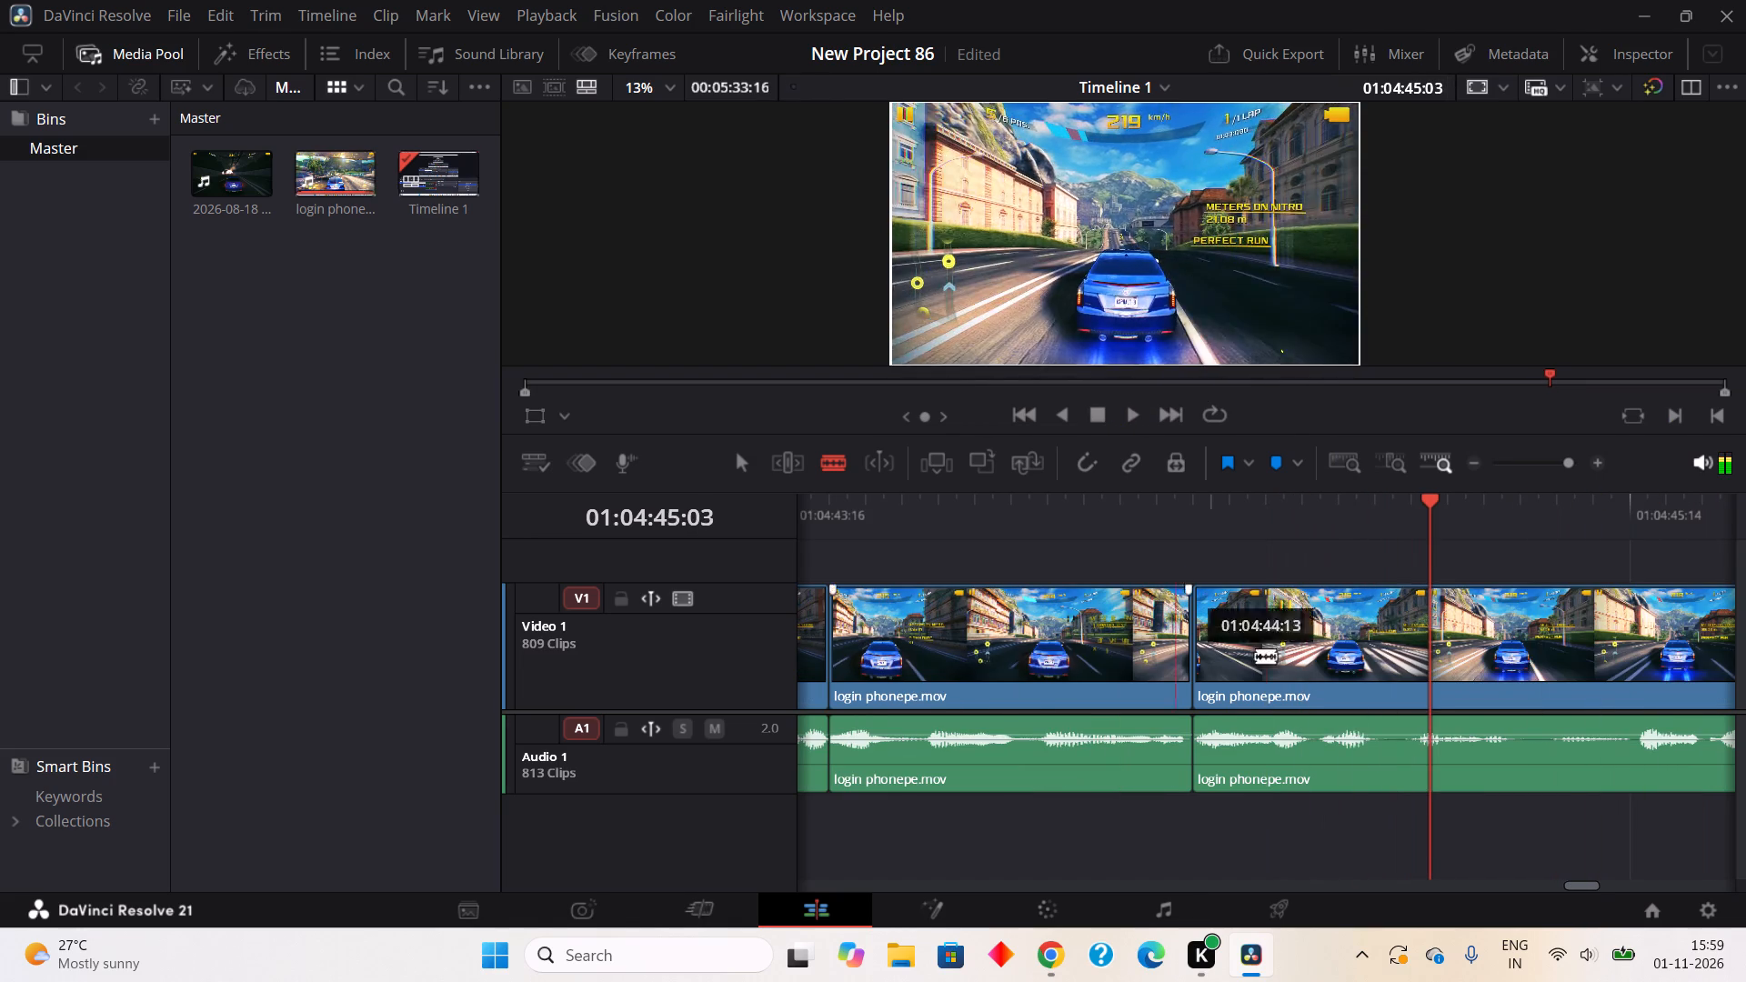
left_click(1312, 772)
left_click(1325, 770)
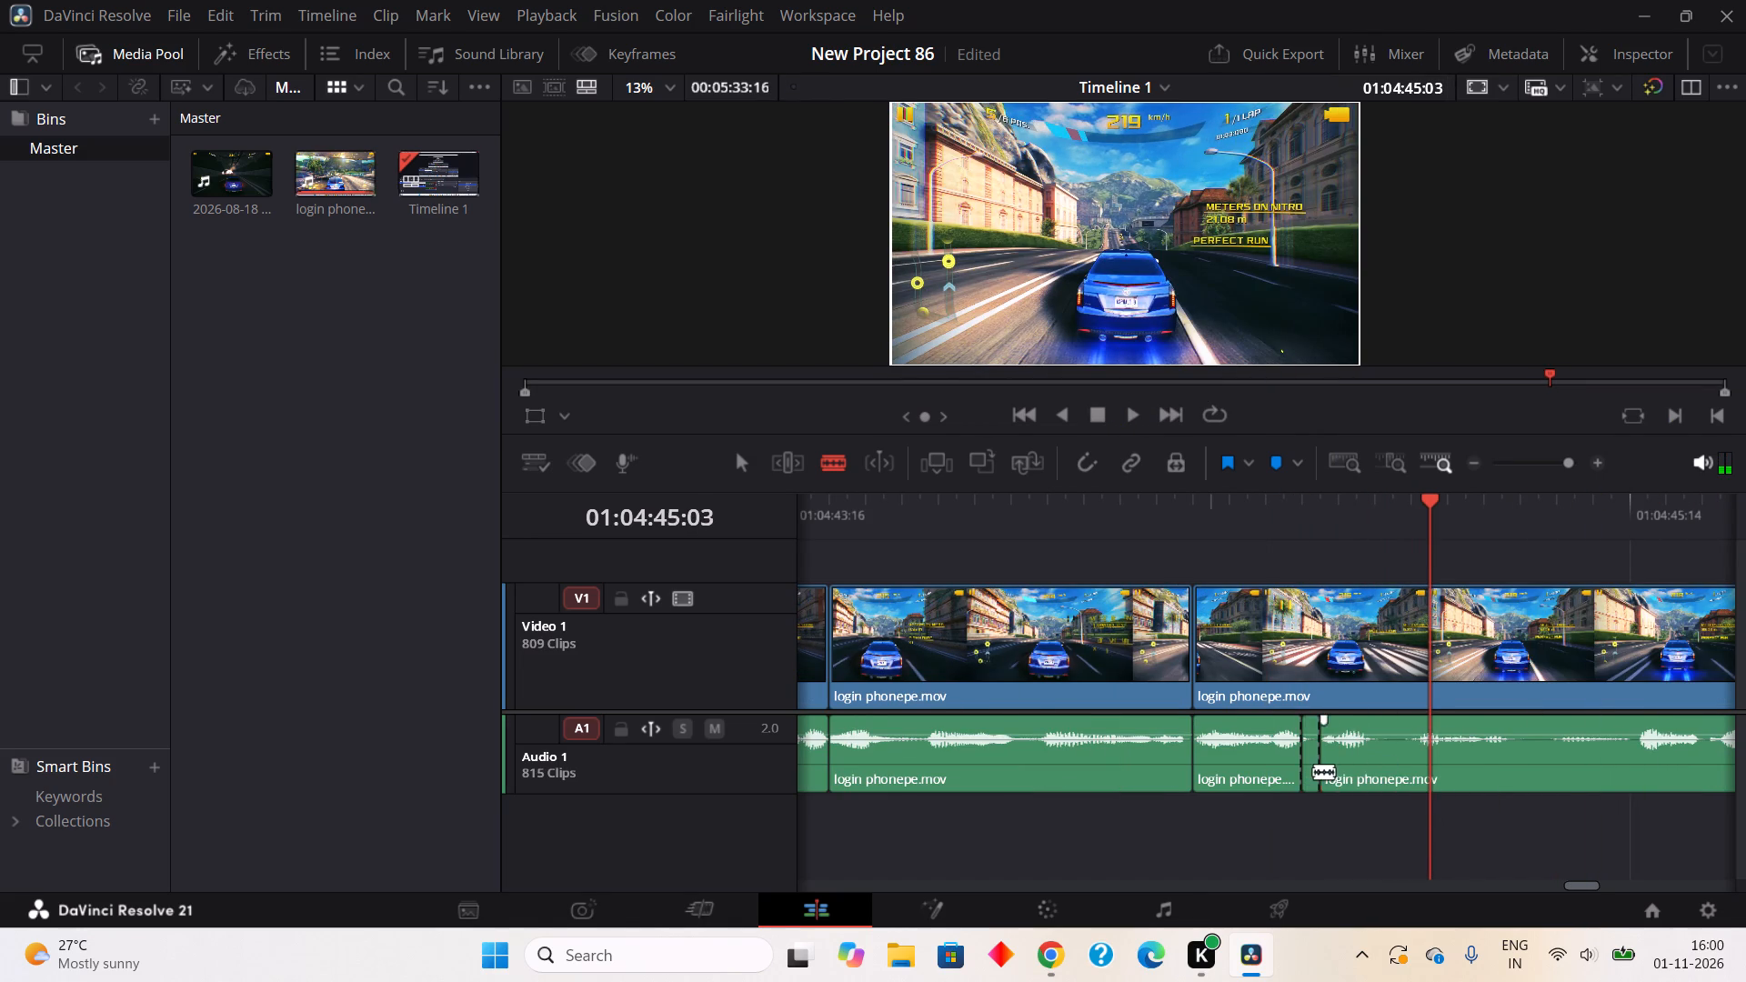
right_click(1312, 771)
left_click(1405, 587)
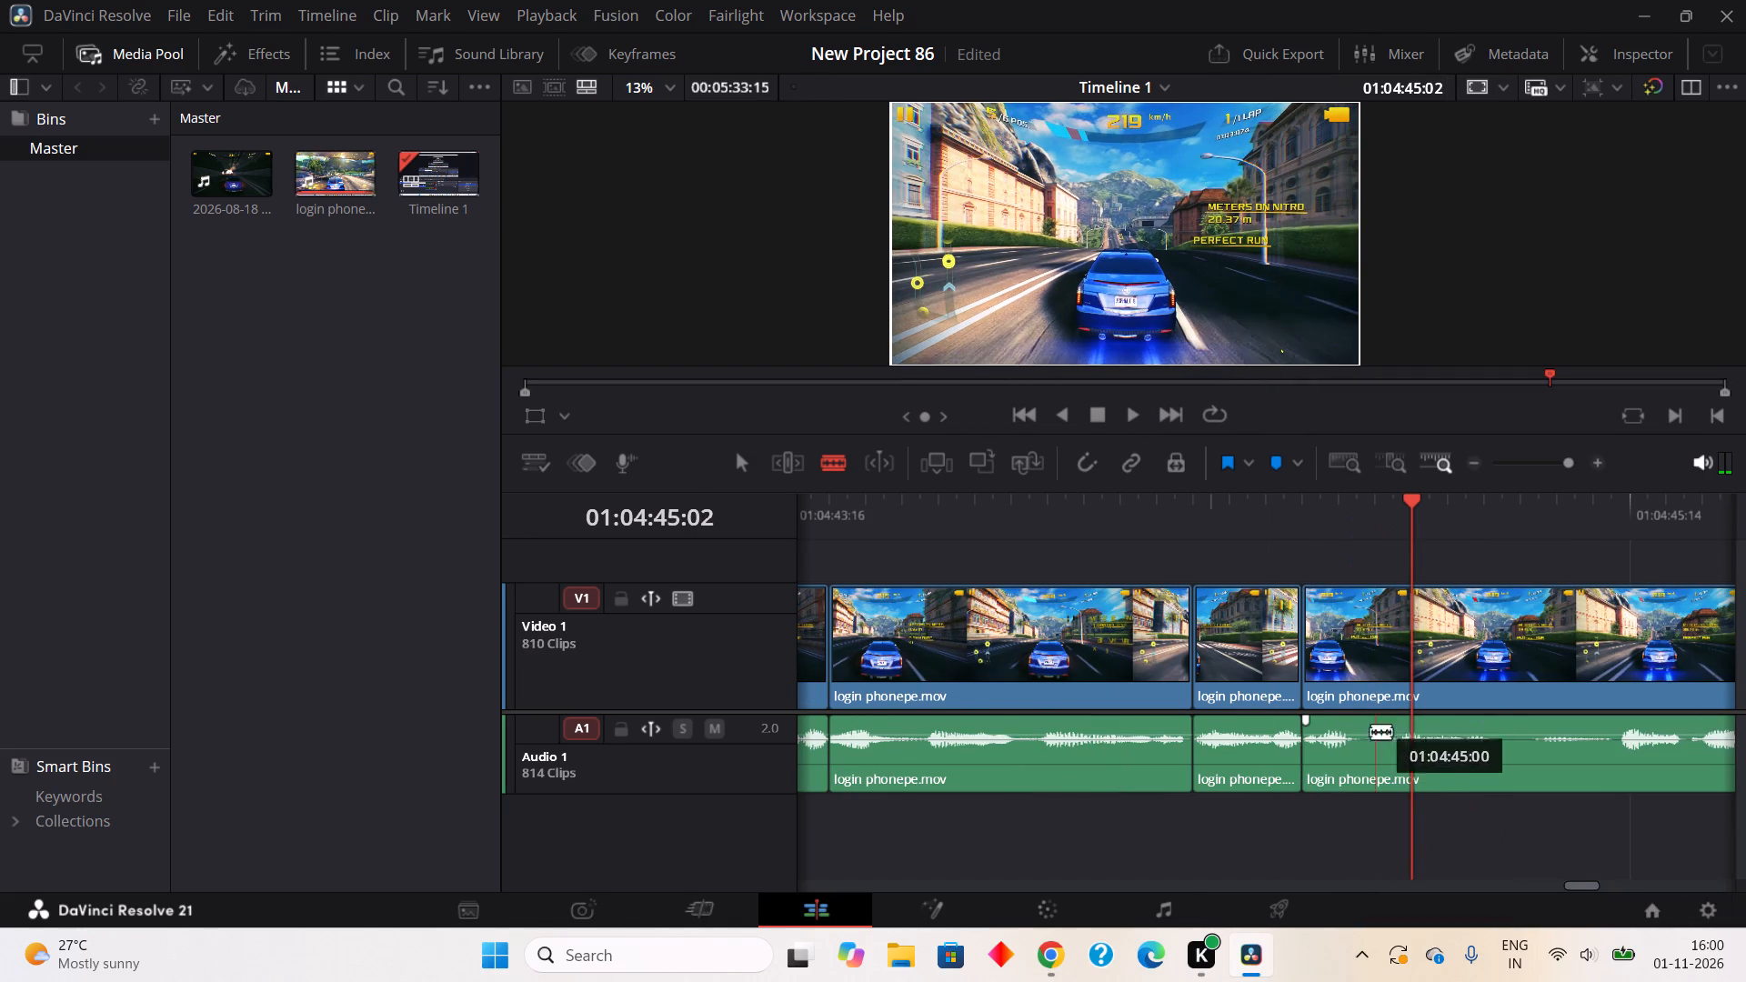
Split out the two-frame pause in the audio from about 01:04:44:23 to 01:04:45:01 and ripple cut it.
left_click(1363, 756)
left_click(1404, 777)
right_click(1380, 767)
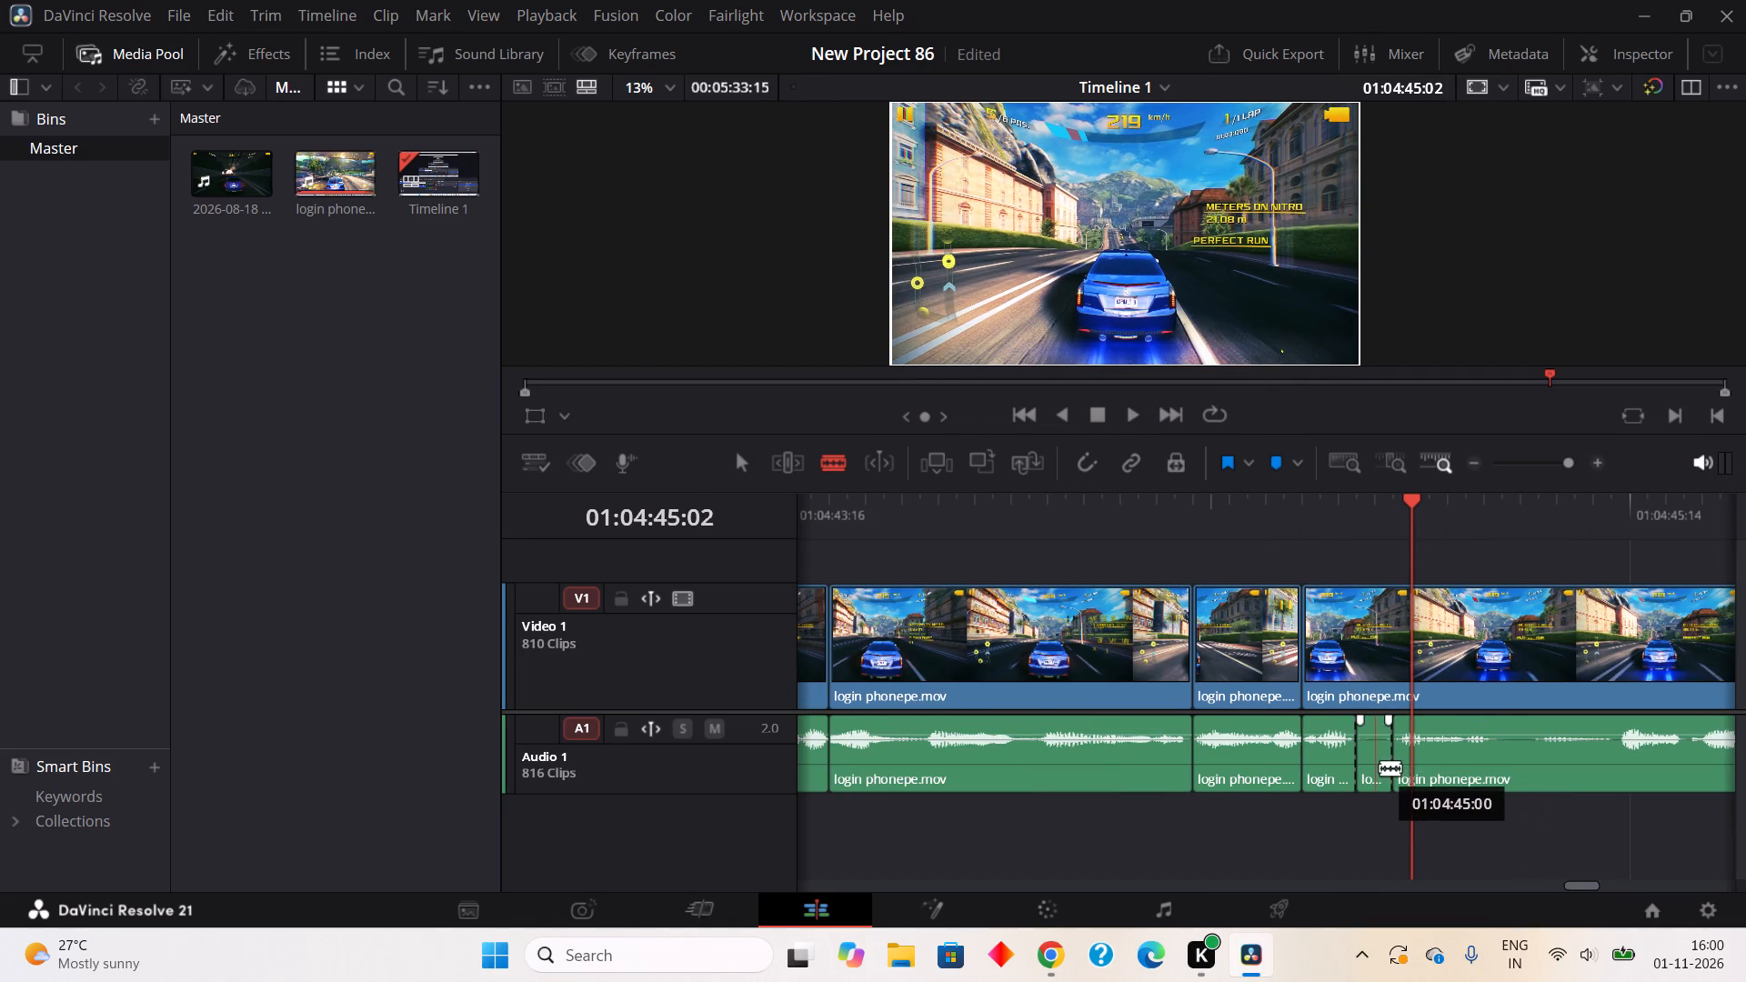
left_click(1410, 376)
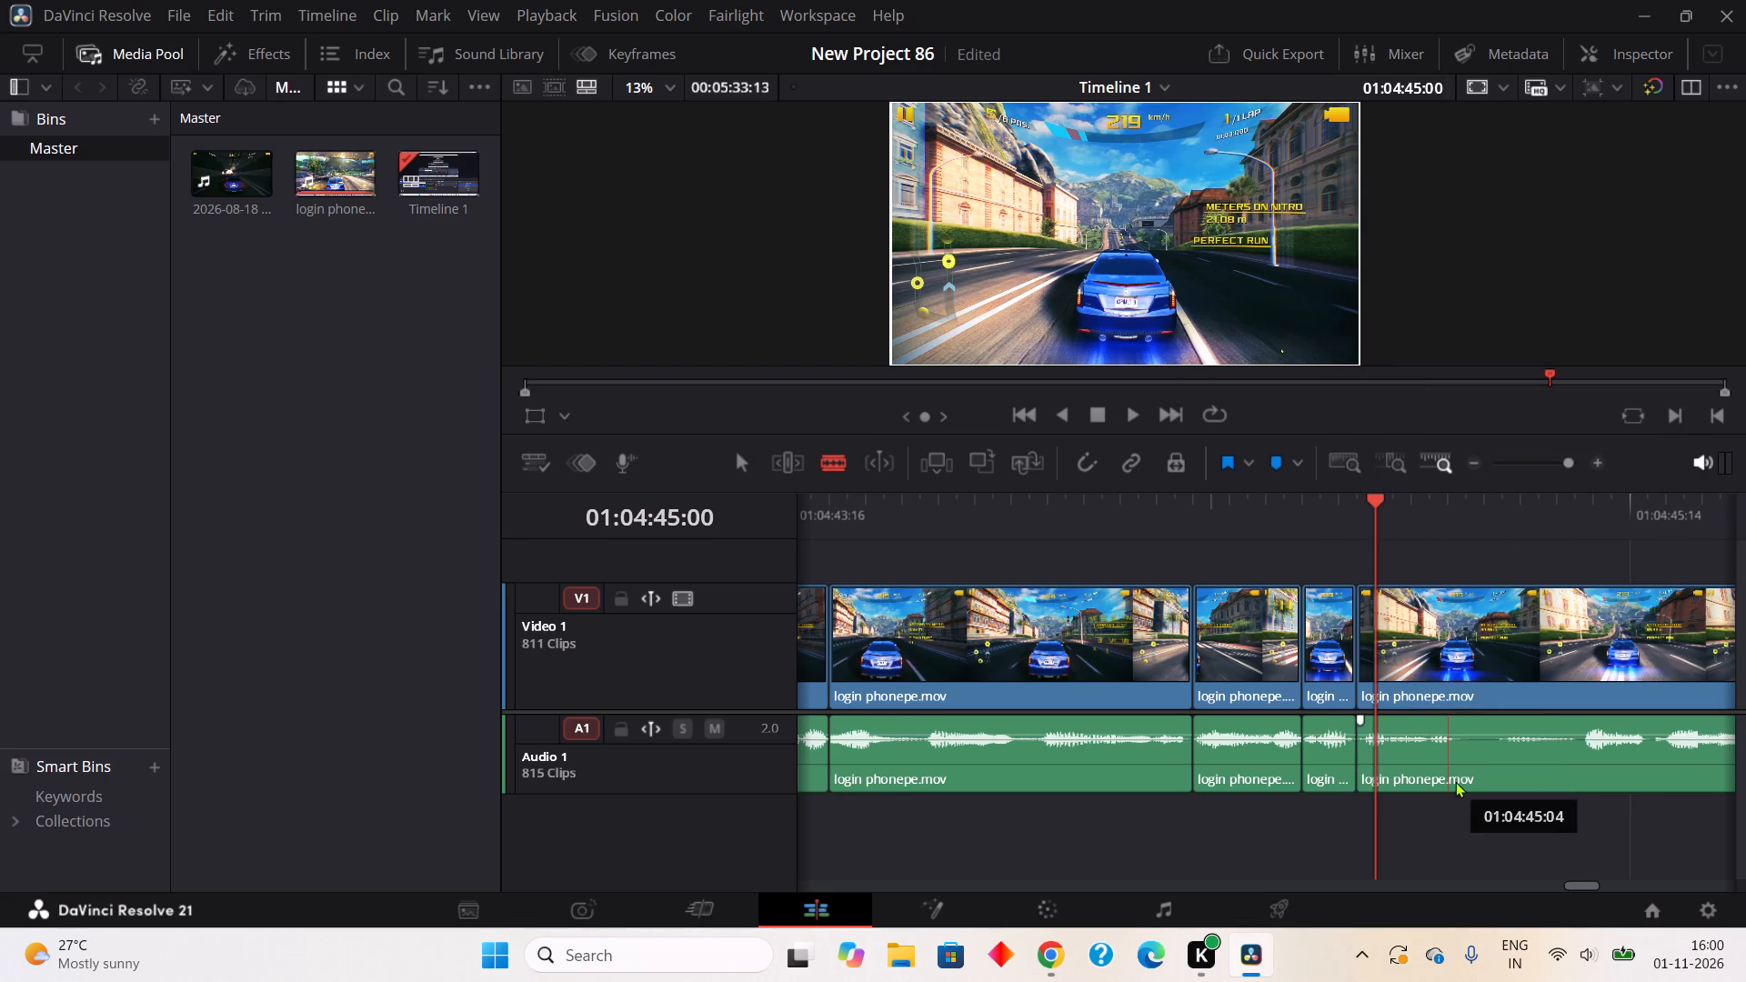
Split the audio at about 01:04:45:05, move the pause's end split from 01:04:45:06 to 01:04:45:07, and ripple cut the two-frame pause.
left_click(1470, 777)
left_click(1497, 745)
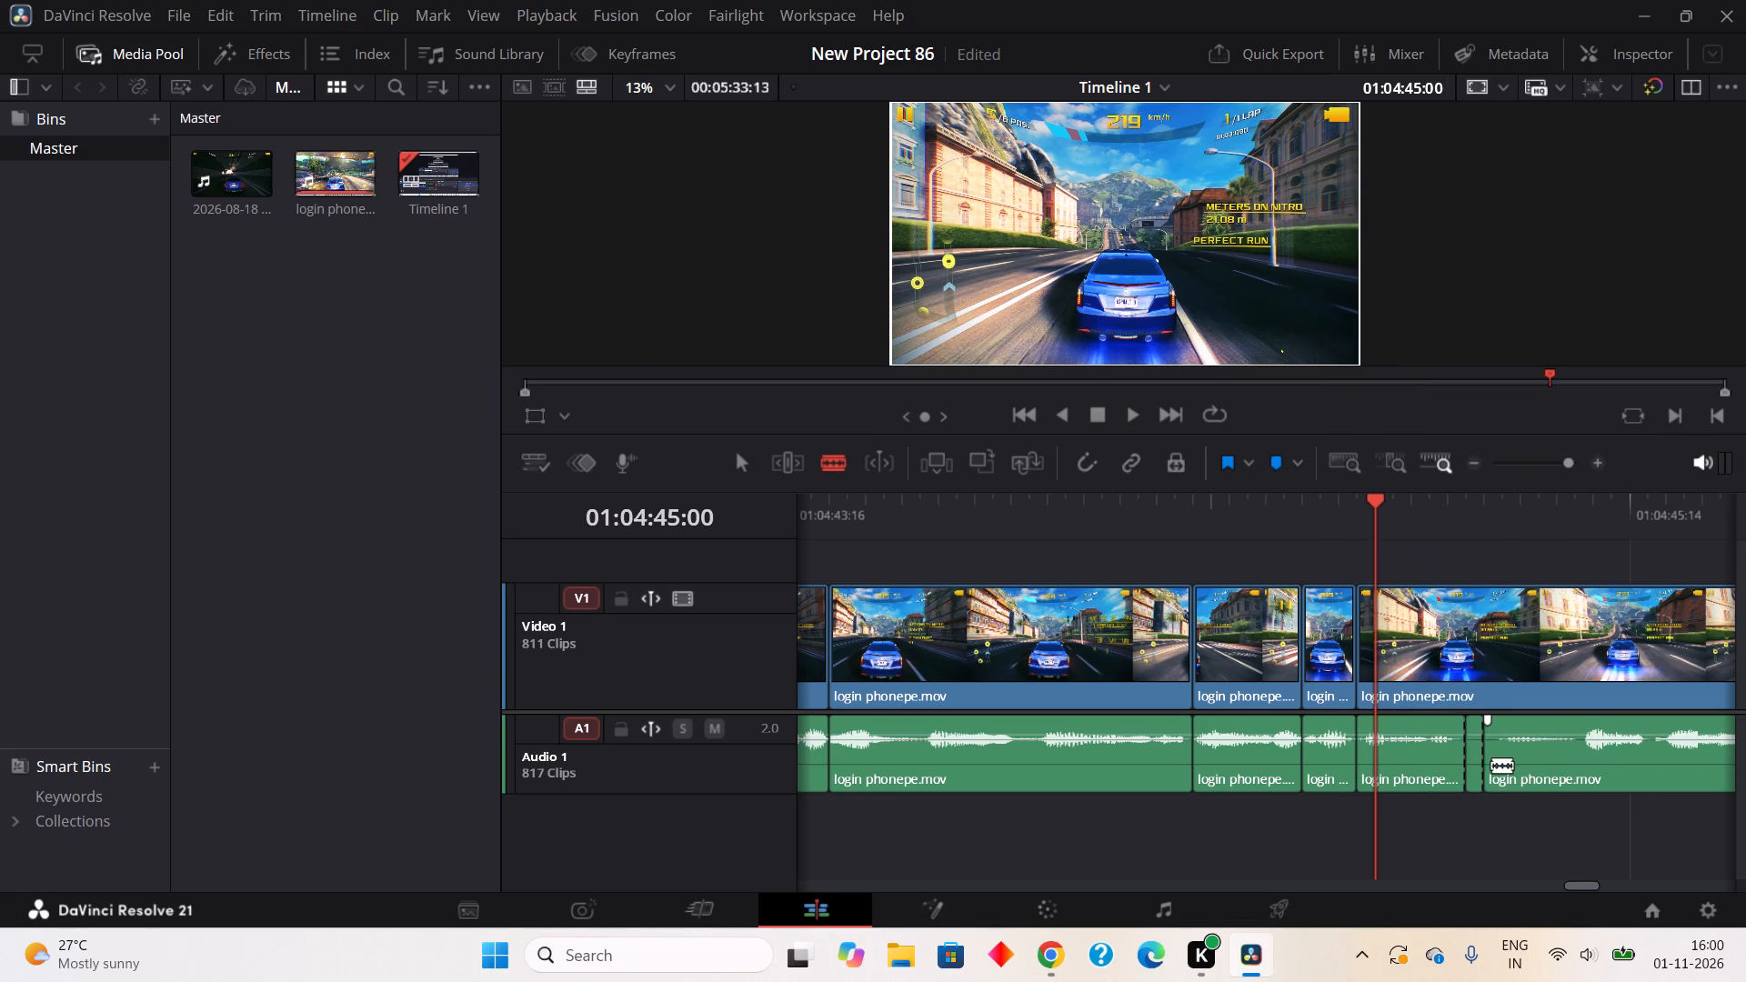
key("ctrl+z")
left_click(1509, 773)
right_click(1472, 761)
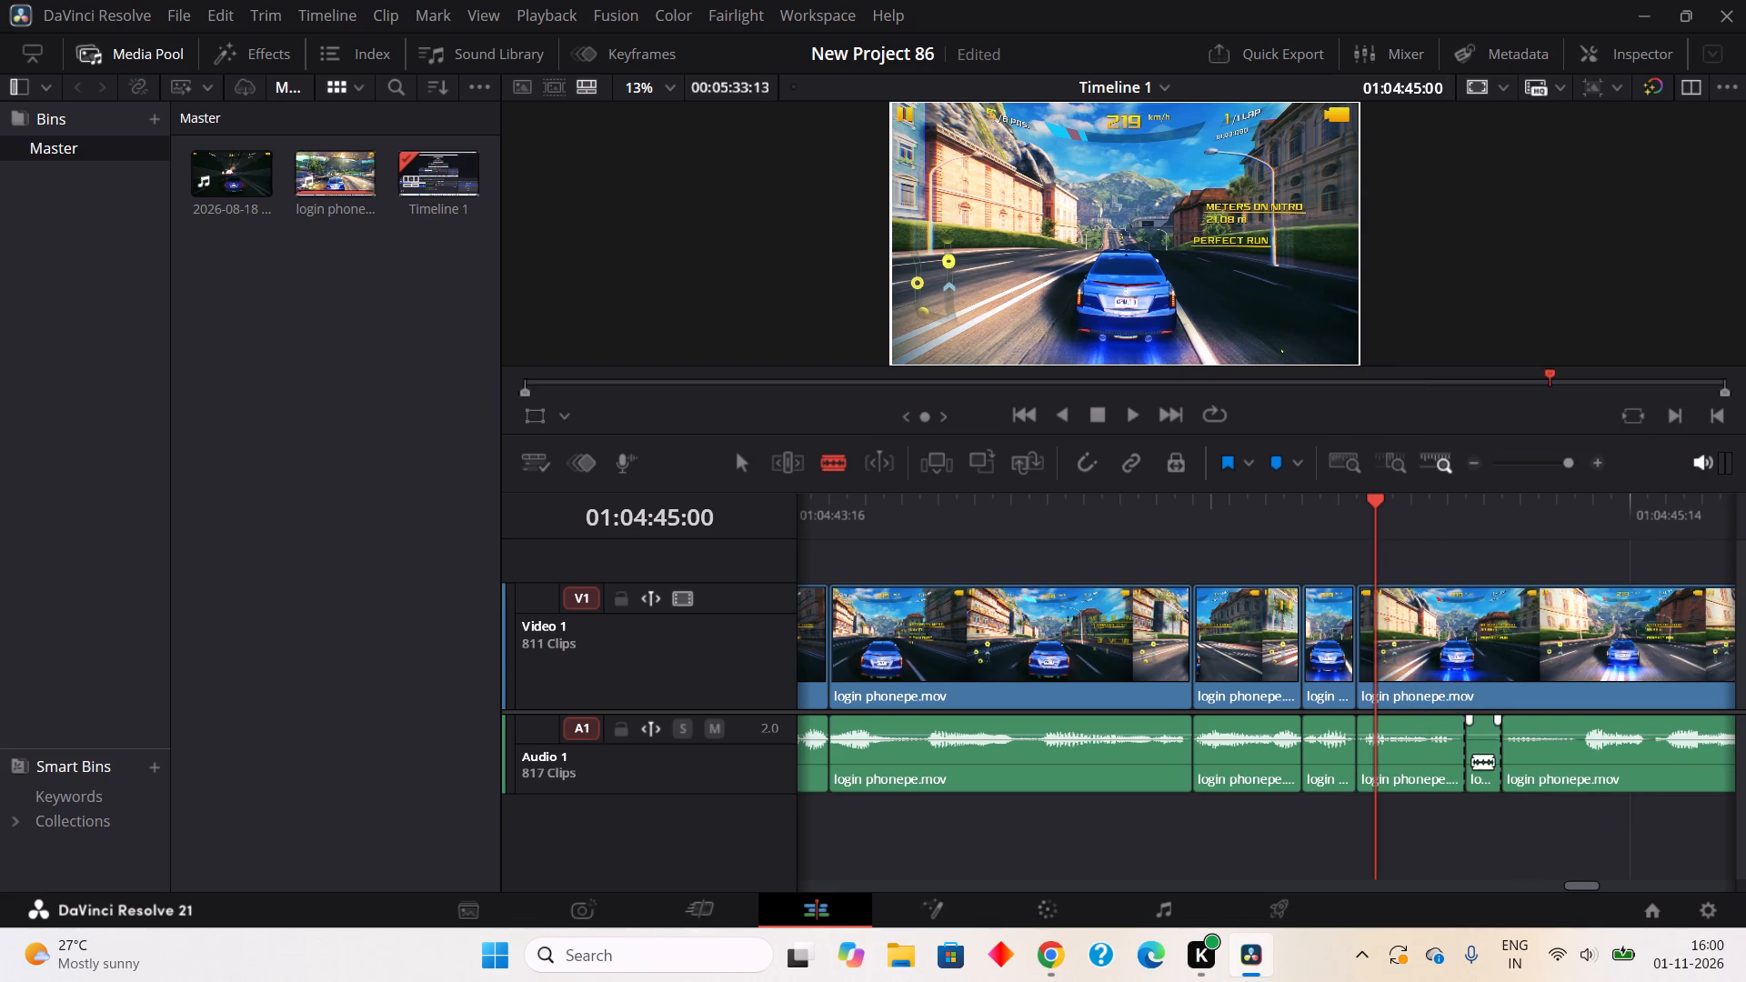
left_click_drag(1408, 341, 1412, 366)
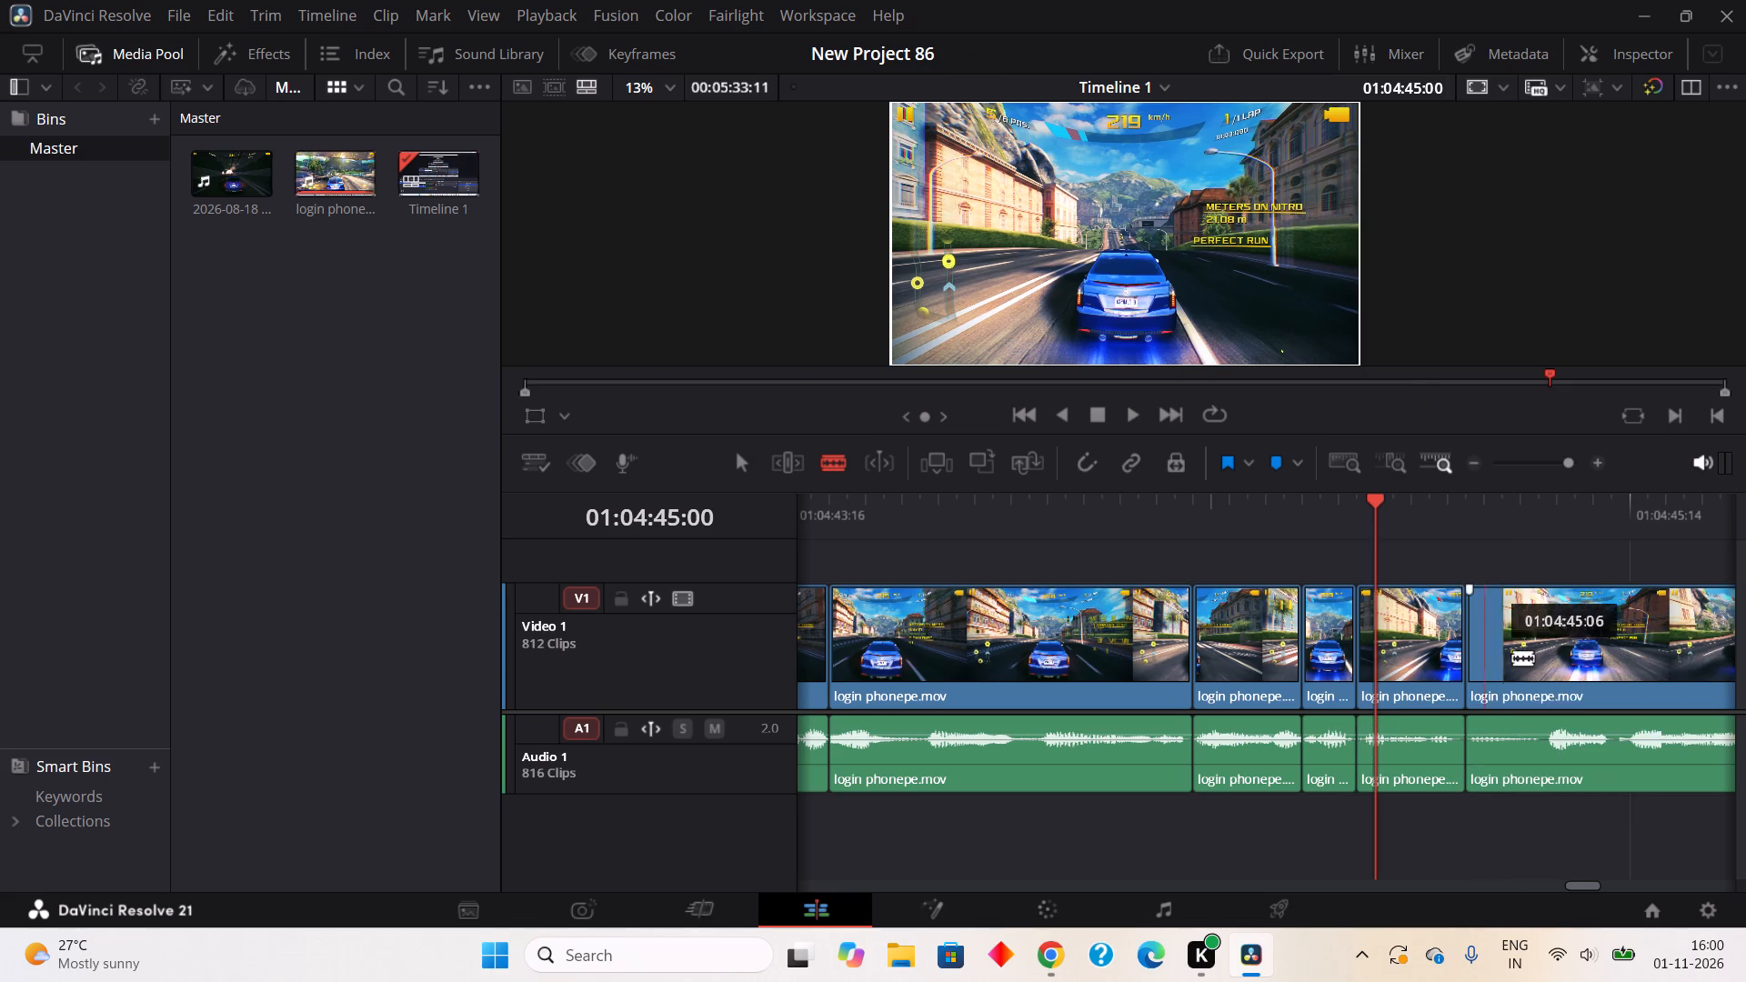
Split out the one-frame pause in the audio from about 01:04:45:09 to 01:04:45:10 and ripple cut it.
left_click(1540, 775)
left_click(1553, 765)
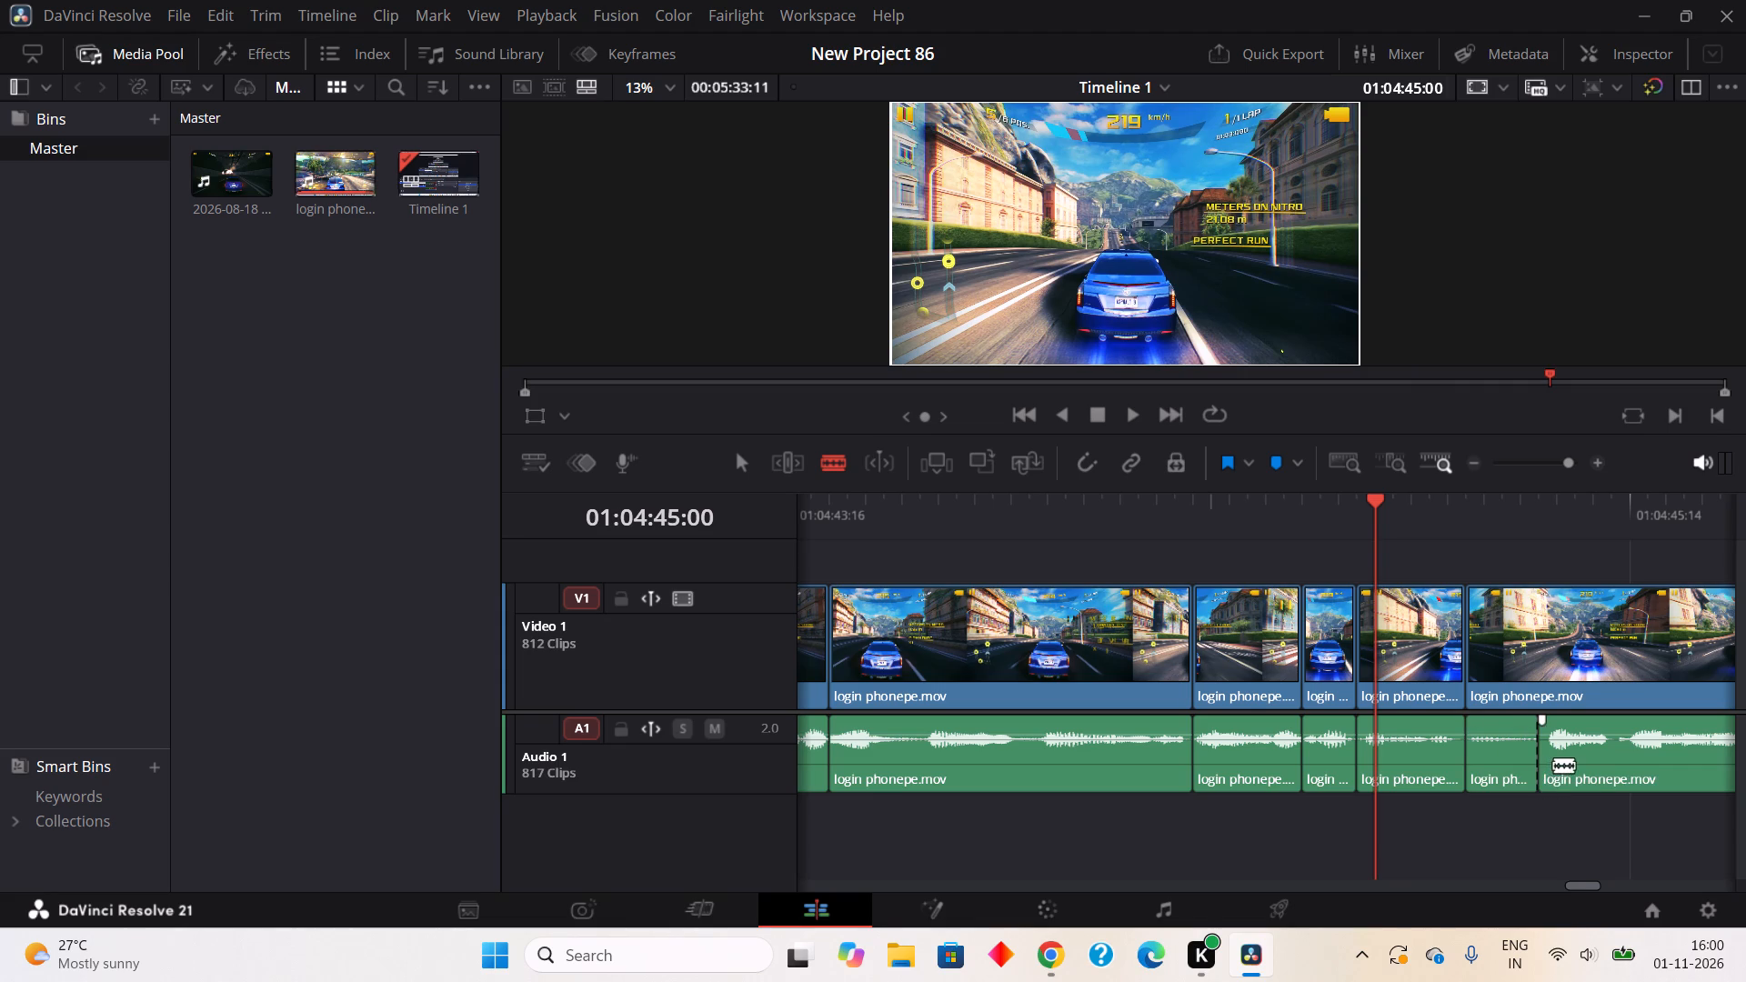
left_click(1557, 758)
right_click(1557, 757)
right_click(1550, 756)
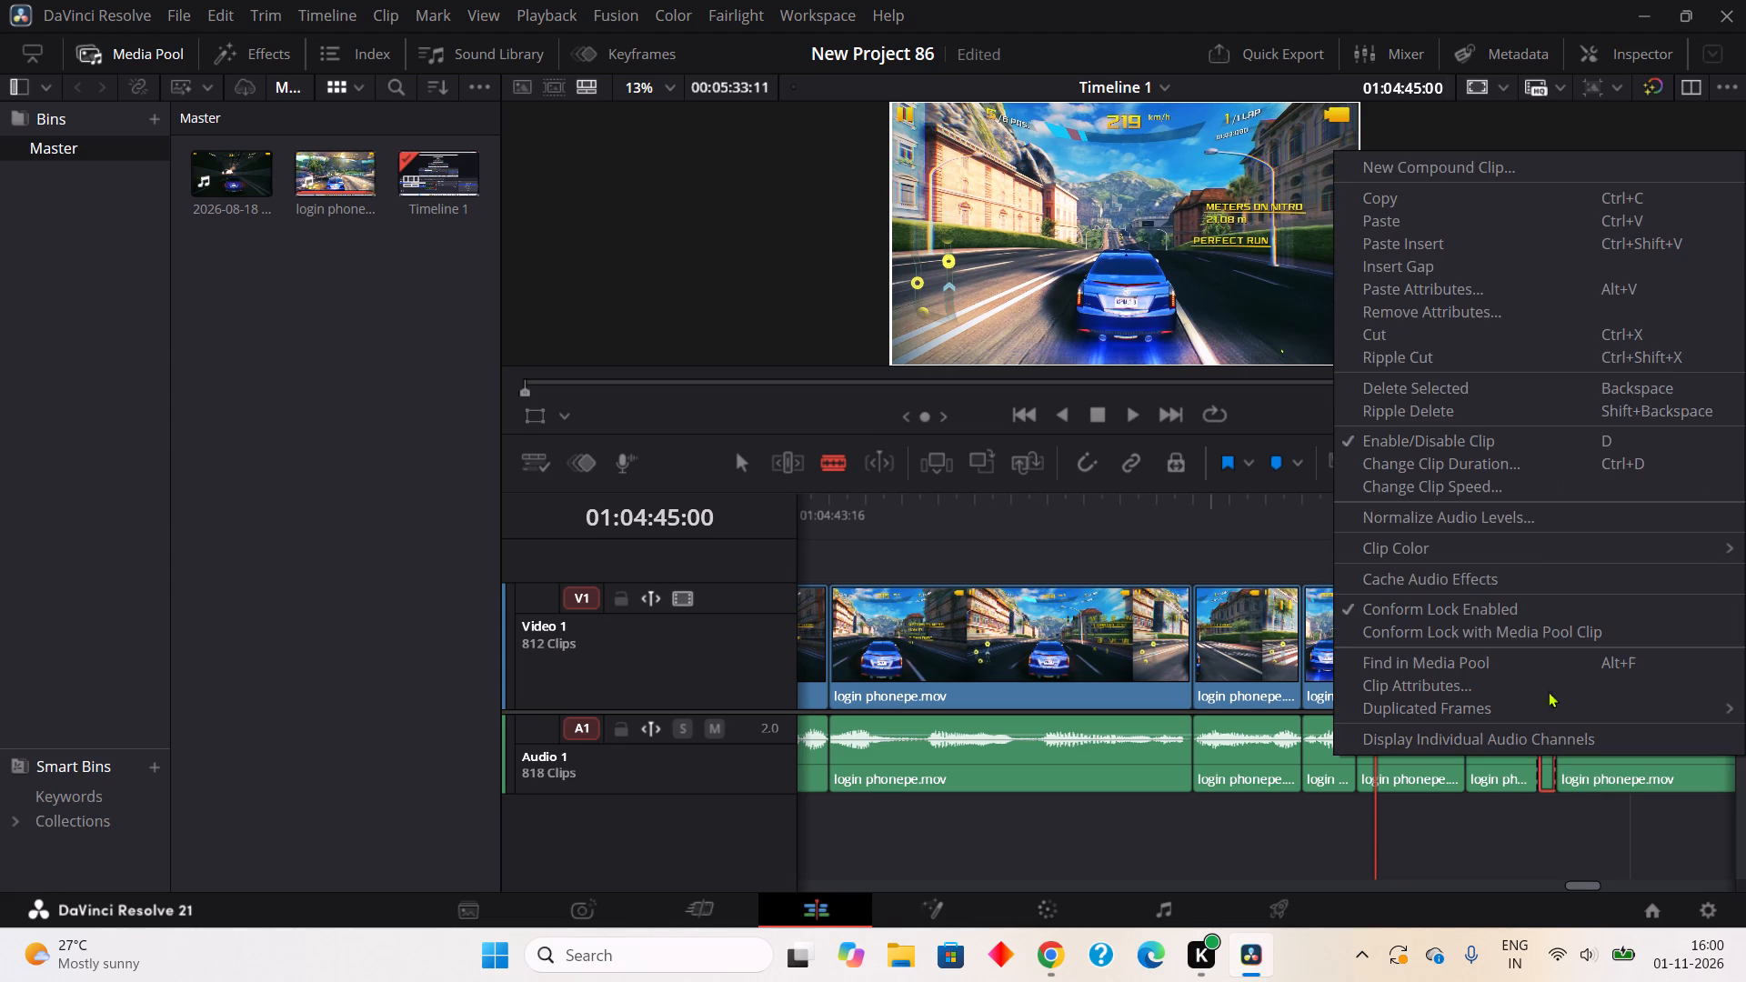
left_click(1440, 361)
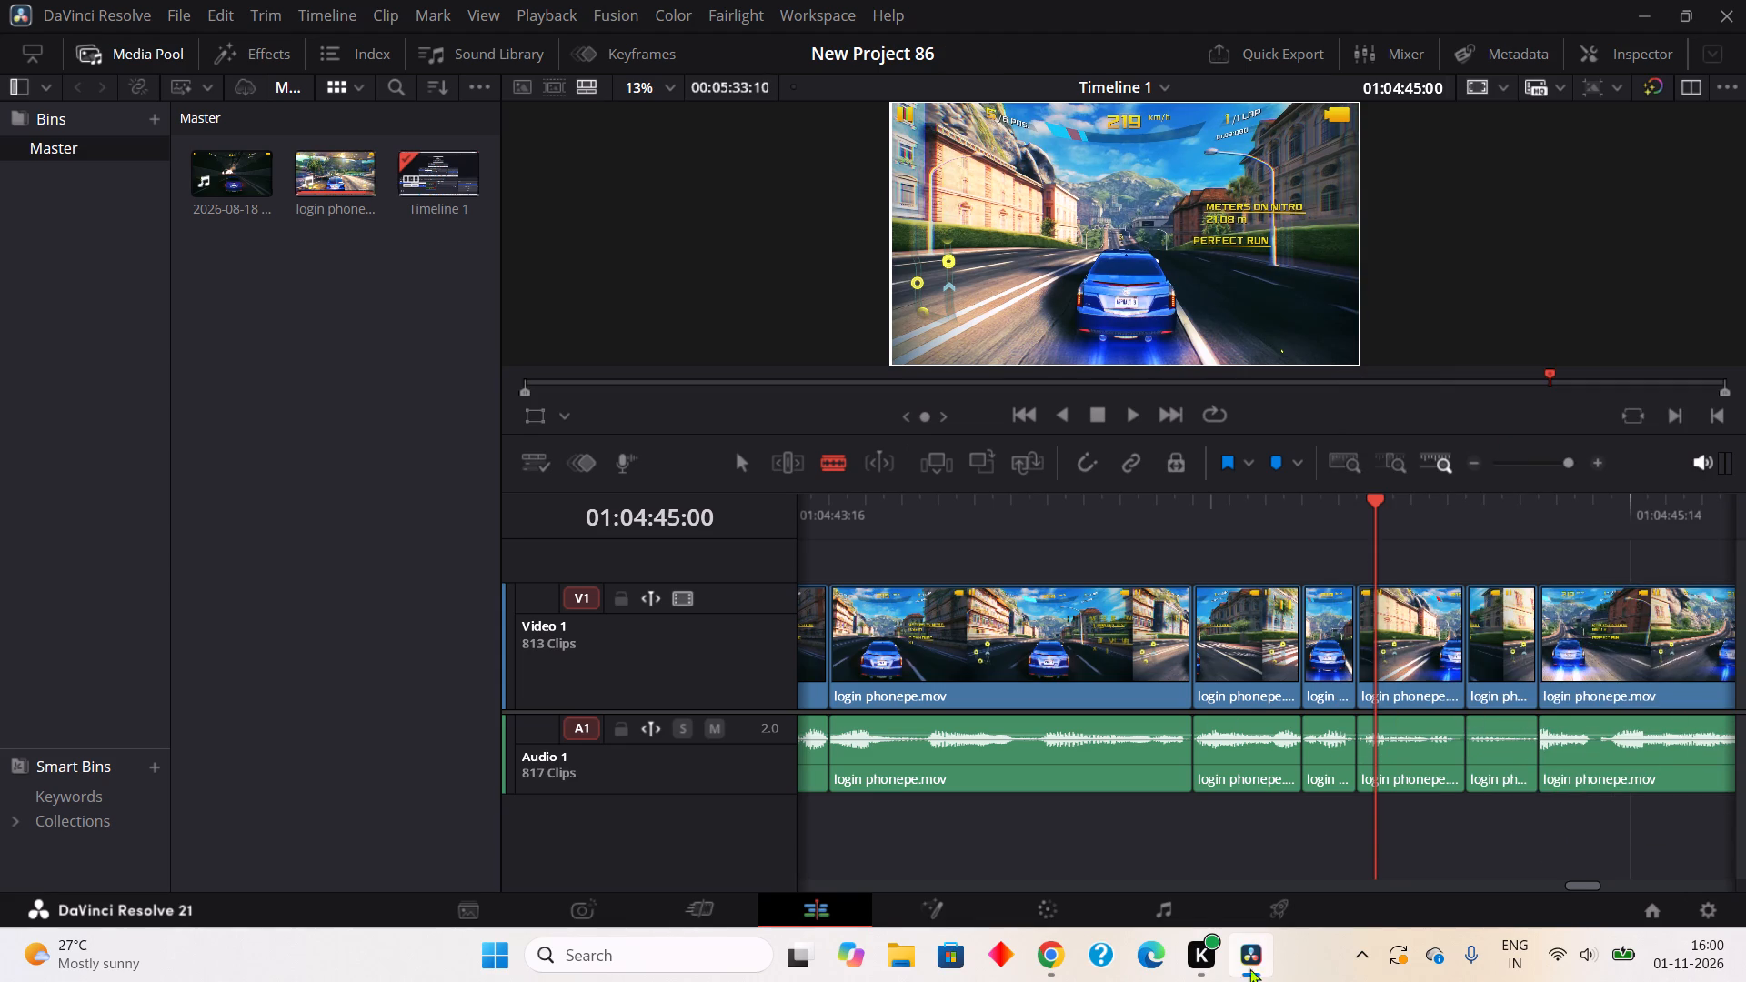